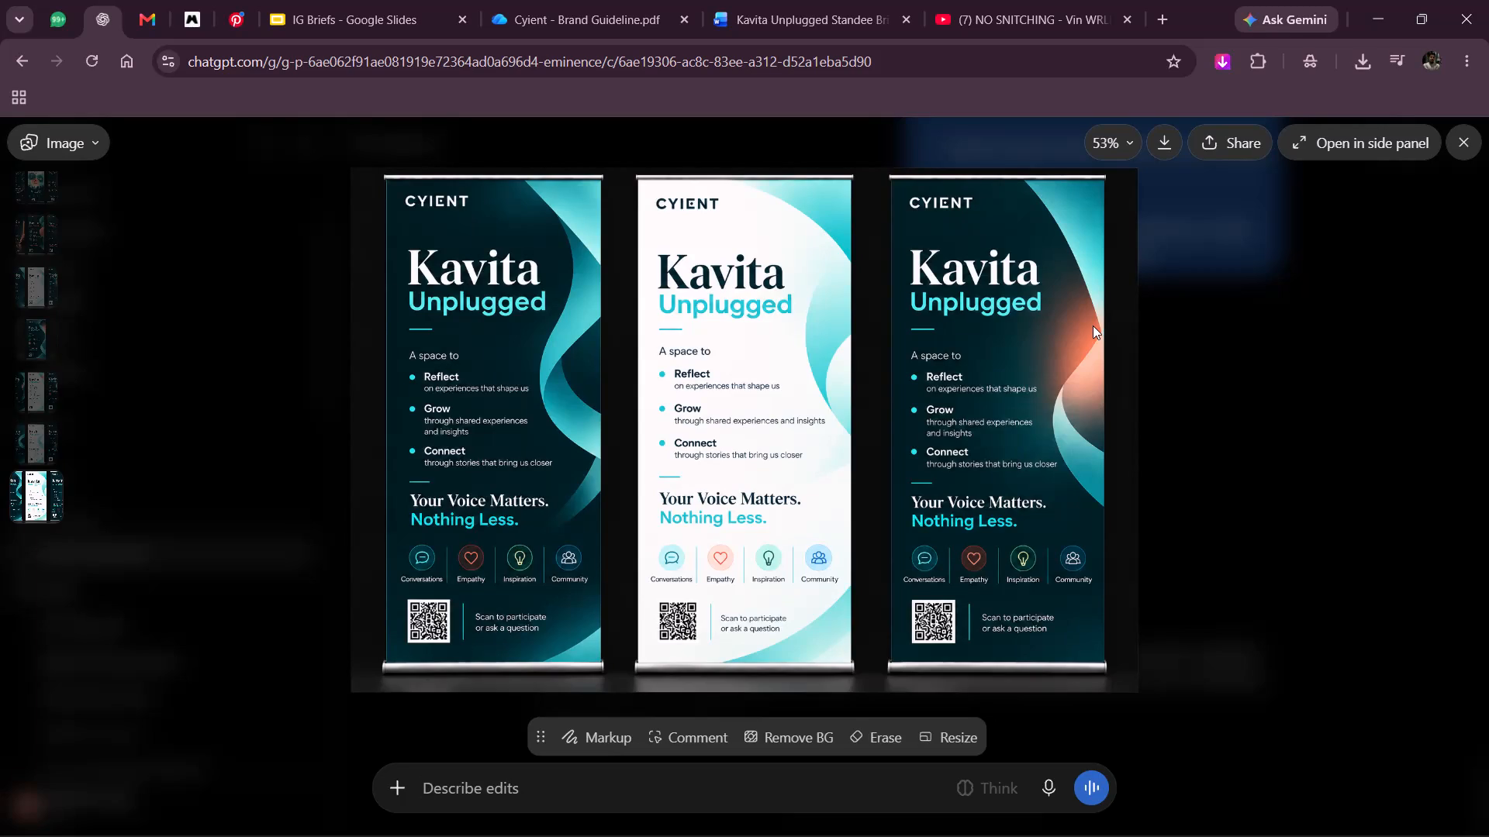
In Illustrator, save Expert new.ai and close it along with both Expert new JPG files, leaving kavita standee.ai open.
{"action": "key", "text": "alt+Tab"}
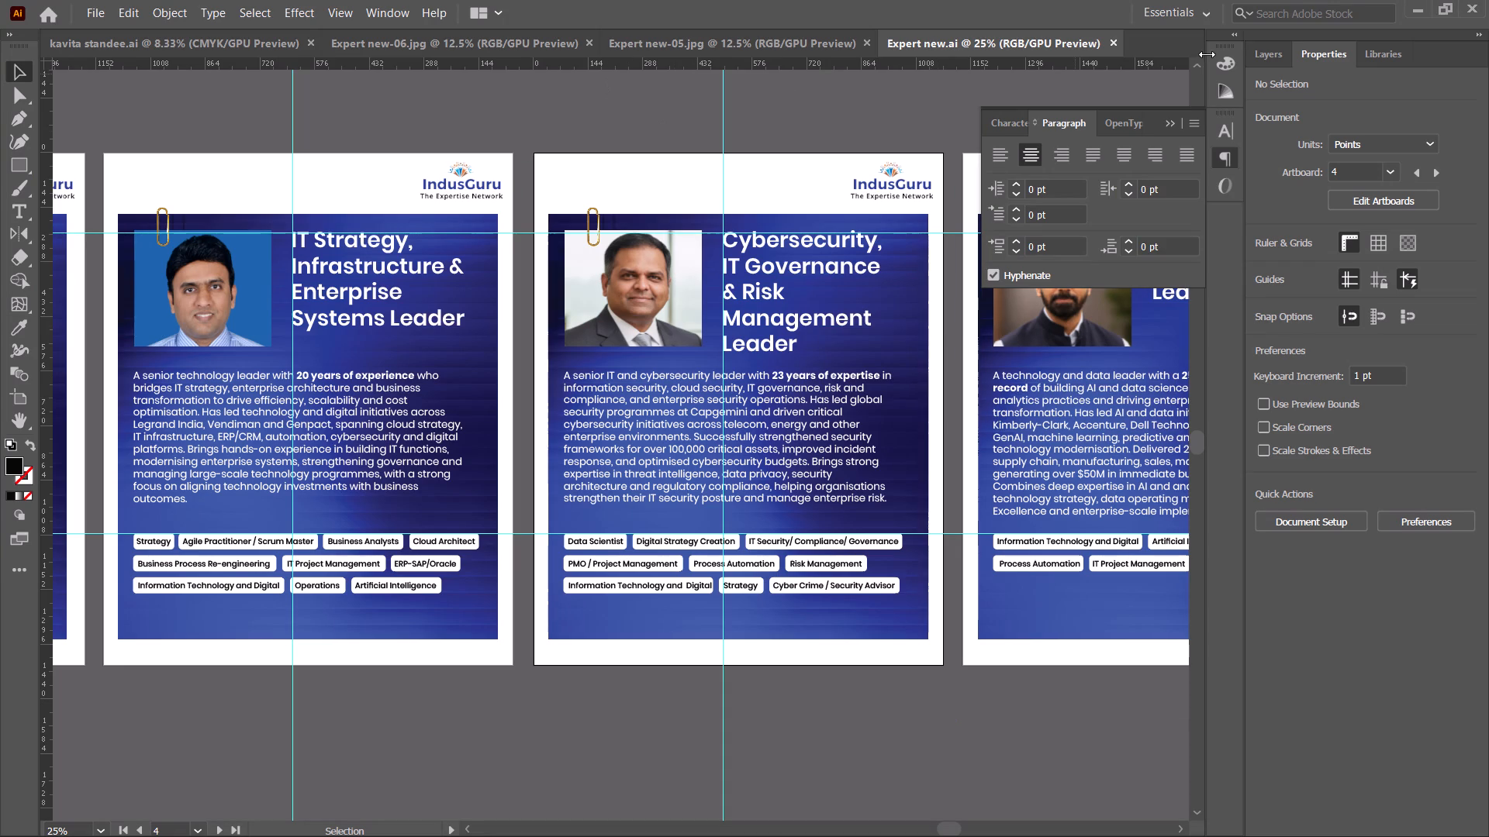
{"action": "key", "text": "ctrl+s"}
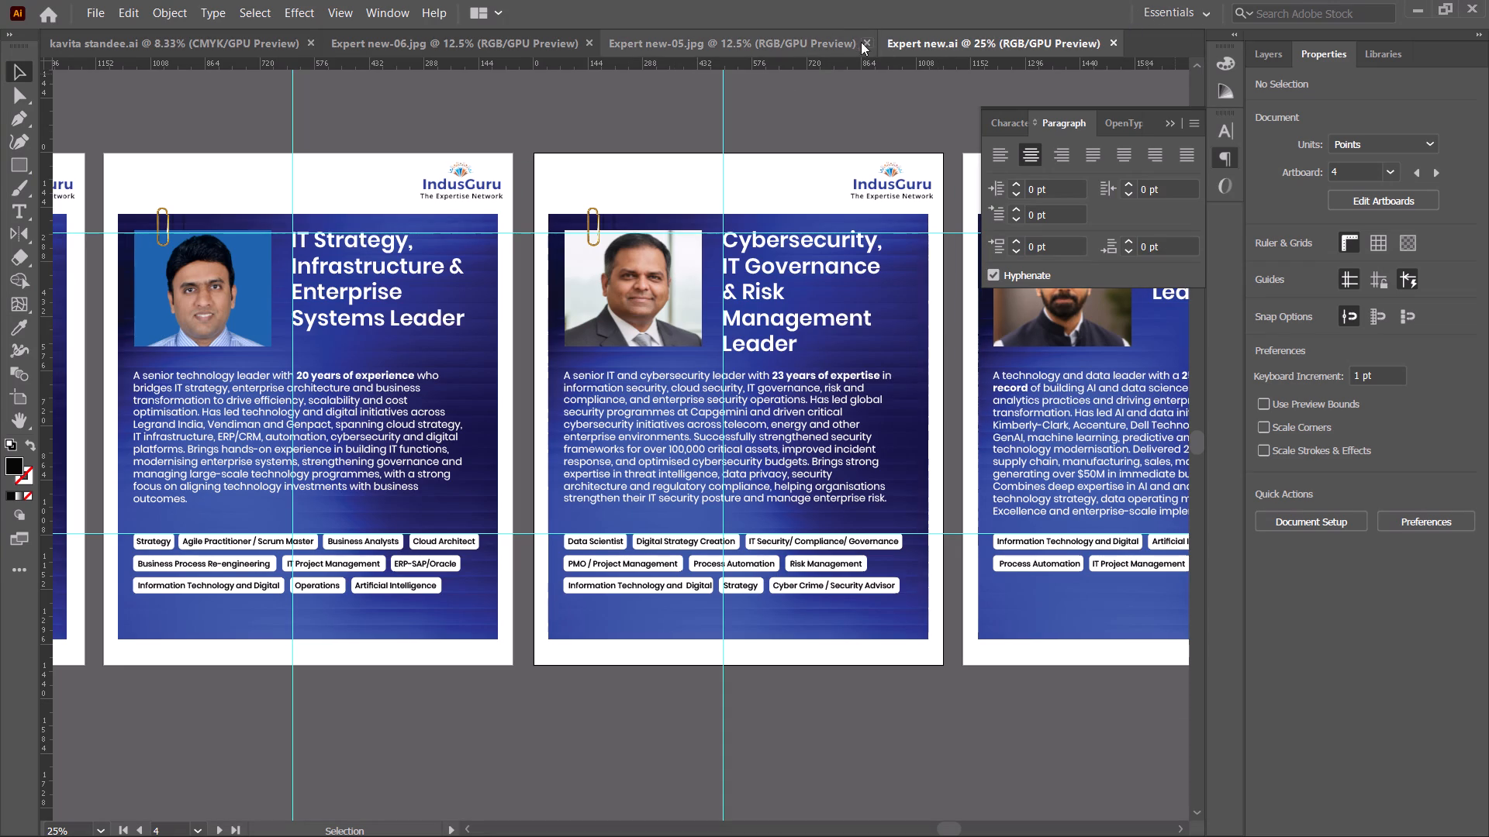
{"action": "left_click", "coordinate": [867, 44]}
{"action": "left_click", "coordinate": [837, 41]}
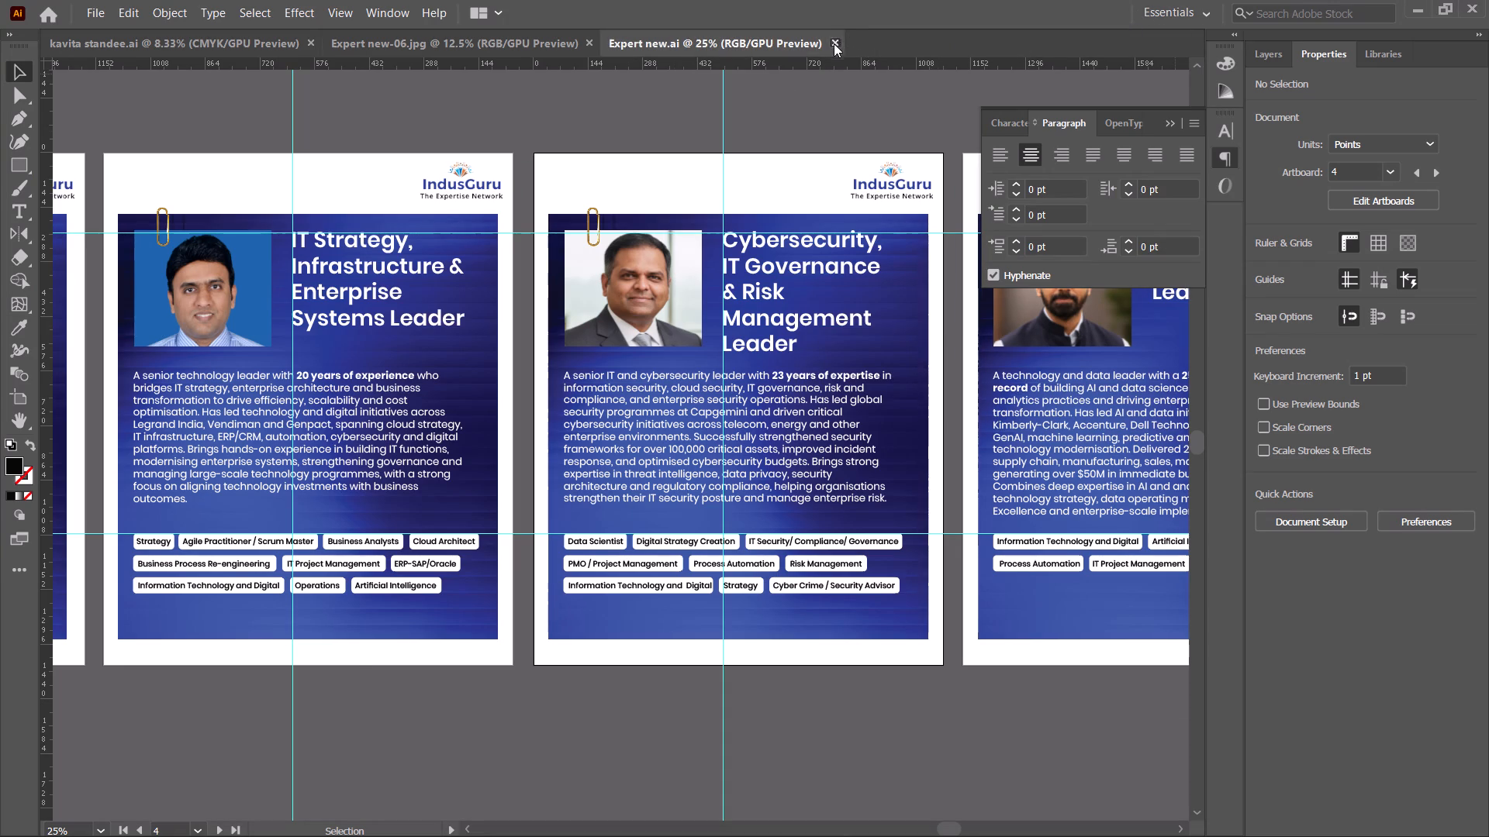
{"action": "left_click", "coordinate": [585, 42]}
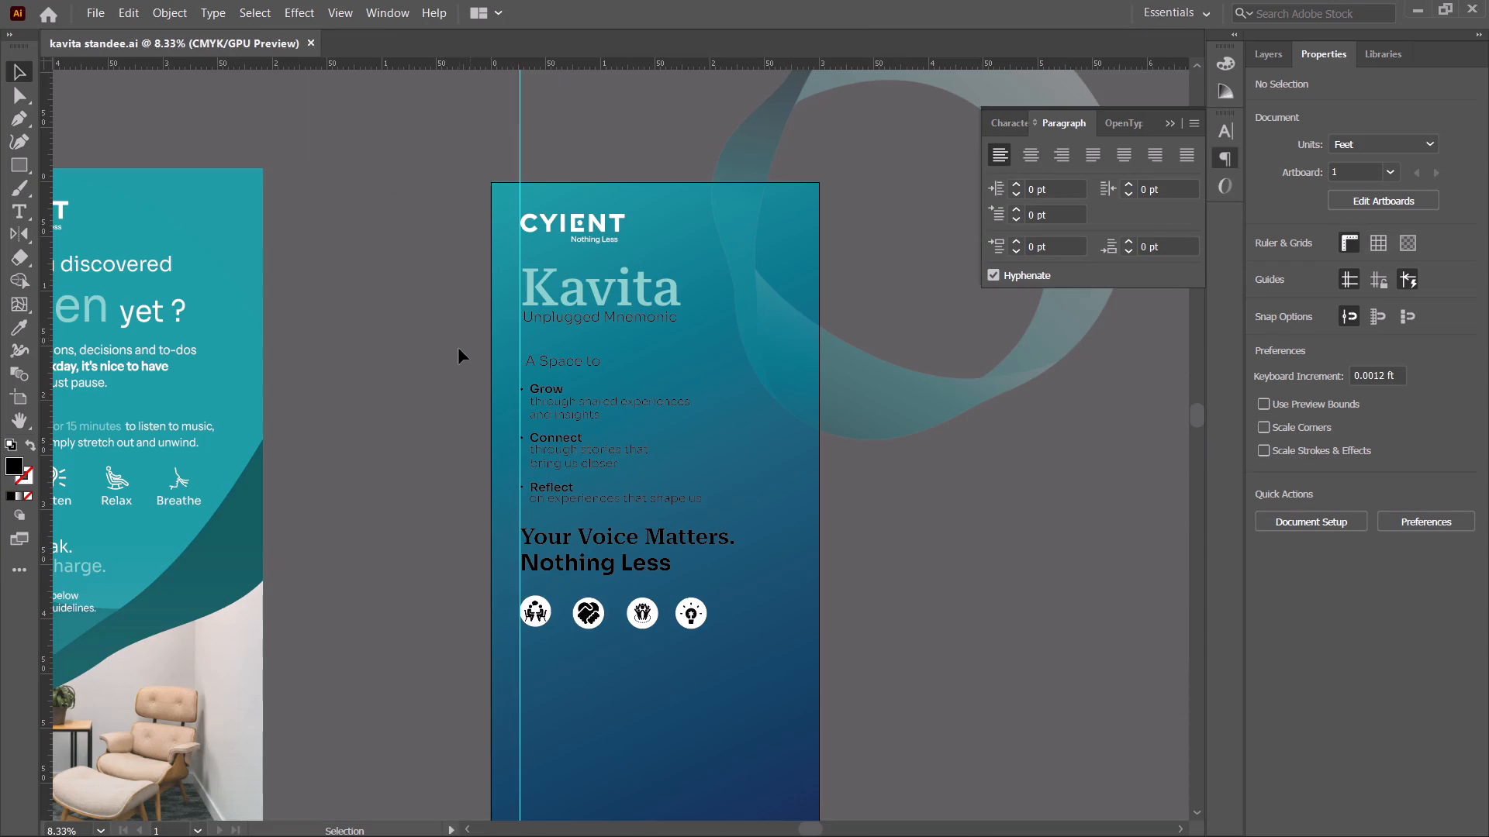
Enlarge the four circular icons under "Nothing Less" together until their row is about 2.15 ft wide.
{"action": "scroll", "coordinate": [379, 311], "scroll_direction": "down", "scroll_amount": 5}
{"action": "scroll", "coordinate": [540, 415], "scroll_direction": "down", "scroll_amount": 6}
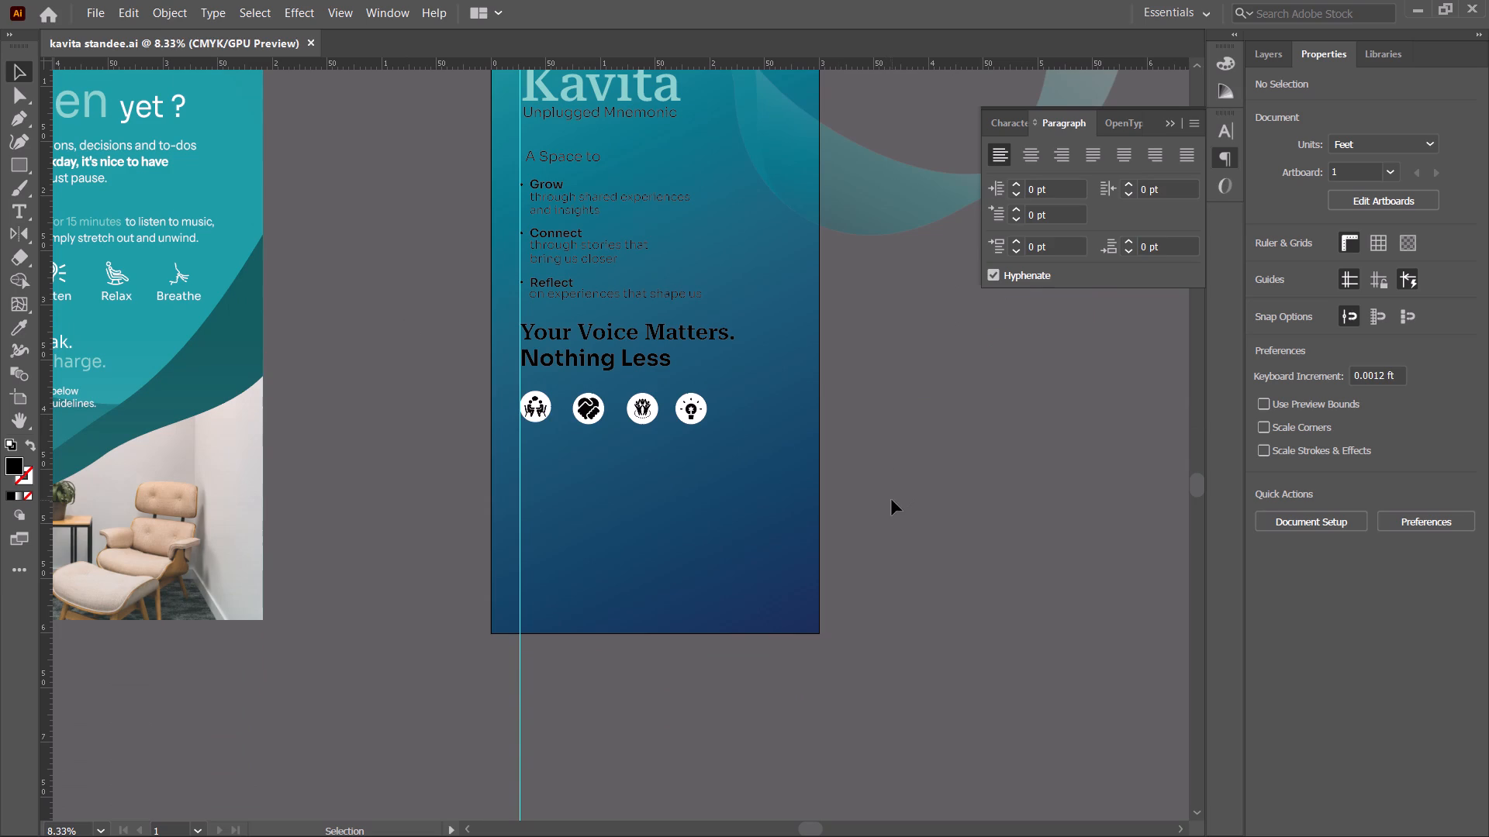
{"action": "left_click_drag", "start_coordinate": [879, 501], "coordinate": [437, 396]}
{"action": "left_click_drag", "start_coordinate": [705, 407], "coordinate": [752, 412]}
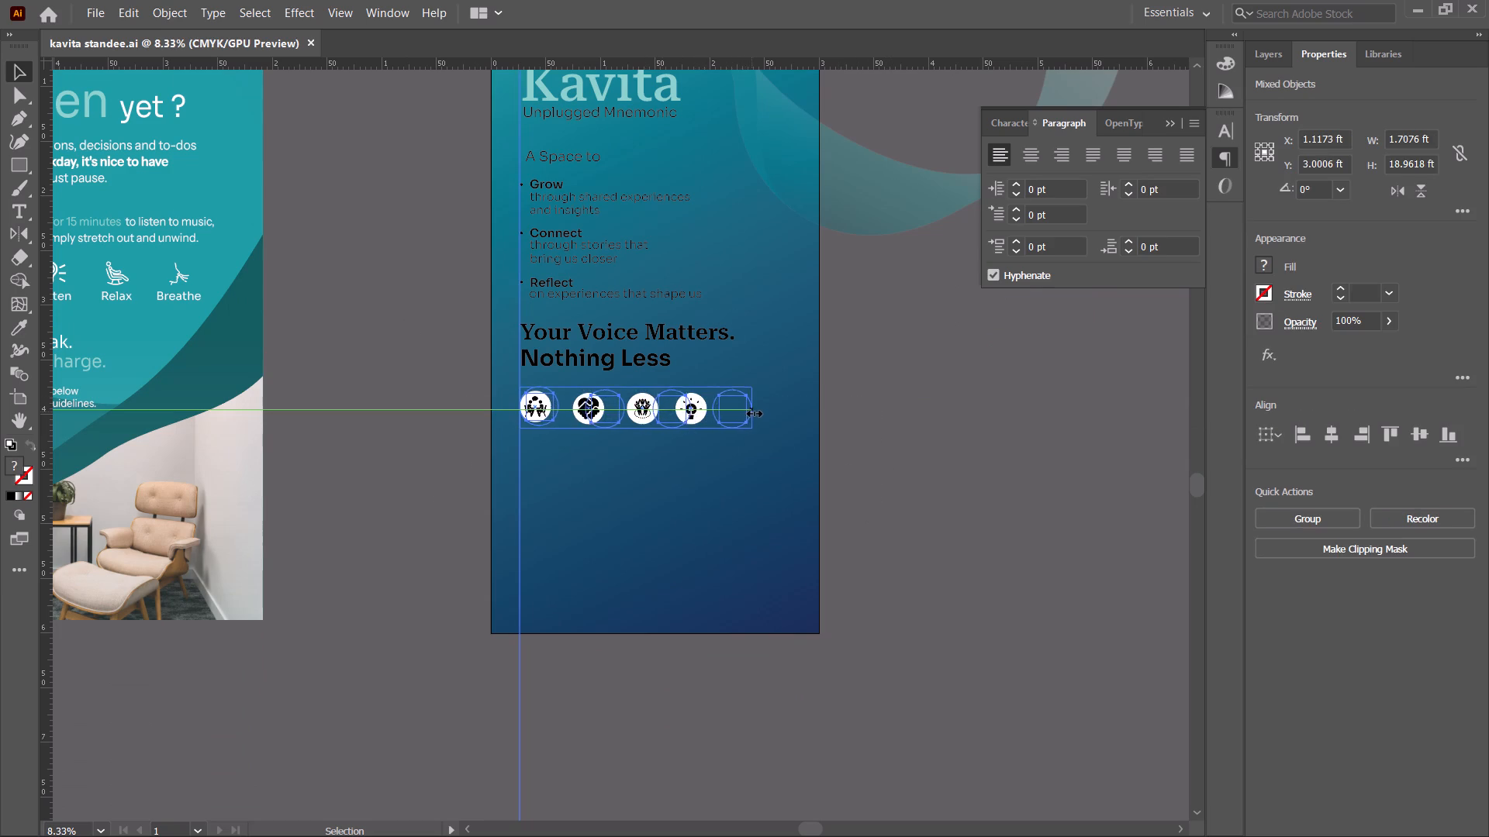
{"action": "left_click_drag", "start_coordinate": [752, 412], "coordinate": [757, 412]}
{"action": "left_click", "coordinate": [868, 435]}
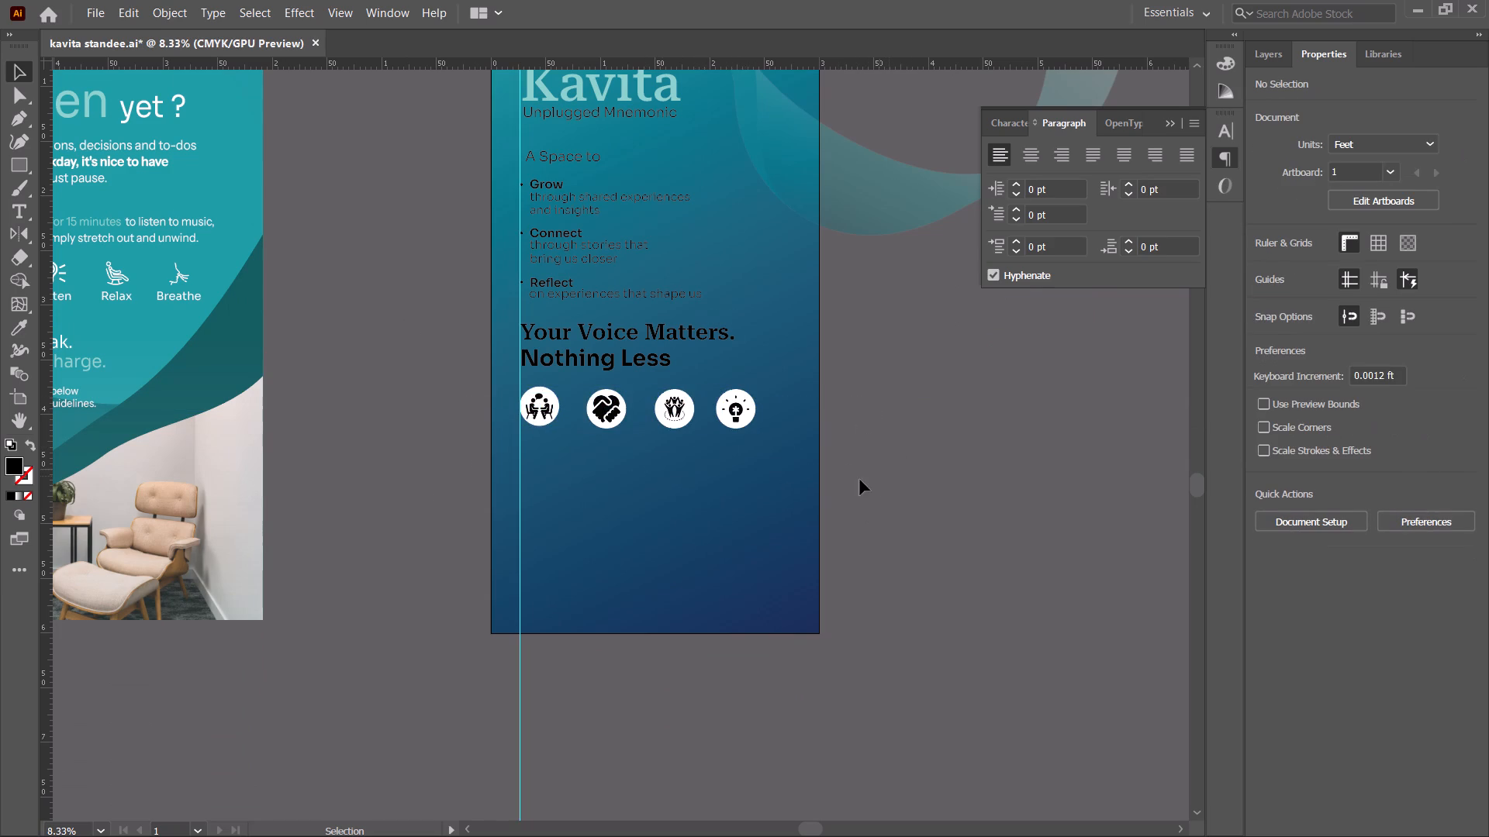
Align the four circular icons and their glyphs to a common vertical centre.
{"action": "scroll", "coordinate": [575, 455], "scroll_direction": "up", "scroll_amount": 3, "text": "alt"}
{"action": "key", "text": "space"}
{"action": "left_click_drag", "start_coordinate": [609, 429], "coordinate": [376, 570]}
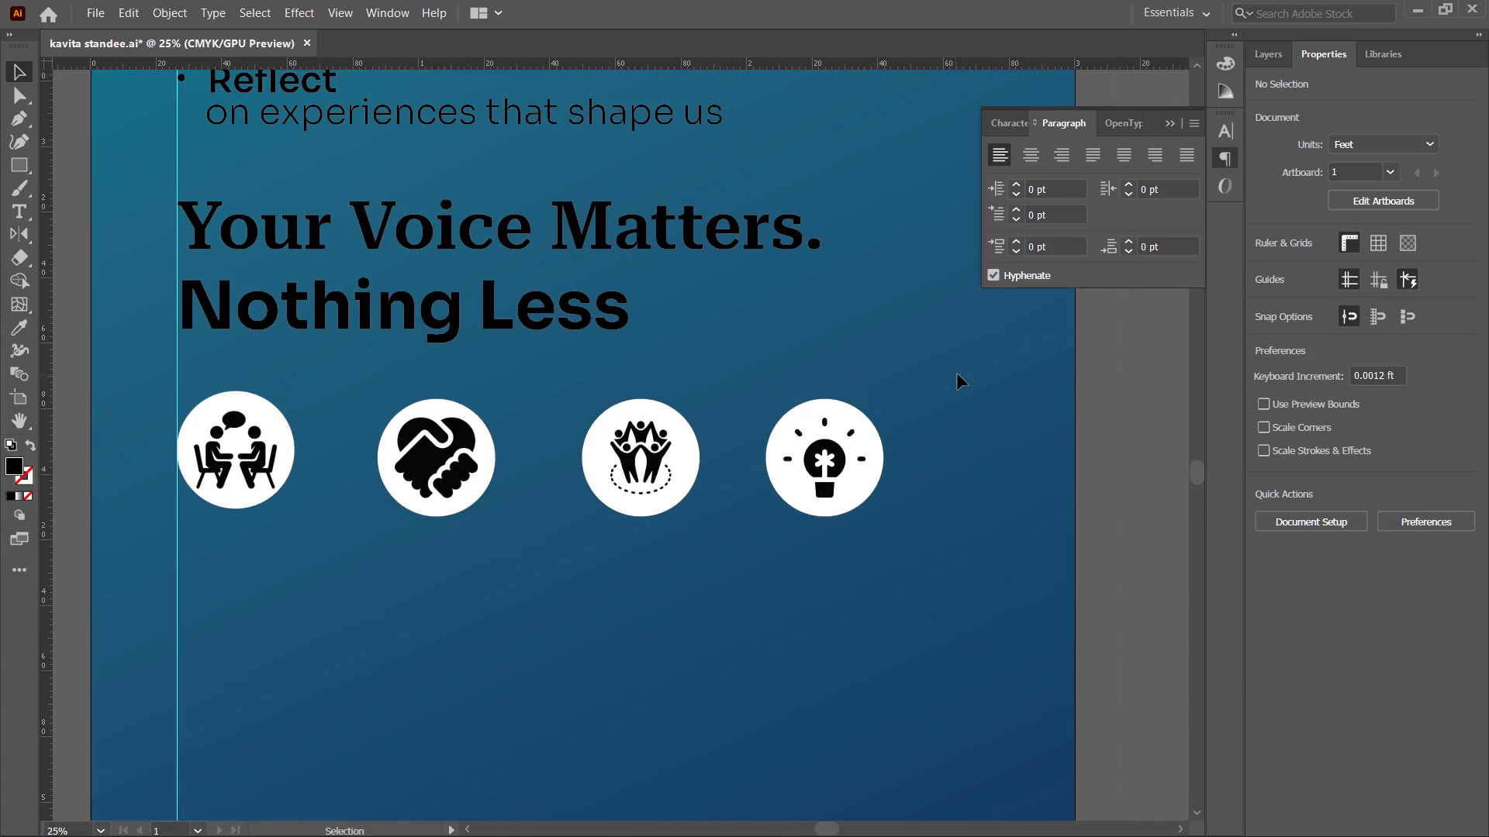
{"action": "left_click_drag", "start_coordinate": [1144, 553], "coordinate": [159, 384]}
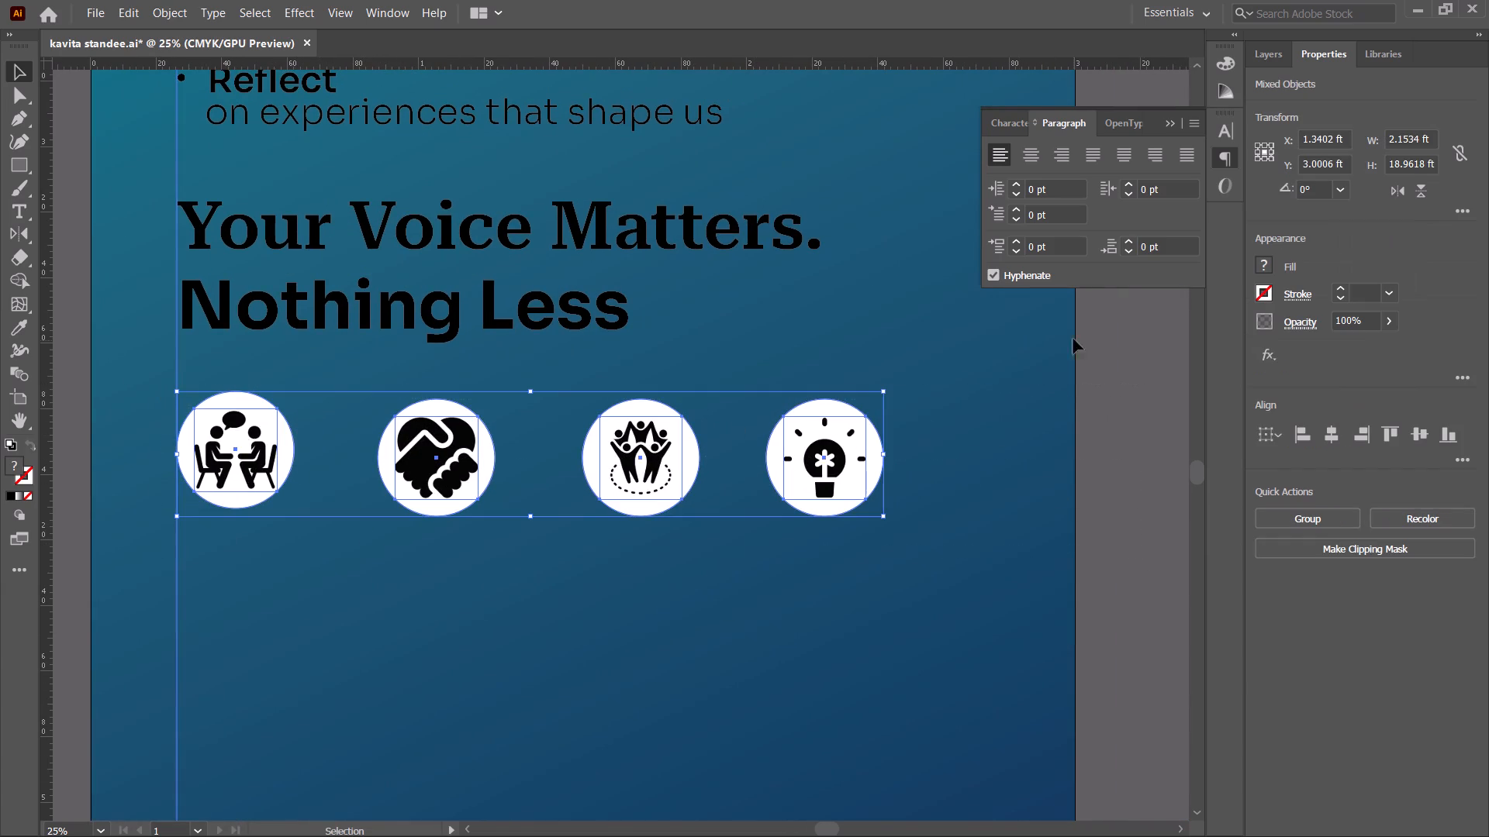
{"action": "left_click", "coordinate": [1415, 437]}
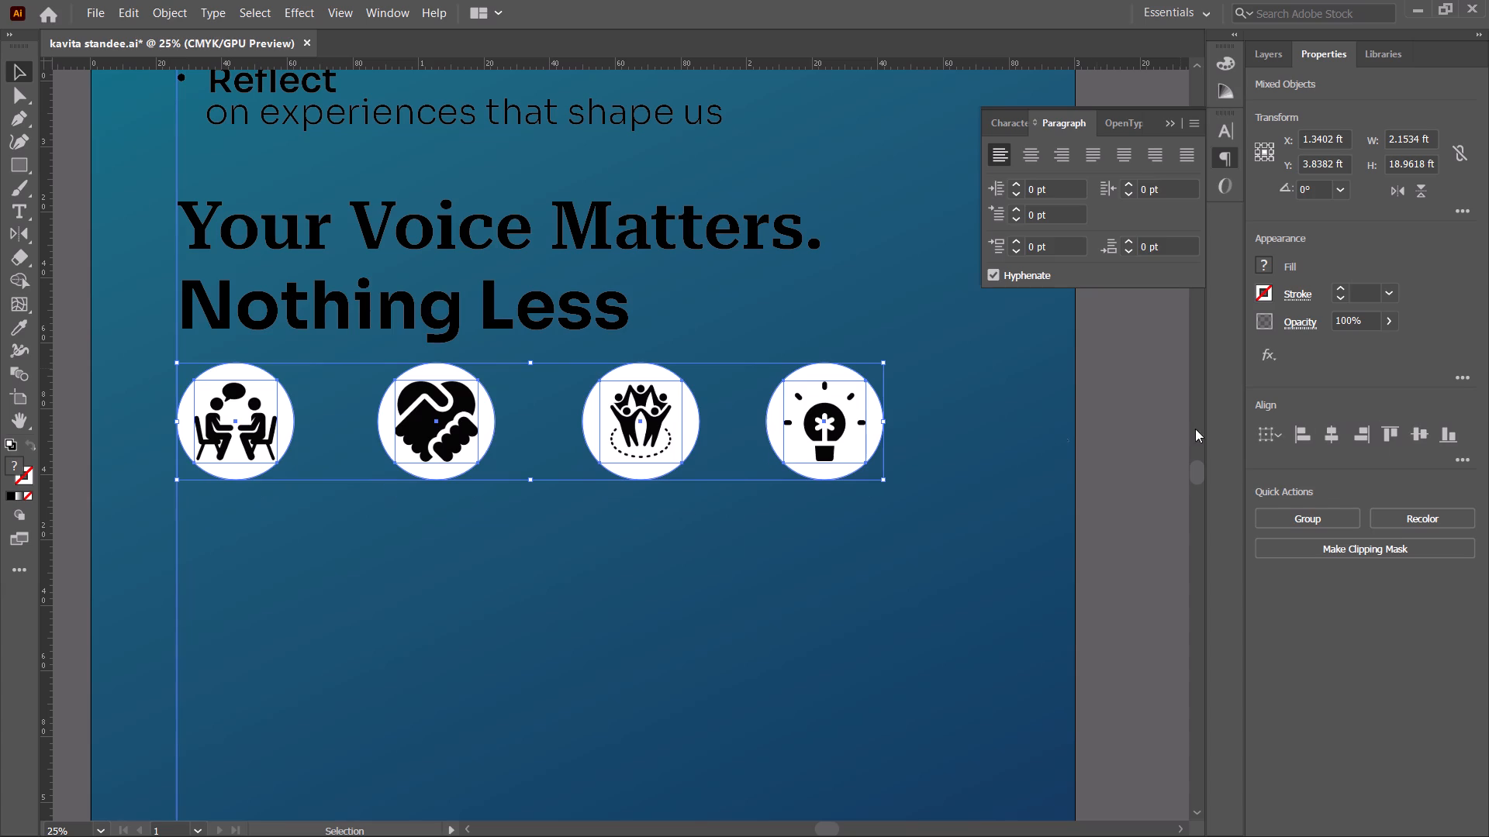
Move the row of four icons straight down about 0.14 ft, away from the "Nothing Less" line.
{"action": "left_click_drag", "start_coordinate": [817, 422], "coordinate": [822, 527]}
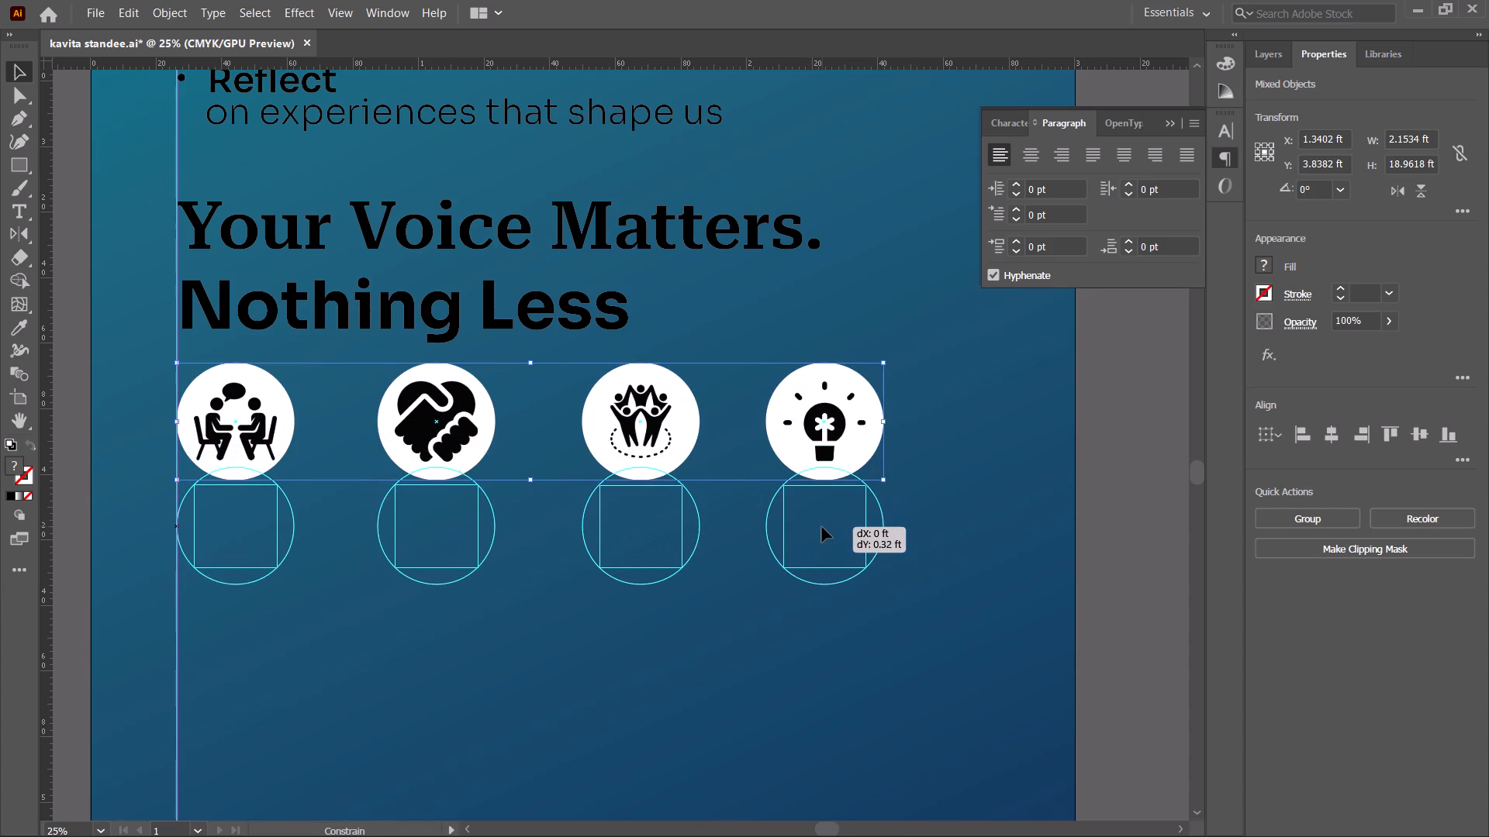
{"action": "left_click_drag", "start_coordinate": [822, 527], "coordinate": [831, 470]}
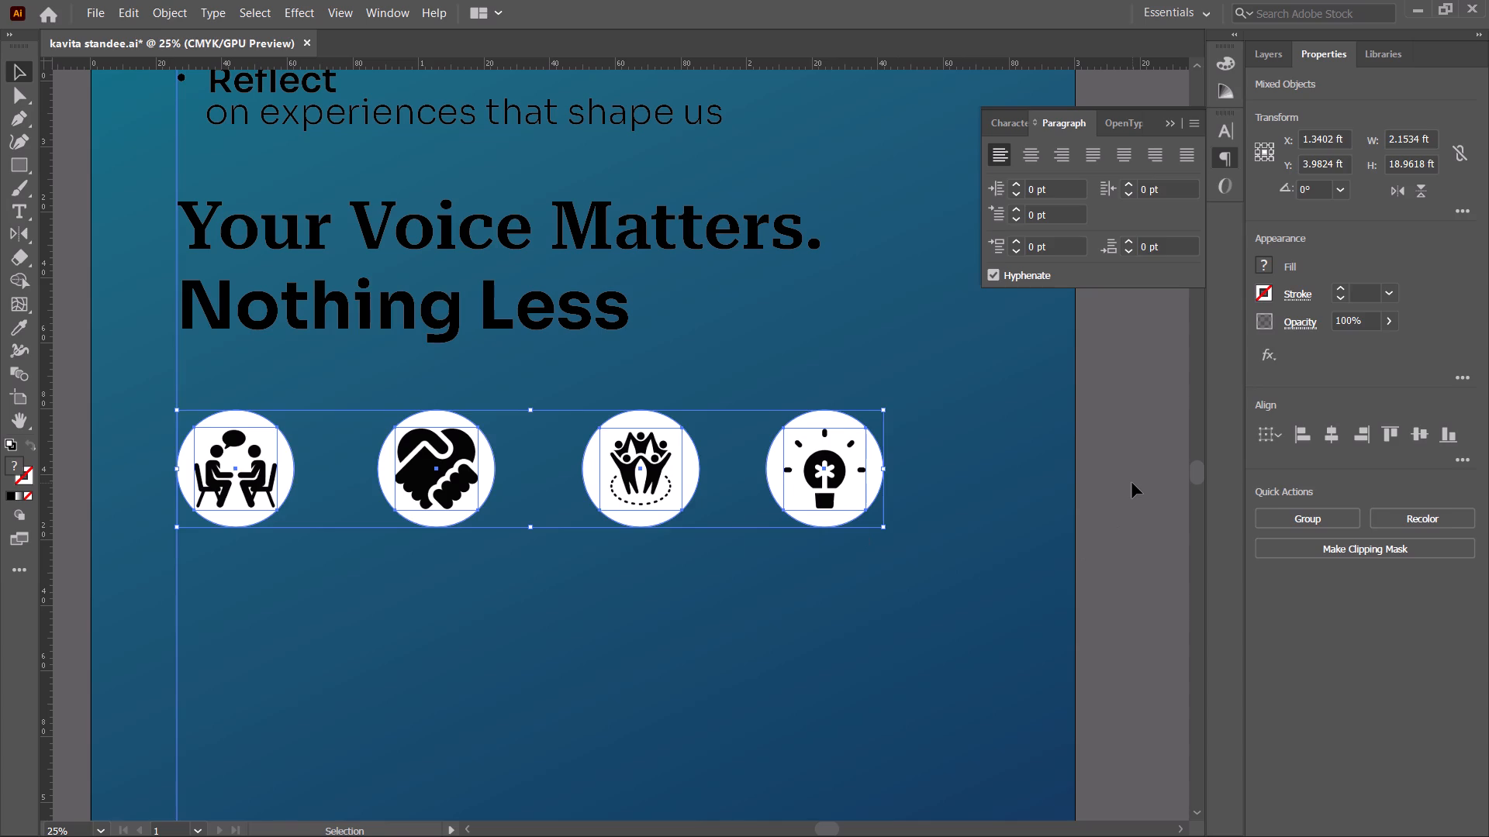
{"action": "left_click", "coordinate": [1132, 483]}
Draw a spacer rectangle about 0.25 by 0.06 ft spanning the gap between the conversation and handshake circles.
{"action": "scroll", "coordinate": [416, 541], "scroll_direction": "up", "scroll_amount": 3, "text": "alt"}
{"action": "key", "text": "space"}
{"action": "key", "text": "space"}
{"action": "key", "text": "space"}
{"action": "key", "text": "space"}
{"action": "key", "text": "space"}
{"action": "key", "text": "space"}
{"action": "key", "text": "space"}
{"action": "key", "text": "space"}
{"action": "left_click_drag", "start_coordinate": [338, 512], "coordinate": [459, 575]}
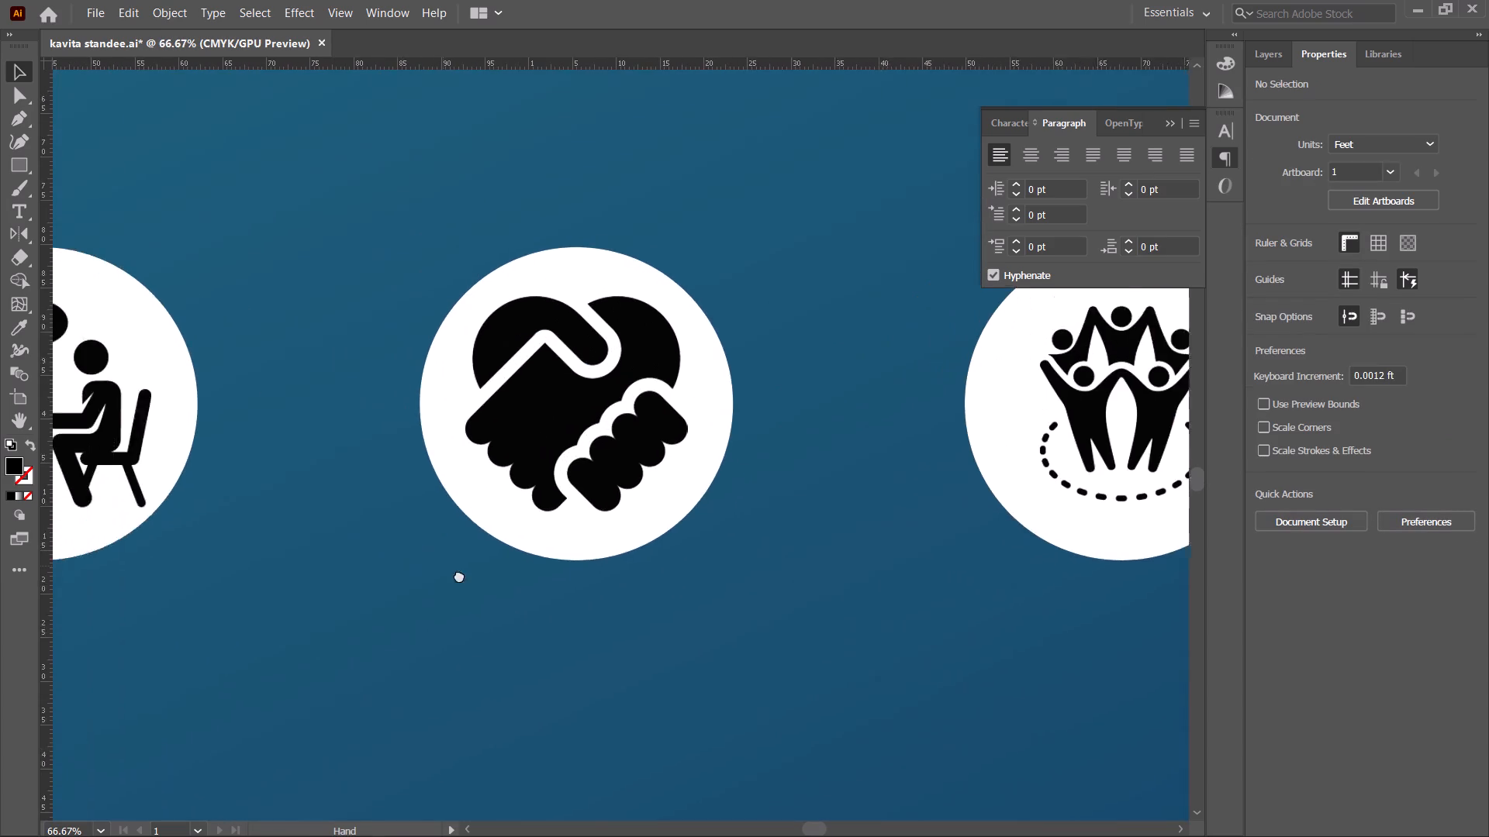
{"action": "left_click_drag", "start_coordinate": [459, 575], "coordinate": [618, 646]}
{"action": "key", "text": "u"}
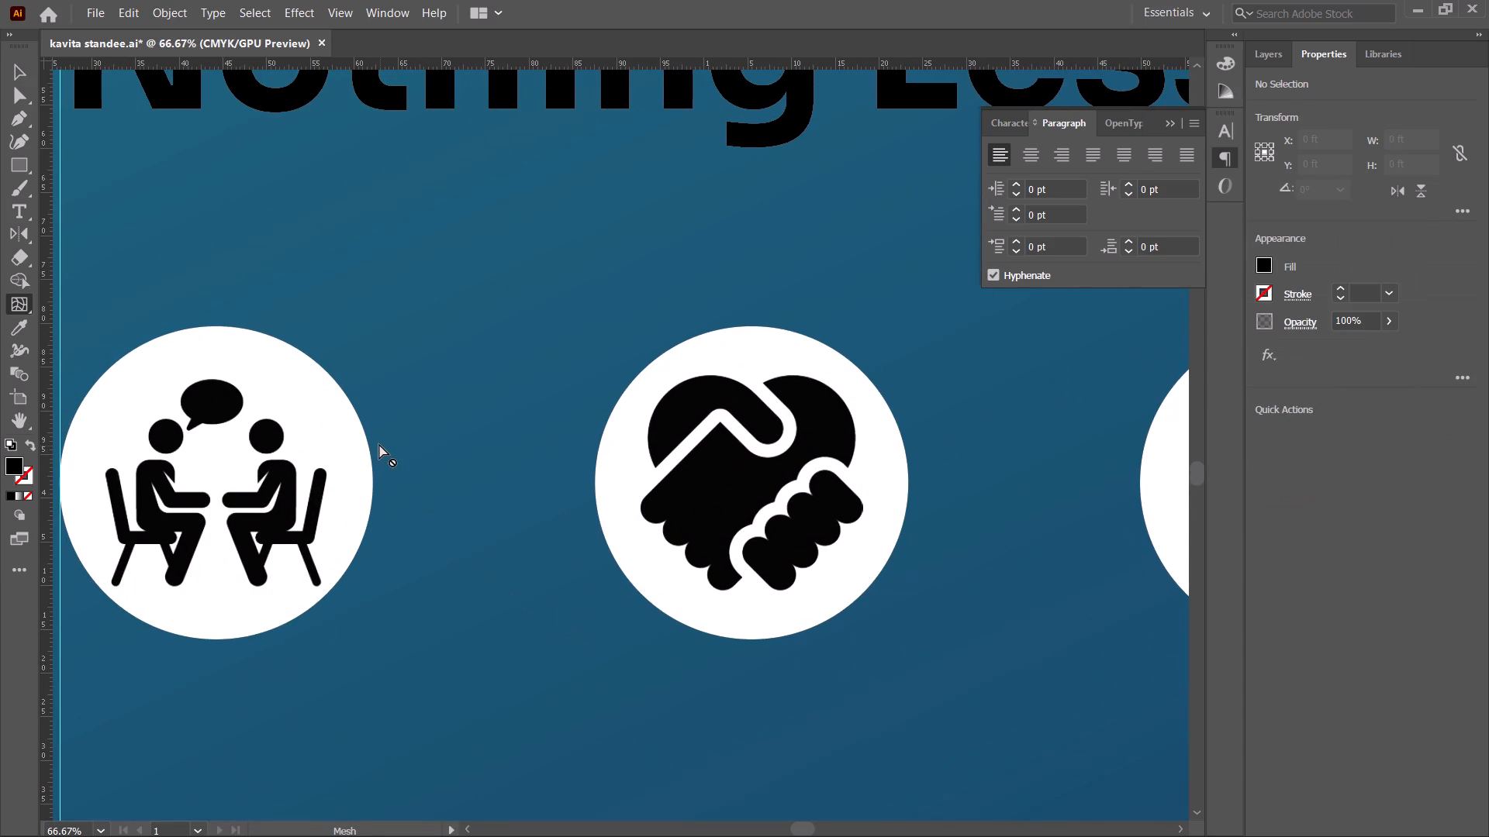
{"action": "key", "text": "m"}
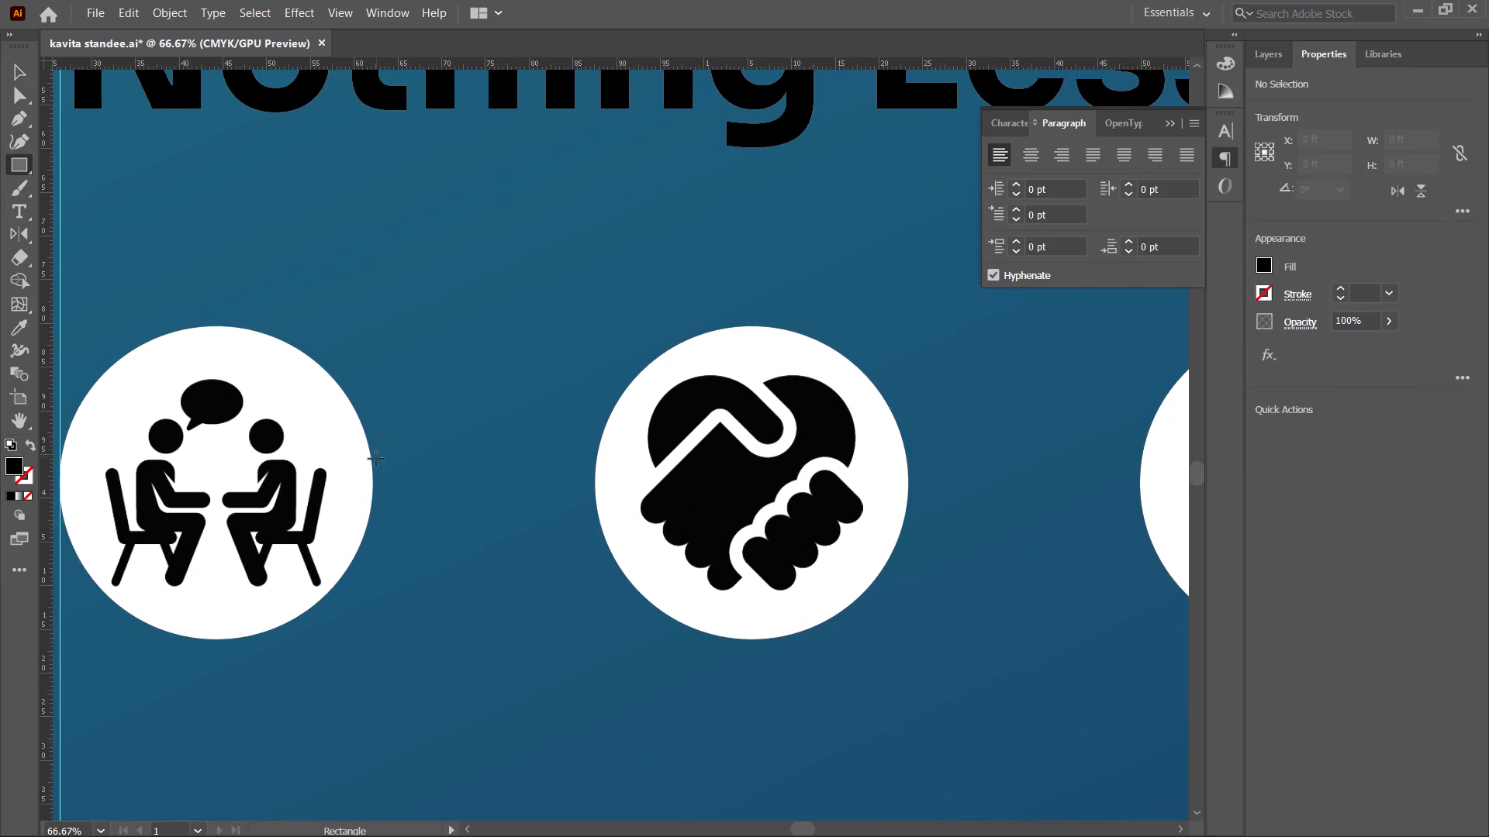
{"action": "scroll", "coordinate": [373, 487], "scroll_direction": "up", "scroll_amount": 2, "text": "alt"}
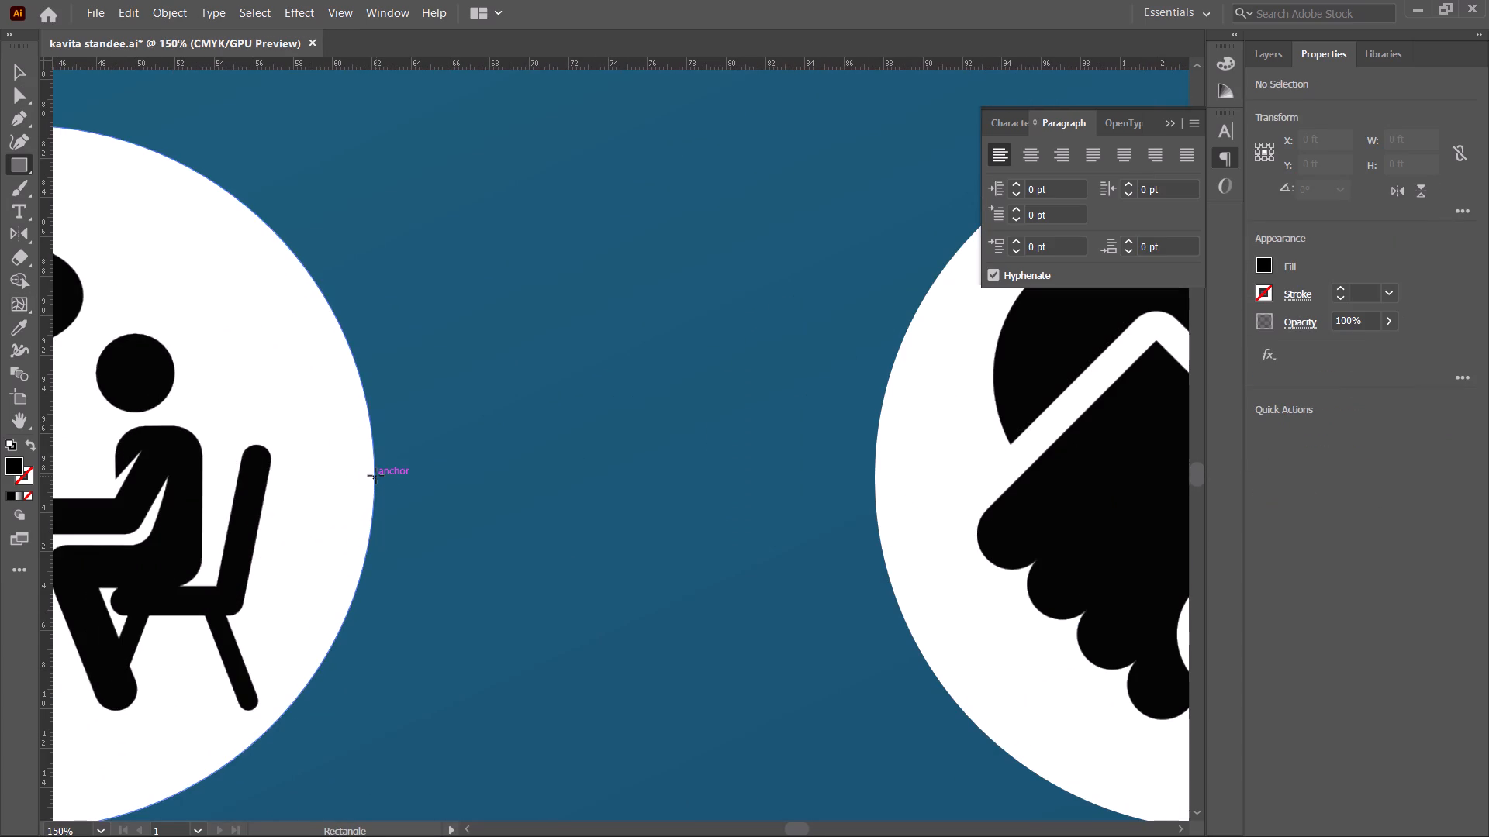
{"action": "left_click_drag", "start_coordinate": [376, 476], "coordinate": [876, 594]}
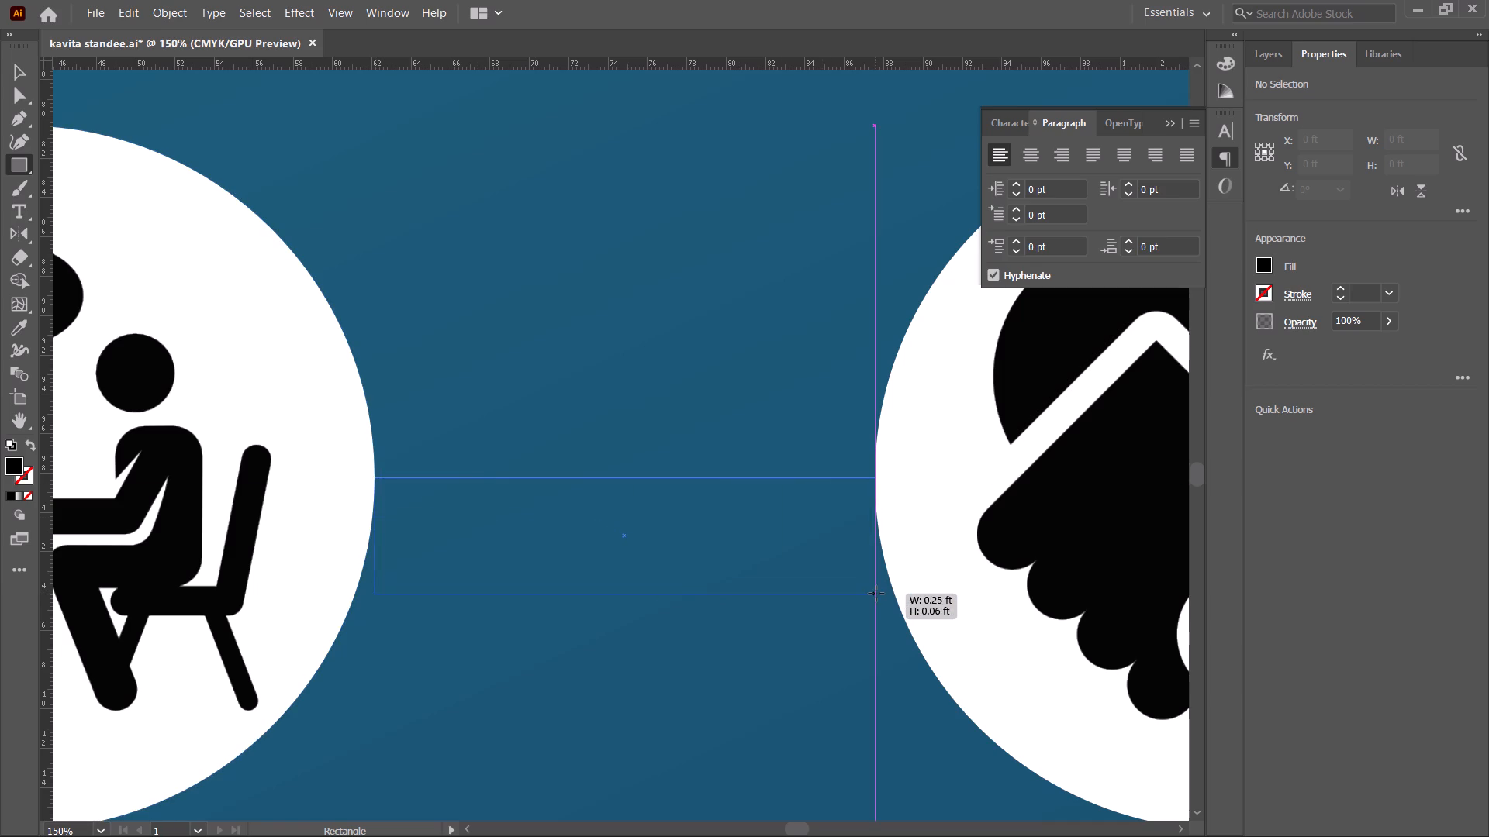
{"action": "left_click_drag", "start_coordinate": [876, 594], "coordinate": [875, 594]}
Move the spacer rectangle to the gap between the handshake and group-of-people circles to compare the spacing.
{"action": "scroll", "coordinate": [703, 594], "scroll_direction": "down", "scroll_amount": 4, "text": "alt"}
{"action": "key", "text": "space"}
{"action": "left_click_drag", "start_coordinate": [709, 598], "coordinate": [524, 601]}
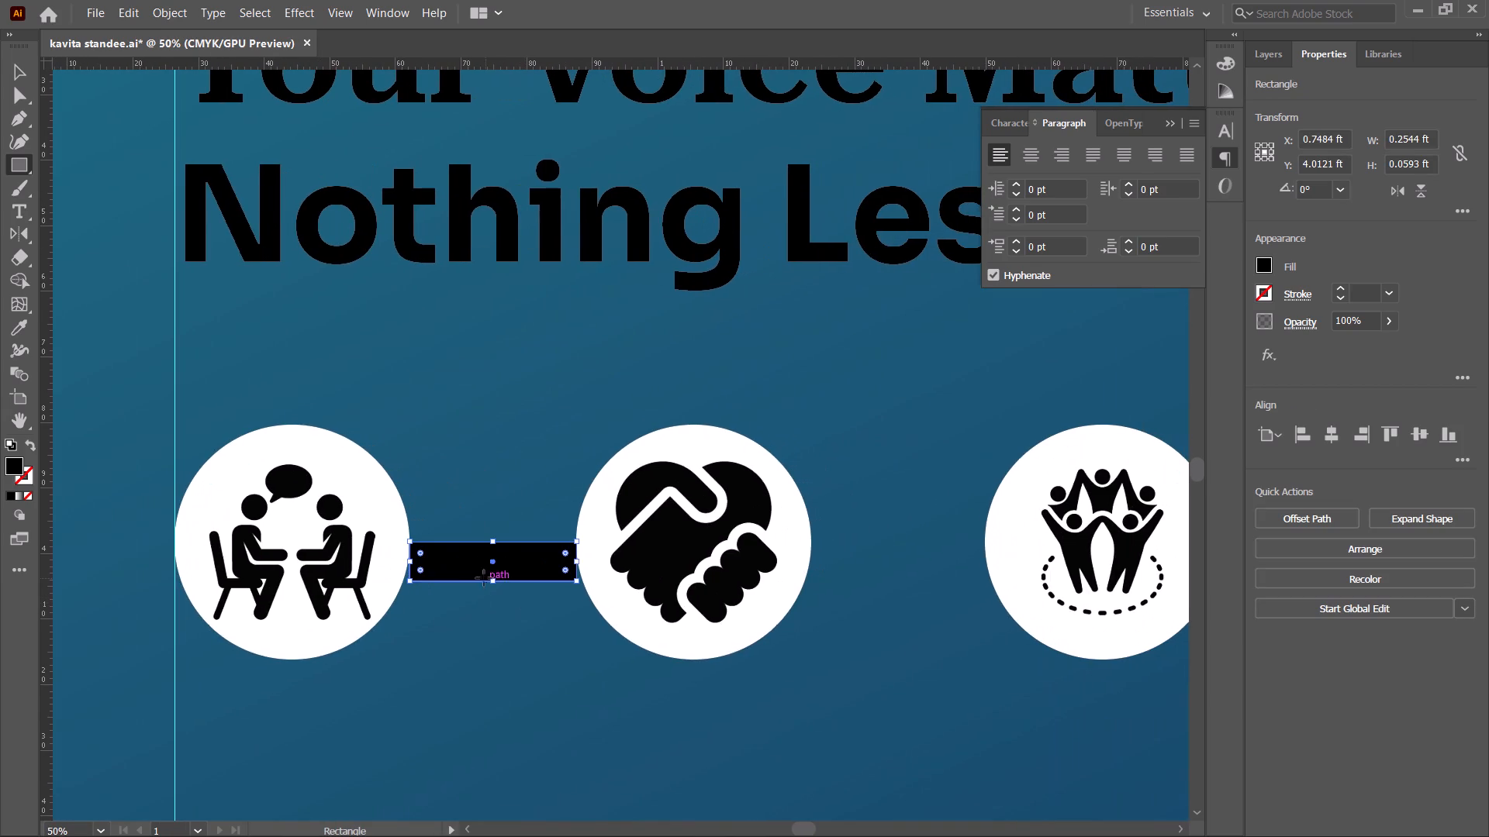
{"action": "left_click_drag", "start_coordinate": [492, 565], "coordinate": [944, 532]}
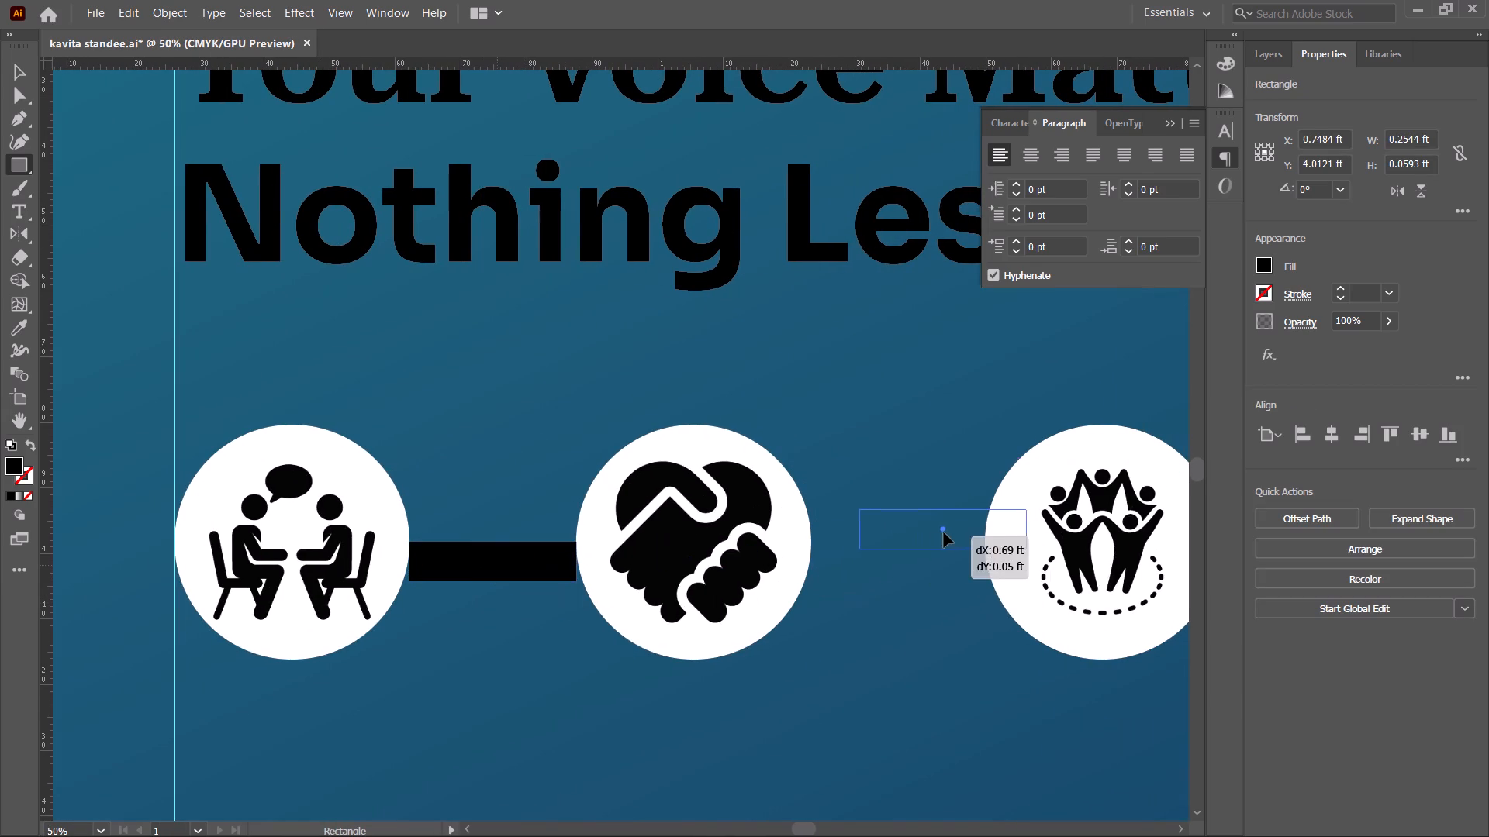
{"action": "left_click_drag", "start_coordinate": [944, 532], "coordinate": [897, 562]}
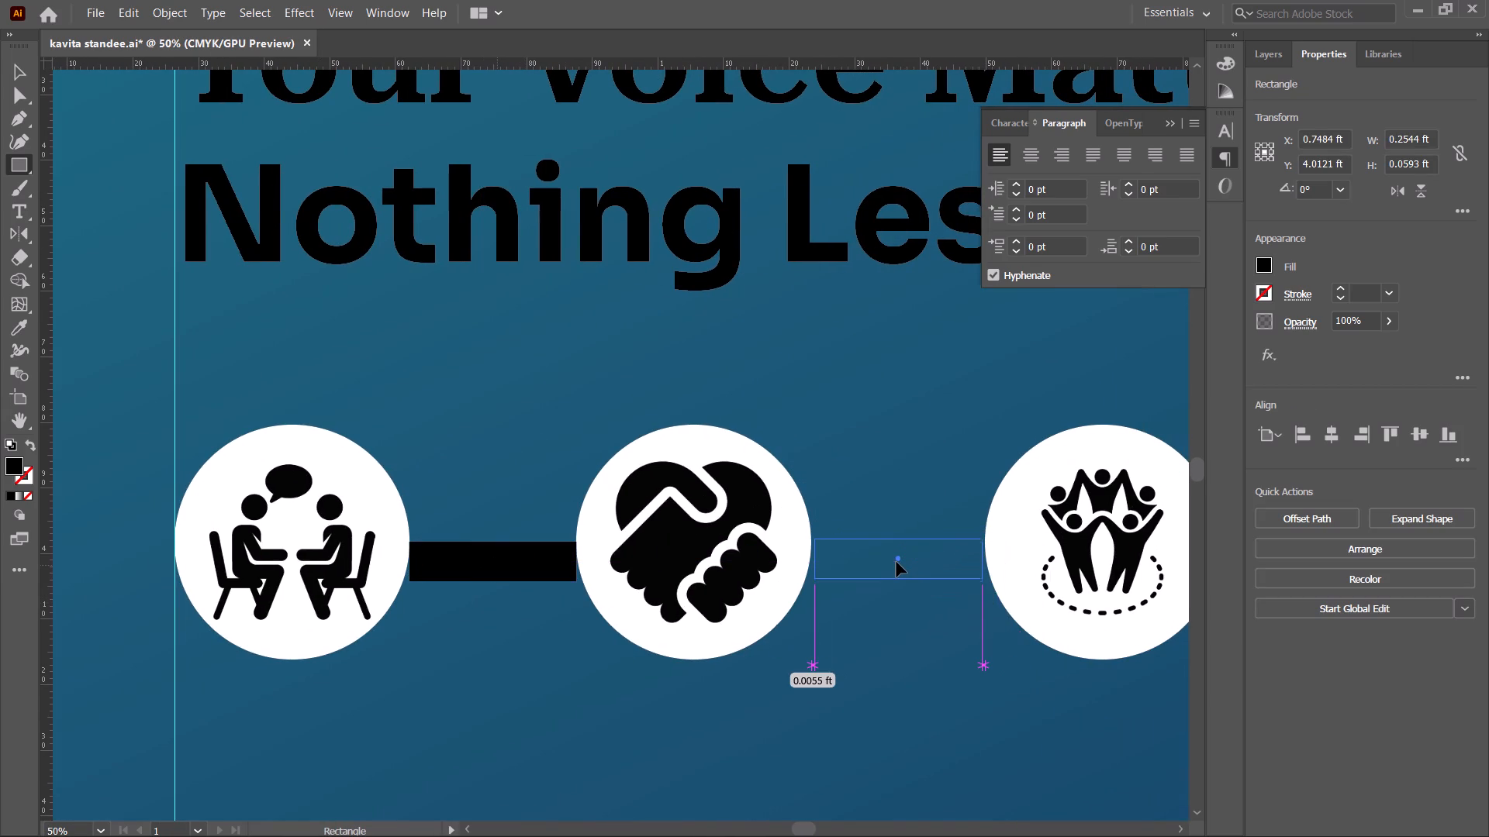
{"action": "left_click_drag", "start_coordinate": [897, 562], "coordinate": [896, 557]}
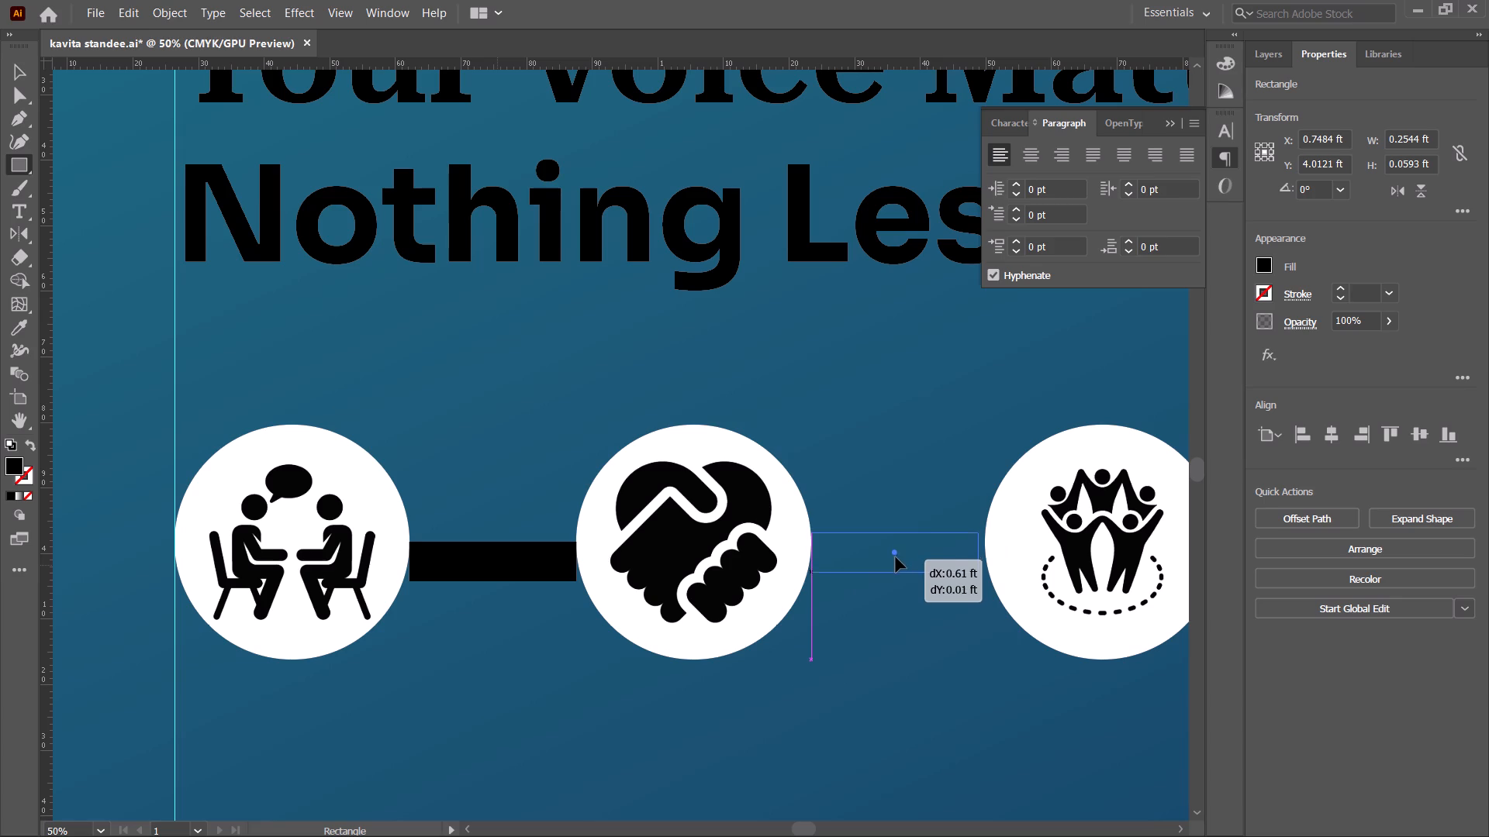
{"action": "left_click_drag", "start_coordinate": [896, 557], "coordinate": [899, 561]}
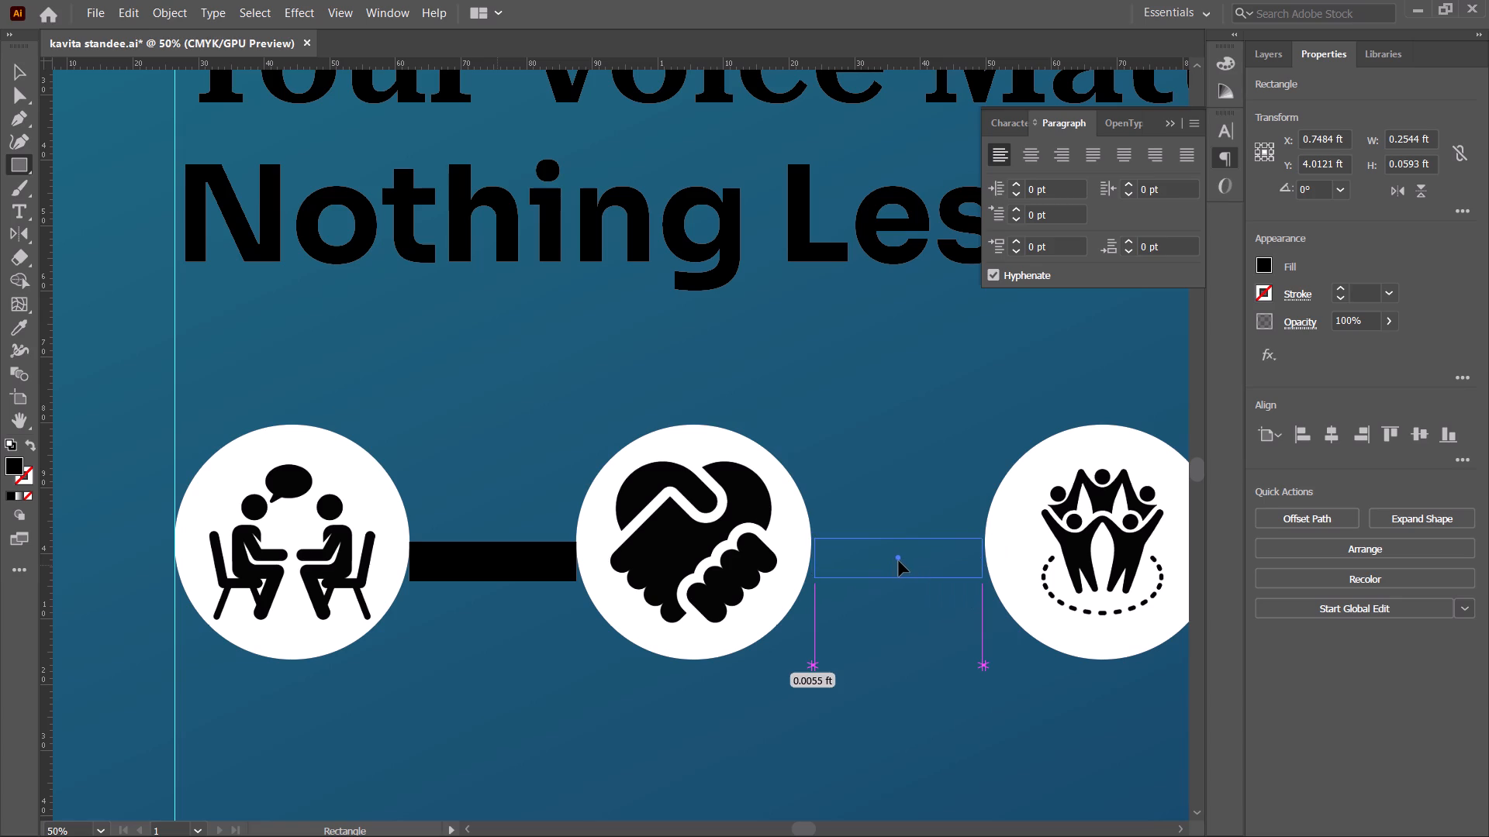
{"action": "left_click_drag", "start_coordinate": [899, 561], "coordinate": [936, 567]}
Move the spacer rectangle between the group-of-people and lightbulb circles, starting at the edge of the group-of-people circle.
{"action": "key", "text": "space"}
{"action": "key", "text": "space"}
{"action": "key", "text": "space"}
{"action": "key", "text": "space"}
{"action": "key", "text": "space"}
{"action": "left_click_drag", "start_coordinate": [923, 662], "coordinate": [446, 655]}
{"action": "left_click_drag", "start_coordinate": [461, 556], "coordinate": [586, 549]}
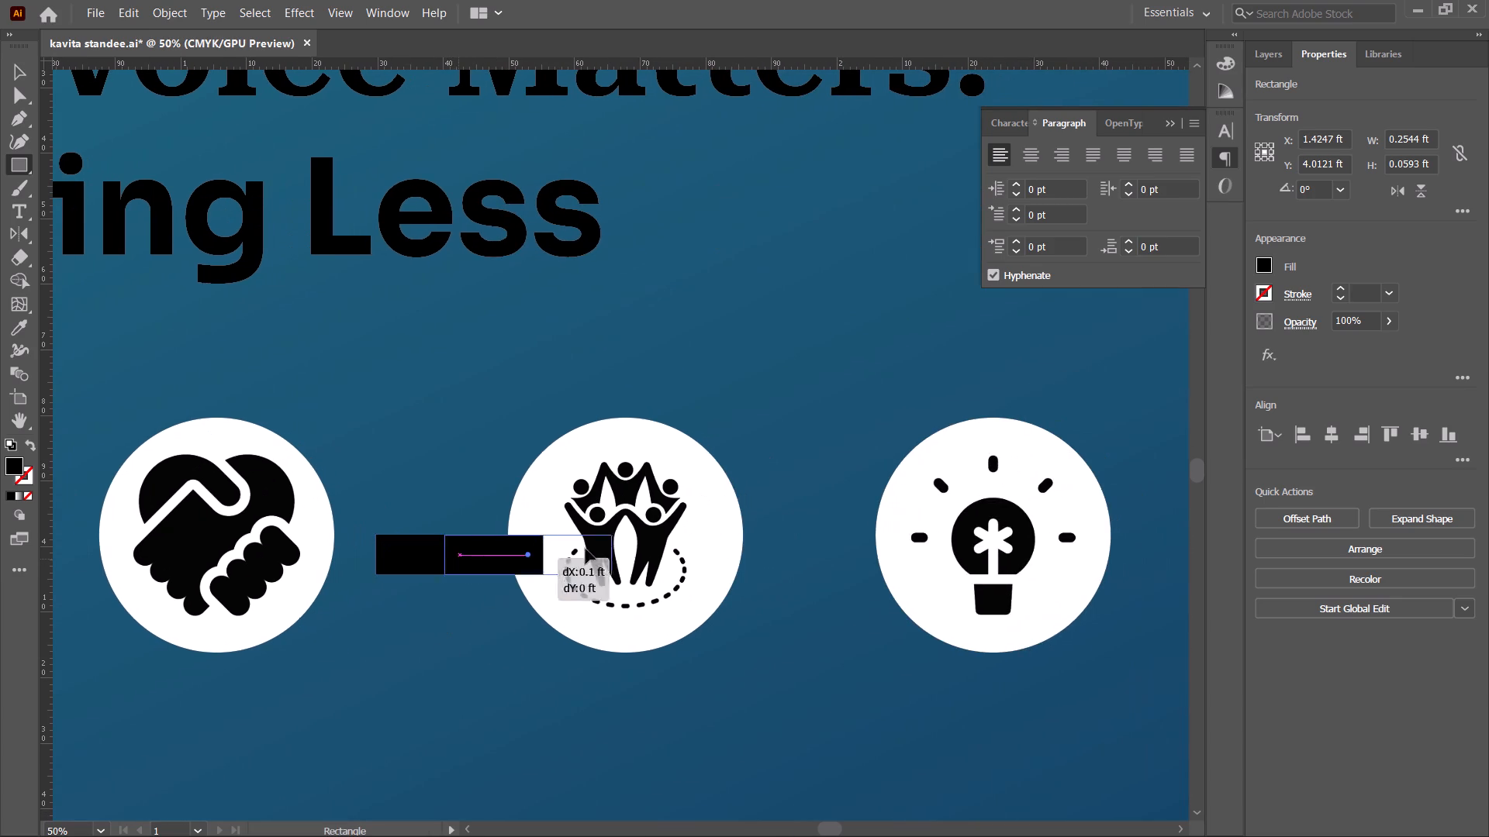
{"action": "left_click_drag", "start_coordinate": [586, 549], "coordinate": [827, 546]}
Nudge the group-of-people glyph and its white circle one increment to the left.
{"action": "key", "text": "space"}
{"action": "key", "text": "space"}
{"action": "key", "text": "space"}
{"action": "key", "text": "space"}
{"action": "key", "text": "space"}
{"action": "key", "text": "space"}
{"action": "left_click_drag", "start_coordinate": [852, 630], "coordinate": [333, 666]}
{"action": "scroll", "coordinate": [508, 649], "scroll_direction": "down", "scroll_amount": 2, "text": "alt"}
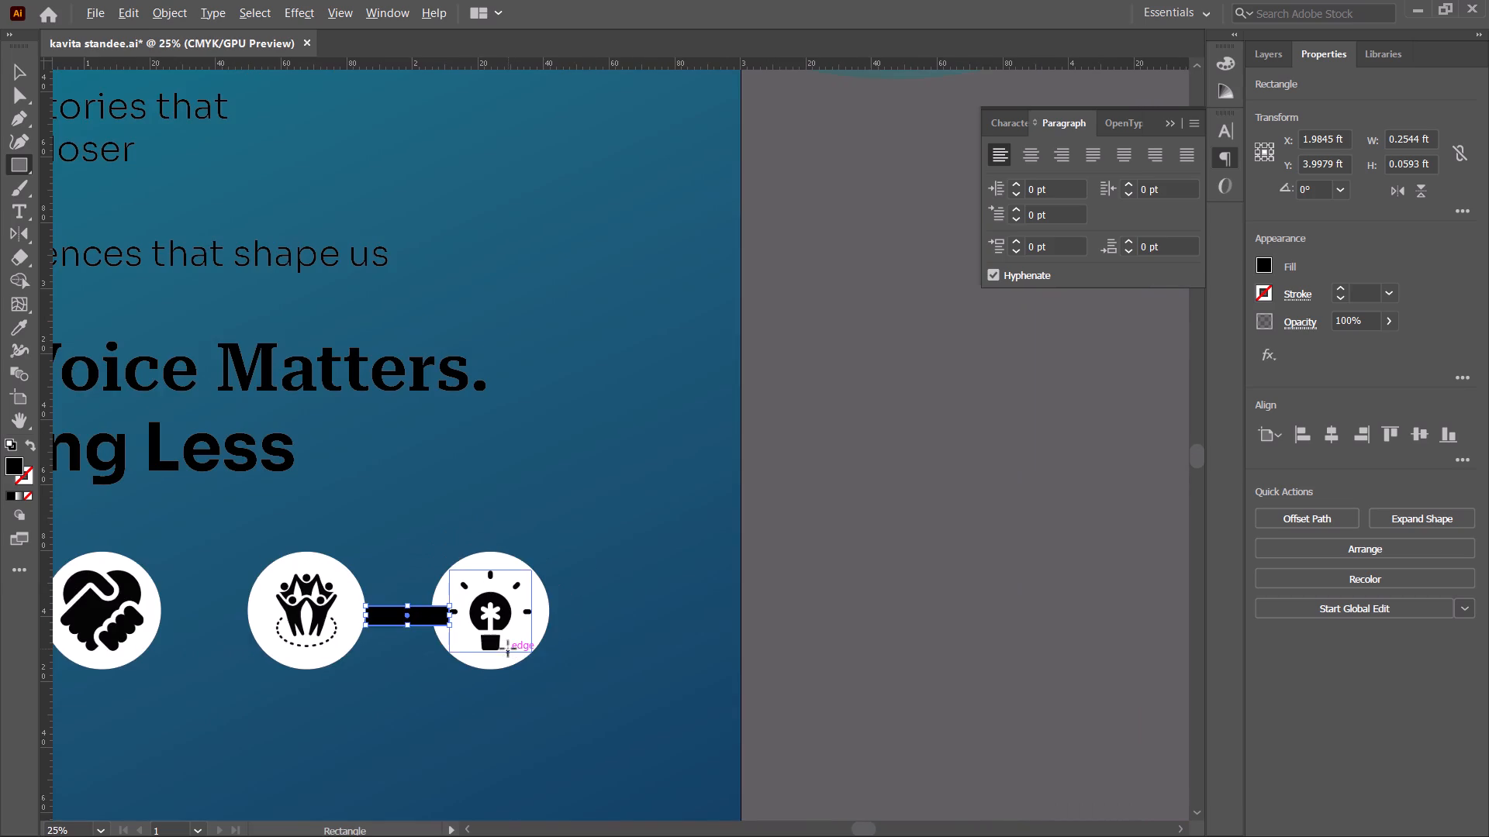
{"action": "key", "text": "space"}
{"action": "key", "text": "space"}
{"action": "key", "text": "space"}
{"action": "key", "text": "space"}
{"action": "key", "text": "space"}
{"action": "key", "text": "space"}
{"action": "key", "text": "space"}
{"action": "key", "text": "space"}
{"action": "key", "text": "space"}
{"action": "key", "text": "space"}
{"action": "key", "text": "space"}
{"action": "key", "text": "space"}
{"action": "key", "text": "space"}
{"action": "key", "text": "space"}
{"action": "key", "text": "space"}
{"action": "left_click_drag", "start_coordinate": [456, 664], "coordinate": [931, 649]}
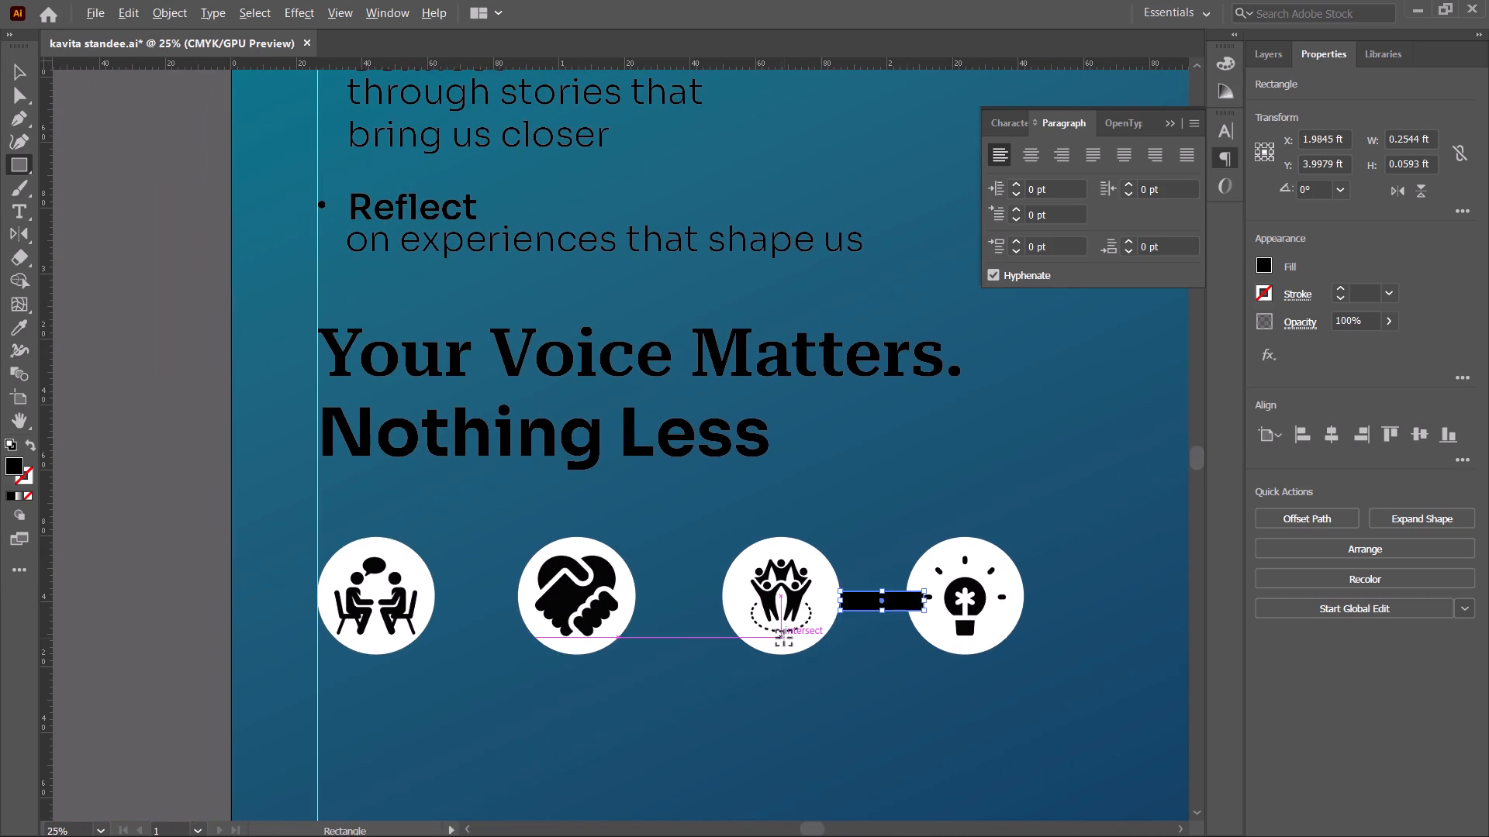
{"action": "scroll", "coordinate": [784, 638], "scroll_direction": "up", "scroll_amount": 2, "text": "alt"}
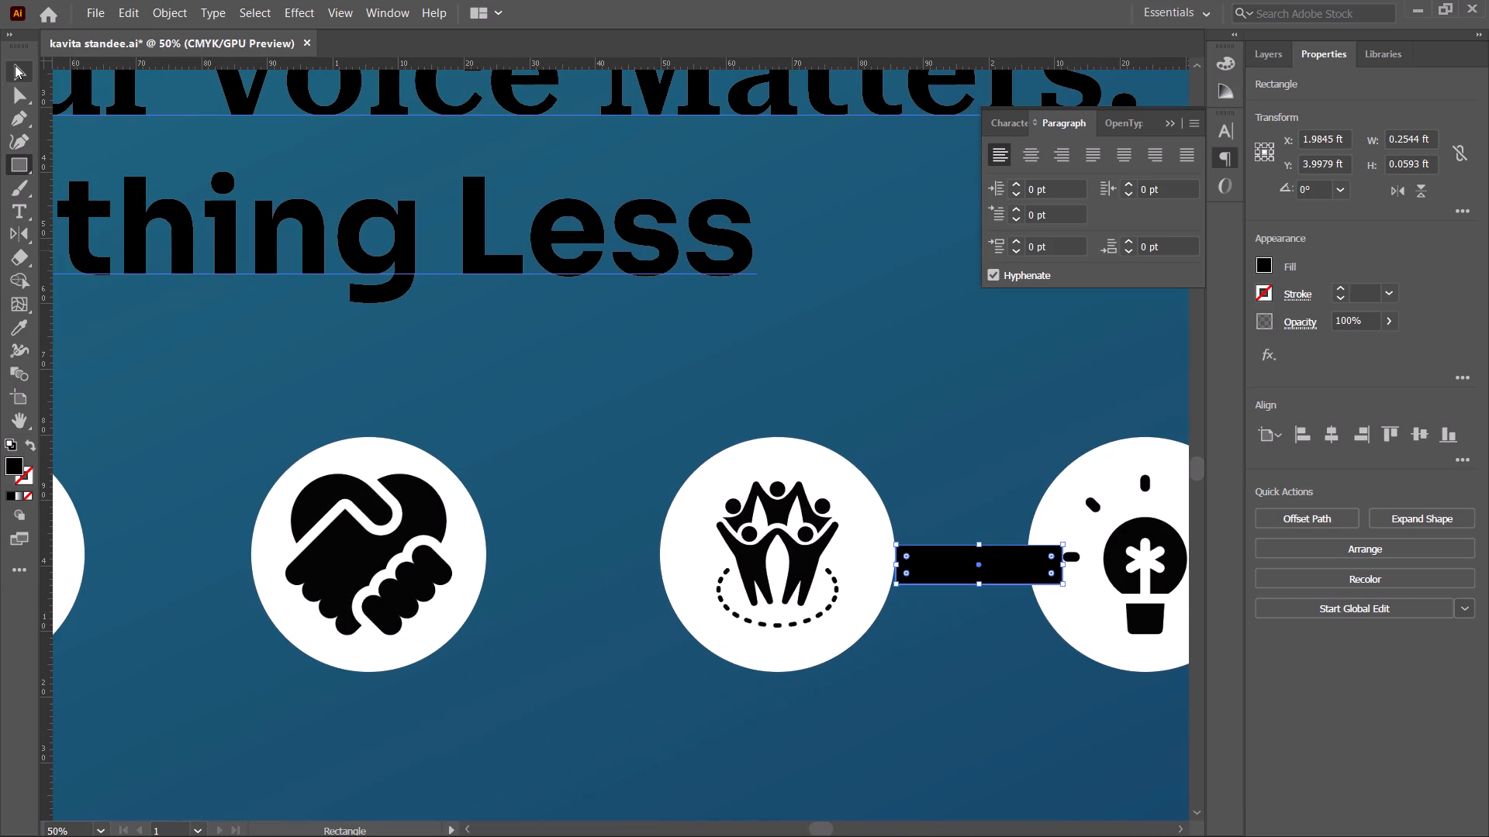
{"action": "left_click", "coordinate": [15, 65]}
{"action": "left_click", "coordinate": [801, 446]}
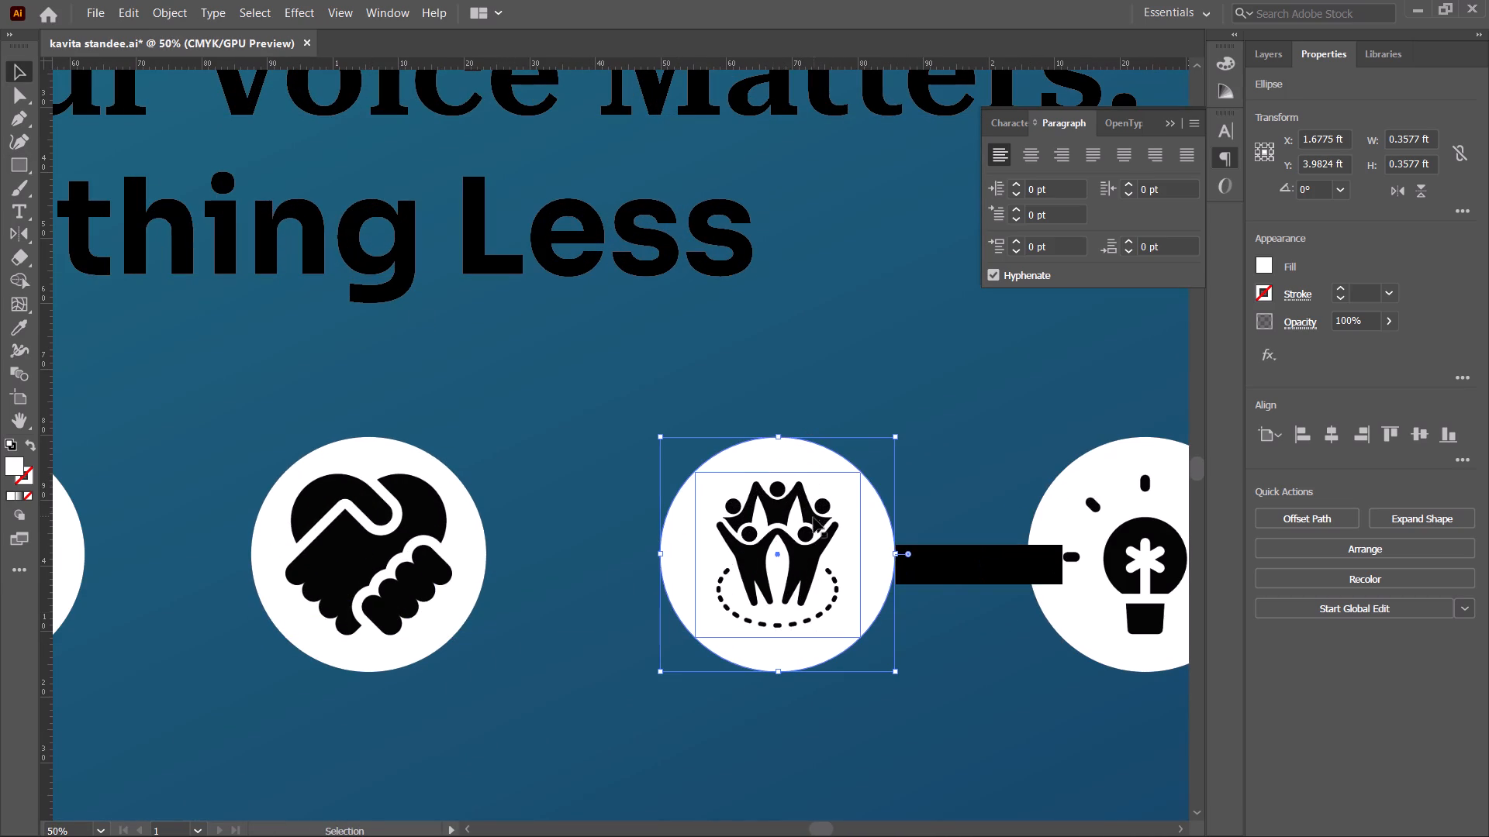
{"action": "left_click", "coordinate": [821, 531], "text": "shift"}
{"action": "key", "text": "Left"}
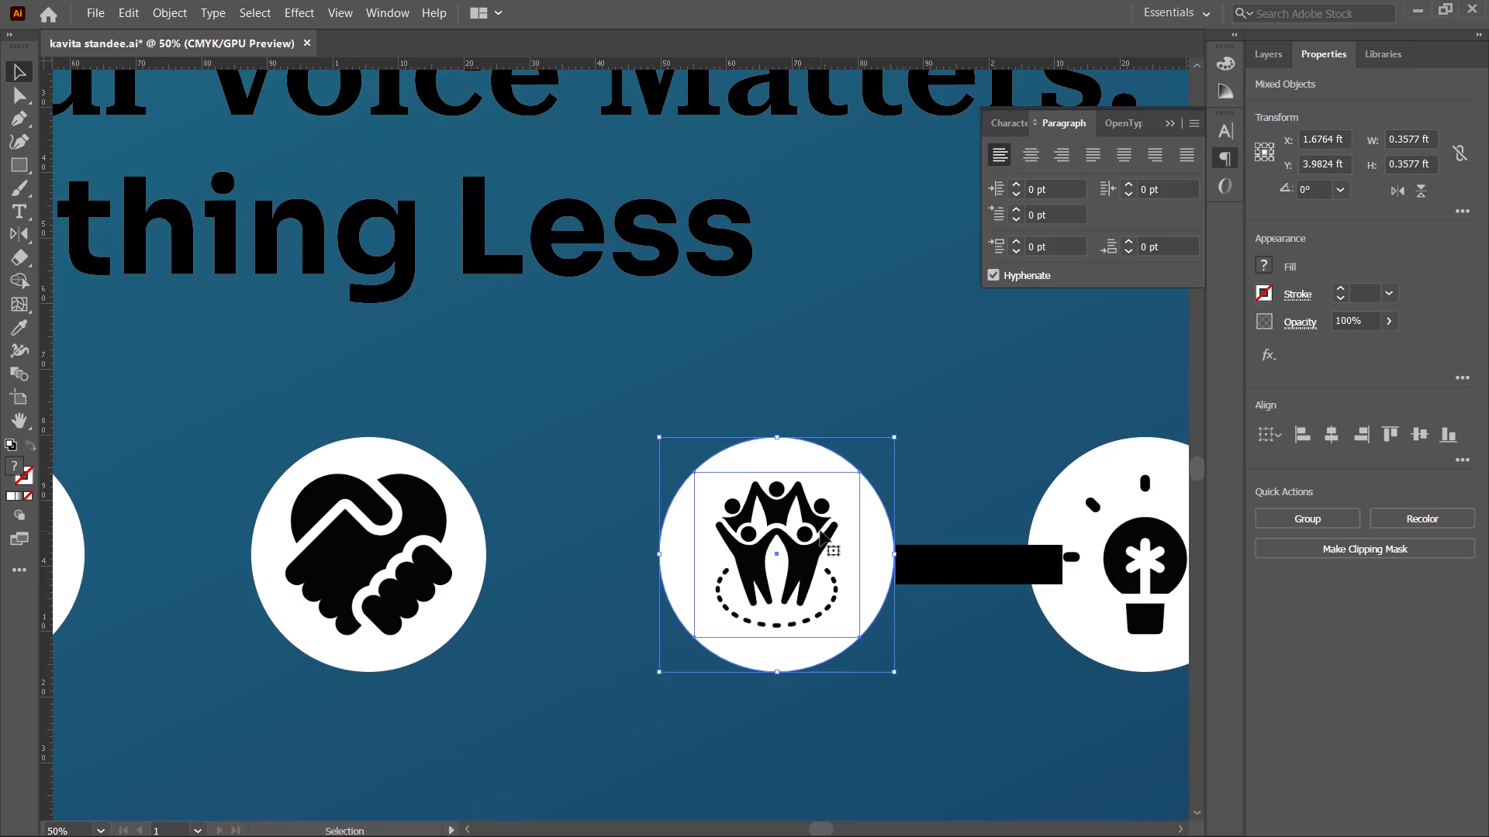
Shift the lightbulb glyph and its circle right about 0.05 ft so the circle meets the spacer rectangle's far end.
{"action": "key", "text": "space"}
{"action": "key", "text": "space"}
{"action": "key", "text": "space"}
{"action": "key", "text": "space"}
{"action": "key", "text": "space"}
{"action": "key", "text": "space"}
{"action": "key", "text": "space"}
{"action": "key", "text": "space"}
{"action": "key", "text": "space"}
{"action": "key", "text": "space"}
{"action": "key", "text": "space"}
{"action": "left_click_drag", "start_coordinate": [945, 560], "coordinate": [706, 564]}
{"action": "scroll", "coordinate": [713, 567], "scroll_direction": "up", "scroll_amount": 2, "text": "alt"}
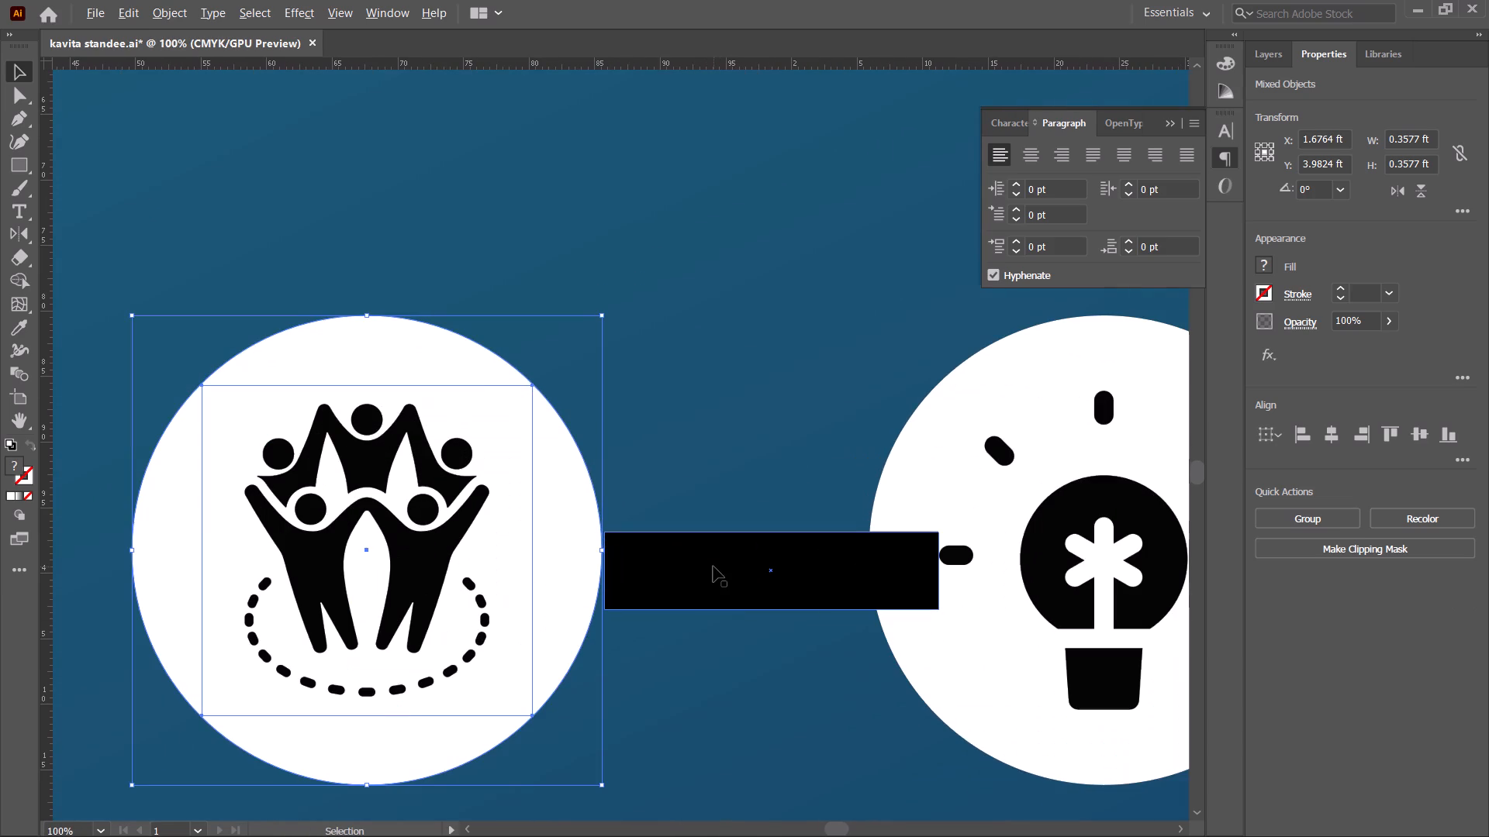
{"action": "left_click", "coordinate": [715, 569]}
{"action": "key", "text": "space"}
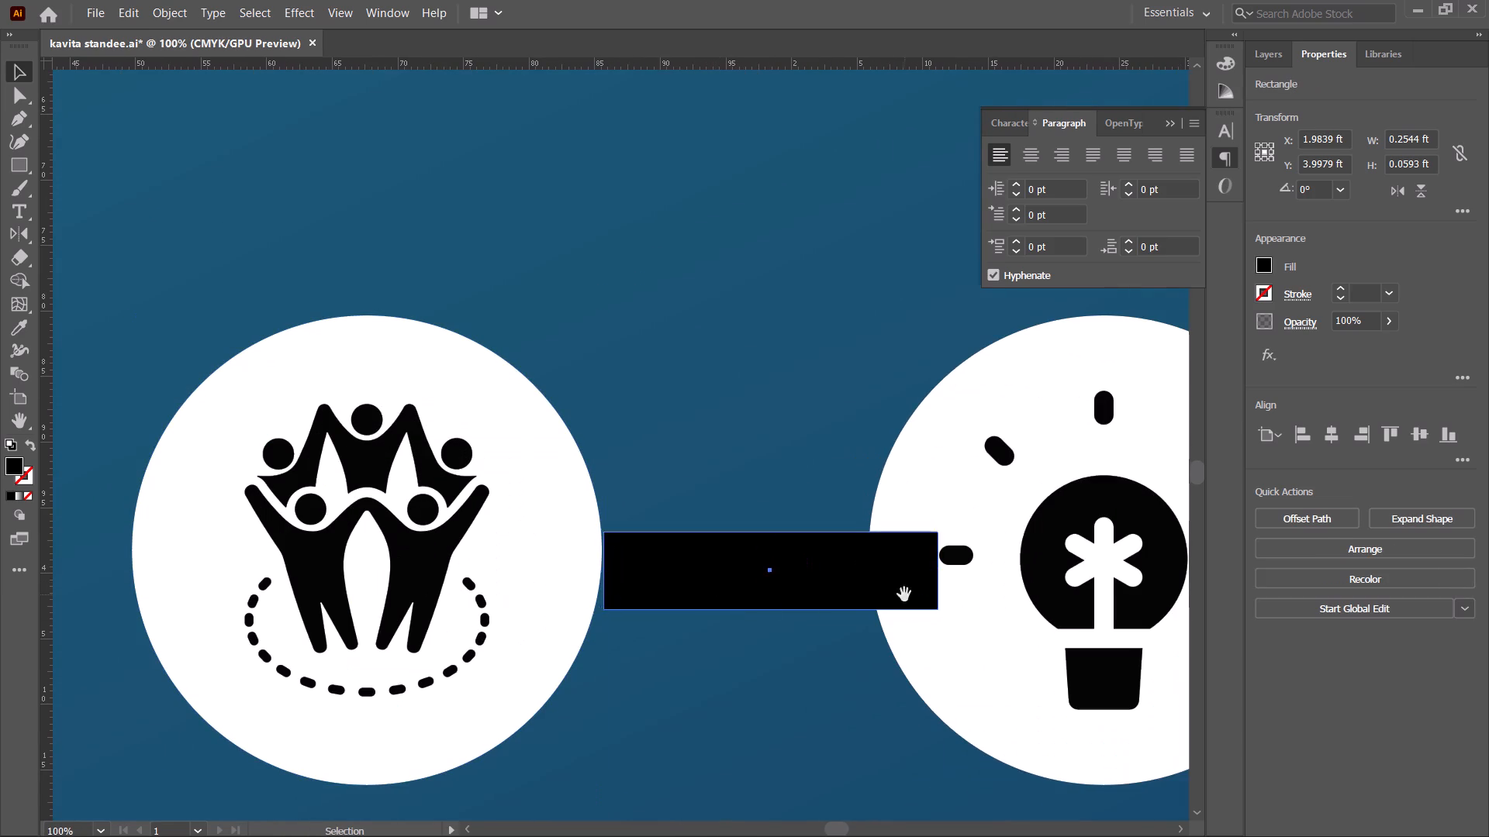
{"action": "left_click_drag", "start_coordinate": [893, 597], "coordinate": [735, 588]}
{"action": "left_click", "coordinate": [984, 338]}
{"action": "left_click", "coordinate": [952, 514], "text": "shift"}
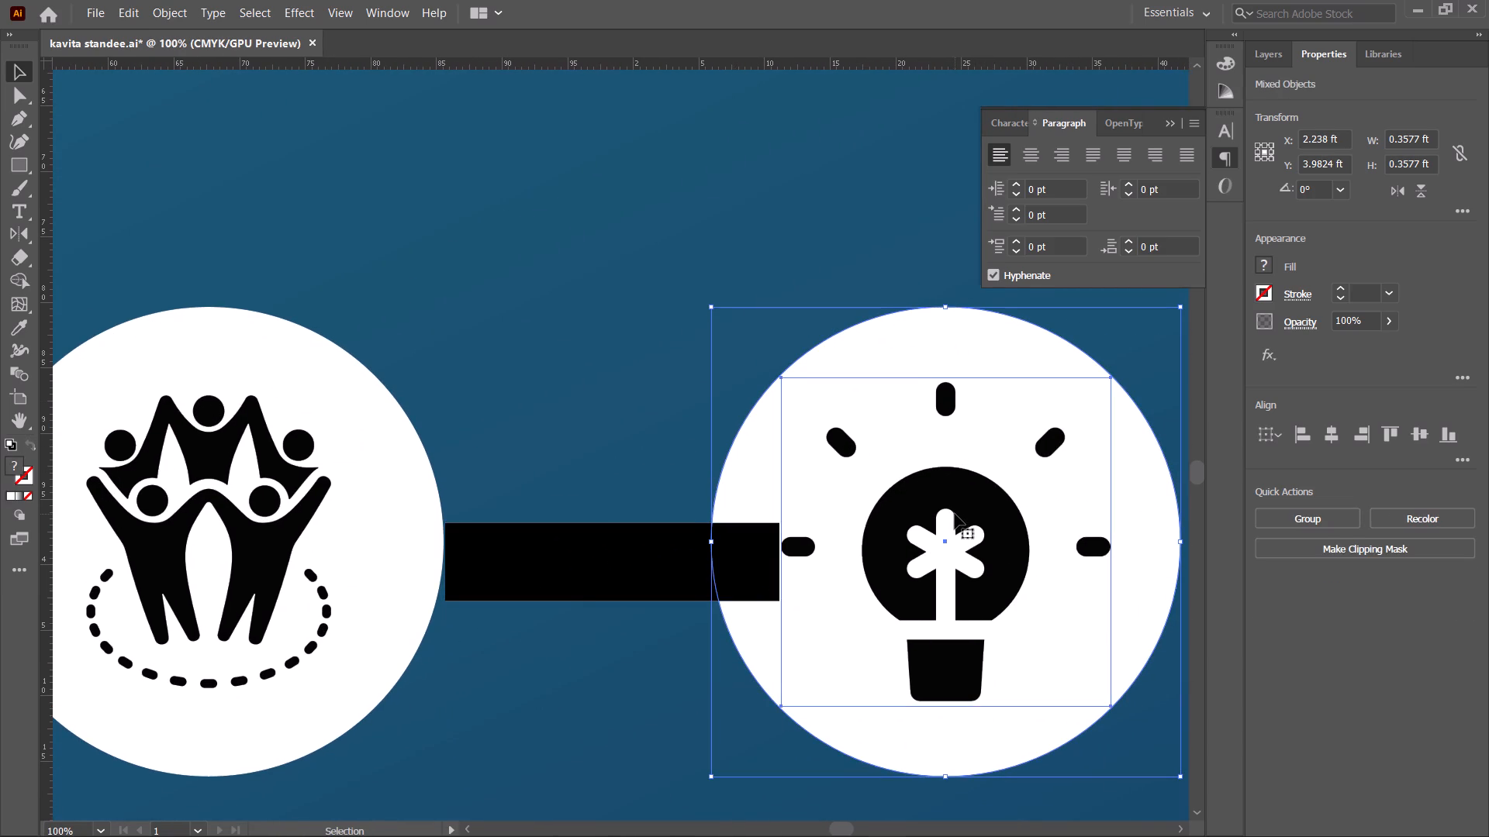
{"action": "key", "text": "shift+Right"}
{"action": "key", "text": "shift+Right"}
{"action": "key", "text": "shift+Right"}
{"action": "key", "text": "shift+Right"}
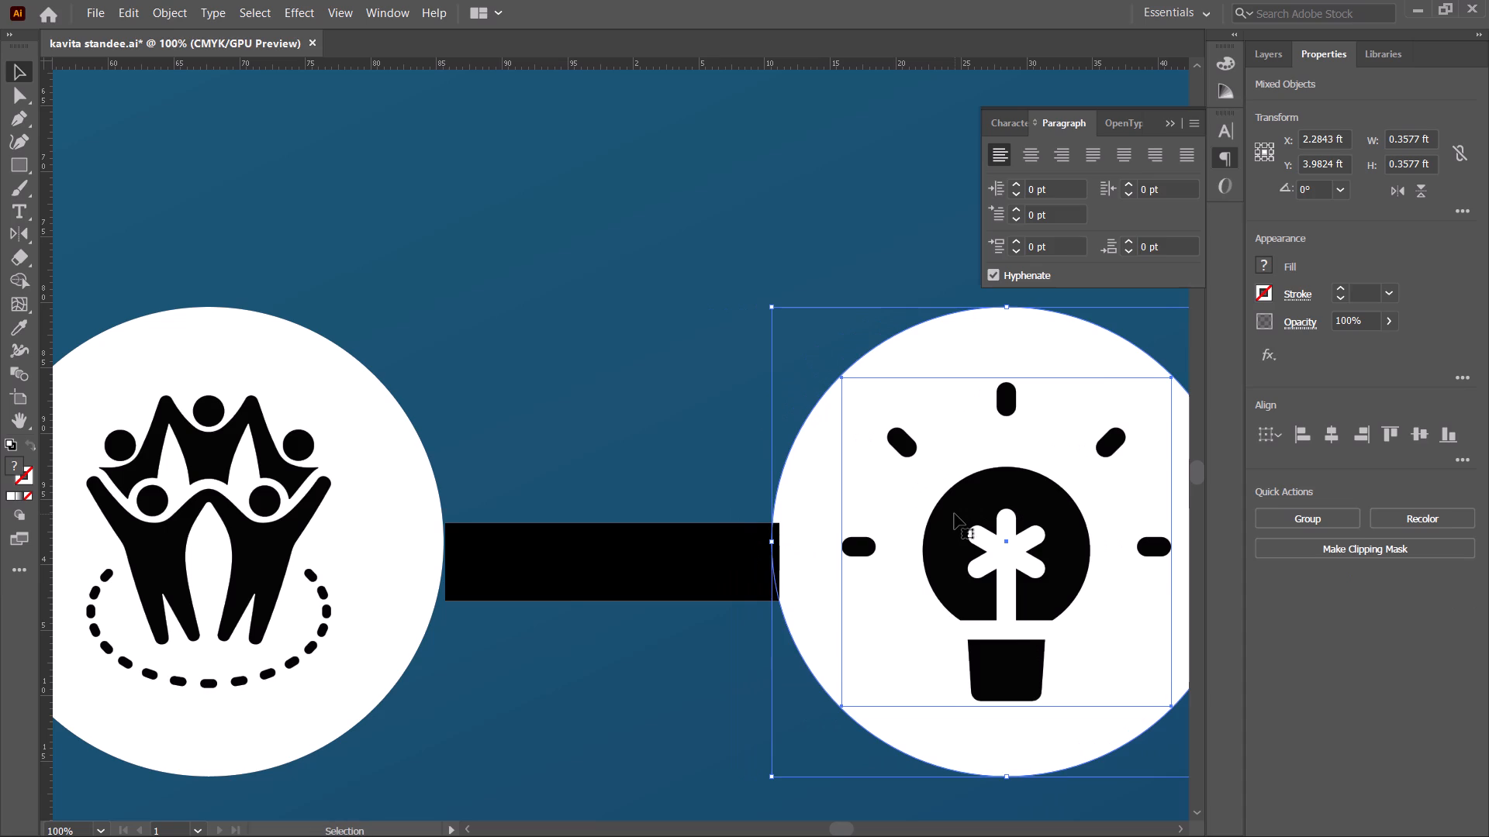
{"action": "key", "text": "Right"}
{"action": "key", "text": "Right"}
{"action": "key", "text": "Right"}
{"action": "key", "text": "Right"}
{"action": "key", "text": "Right"}
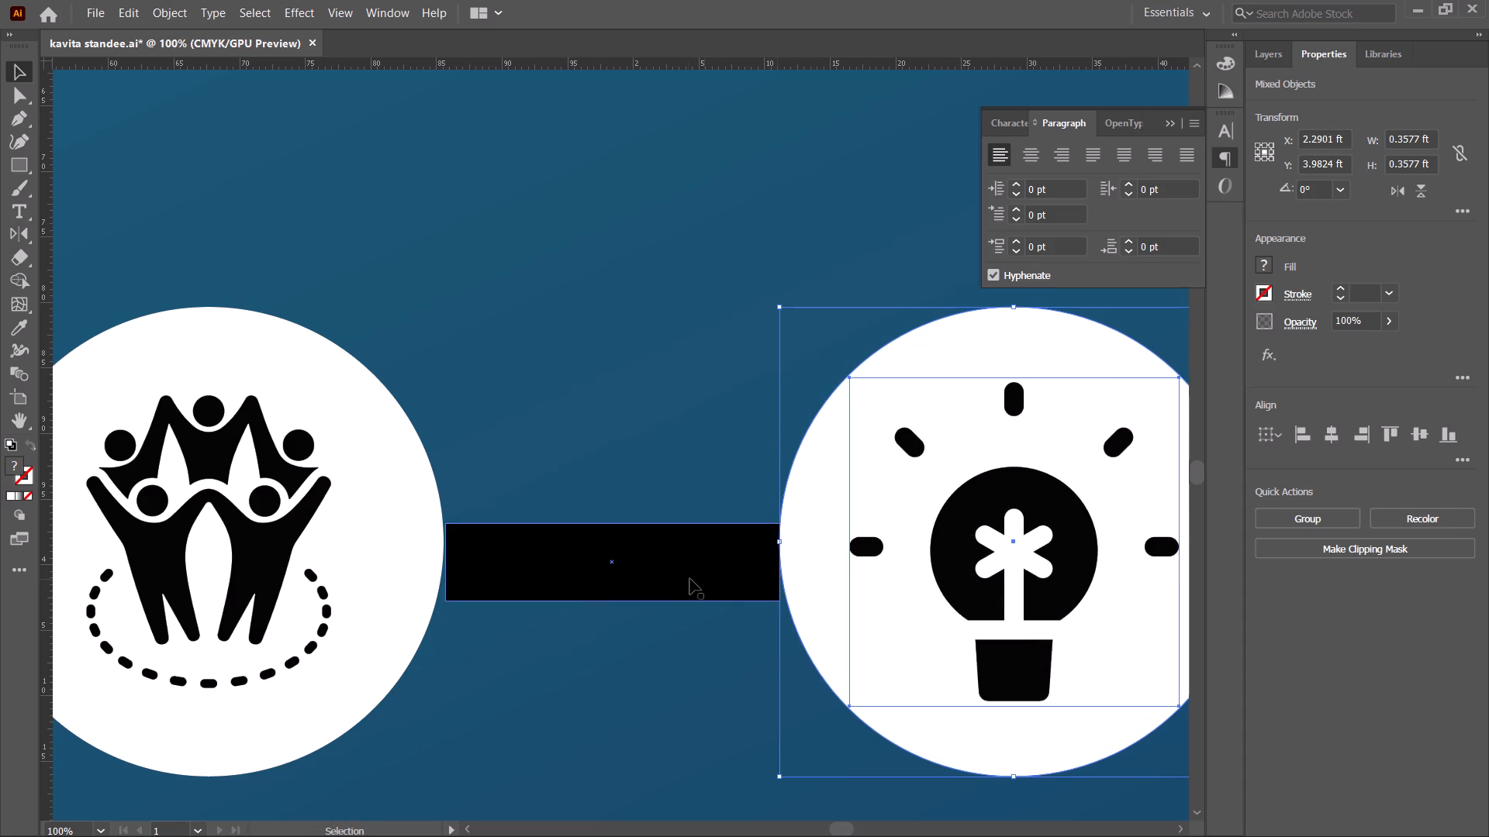
Delete the spacer rectangle from the icon row and save the standee document.
{"action": "left_click", "coordinate": [681, 577]}
{"action": "key", "text": "BackSpace"}
{"action": "scroll", "coordinate": [681, 577], "scroll_direction": "down", "scroll_amount": 4, "text": "alt"}
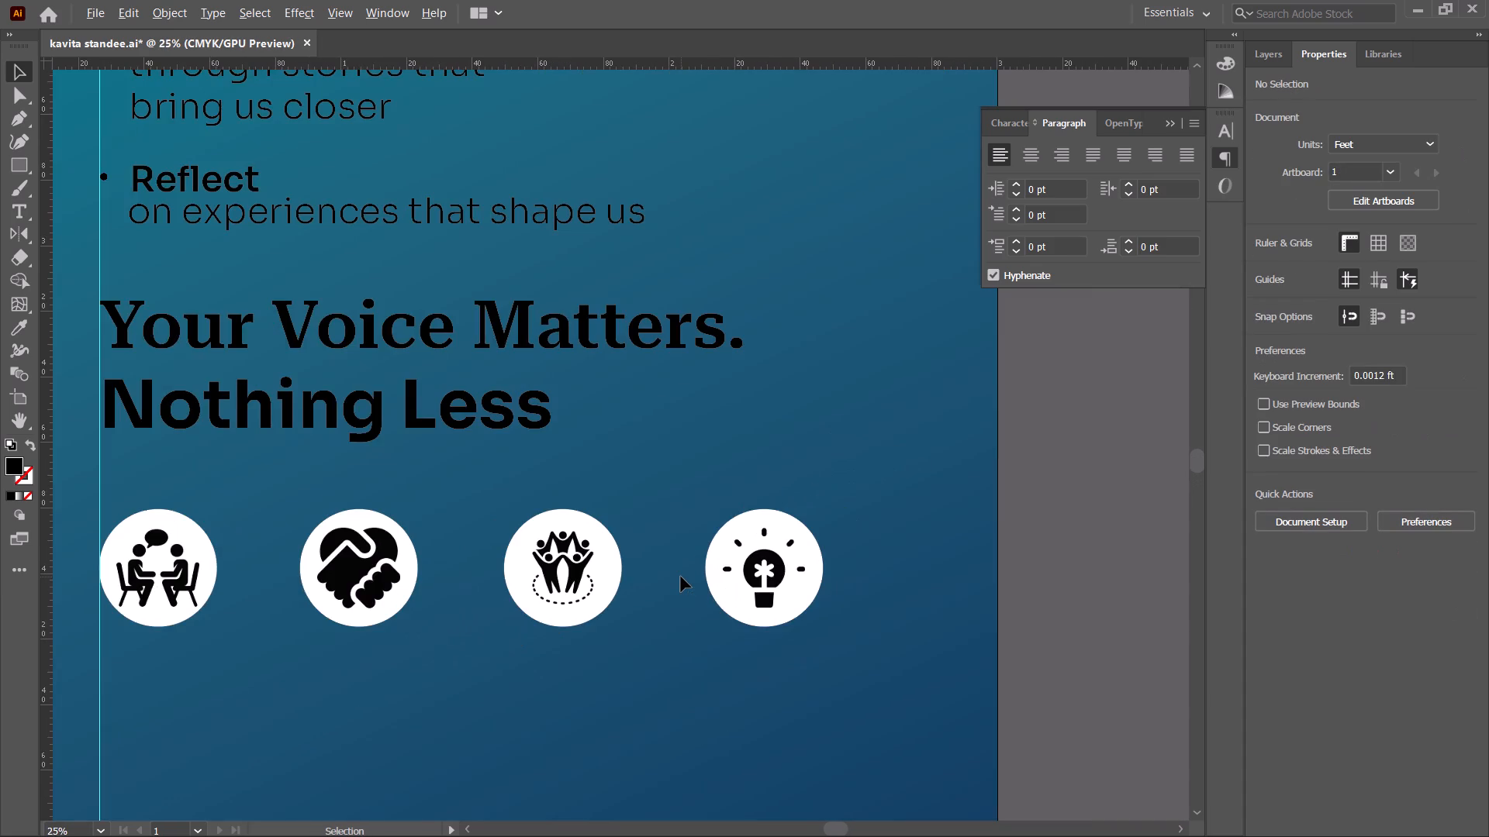
{"action": "scroll", "coordinate": [681, 577], "scroll_direction": "down", "scroll_amount": 1, "text": "alt"}
{"action": "key", "text": "space"}
{"action": "left_click_drag", "start_coordinate": [681, 577], "coordinate": [734, 575]}
{"action": "left_click", "coordinate": [1120, 654]}
{"action": "key", "text": "ctrl+s"}
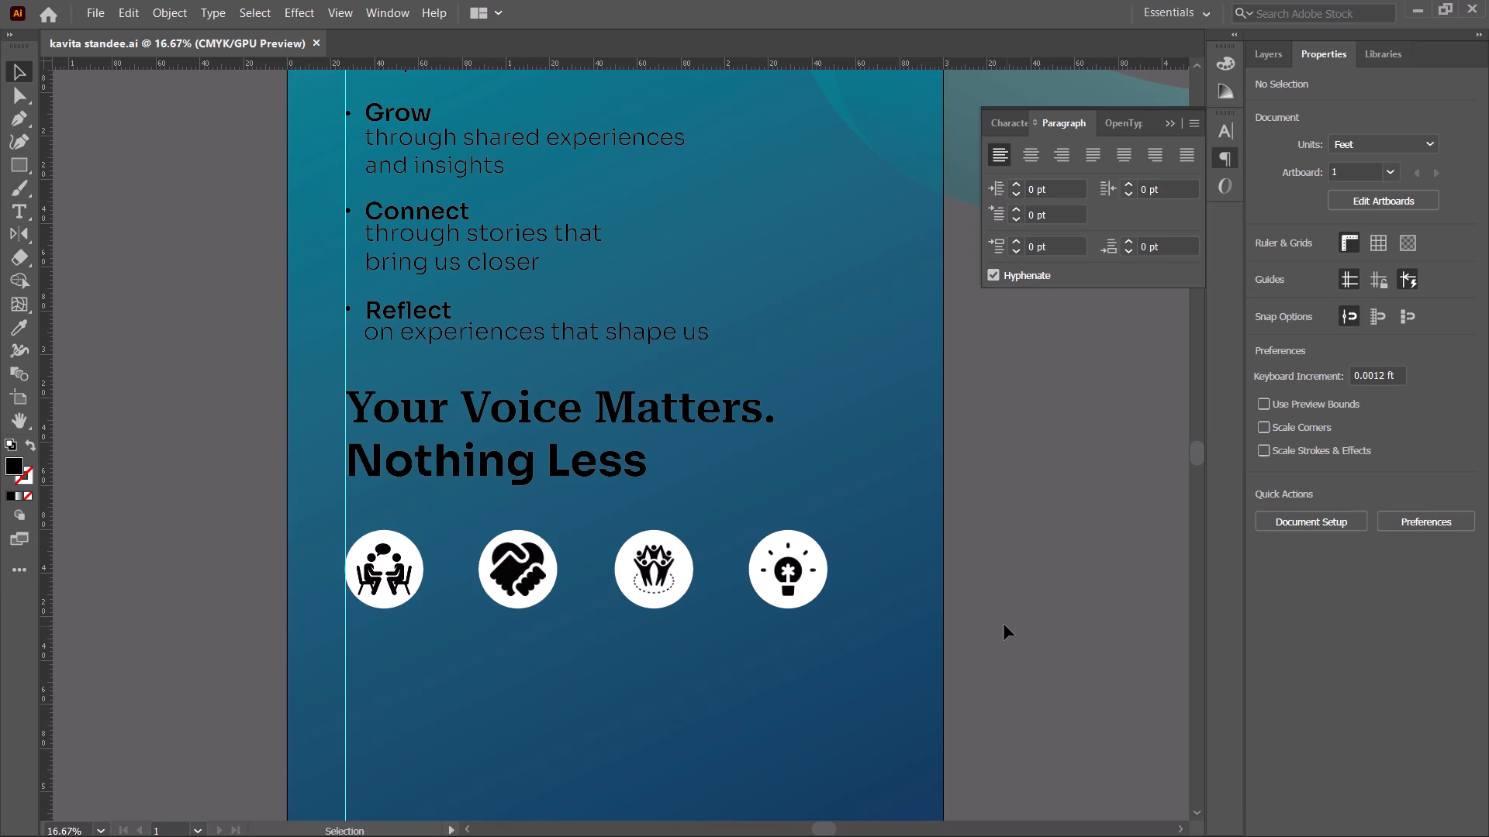
Check the generated standee reference in the browser, and place a copy of the "A Space to" text below the conversation icon.
{"action": "key", "text": "alt+Tab"}
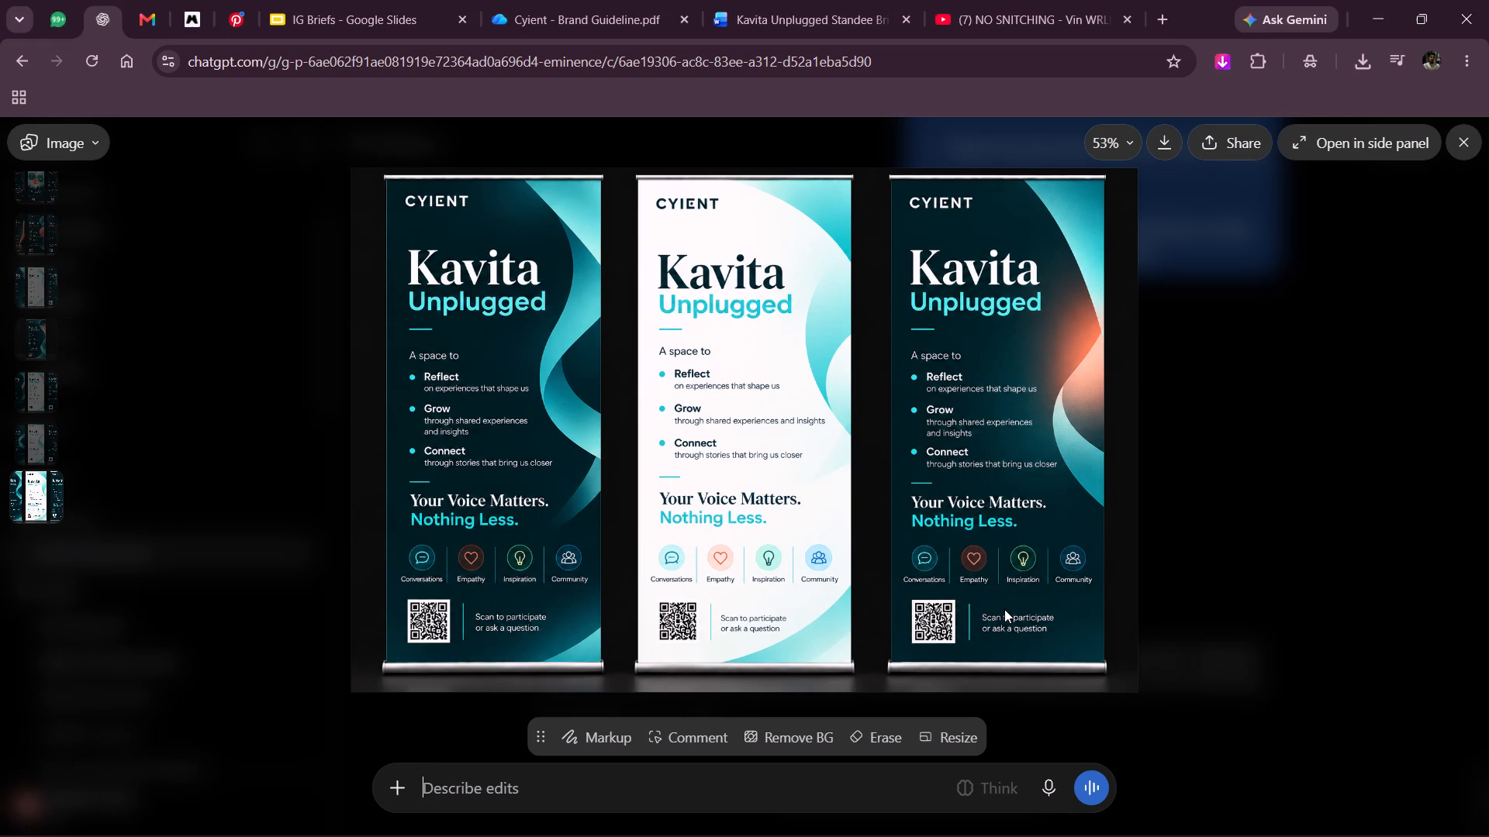
{"action": "key", "text": "alt+Tab"}
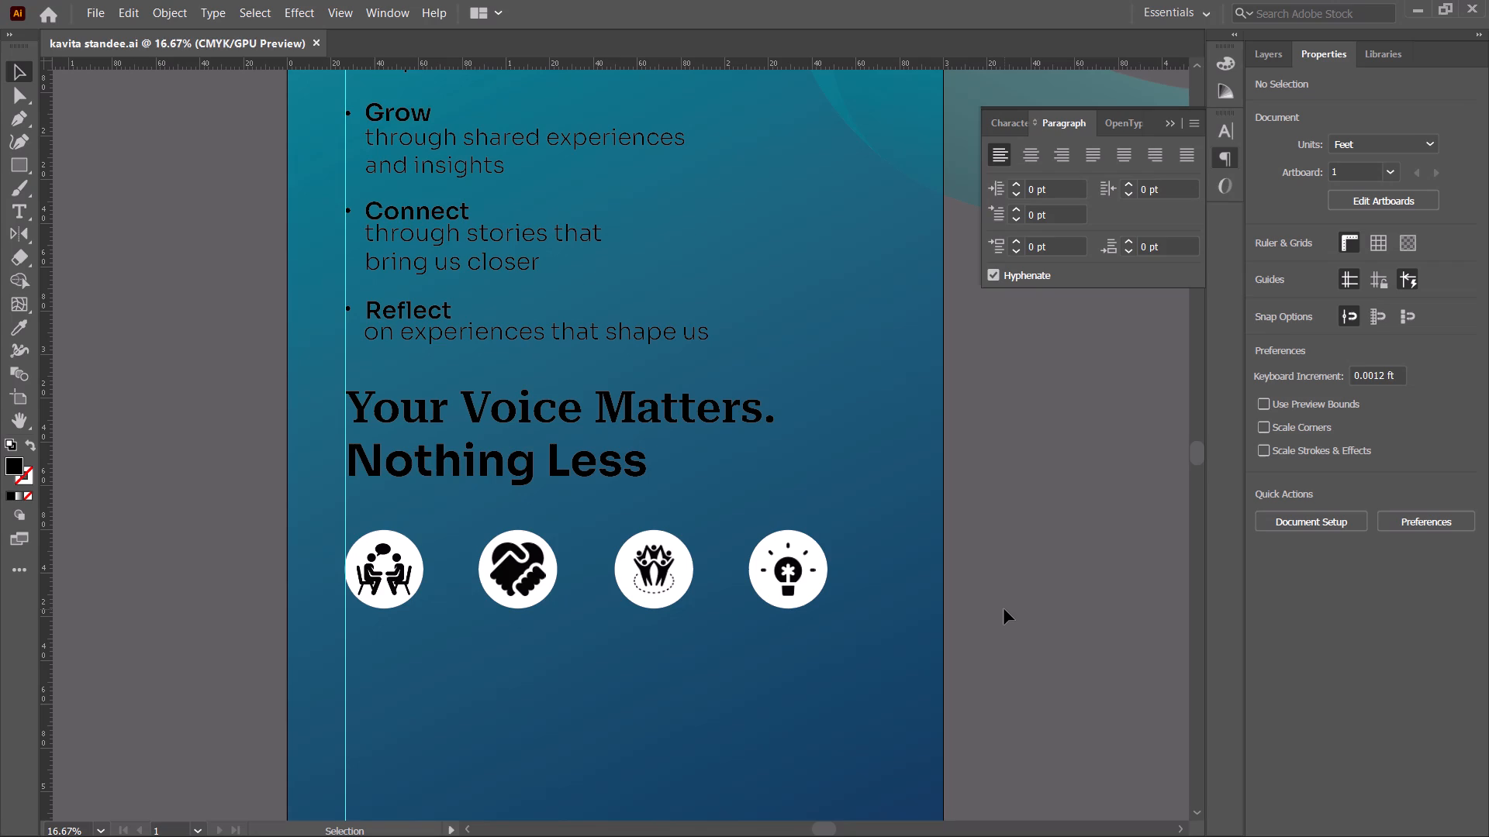
{"action": "key", "text": "alt+Tab"}
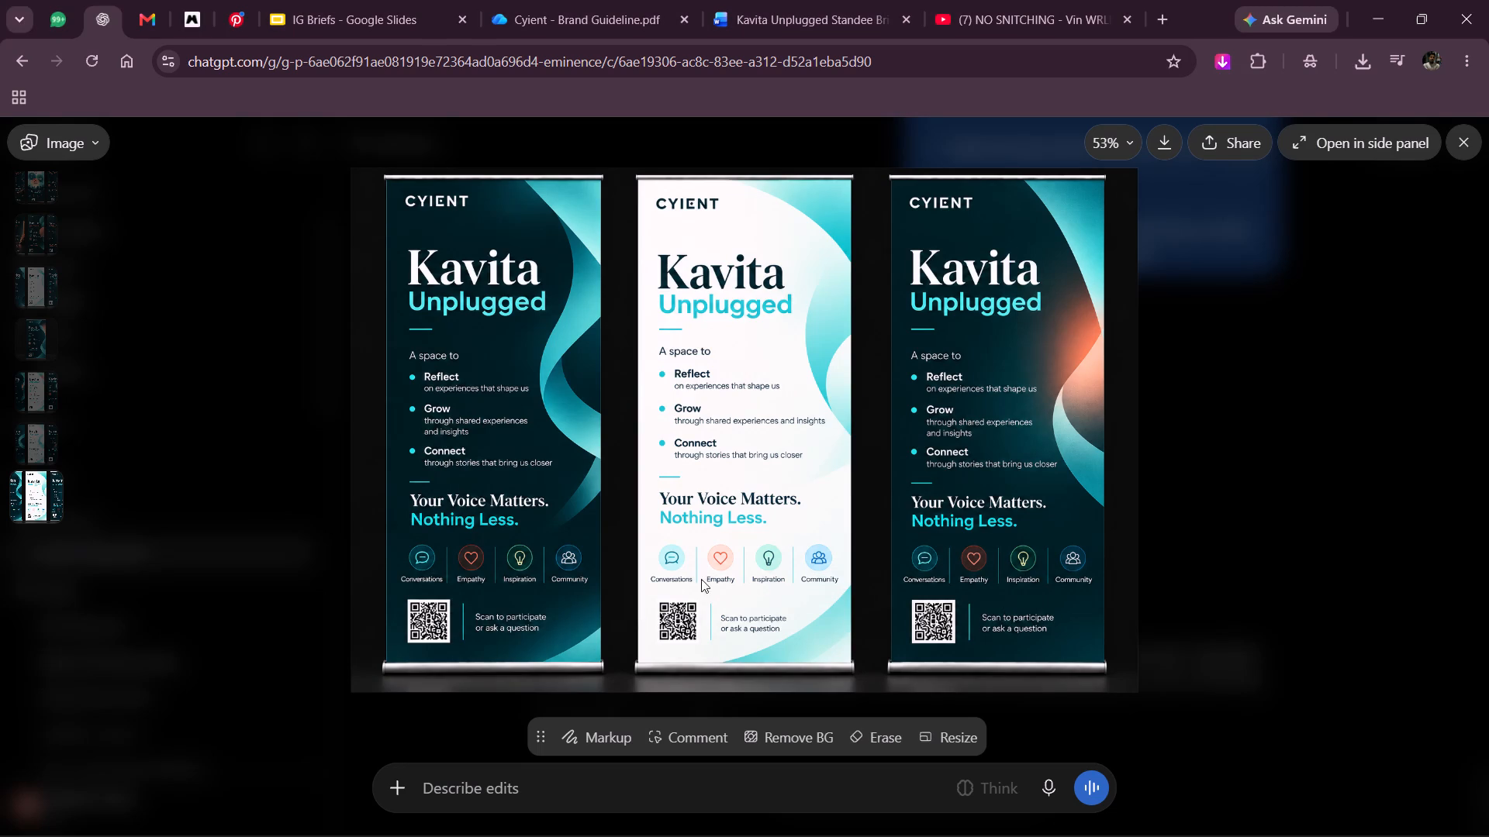
{"action": "key", "text": "alt+Tab"}
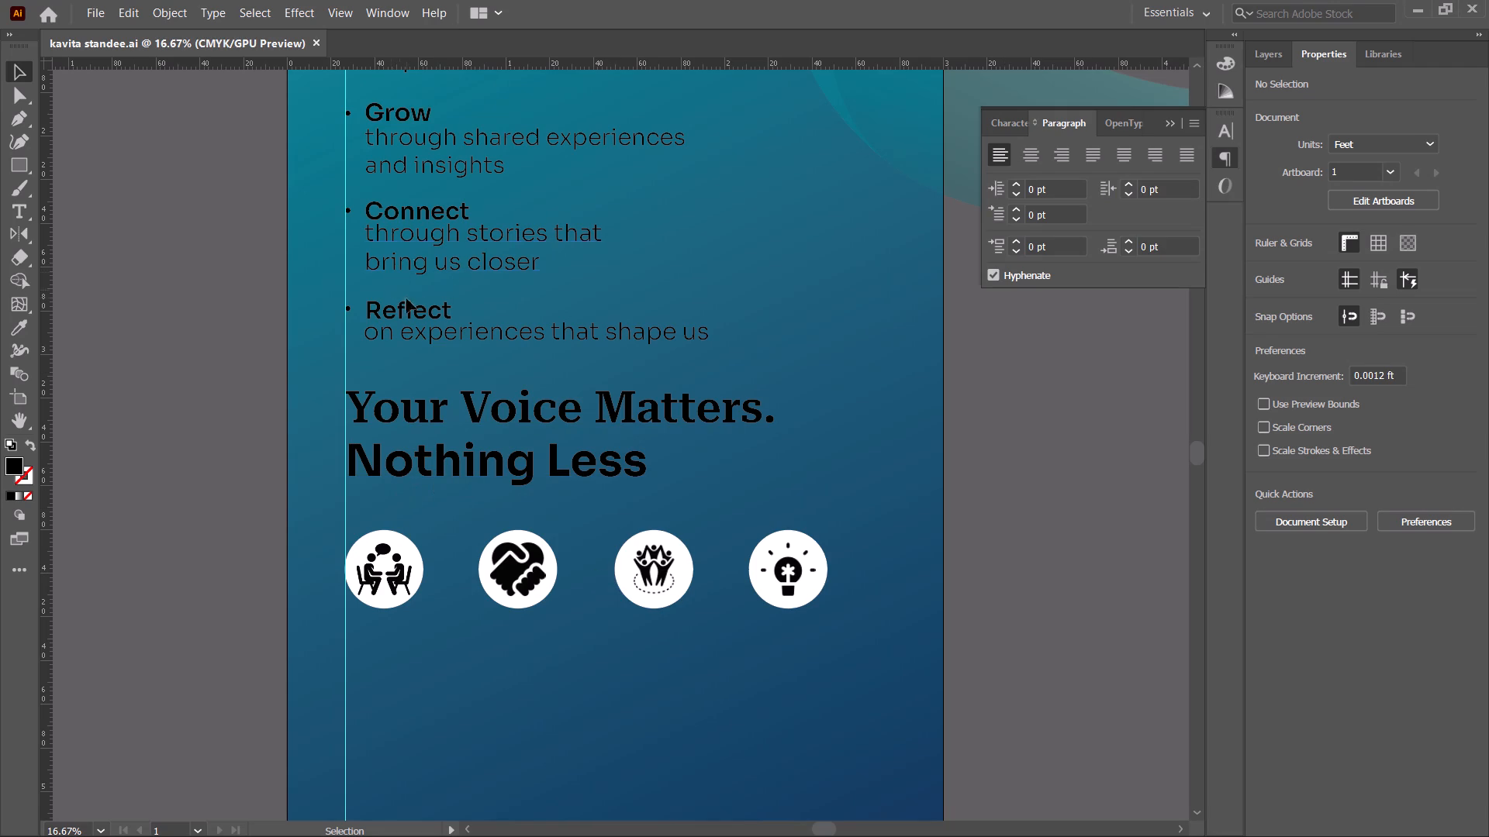
{"action": "scroll", "coordinate": [418, 290], "scroll_direction": "up", "scroll_amount": 8}
{"action": "left_click_drag", "start_coordinate": [387, 203], "coordinate": [399, 367], "text": "alt"}
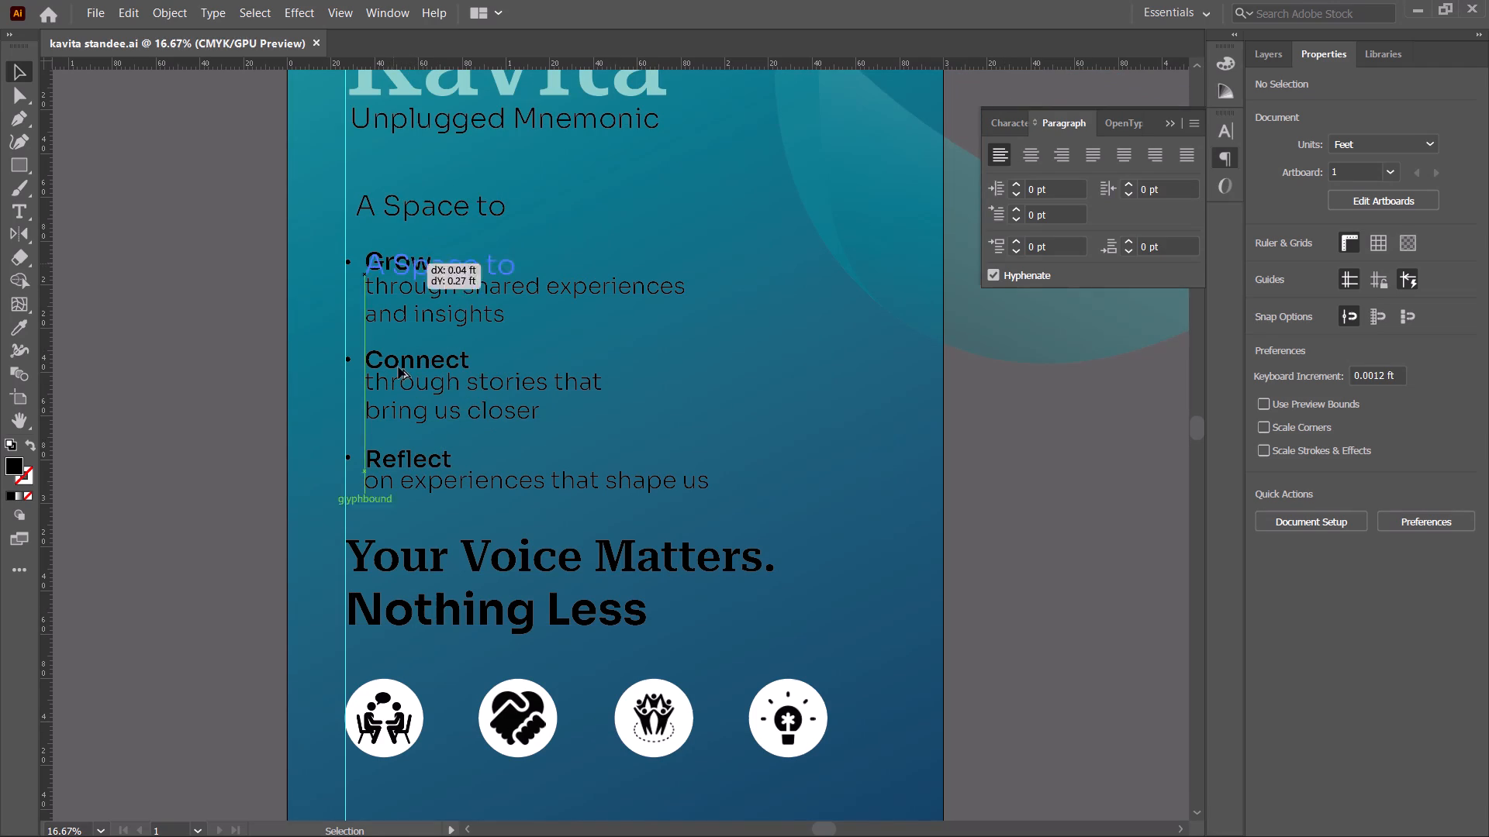
{"action": "left_click_drag", "start_coordinate": [399, 367], "coordinate": [375, 784], "text": "alt"}
Copy the word "Conversations" from the pointer list in the Kavita Unplugged Standee Brief in the browser and return to Illustrator.
{"action": "key", "text": "alt+Tab"}
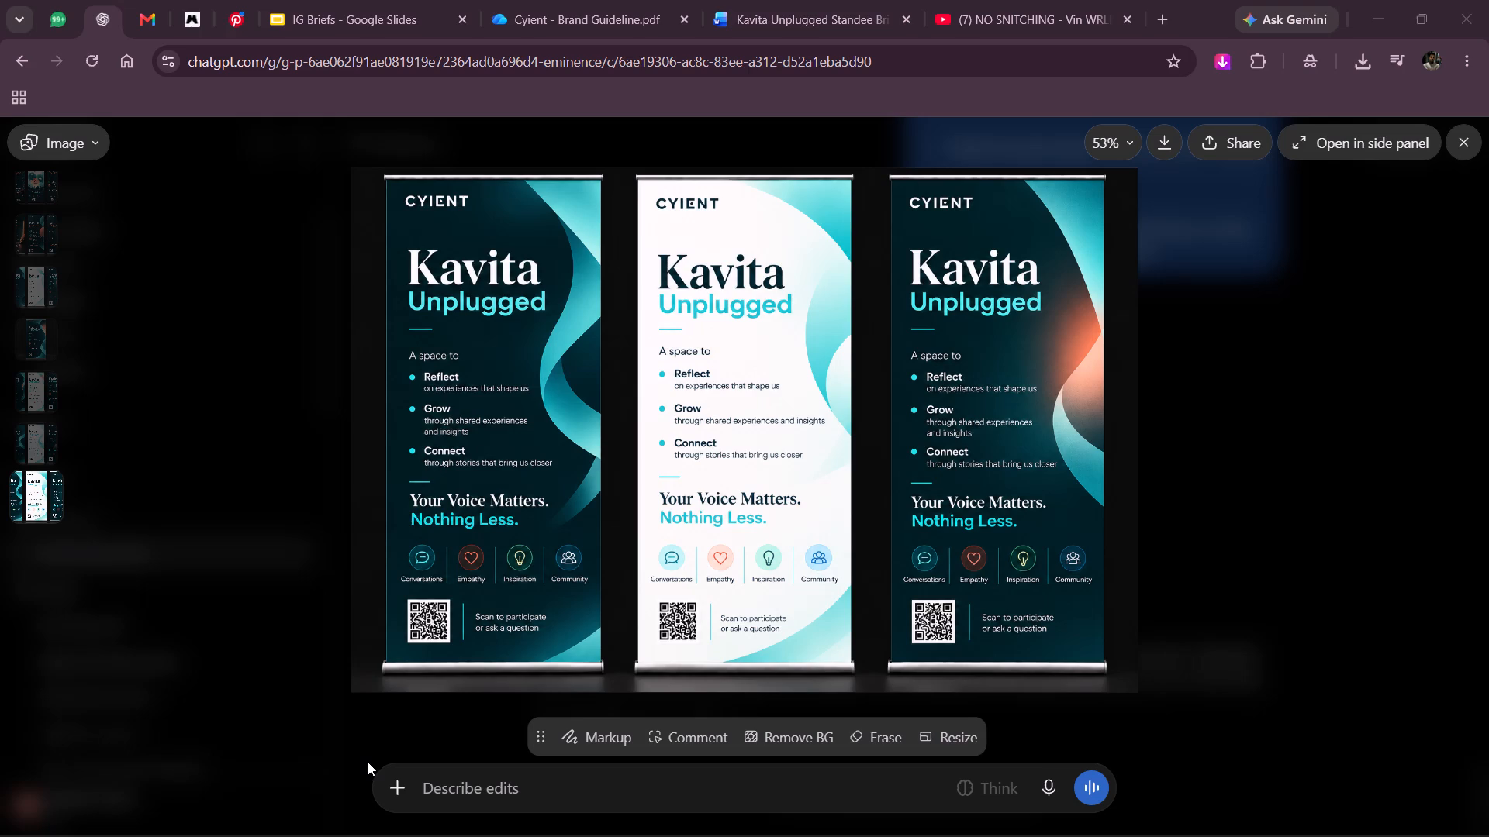
{"action": "left_click", "coordinate": [795, 1]}
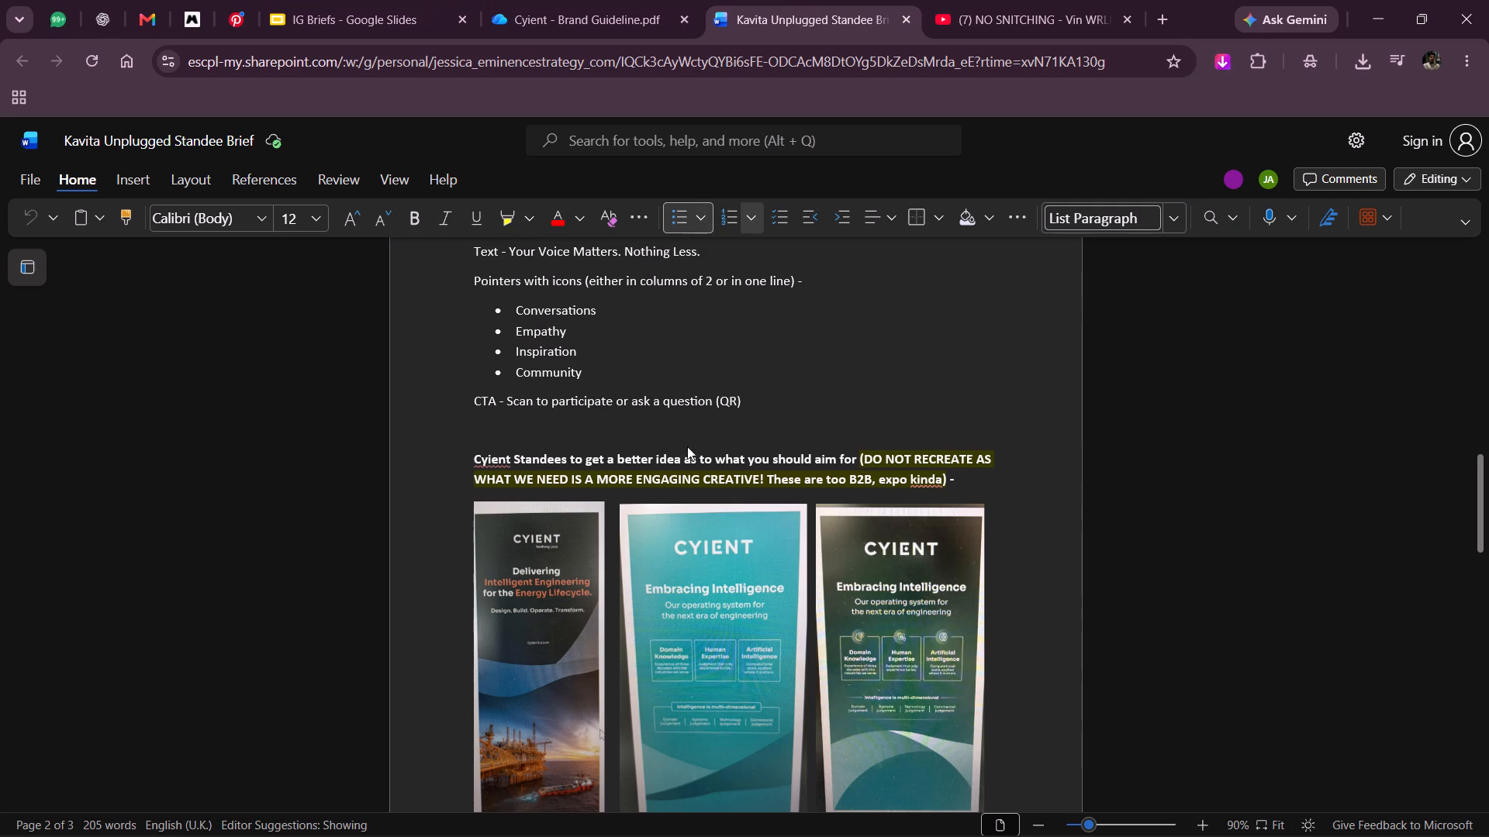
{"action": "left_click", "coordinate": [516, 309]}
{"action": "left_click_drag", "start_coordinate": [516, 309], "coordinate": [613, 313]}
{"action": "key", "text": "ctrl+c"}
{"action": "key", "text": "alt+Tab"}
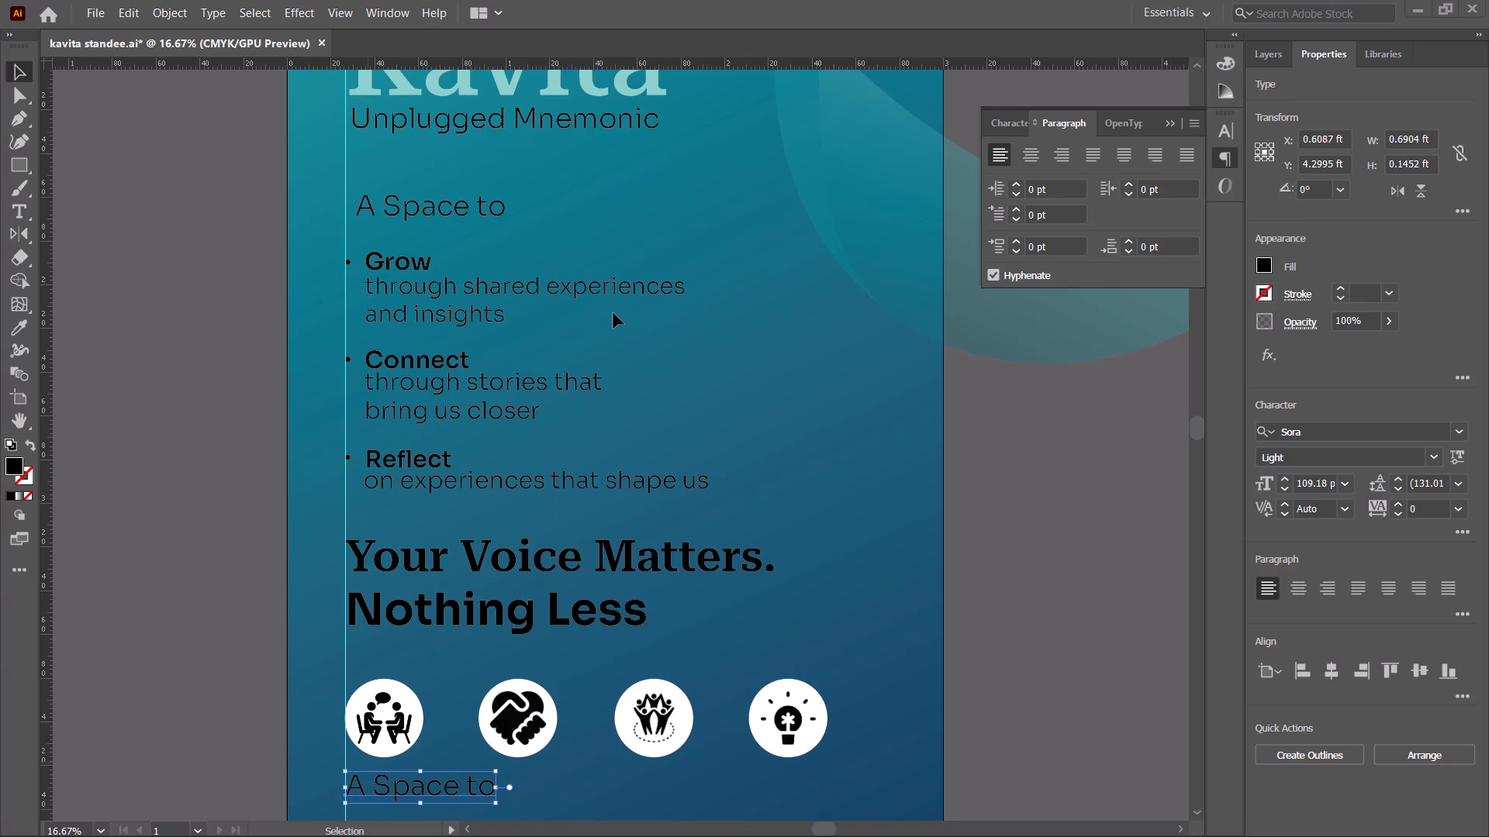
Swap the two glyphs so the lightbulb sits in the third white circle and the group of people in the fourth.
{"action": "scroll", "coordinate": [613, 313], "scroll_direction": "down", "scroll_amount": 12}
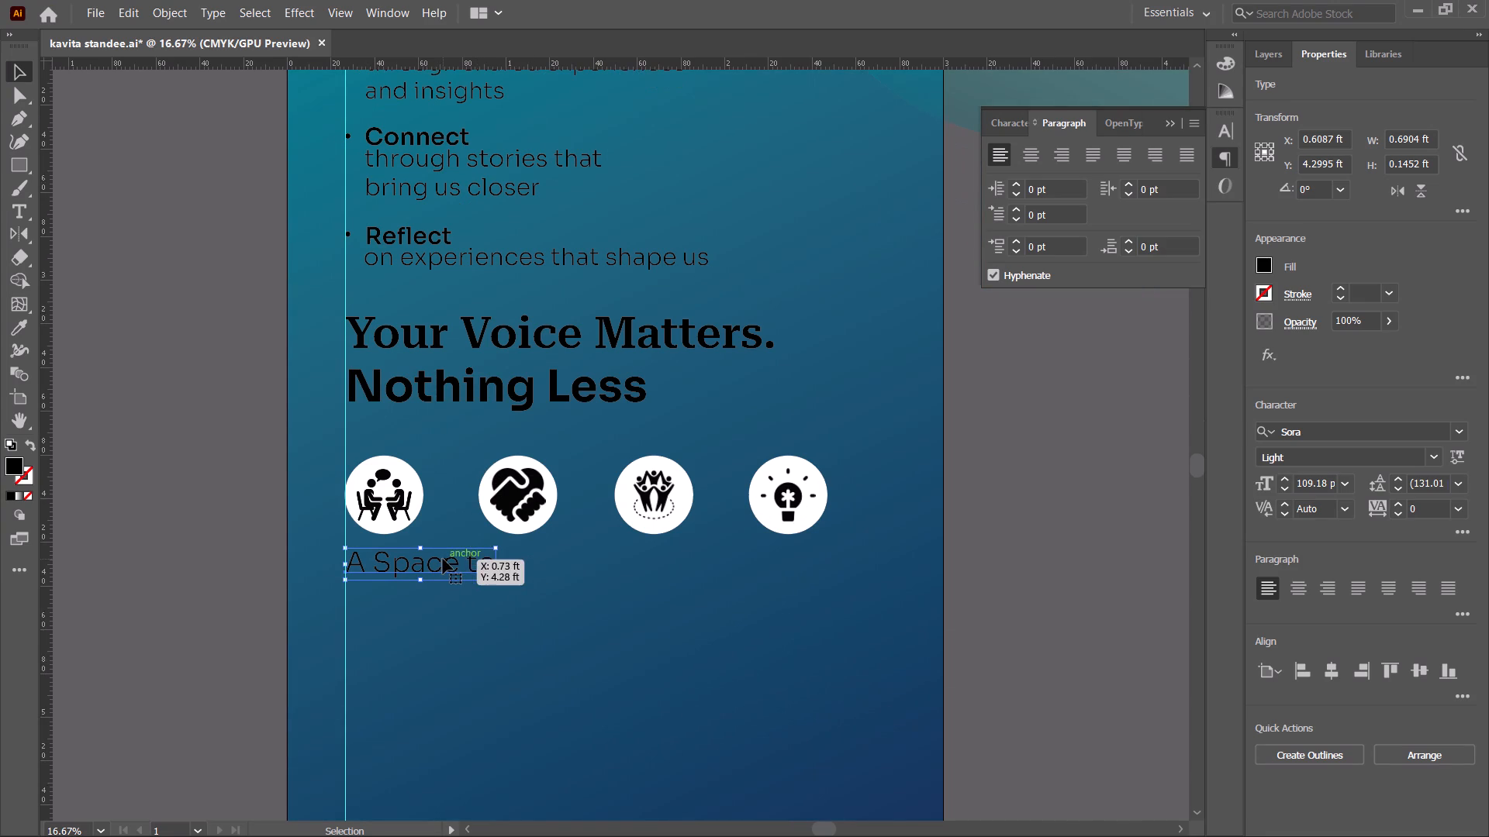
{"action": "key", "text": "alt+Tab"}
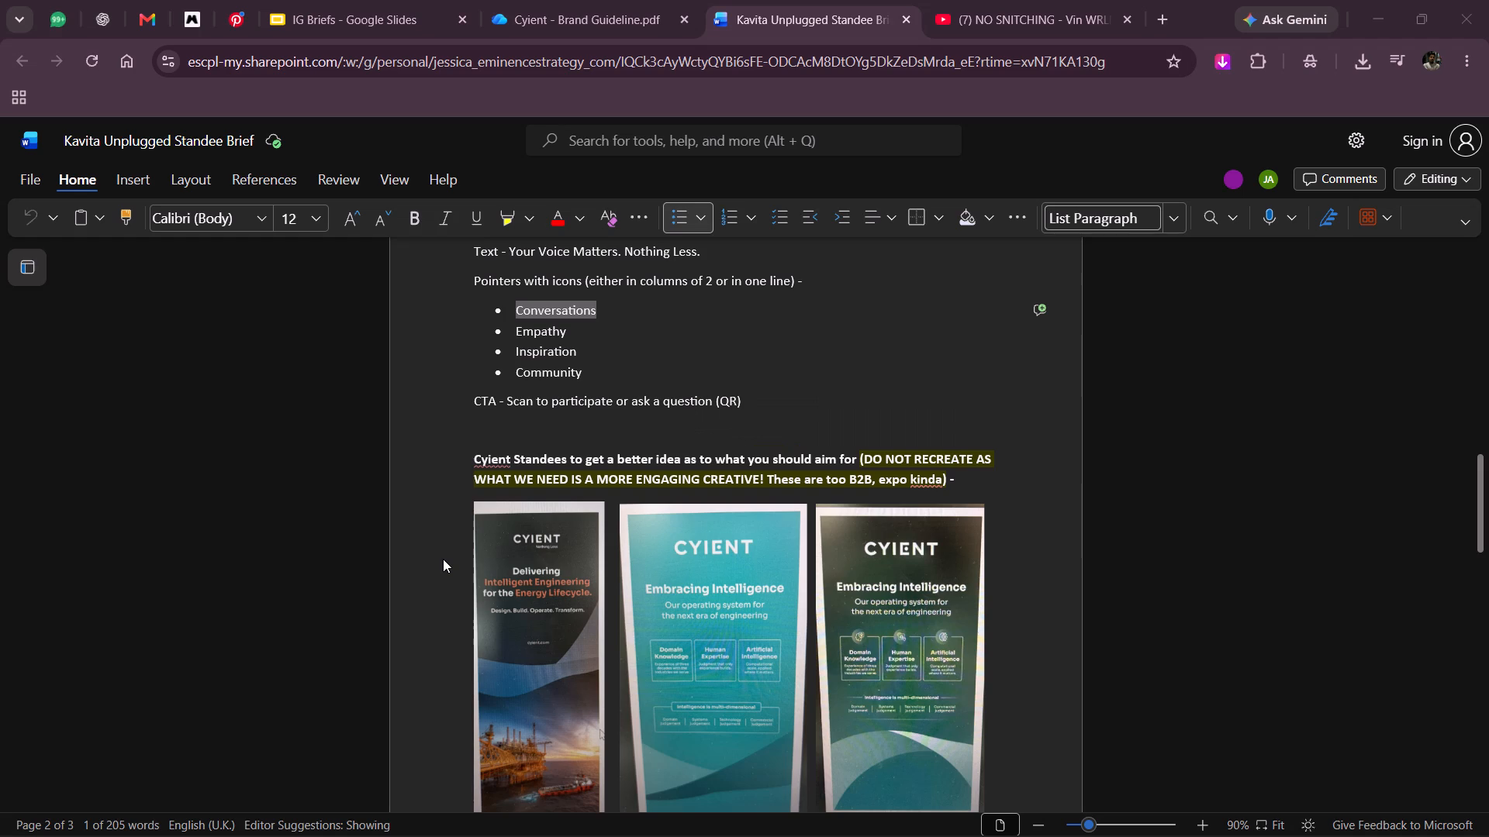
{"action": "key", "text": "alt+Tab"}
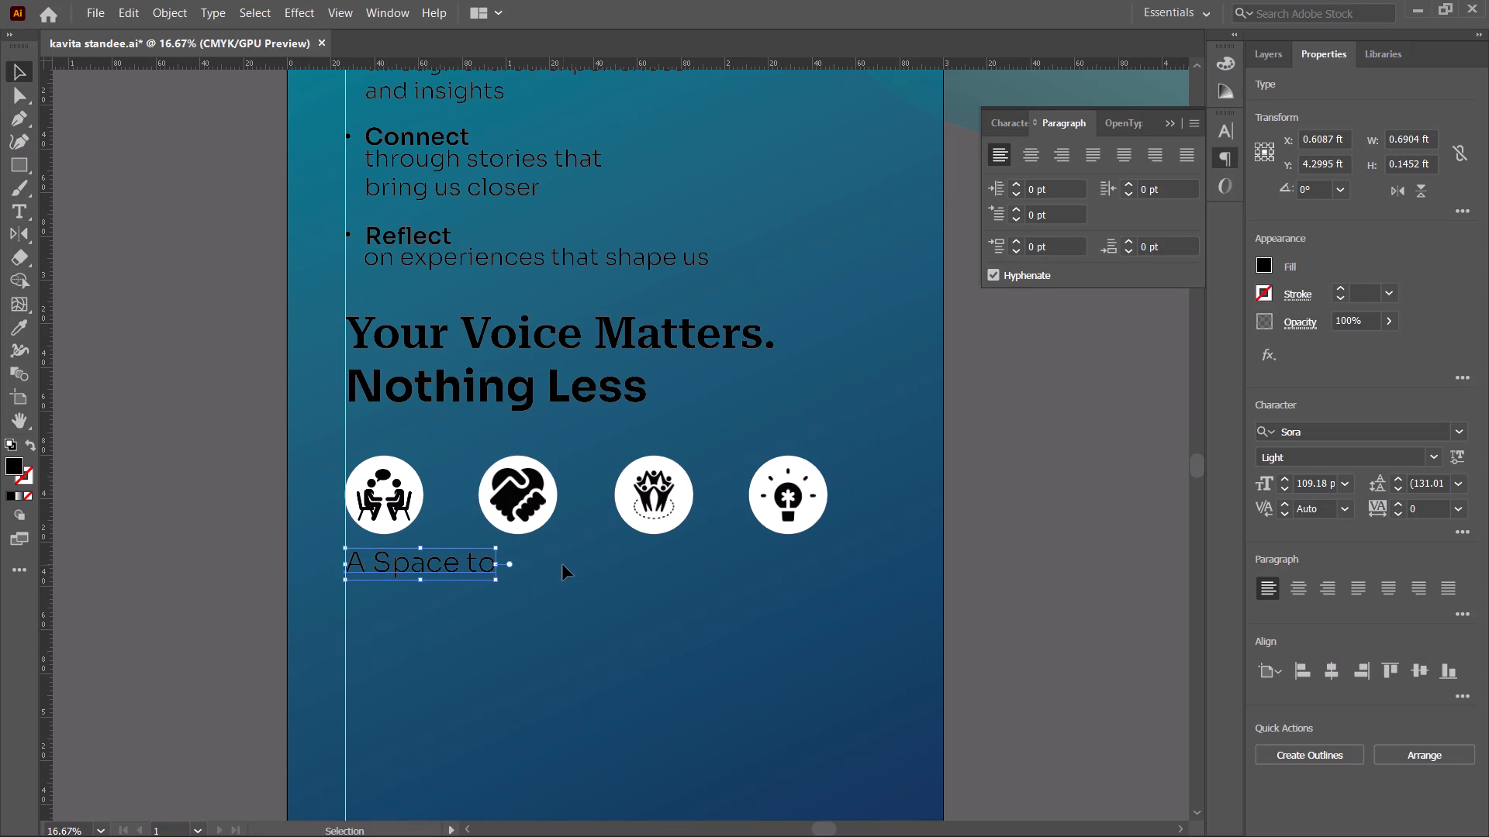
{"action": "scroll", "coordinate": [670, 471], "scroll_direction": "up", "scroll_amount": 4, "text": "alt"}
{"action": "key", "text": "space"}
{"action": "key", "text": "space"}
{"action": "key", "text": "space"}
{"action": "left_click_drag", "start_coordinate": [642, 573], "coordinate": [292, 529]}
{"action": "left_click_drag", "start_coordinate": [299, 525], "coordinate": [314, 515]}
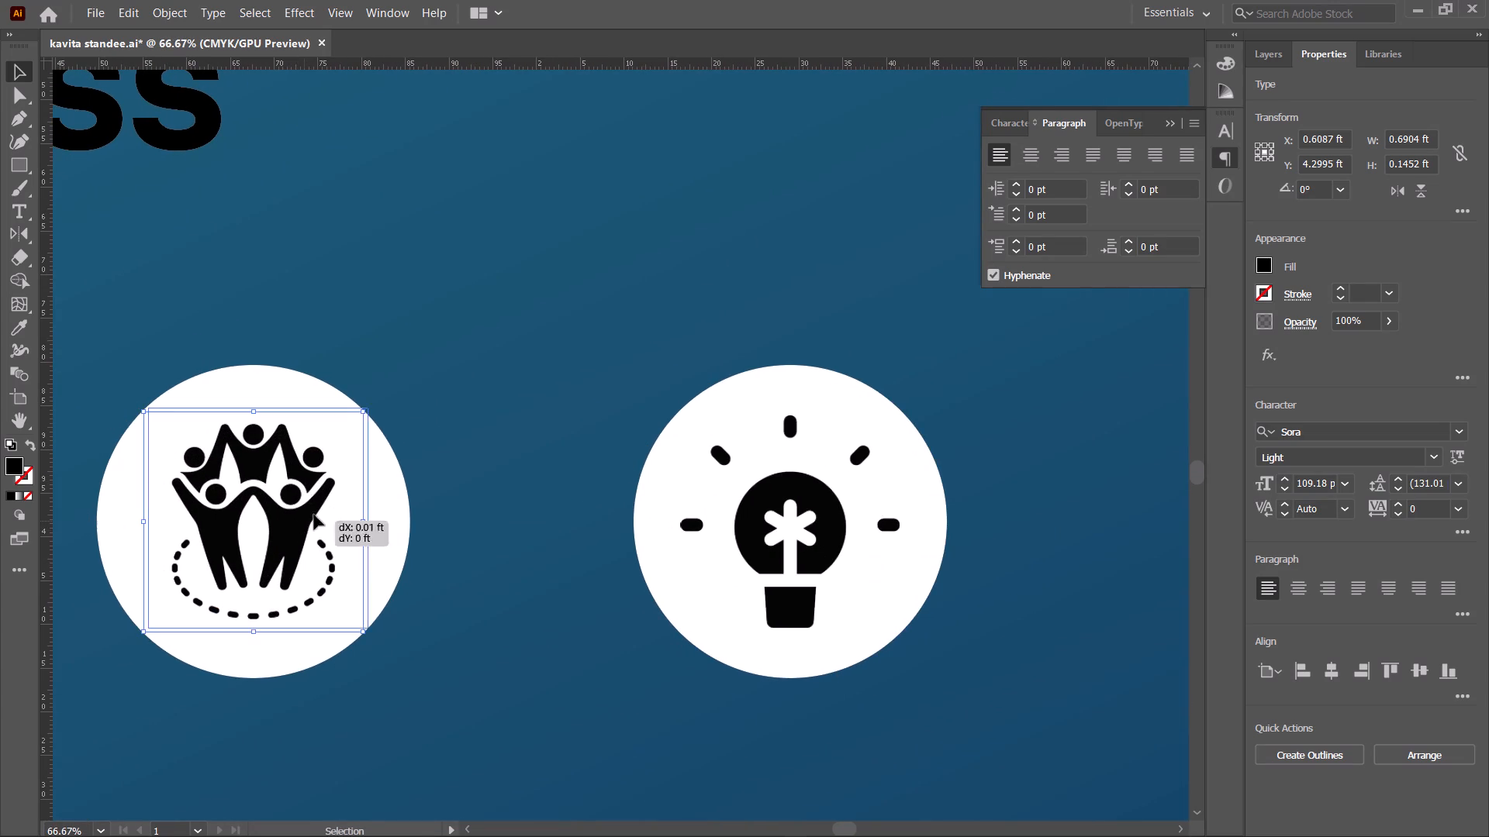
{"action": "left_click_drag", "start_coordinate": [314, 515], "coordinate": [689, 287]}
{"action": "left_click_drag", "start_coordinate": [814, 518], "coordinate": [260, 511]}
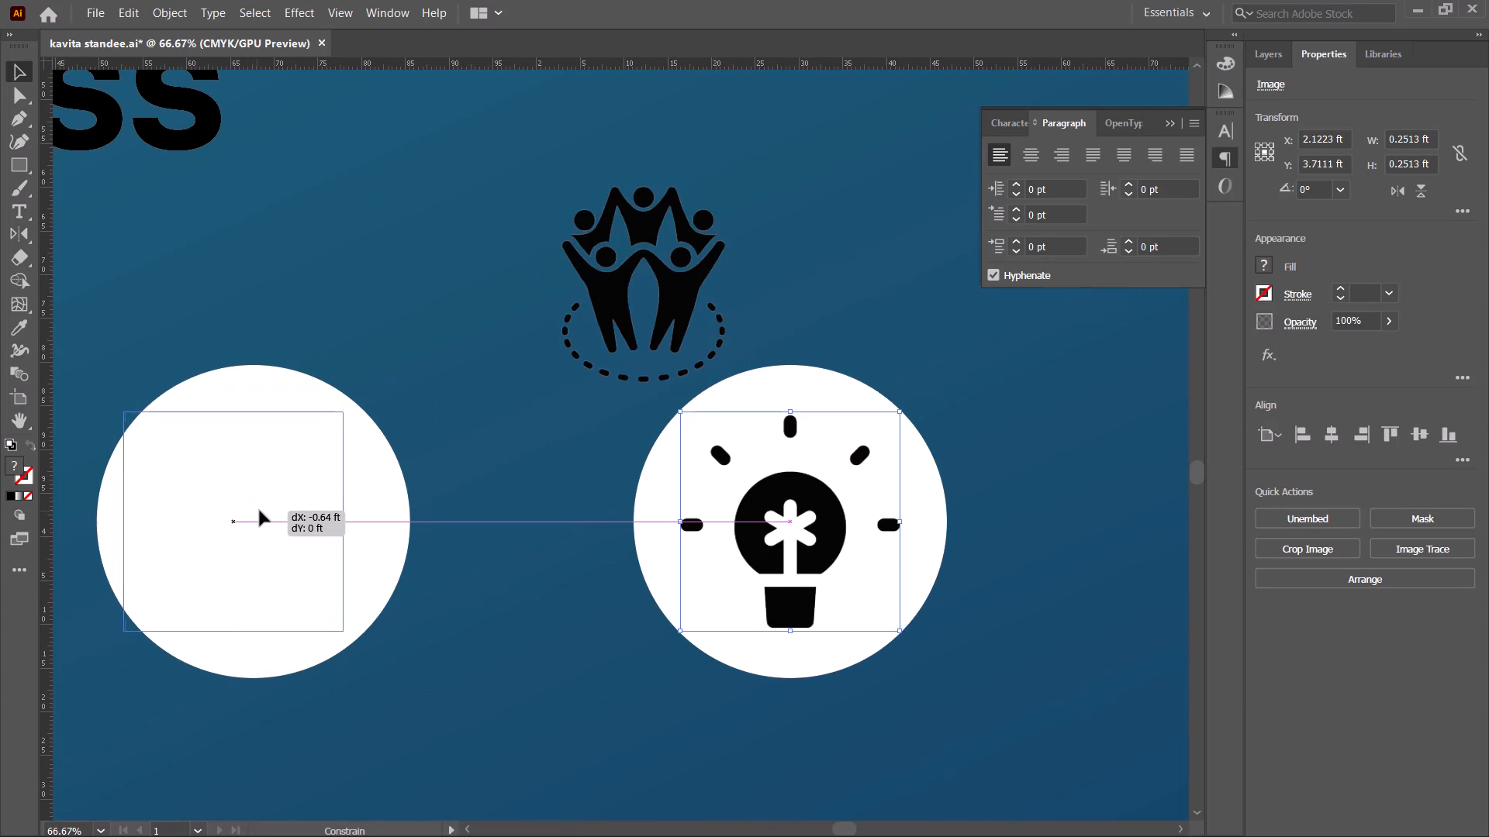
{"action": "left_click_drag", "start_coordinate": [260, 511], "coordinate": [279, 508]}
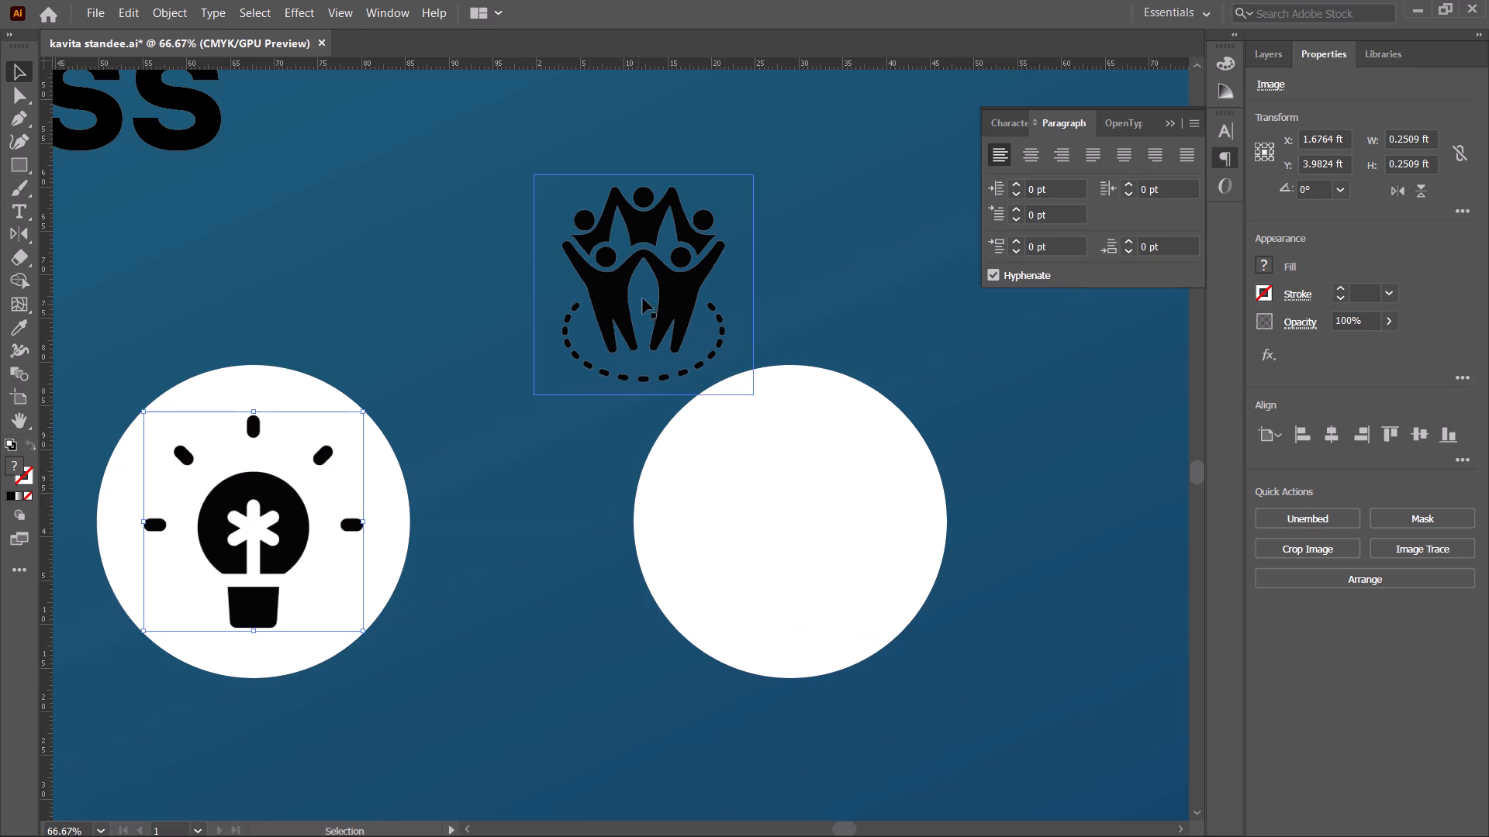
{"action": "left_click_drag", "start_coordinate": [678, 278], "coordinate": [819, 514]}
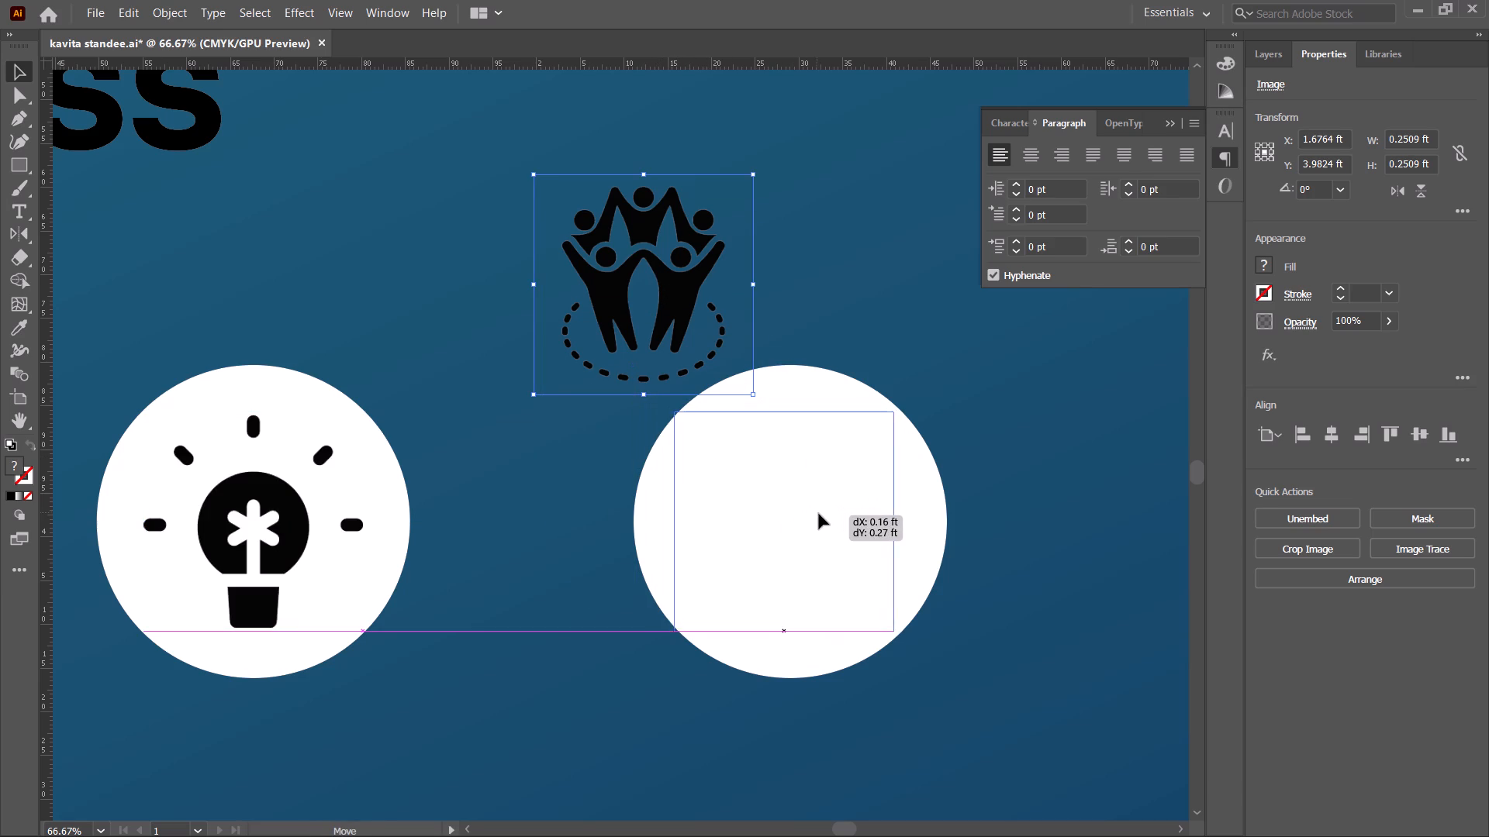
{"action": "left_click_drag", "start_coordinate": [819, 514], "coordinate": [827, 513]}
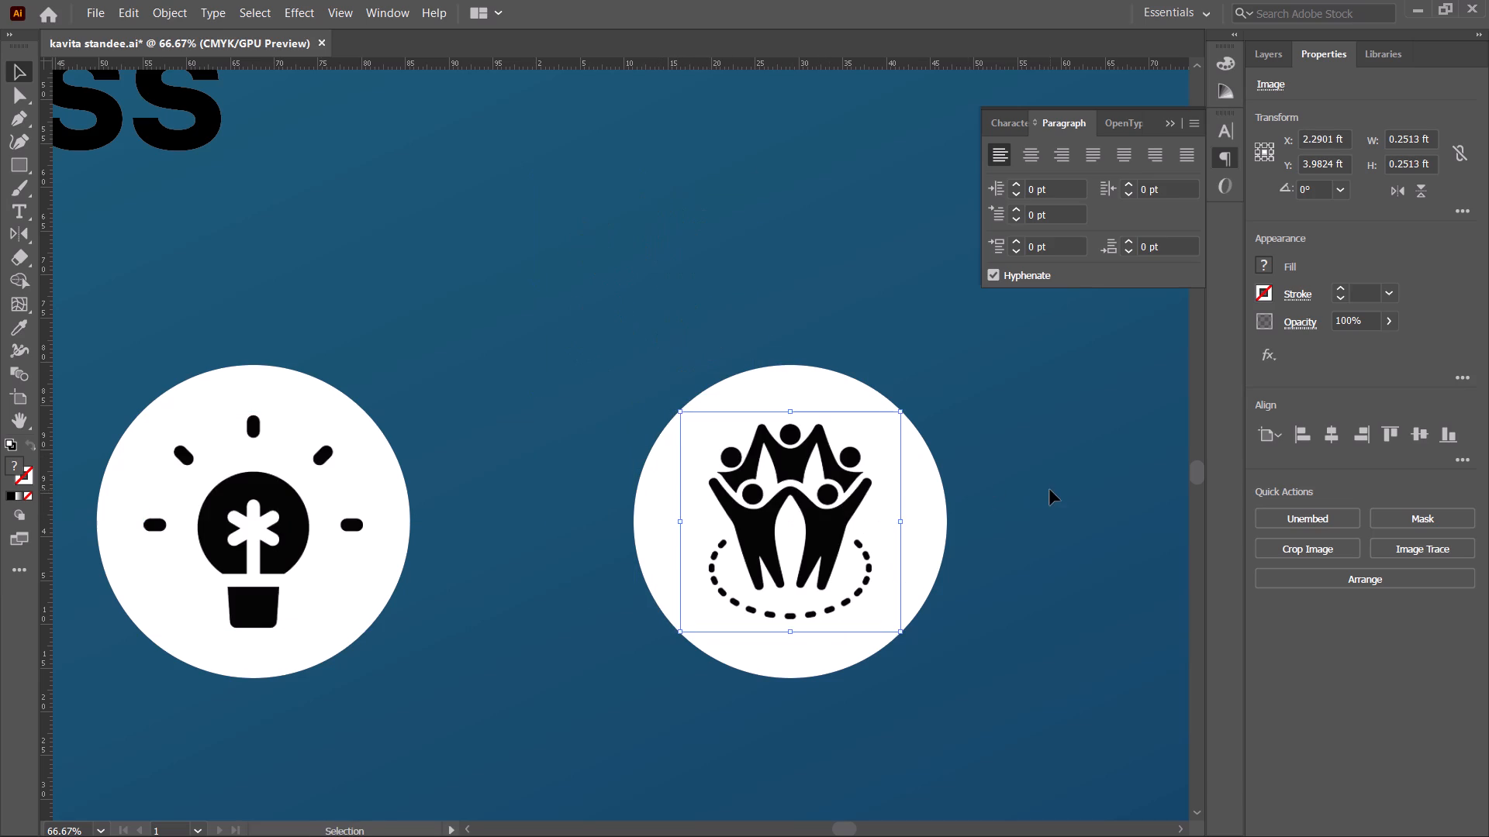
{"action": "left_click", "coordinate": [1050, 490]}
Set the font size of the "A Space to" copy below the conversation icon to 60 pt.
{"action": "scroll", "coordinate": [886, 498], "scroll_direction": "down", "scroll_amount": 5, "text": "alt"}
{"action": "key", "text": "space"}
{"action": "left_click_drag", "start_coordinate": [567, 542], "coordinate": [700, 546]}
{"action": "scroll", "coordinate": [719, 556], "scroll_direction": "up", "scroll_amount": 4, "text": "alt"}
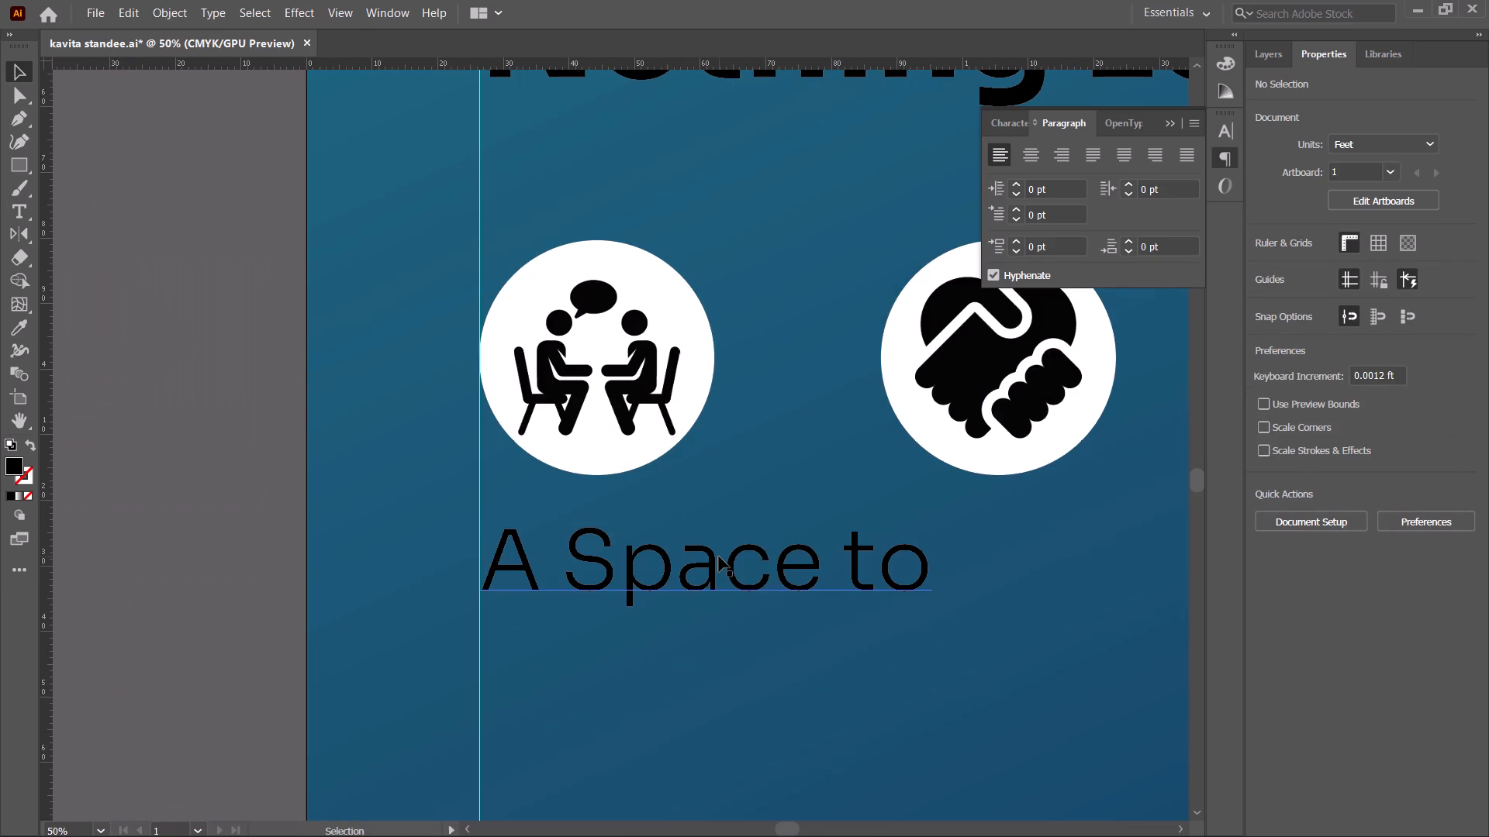
{"action": "left_click", "coordinate": [719, 556]}
{"action": "left_click", "coordinate": [1011, 138]}
{"action": "left_click", "coordinate": [1011, 126]}
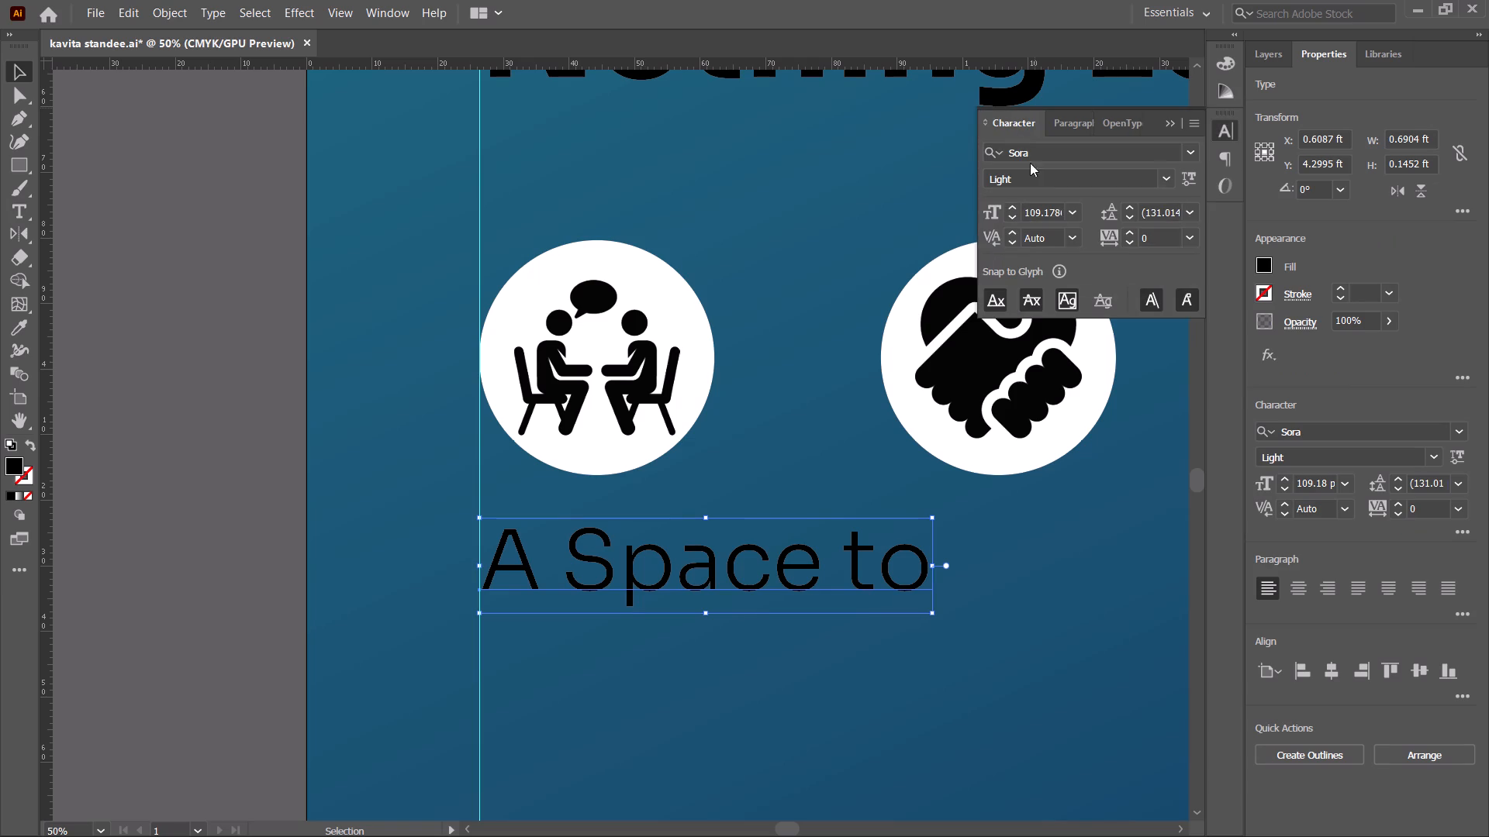
{"action": "left_click", "coordinate": [1075, 212]}
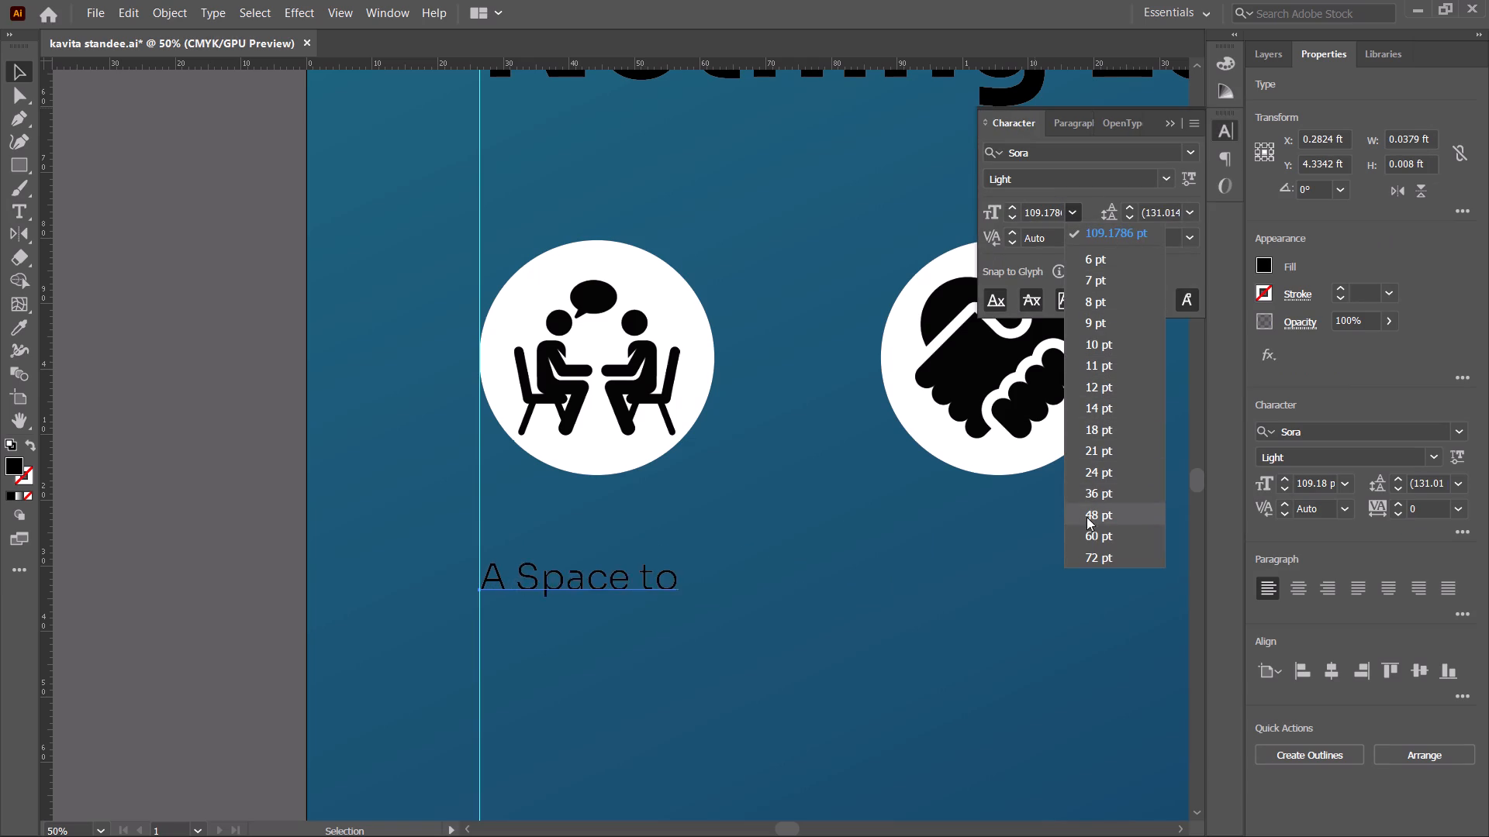
{"action": "left_click", "coordinate": [1080, 529]}
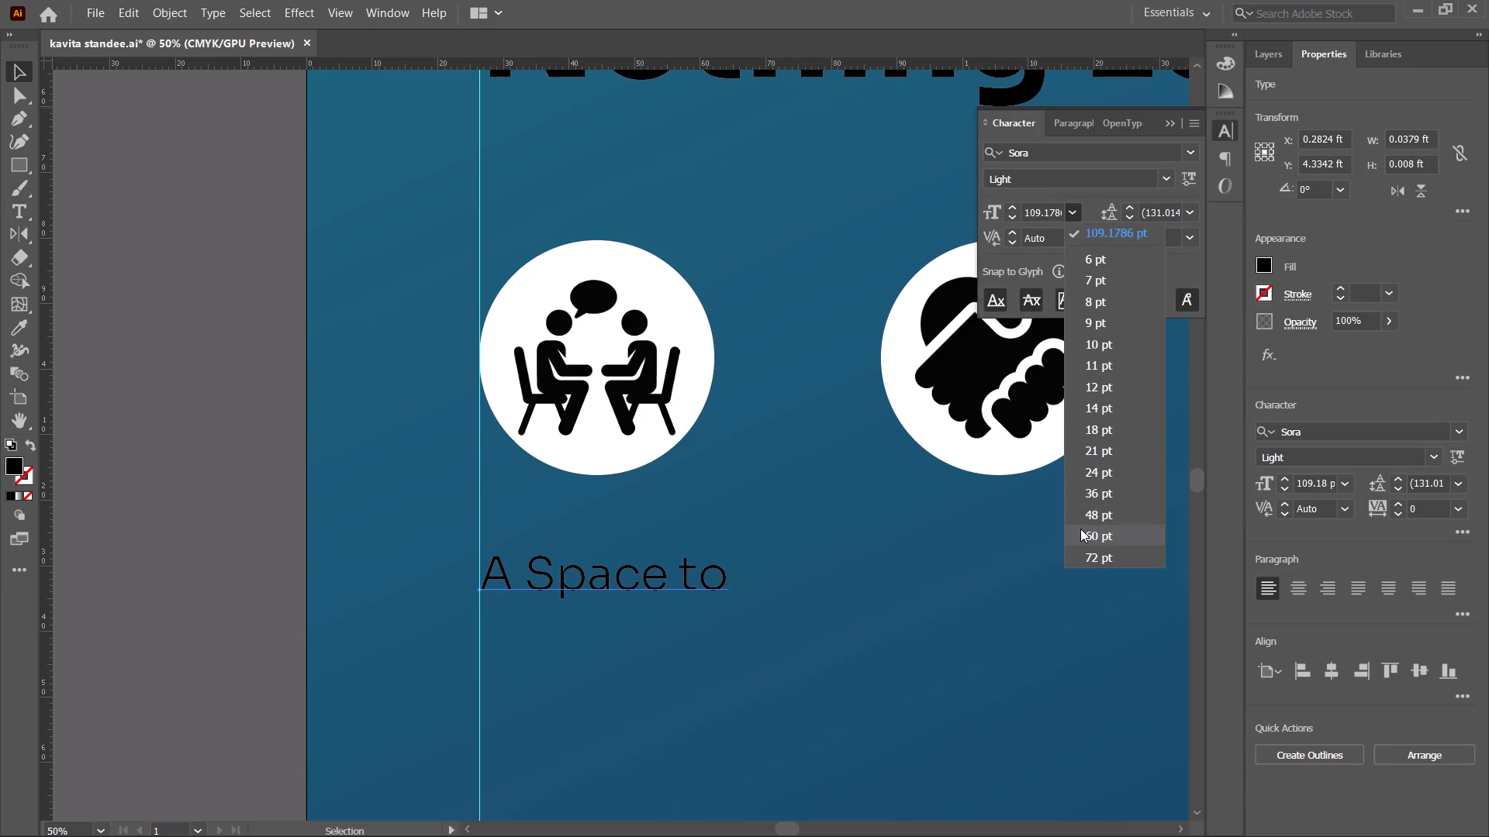
Replace the wording of the 60 pt text copy with the copied word "Conversations".
{"action": "key", "text": "t"}
{"action": "triple_click", "coordinate": [582, 570]}
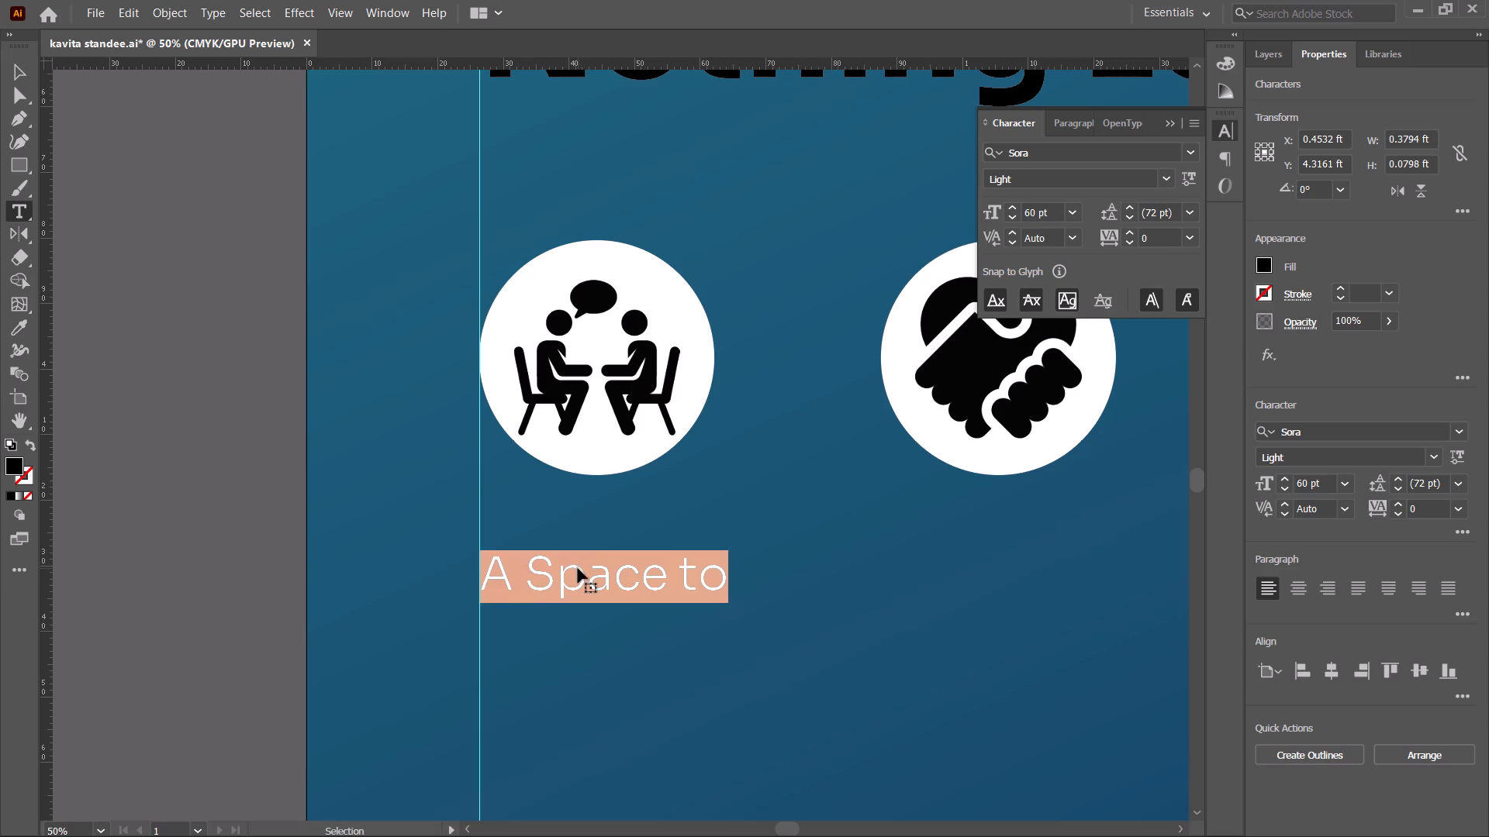
{"action": "key", "text": "ctrl+v"}
{"action": "left_click", "coordinate": [22, 69]}
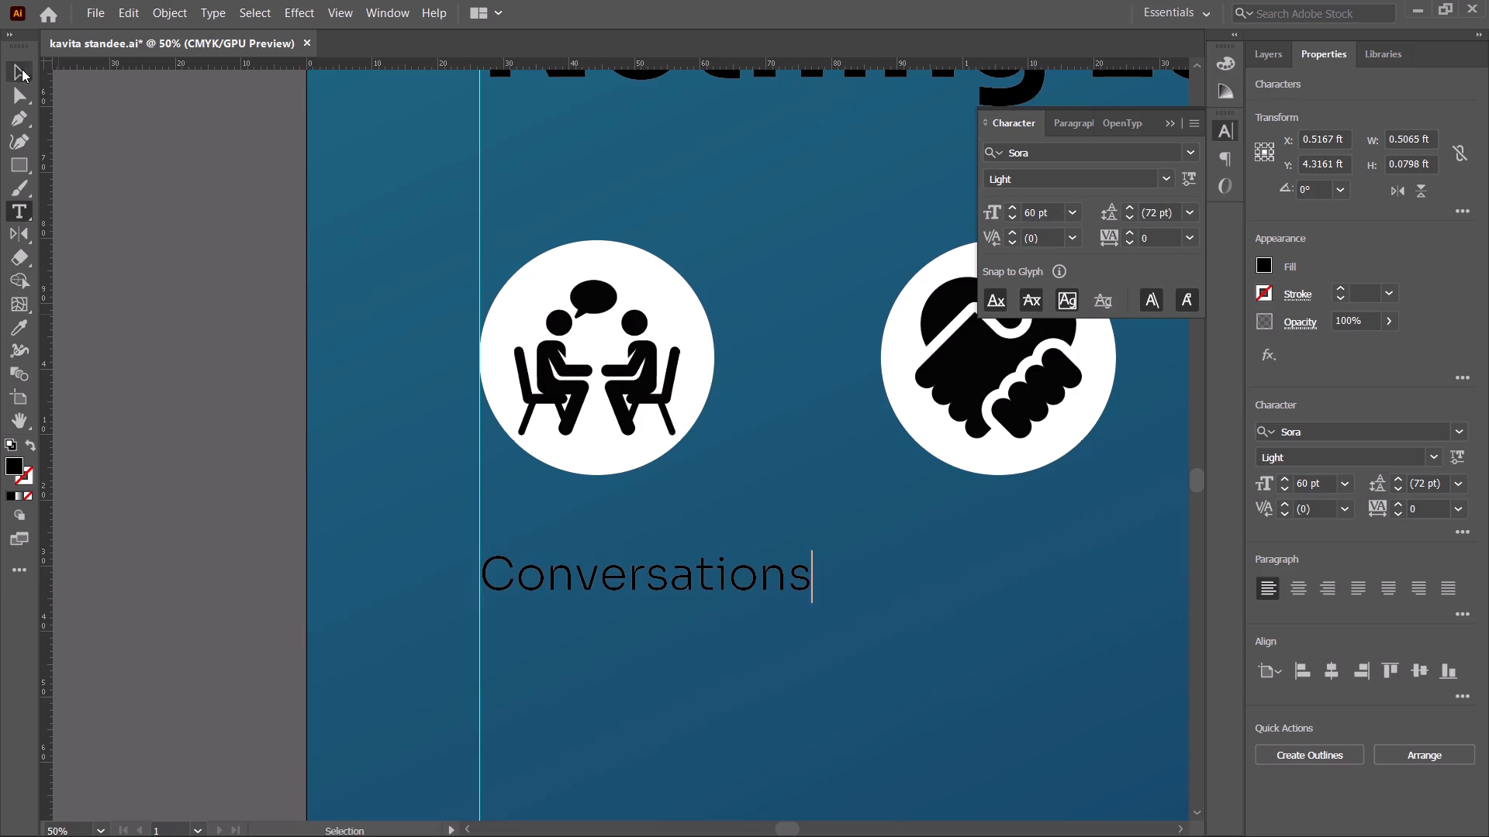
Change the "Conversations" label's font to Instrument Sans in the Medium style.
{"action": "left_click", "coordinate": [1163, 171]}
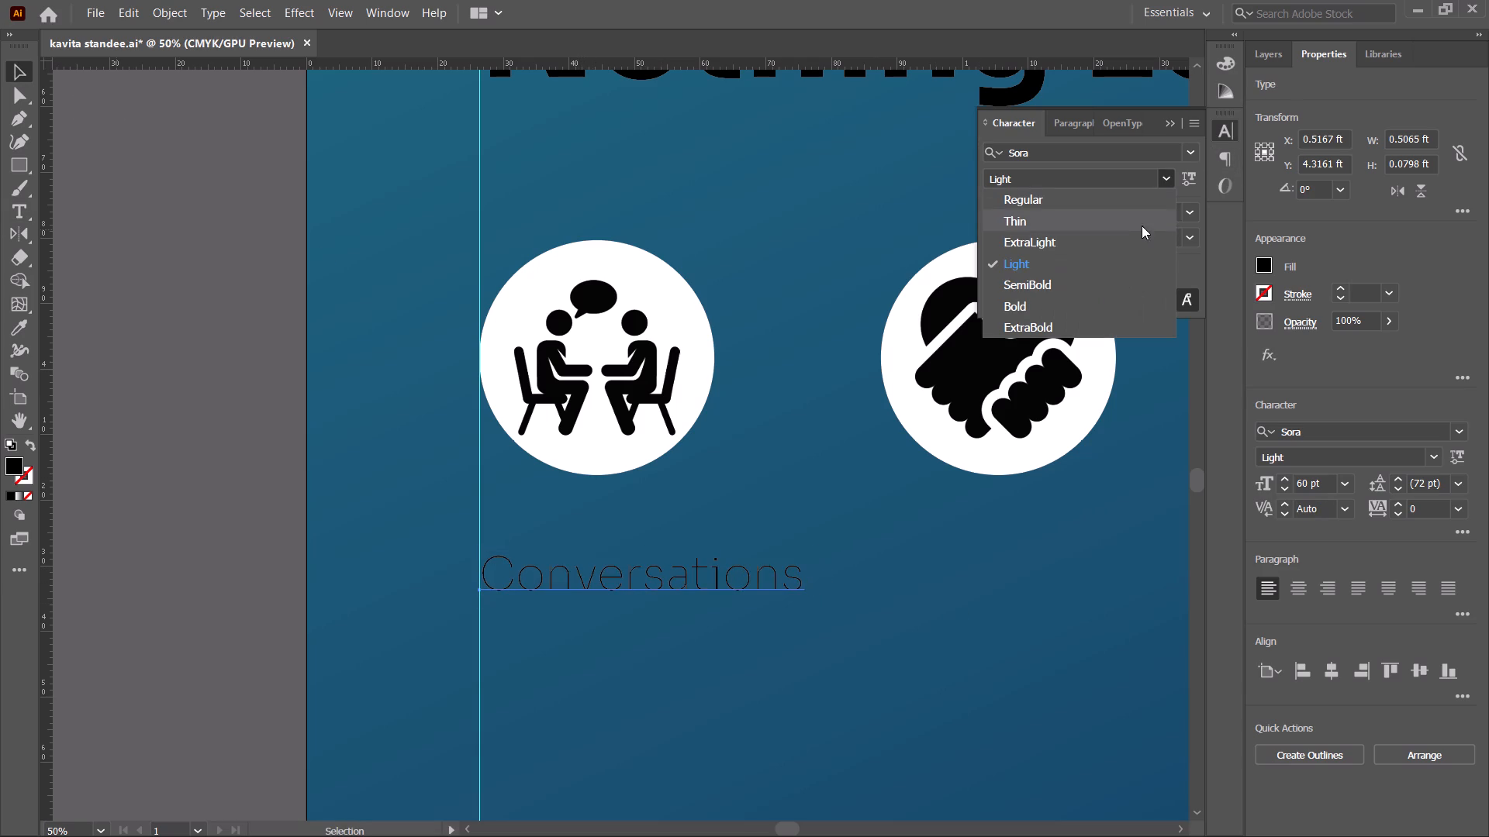
{"action": "left_click", "coordinate": [1100, 156]}
{"action": "left_click", "coordinate": [1100, 156]}
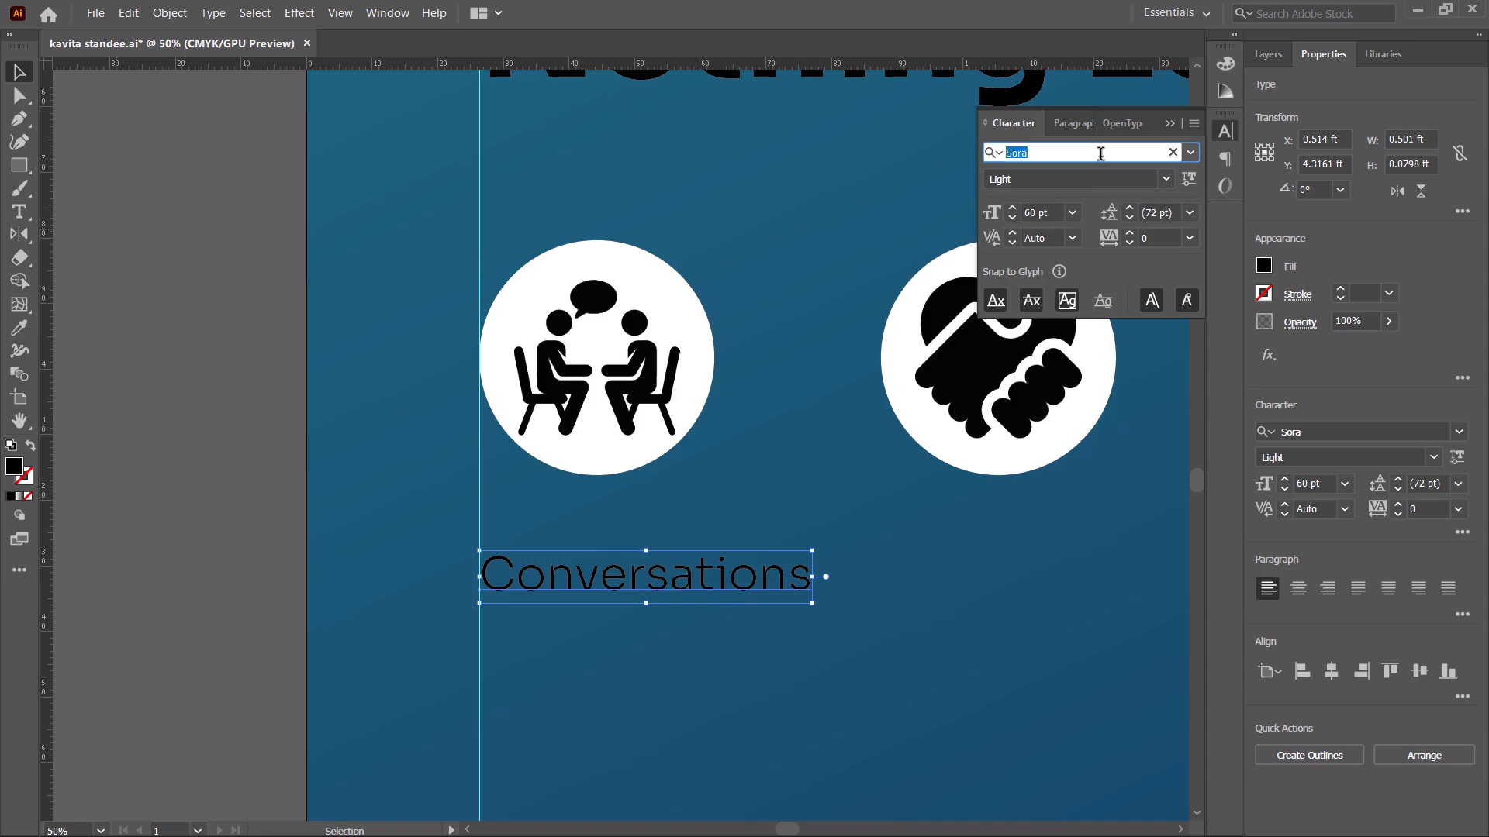
{"action": "type", "text": "in"}
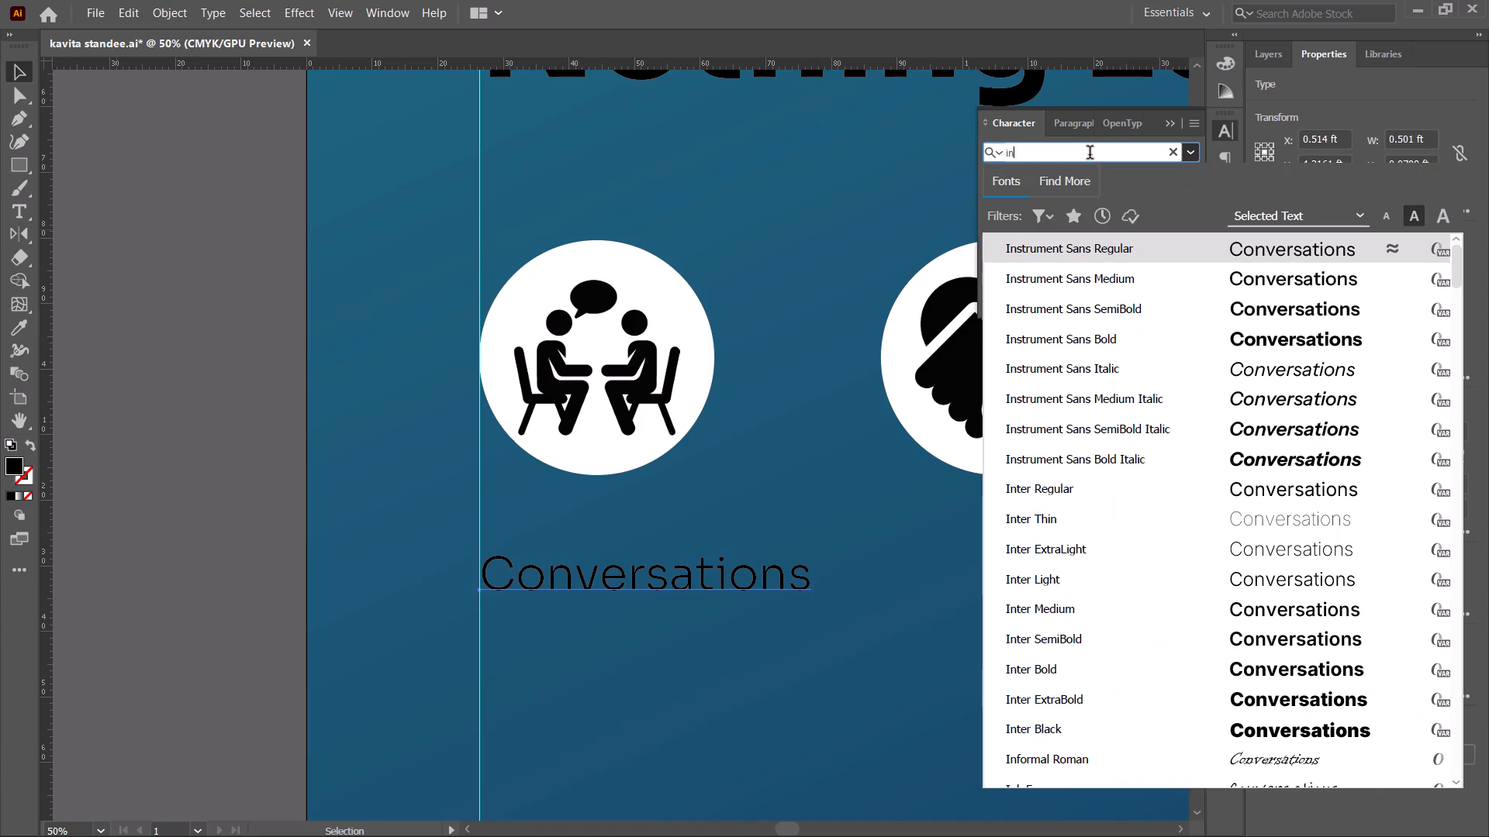
{"action": "left_click", "coordinate": [1115, 250]}
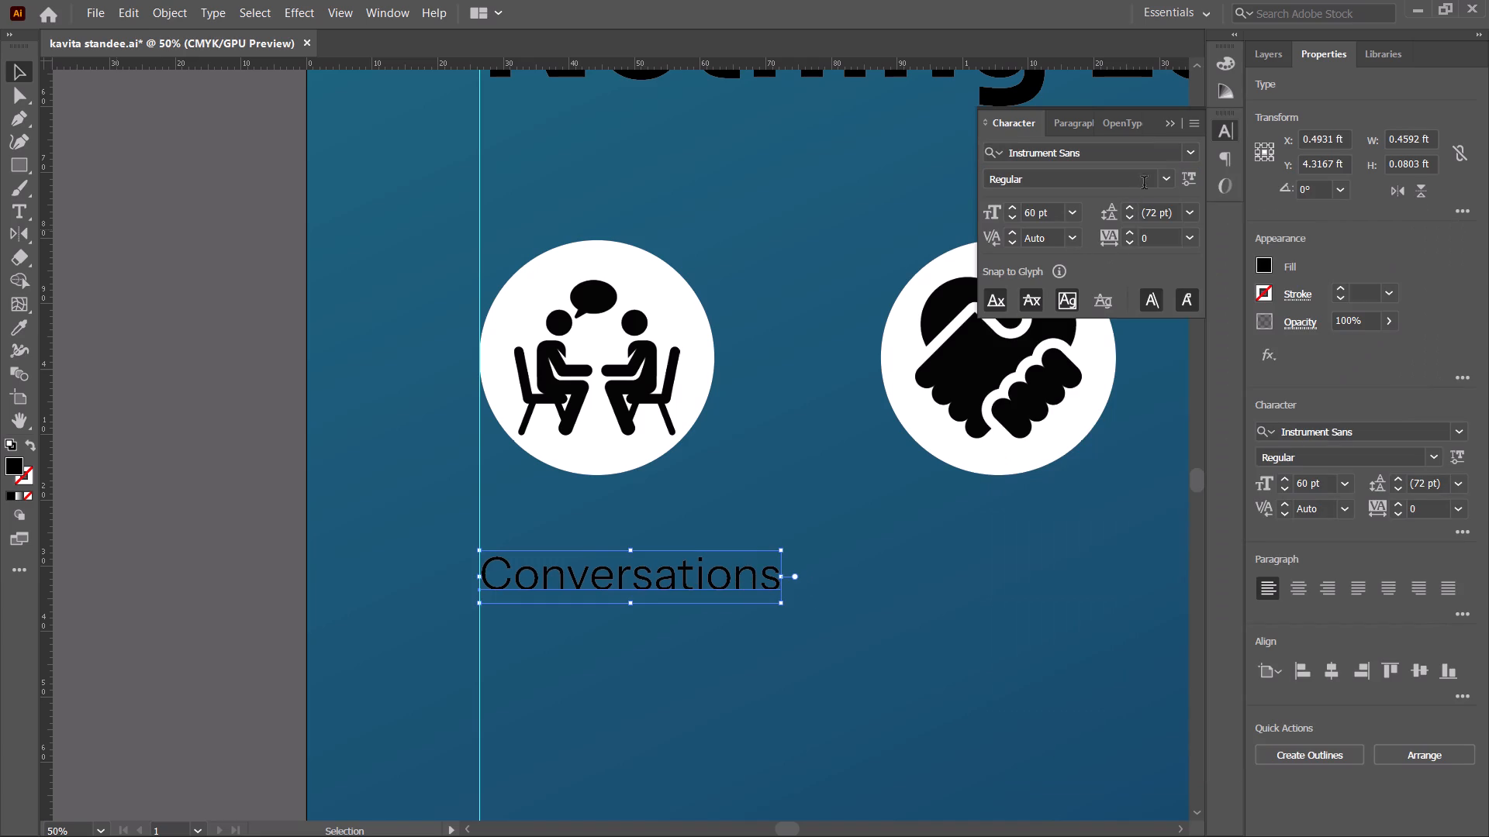
{"action": "left_click", "coordinate": [1166, 180]}
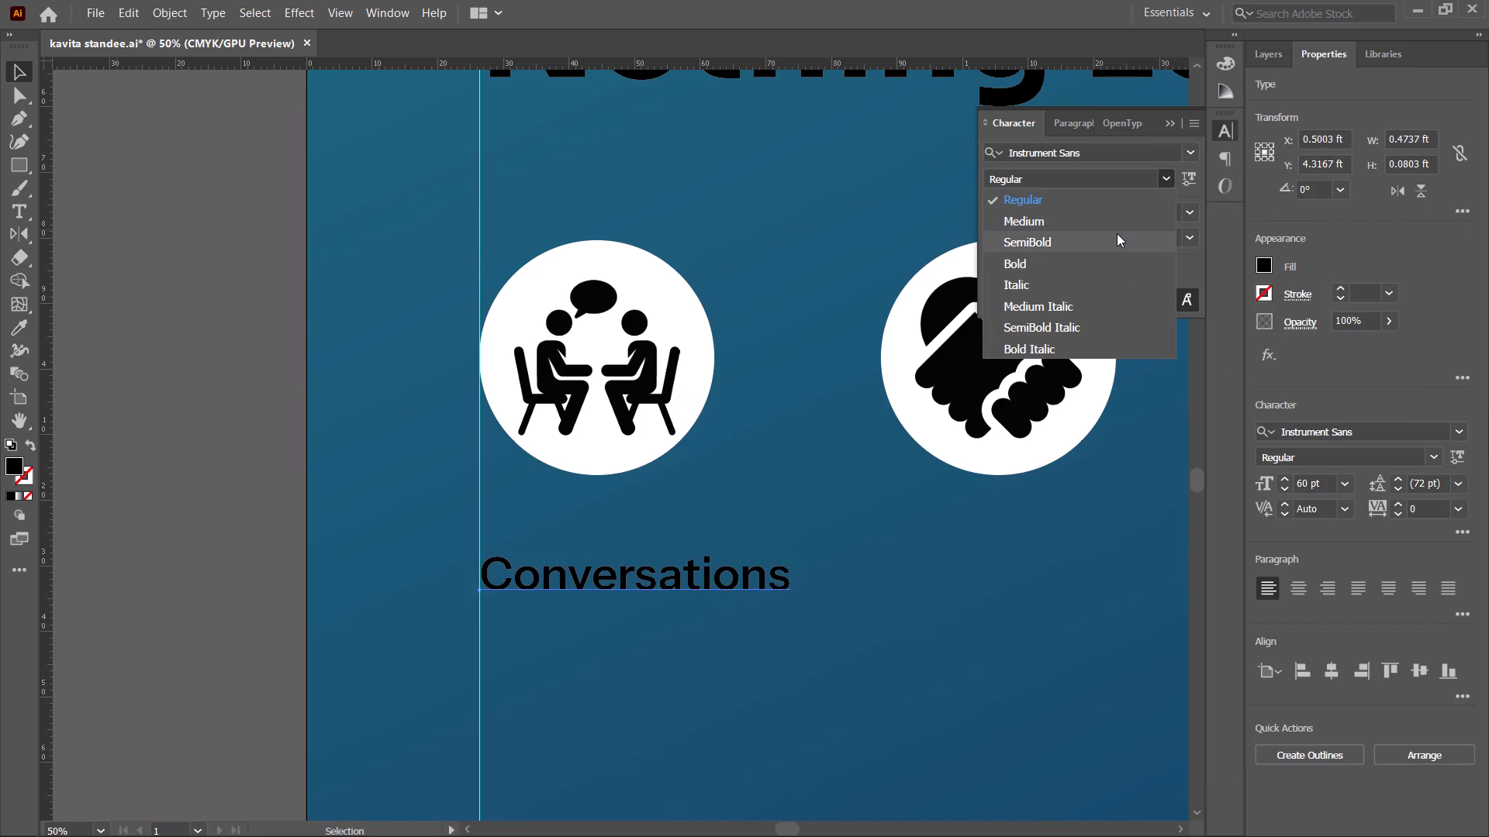
{"action": "left_click", "coordinate": [1116, 219]}
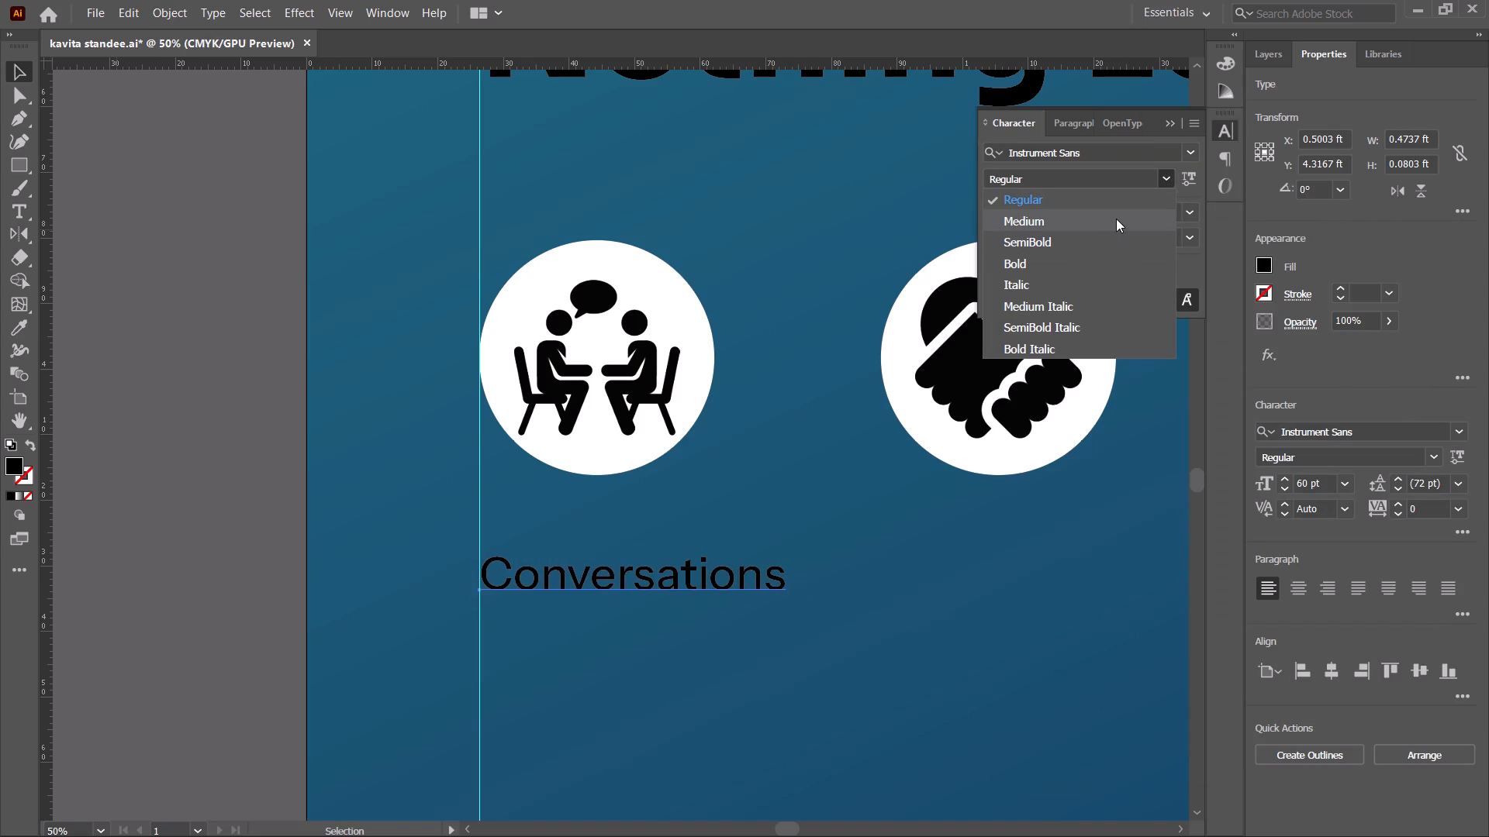
Scale the "Conversations" label to the circle's width, about 46 pt, and move it up close beneath the circle.
{"action": "left_click_drag", "start_coordinate": [786, 548], "coordinate": [712, 550], "text": "shift"}
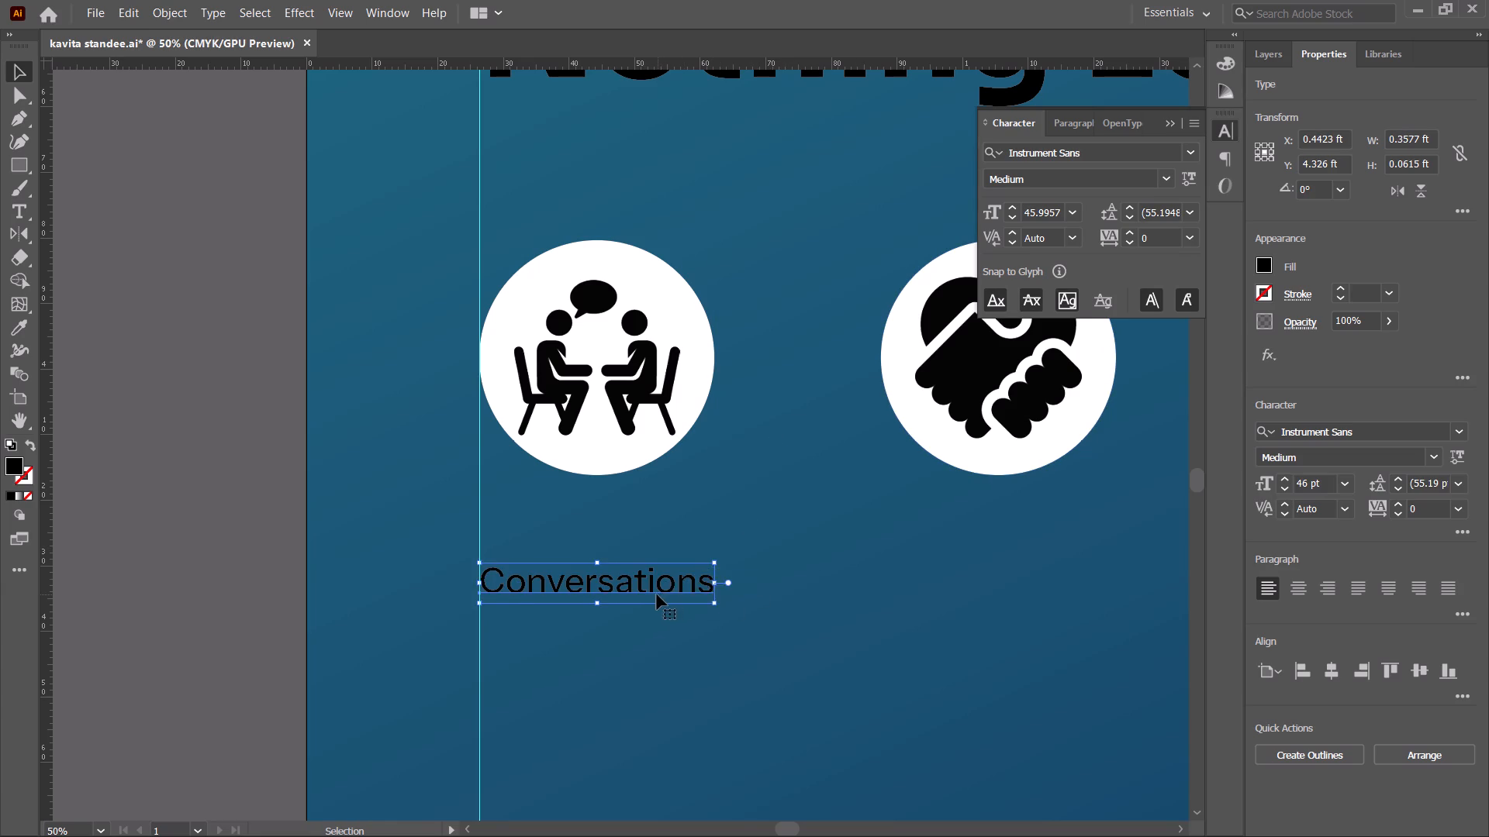
{"action": "left_click_drag", "start_coordinate": [656, 591], "coordinate": [660, 517]}
{"action": "left_click", "coordinate": [825, 632]}
Align the "Conversations" label and the first white circle on their horizontal centres.
{"action": "left_click", "coordinate": [654, 270]}
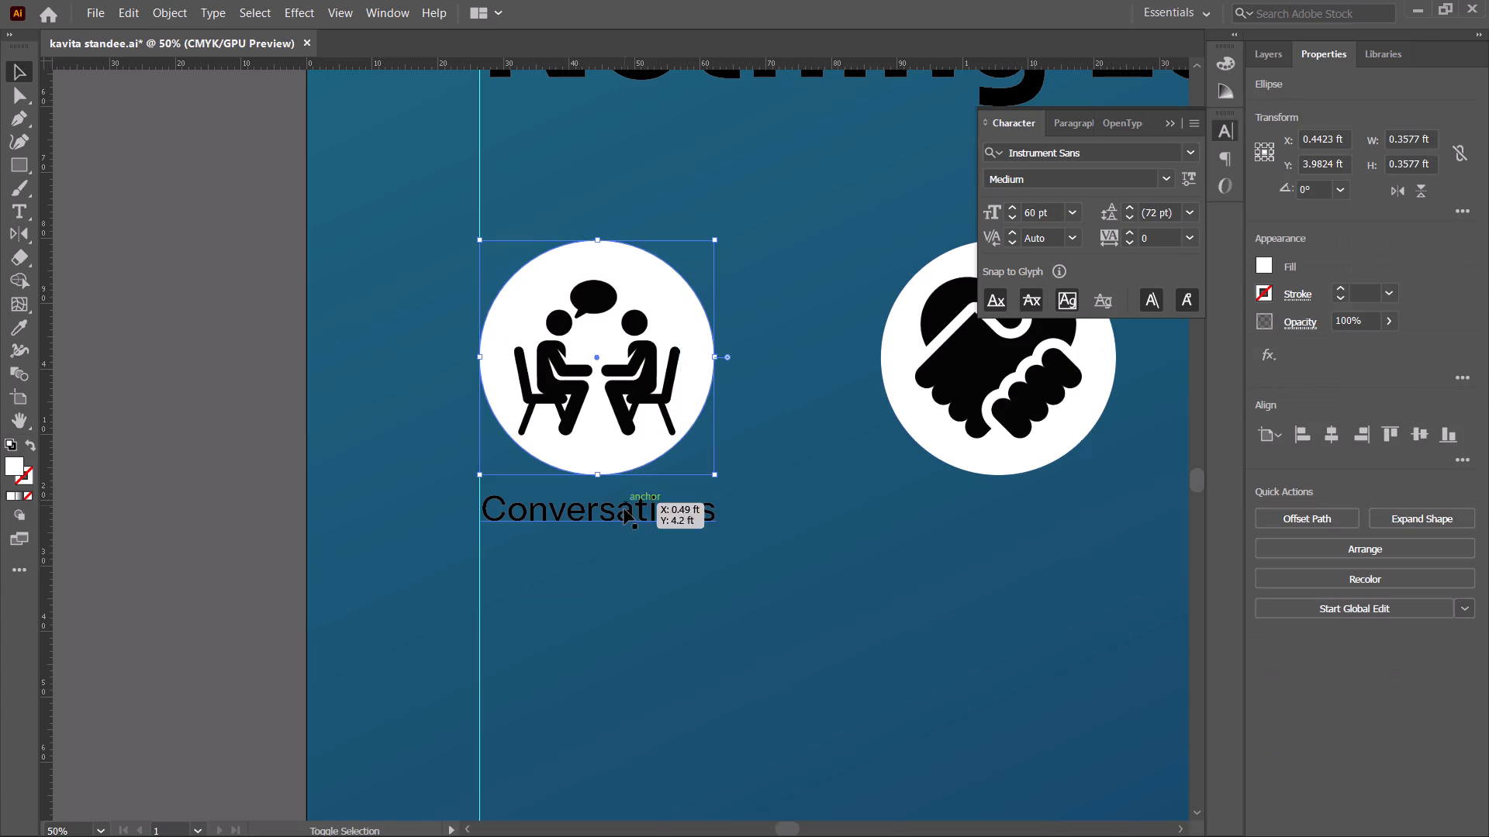
{"action": "left_click", "coordinate": [627, 510], "text": "shift"}
{"action": "left_click", "coordinate": [1325, 426]}
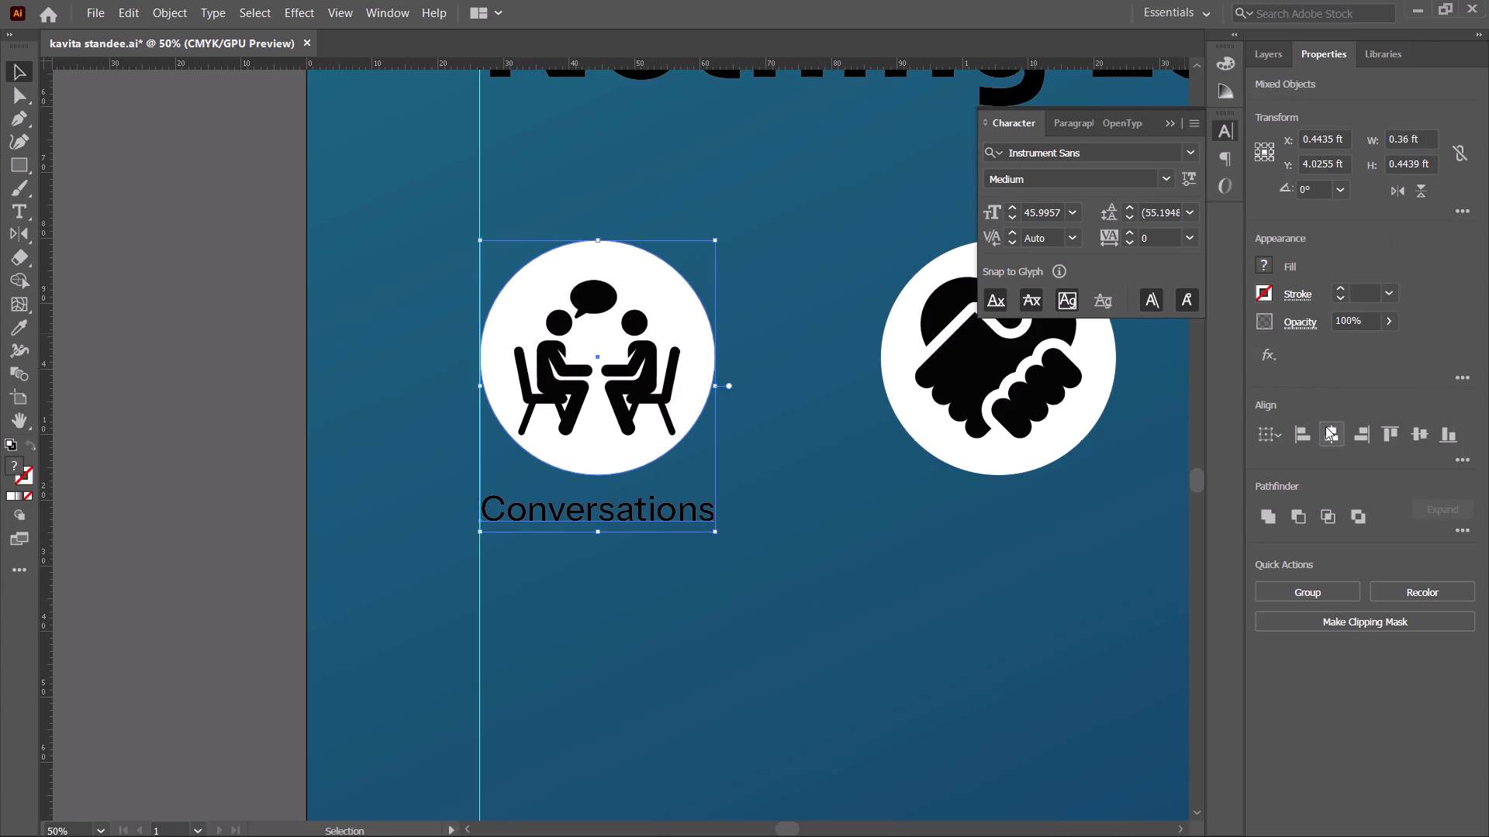
{"action": "left_click", "coordinate": [818, 584]}
Move the "Conversations" label down about 0.05 ft to widen its gap below the circle.
{"action": "key", "text": "space"}
{"action": "left_click_drag", "start_coordinate": [865, 606], "coordinate": [542, 543]}
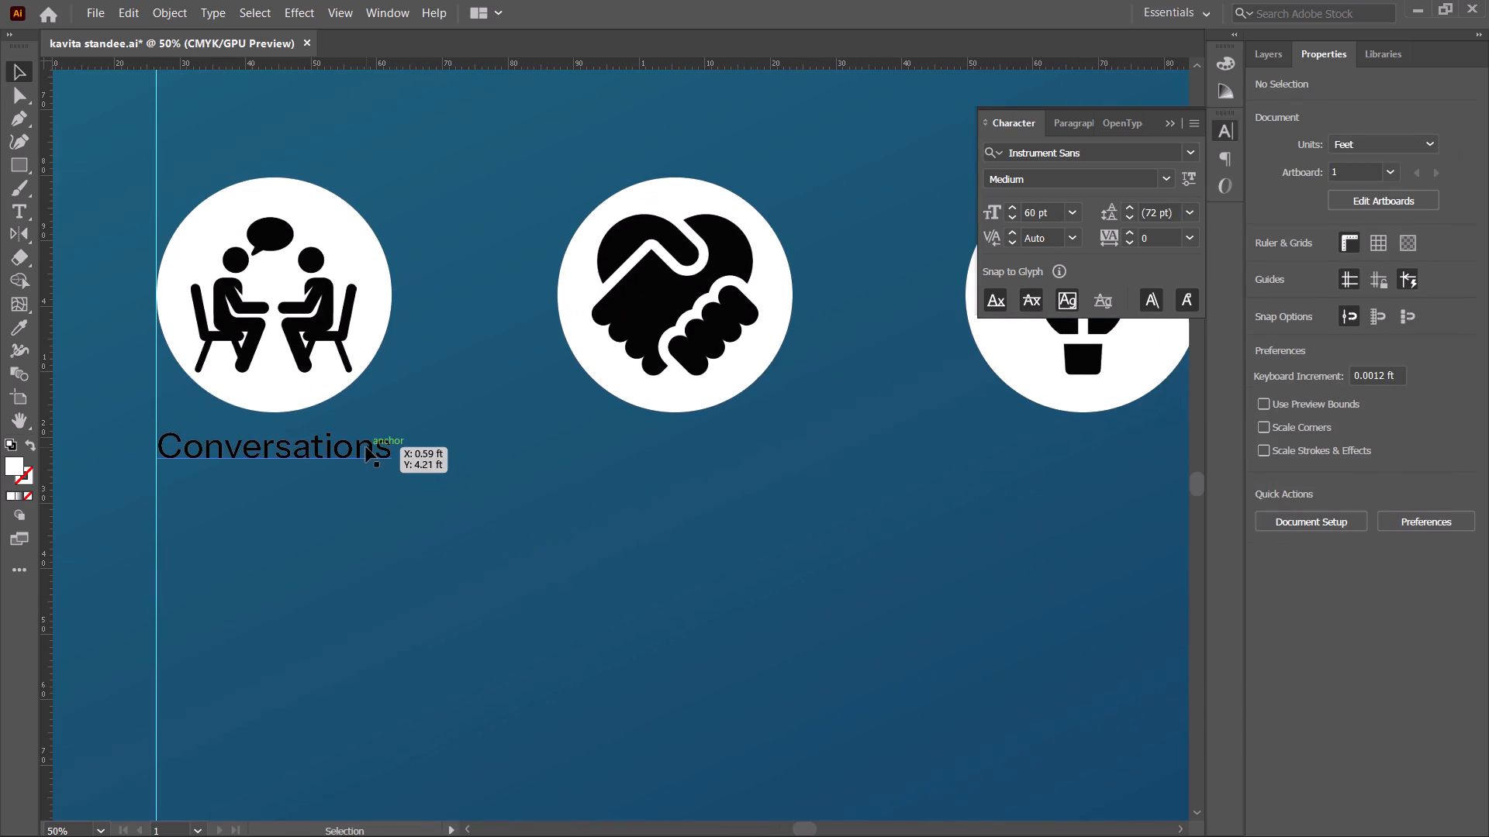
{"action": "left_click_drag", "start_coordinate": [366, 447], "coordinate": [364, 483]}
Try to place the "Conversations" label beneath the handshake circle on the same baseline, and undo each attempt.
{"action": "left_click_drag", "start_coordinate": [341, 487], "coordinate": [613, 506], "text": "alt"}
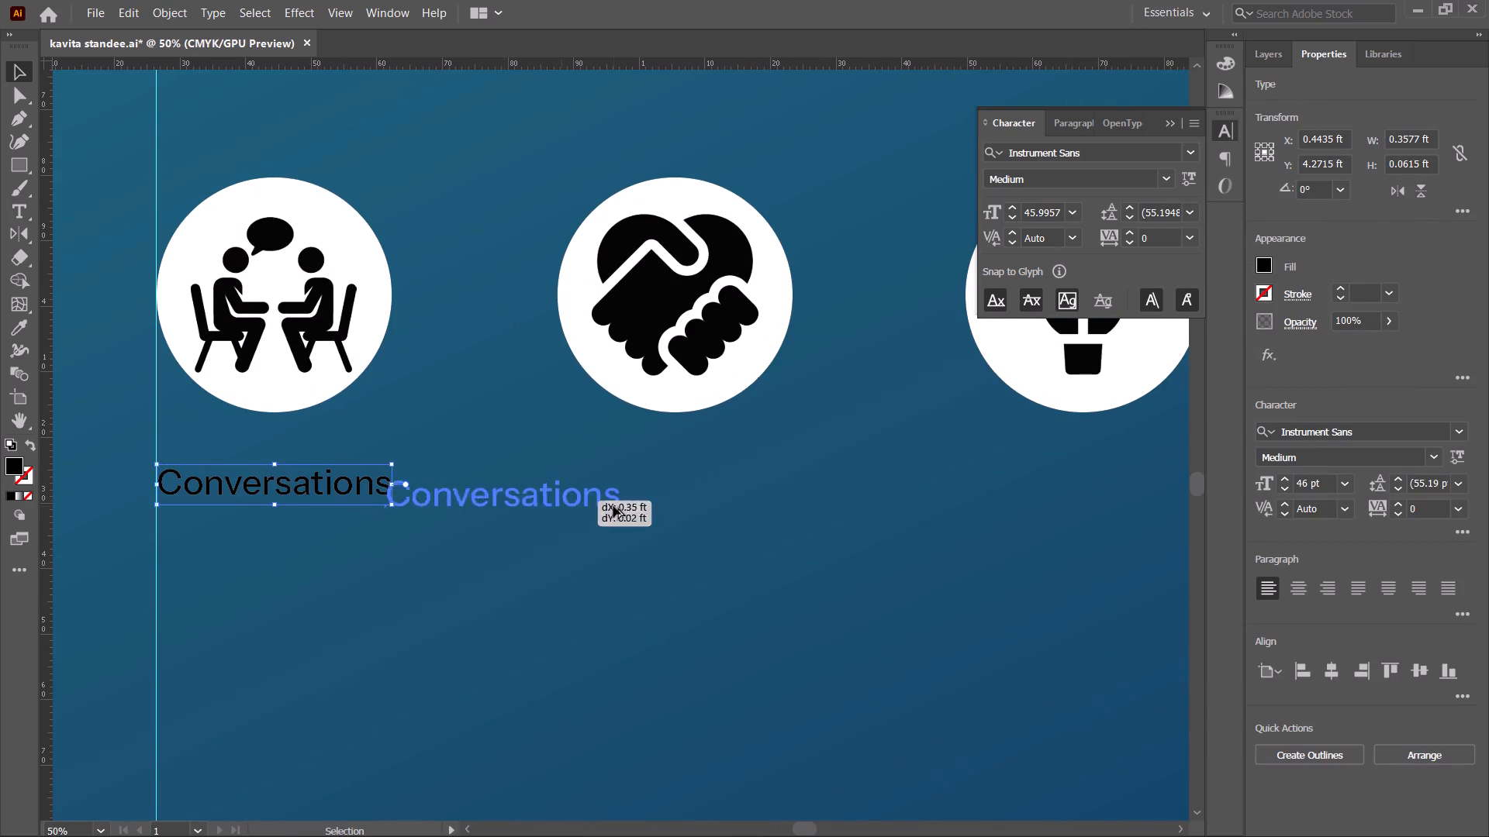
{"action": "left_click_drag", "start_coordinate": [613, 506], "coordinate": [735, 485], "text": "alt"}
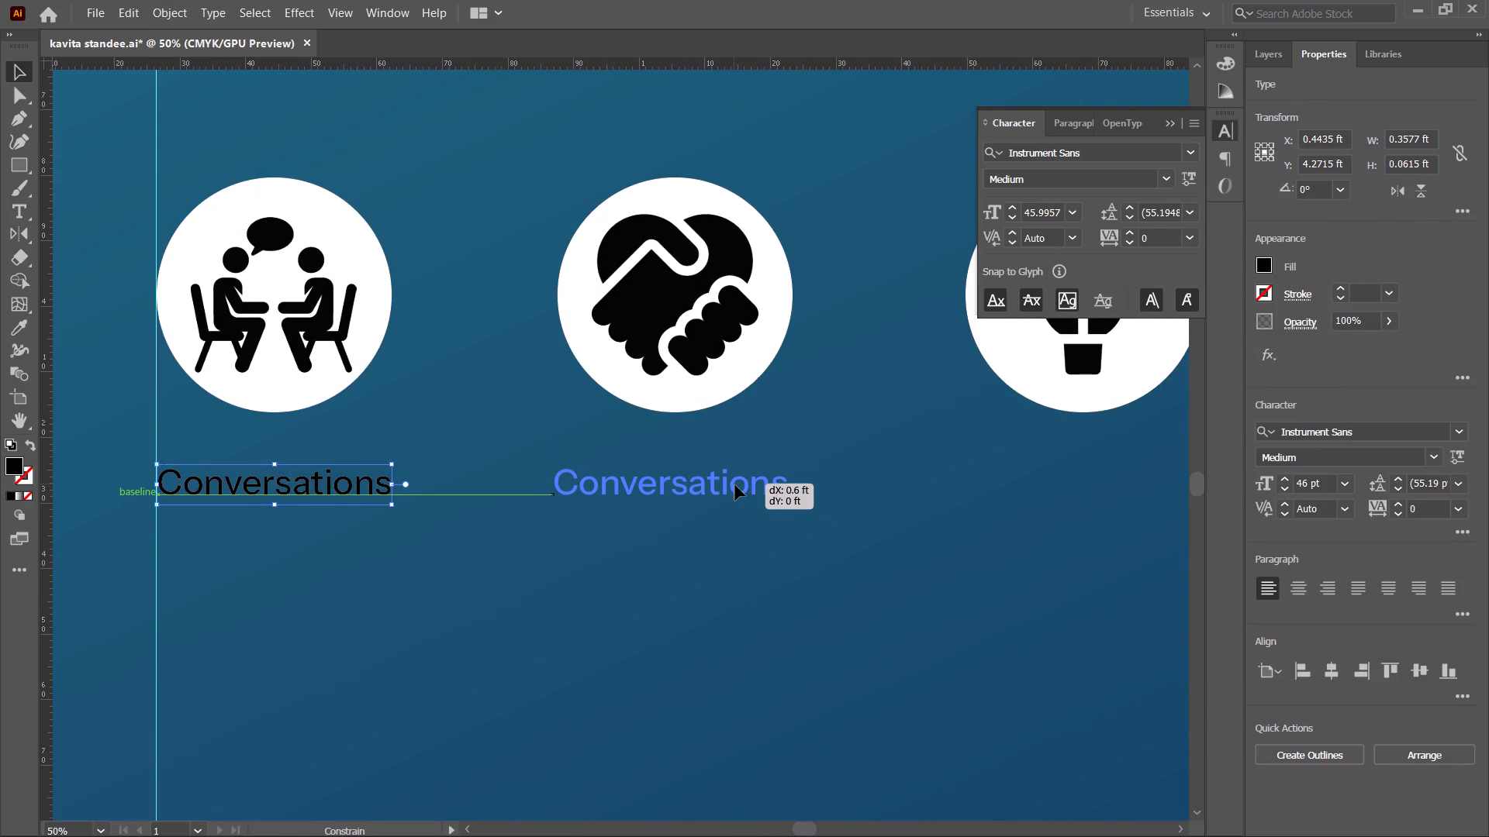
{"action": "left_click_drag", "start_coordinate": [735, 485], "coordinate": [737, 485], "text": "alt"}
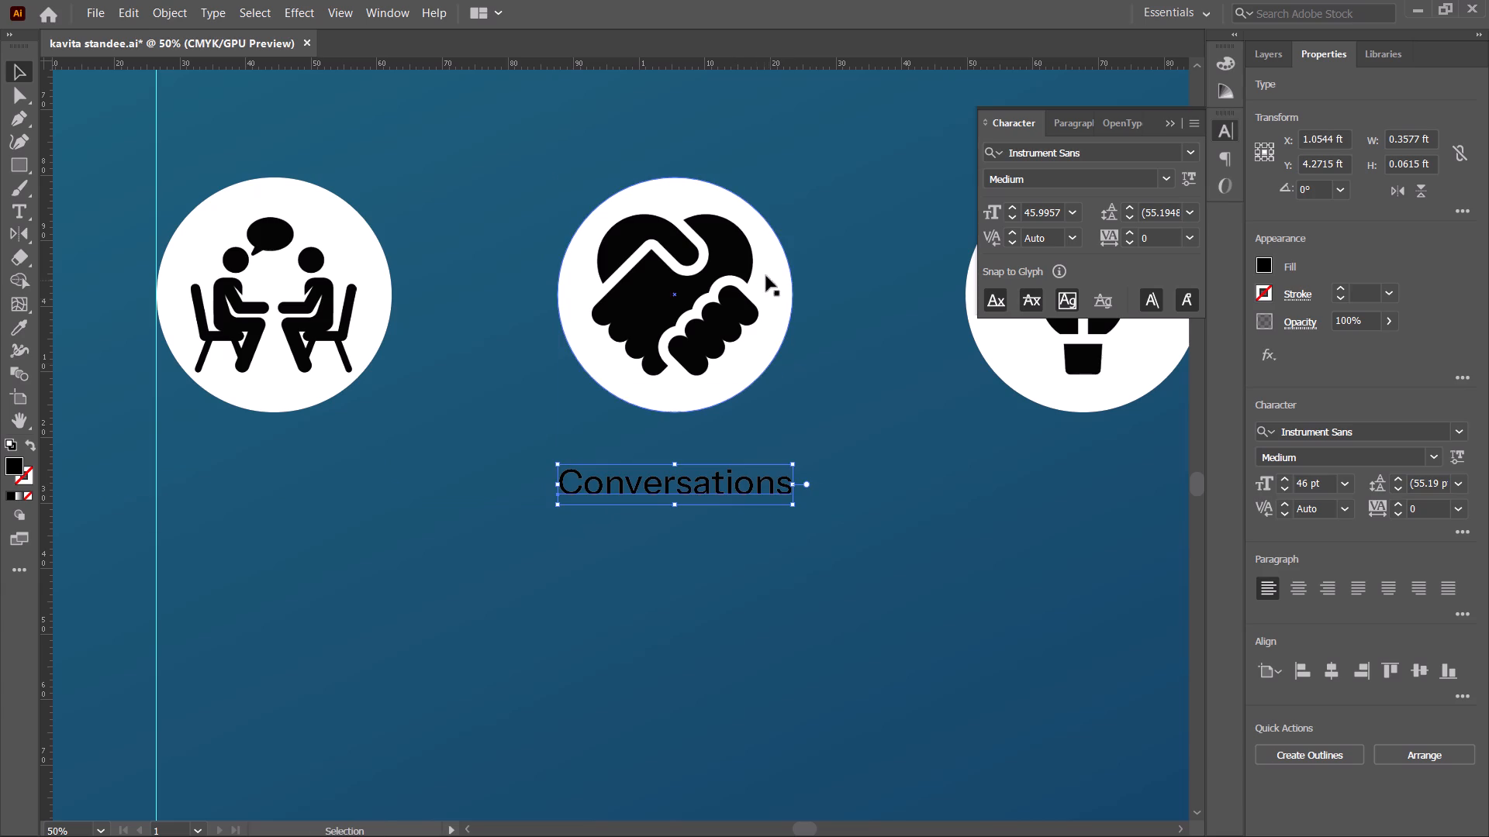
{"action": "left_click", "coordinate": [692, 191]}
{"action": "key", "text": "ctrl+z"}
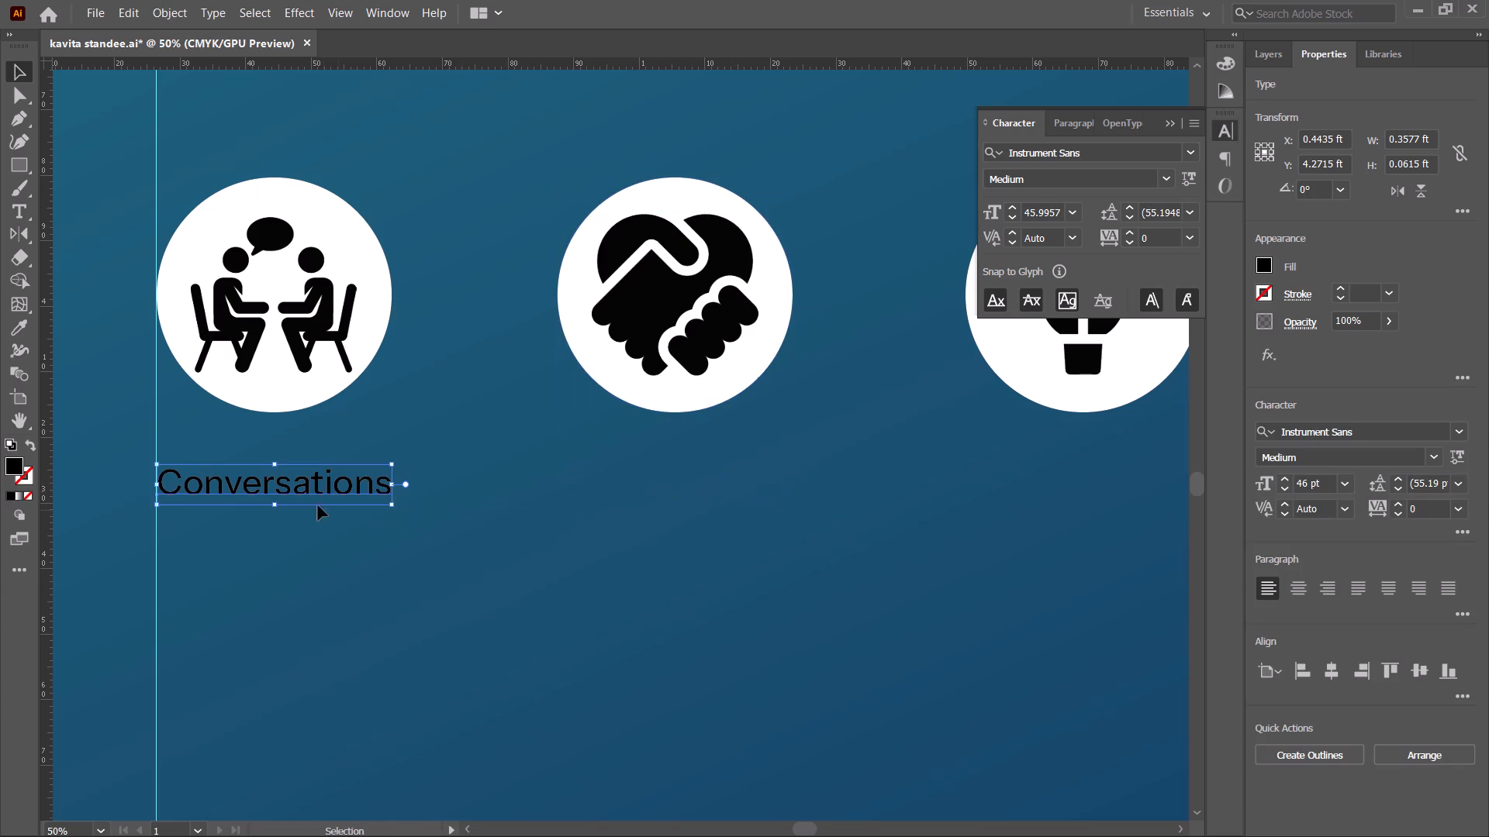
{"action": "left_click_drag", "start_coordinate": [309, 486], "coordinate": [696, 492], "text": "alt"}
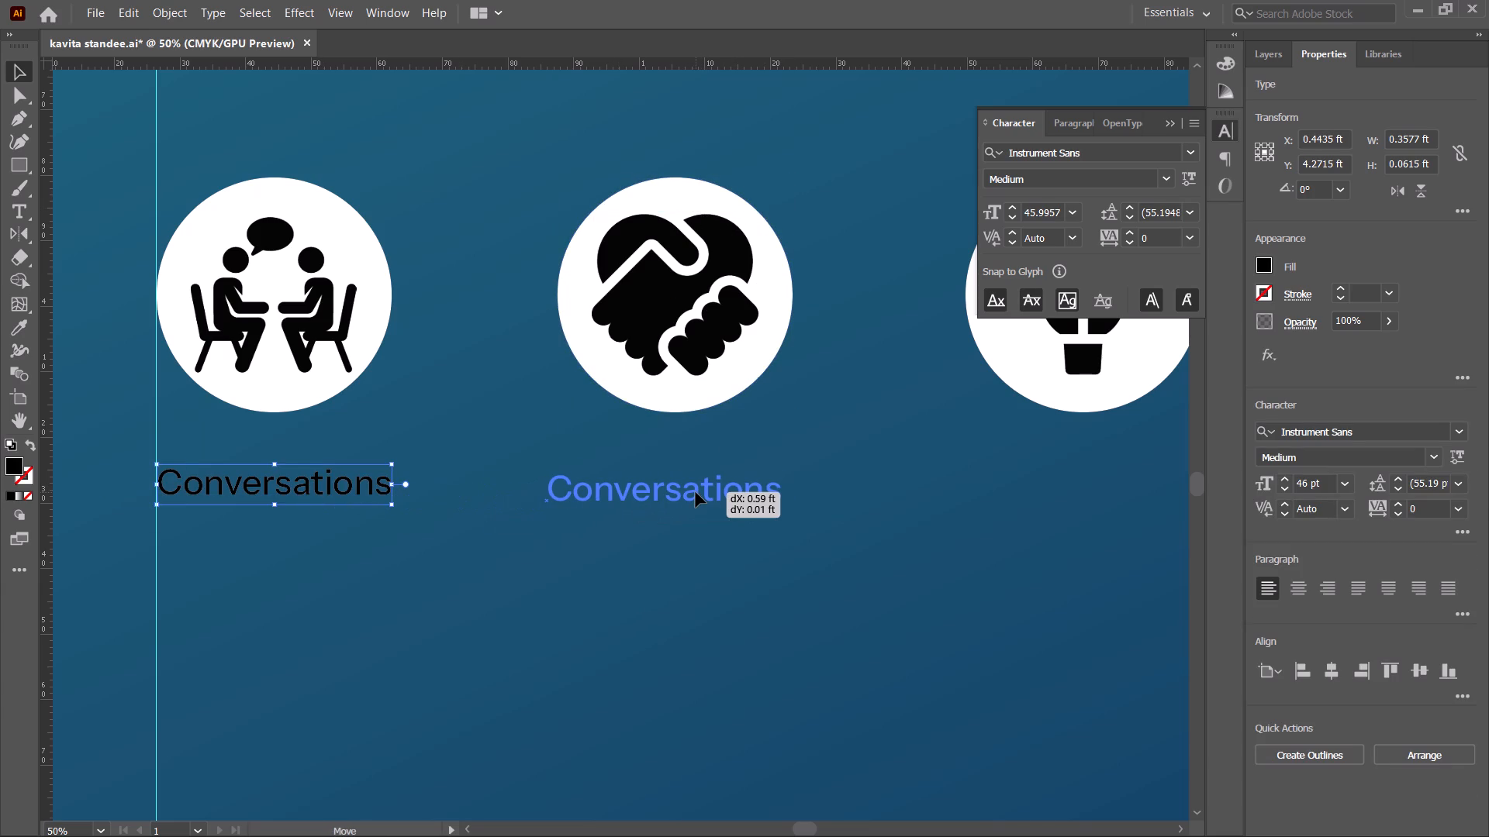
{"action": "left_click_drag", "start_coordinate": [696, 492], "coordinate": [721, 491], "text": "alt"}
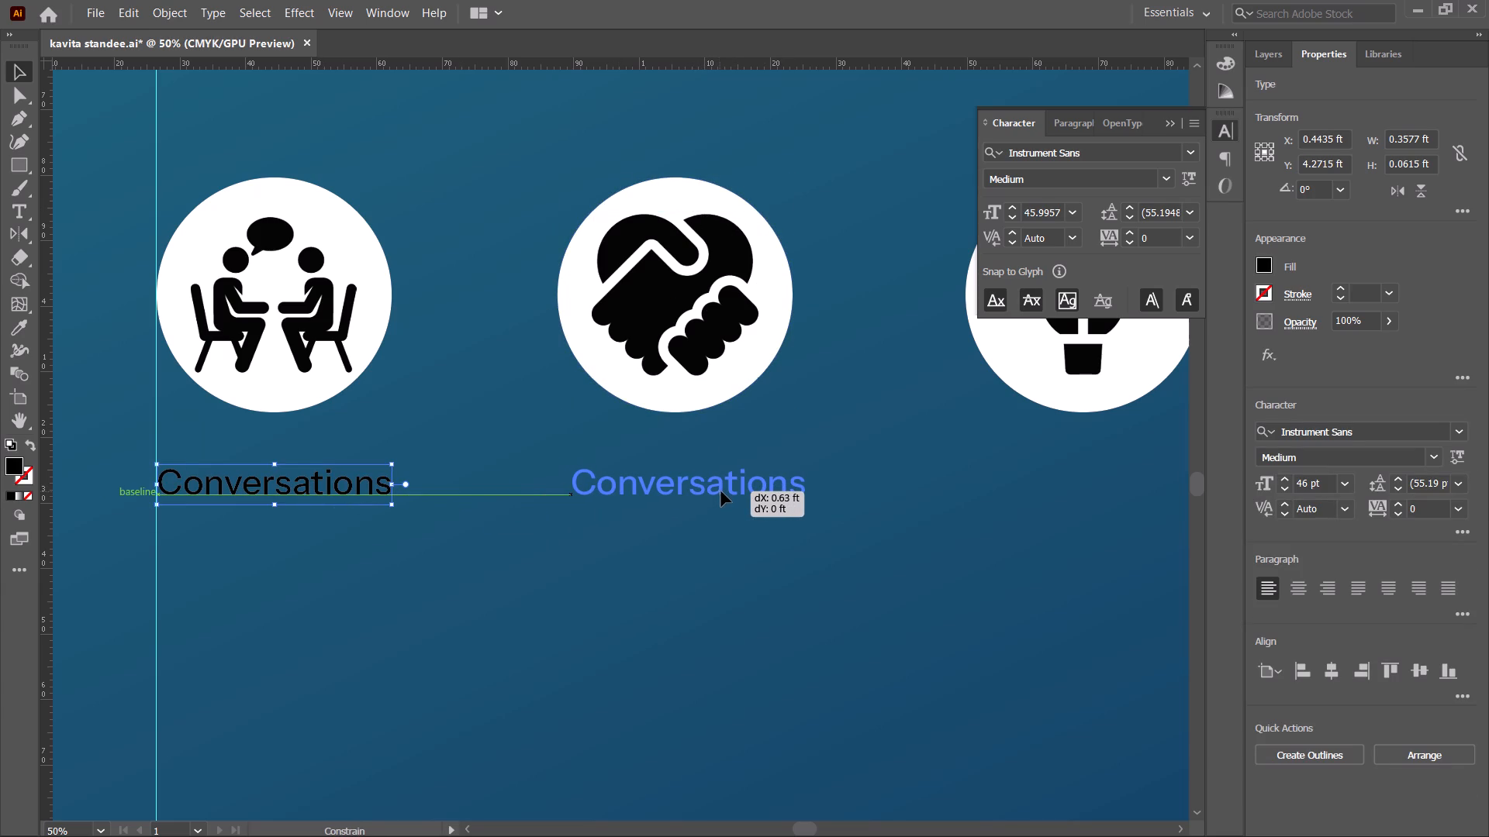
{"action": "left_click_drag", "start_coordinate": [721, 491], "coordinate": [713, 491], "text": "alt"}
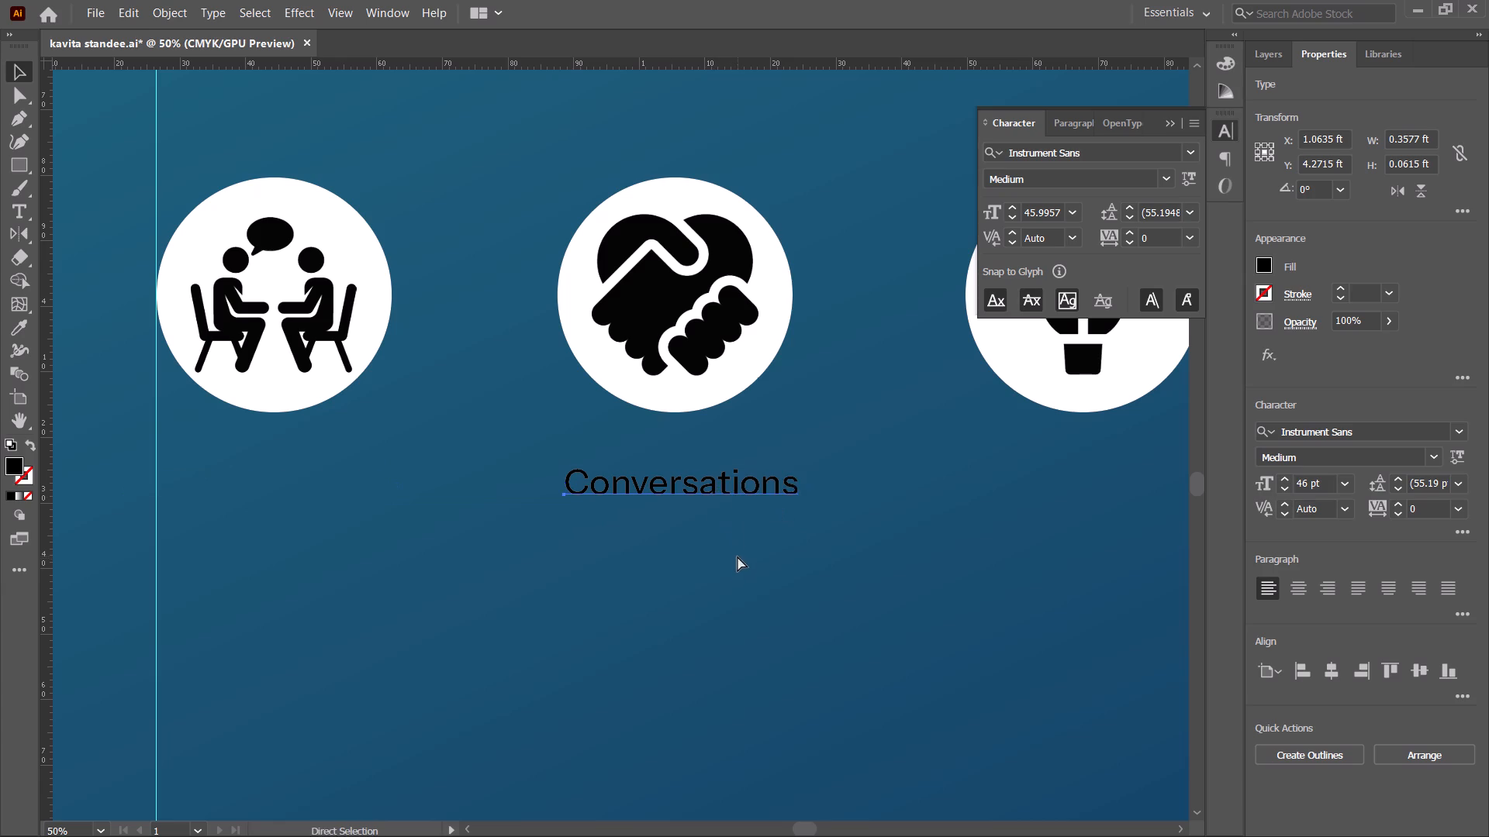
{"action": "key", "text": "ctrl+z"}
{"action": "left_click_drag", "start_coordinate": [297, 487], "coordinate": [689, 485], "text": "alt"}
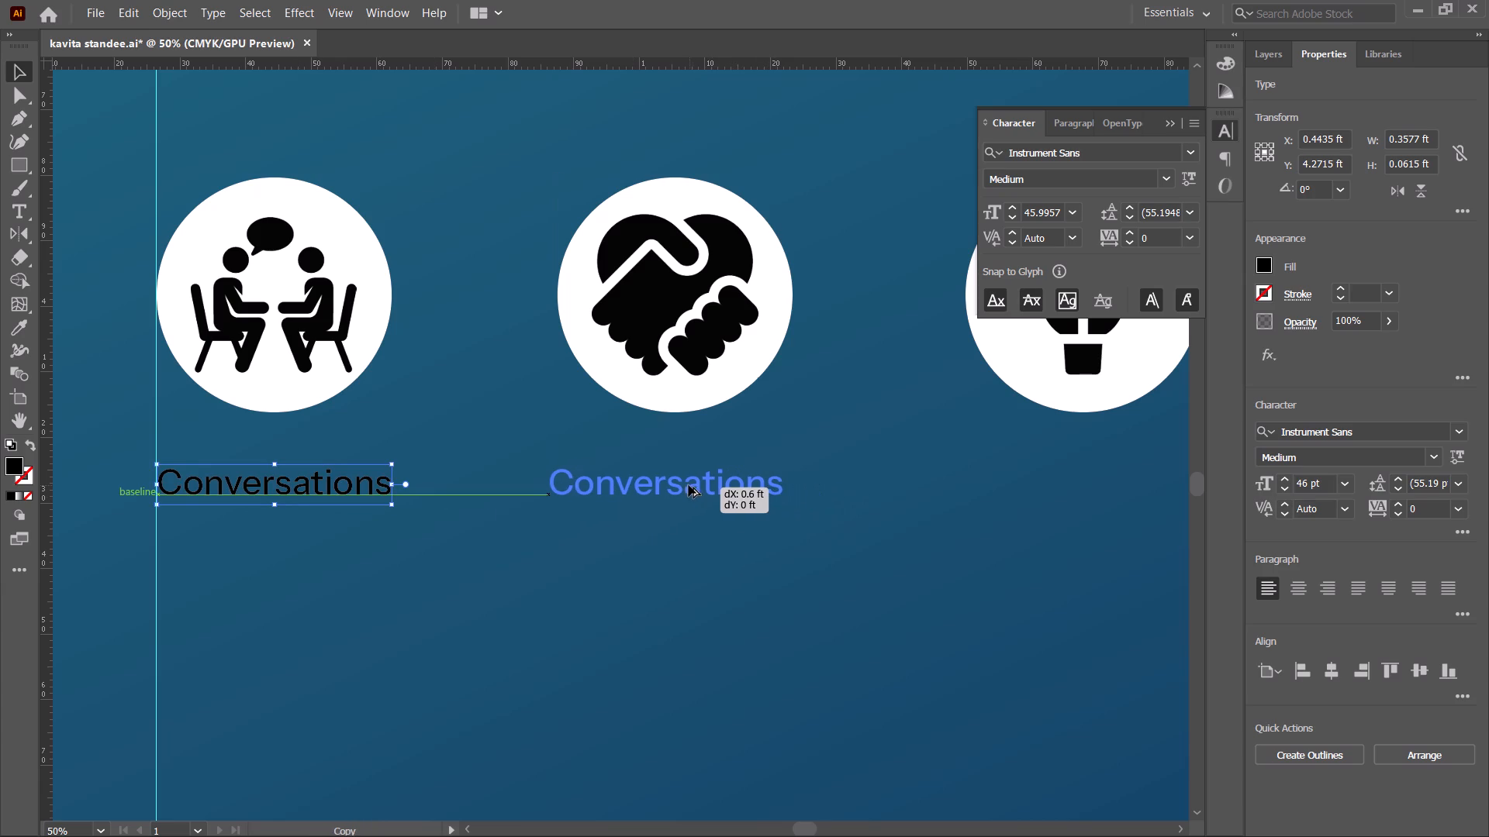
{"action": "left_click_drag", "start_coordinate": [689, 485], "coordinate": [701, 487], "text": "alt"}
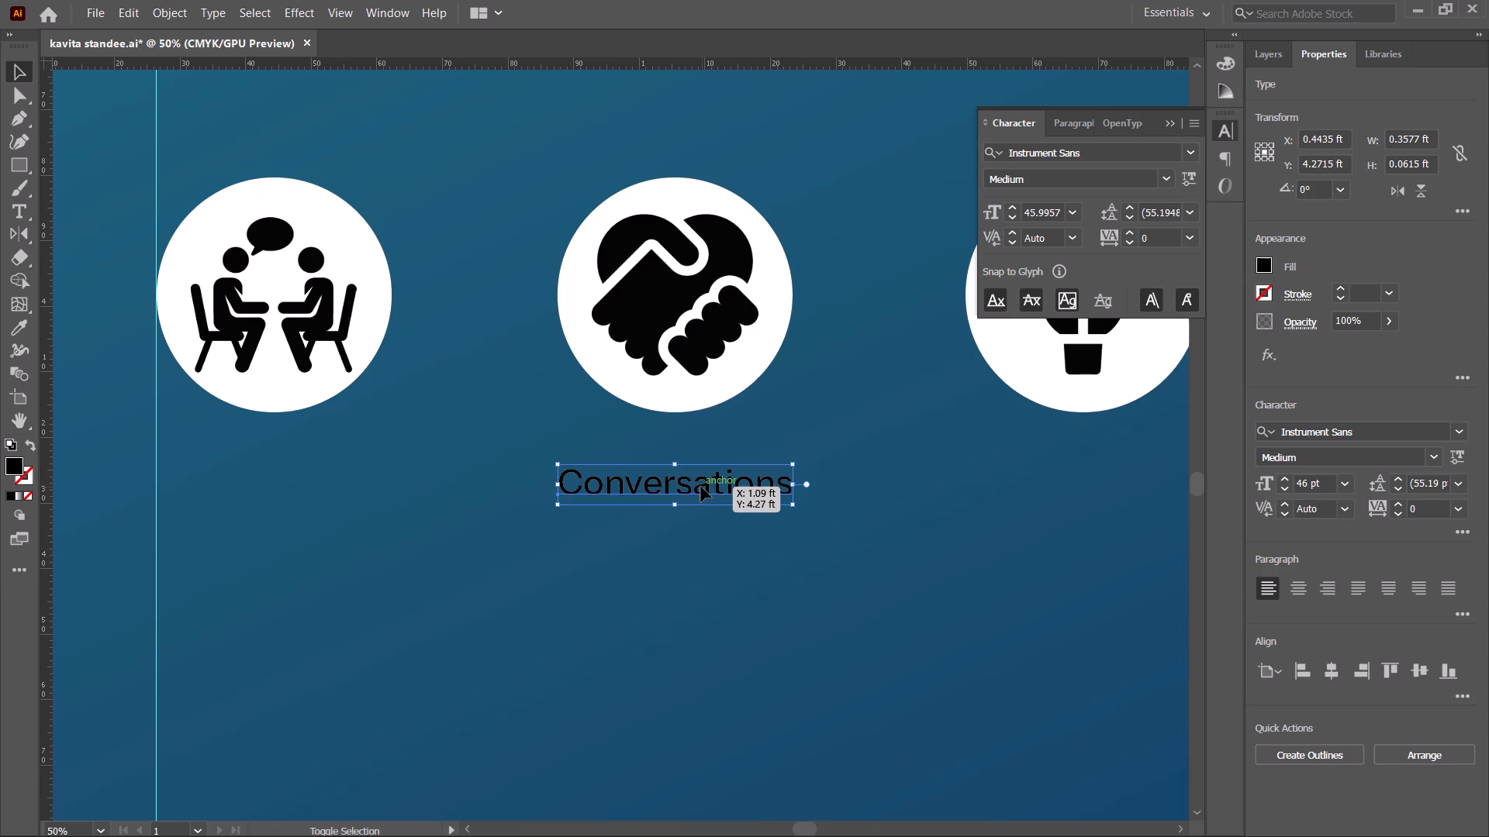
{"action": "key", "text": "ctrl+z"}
Duplicate the "Conversations" label beneath the handshake circle, on the first label's baseline and centred horizontally on the circle.
{"action": "left_click_drag", "start_coordinate": [347, 482], "coordinate": [667, 499], "text": "alt"}
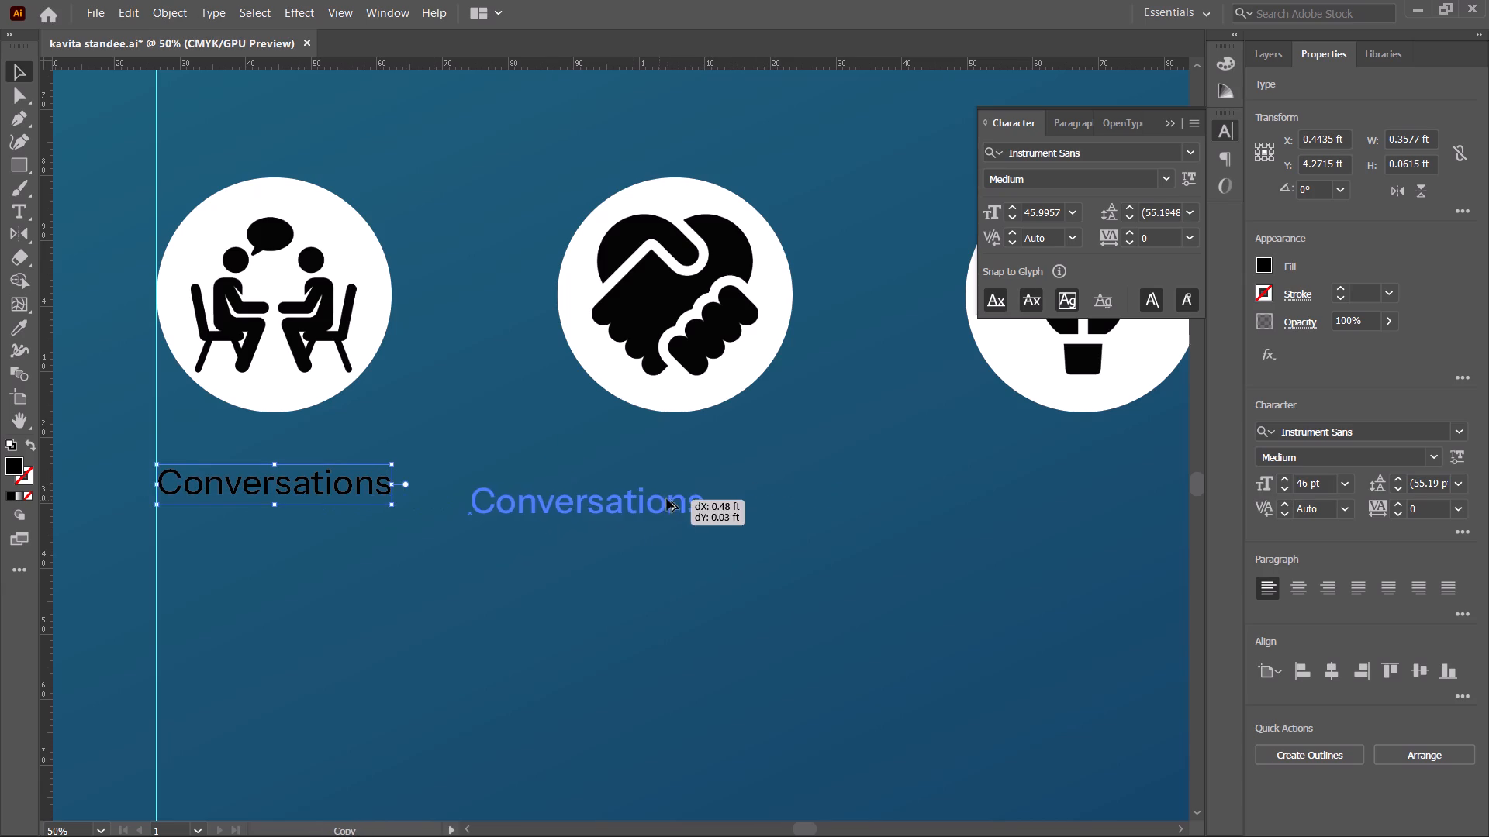
{"action": "left_click_drag", "start_coordinate": [667, 499], "coordinate": [722, 487], "text": "alt"}
{"action": "left_click_drag", "start_coordinate": [648, 487], "coordinate": [658, 480]}
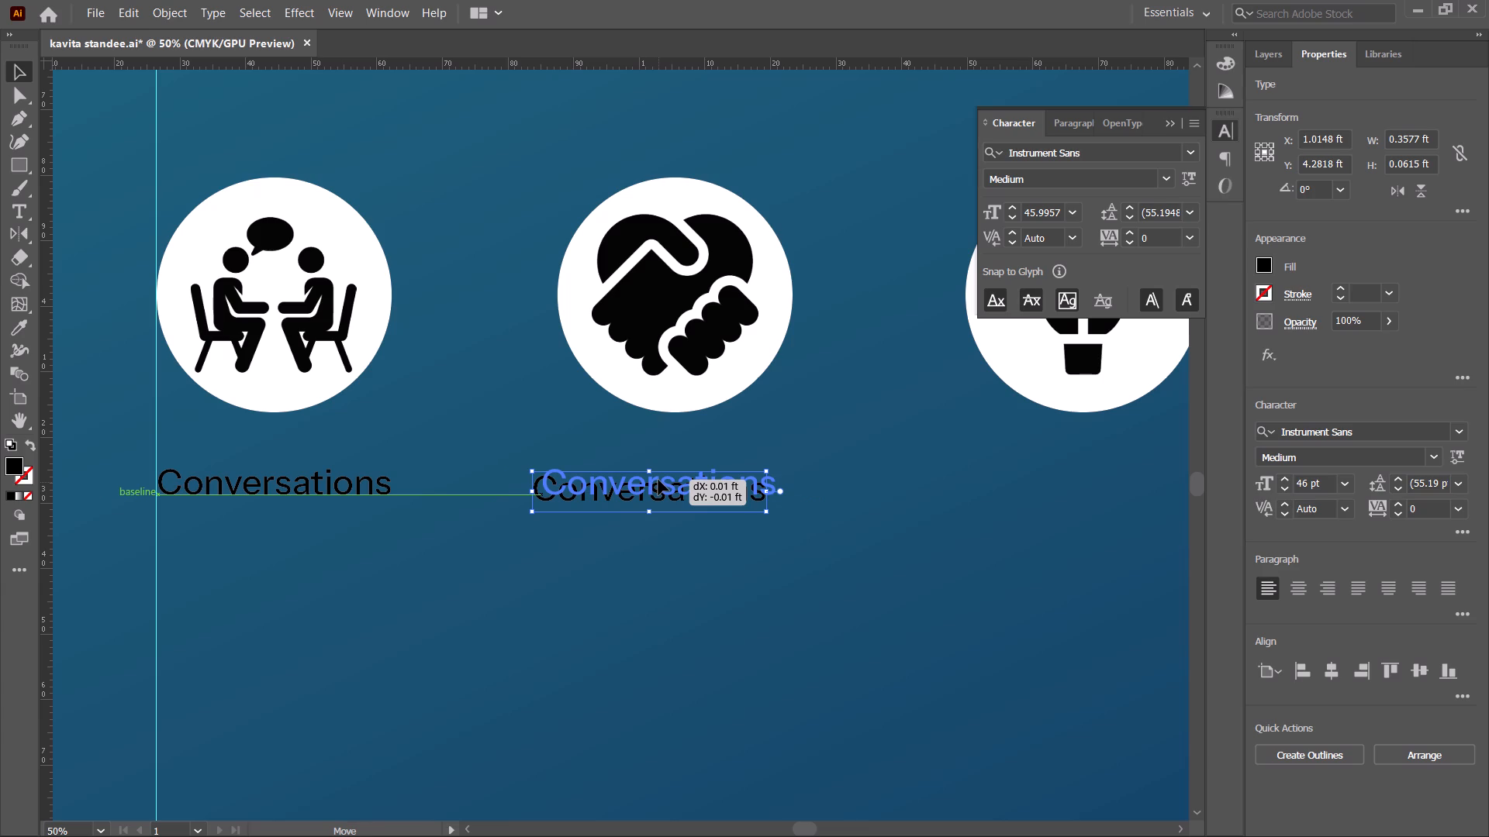
{"action": "left_click_drag", "start_coordinate": [658, 480], "coordinate": [677, 480]}
{"action": "left_click", "coordinate": [669, 188], "text": "shift"}
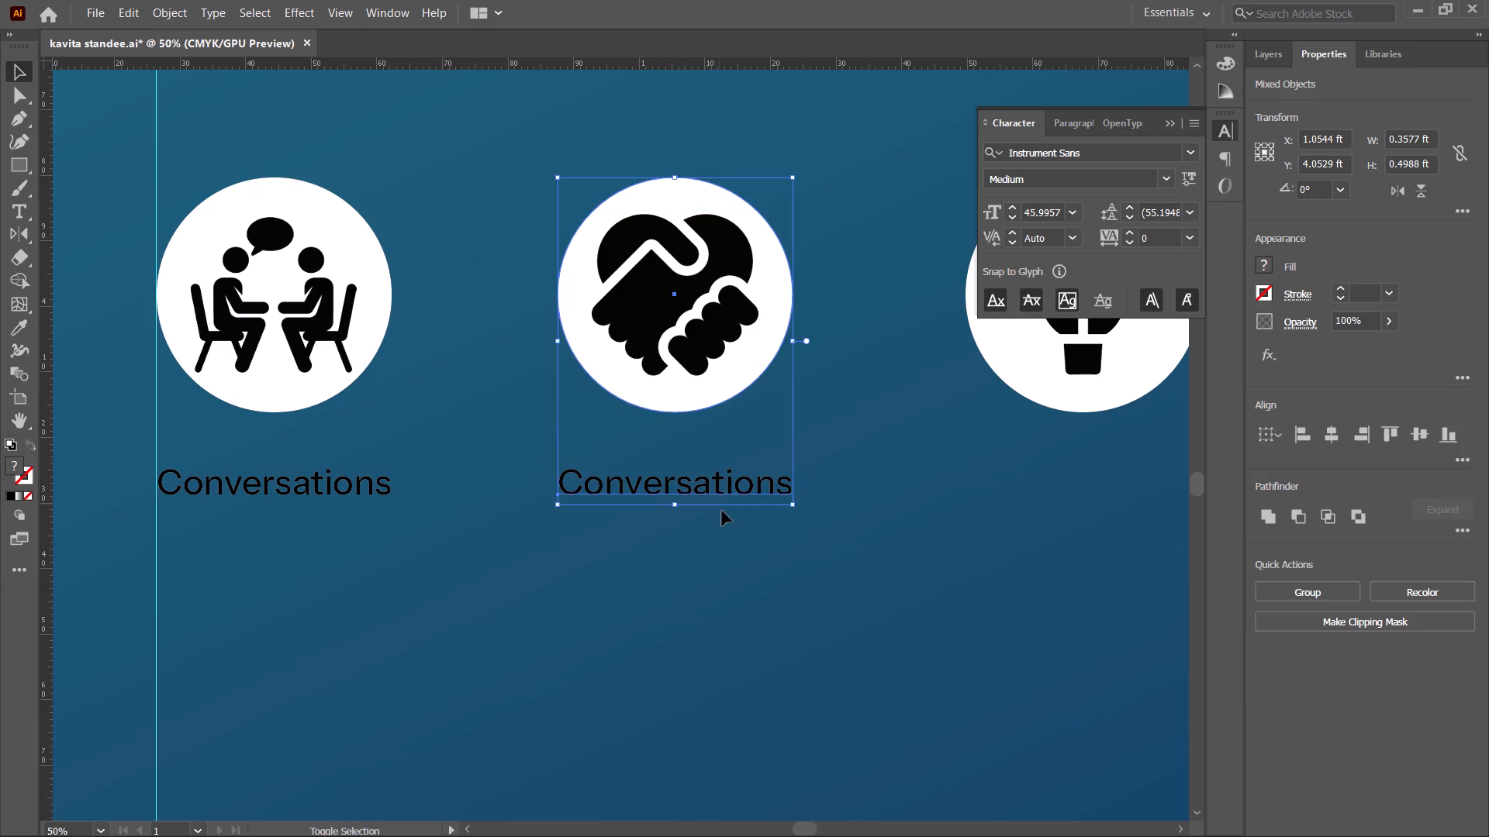
{"action": "left_click", "coordinate": [1320, 433]}
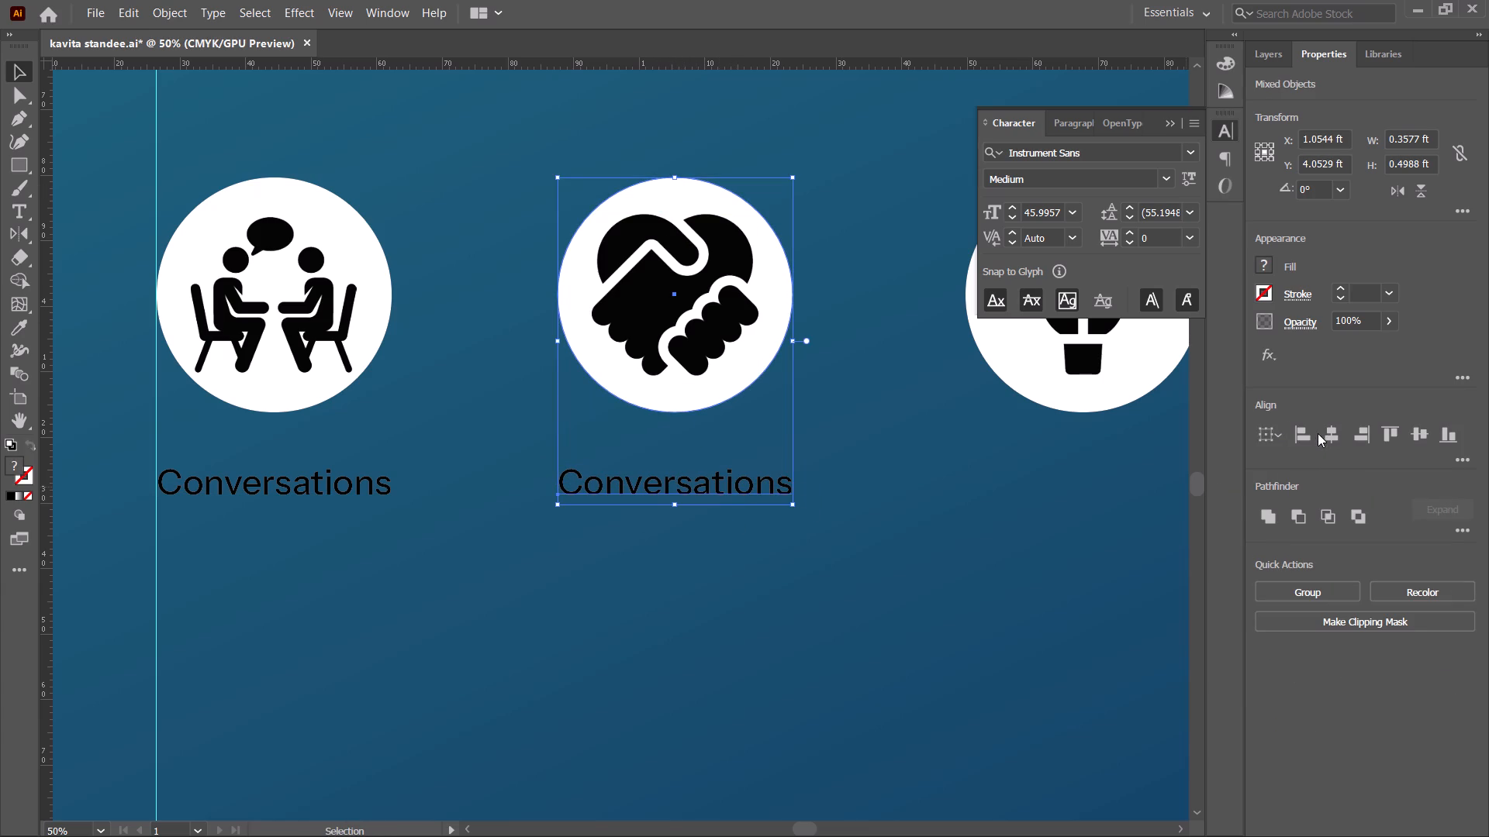
{"action": "left_click", "coordinate": [1321, 433]}
{"action": "left_click", "coordinate": [1295, 433]}
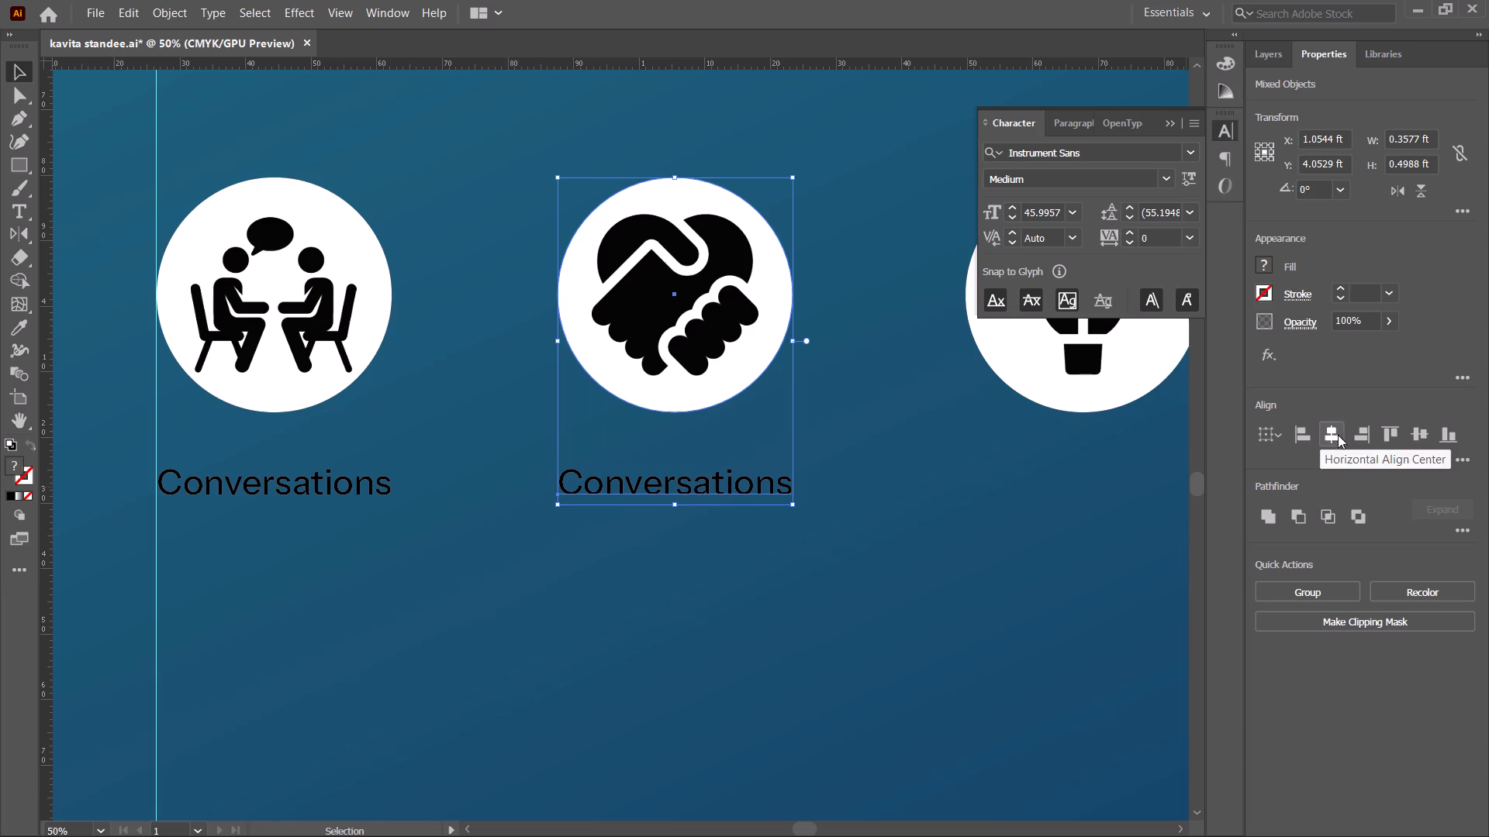
{"action": "left_click", "coordinate": [1363, 437]}
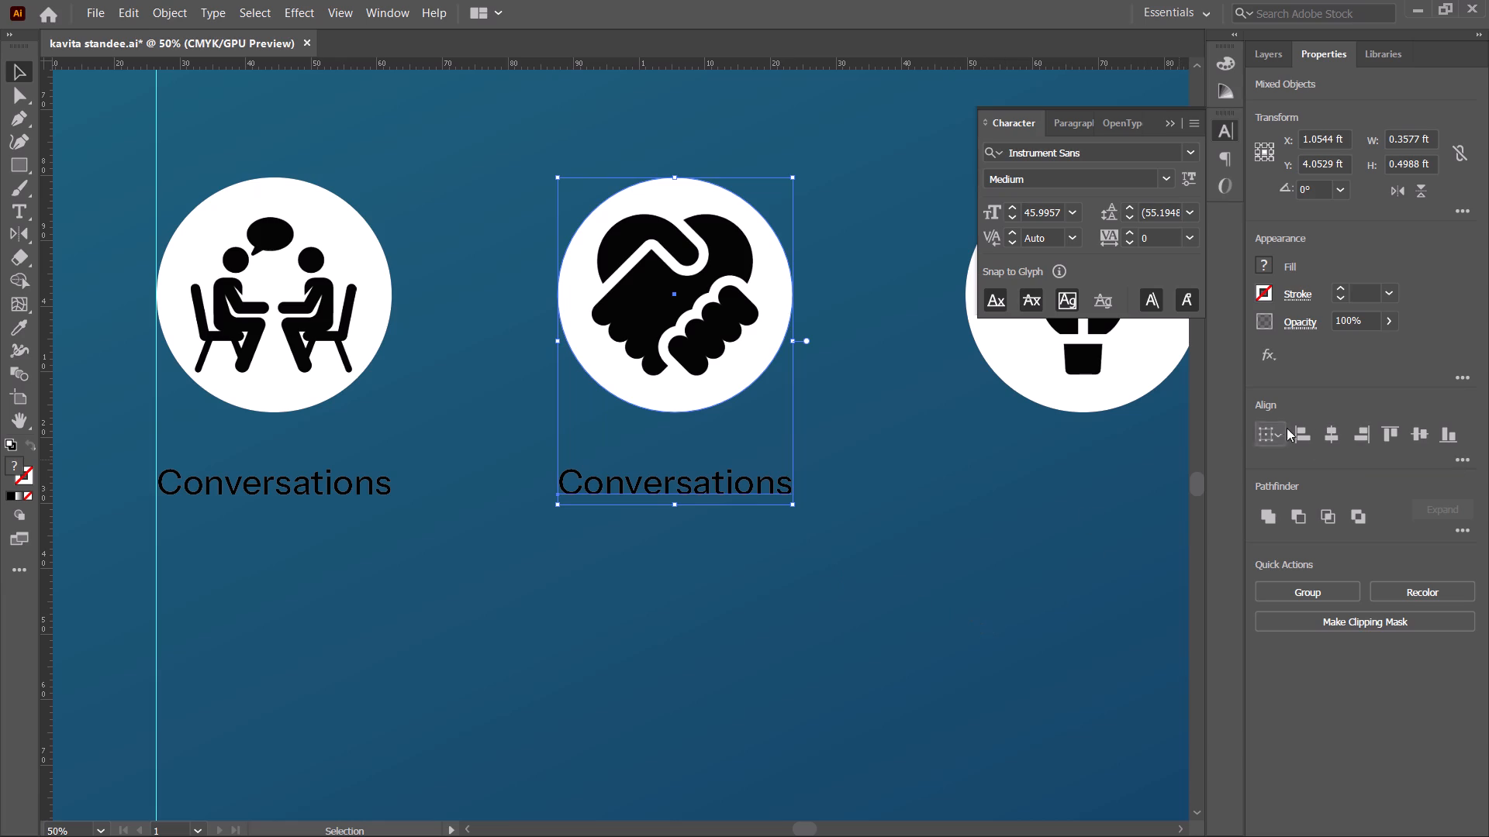
{"action": "left_click", "coordinate": [1397, 432]}
{"action": "key", "text": "ctrl+z"}
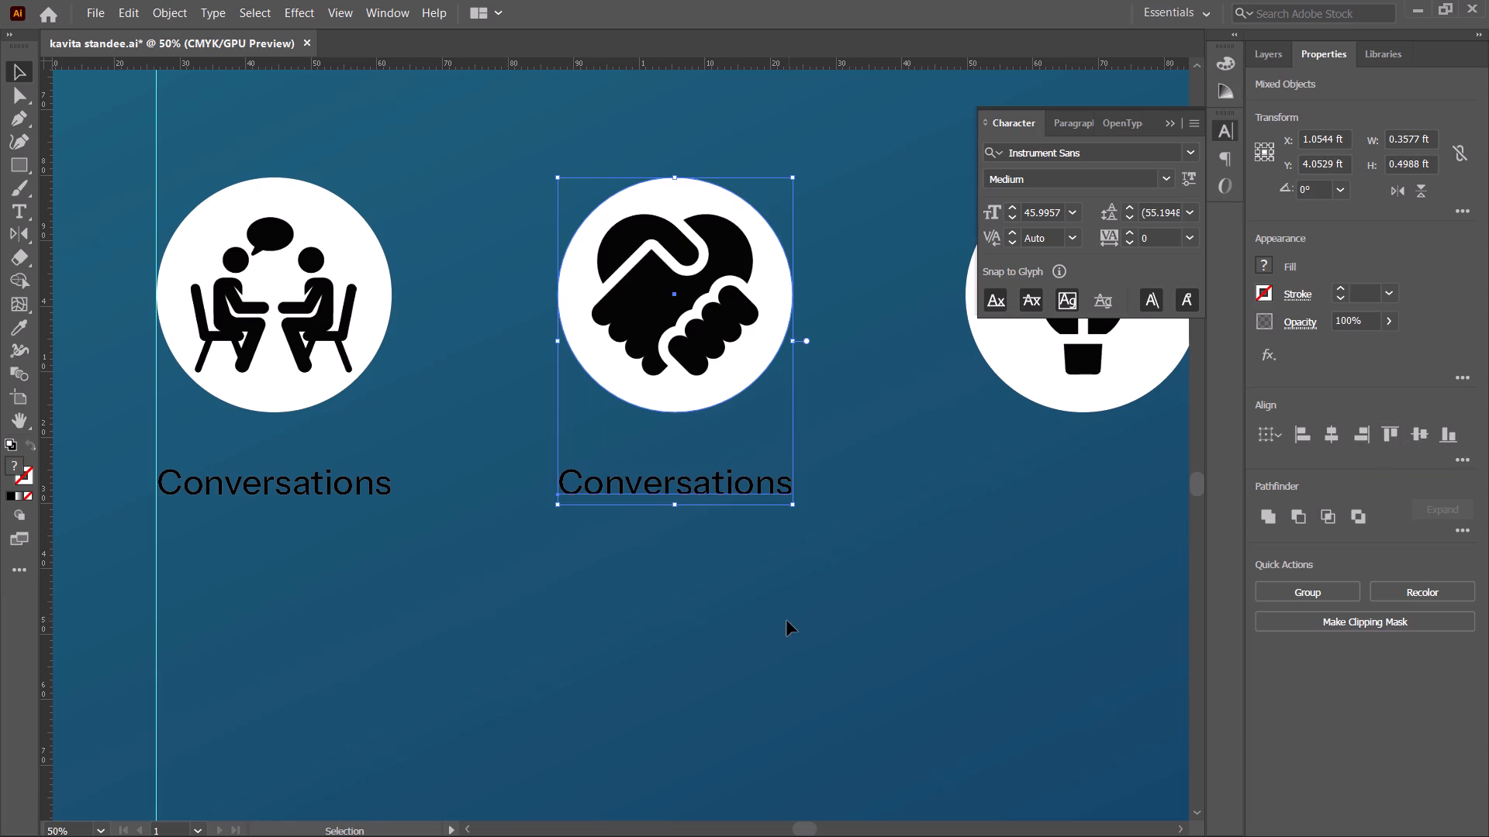
{"action": "left_click", "coordinate": [787, 621]}
Duplicate the handshake circle's "Conversations" label about 0.64 ft to the right, beneath the light-bulb circle on the same baseline.
{"action": "key", "text": "space"}
{"action": "key", "text": "space"}
{"action": "key", "text": "space"}
{"action": "key", "text": "space"}
{"action": "key", "text": "space"}
{"action": "key", "text": "space"}
{"action": "key", "text": "space"}
{"action": "left_click_drag", "start_coordinate": [882, 622], "coordinate": [620, 633]}
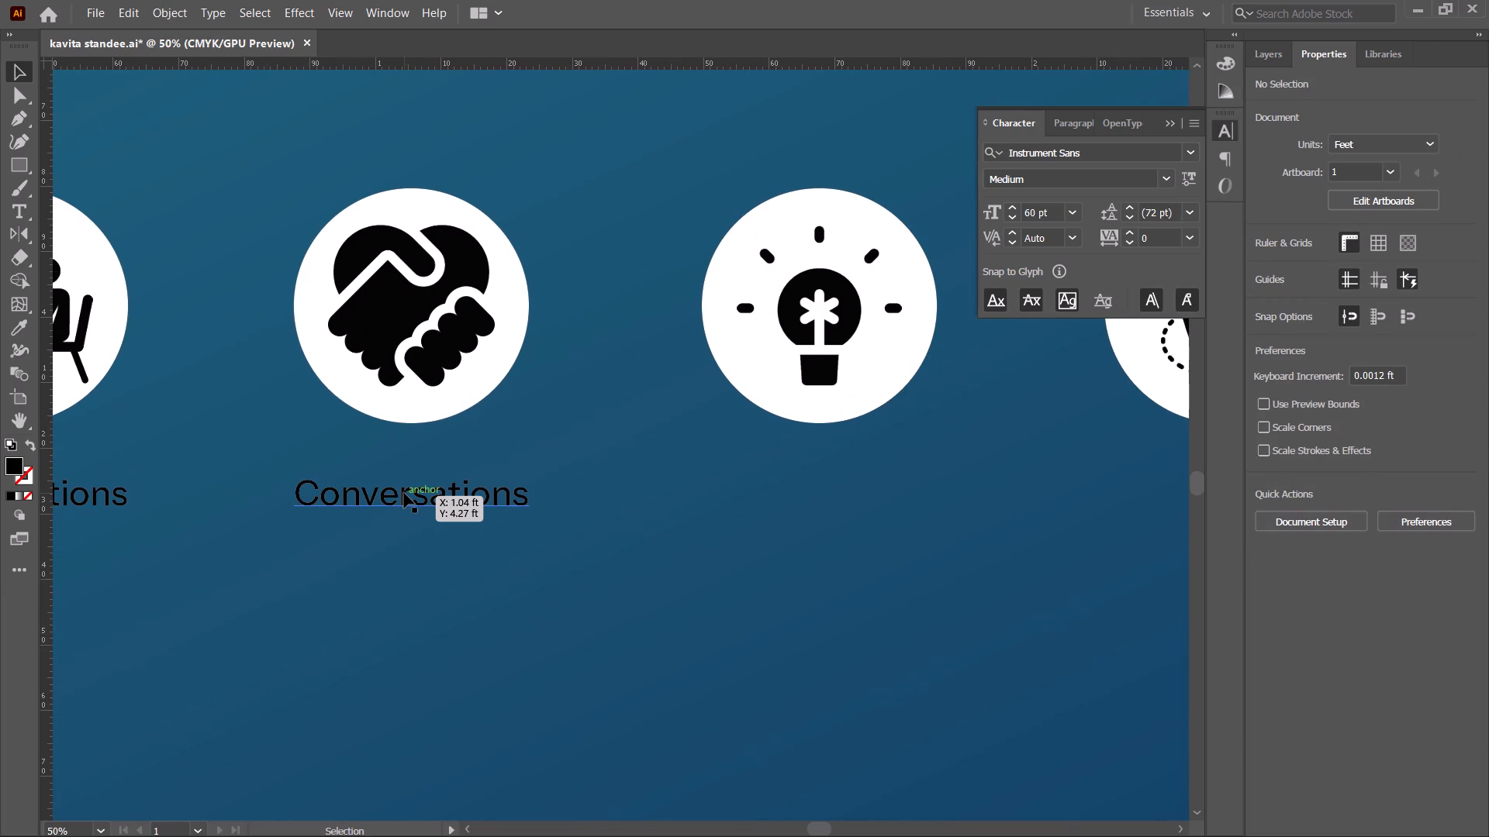
{"action": "left_click_drag", "start_coordinate": [404, 493], "coordinate": [821, 492]}
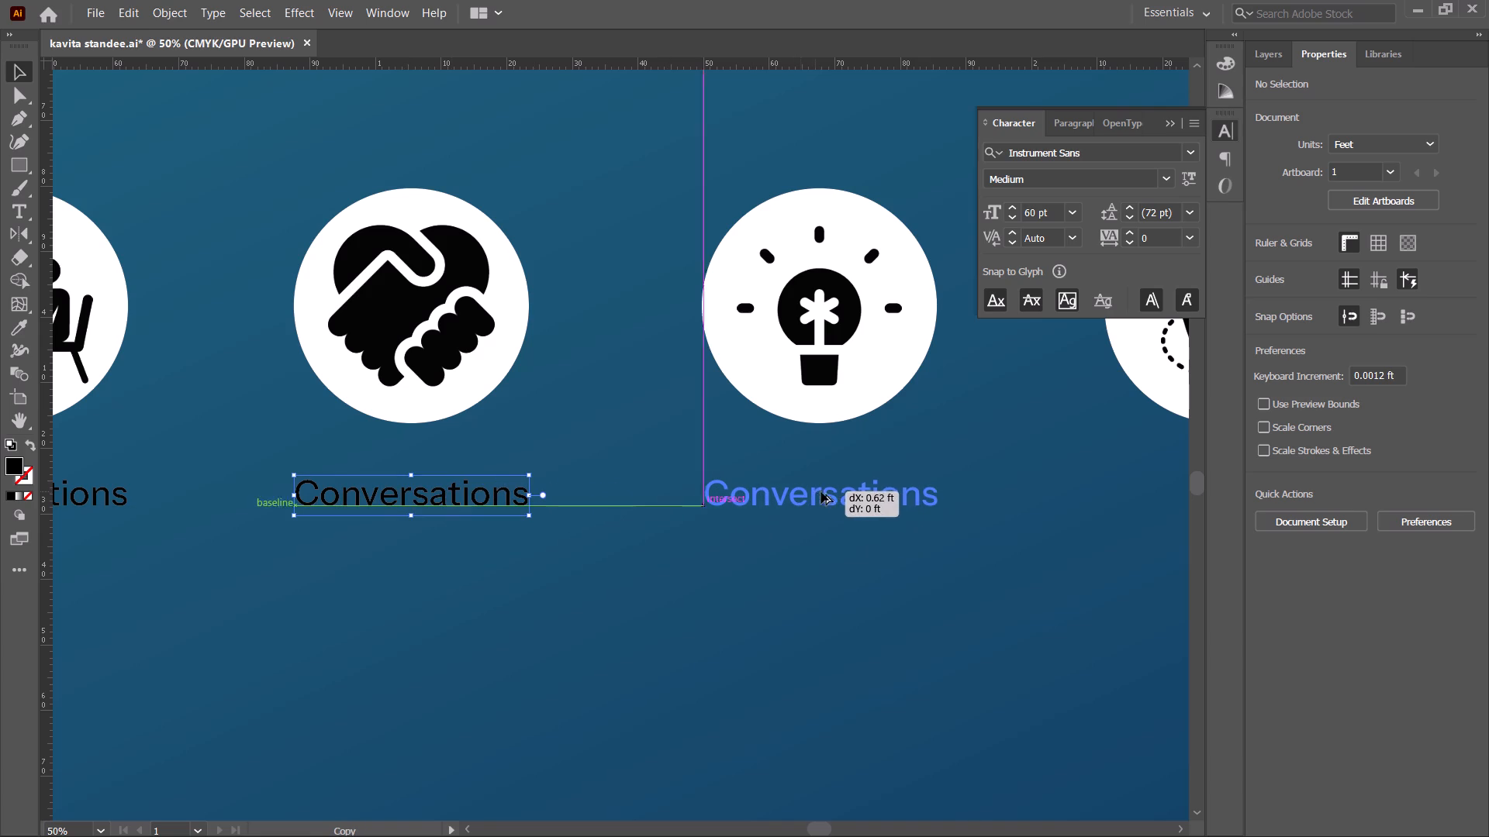
{"action": "left_click_drag", "start_coordinate": [821, 492], "coordinate": [823, 492]}
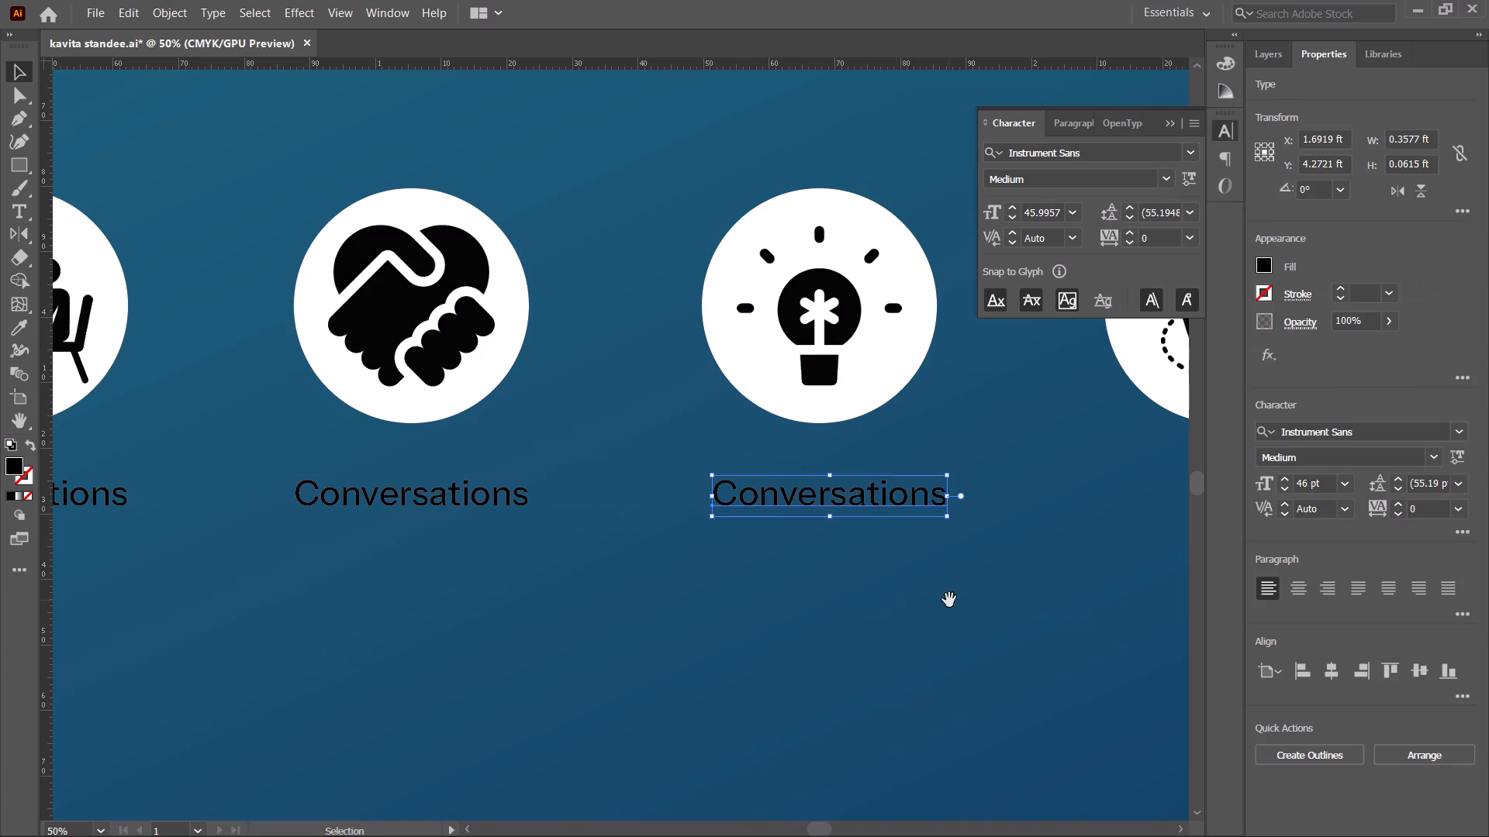
Duplicate the light-bulb circle's "Conversations" label about 0.54 ft to the right, roughly beneath the circle with the group of people.
{"action": "key", "text": "space"}
{"action": "key", "text": "space"}
{"action": "left_click_drag", "start_coordinate": [949, 600], "coordinate": [473, 591]}
{"action": "left_click_drag", "start_coordinate": [340, 487], "coordinate": [699, 463], "text": "alt"}
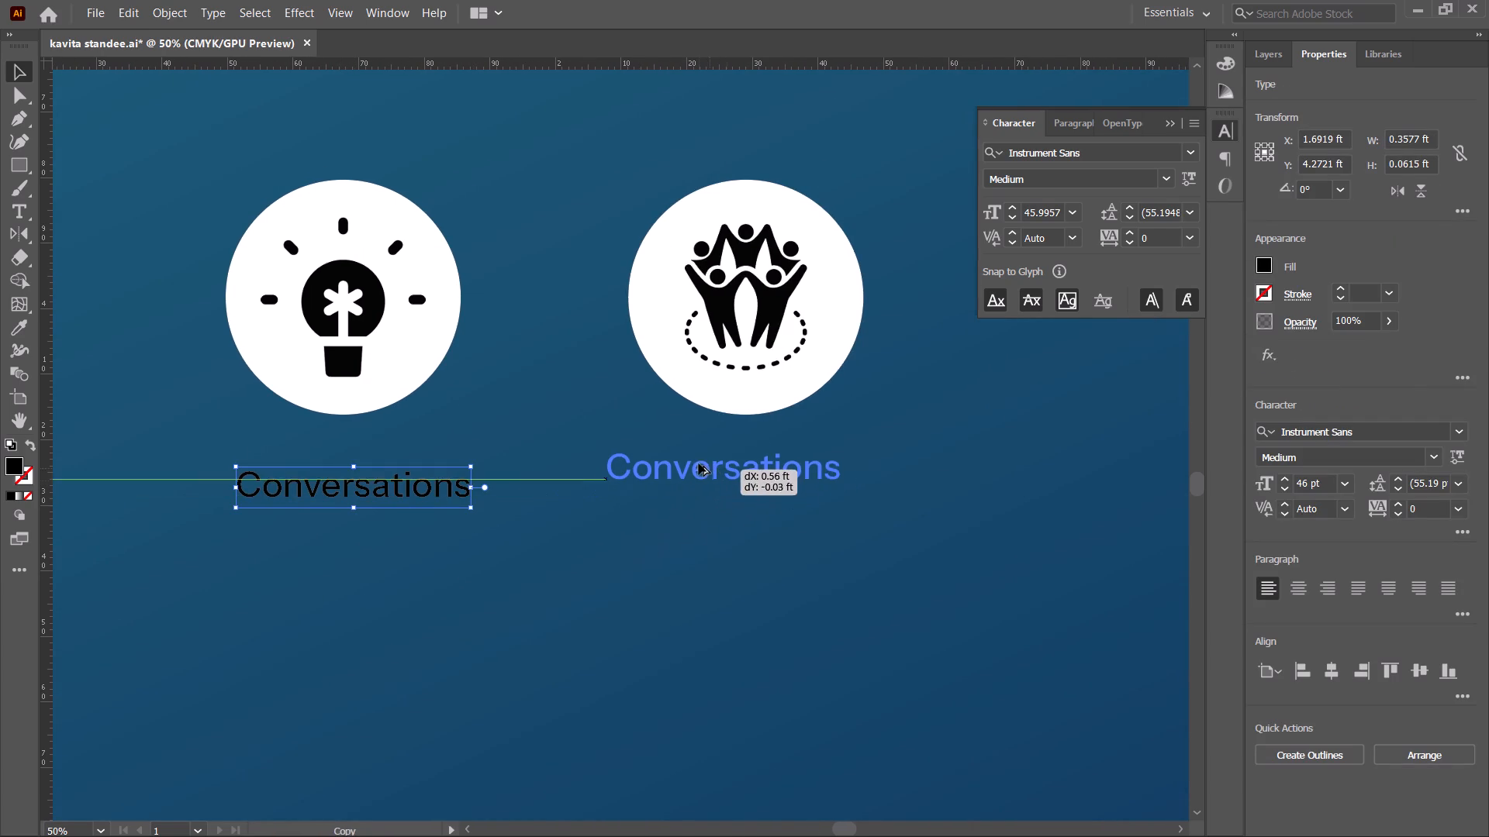
{"action": "left_click_drag", "start_coordinate": [699, 463], "coordinate": [696, 462], "text": "alt"}
Replace the text of the label beneath the handshake circle with "Empathy", copied from the standee brief in the browser.
{"action": "key", "text": "space"}
{"action": "key", "text": "space"}
{"action": "key", "text": "space"}
{"action": "key", "text": "space"}
{"action": "key", "text": "space"}
{"action": "key", "text": "space"}
{"action": "key", "text": "space"}
{"action": "key", "text": "space"}
{"action": "key", "text": "space"}
{"action": "key", "text": "space"}
{"action": "key", "text": "space"}
{"action": "key", "text": "space"}
{"action": "key", "text": "space"}
{"action": "key", "text": "space"}
{"action": "key", "text": "space"}
{"action": "key", "text": "space"}
{"action": "key", "text": "space"}
{"action": "key", "text": "space"}
{"action": "key", "text": "space"}
{"action": "left_click_drag", "start_coordinate": [630, 572], "coordinate": [1038, 618]}
{"action": "left_click_drag", "start_coordinate": [364, 600], "coordinate": [586, 600]}
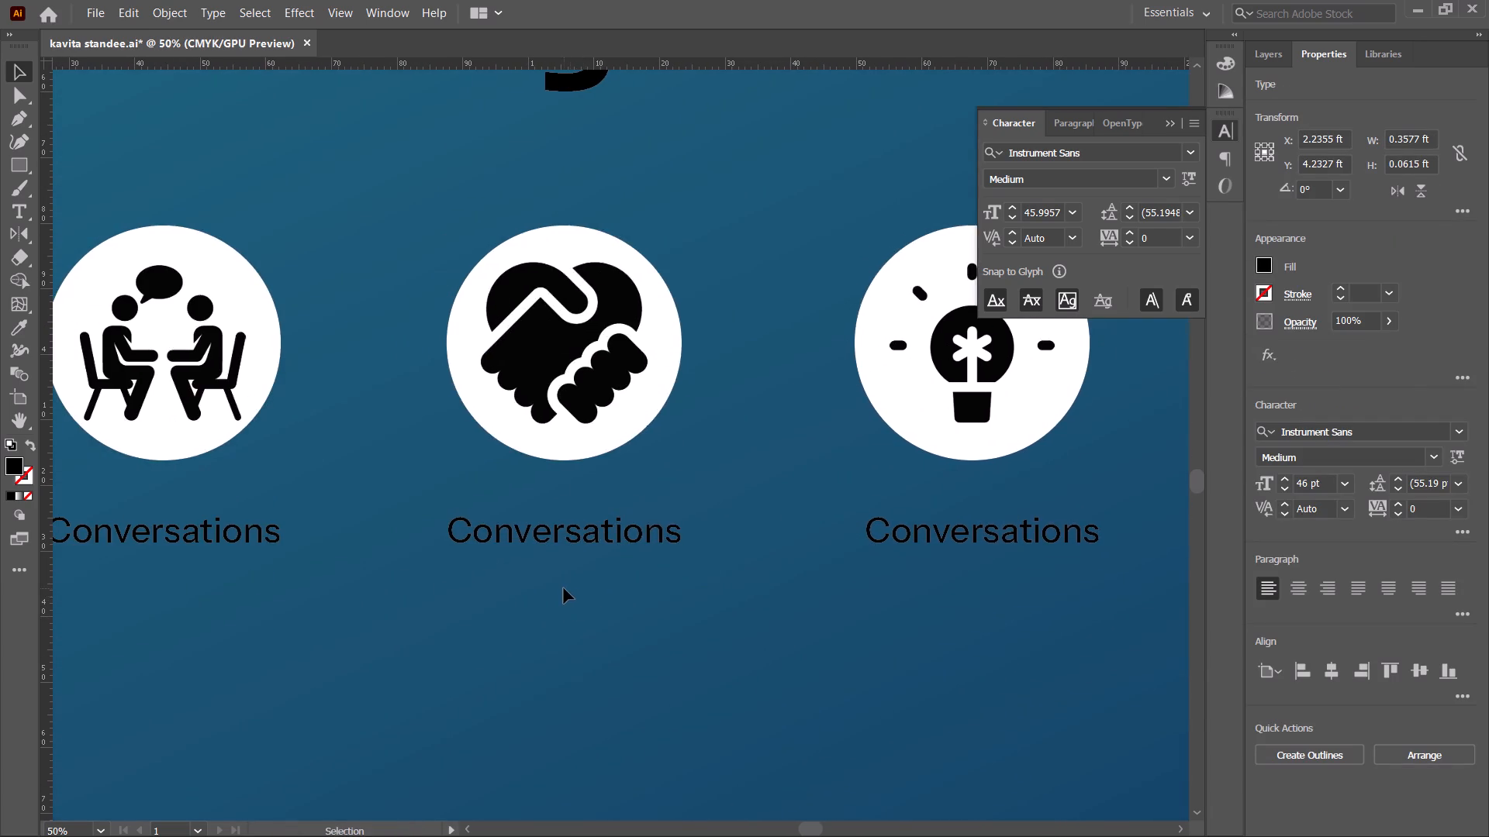
{"action": "key", "text": "alt+Tab"}
{"action": "left_click_drag", "start_coordinate": [515, 336], "coordinate": [599, 336]}
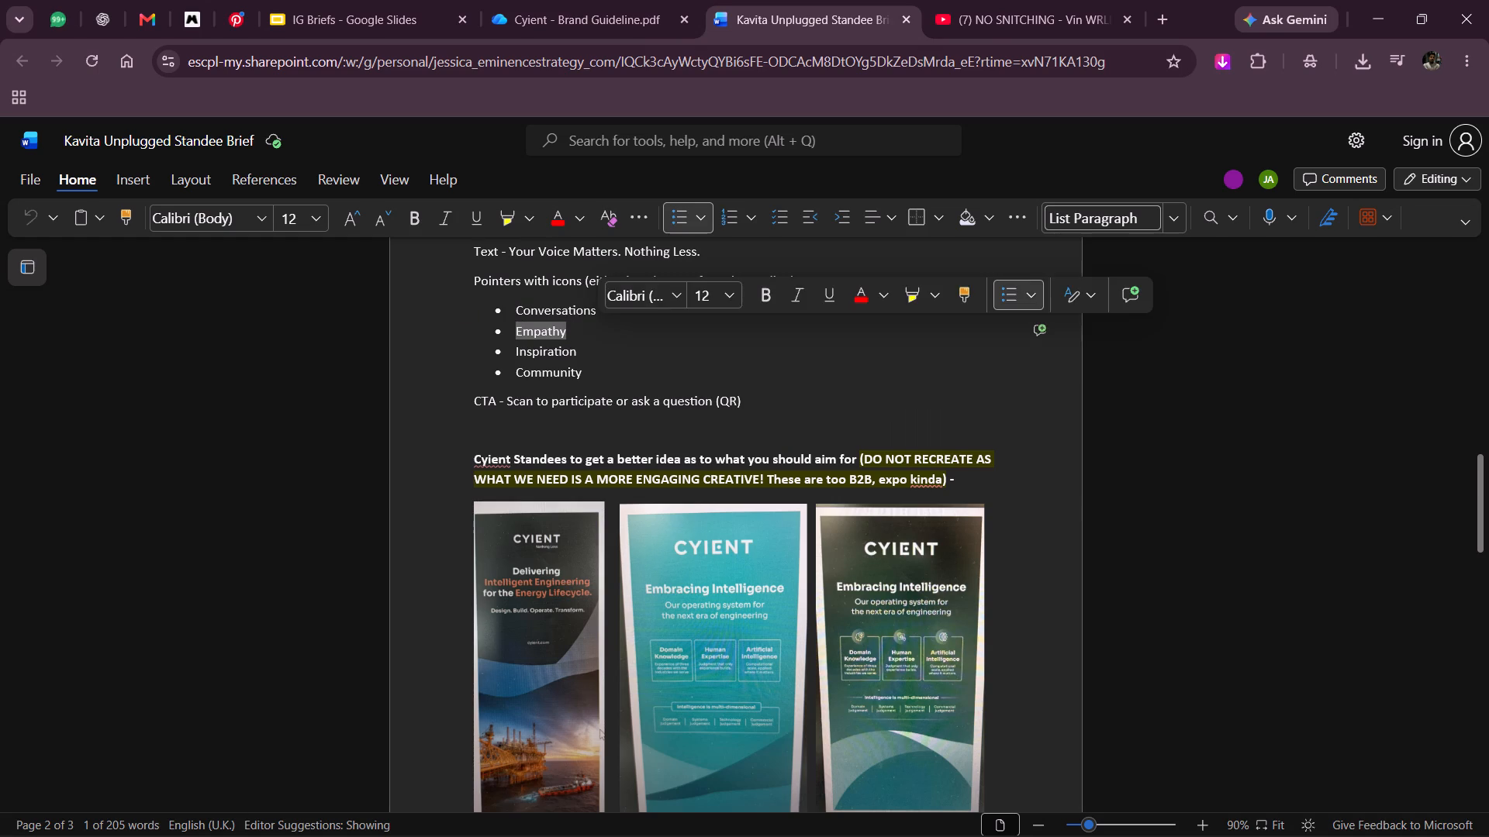
{"action": "key", "text": "ctrl+c"}
{"action": "key", "text": "alt+Tab"}
{"action": "key", "text": "t"}
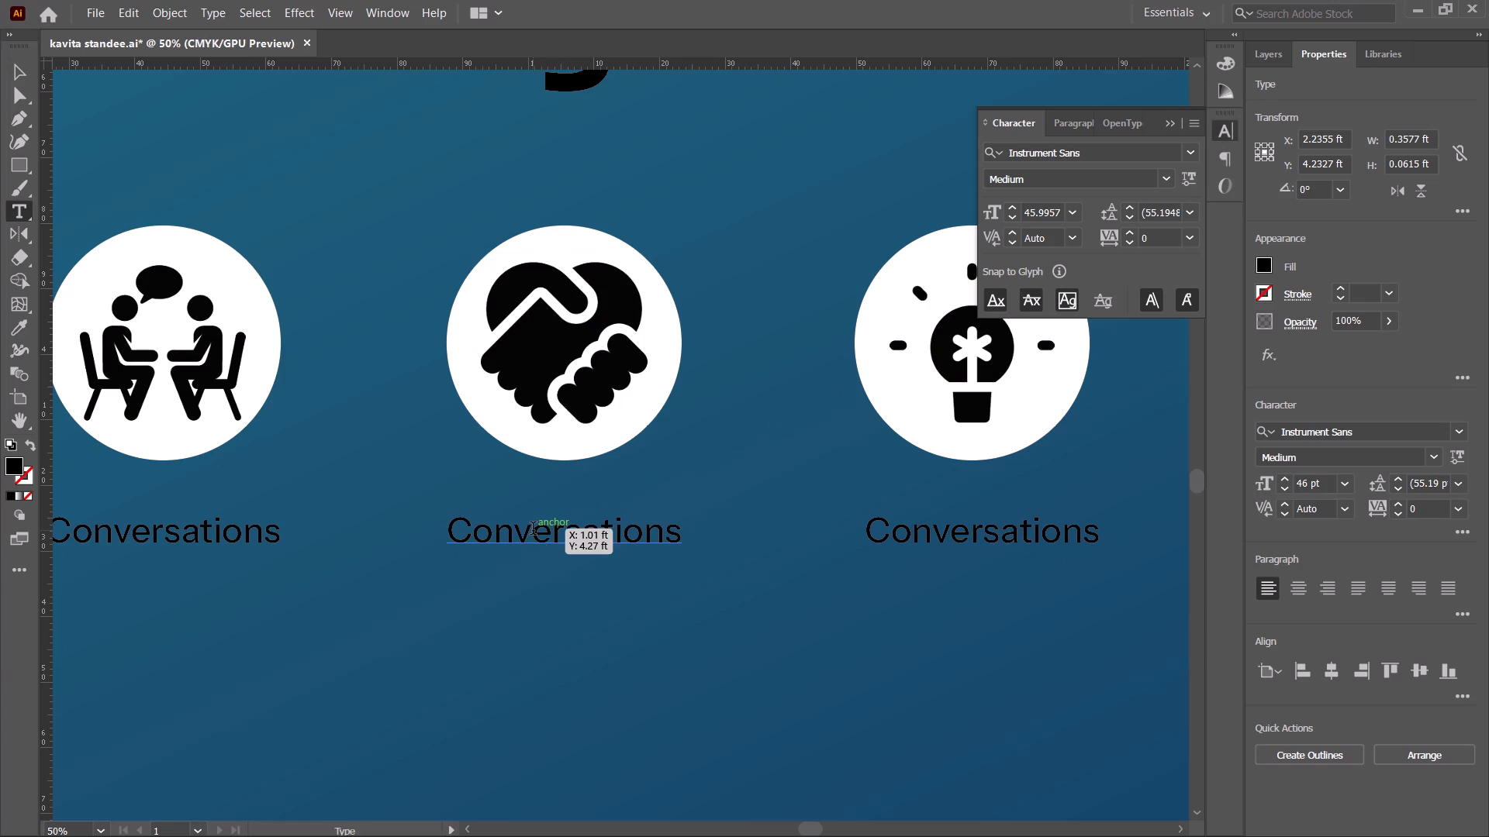
{"action": "triple_click", "coordinate": [533, 530]}
{"action": "key", "text": "ctrl+v"}
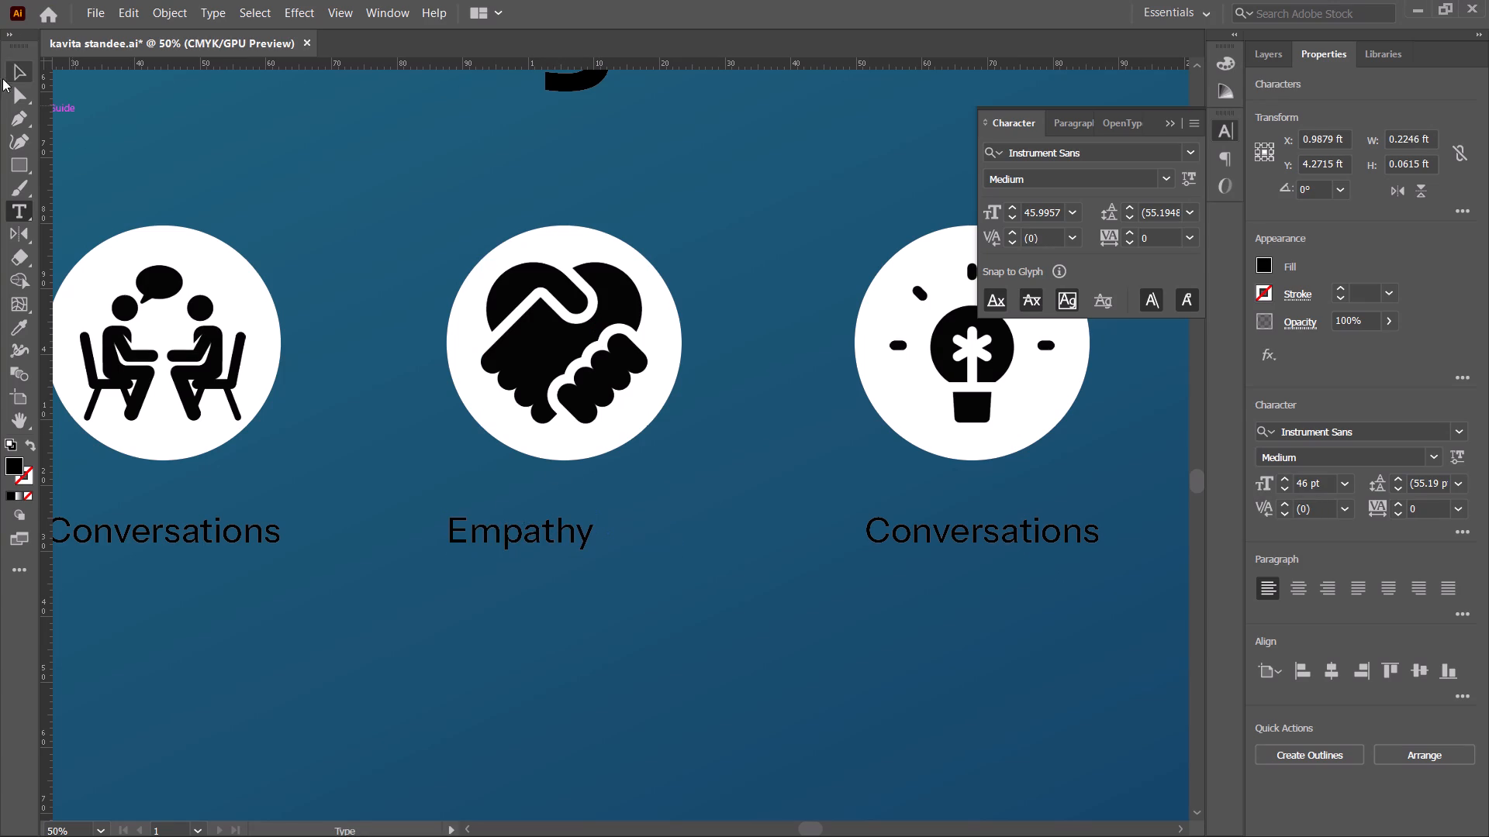
{"action": "left_click", "coordinate": [13, 68]}
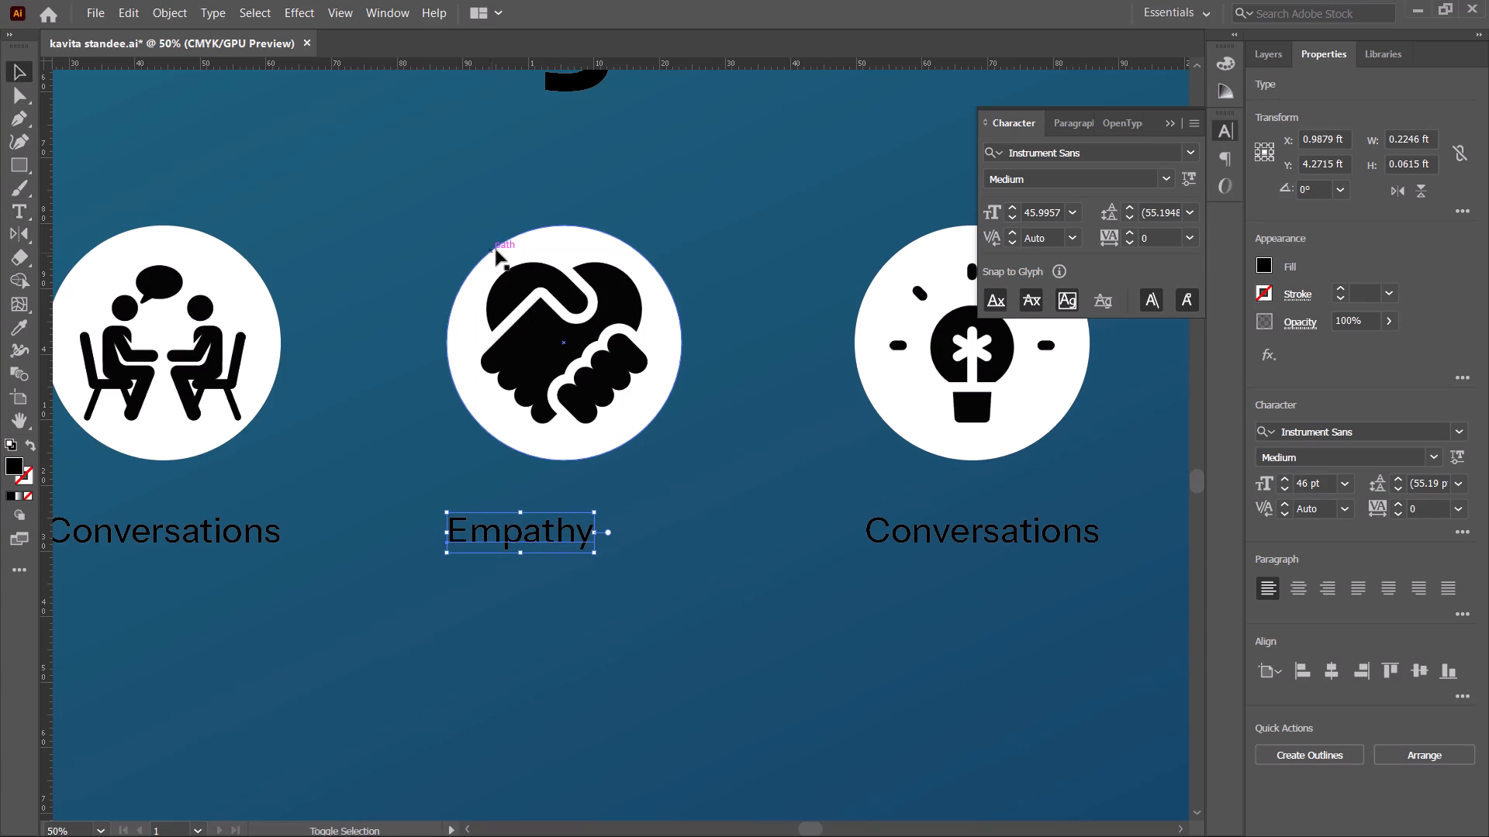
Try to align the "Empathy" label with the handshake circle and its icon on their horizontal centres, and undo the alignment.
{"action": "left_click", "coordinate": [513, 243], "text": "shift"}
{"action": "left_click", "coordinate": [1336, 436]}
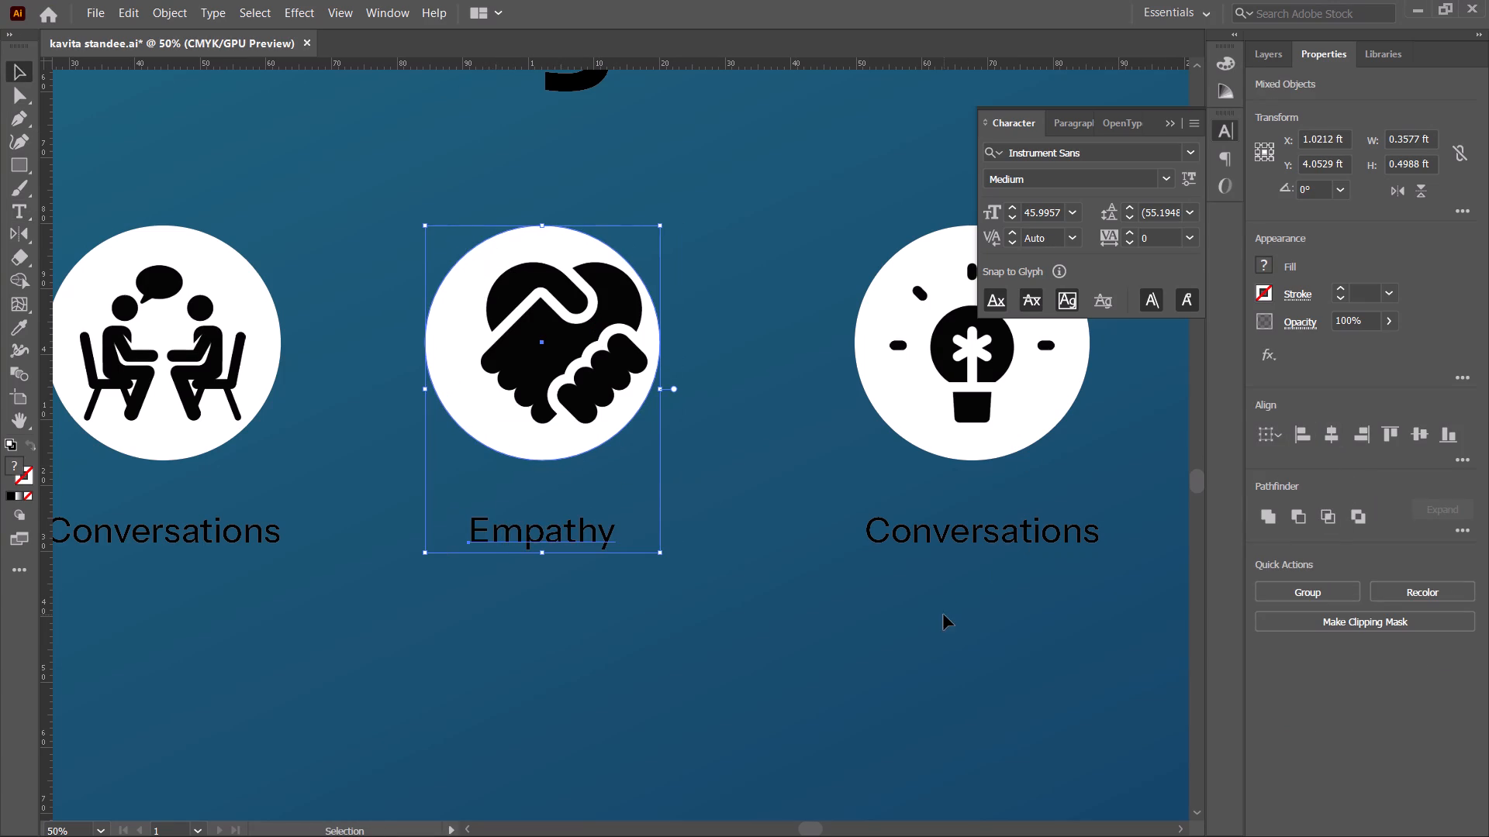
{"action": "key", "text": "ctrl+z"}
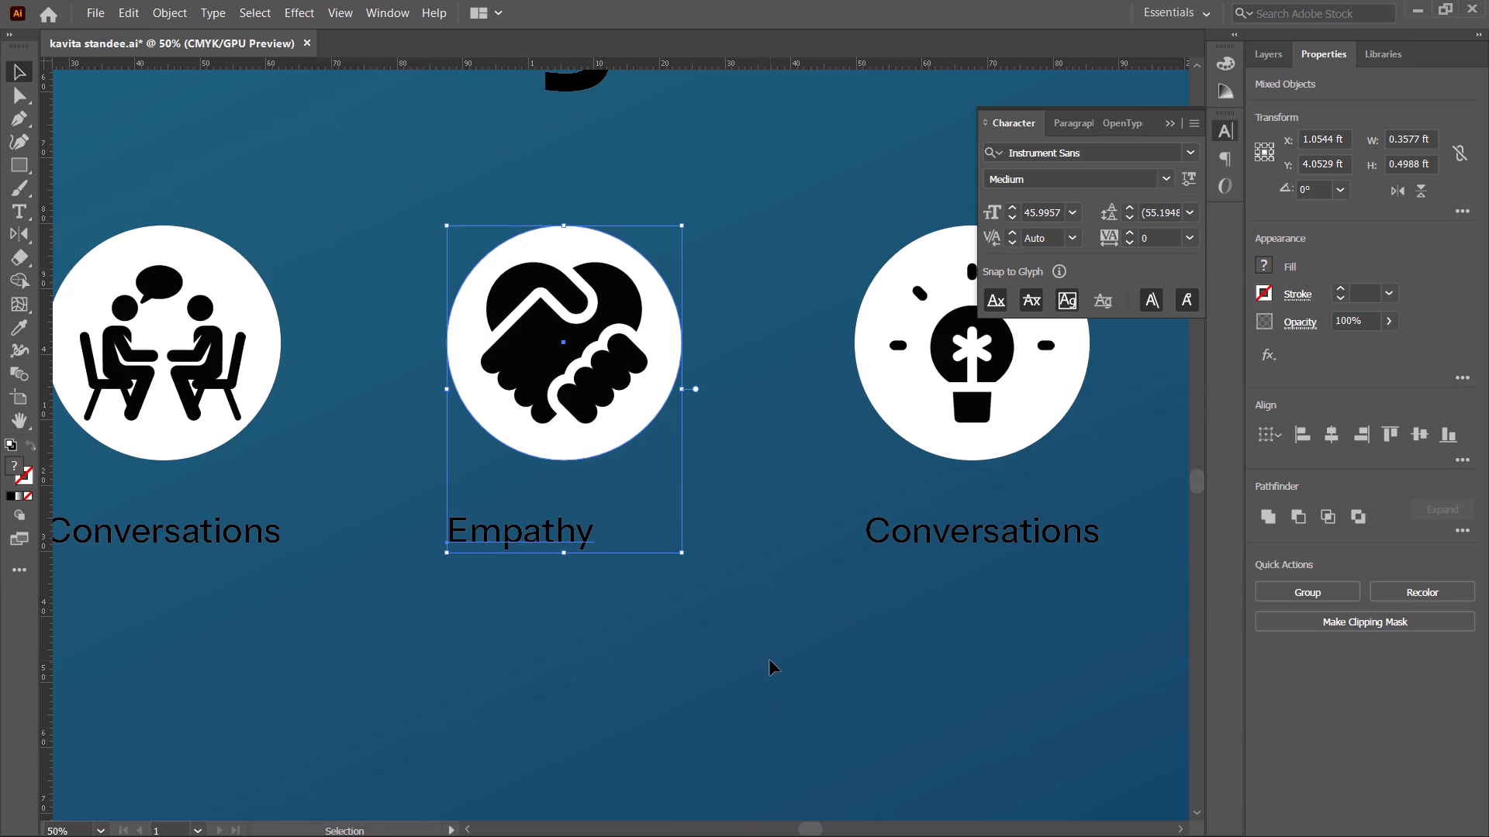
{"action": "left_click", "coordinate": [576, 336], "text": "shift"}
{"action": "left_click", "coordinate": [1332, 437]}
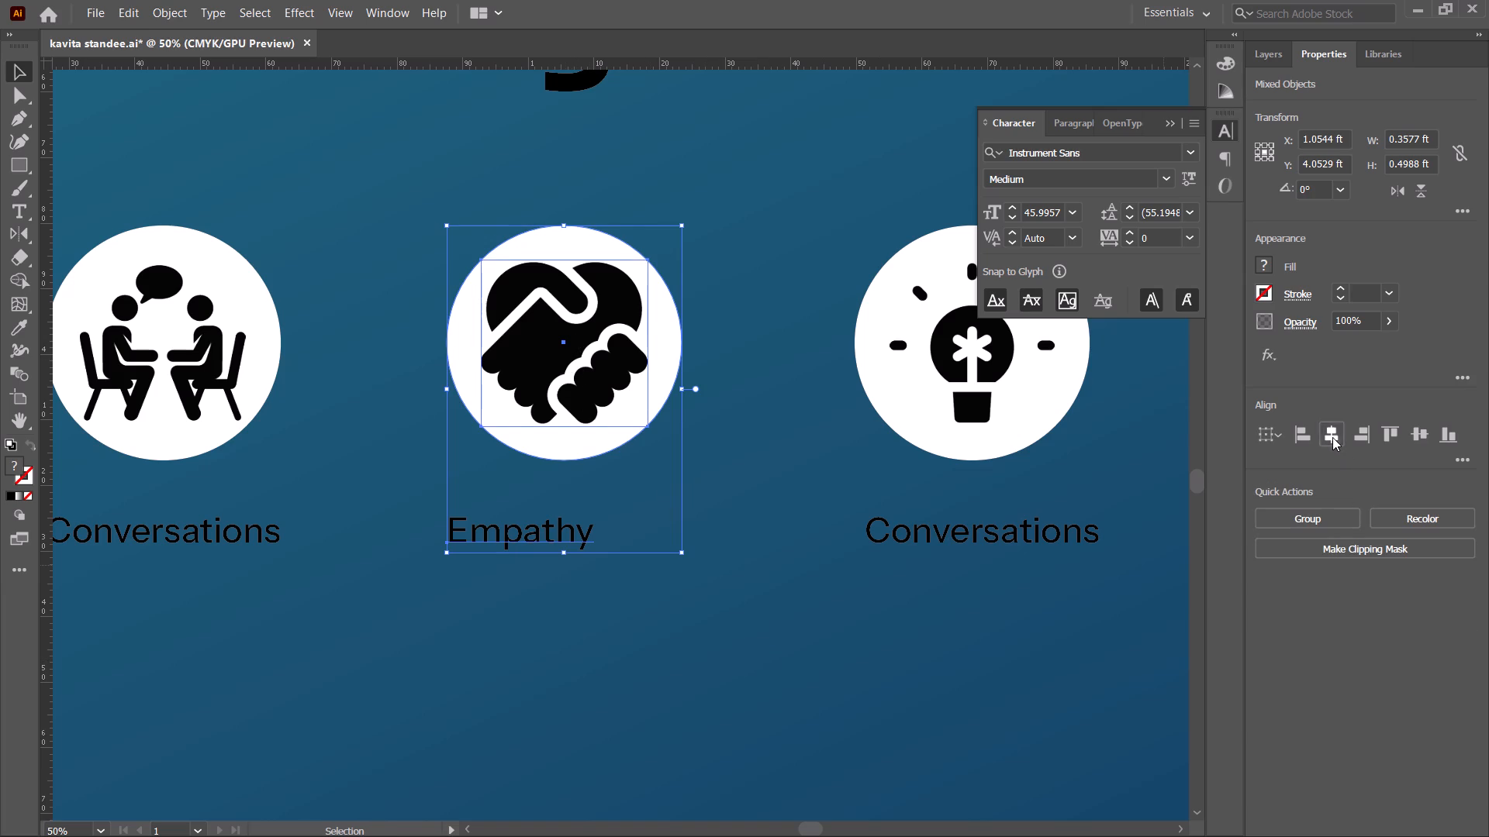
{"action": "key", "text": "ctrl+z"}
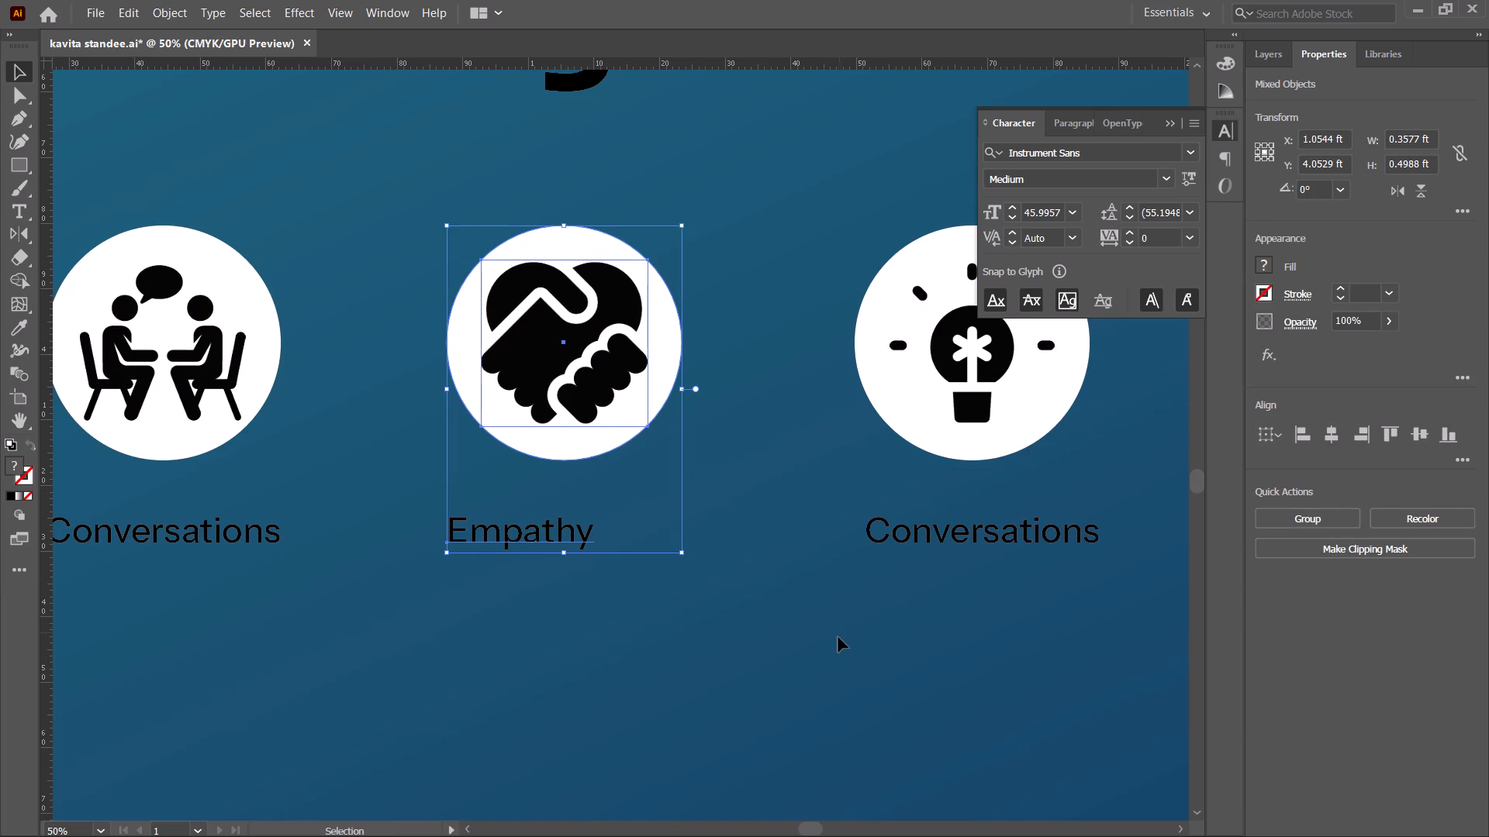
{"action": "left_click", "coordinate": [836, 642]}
Move the "Empathy" label to the right by eye so that it sits centred beneath the handshake circle.
{"action": "left_click_drag", "start_coordinate": [552, 529], "coordinate": [591, 530]}
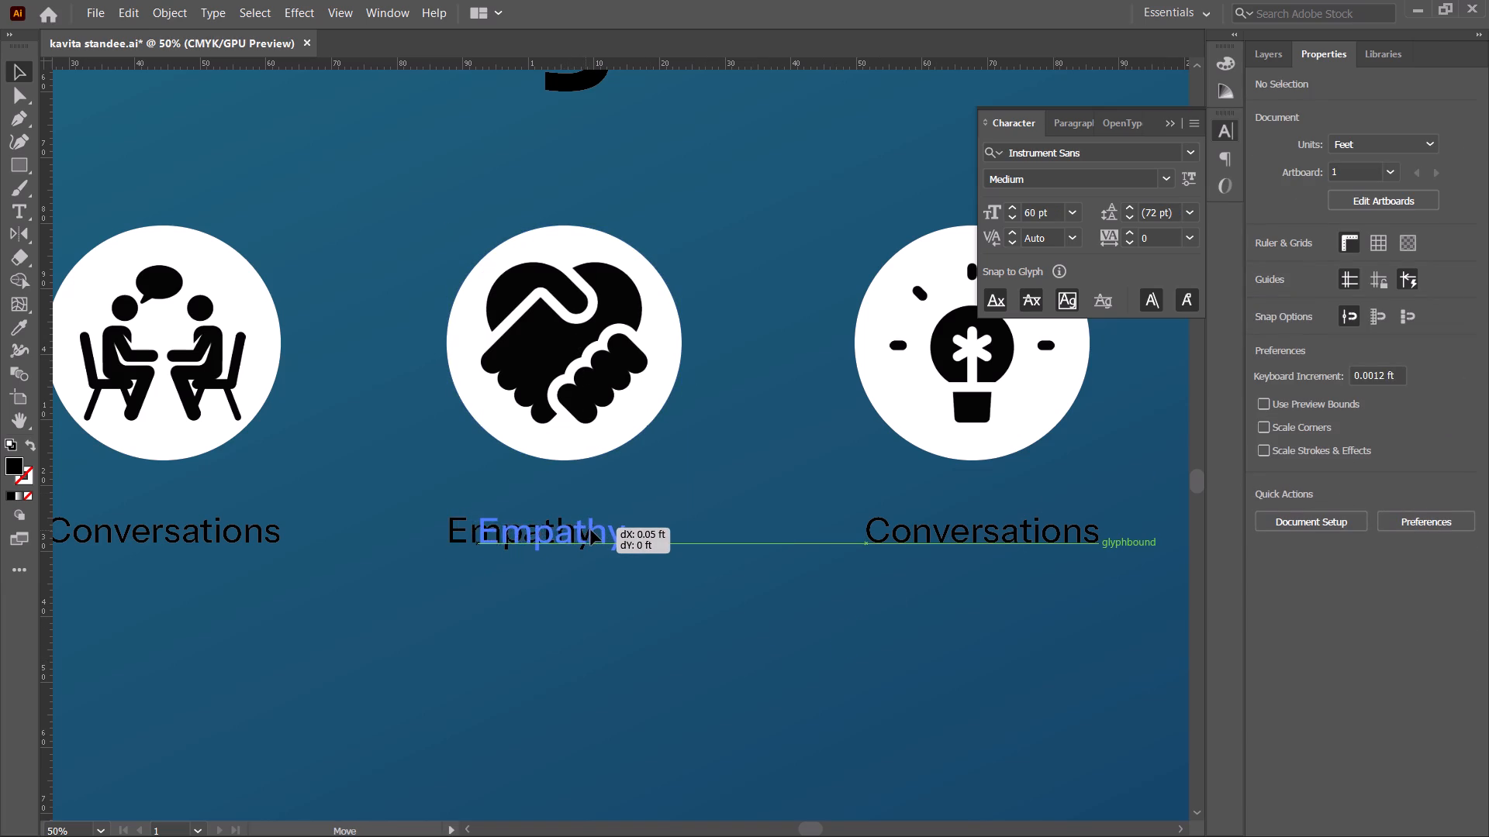
{"action": "left_click_drag", "start_coordinate": [591, 530], "coordinate": [586, 530]}
{"action": "left_click_drag", "start_coordinate": [586, 530], "coordinate": [590, 529]}
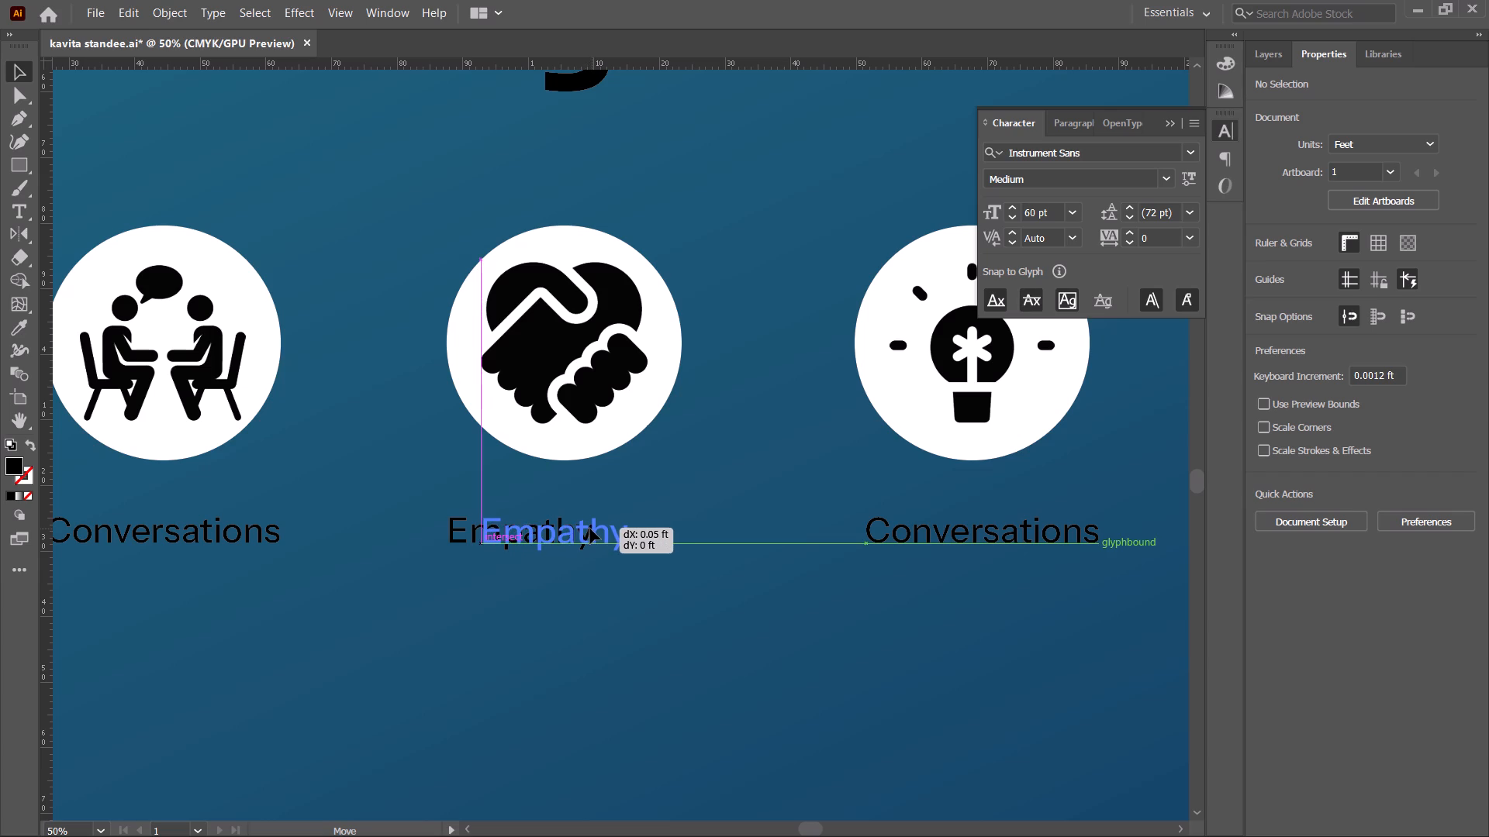
{"action": "left_click_drag", "start_coordinate": [590, 529], "coordinate": [589, 529]}
{"action": "left_click", "coordinate": [701, 671]}
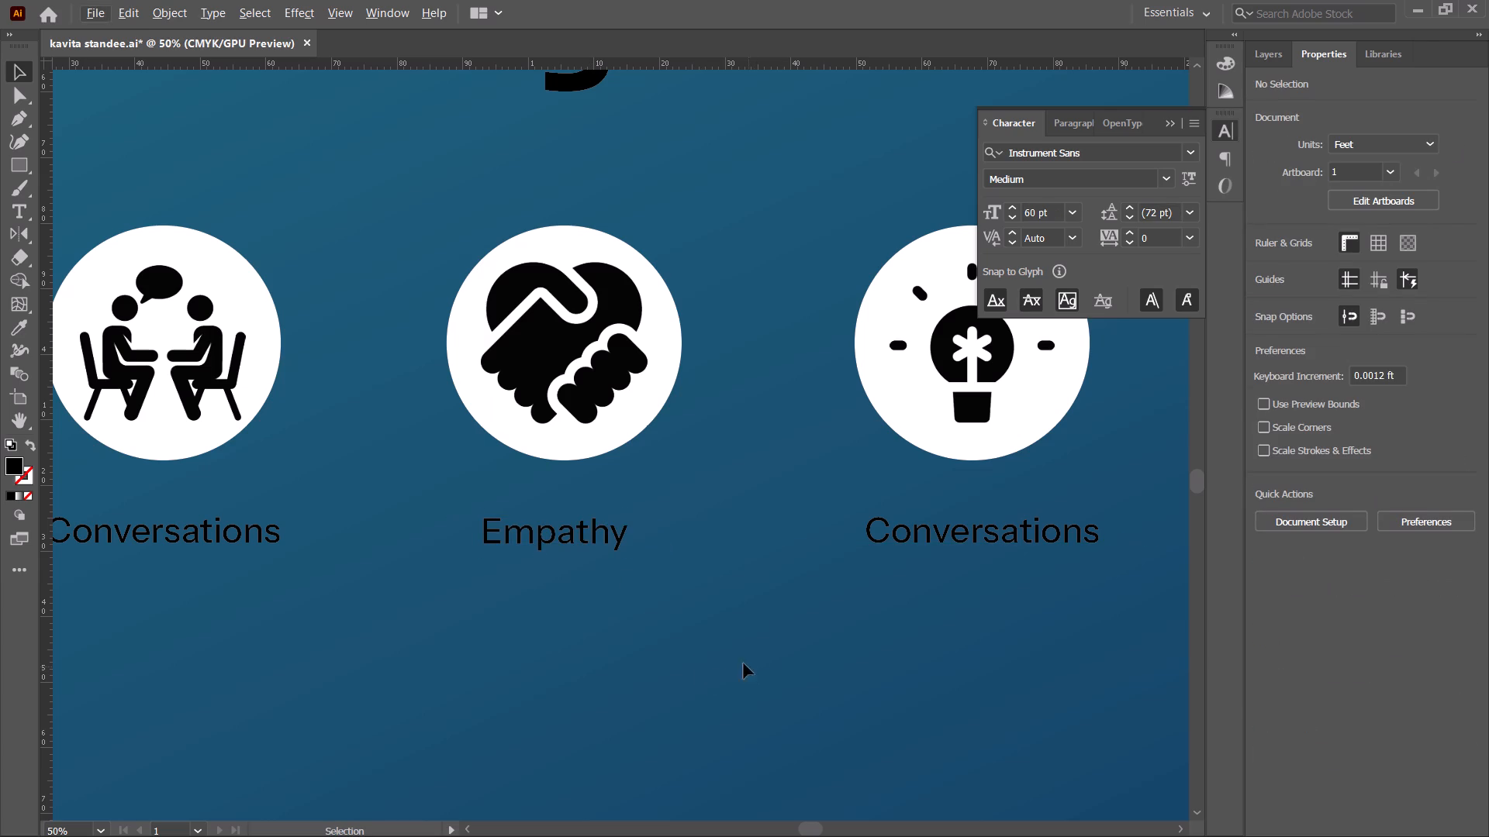
{"action": "left_click_drag", "start_coordinate": [568, 540], "coordinate": [591, 539]}
{"action": "left_click", "coordinate": [682, 636]}
{"action": "left_click_drag", "start_coordinate": [610, 537], "coordinate": [604, 537]}
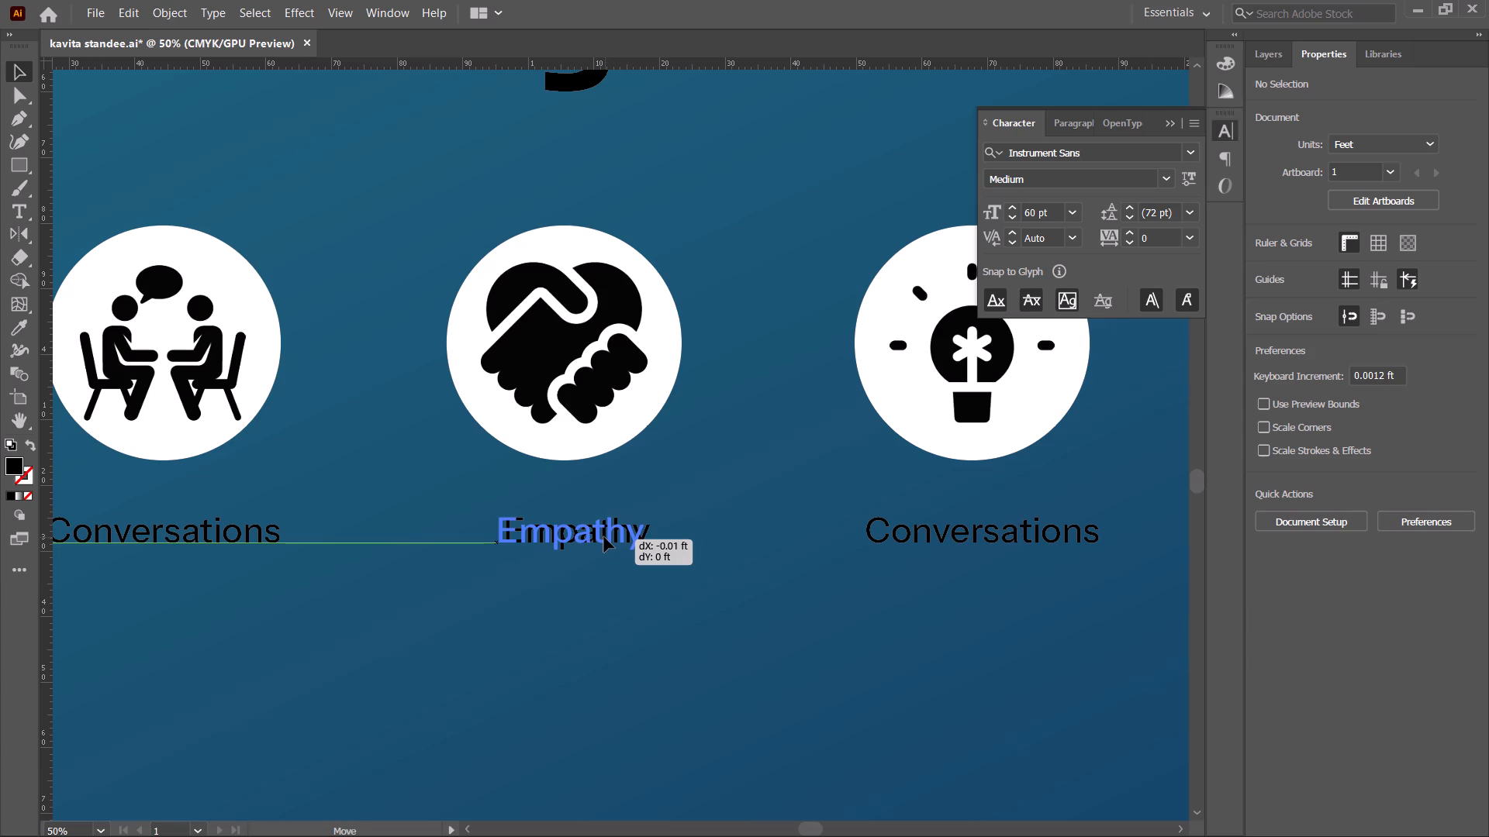
{"action": "left_click_drag", "start_coordinate": [604, 537], "coordinate": [602, 537]}
{"action": "left_click", "coordinate": [705, 653]}
Replace the text of the label beneath the light-bulb circle with "Inspiration", copied from the standee brief in the browser.
{"action": "key", "text": "space"}
{"action": "key", "text": "space"}
{"action": "left_click_drag", "start_coordinate": [769, 645], "coordinate": [444, 639]}
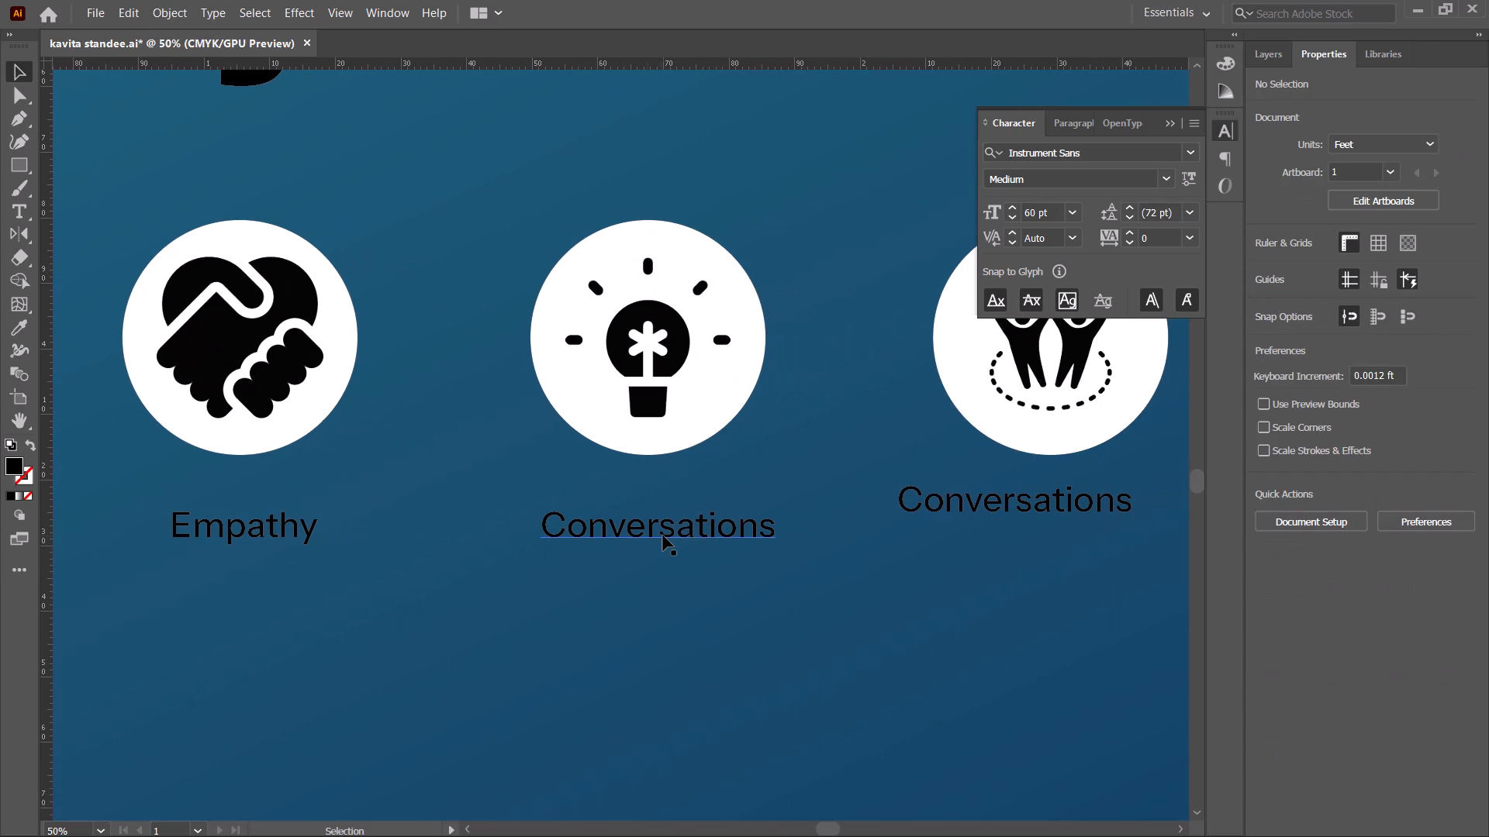
{"action": "left_click", "coordinate": [663, 536]}
{"action": "key", "text": "alt+Tab"}
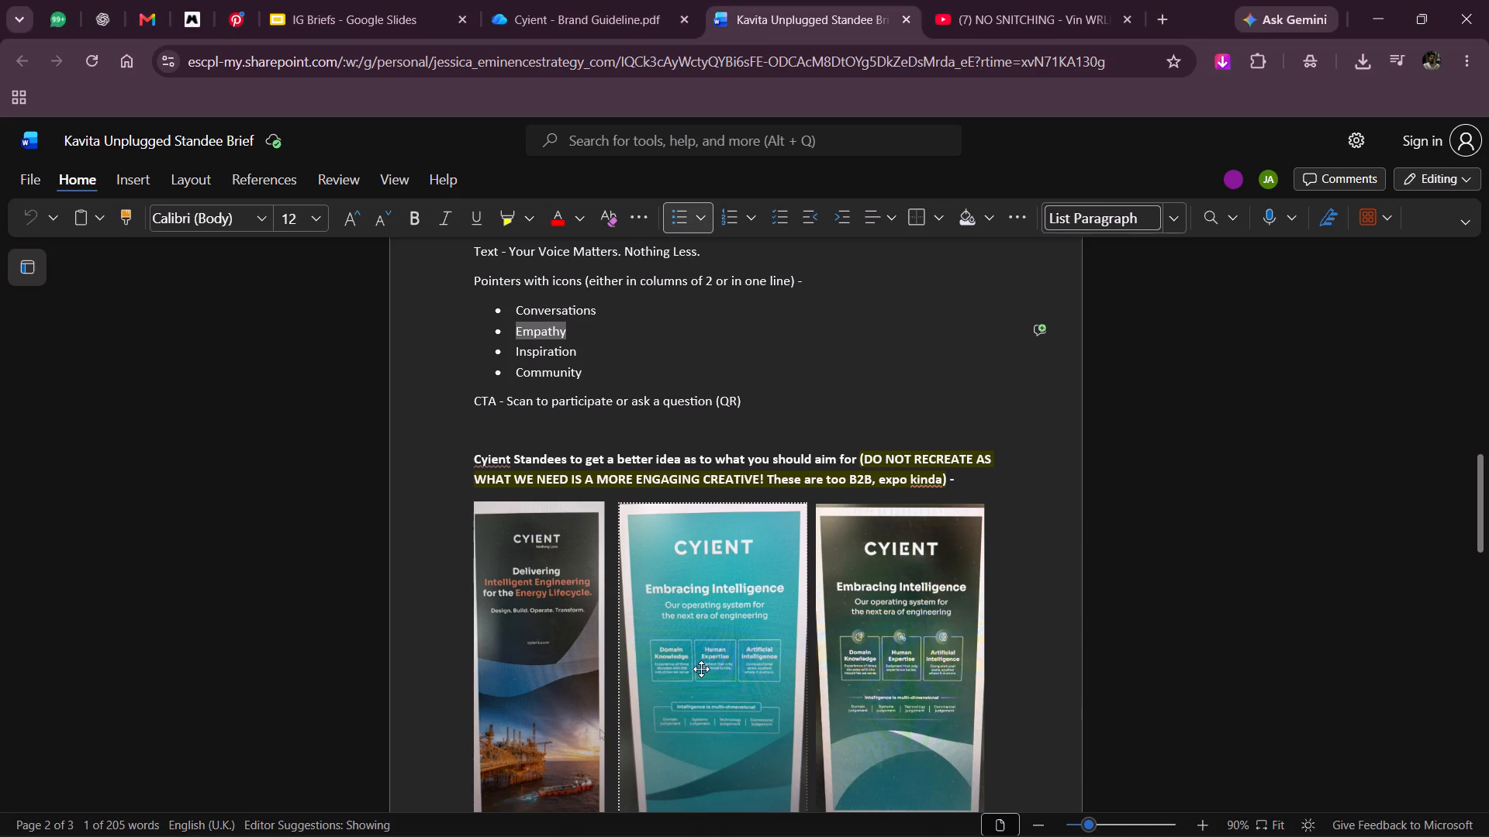
{"action": "key", "text": "alt+Tab"}
{"action": "left_click", "coordinate": [697, 663]}
{"action": "key", "text": "alt+Tab"}
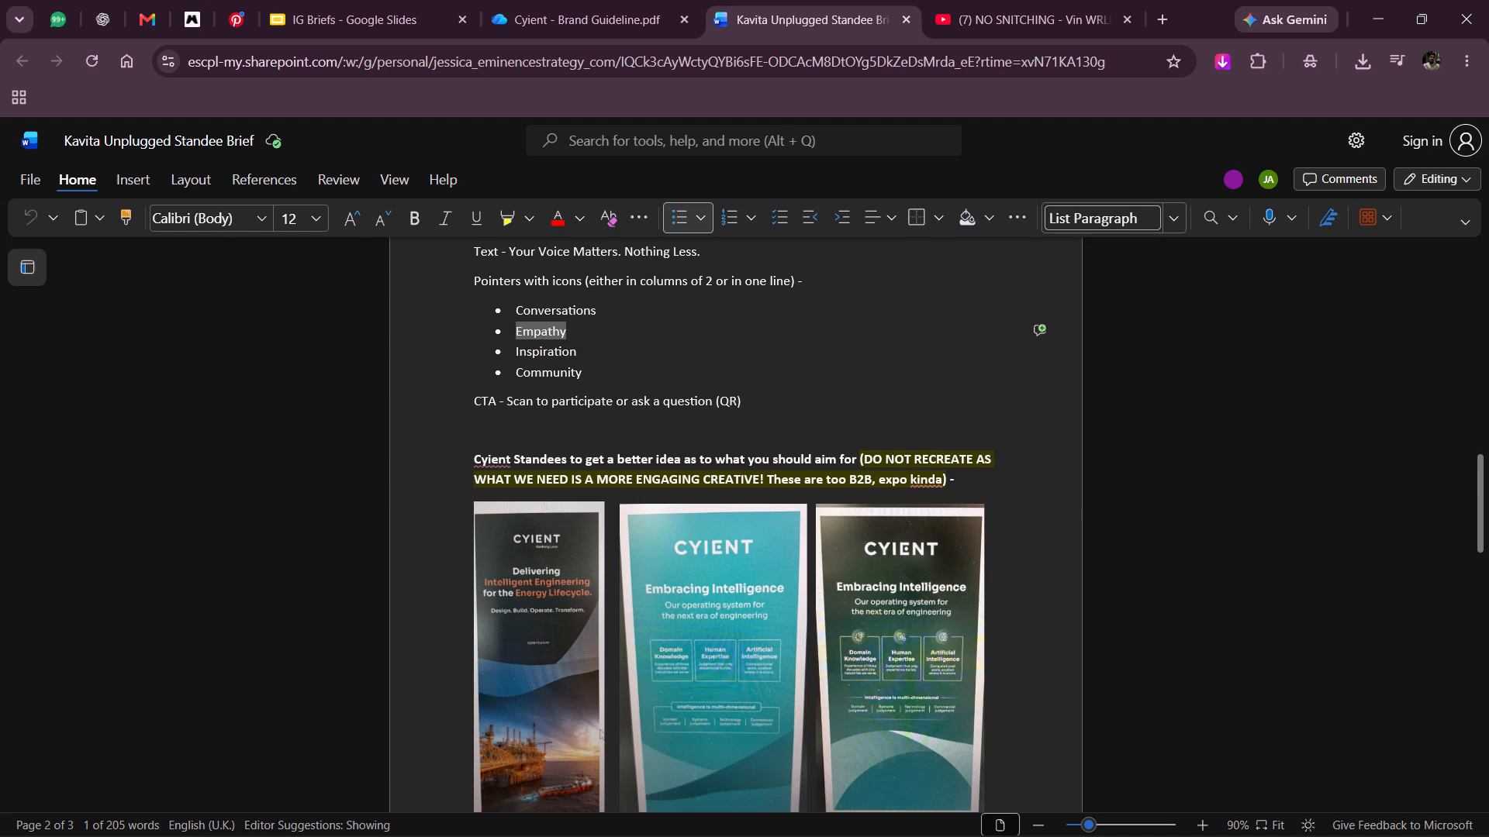
{"action": "triple_click", "coordinate": [520, 356]}
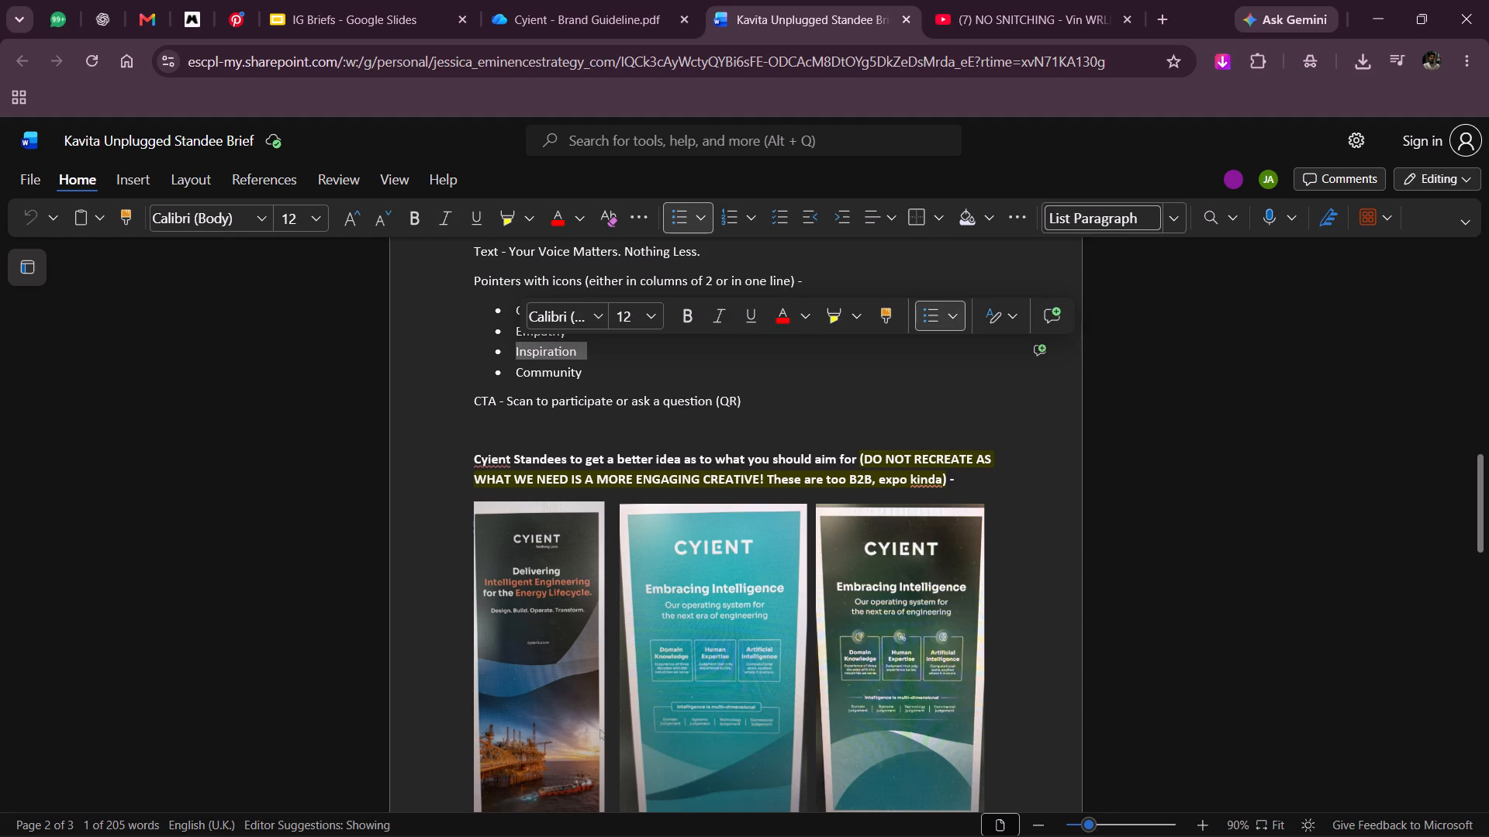
{"action": "key", "text": "ctrl+c"}
{"action": "key", "text": "alt+Tab"}
{"action": "key", "text": "Tab"}
{"action": "key", "text": "alt+Tab"}
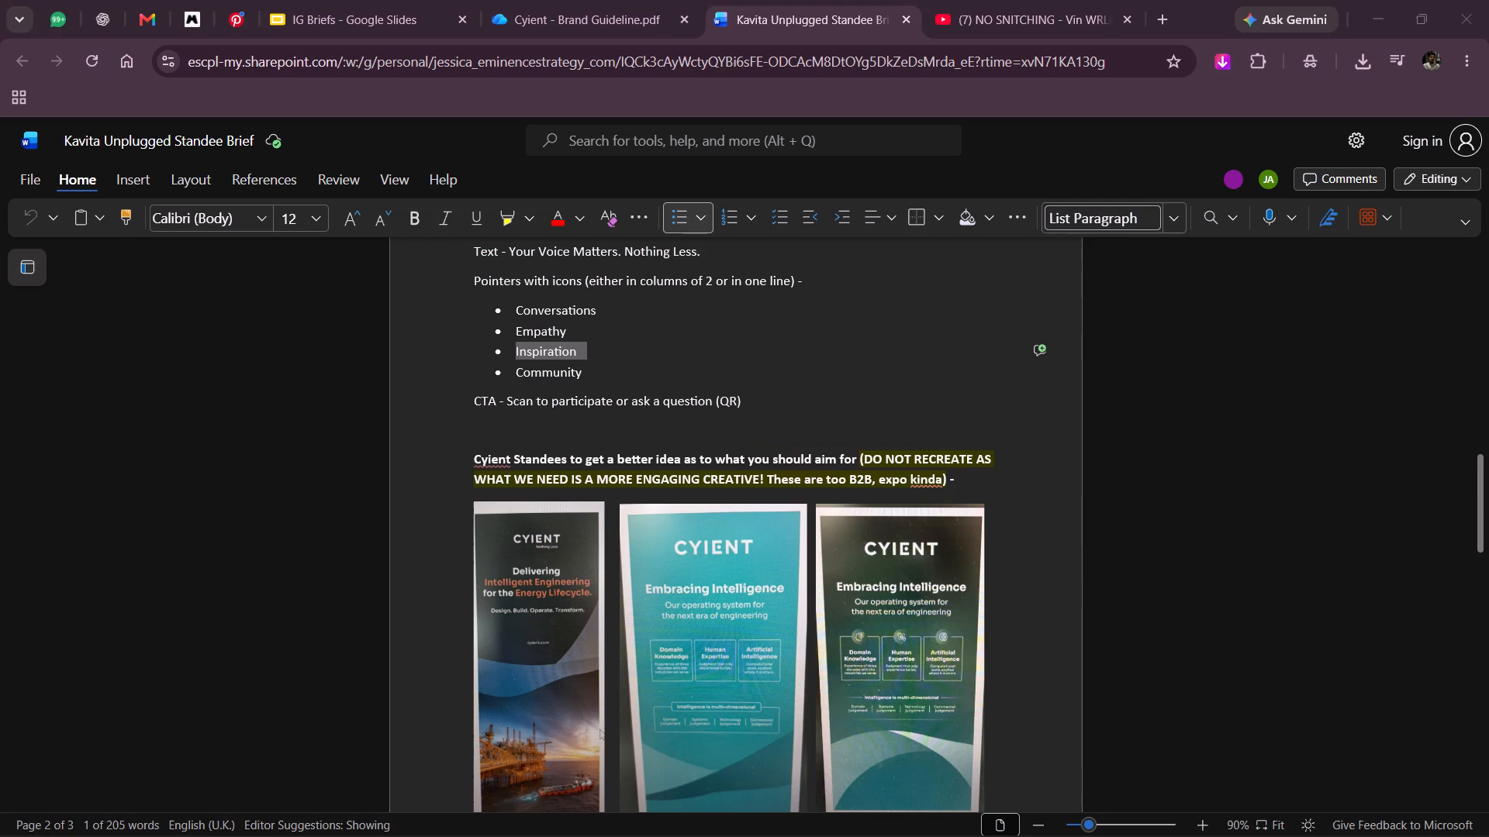
{"action": "left_click", "coordinate": [713, 365]}
{"action": "key", "text": "alt+Tab"}
{"action": "triple_click", "coordinate": [643, 529]}
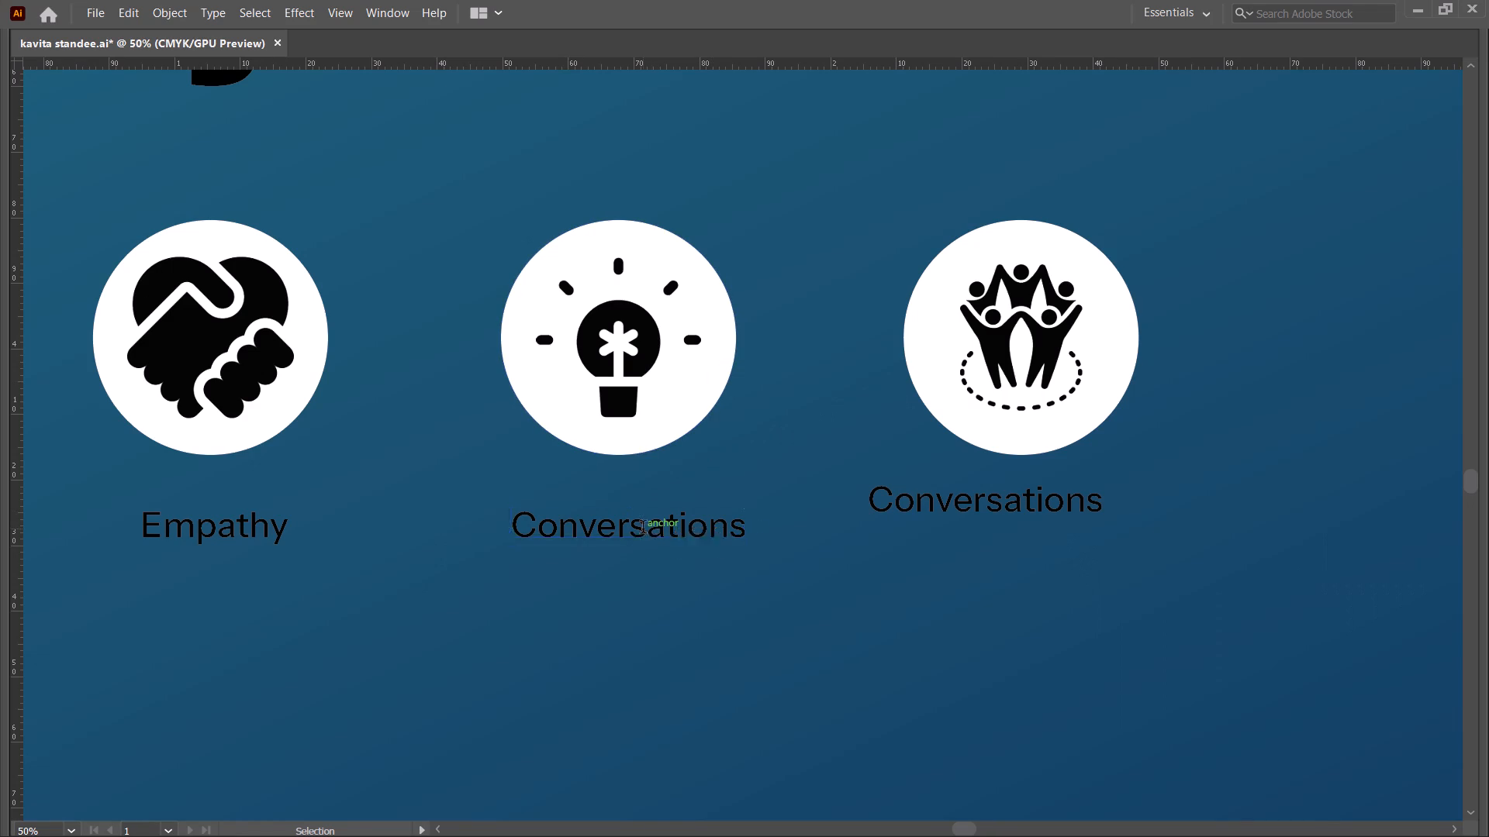
{"action": "key", "text": "ctrl+v"}
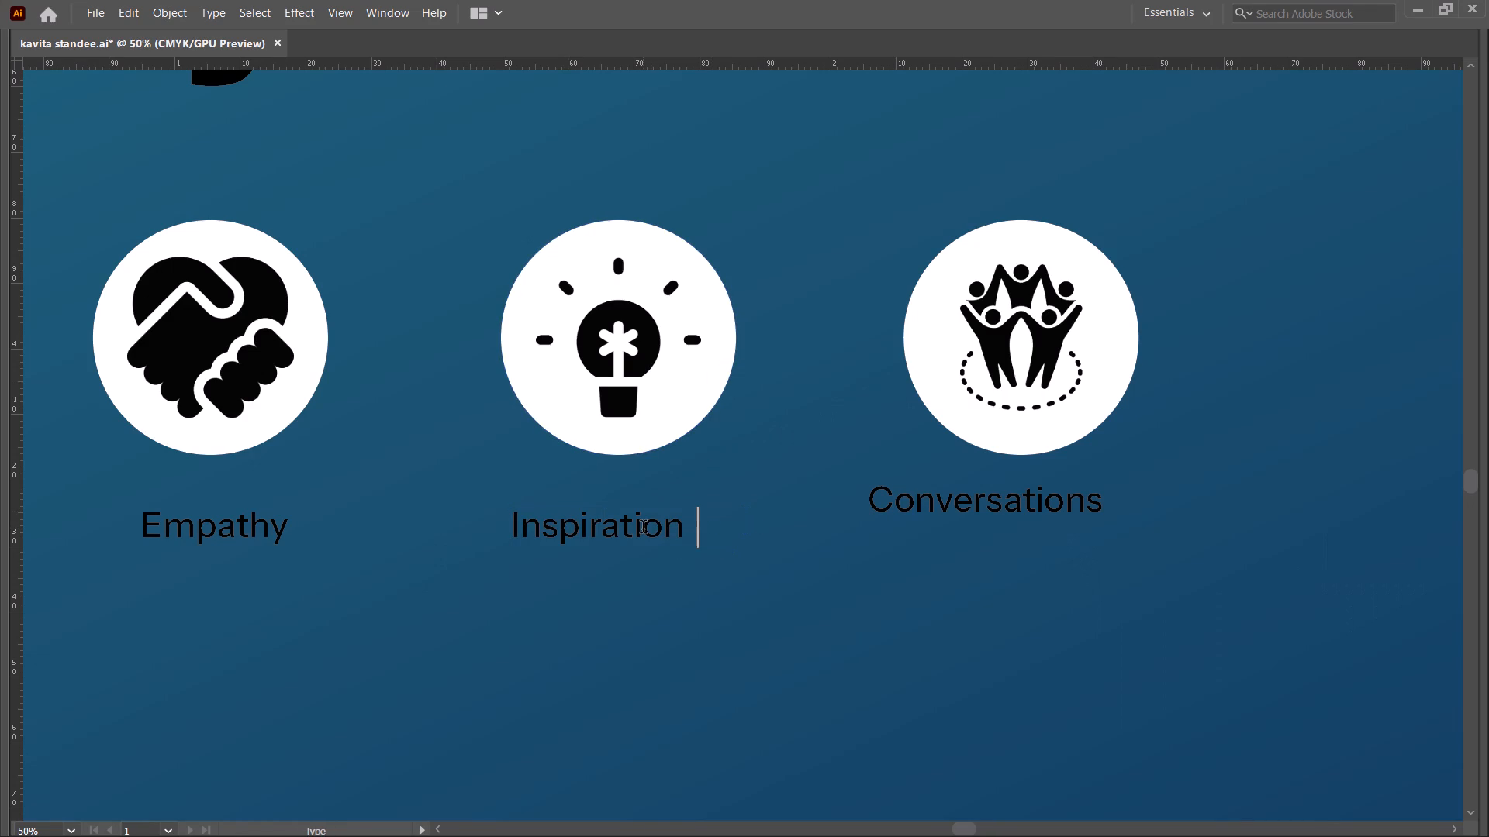
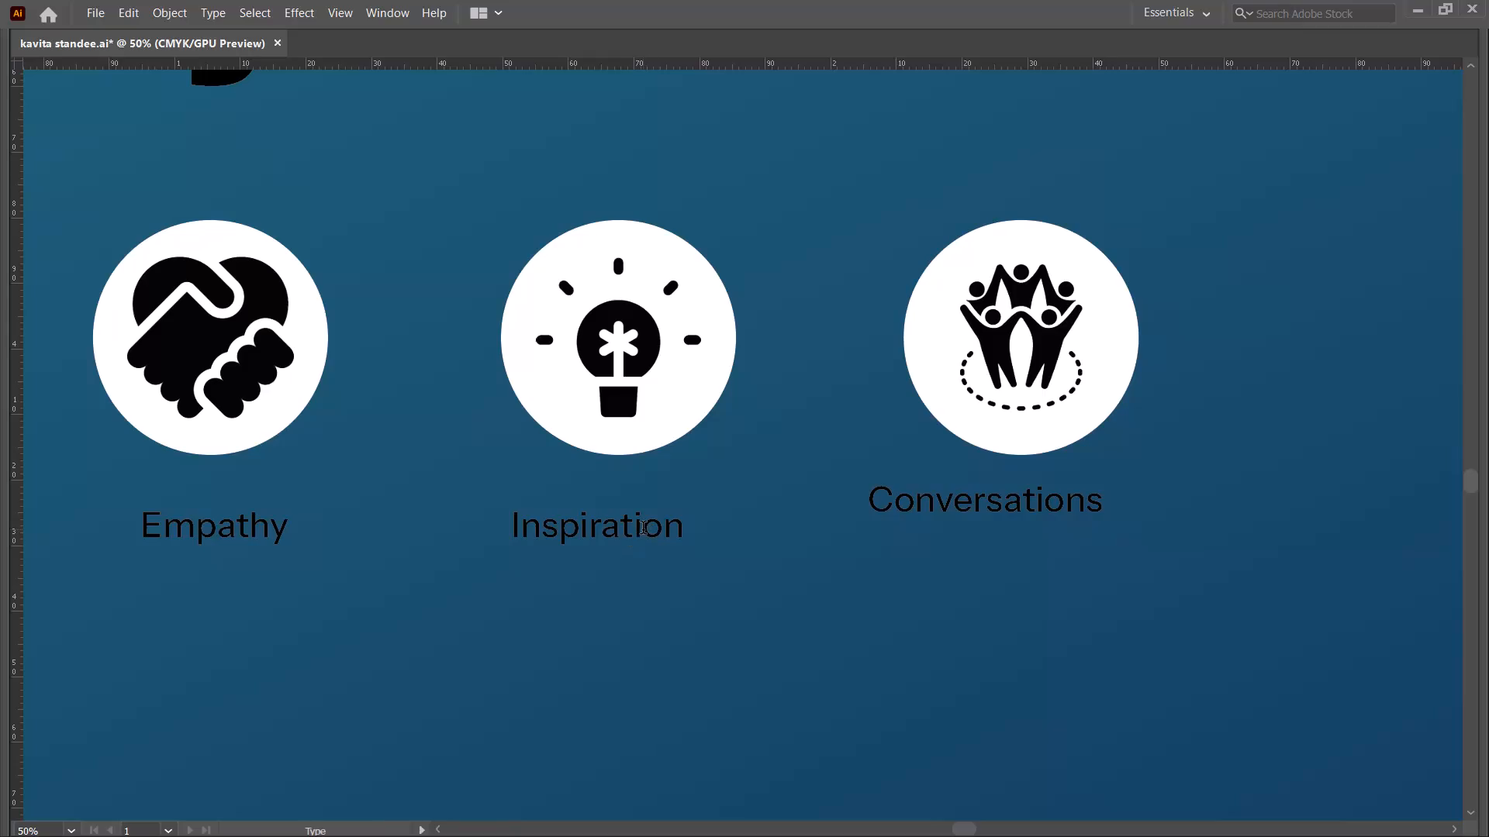
Finish editing the "Inspiration" label's text, removing stray trailing characters, and show the hidden tools and property panels again.
{"action": "key", "text": "BackSpace"}
{"action": "key", "text": "BackSpace"}
{"action": "key", "text": "Tab"}
{"action": "key", "text": "BackSpace"}
{"action": "left_click", "coordinate": [649, 0]}
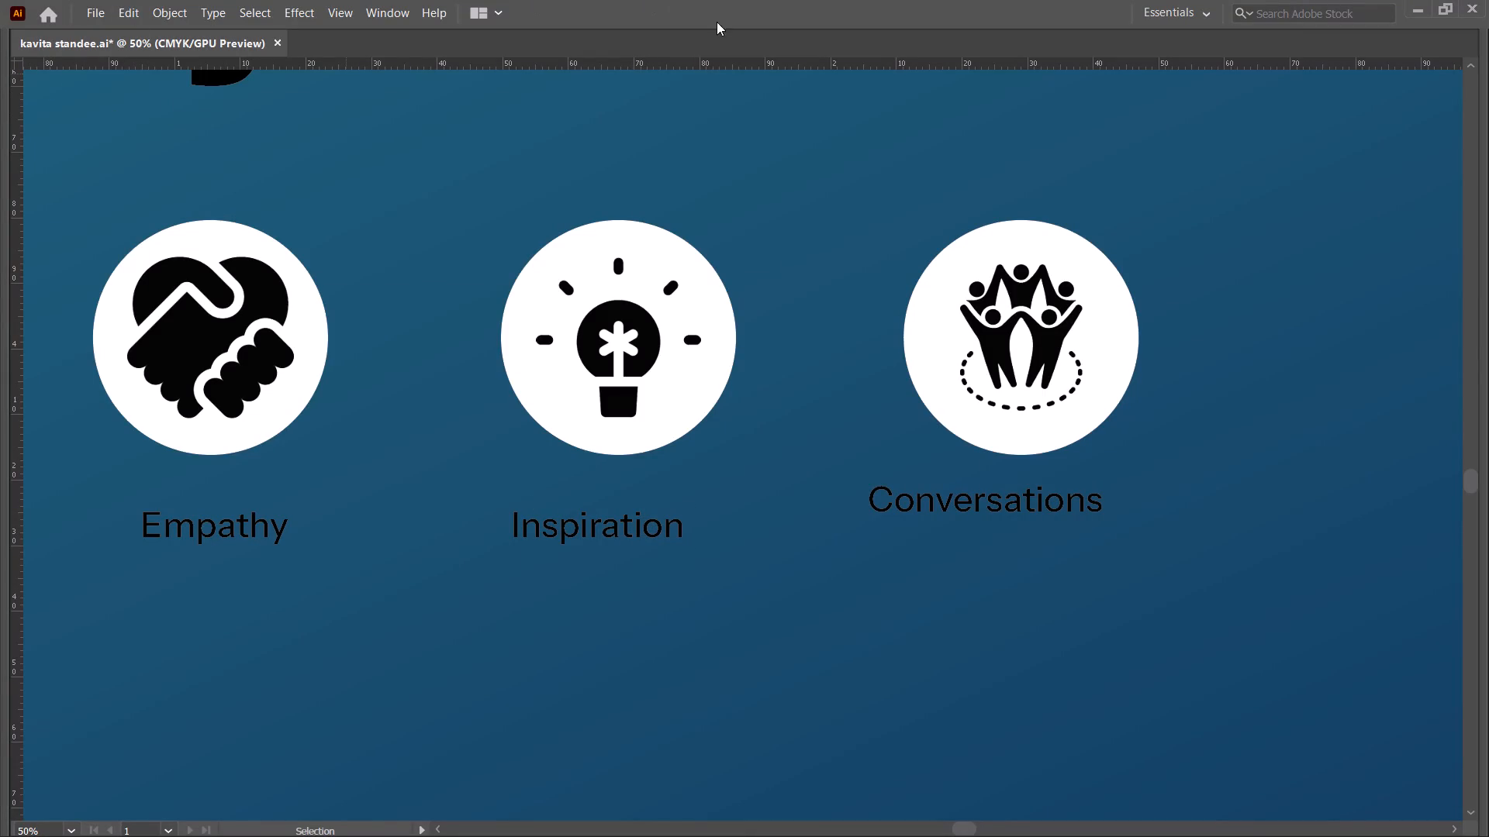
{"action": "left_click", "coordinate": [729, 22]}
{"action": "left_click", "coordinate": [745, 286]}
{"action": "key", "text": "Tab"}
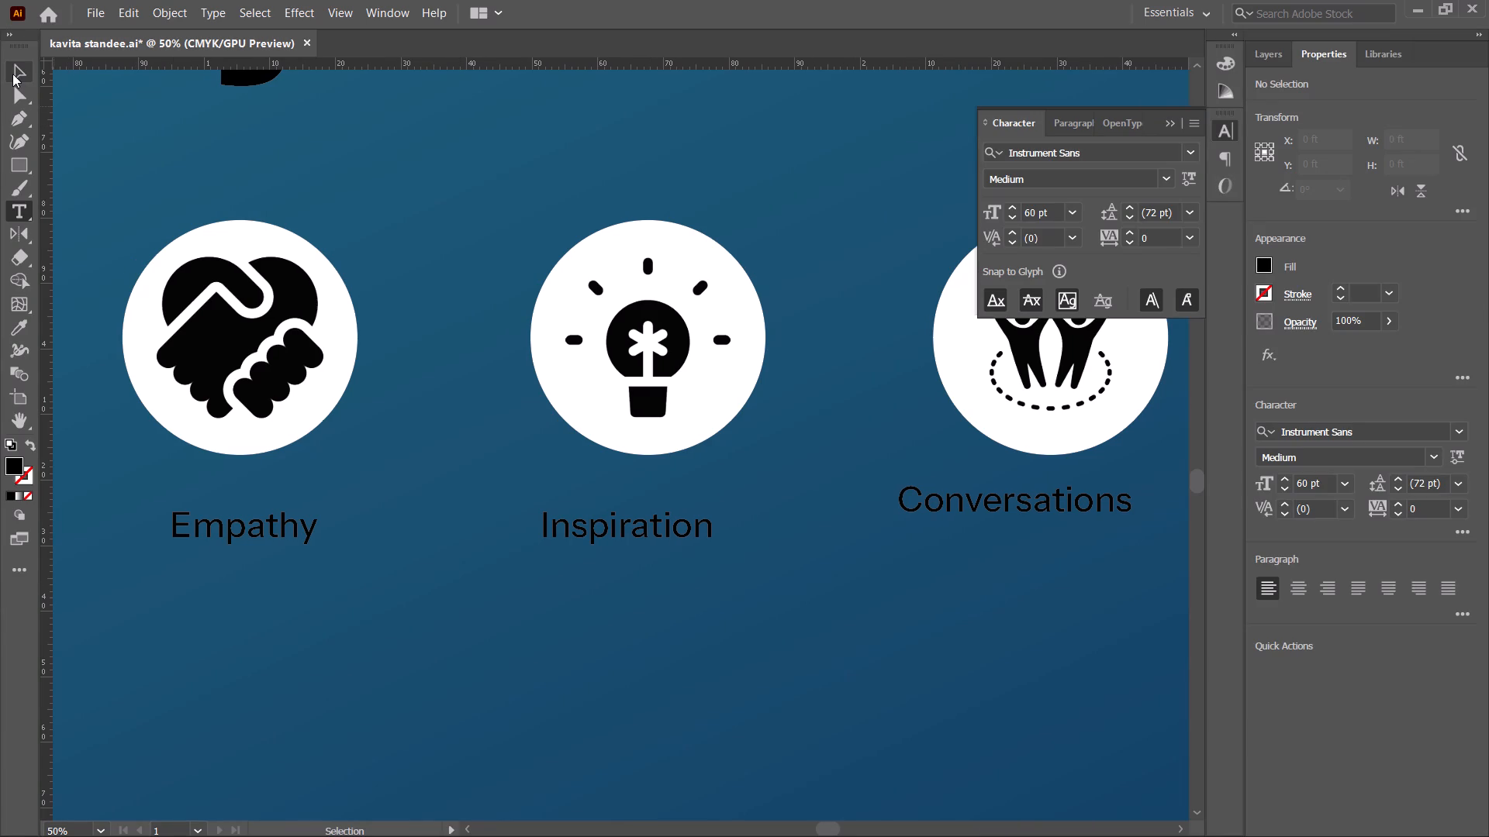
Move the "Conversations" label beneath the people circle about 0.06 ft right and 0.04 ft down, level with the "Inspiration" label.
{"action": "left_click", "coordinate": [12, 74]}
{"action": "key", "text": "space"}
{"action": "key", "text": "space"}
{"action": "key", "text": "space"}
{"action": "key", "text": "space"}
{"action": "key", "text": "space"}
{"action": "key", "text": "space"}
{"action": "key", "text": "space"}
{"action": "left_click_drag", "start_coordinate": [804, 573], "coordinate": [522, 577]}
{"action": "left_click_drag", "start_coordinate": [731, 513], "coordinate": [757, 538]}
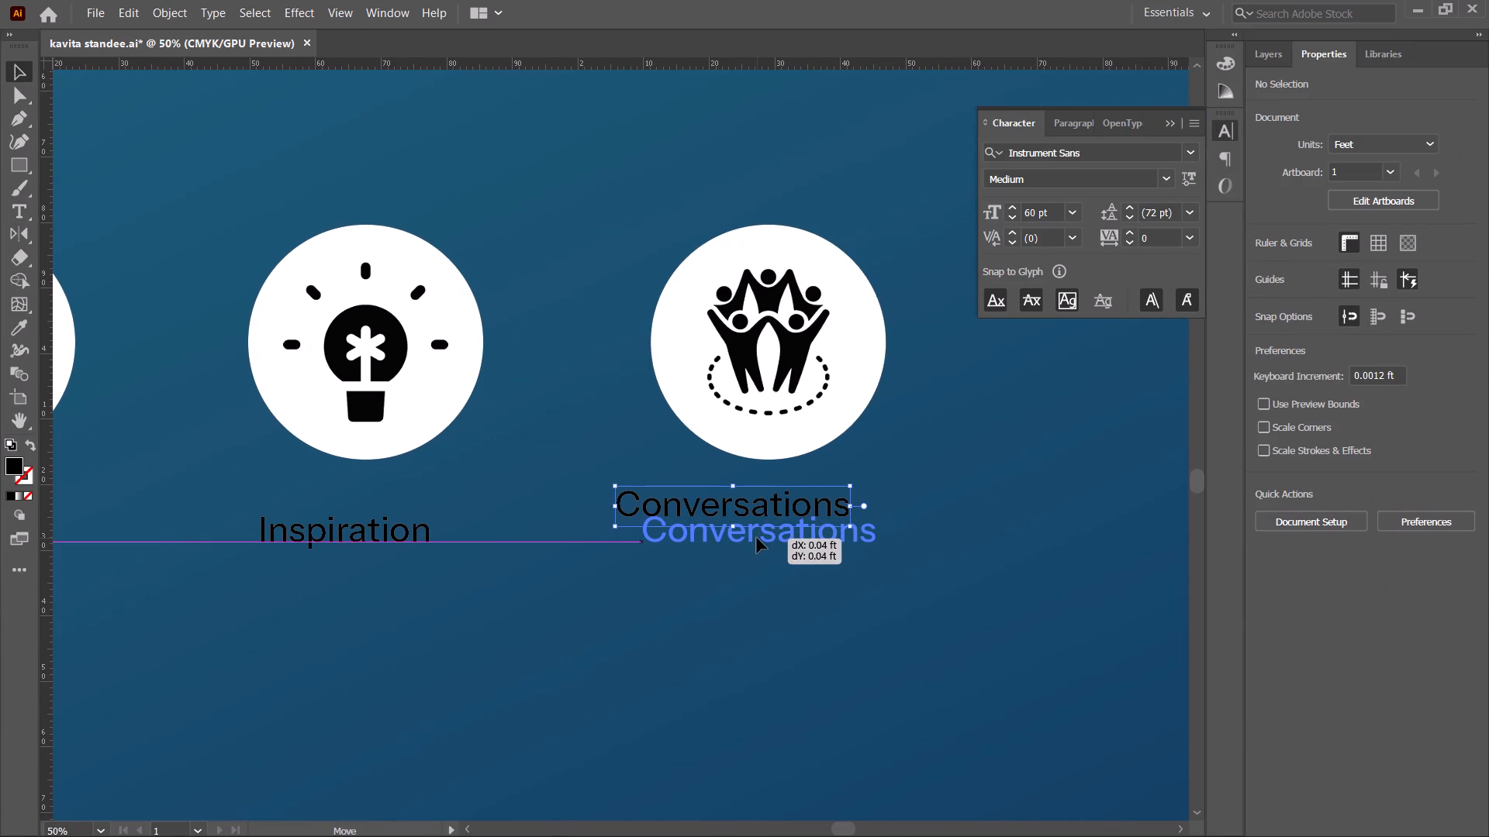
{"action": "left_click_drag", "start_coordinate": [757, 538], "coordinate": [772, 538]}
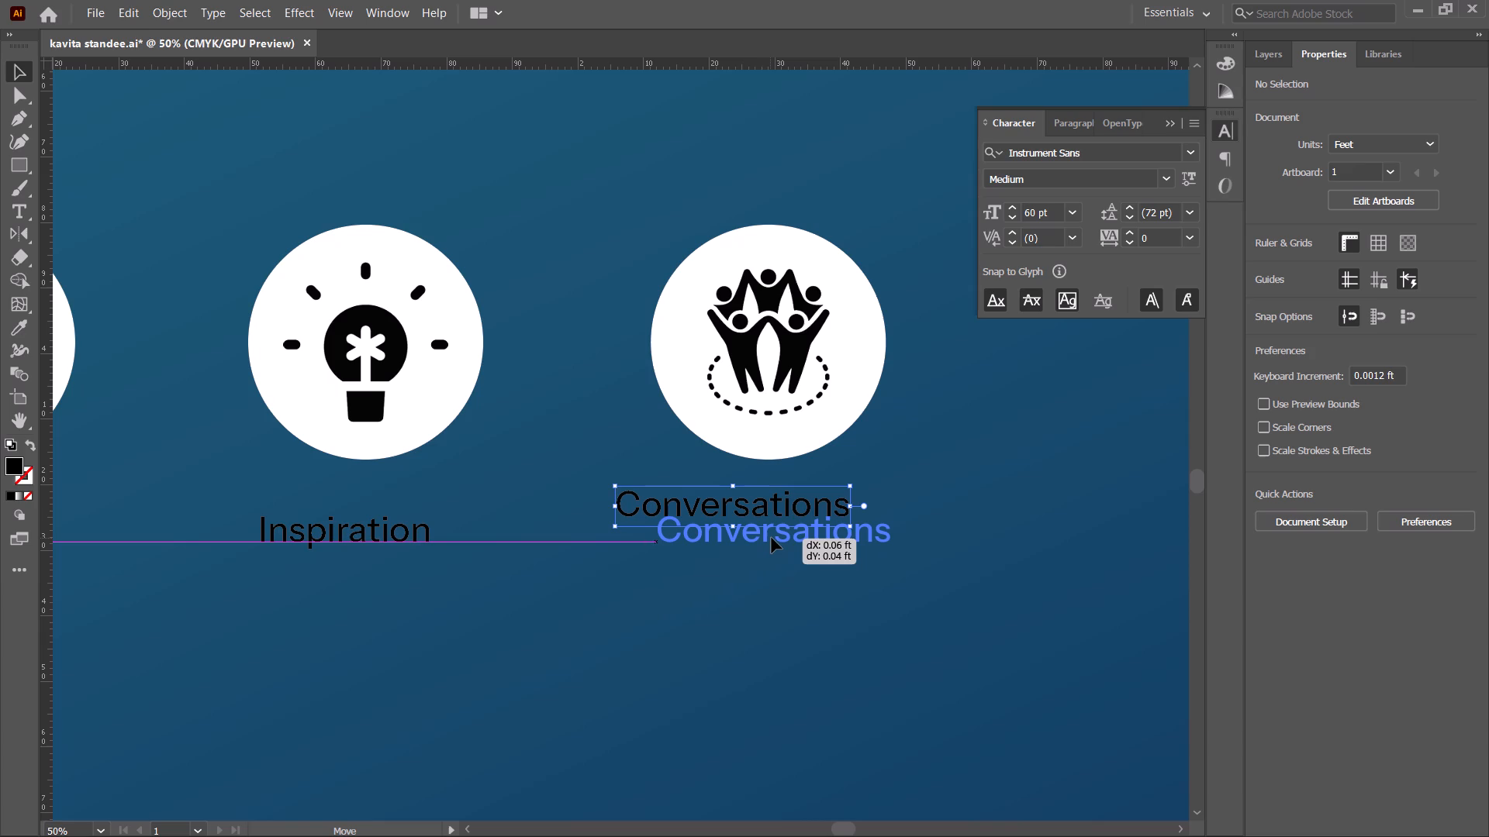
{"action": "left_click_drag", "start_coordinate": [772, 538], "coordinate": [770, 538]}
{"action": "left_click", "coordinate": [892, 657]}
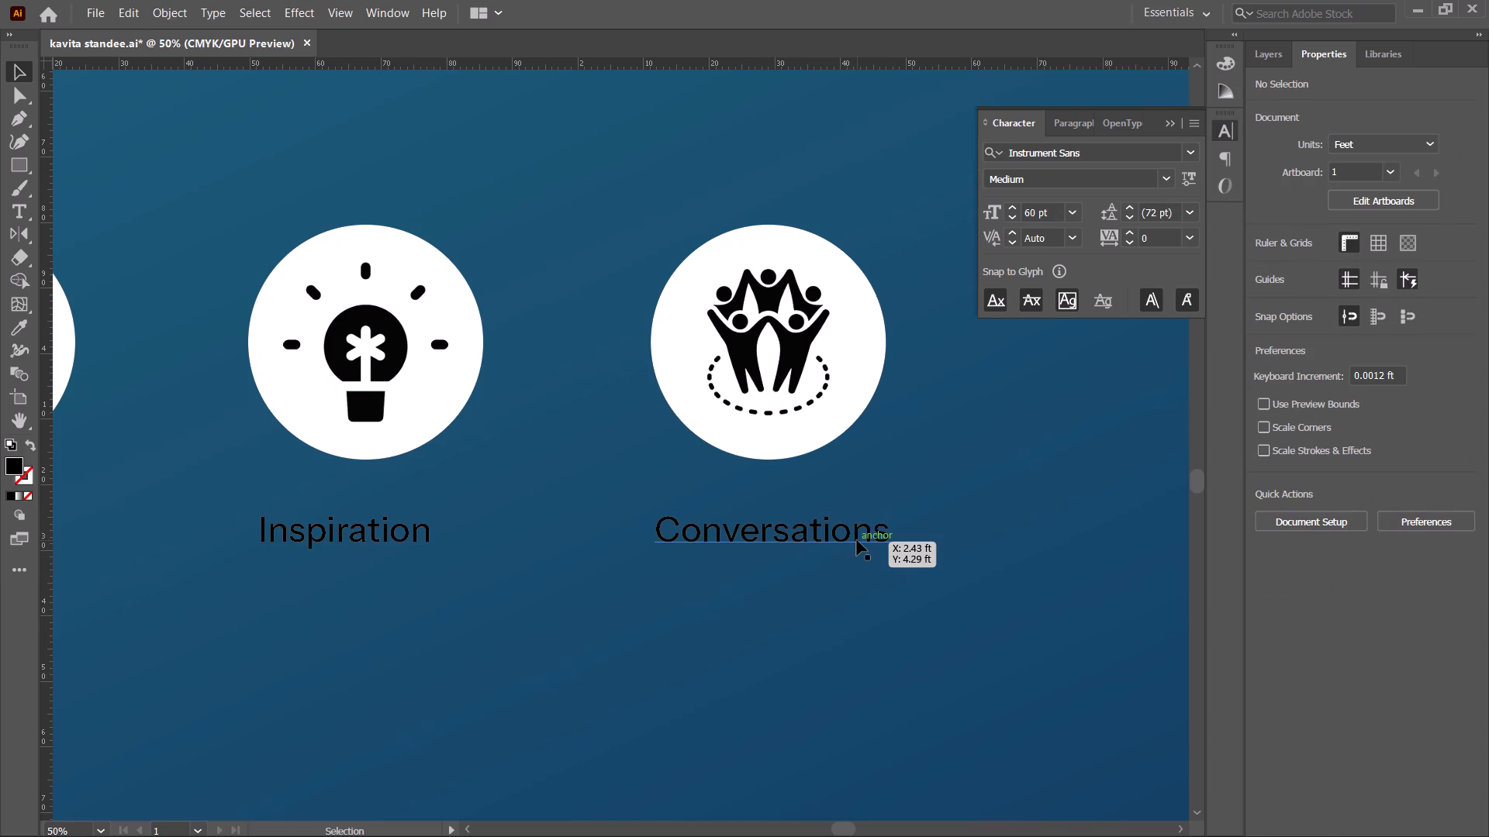
Replace the text of the label beneath the people circle with "Community", copied from the standee brief in the browser.
{"action": "key", "text": "alt+Tab"}
{"action": "left_click_drag", "start_coordinate": [513, 374], "coordinate": [520, 374]}
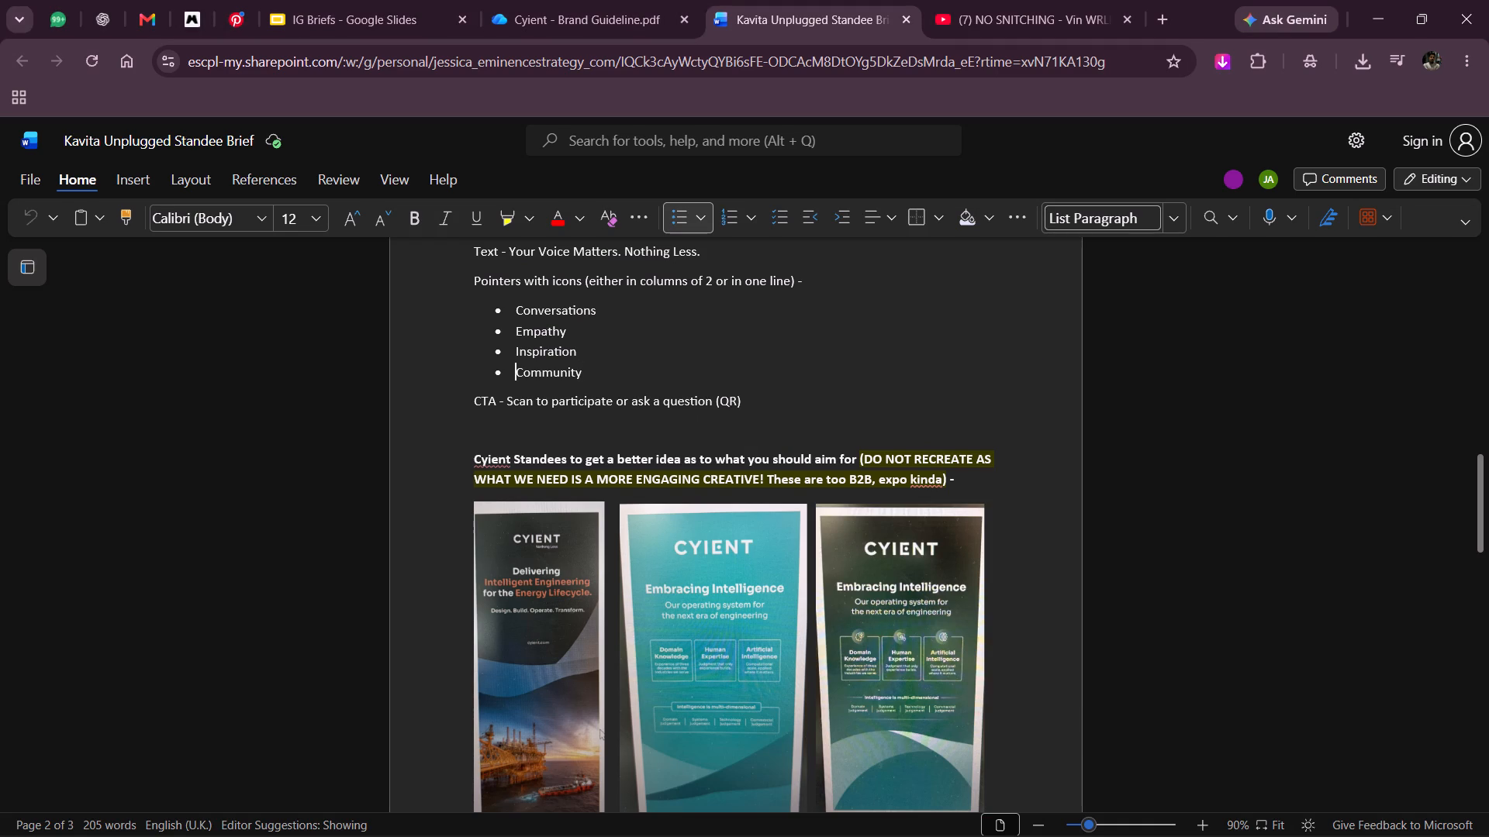
{"action": "left_click_drag", "start_coordinate": [520, 374], "coordinate": [597, 376]}
{"action": "key", "text": "ctrl+c"}
{"action": "left_click", "coordinate": [599, 381]}
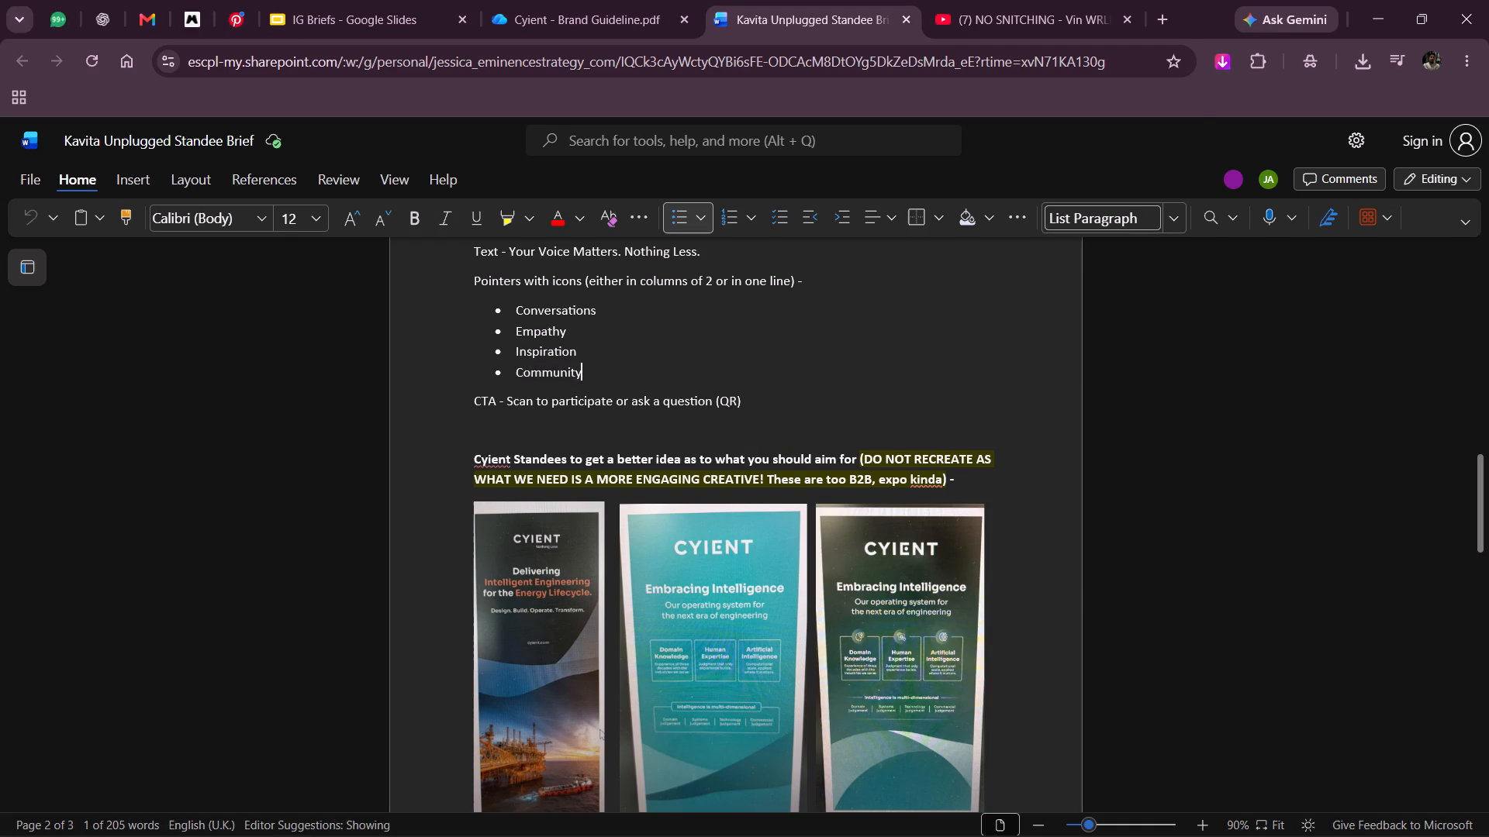
{"action": "key", "text": "alt+Tab"}
{"action": "key", "text": "t"}
{"action": "triple_click", "coordinate": [678, 529]}
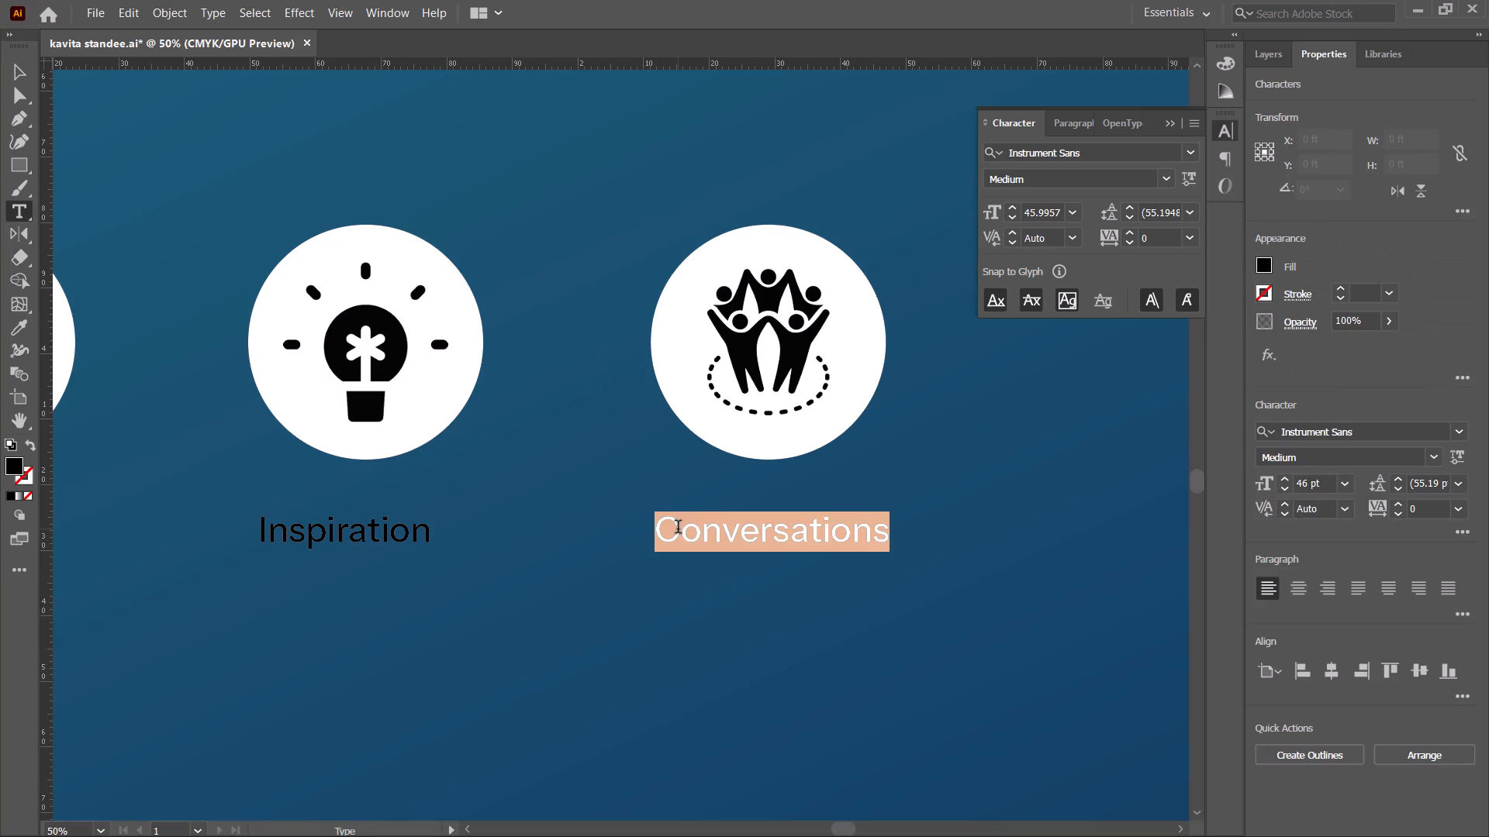
{"action": "key", "text": "ctrl+v"}
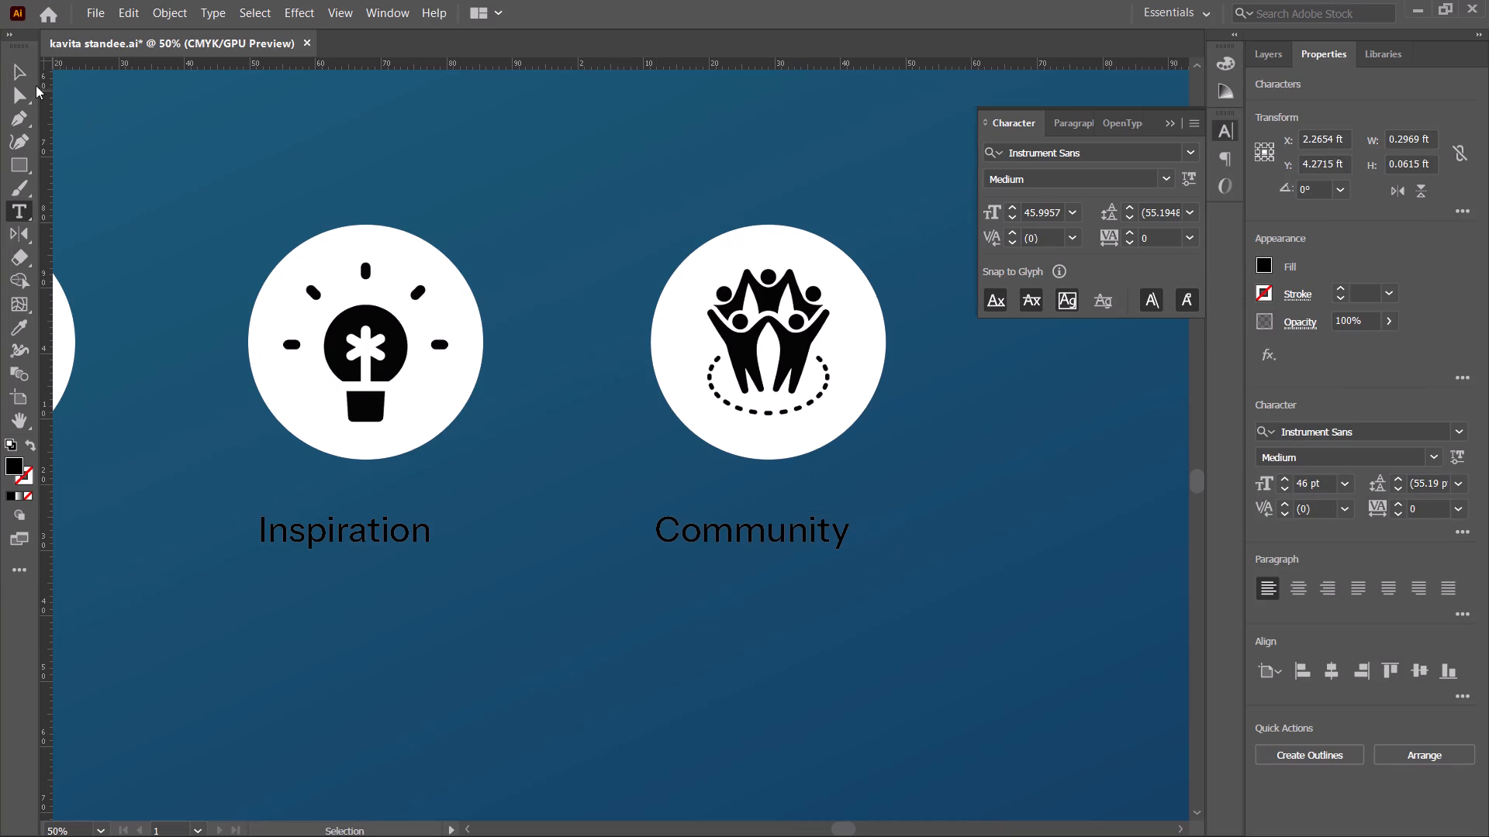
Centre the "Community" label beneath the people circle, moving it right by eye and aligning both on their horizontal centres.
{"action": "left_click", "coordinate": [16, 71]}
{"action": "left_click_drag", "start_coordinate": [763, 525], "coordinate": [786, 525]}
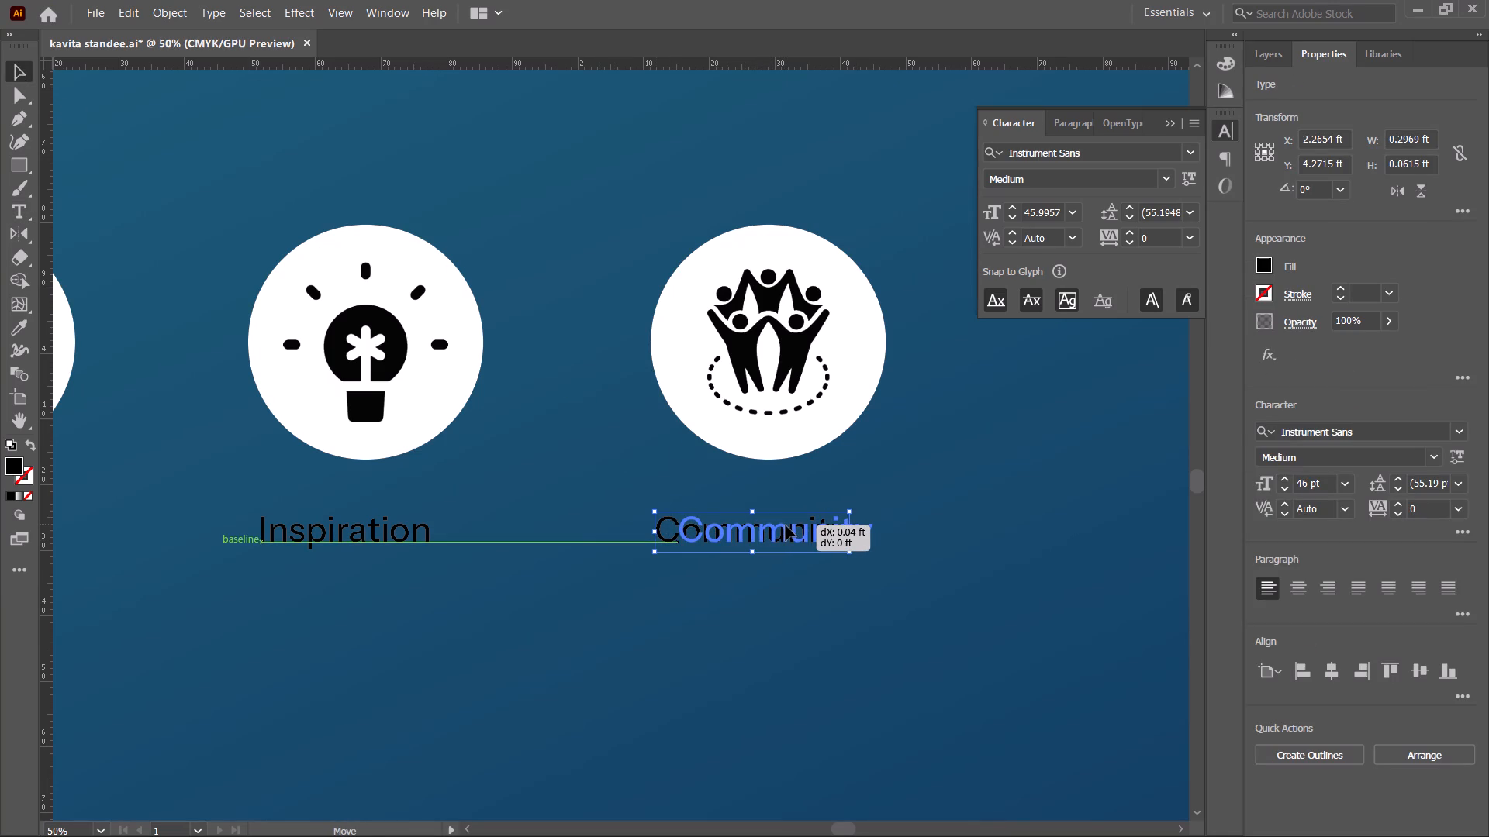
{"action": "left_click_drag", "start_coordinate": [786, 525], "coordinate": [777, 527]}
{"action": "left_click", "coordinate": [850, 630]}
{"action": "scroll", "coordinate": [918, 587], "scroll_direction": "up", "scroll_amount": 2, "text": "alt"}
{"action": "key", "text": "space"}
{"action": "left_click_drag", "start_coordinate": [892, 546], "coordinate": [883, 649]}
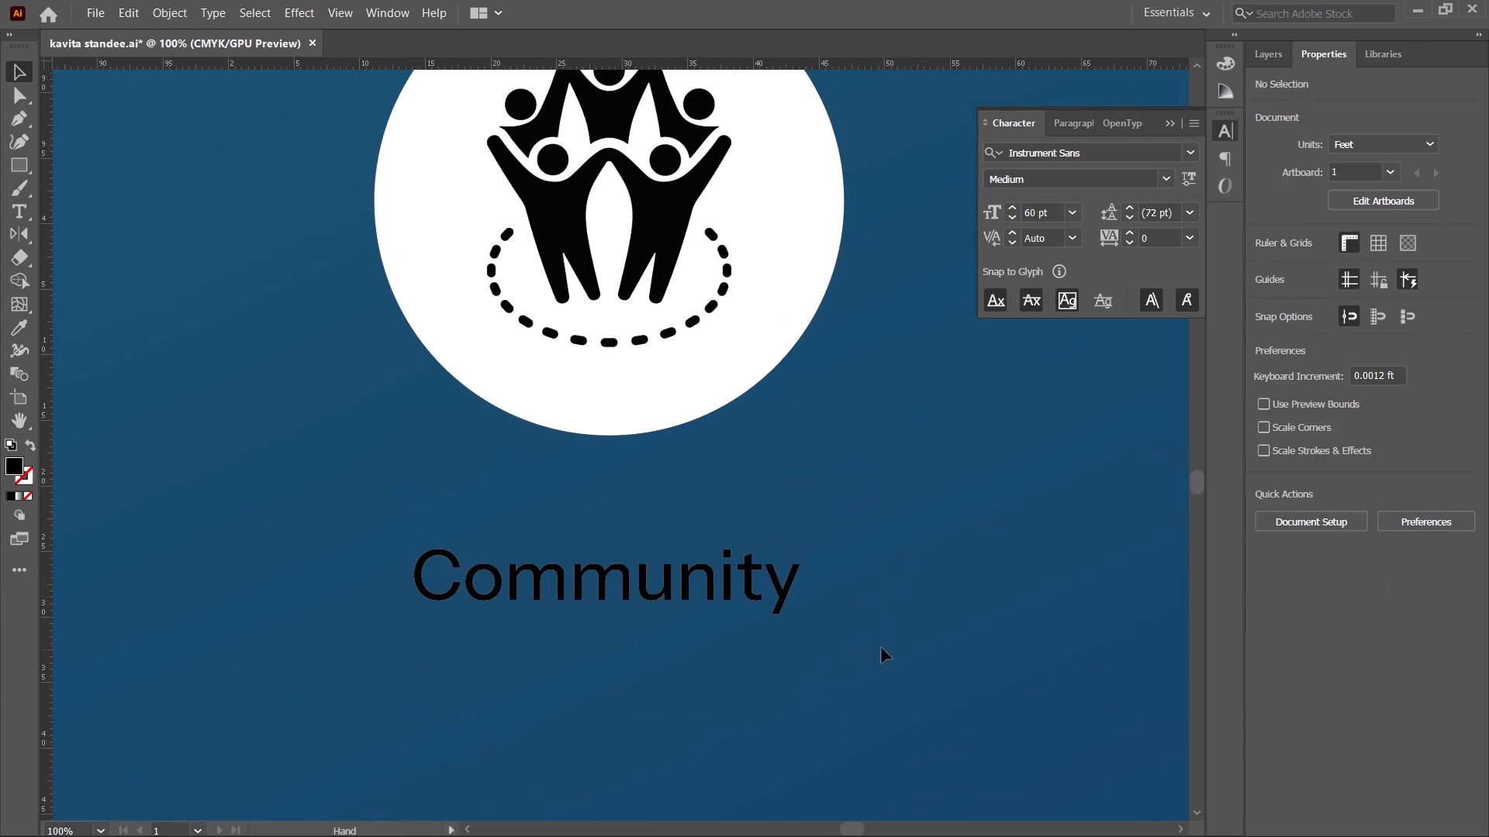
{"action": "left_click", "coordinate": [665, 582]}
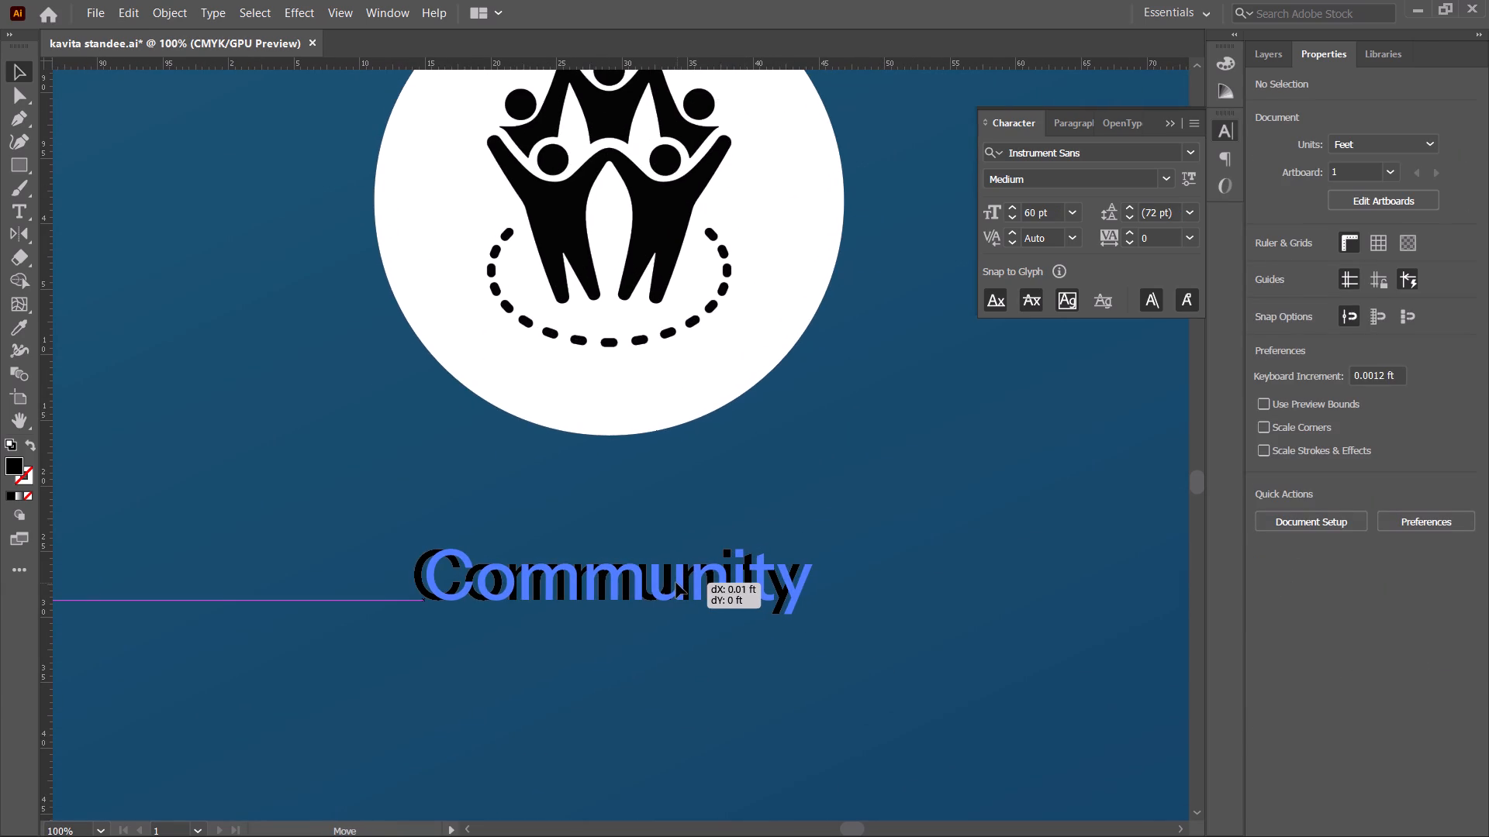
{"action": "left_click", "coordinate": [621, 422]}
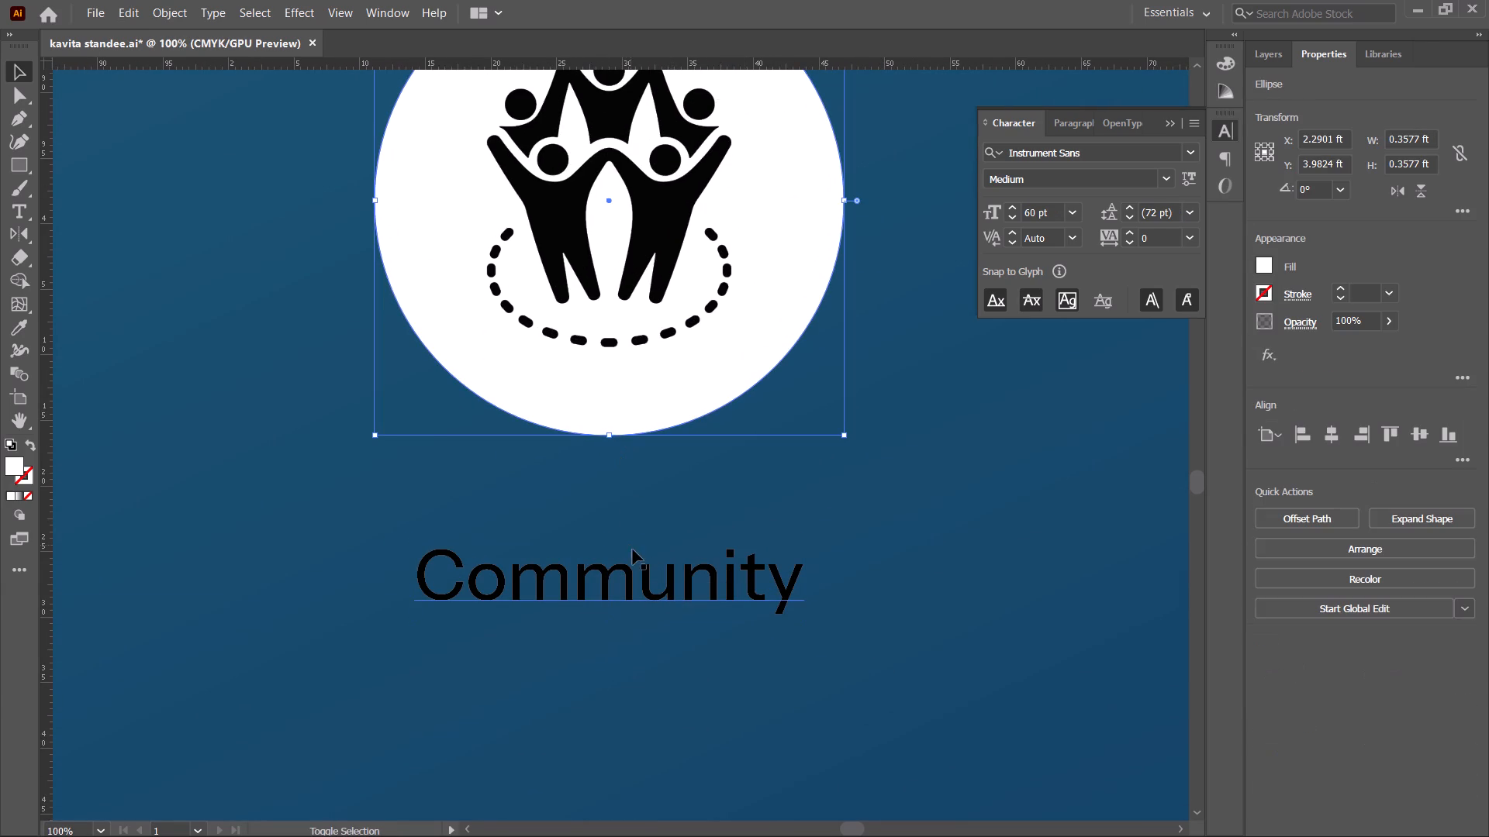
{"action": "left_click", "coordinate": [640, 573], "text": "shift"}
{"action": "left_click", "coordinate": [1324, 440]}
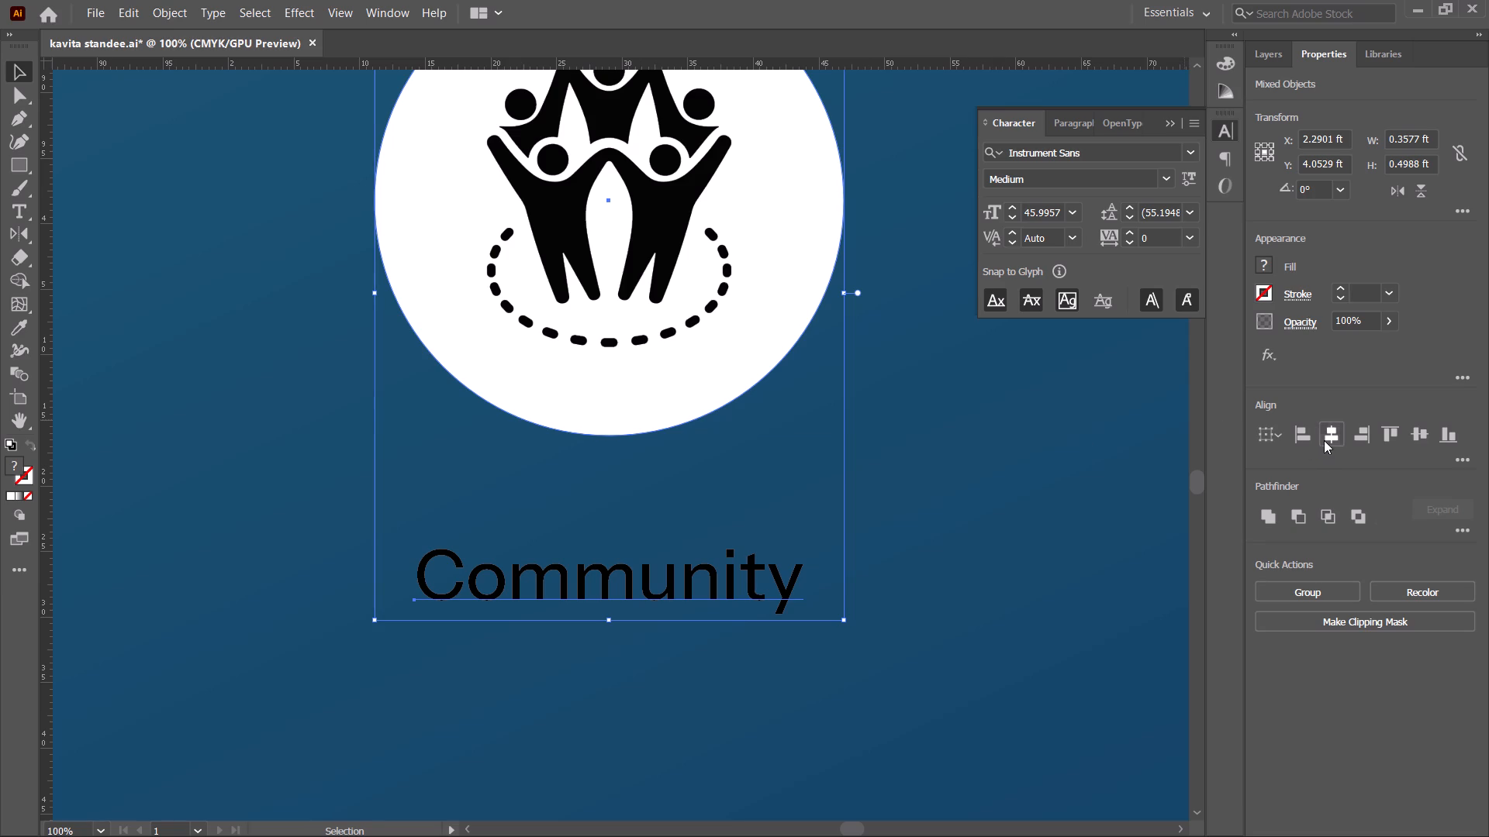
{"action": "left_click", "coordinate": [967, 567]}
Move the "Inspiration" label about 0.03 ft to the right by eye so that it sits centred beneath the light-bulb circle.
{"action": "scroll", "coordinate": [967, 567], "scroll_direction": "down", "scroll_amount": 2, "text": "alt"}
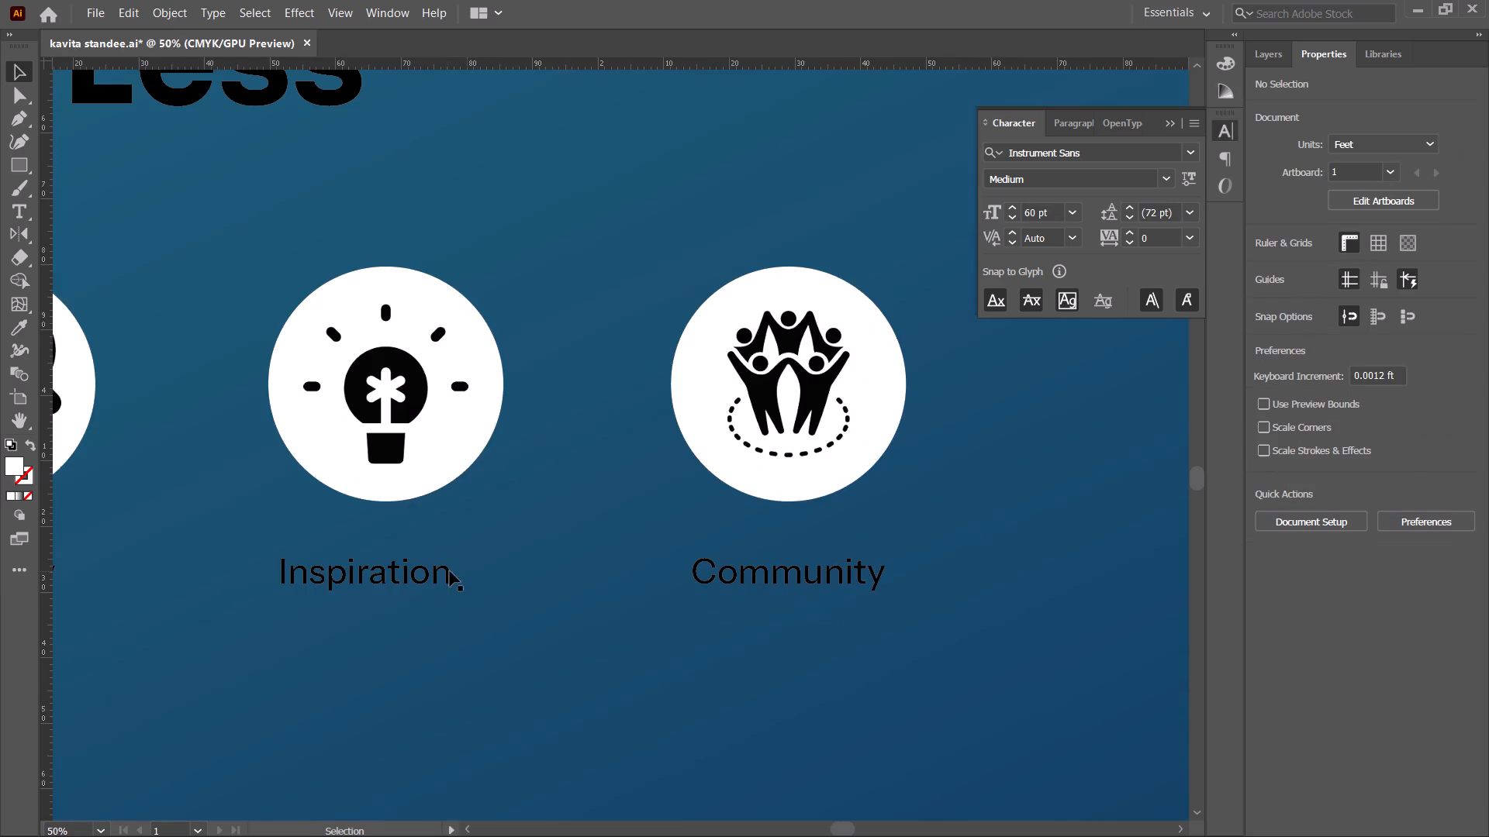
{"action": "key", "text": "space"}
{"action": "left_click_drag", "start_coordinate": [447, 571], "coordinate": [671, 580]}
{"action": "scroll", "coordinate": [710, 615], "scroll_direction": "up", "scroll_amount": 1, "text": "alt"}
{"action": "left_click_drag", "start_coordinate": [602, 582], "coordinate": [615, 583]}
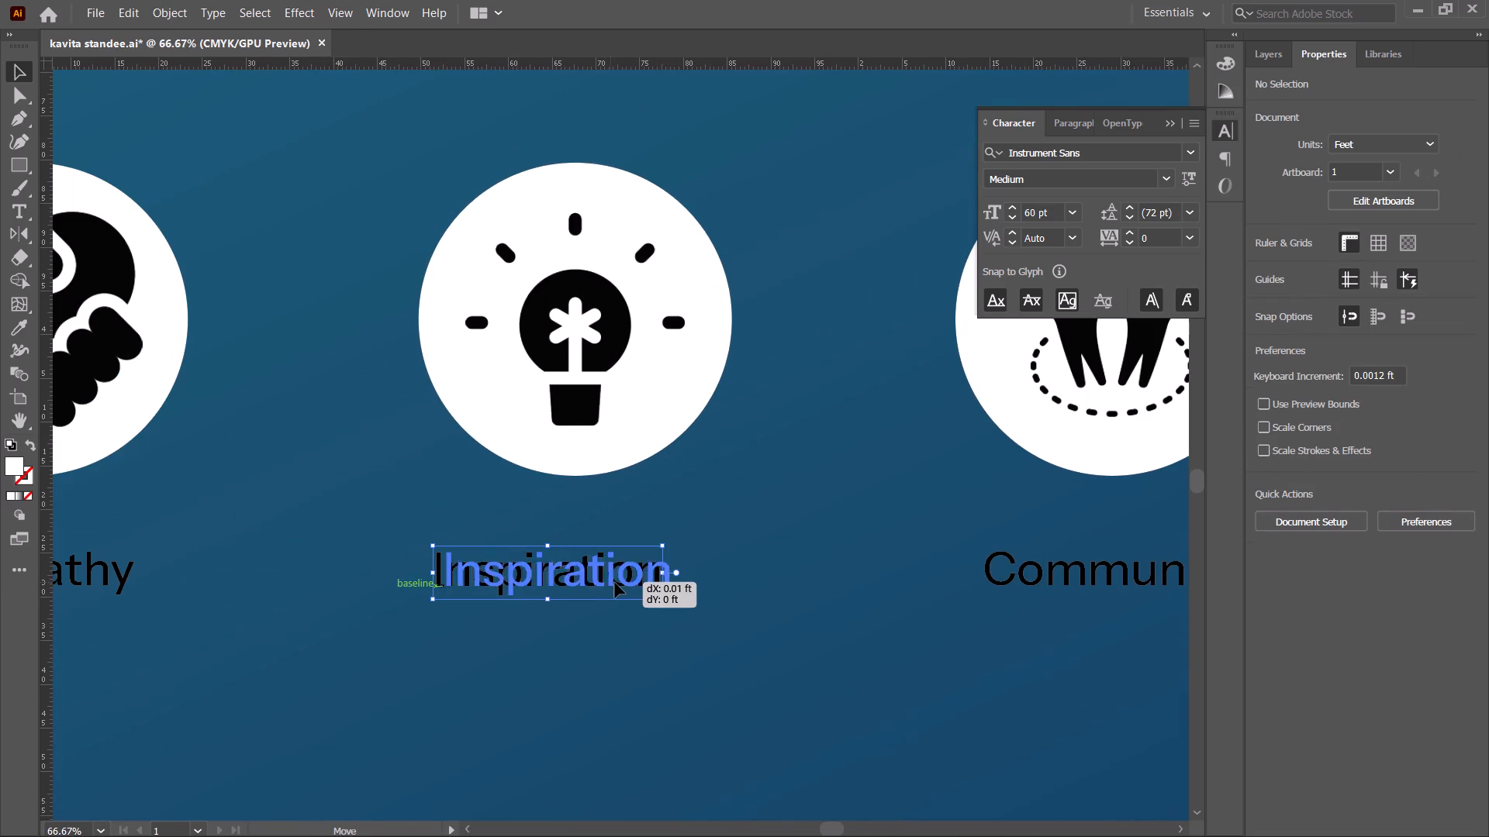
{"action": "left_click_drag", "start_coordinate": [615, 583], "coordinate": [634, 584]}
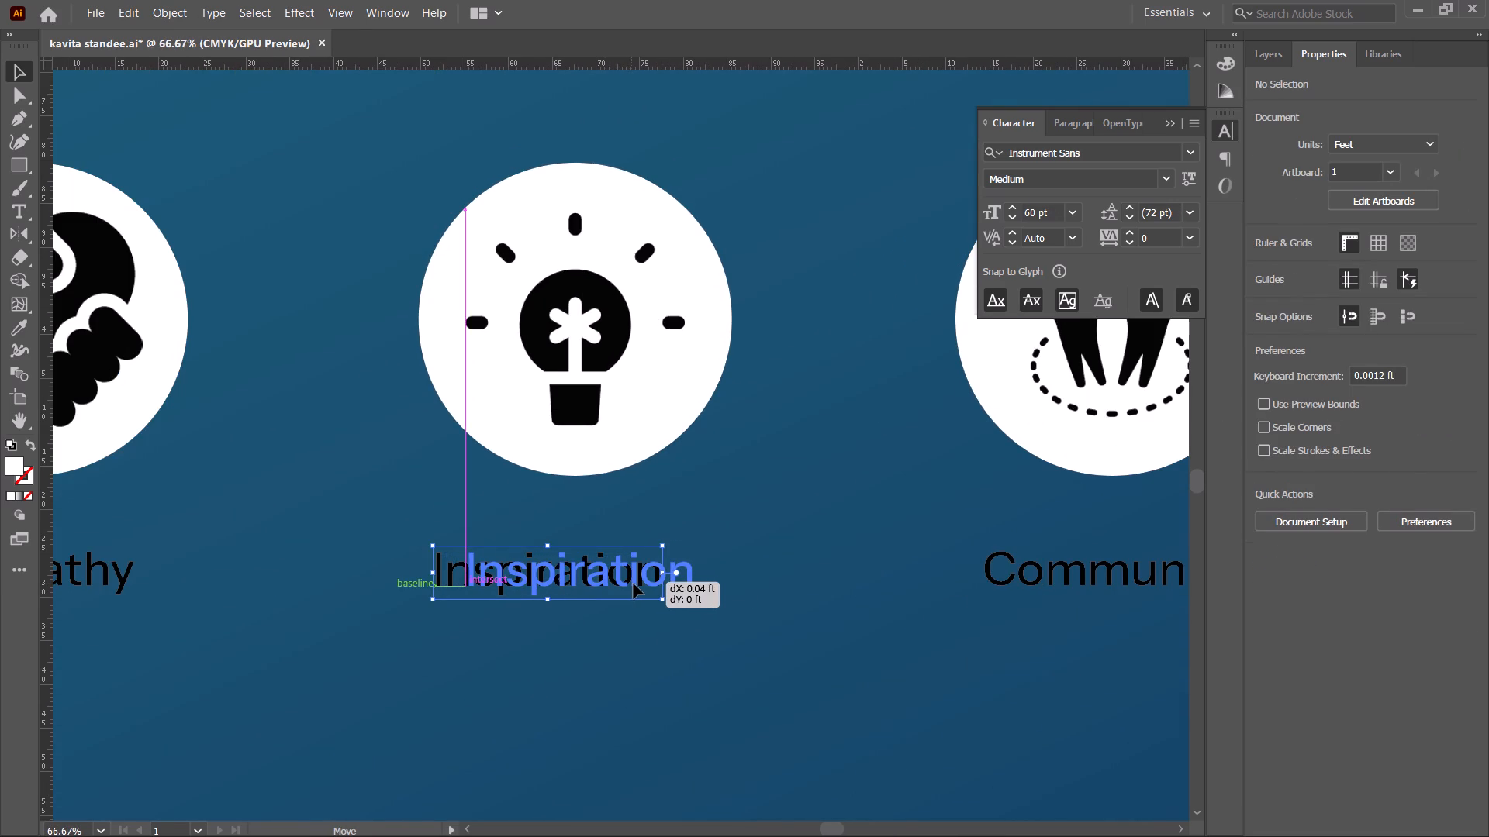
{"action": "left_click_drag", "start_coordinate": [634, 584], "coordinate": [629, 584]}
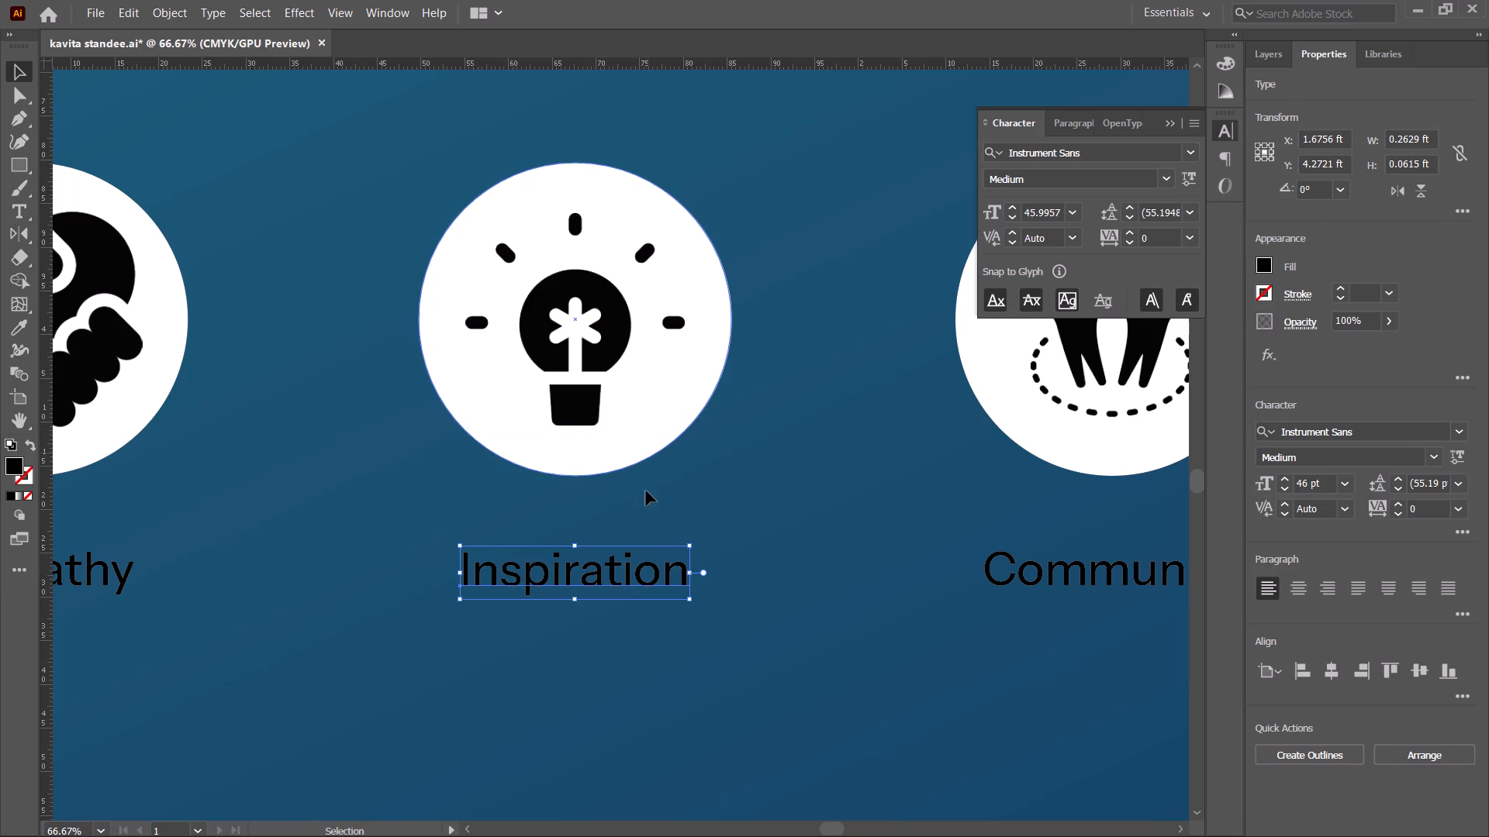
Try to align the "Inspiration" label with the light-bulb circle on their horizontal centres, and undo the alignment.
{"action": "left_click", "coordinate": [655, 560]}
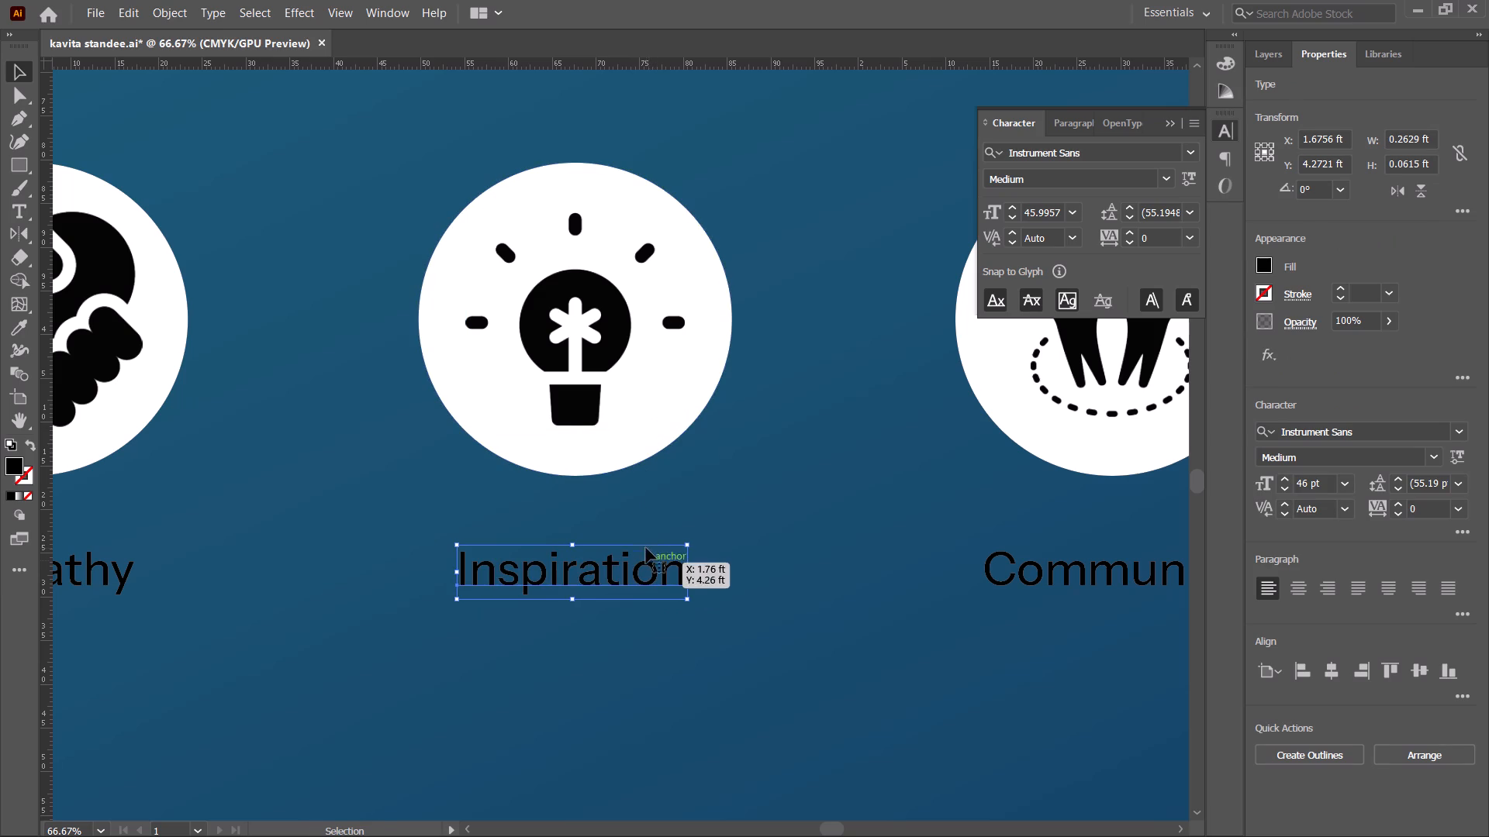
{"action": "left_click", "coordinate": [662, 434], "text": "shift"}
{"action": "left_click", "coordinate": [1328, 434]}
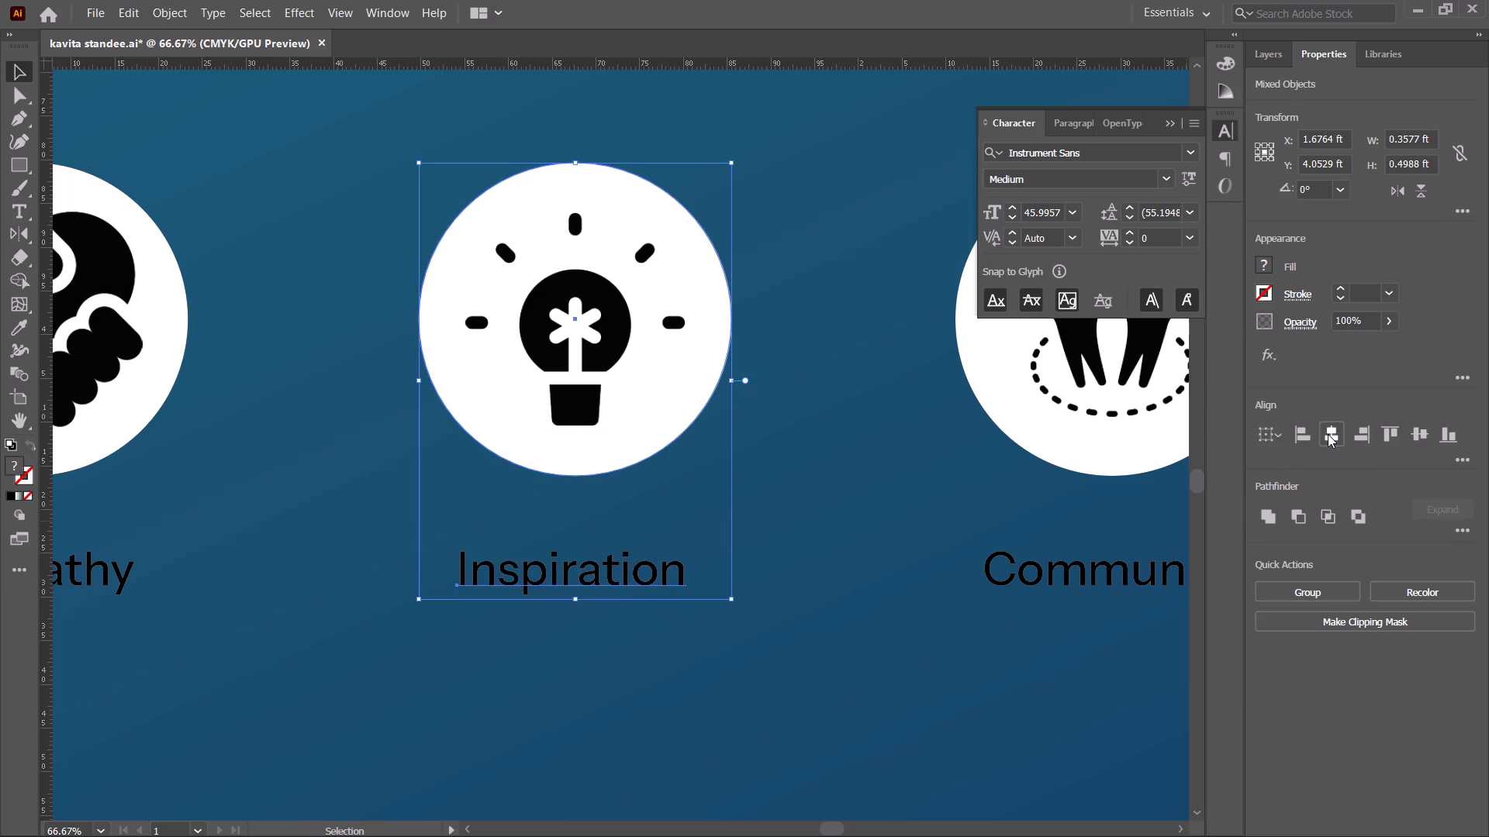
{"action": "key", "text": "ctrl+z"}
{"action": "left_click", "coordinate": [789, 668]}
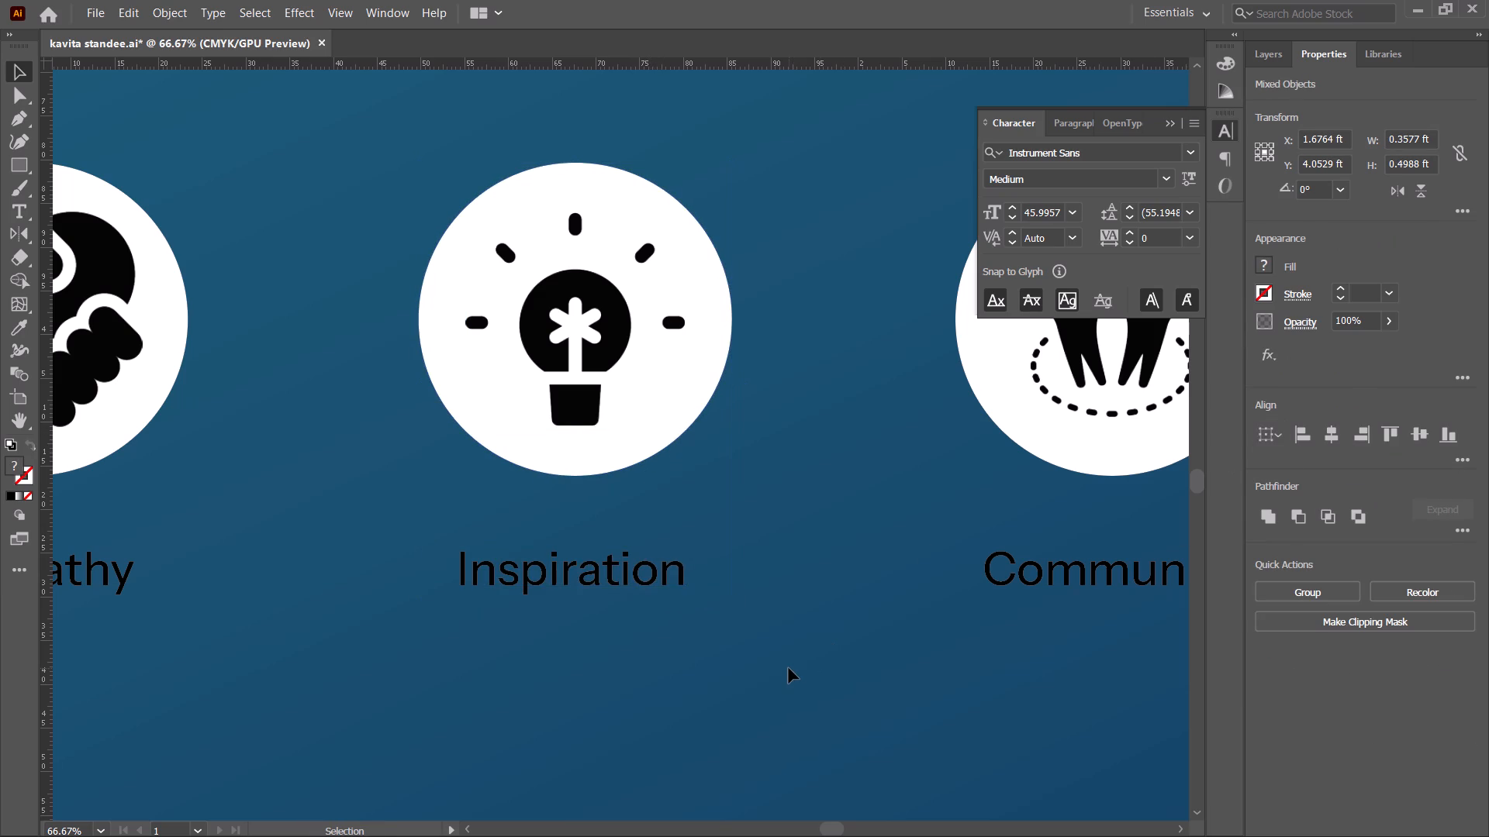
Nudge the "Inspiration" label slightly to the right by eye beneath the light-bulb circle.
{"action": "left_click", "coordinate": [628, 579]}
{"action": "left_click", "coordinate": [735, 627]}
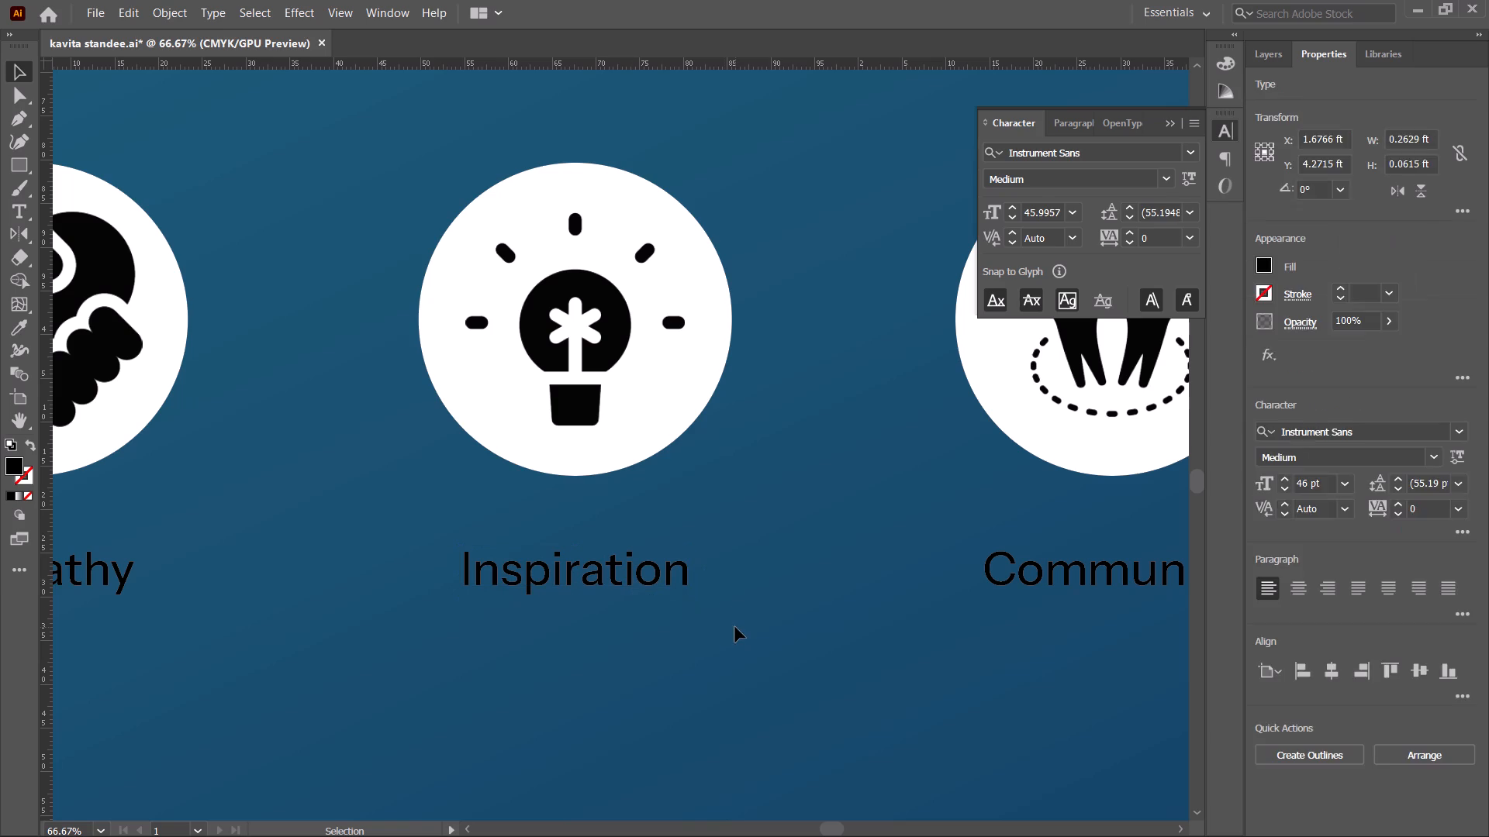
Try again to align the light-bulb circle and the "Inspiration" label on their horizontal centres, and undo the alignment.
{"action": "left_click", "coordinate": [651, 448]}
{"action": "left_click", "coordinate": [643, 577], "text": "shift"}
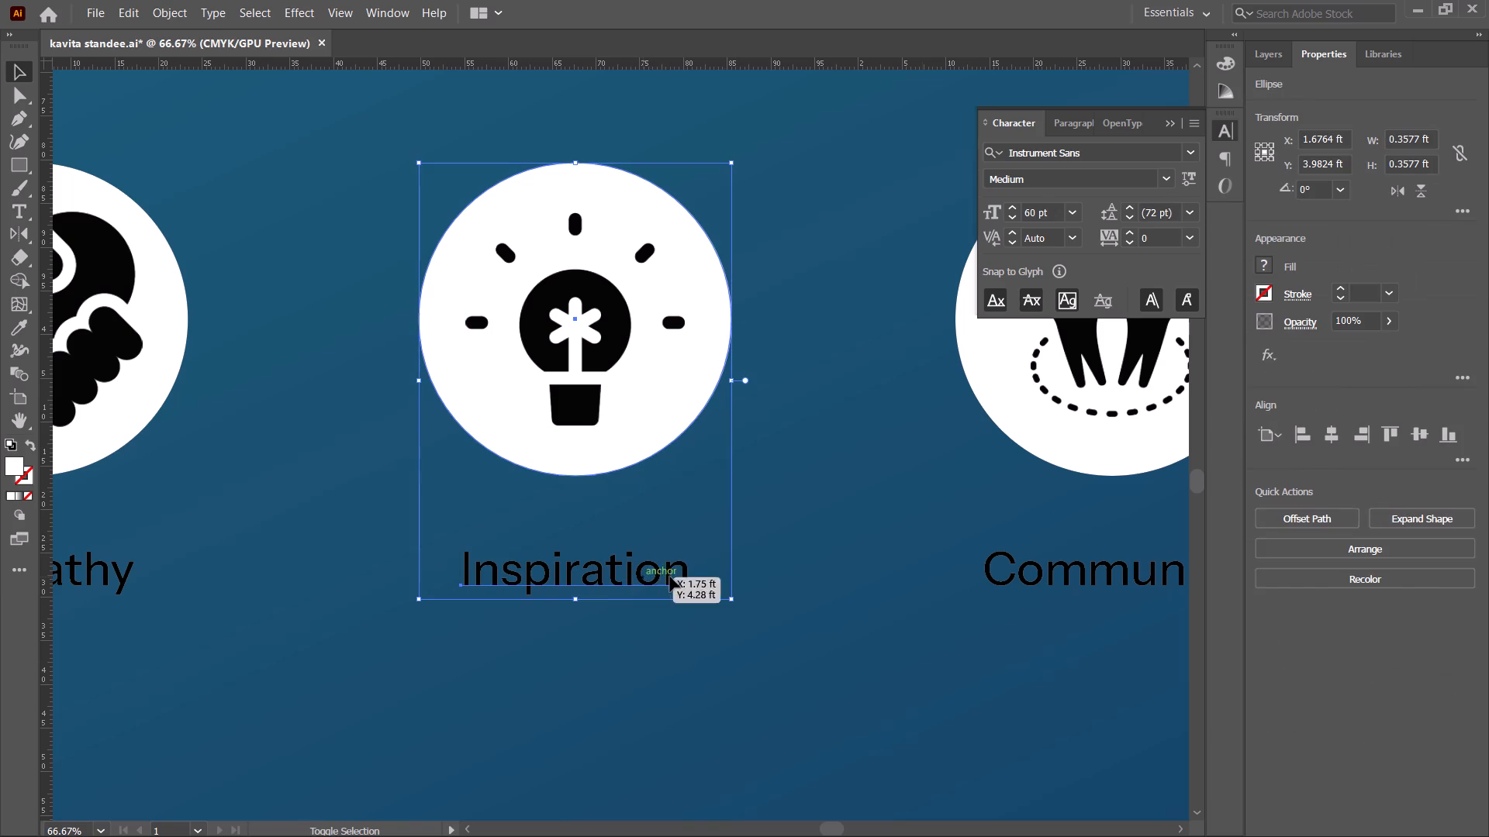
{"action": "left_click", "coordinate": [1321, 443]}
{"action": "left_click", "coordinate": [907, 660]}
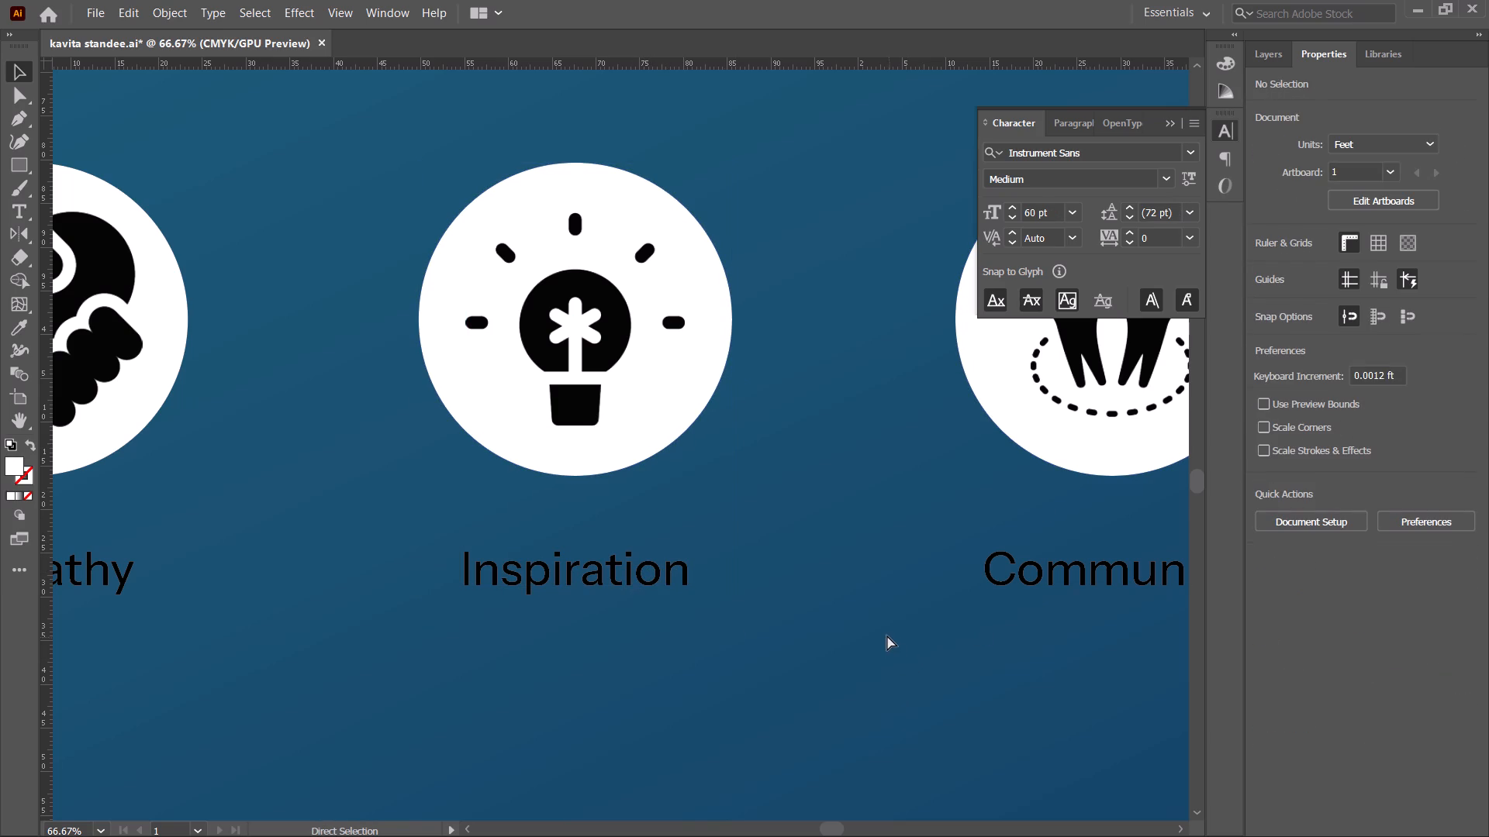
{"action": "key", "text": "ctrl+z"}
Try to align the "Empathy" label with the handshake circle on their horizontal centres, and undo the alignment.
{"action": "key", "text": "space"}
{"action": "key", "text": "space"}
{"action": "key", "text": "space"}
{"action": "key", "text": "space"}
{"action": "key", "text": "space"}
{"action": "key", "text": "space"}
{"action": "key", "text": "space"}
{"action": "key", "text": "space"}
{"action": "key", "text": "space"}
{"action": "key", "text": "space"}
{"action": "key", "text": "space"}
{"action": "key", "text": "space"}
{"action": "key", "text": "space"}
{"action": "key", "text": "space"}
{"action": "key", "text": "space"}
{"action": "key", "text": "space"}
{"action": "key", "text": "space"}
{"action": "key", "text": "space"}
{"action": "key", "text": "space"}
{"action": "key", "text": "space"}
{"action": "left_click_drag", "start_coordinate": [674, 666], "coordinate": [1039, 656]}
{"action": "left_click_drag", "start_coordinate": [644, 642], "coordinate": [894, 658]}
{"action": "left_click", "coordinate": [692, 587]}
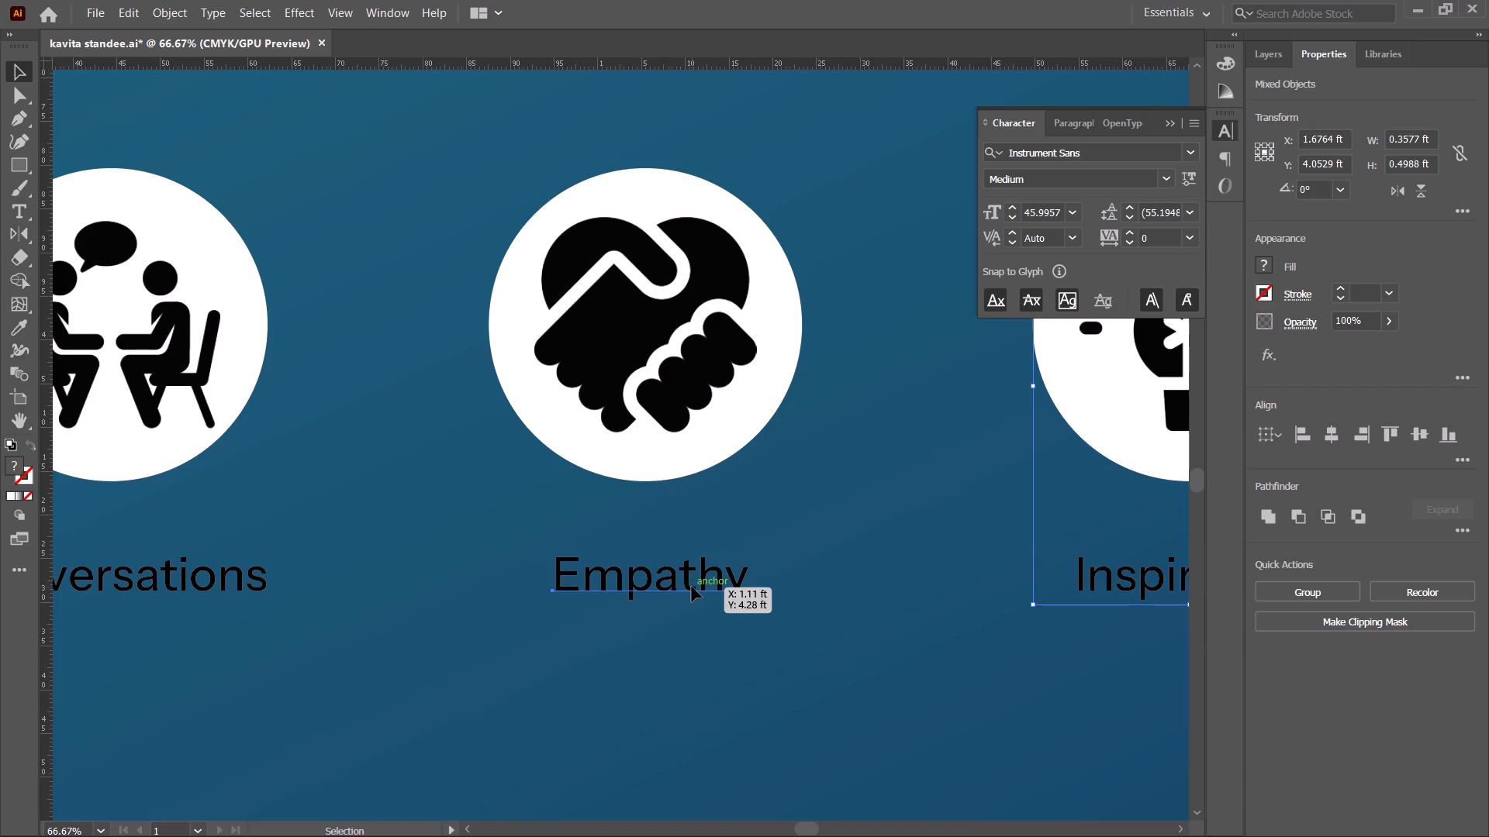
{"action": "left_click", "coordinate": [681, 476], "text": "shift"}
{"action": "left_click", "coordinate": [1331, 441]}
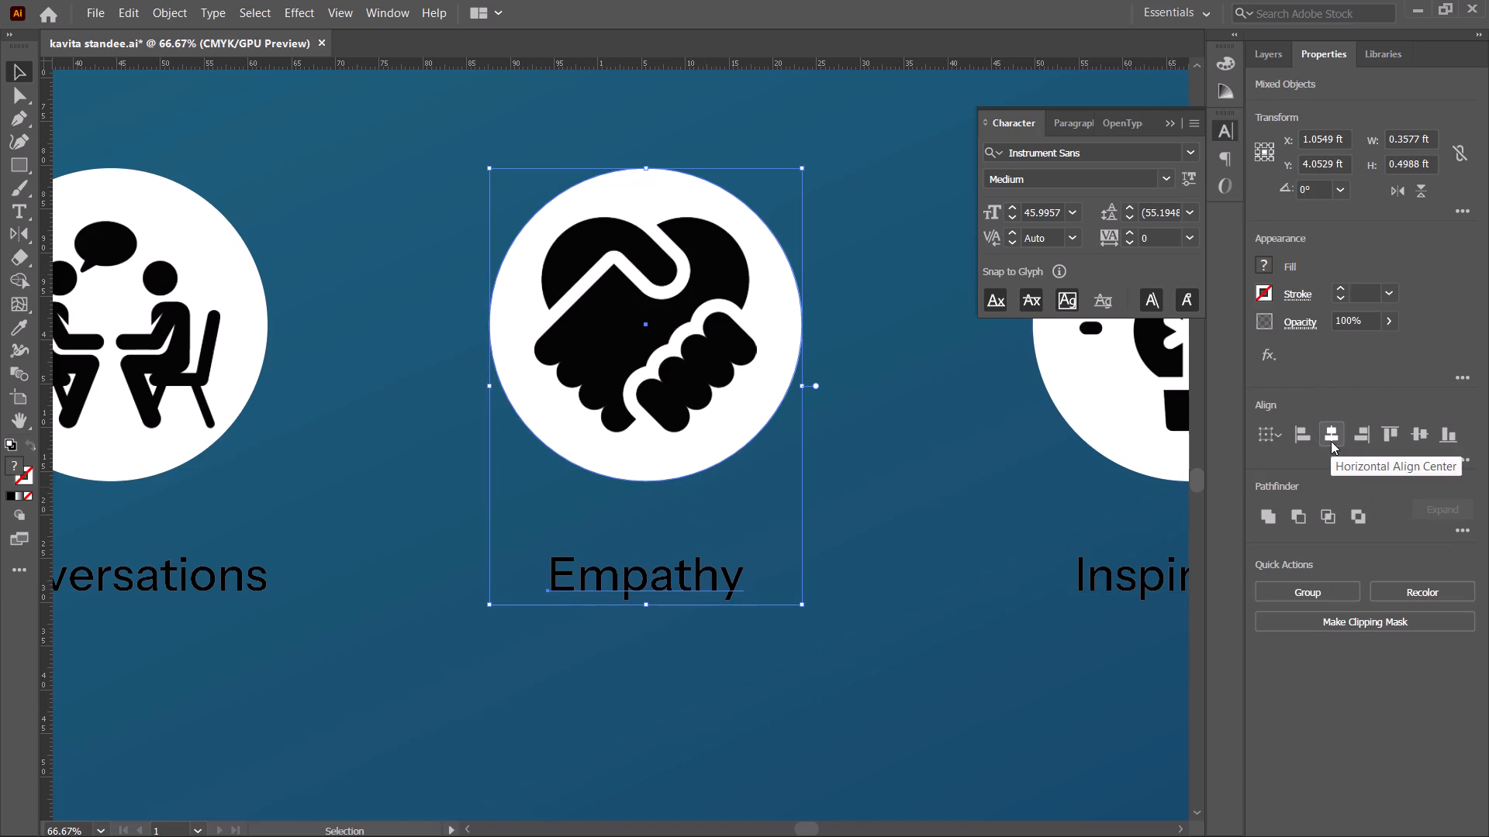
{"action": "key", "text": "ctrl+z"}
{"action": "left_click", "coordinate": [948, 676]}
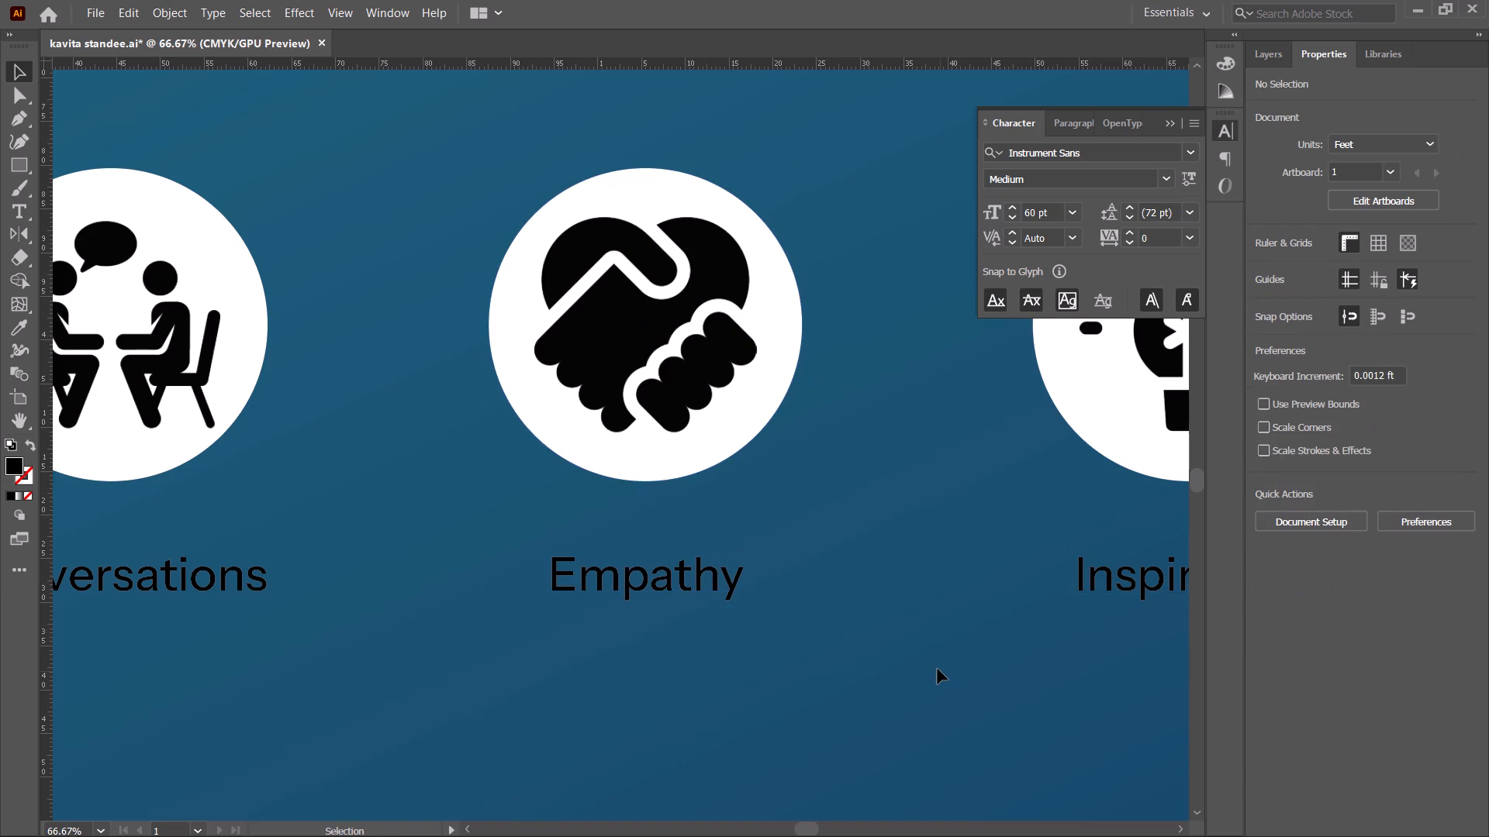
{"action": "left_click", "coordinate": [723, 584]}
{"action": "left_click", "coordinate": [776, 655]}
Save the standee document.
{"action": "key", "text": "ctrl+s"}
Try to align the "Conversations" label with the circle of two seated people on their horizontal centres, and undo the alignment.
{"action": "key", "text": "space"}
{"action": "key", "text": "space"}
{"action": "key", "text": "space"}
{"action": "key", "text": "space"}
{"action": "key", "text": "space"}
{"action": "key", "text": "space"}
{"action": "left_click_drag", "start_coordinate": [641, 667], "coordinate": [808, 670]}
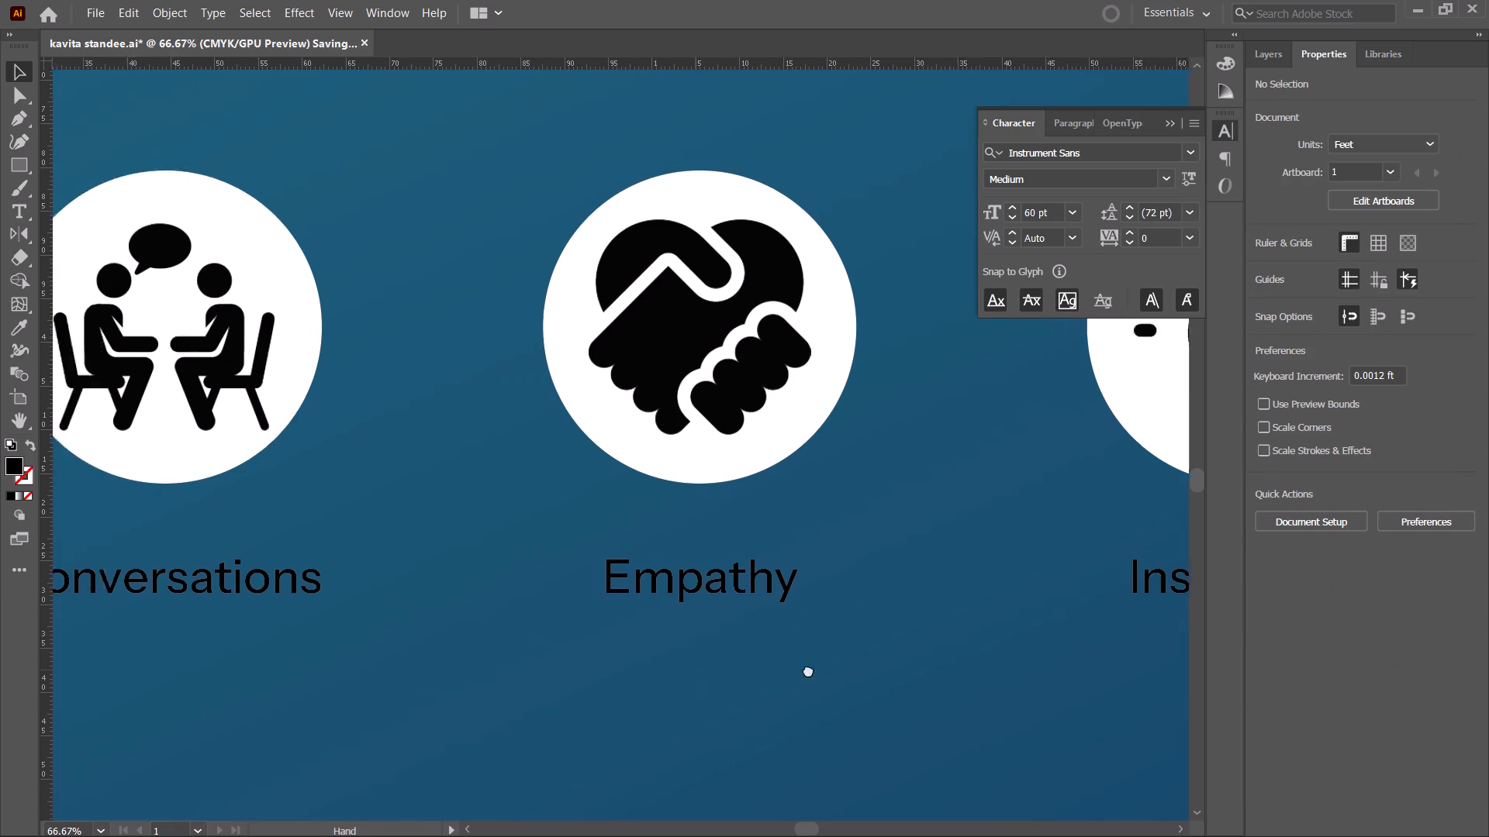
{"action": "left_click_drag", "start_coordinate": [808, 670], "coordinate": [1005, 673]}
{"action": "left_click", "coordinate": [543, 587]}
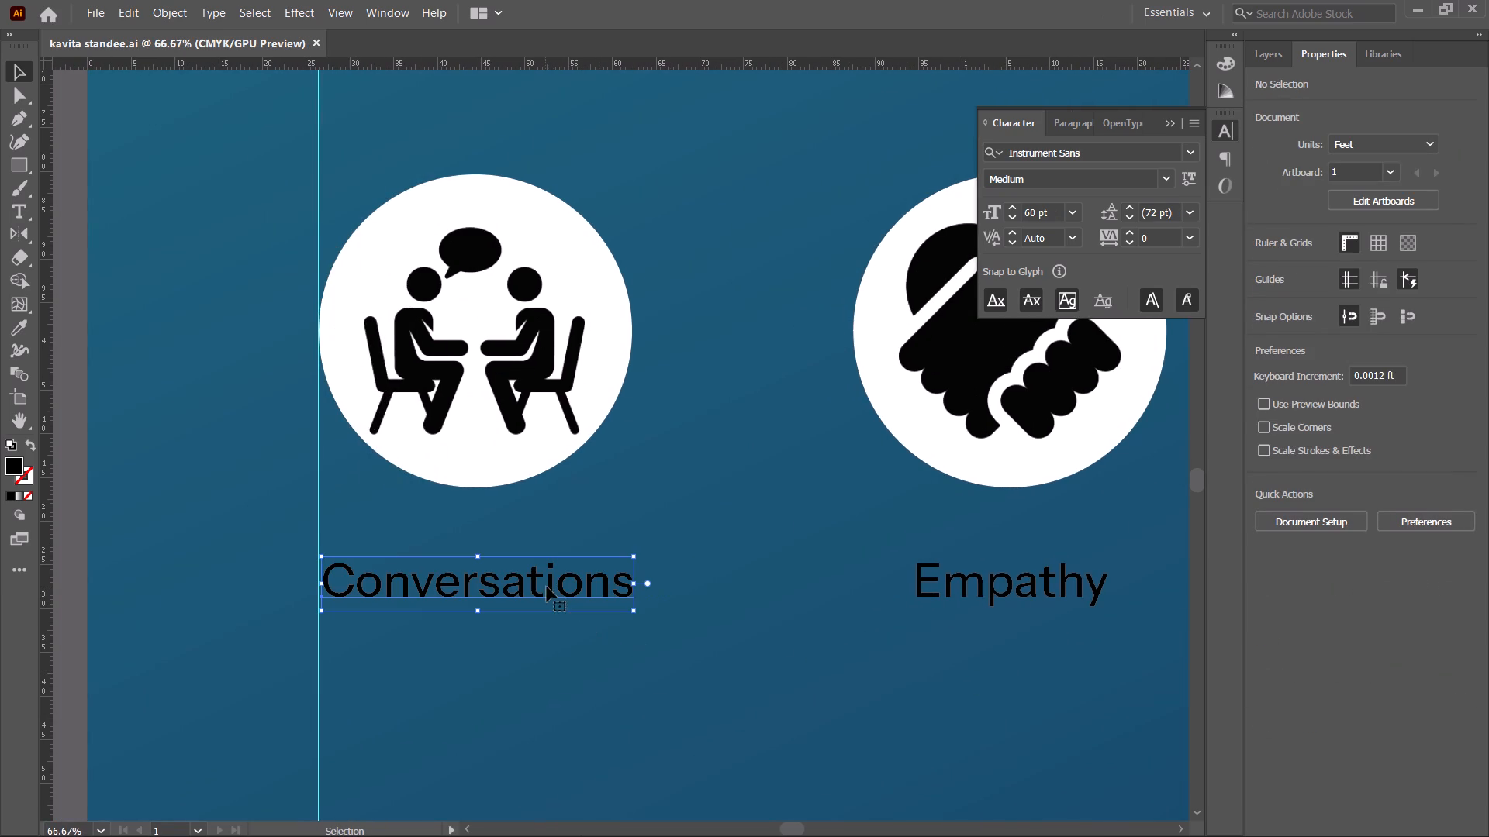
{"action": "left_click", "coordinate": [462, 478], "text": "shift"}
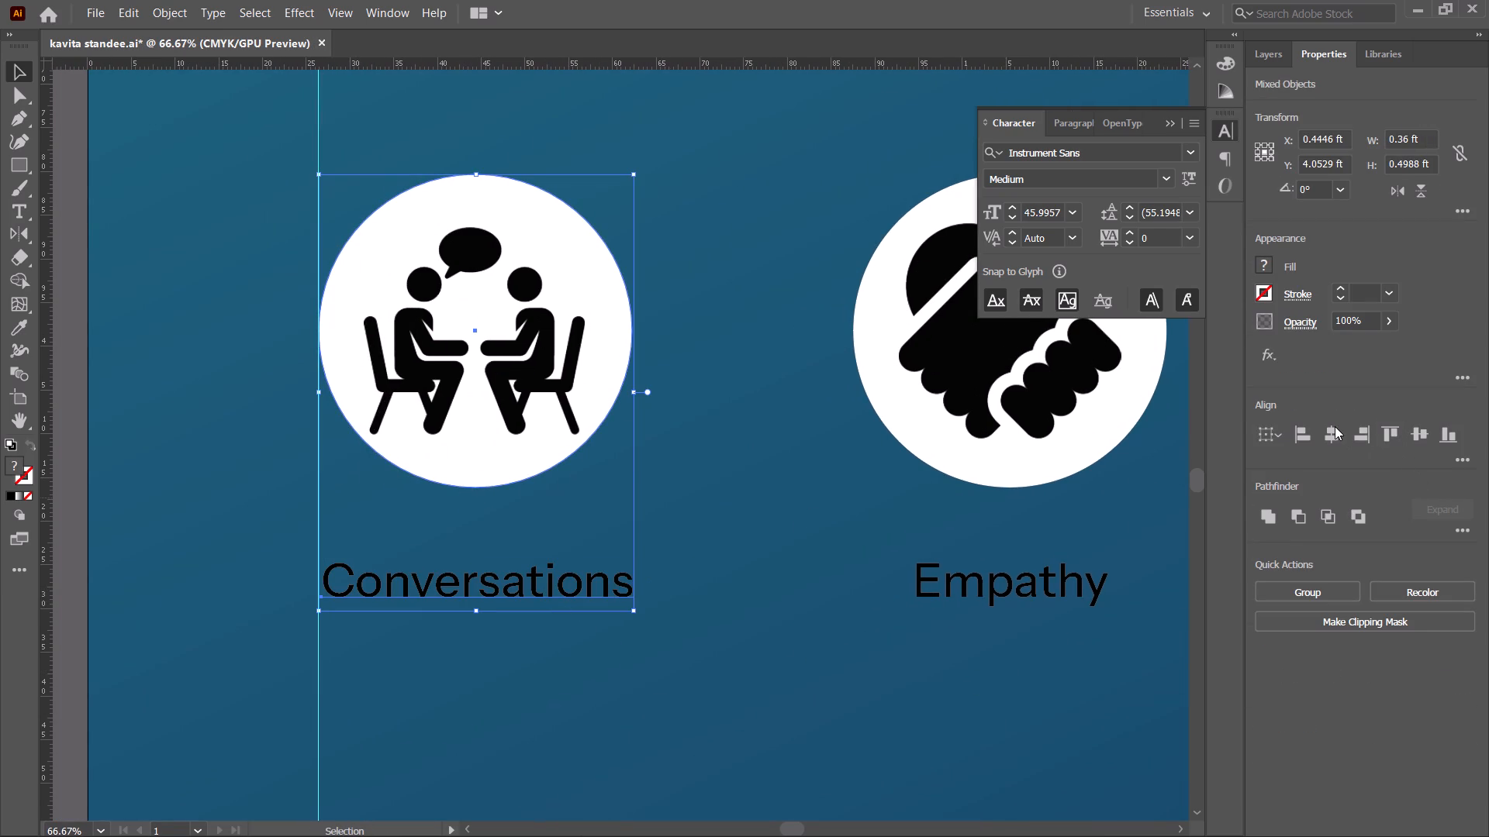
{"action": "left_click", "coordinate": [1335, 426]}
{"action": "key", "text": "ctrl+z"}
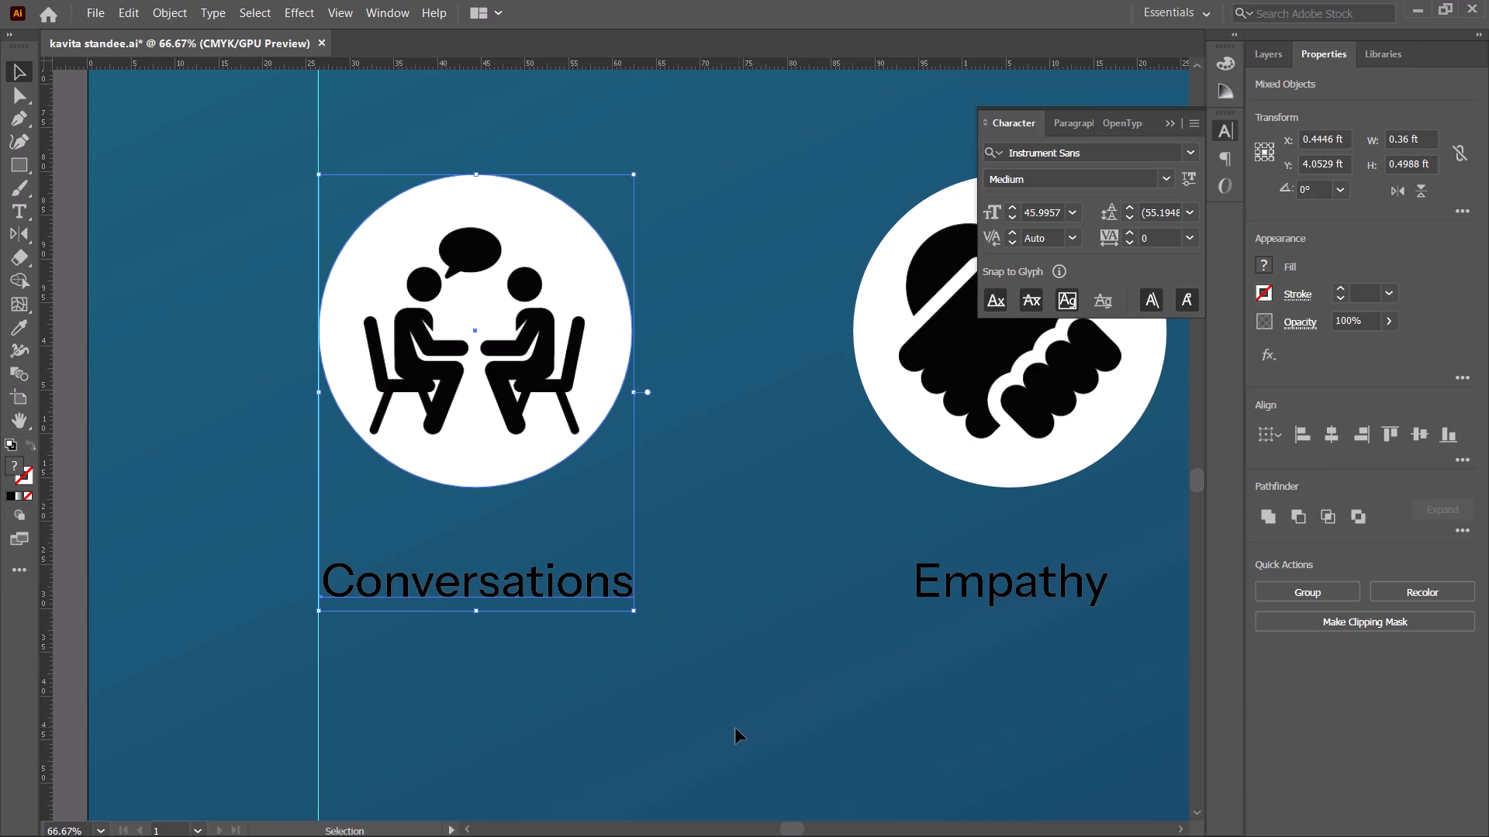
Nudge the "Conversations" label slightly to the right beneath its icon circle, and save the document.
{"action": "left_click", "coordinate": [736, 728]}
{"action": "left_click", "coordinate": [613, 587]}
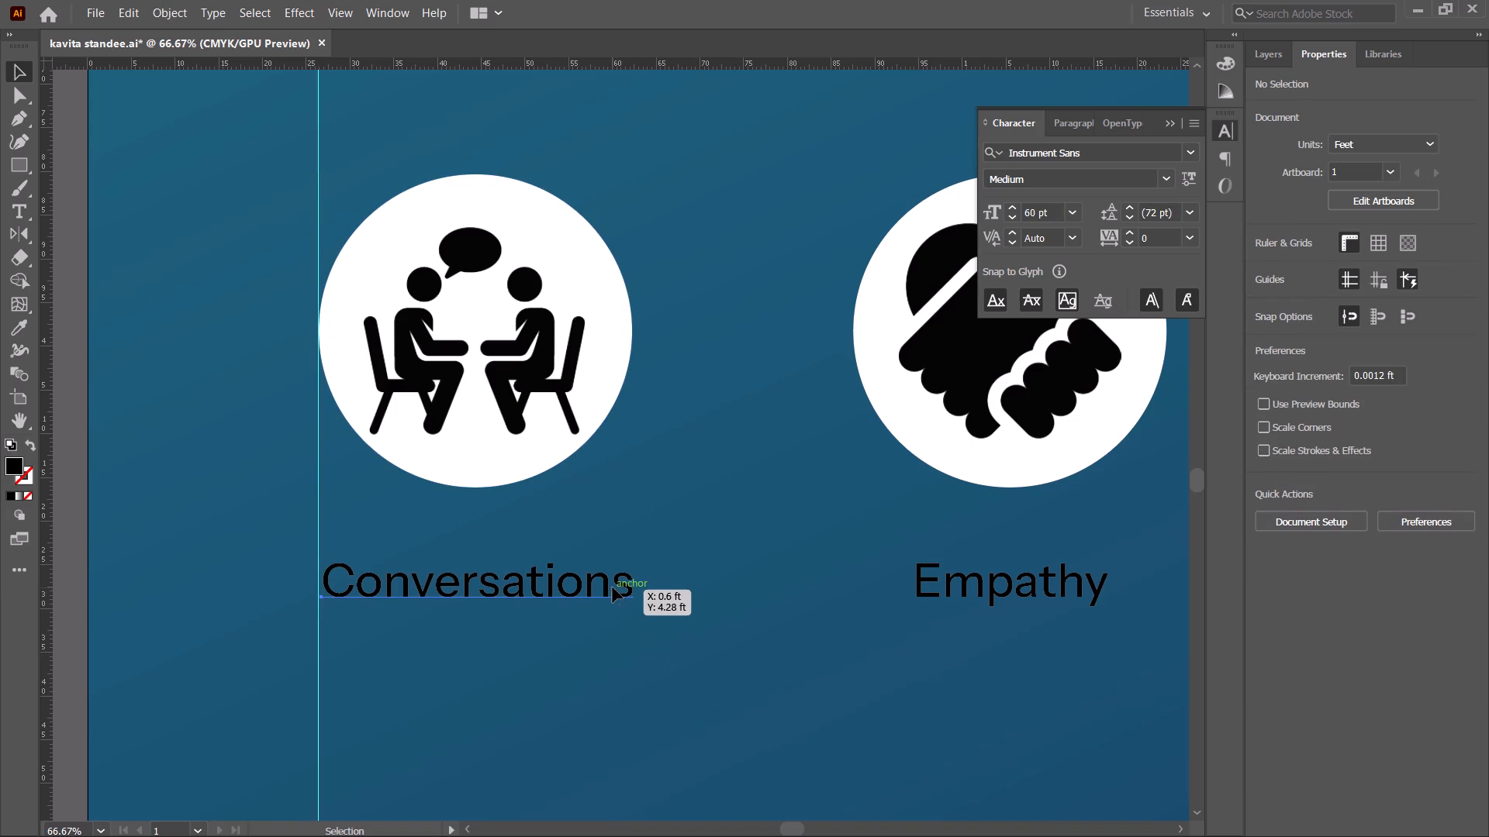
{"action": "left_click", "coordinate": [693, 703]}
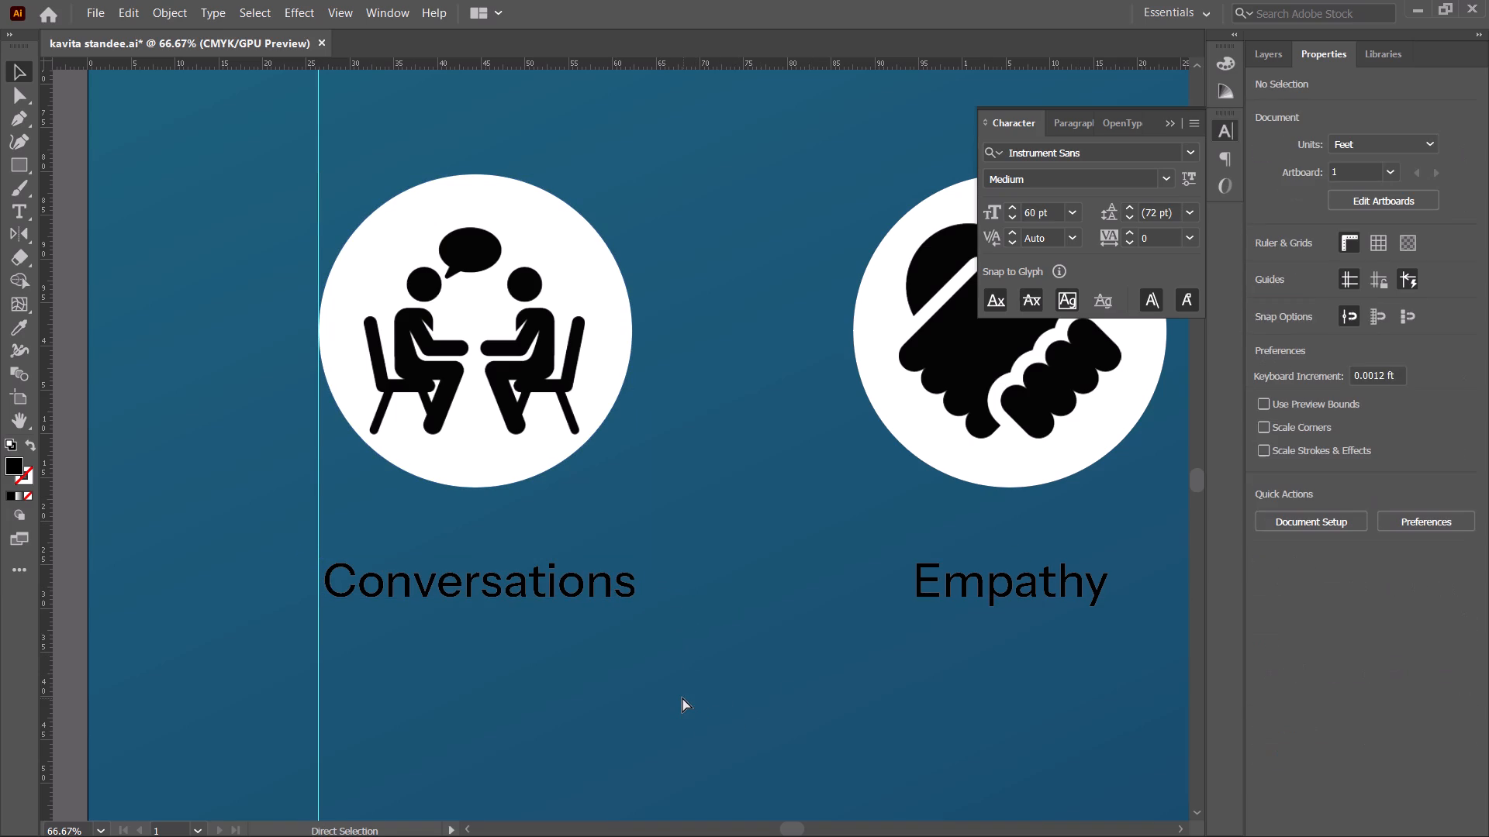
{"action": "key", "text": "ctrl+s"}
Examine the row of four icon circles and how the labels sit beneath them.
{"action": "scroll", "coordinate": [682, 697], "scroll_direction": "down", "scroll_amount": 3, "text": "alt"}
{"action": "key", "text": "space"}
{"action": "key", "text": "space"}
{"action": "key", "text": "space"}
{"action": "left_click_drag", "start_coordinate": [740, 716], "coordinate": [643, 694]}
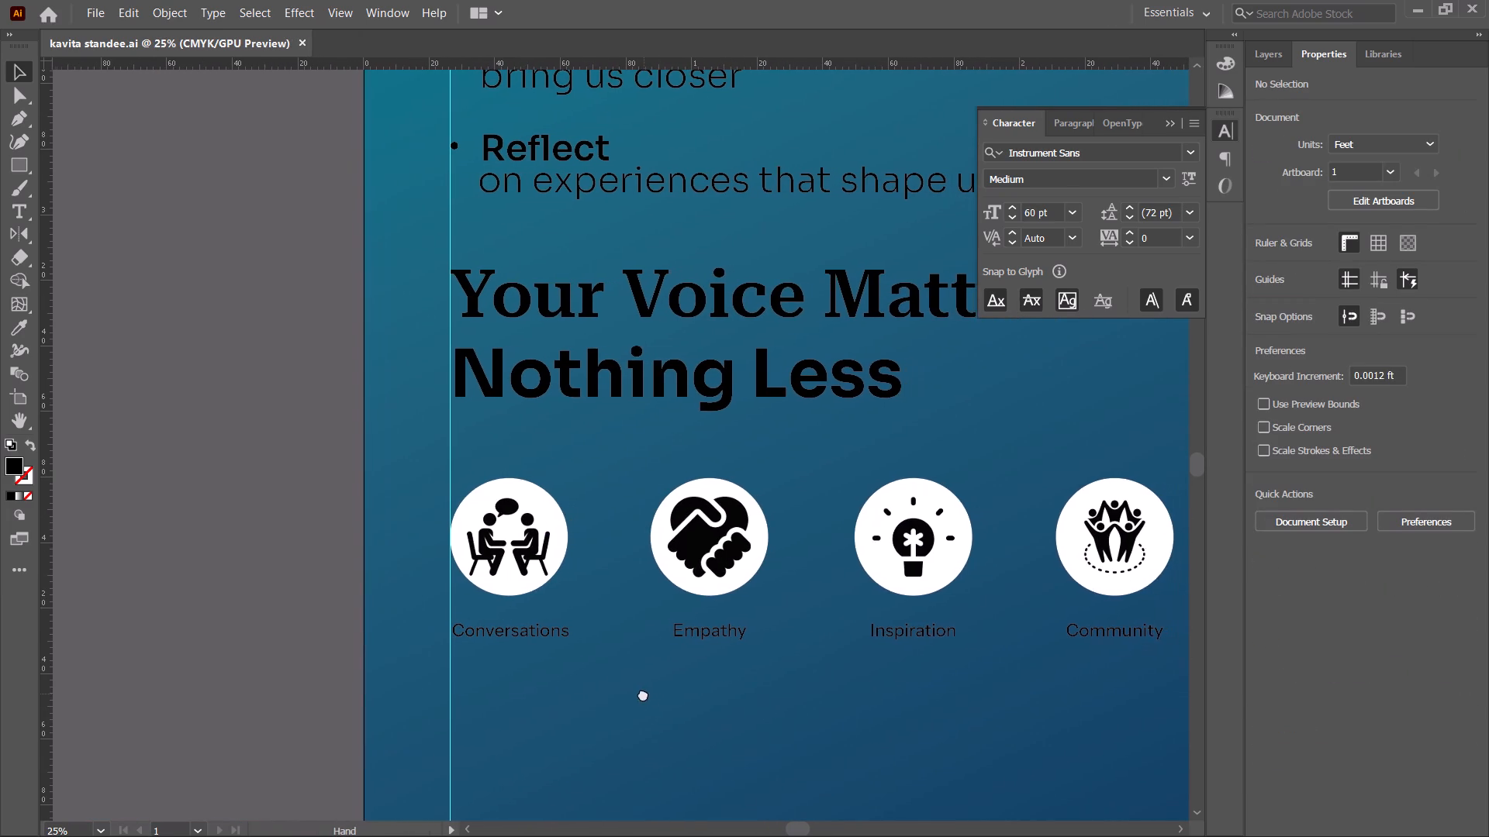
{"action": "left_click_drag", "start_coordinate": [643, 694], "coordinate": [641, 694]}
{"action": "scroll", "coordinate": [702, 716], "scroll_direction": "up", "scroll_amount": 2, "text": "alt"}
{"action": "scroll", "coordinate": [704, 716], "scroll_direction": "down", "scroll_amount": 1, "text": "alt"}
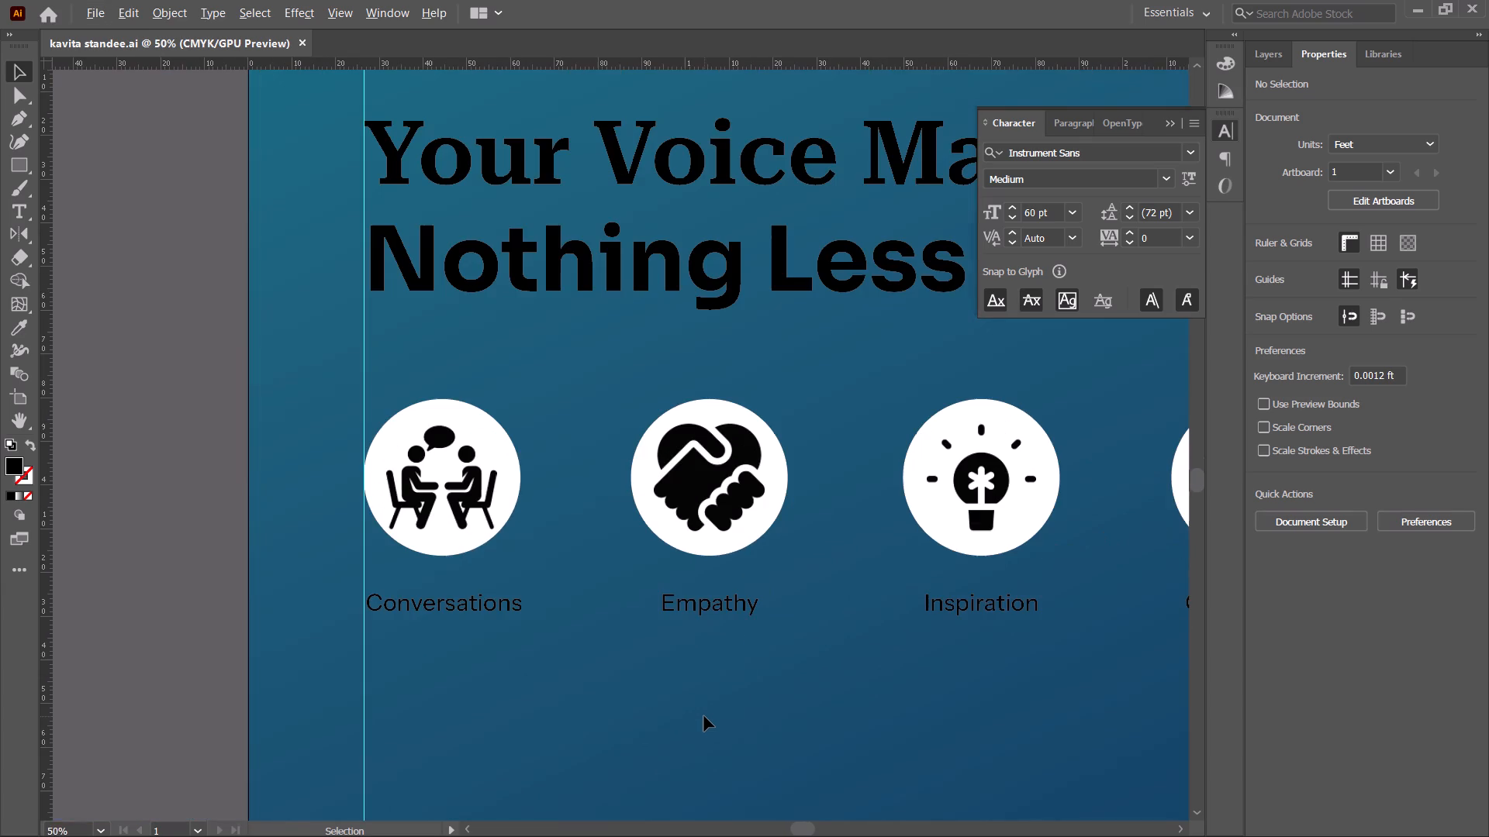
{"action": "key", "text": "space"}
{"action": "left_click_drag", "start_coordinate": [752, 721], "coordinate": [700, 691]}
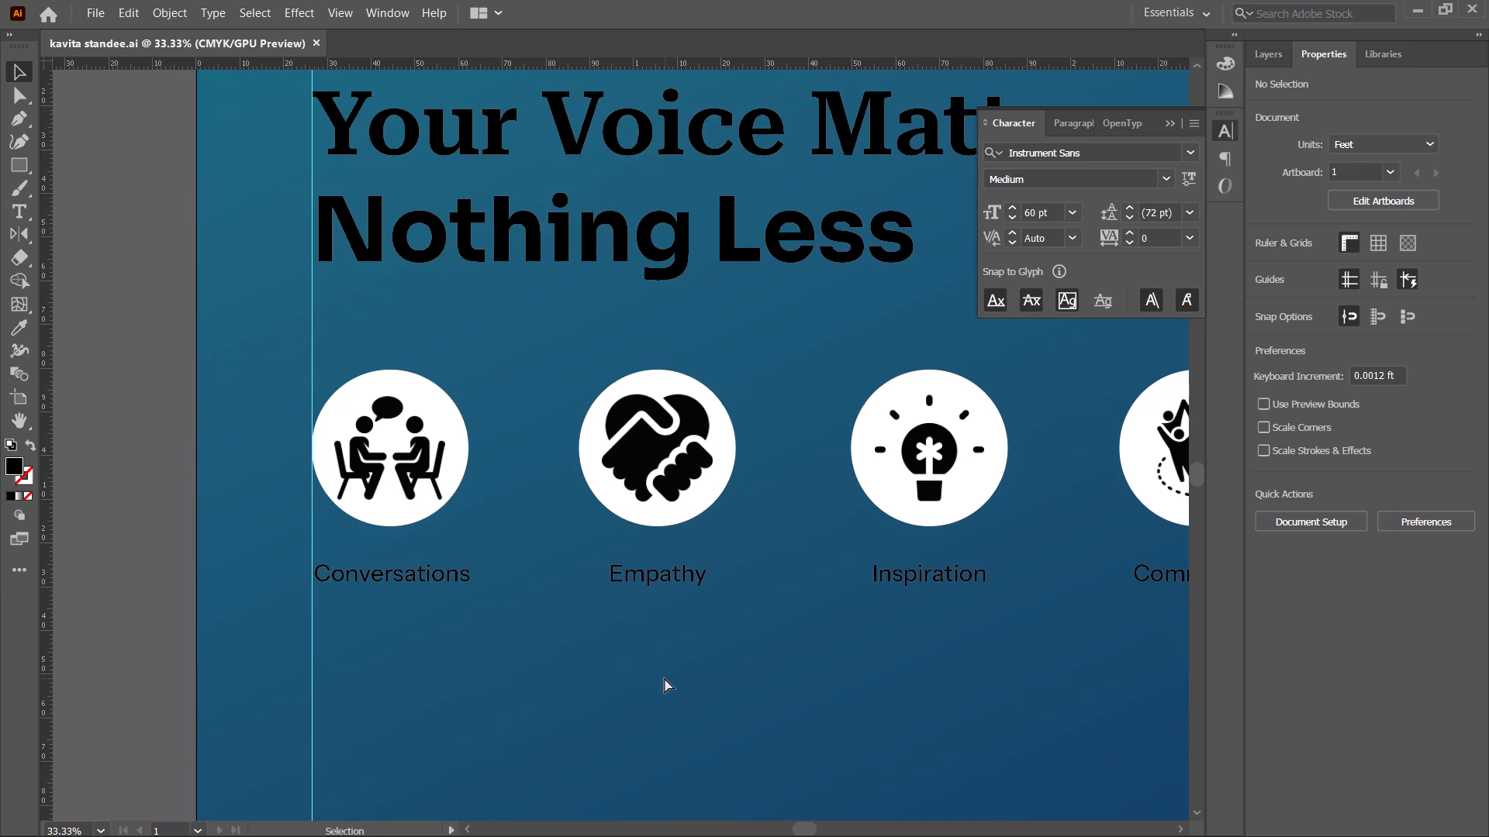
Save the standee document.
{"action": "key", "text": "ctrl+s"}
Move the four icon circles and their labels down together to a Y position of about 4.11 ft.
{"action": "scroll", "coordinate": [630, 667], "scroll_direction": "down", "scroll_amount": 4, "text": "alt"}
{"action": "key", "text": "space"}
{"action": "key", "text": "space"}
{"action": "left_click_drag", "start_coordinate": [621, 675], "coordinate": [579, 637]}
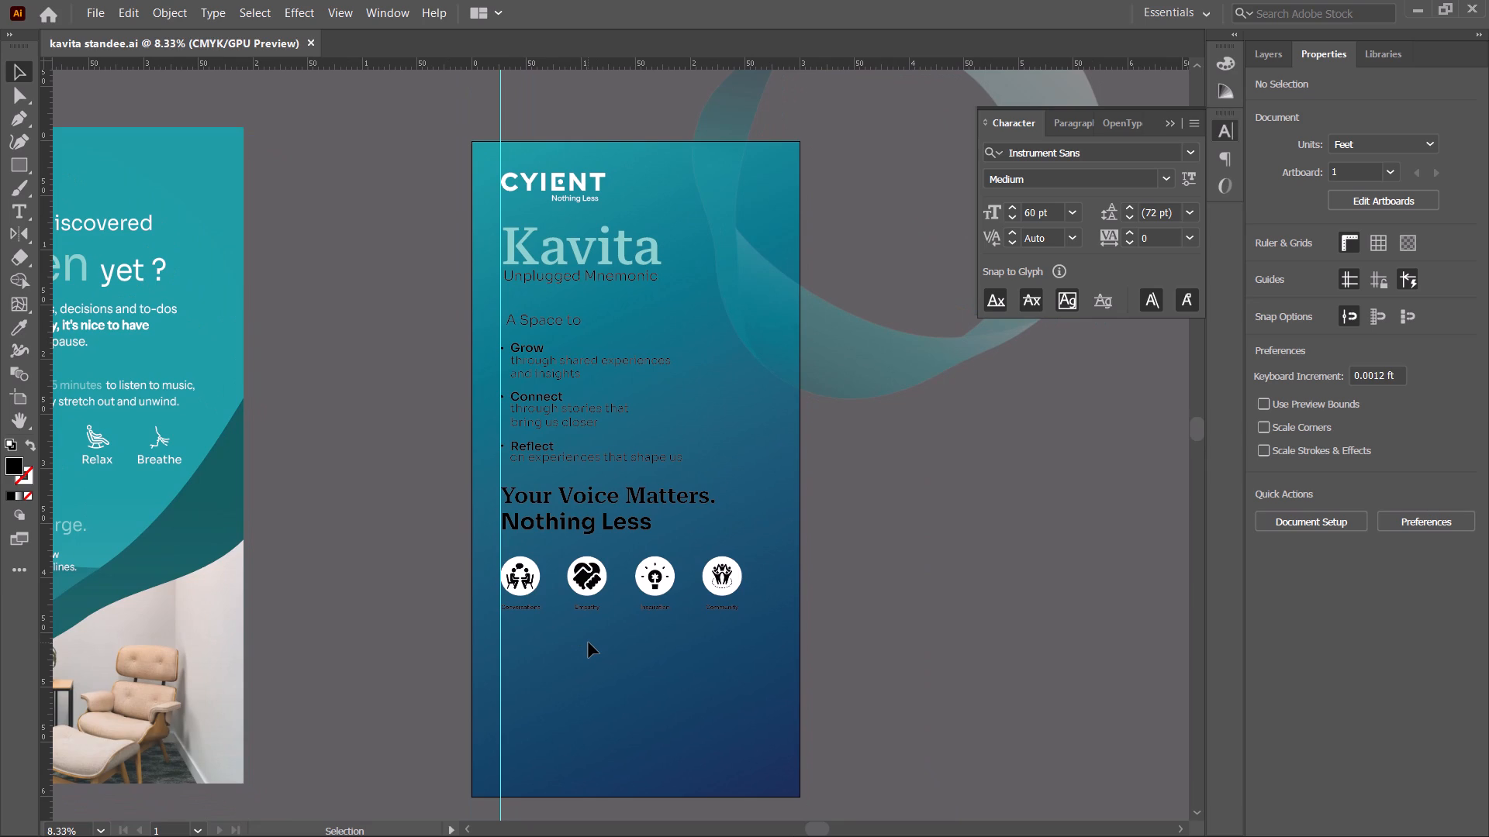
{"action": "key", "text": "space"}
{"action": "left_click_drag", "start_coordinate": [637, 666], "coordinate": [731, 684]}
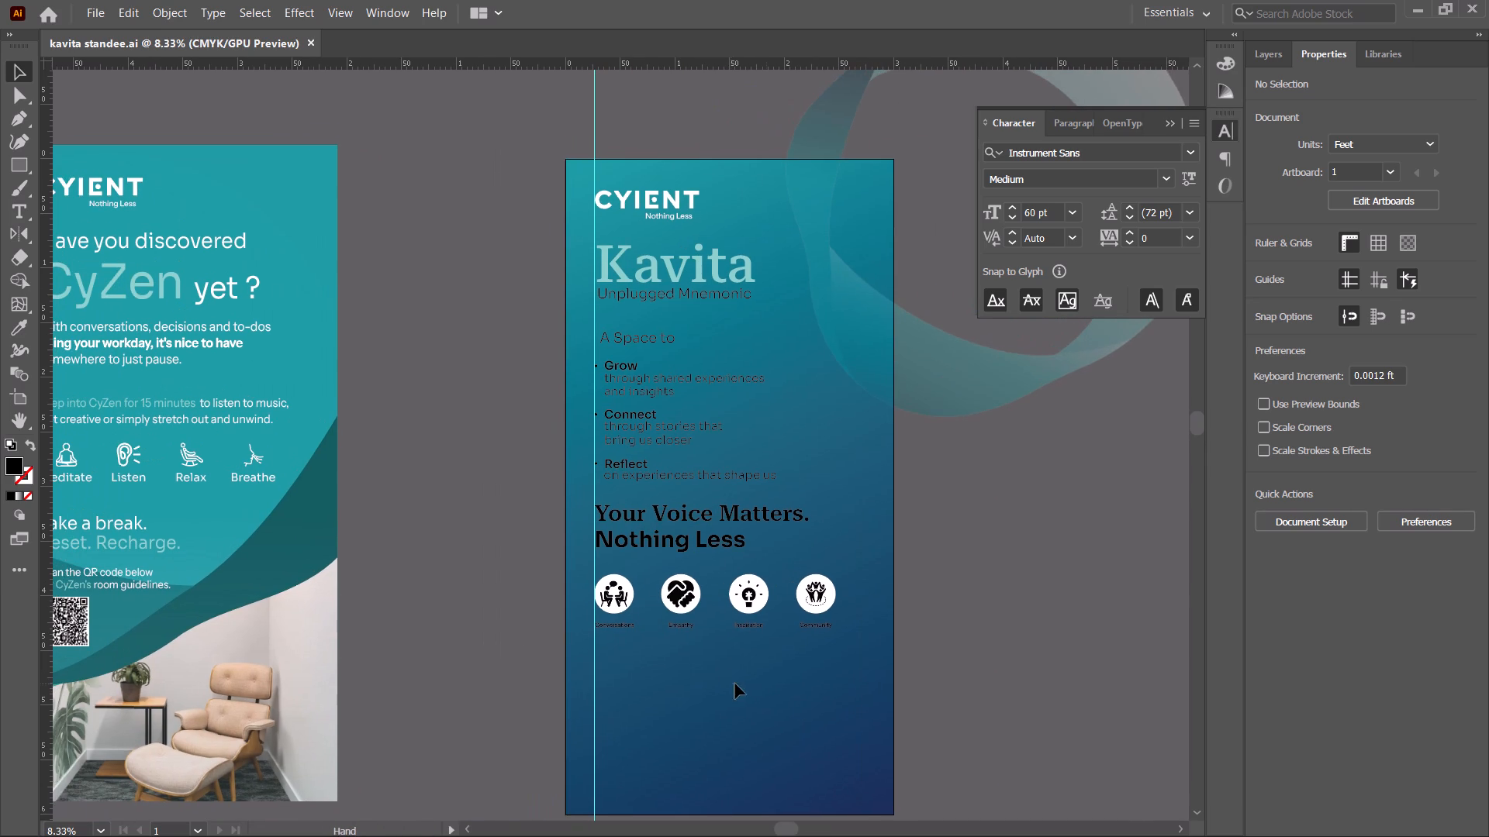
{"action": "left_click_drag", "start_coordinate": [945, 696], "coordinate": [585, 586]}
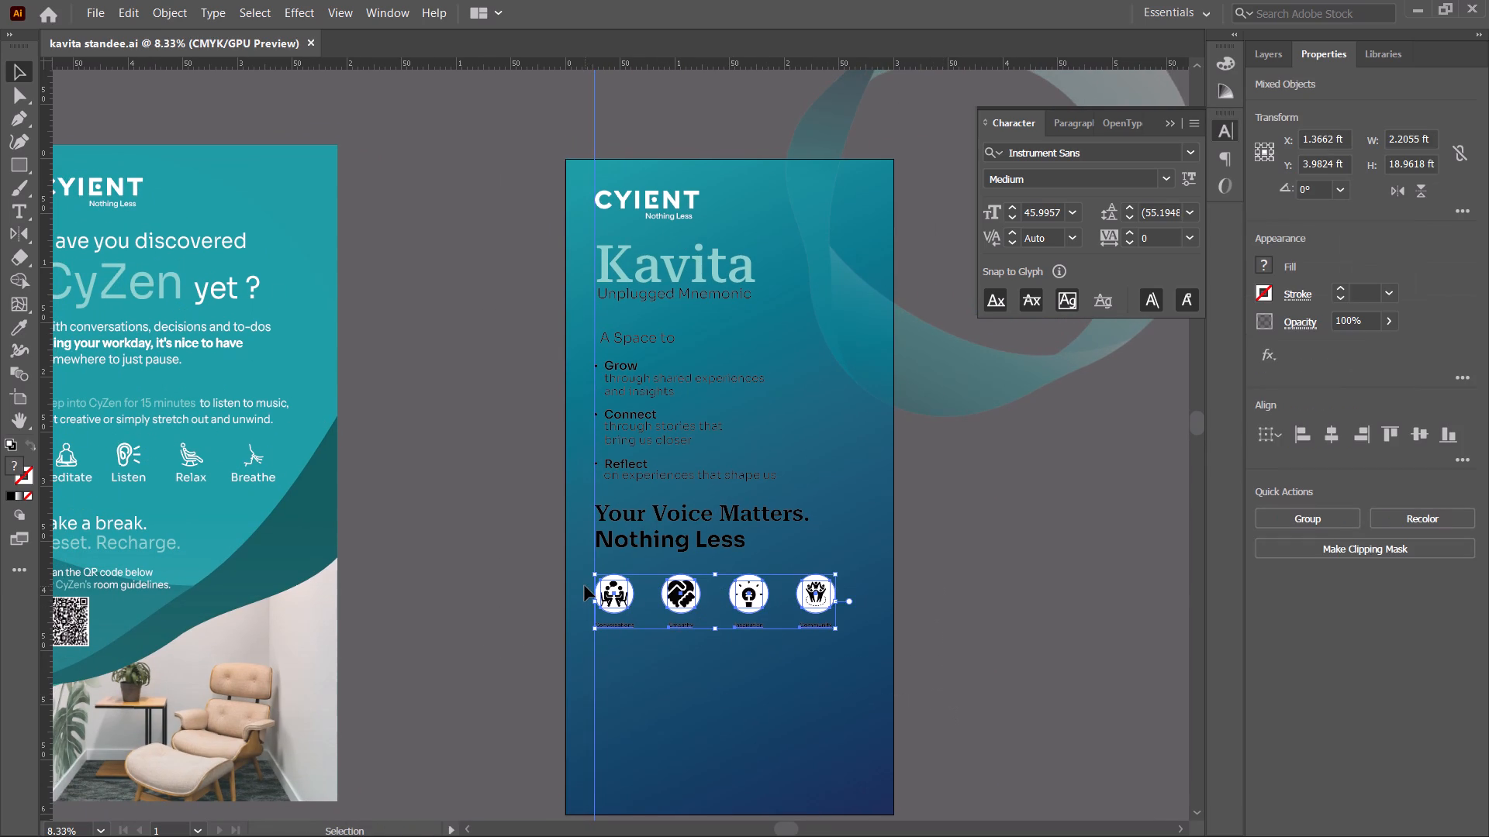
{"action": "key", "text": "shift+Down"}
{"action": "key", "text": "shift+Down"}
{"action": "key", "text": "shift+Down"}
{"action": "key", "text": "shift+Down"}
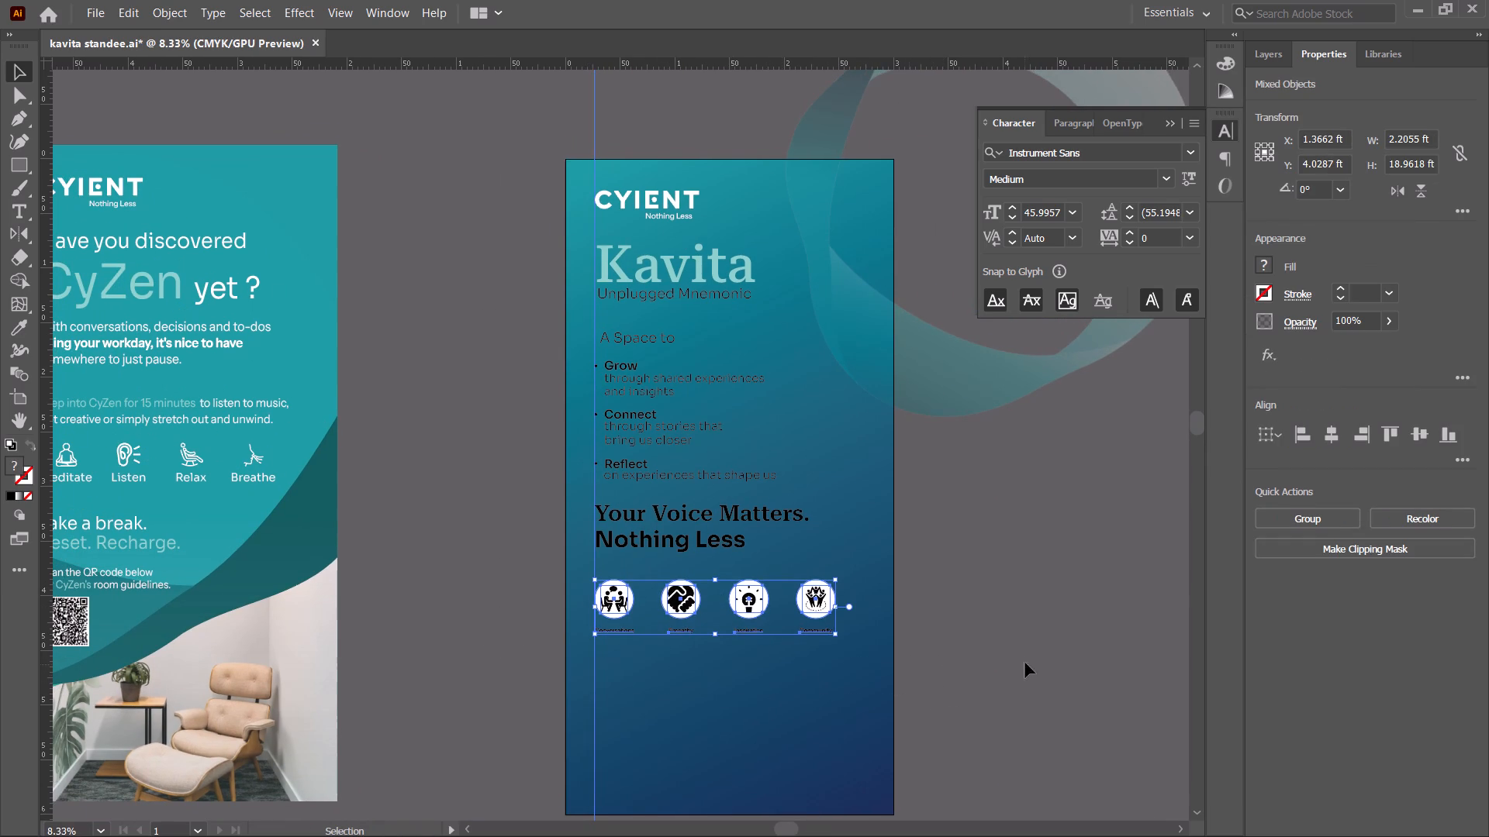
{"action": "left_click_drag", "start_coordinate": [996, 684], "coordinate": [603, 531]}
{"action": "left_click_drag", "start_coordinate": [603, 531], "coordinate": [539, 505]}
{"action": "left_click", "coordinate": [1070, 702]}
{"action": "left_click_drag", "start_coordinate": [1050, 702], "coordinate": [640, 584]}
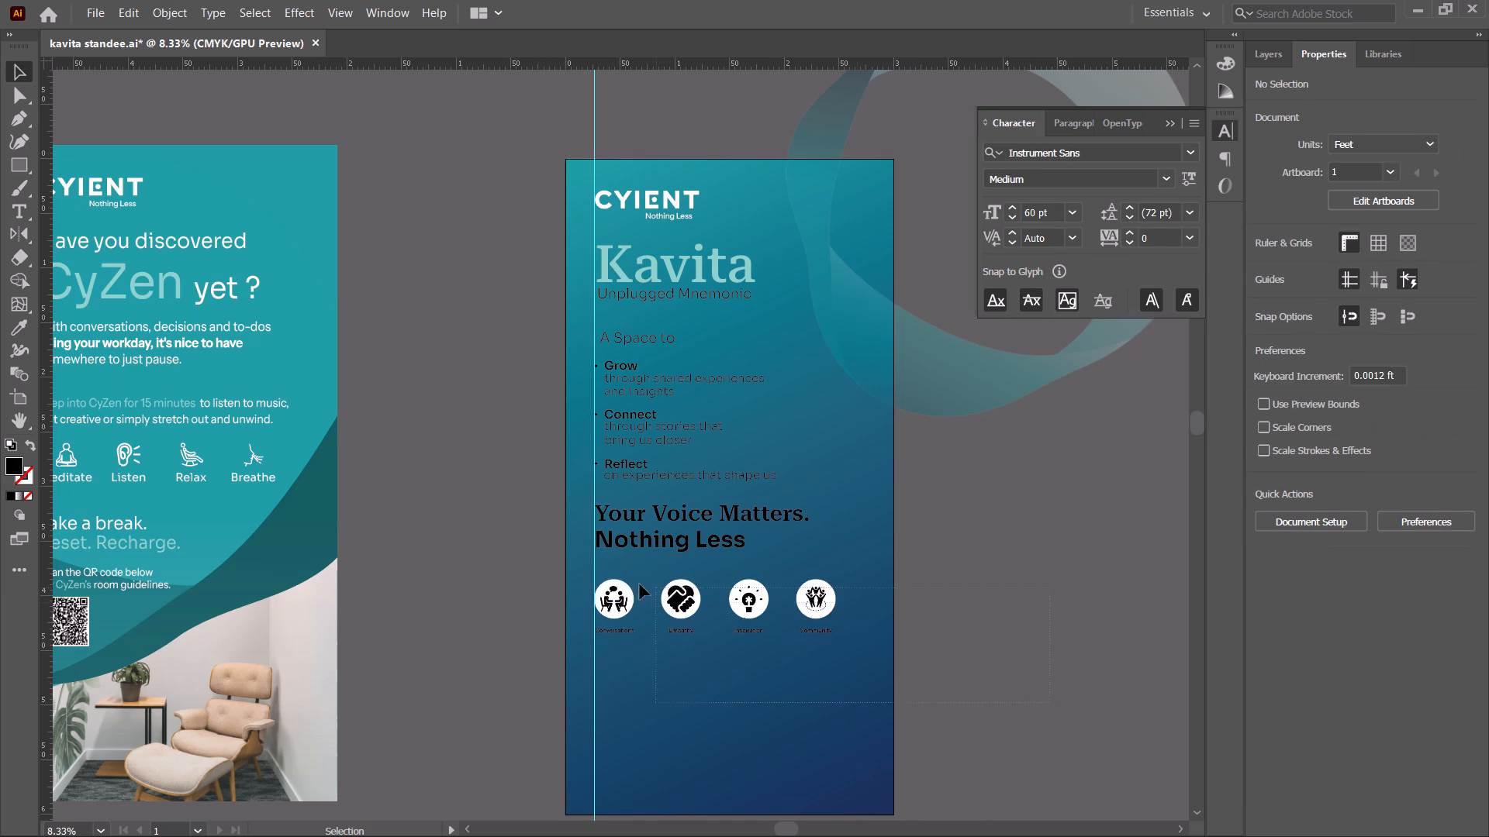
{"action": "left_click_drag", "start_coordinate": [640, 584], "coordinate": [551, 563]}
{"action": "key", "text": "shift+Down"}
{"action": "key", "text": "shift+Down"}
{"action": "key", "text": "shift+Down"}
{"action": "key", "text": "shift+Down"}
{"action": "key", "text": "shift+Down"}
{"action": "key", "text": "shift+Down"}
{"action": "key", "text": "shift+Down"}
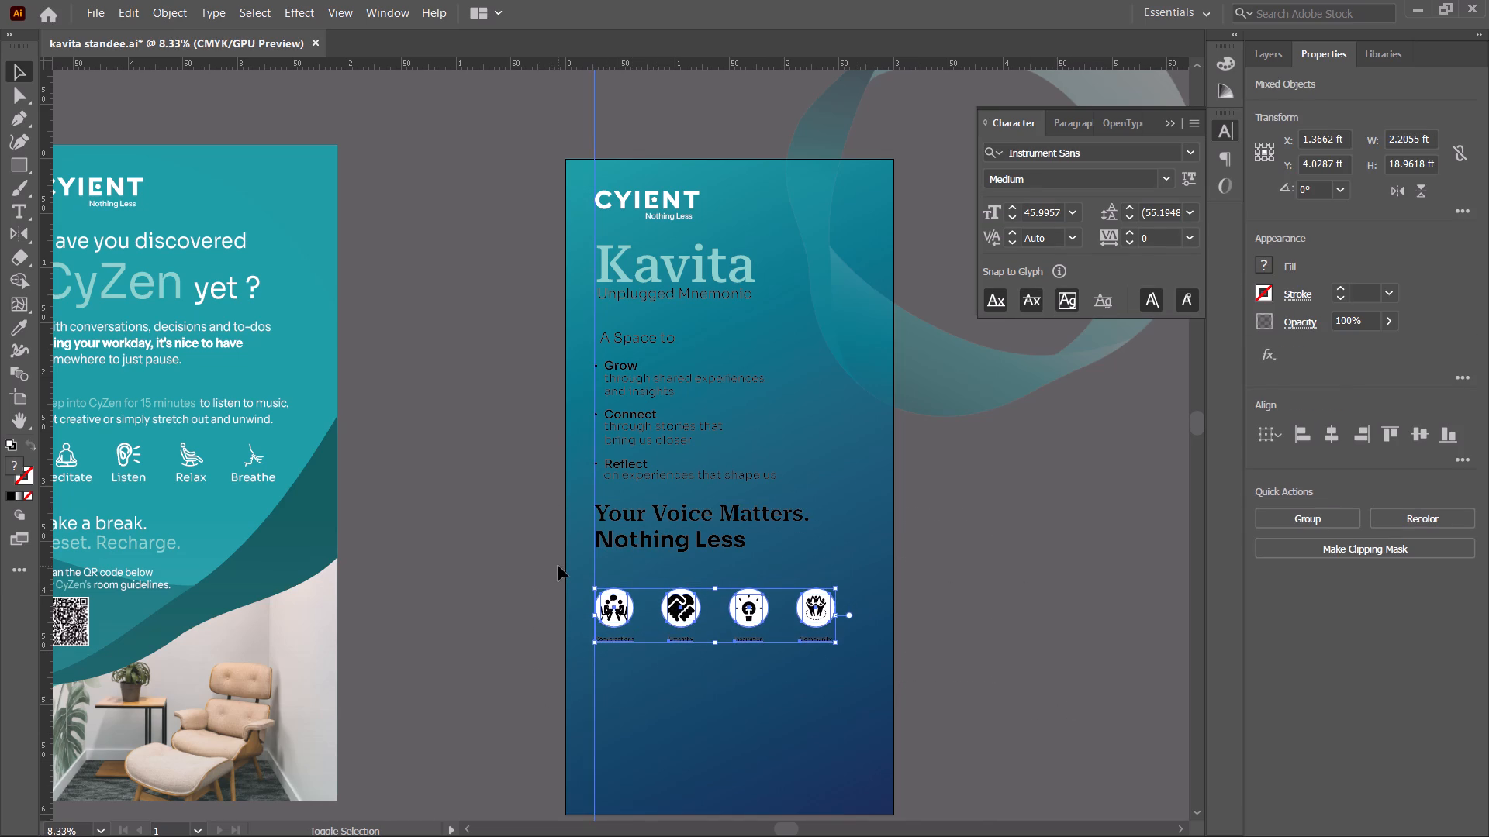
Move the "Your Voice Matters. Nothing Less" headline down slightly, closer to the icon row.
{"action": "left_click_drag", "start_coordinate": [1008, 532], "coordinate": [648, 518]}
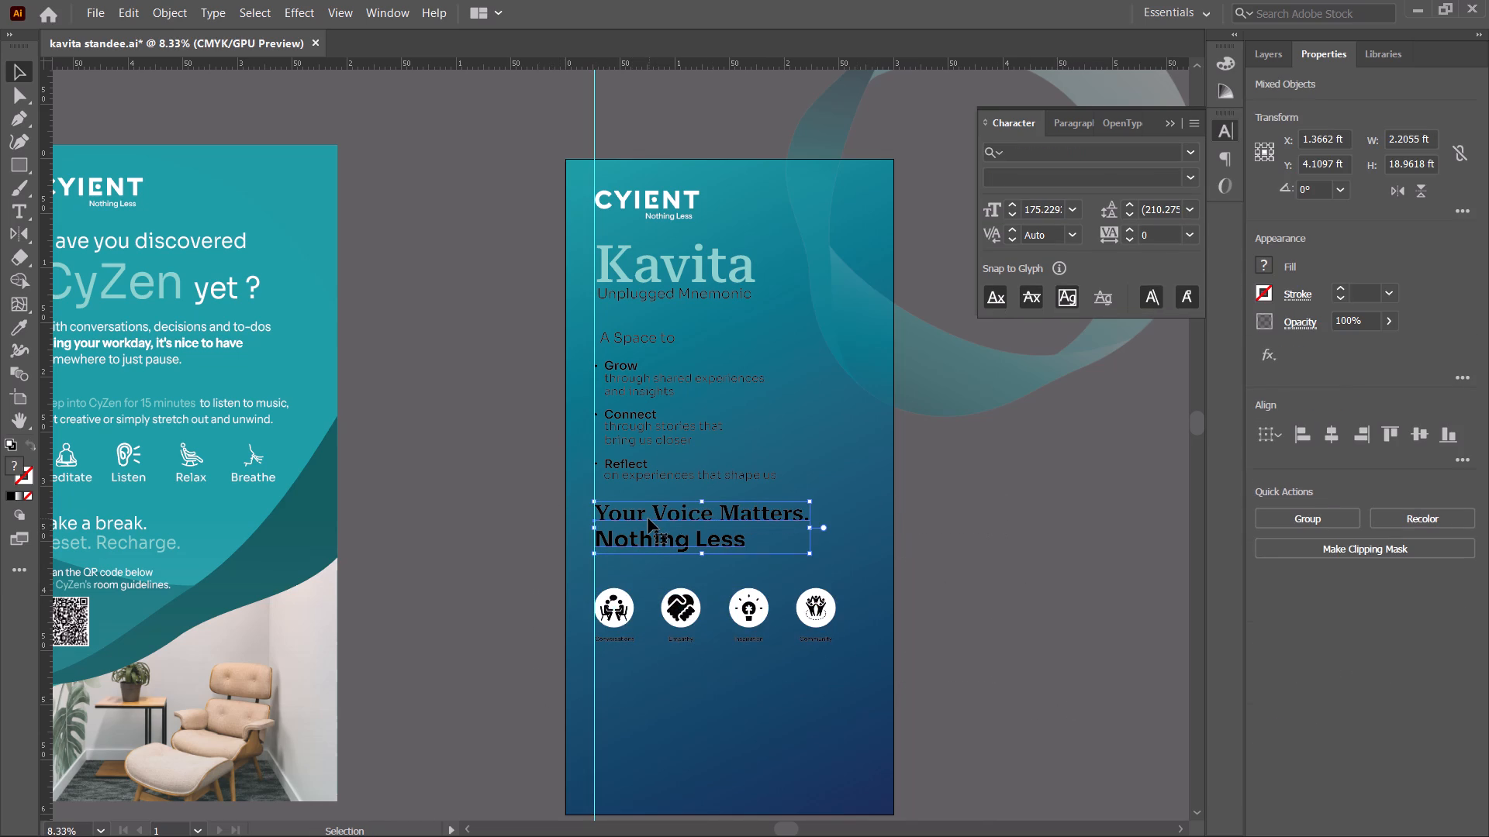
{"action": "key", "text": "shift+Down"}
{"action": "key", "text": "shift+Down"}
{"action": "key", "text": "shift+Down"}
{"action": "key", "text": "shift+Down"}
{"action": "key", "text": "shift+Down"}
{"action": "key", "text": "shift+Down"}
{"action": "key", "text": "shift+Down"}
{"action": "key", "text": "shift+Down"}
{"action": "key", "text": "shift+Down"}
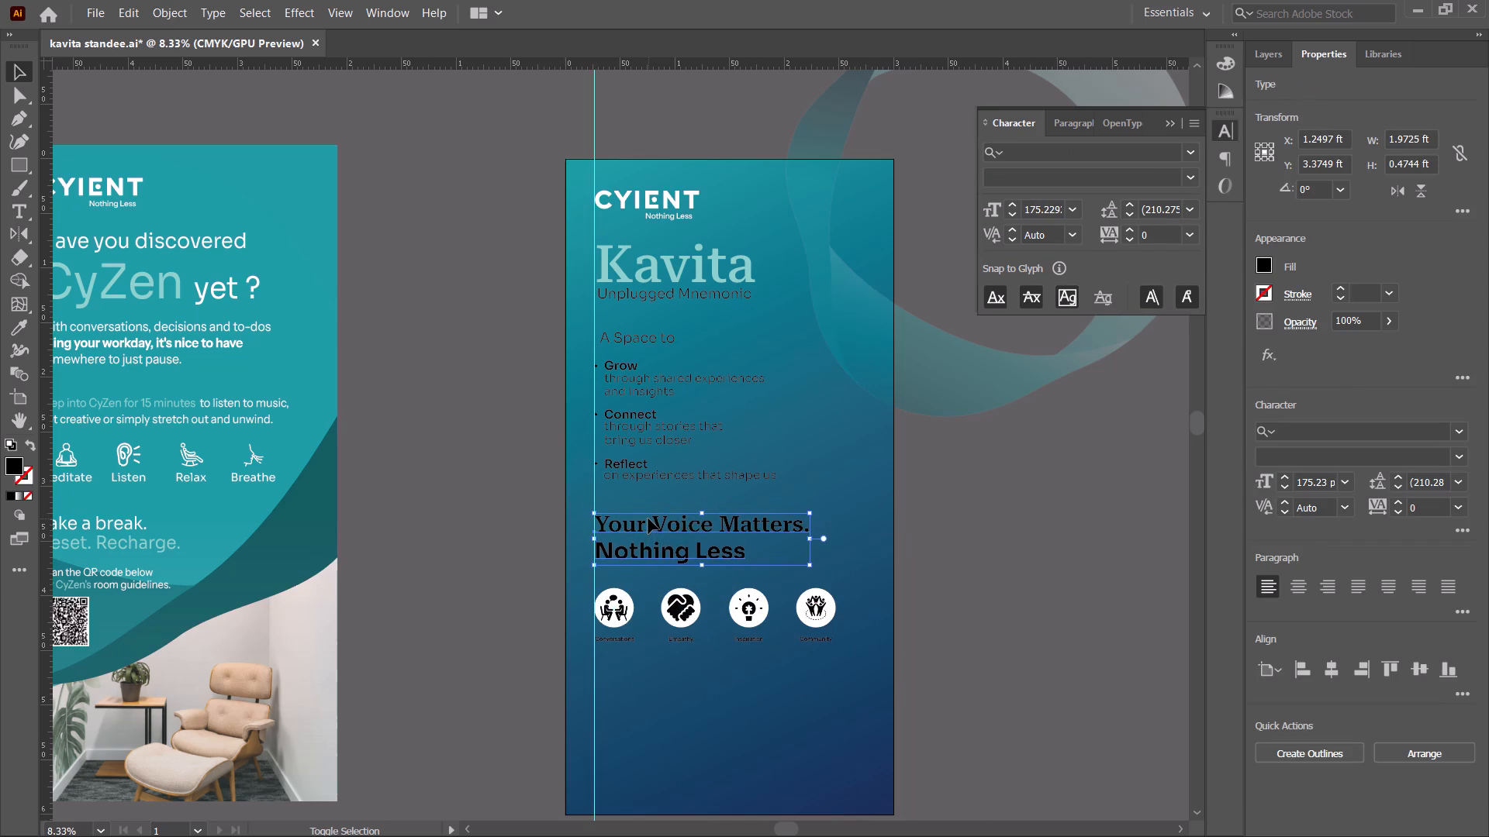
{"action": "scroll", "coordinate": [897, 606], "scroll_direction": "down", "scroll_amount": 4}
{"action": "left_click", "coordinate": [971, 644]}
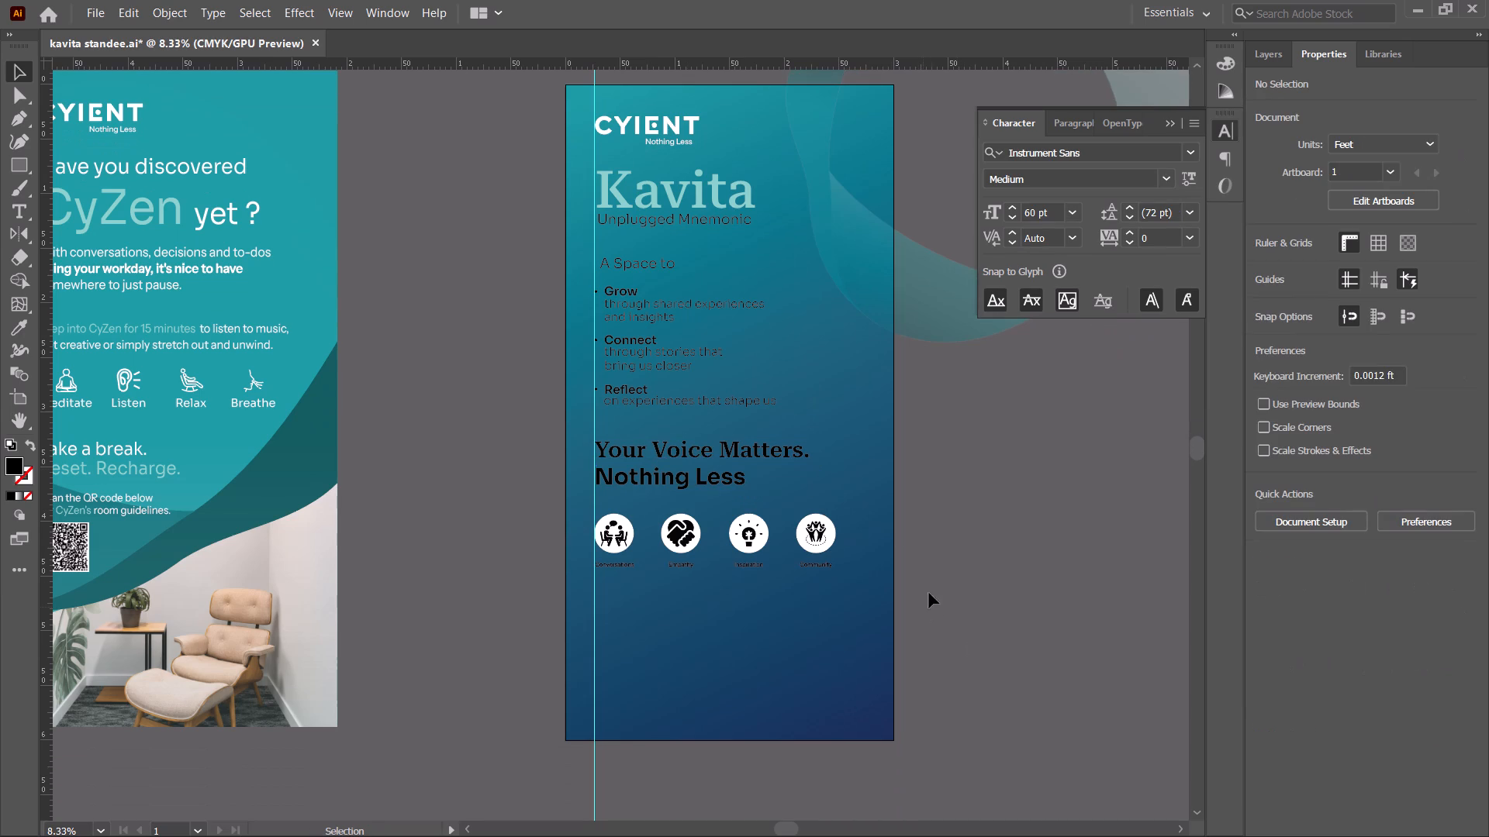
Set the "A Space to" line in the Sora Bold weight.
{"action": "scroll", "coordinate": [585, 243], "scroll_direction": "up", "scroll_amount": 3, "text": "alt"}
{"action": "left_click", "coordinate": [677, 291]}
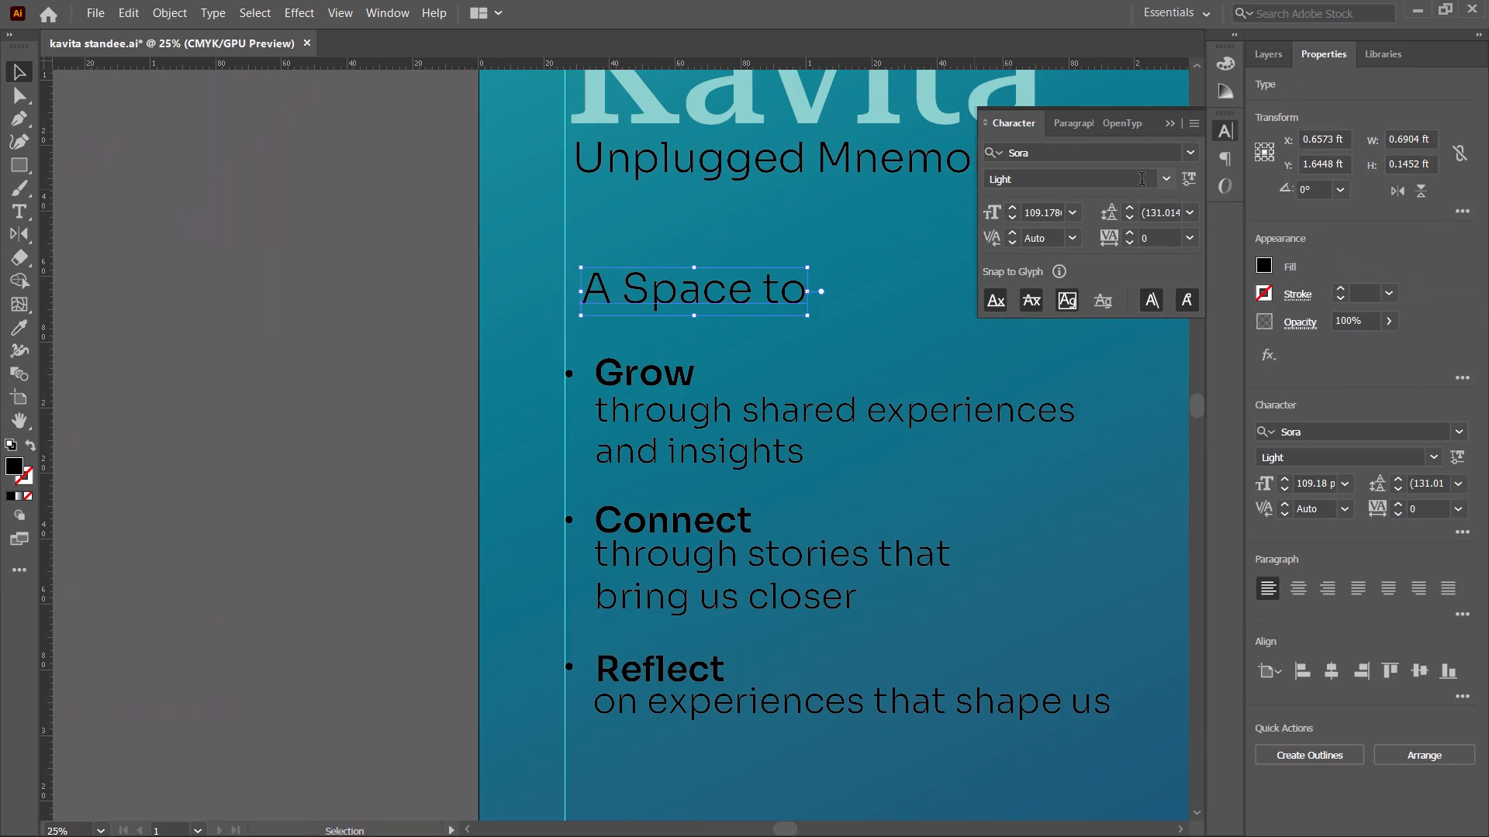
{"action": "left_click", "coordinate": [1167, 186]}
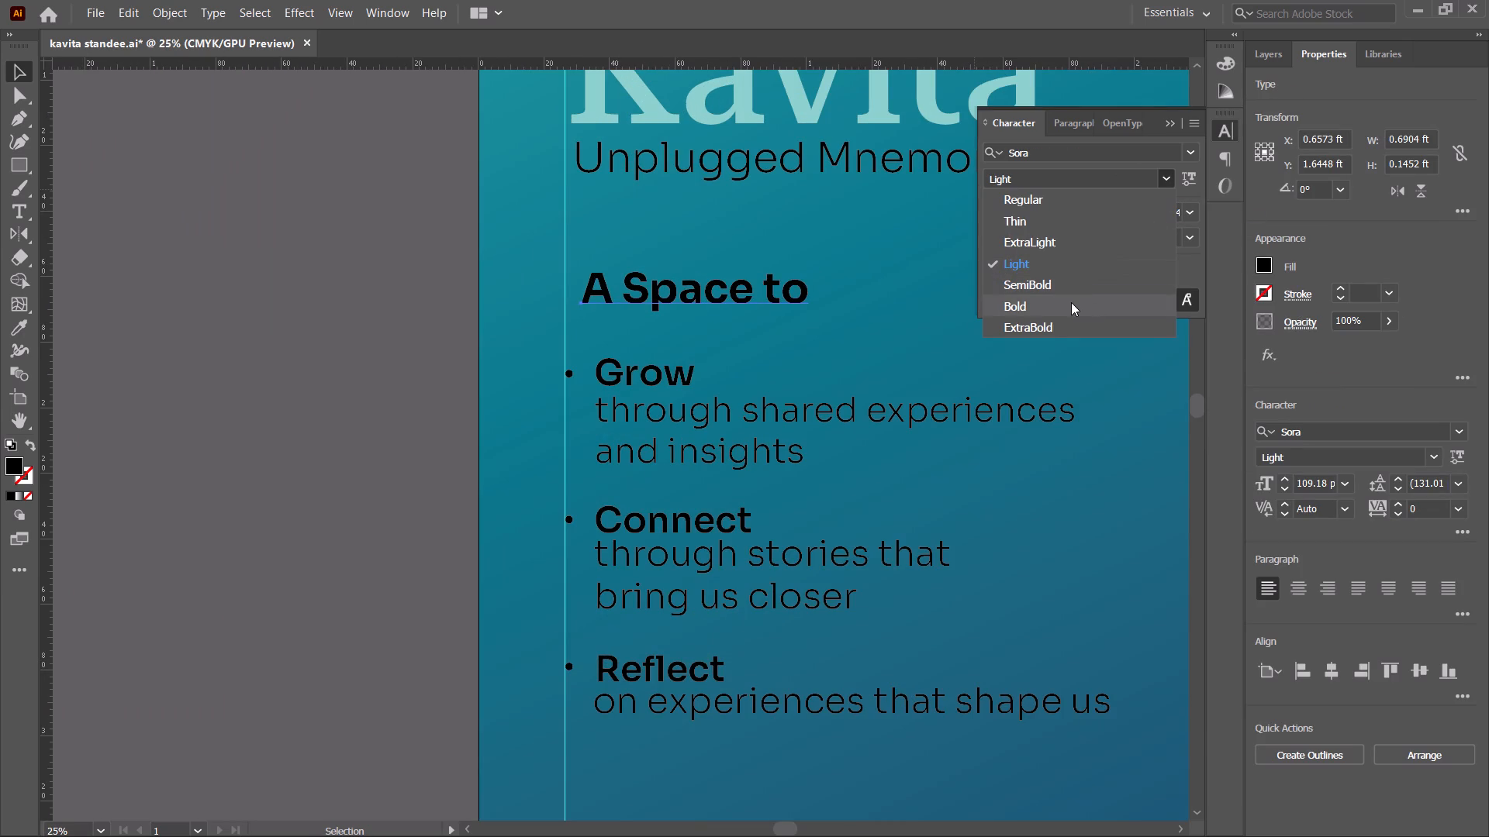
{"action": "left_click", "coordinate": [1071, 302]}
{"action": "left_click", "coordinate": [309, 336]}
Save the standee document.
{"action": "scroll", "coordinate": [348, 355], "scroll_direction": "down", "scroll_amount": 2, "text": "alt"}
{"action": "key", "text": "space"}
{"action": "left_click_drag", "start_coordinate": [336, 379], "coordinate": [502, 370]}
{"action": "scroll", "coordinate": [495, 373], "scroll_direction": "down", "scroll_amount": 2, "text": "alt"}
{"action": "key", "text": "ctrl+s"}
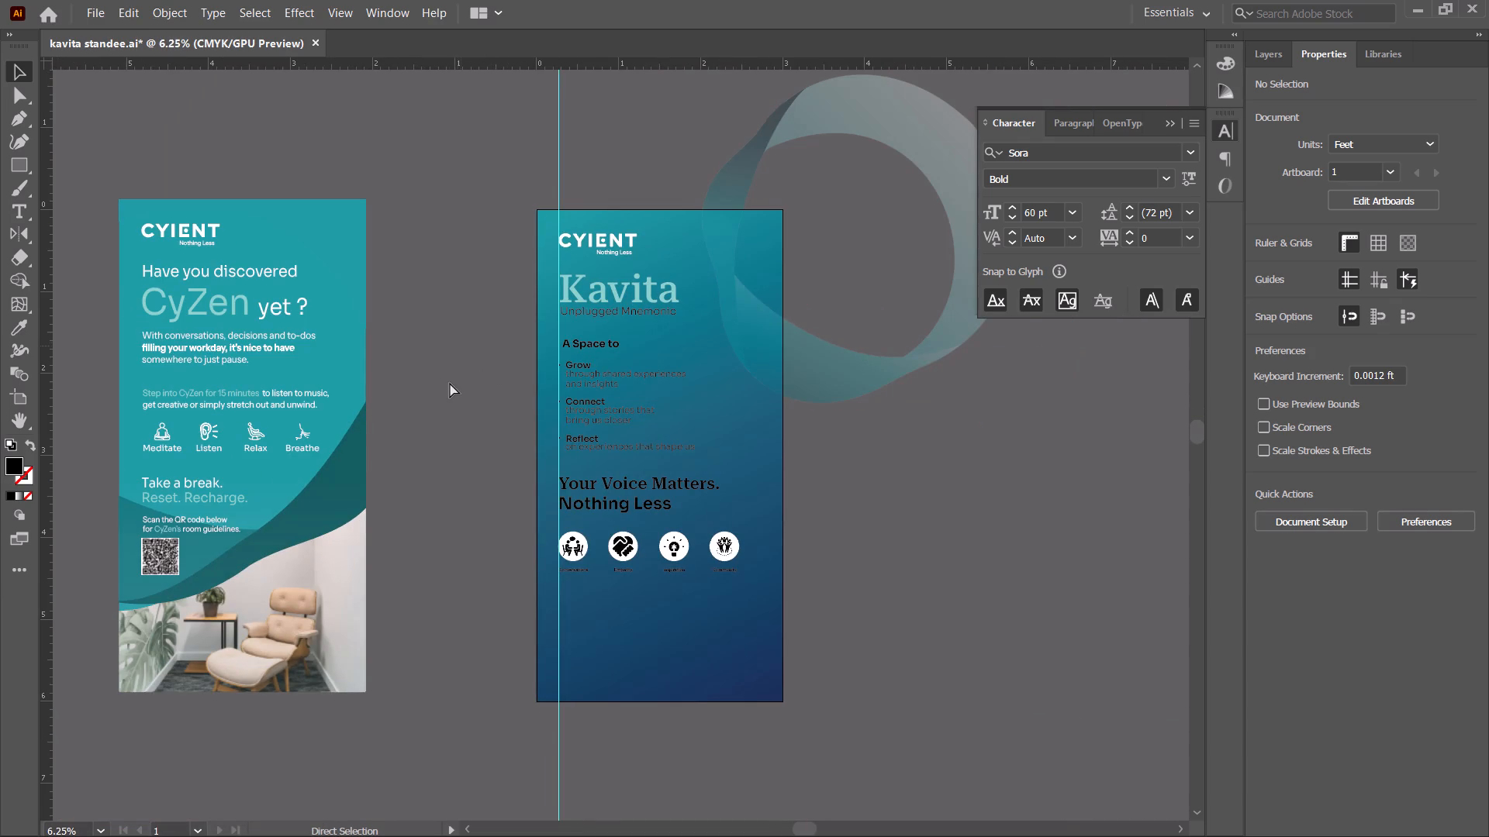
Check the standee brief and the ChatGPT mockups of the three Kavita Unplugged standees in the browser, and return to Illustrator.
{"action": "key", "text": "space"}
{"action": "left_click_drag", "start_coordinate": [460, 393], "coordinate": [613, 343]}
{"action": "key", "text": "alt+Tab"}
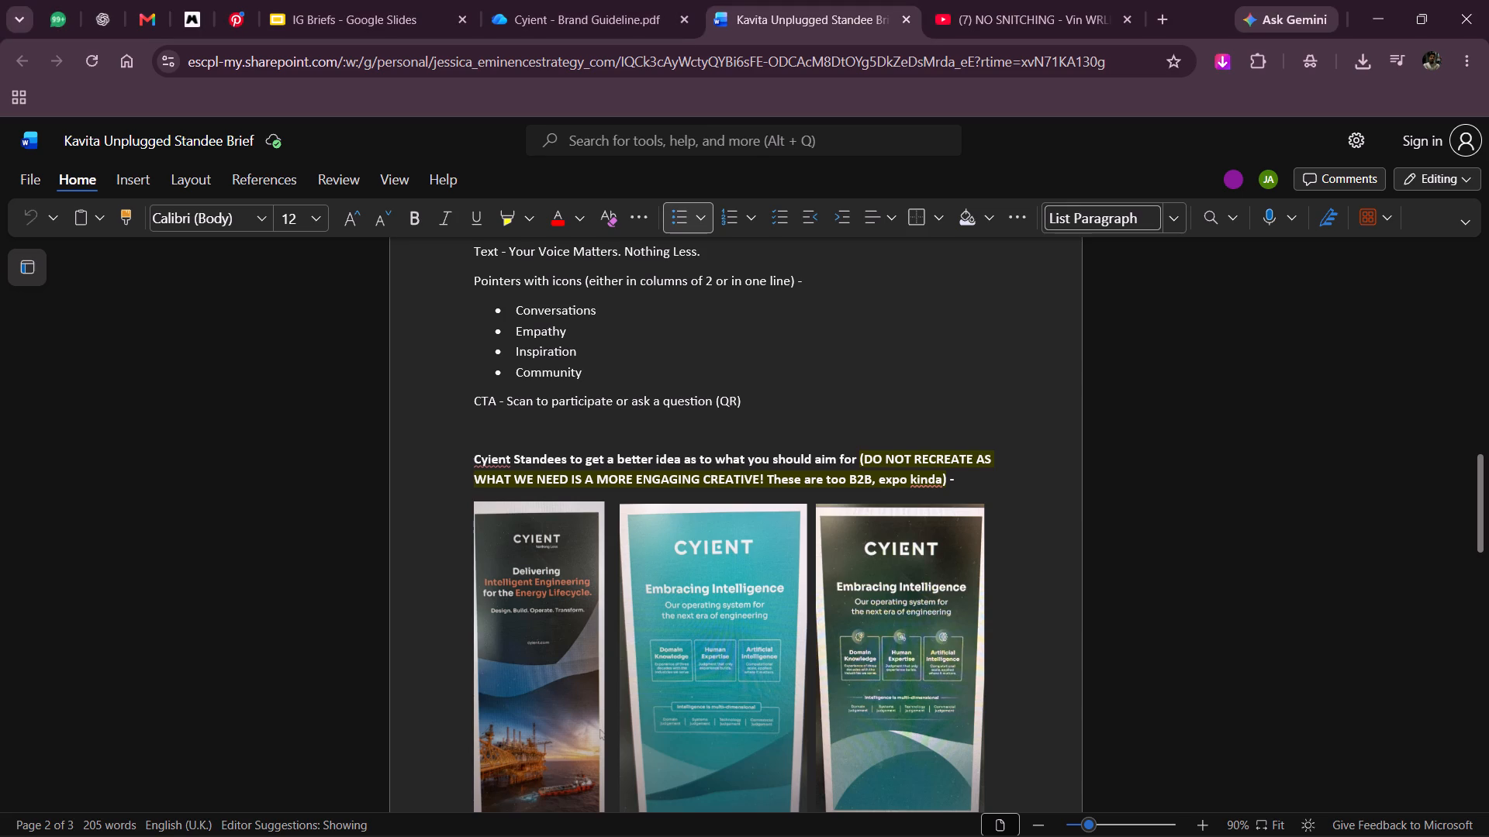
{"action": "left_click", "coordinate": [104, 19]}
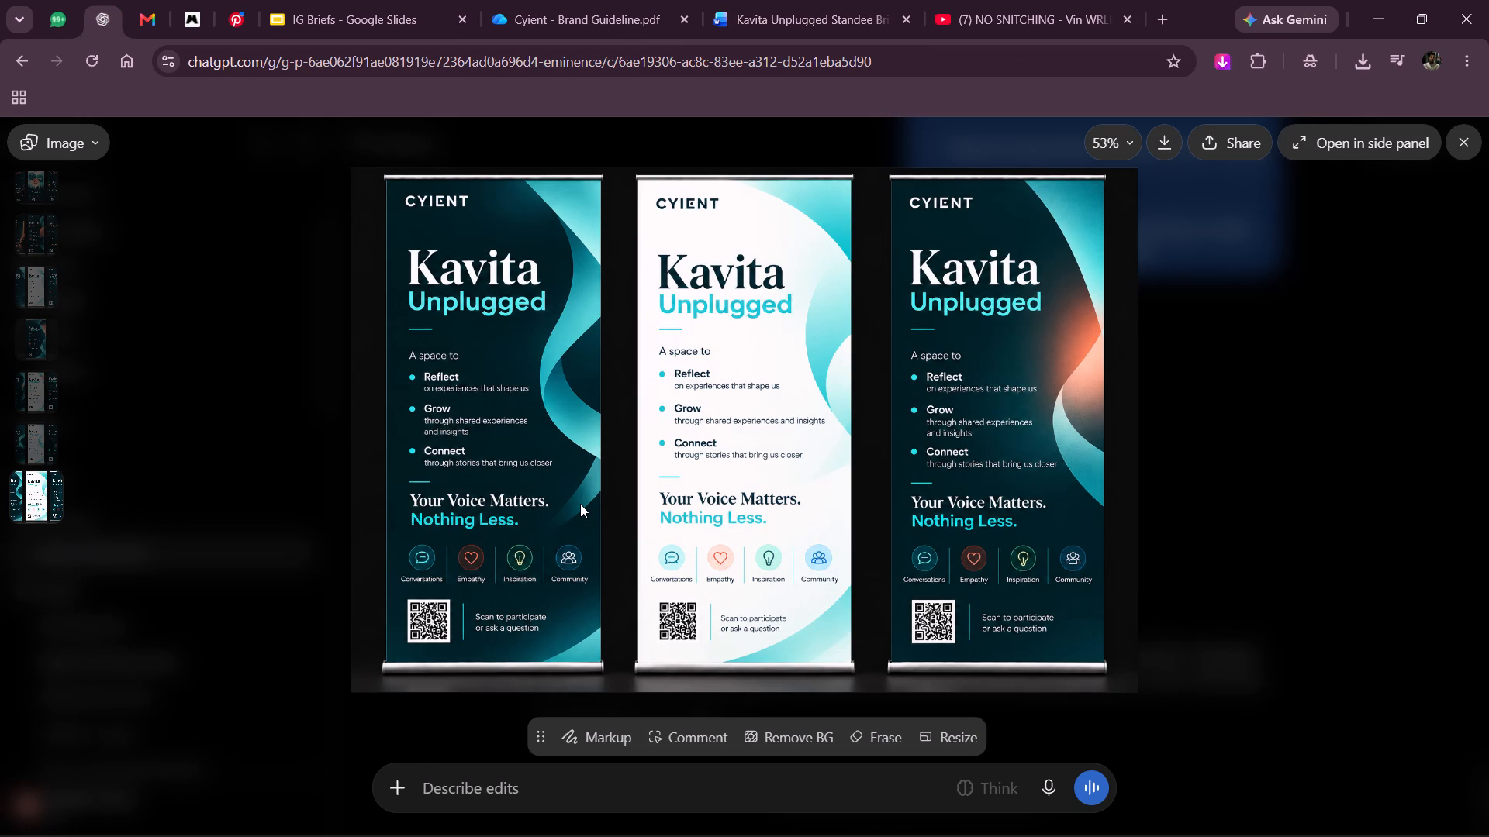
{"action": "key", "text": "alt+Tab"}
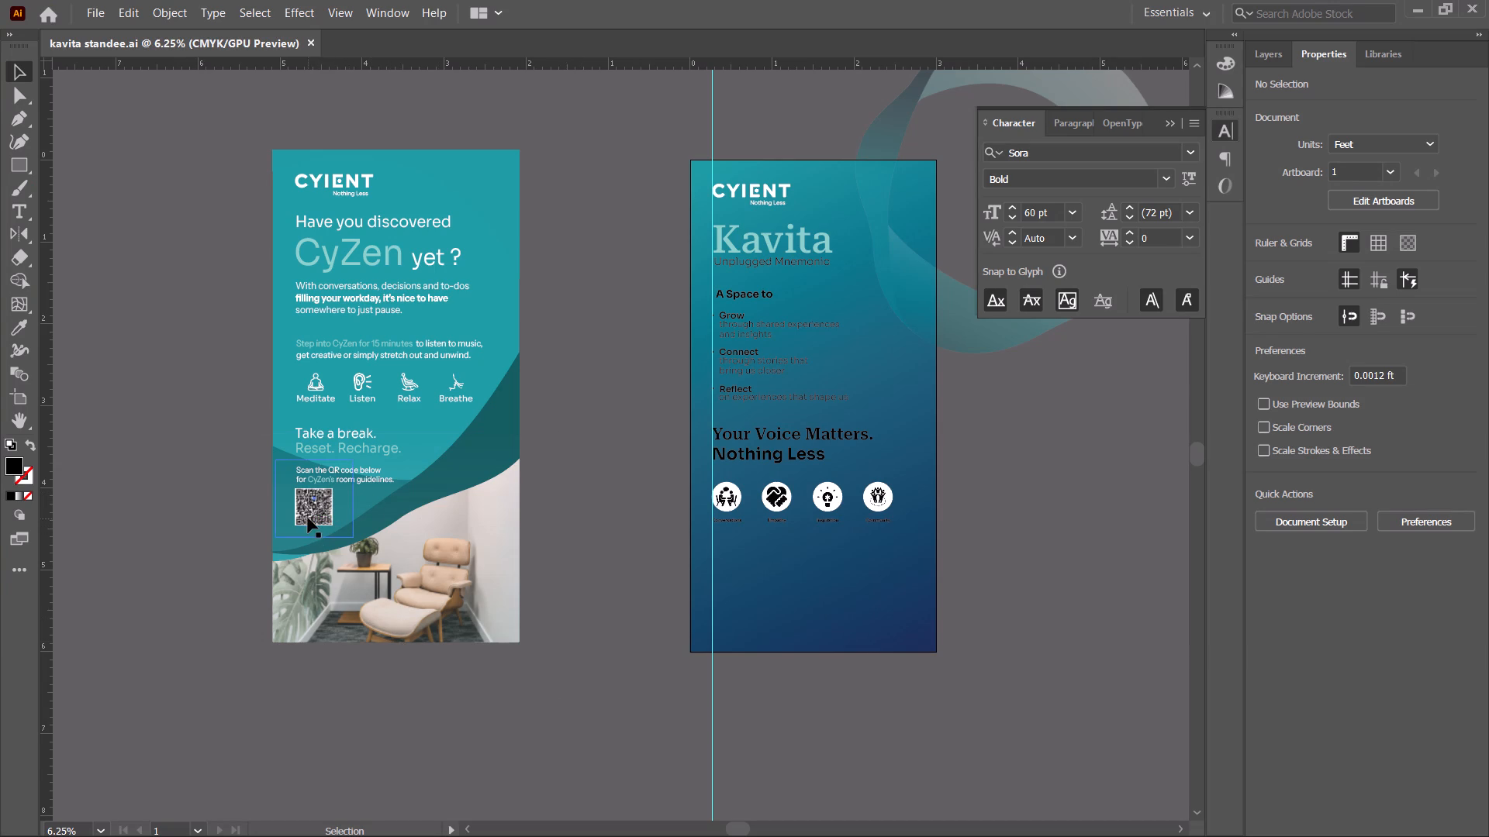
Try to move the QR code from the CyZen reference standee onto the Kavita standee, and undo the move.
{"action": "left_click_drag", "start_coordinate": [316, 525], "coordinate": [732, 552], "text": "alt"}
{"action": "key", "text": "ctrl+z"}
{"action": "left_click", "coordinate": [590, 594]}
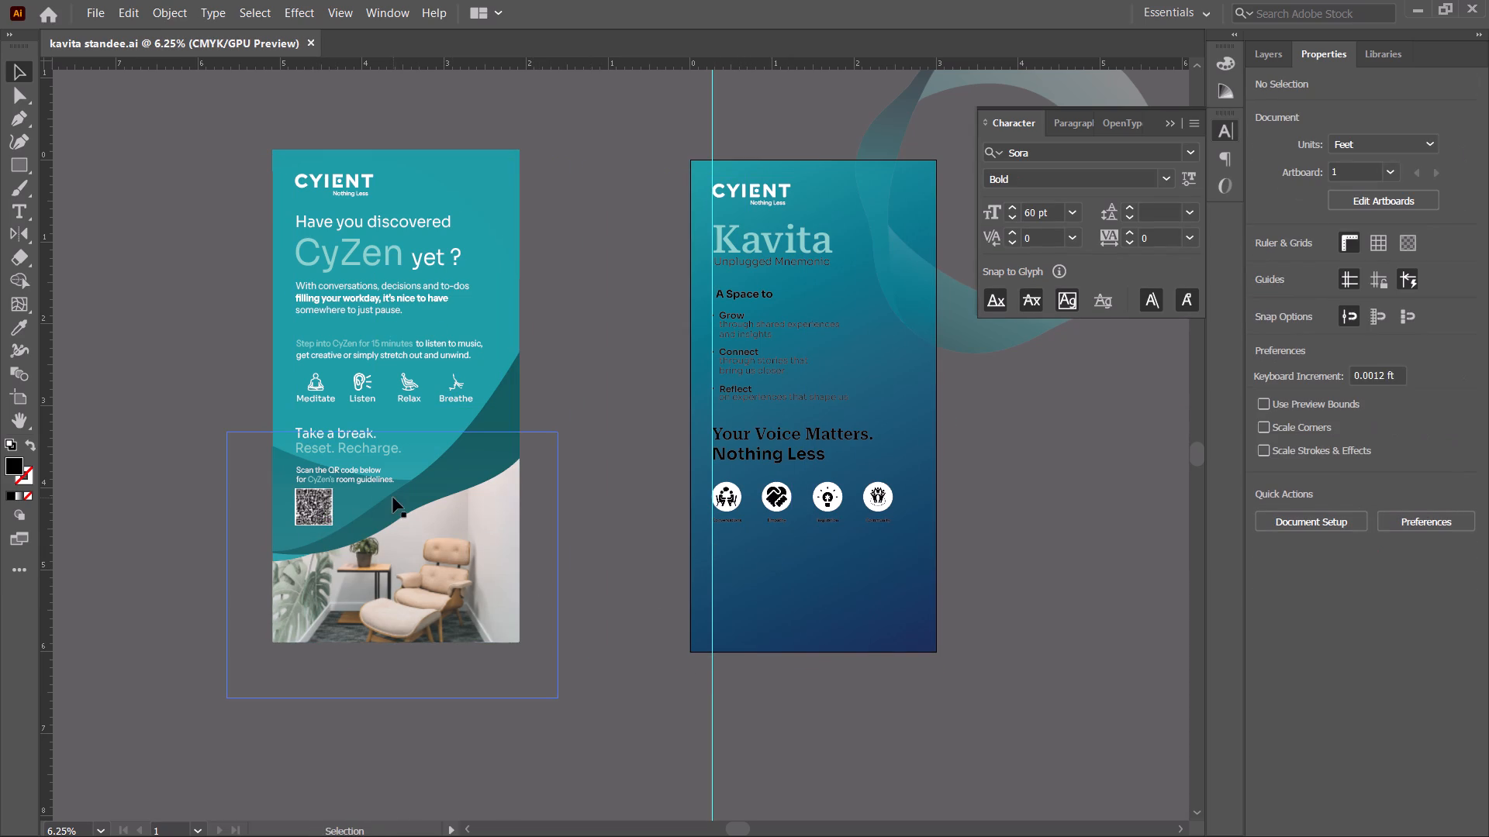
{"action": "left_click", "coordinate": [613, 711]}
Move everything below the Cyient logo, from the "Kavita" title to the icon row, down together with the ribbon graphic.
{"action": "key", "text": "space"}
{"action": "left_click_drag", "start_coordinate": [596, 704], "coordinate": [486, 663]}
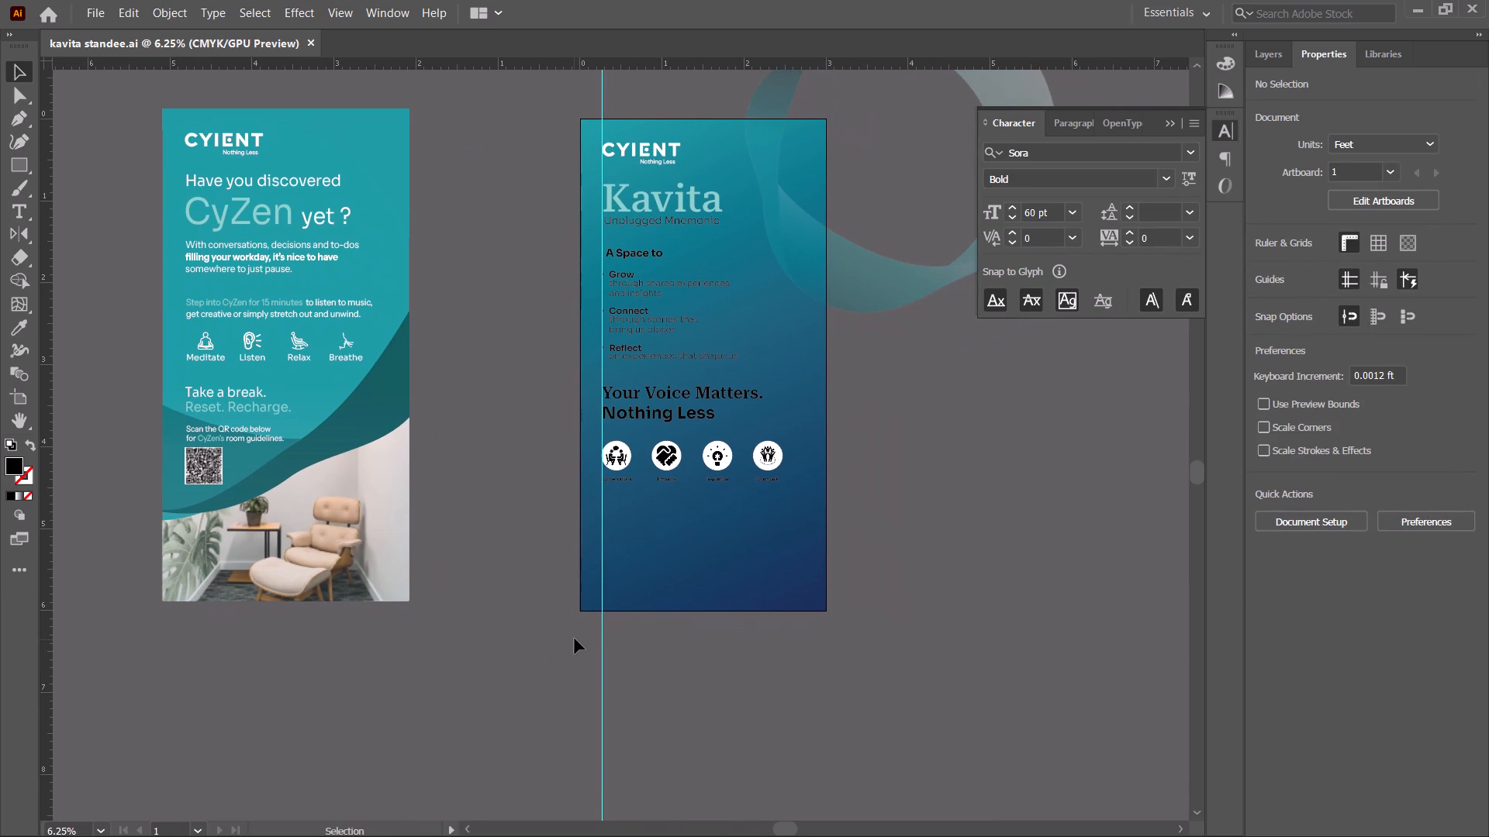
{"action": "left_click", "coordinate": [568, 635]}
{"action": "left_click_drag", "start_coordinate": [534, 193], "coordinate": [799, 495]}
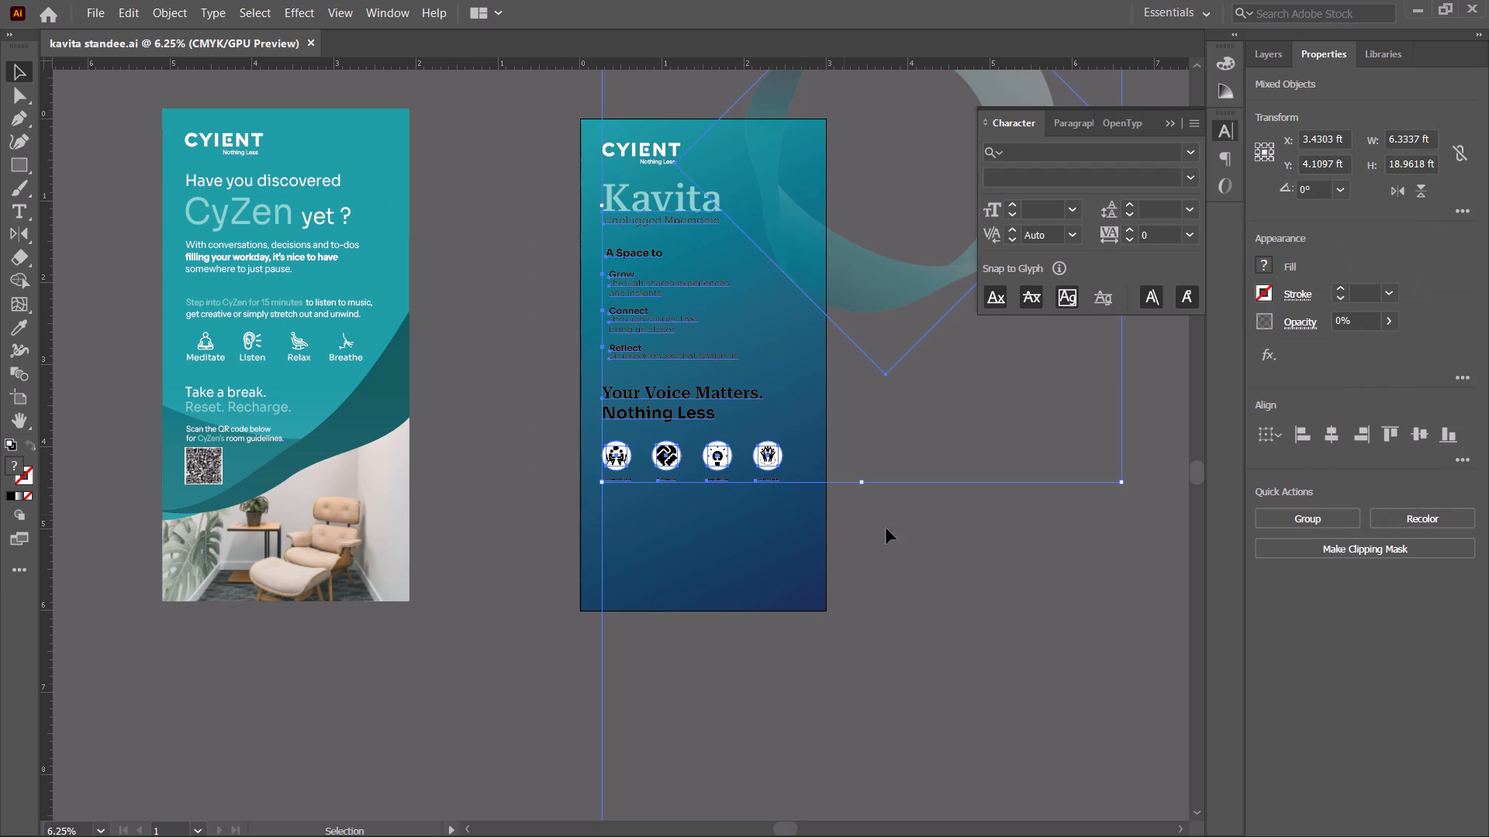
{"action": "key", "text": "shift+Down"}
{"action": "key", "text": "shift+Down"}
{"action": "key", "text": "shift+Down"}
{"action": "key", "text": "shift+Down"}
{"action": "key", "text": "shift+Down"}
{"action": "key", "text": "shift+Down"}
{"action": "key", "text": "shift+Down"}
{"action": "key", "text": "shift+Down"}
{"action": "key", "text": "shift+Down"}
{"action": "key", "text": "shift+Down"}
{"action": "key", "text": "shift+Down"}
{"action": "key", "text": "shift+Down"}
{"action": "key", "text": "shift+Down"}
{"action": "key", "text": "shift+Down"}
{"action": "key", "text": "shift+Down"}
{"action": "key", "text": "shift+Down"}
{"action": "key", "text": "shift+Down"}
{"action": "key", "text": "shift+Down"}
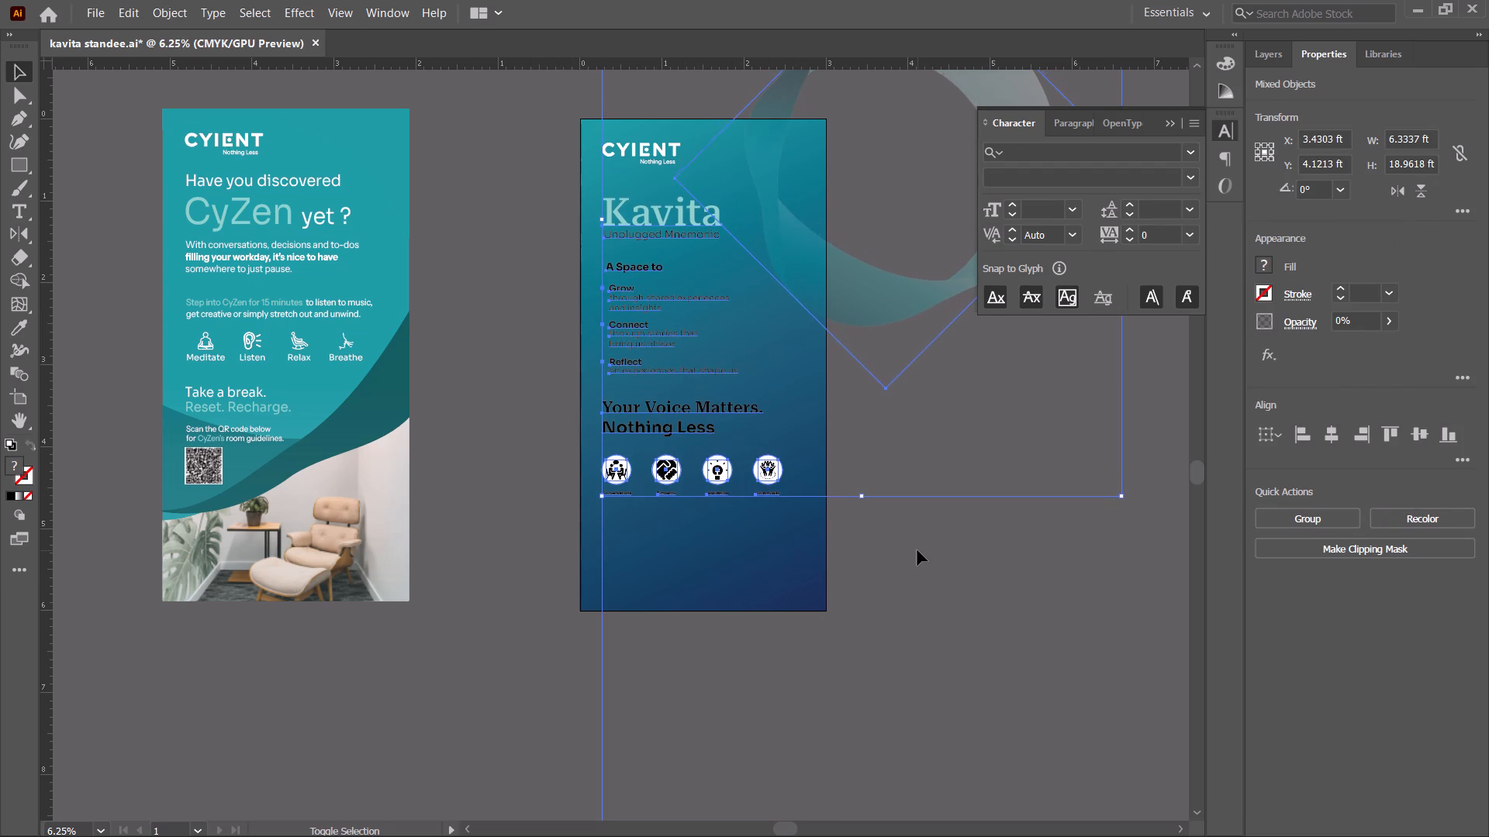
{"action": "left_click", "coordinate": [472, 354]}
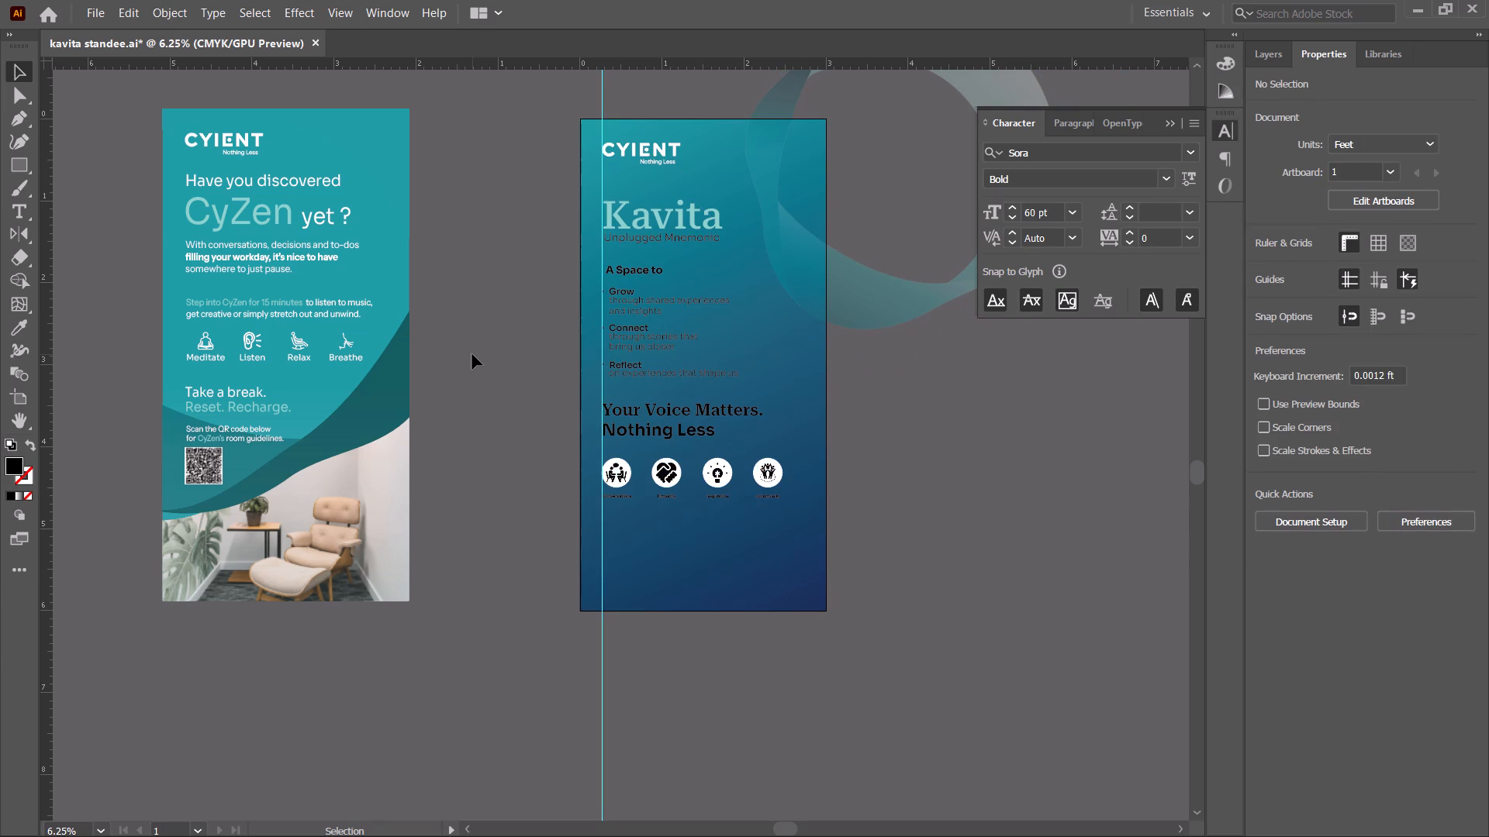
Nudge the four icon circles and their labels down to a Y position of about 4.33 ft.
{"action": "key", "text": "space"}
{"action": "left_click_drag", "start_coordinate": [480, 356], "coordinate": [438, 370]}
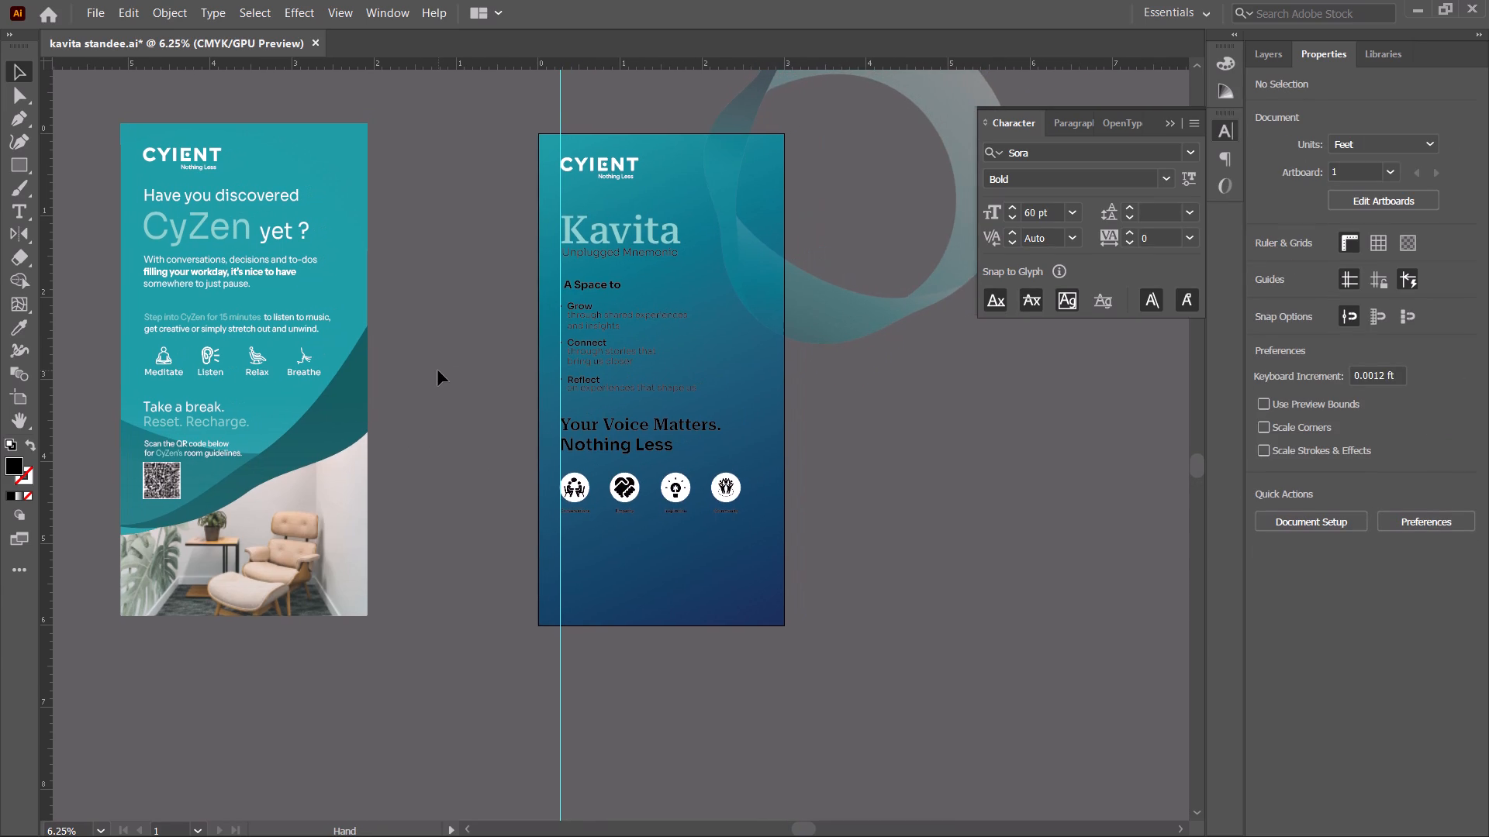
{"action": "left_click_drag", "start_coordinate": [471, 479], "coordinate": [803, 559], "text": "shift"}
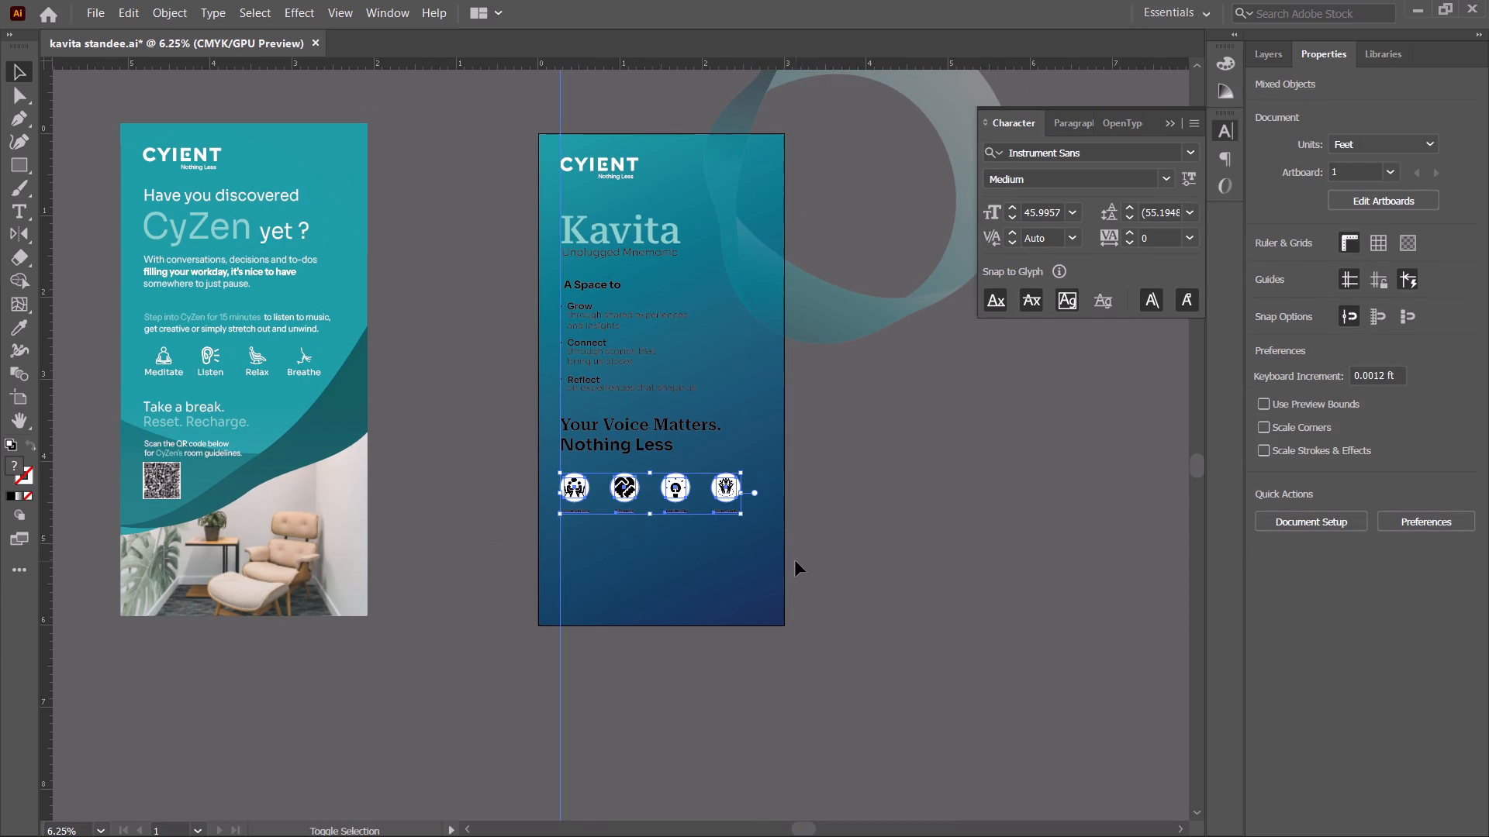
{"action": "key", "text": "shift+Down"}
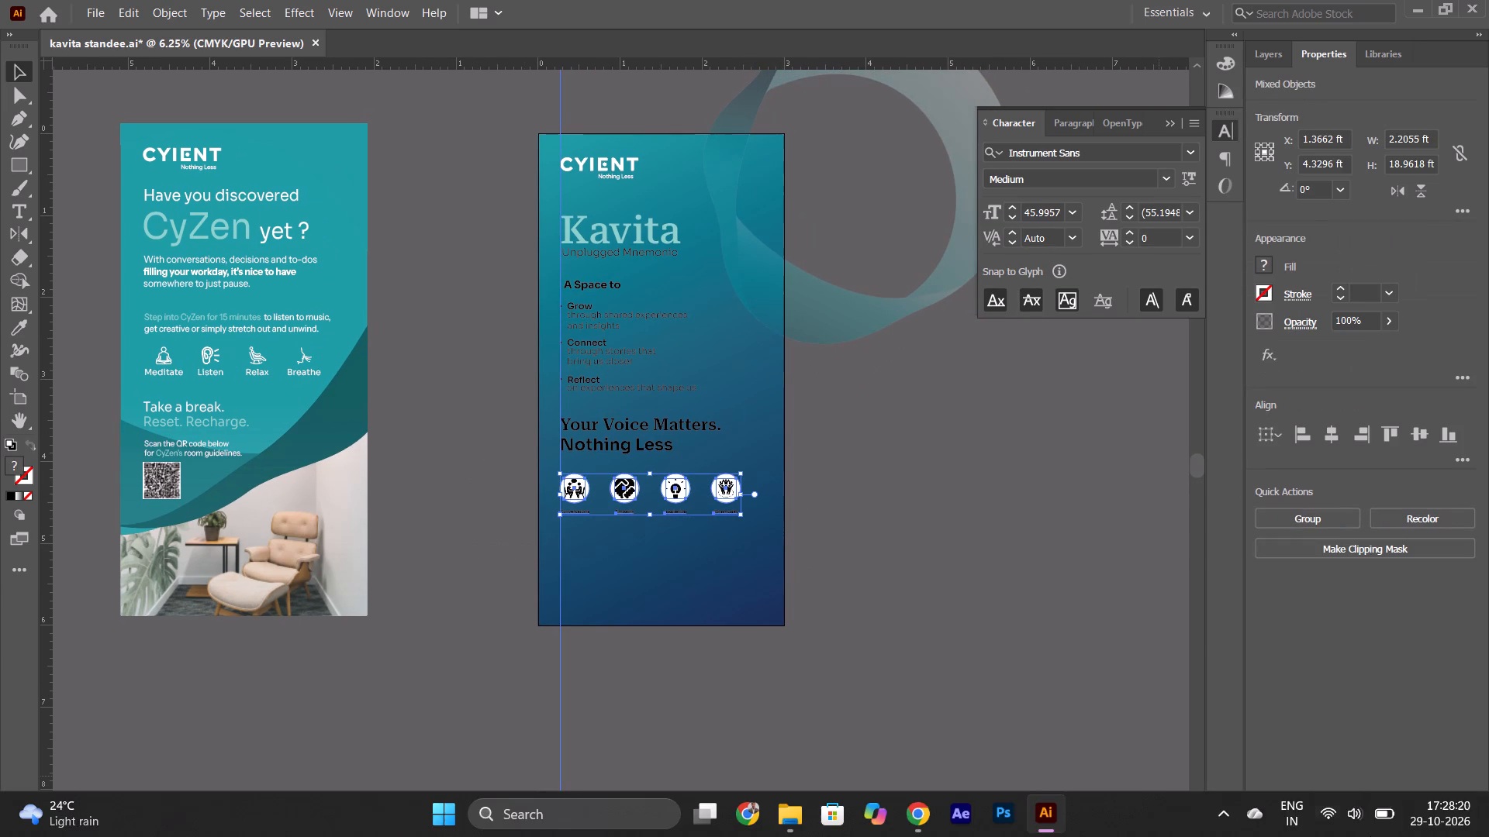
{"action": "left_click", "coordinate": [1019, 527], "text": "ctrl"}
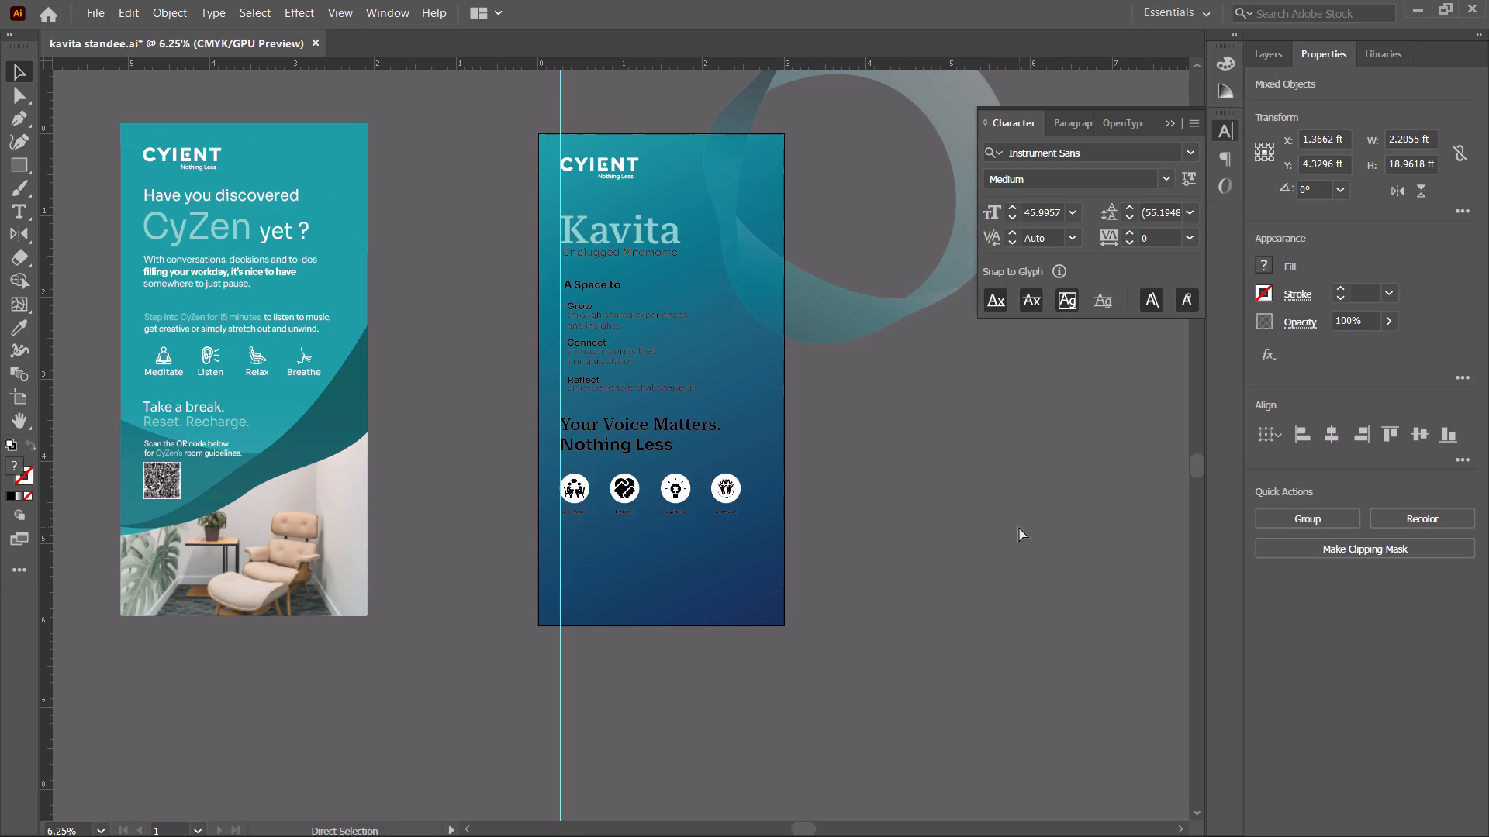
Save the standee document.
{"action": "key", "text": "ctrl+s"}
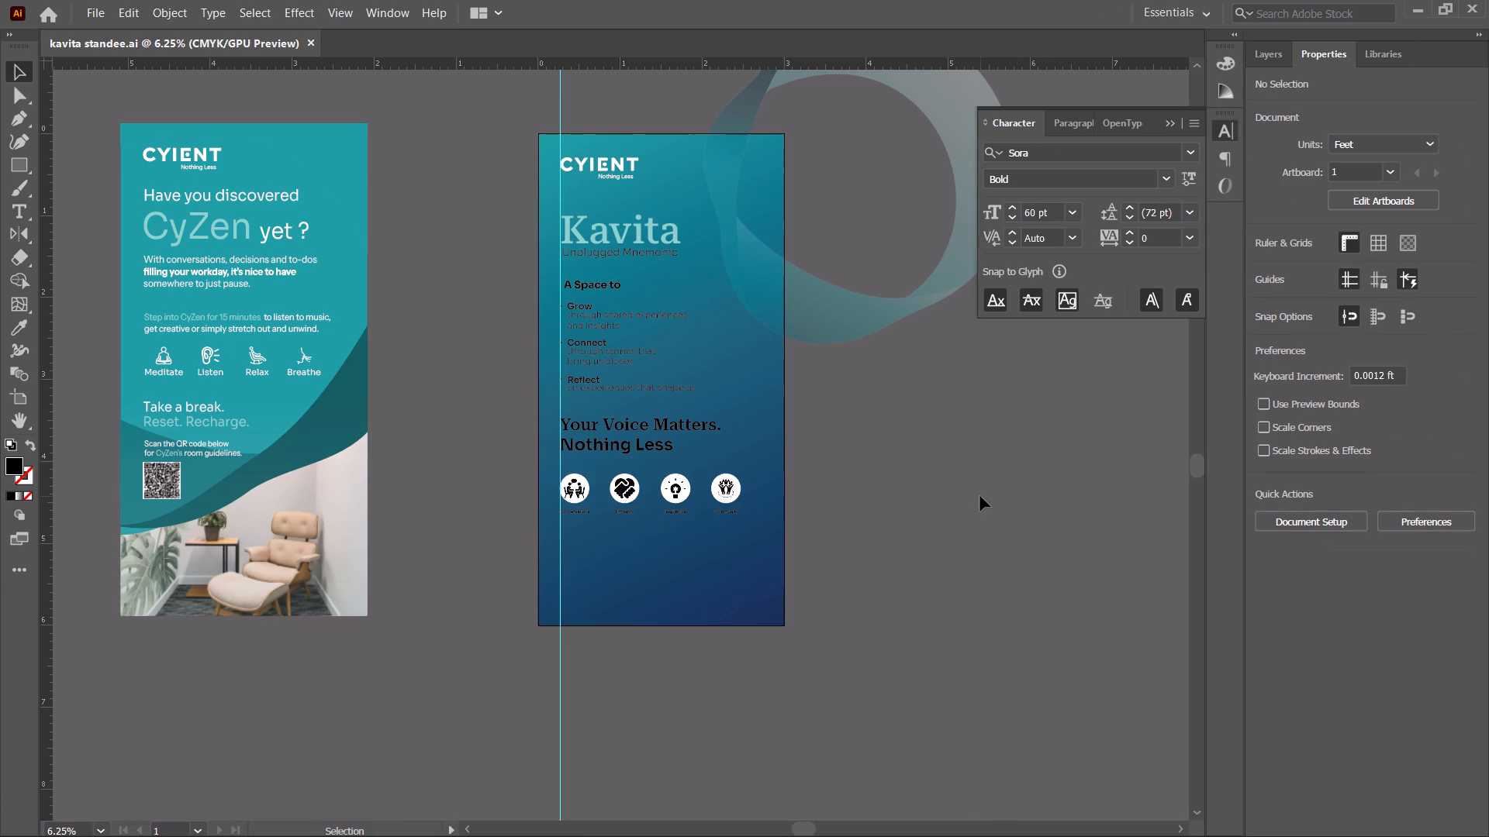
{"action": "left_click", "coordinate": [952, 513]}
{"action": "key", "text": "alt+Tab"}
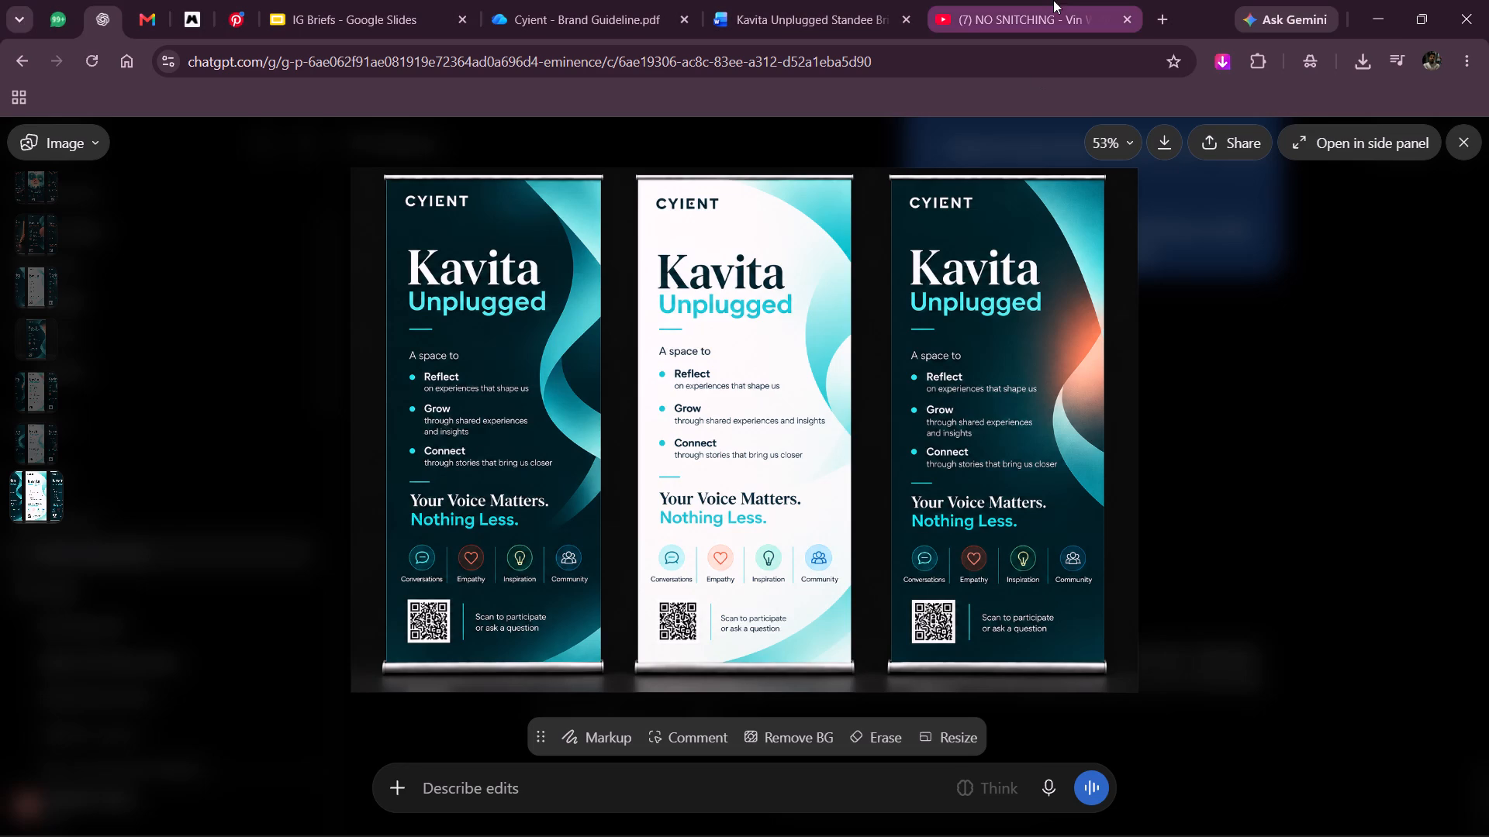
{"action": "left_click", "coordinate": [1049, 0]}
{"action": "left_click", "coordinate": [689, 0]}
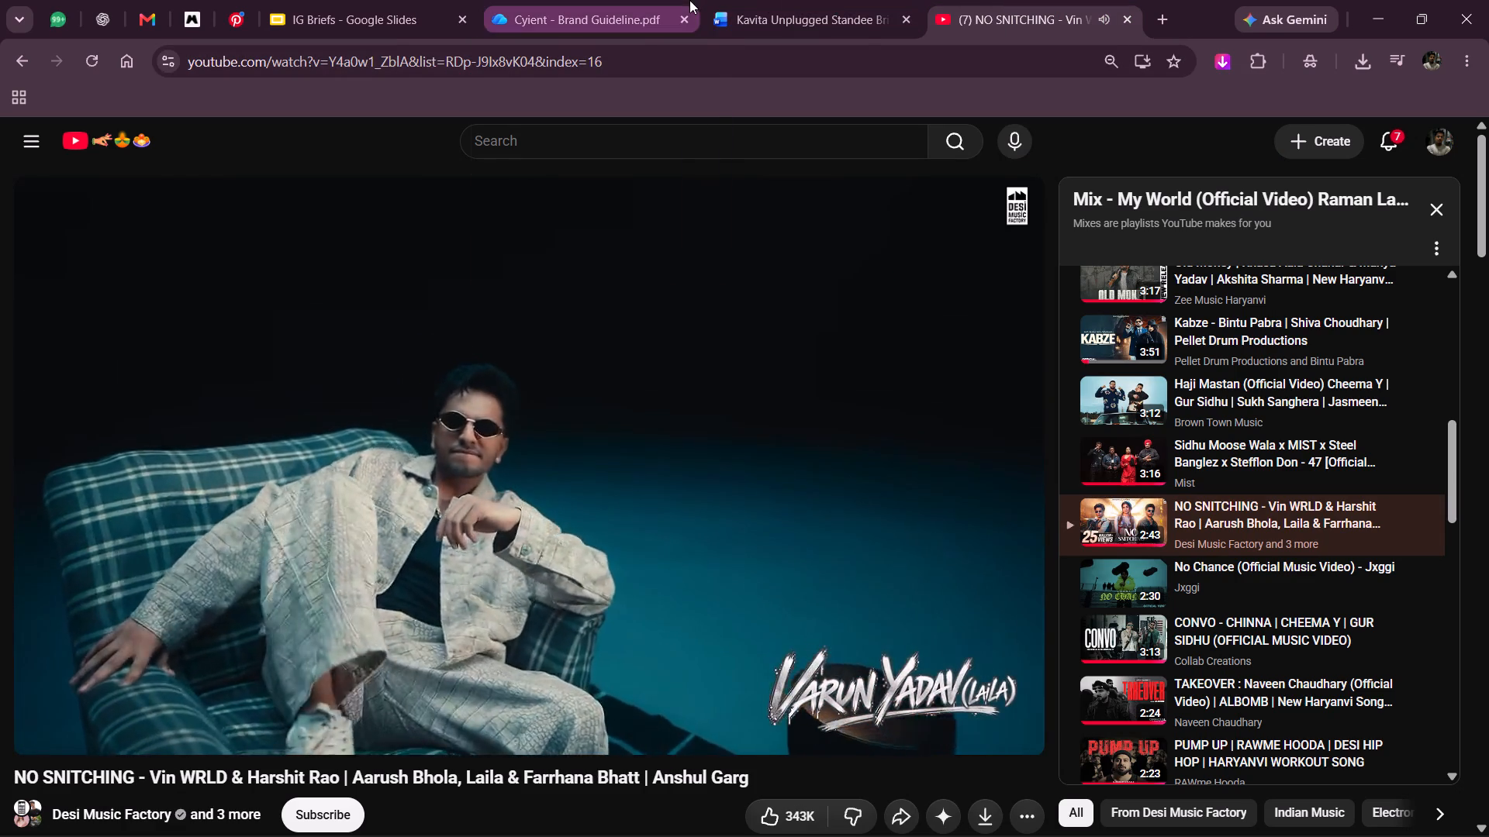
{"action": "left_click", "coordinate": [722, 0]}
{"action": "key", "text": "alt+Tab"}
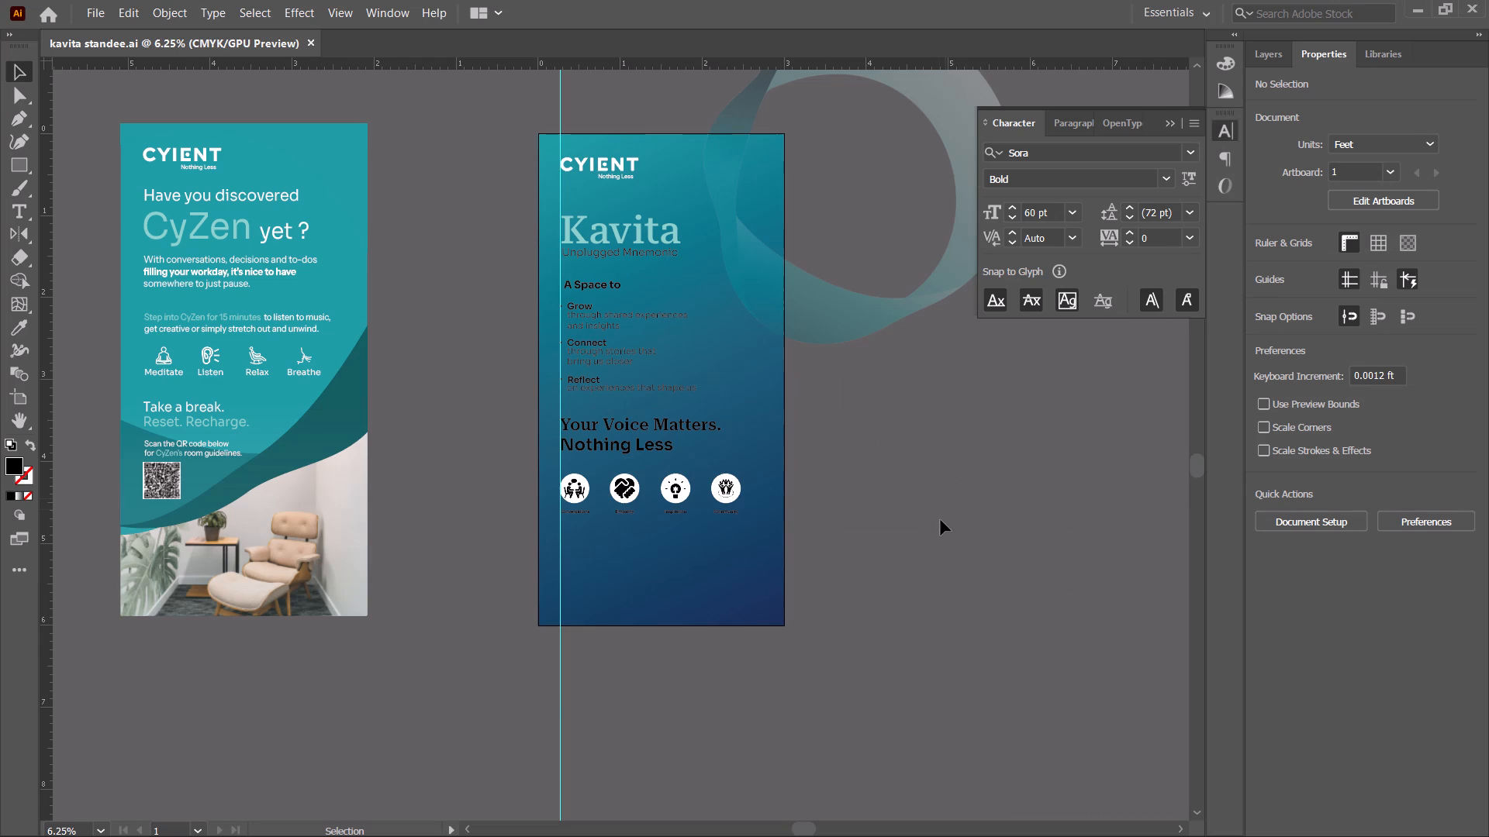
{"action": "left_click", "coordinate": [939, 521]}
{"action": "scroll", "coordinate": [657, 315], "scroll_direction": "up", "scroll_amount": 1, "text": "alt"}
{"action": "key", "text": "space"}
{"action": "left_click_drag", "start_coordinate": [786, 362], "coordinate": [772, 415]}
Switch to Chrome and review the Kavita Unplugged Standee Brief's text and layout section and the generated standee mockups.
{"action": "key", "text": "alt+Tab"}
{"action": "scroll", "coordinate": [793, 371], "scroll_direction": "up", "scroll_amount": 3}
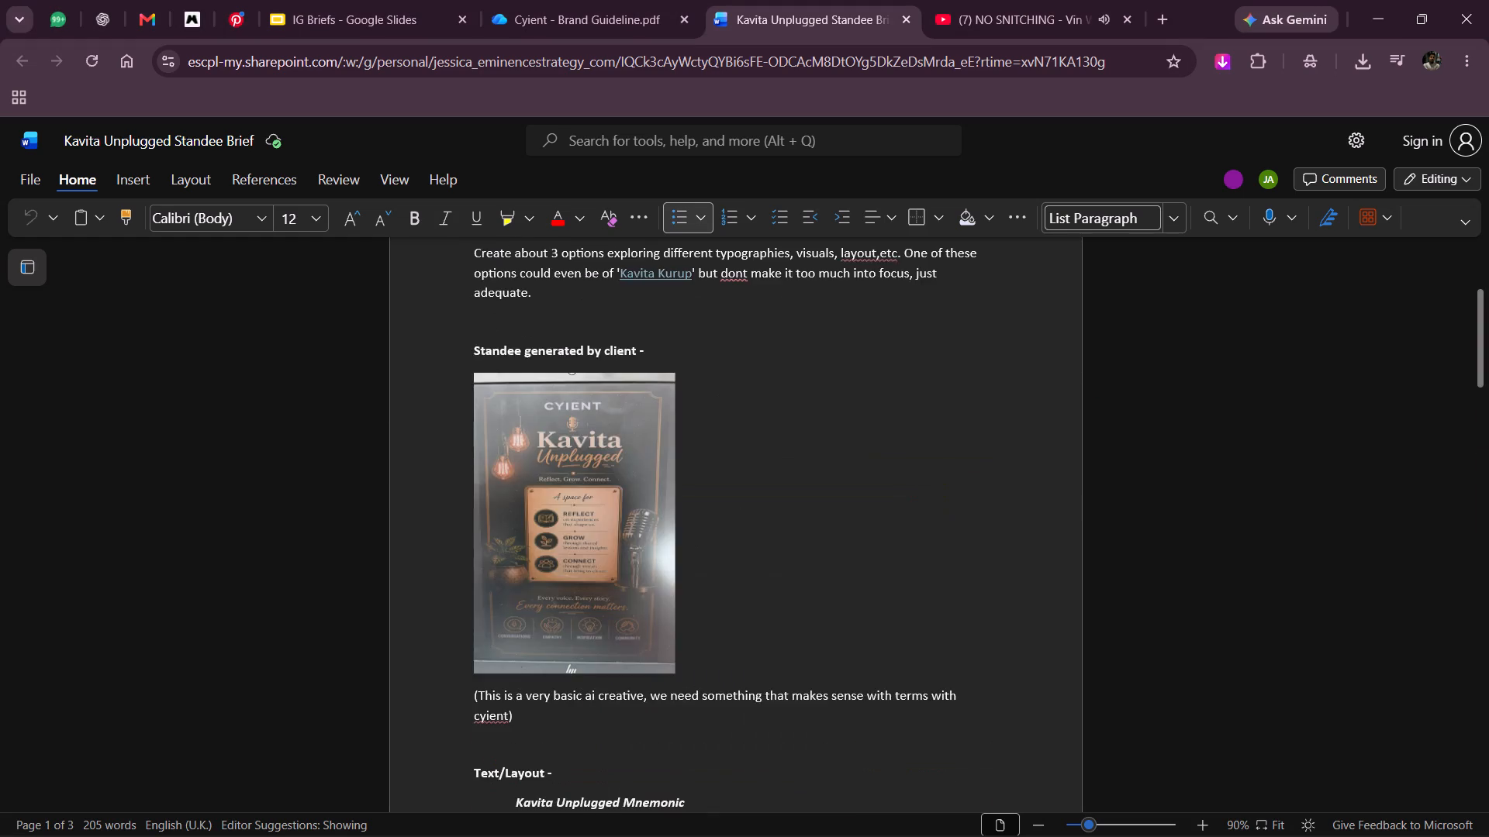
{"action": "scroll", "coordinate": [796, 374], "scroll_direction": "up", "scroll_amount": 2}
{"action": "scroll", "coordinate": [796, 374], "scroll_direction": "down", "scroll_amount": 1}
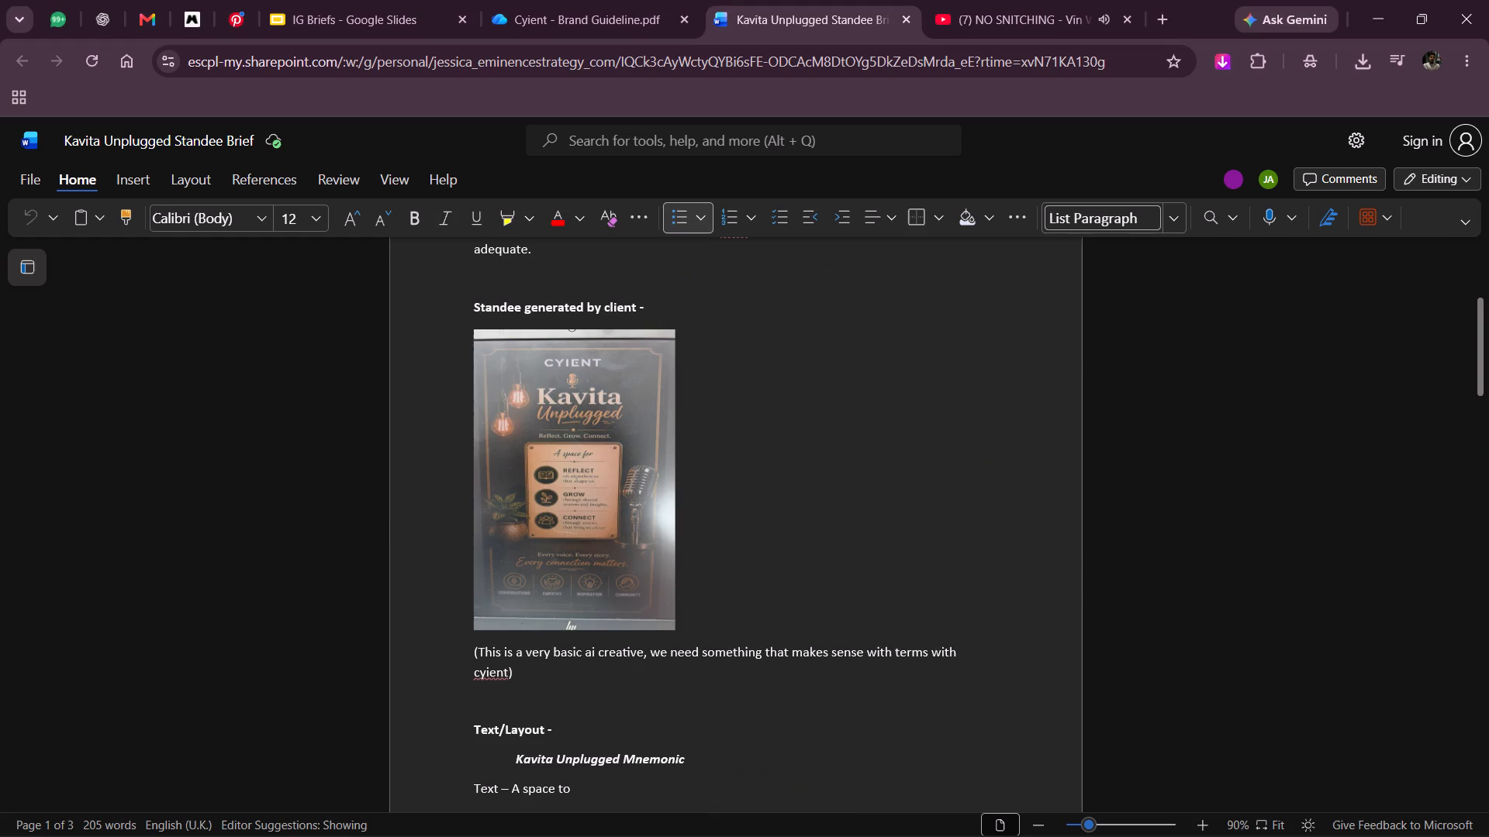
{"action": "scroll", "coordinate": [740, 425], "scroll_direction": "down", "scroll_amount": 1}
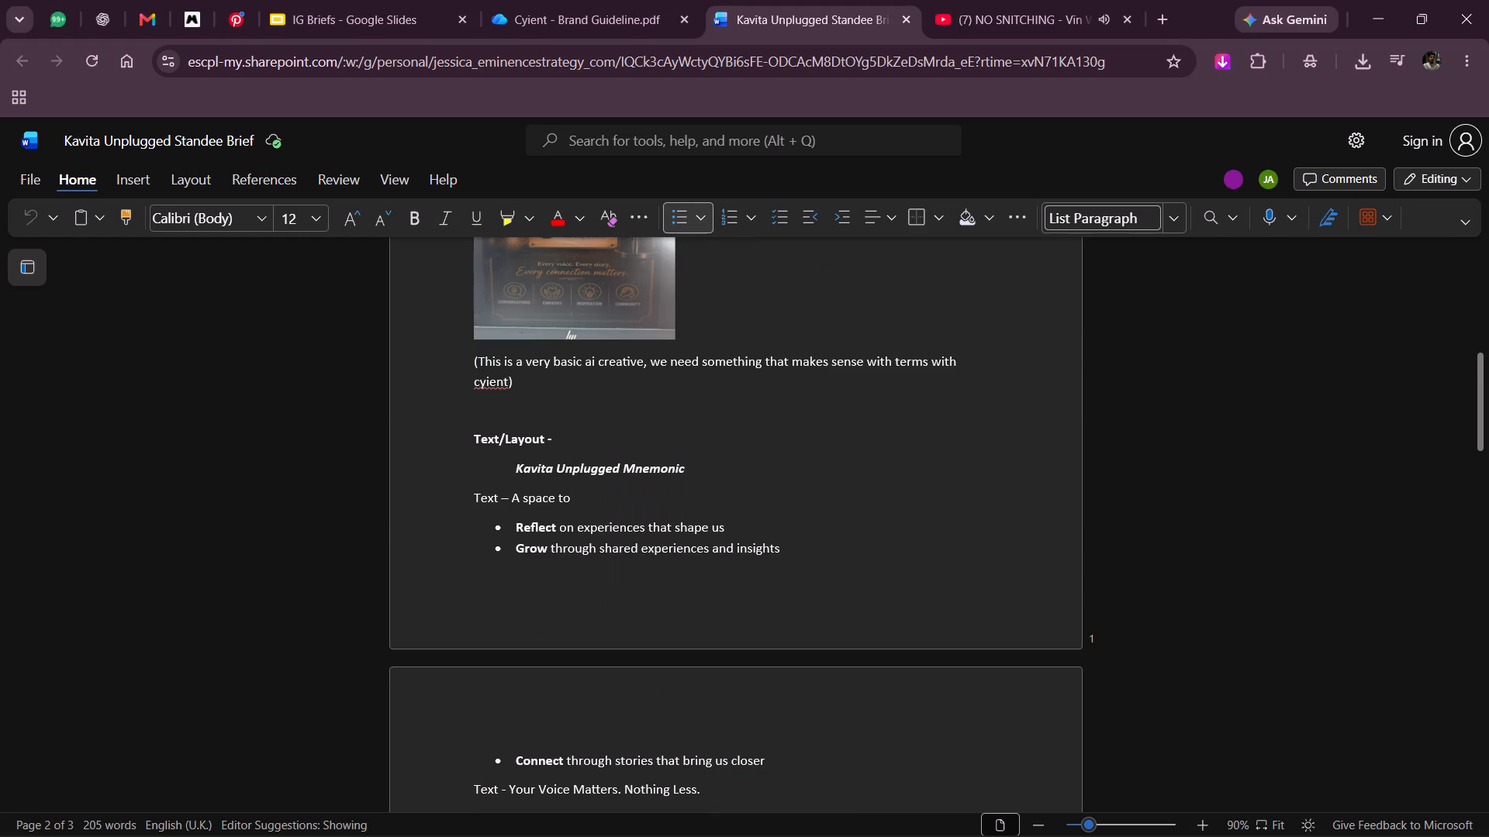
{"action": "left_click", "coordinate": [91, 4]}
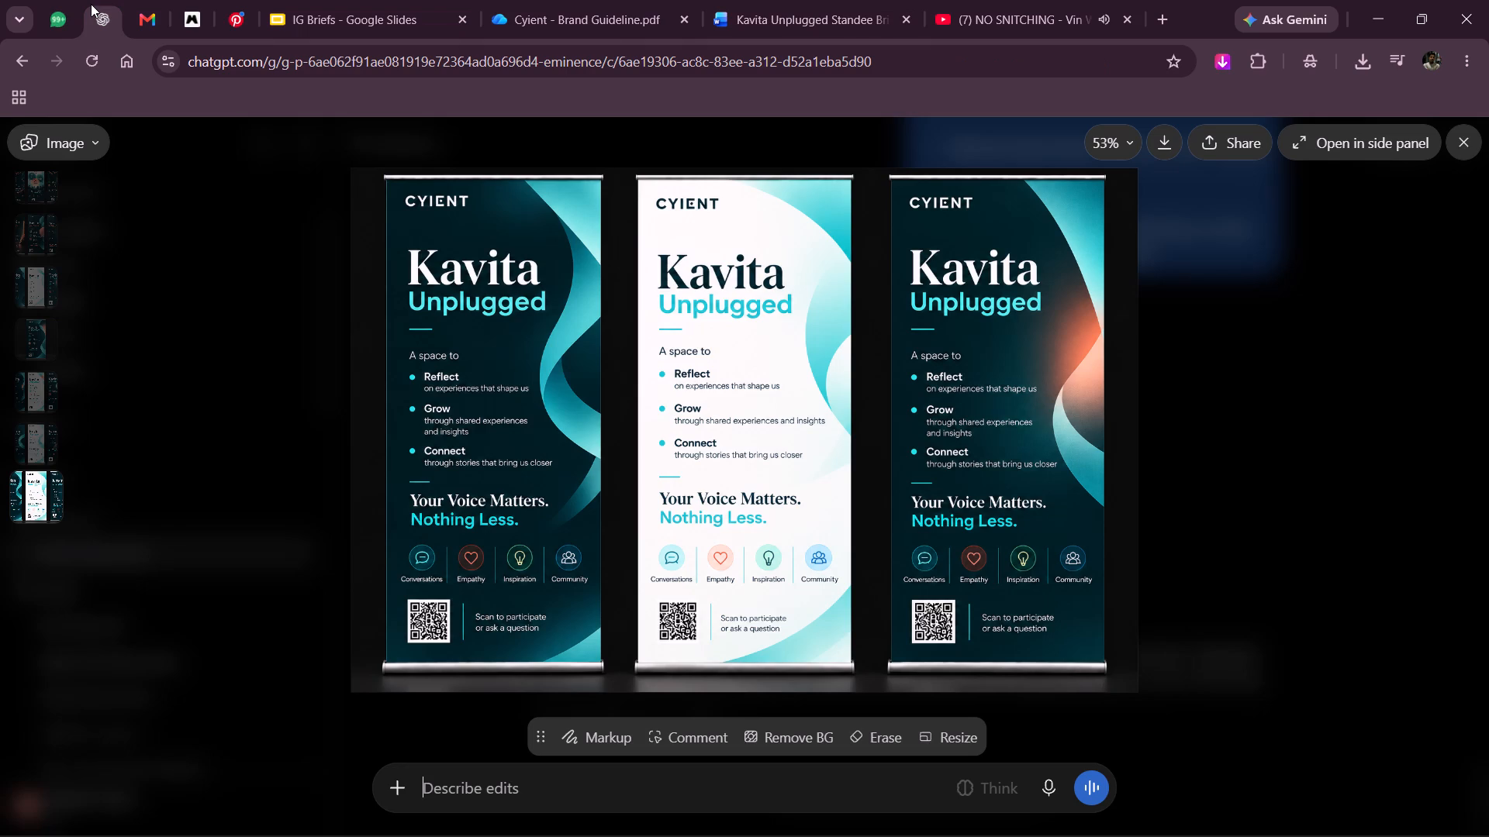
{"action": "key", "text": "alt+Tab"}
{"action": "key", "text": "alt+Tab"}
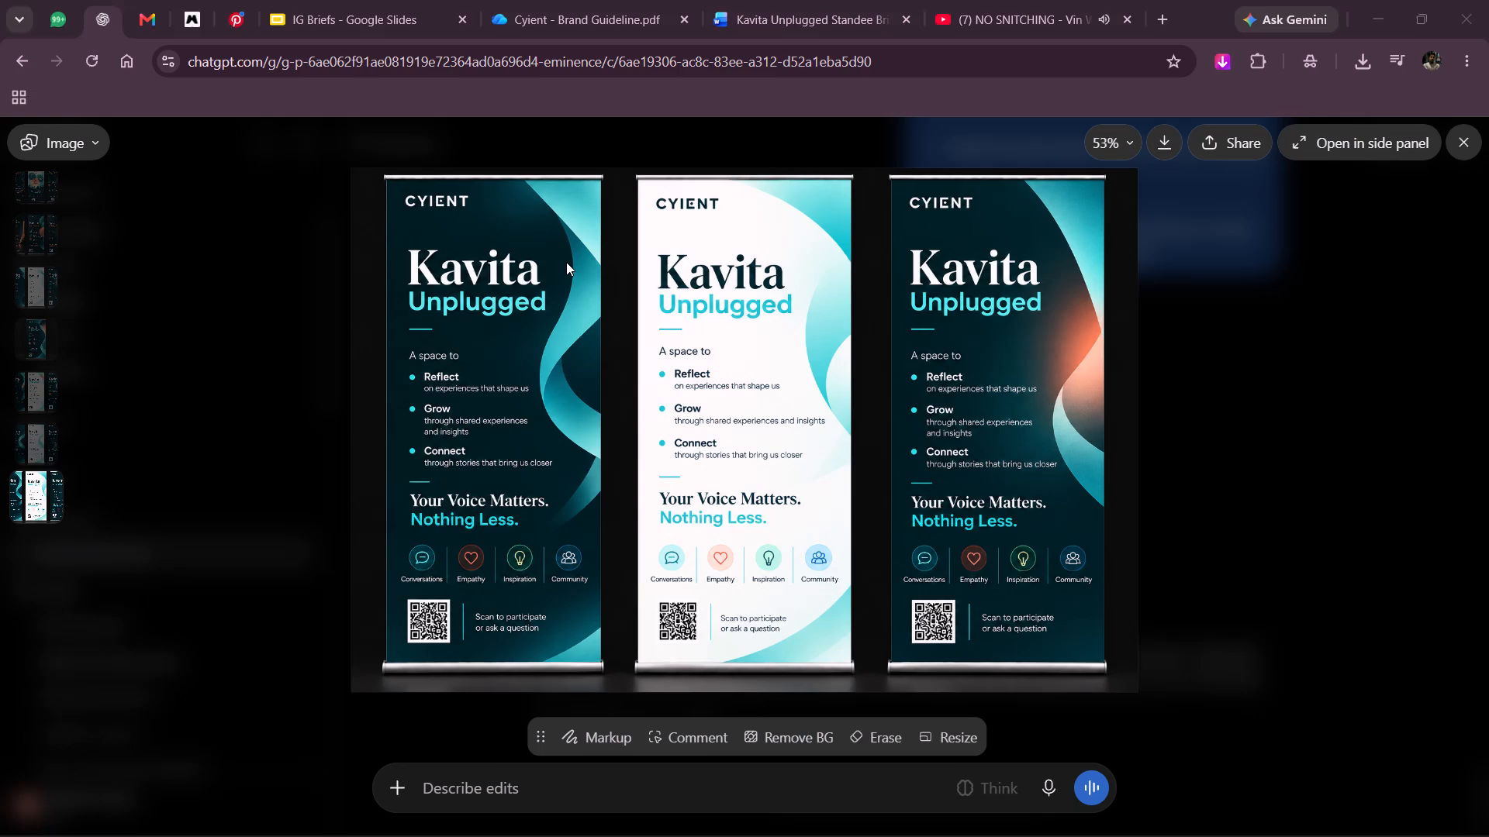
{"action": "key", "text": "alt+Tab"}
In Illustrator, change the fill of the "Kavita" title to white (#ffffff).
{"action": "left_click", "coordinate": [548, 263]}
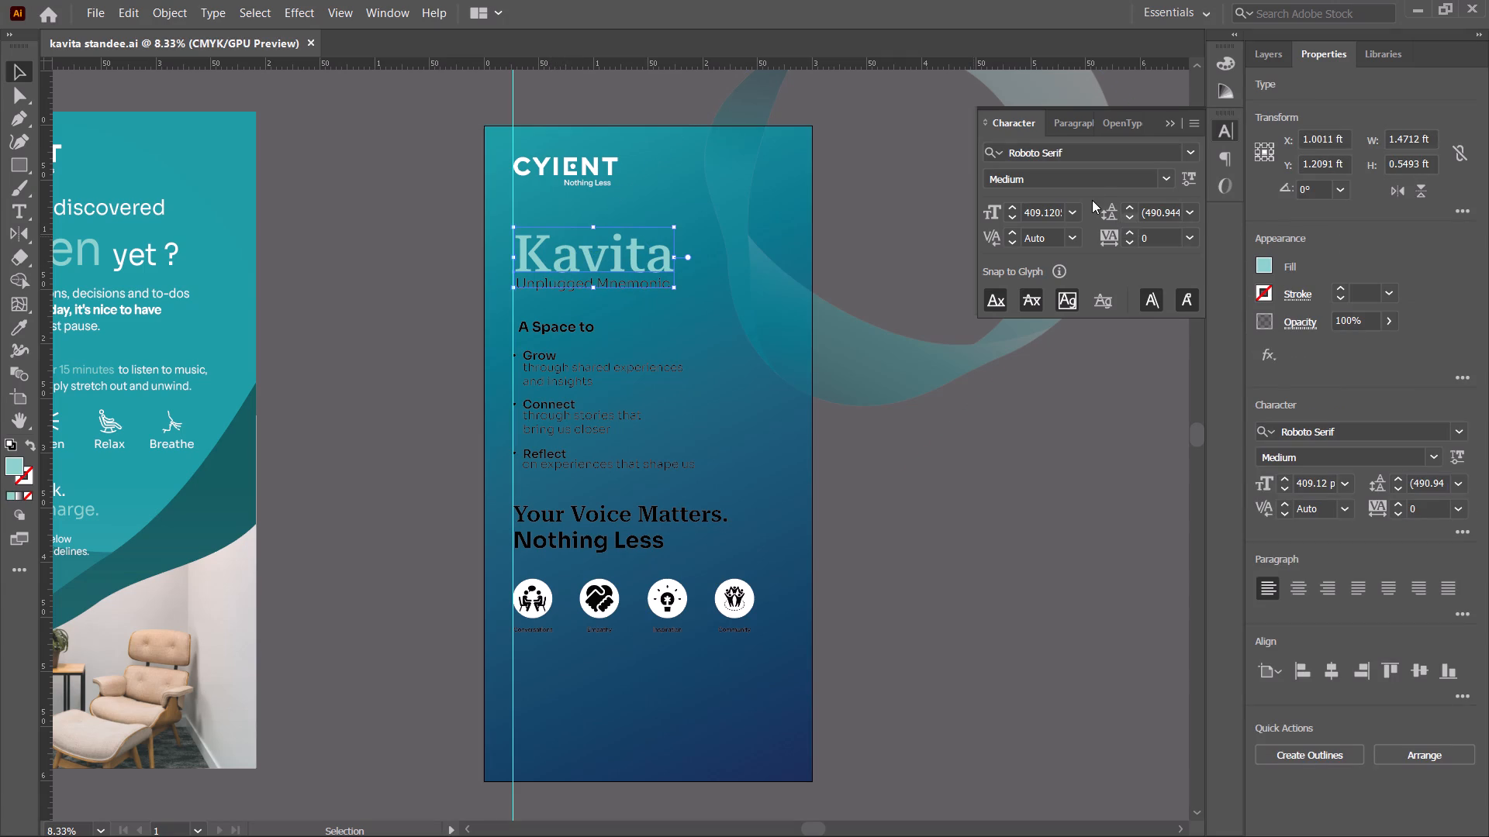
{"action": "double_click", "coordinate": [15, 467]}
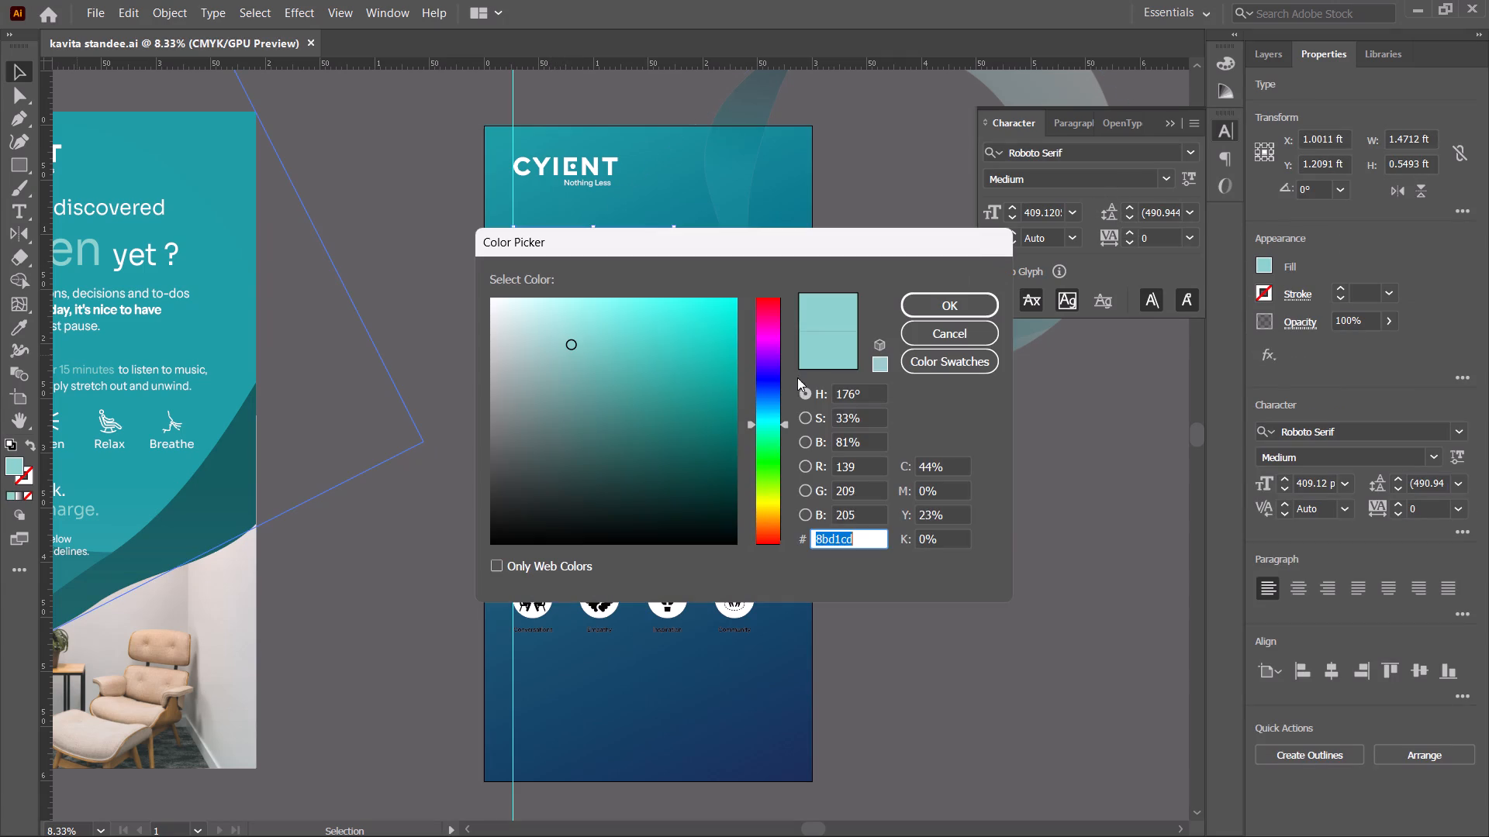
{"action": "left_click_drag", "start_coordinate": [663, 355], "coordinate": [384, 232]}
{"action": "left_click_drag", "start_coordinate": [534, 332], "coordinate": [490, 299]}
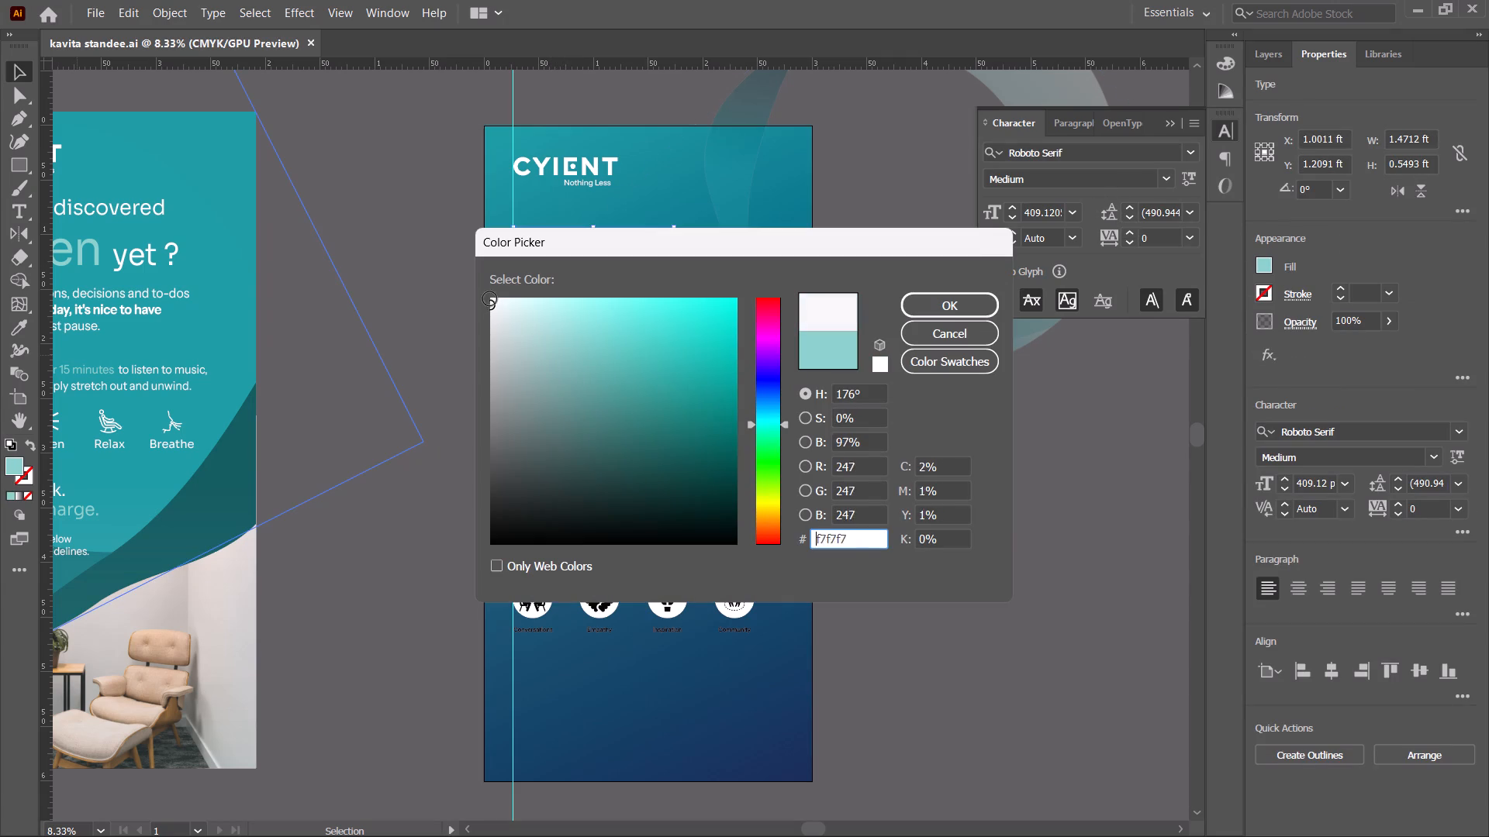
{"action": "left_click_drag", "start_coordinate": [490, 299], "coordinate": [490, 294]}
{"action": "left_click", "coordinate": [900, 298]}
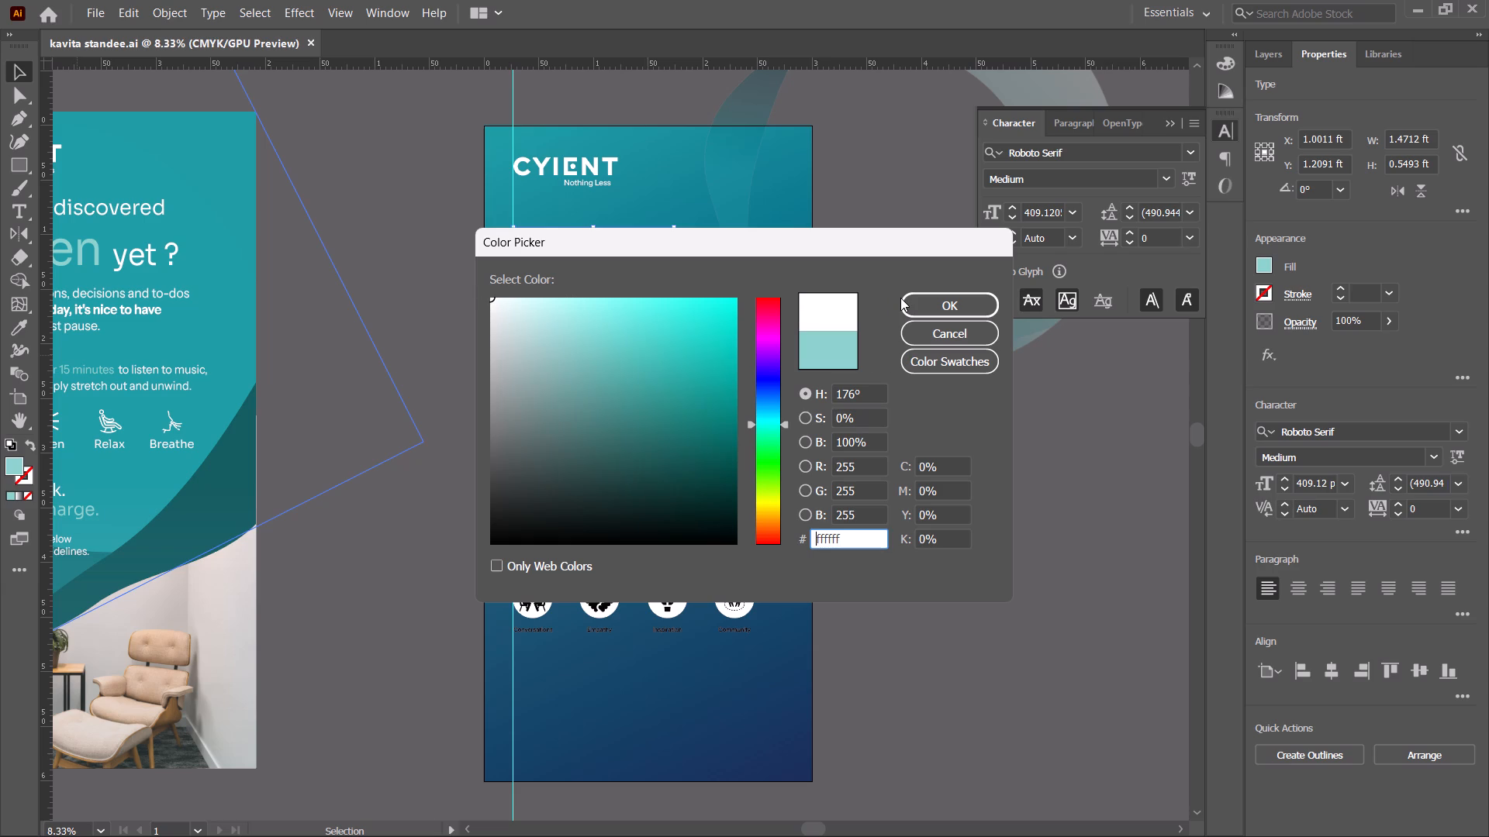
{"action": "left_click", "coordinate": [927, 308]}
{"action": "left_click", "coordinate": [955, 532]}
Select the "Unplugged Mnemonic" line, then examine the Cyient brand guideline's typography, logo and color pairing pages in Chrome alongside the standee mockups.
{"action": "scroll", "coordinate": [561, 301], "scroll_direction": "up", "scroll_amount": 2, "text": "alt"}
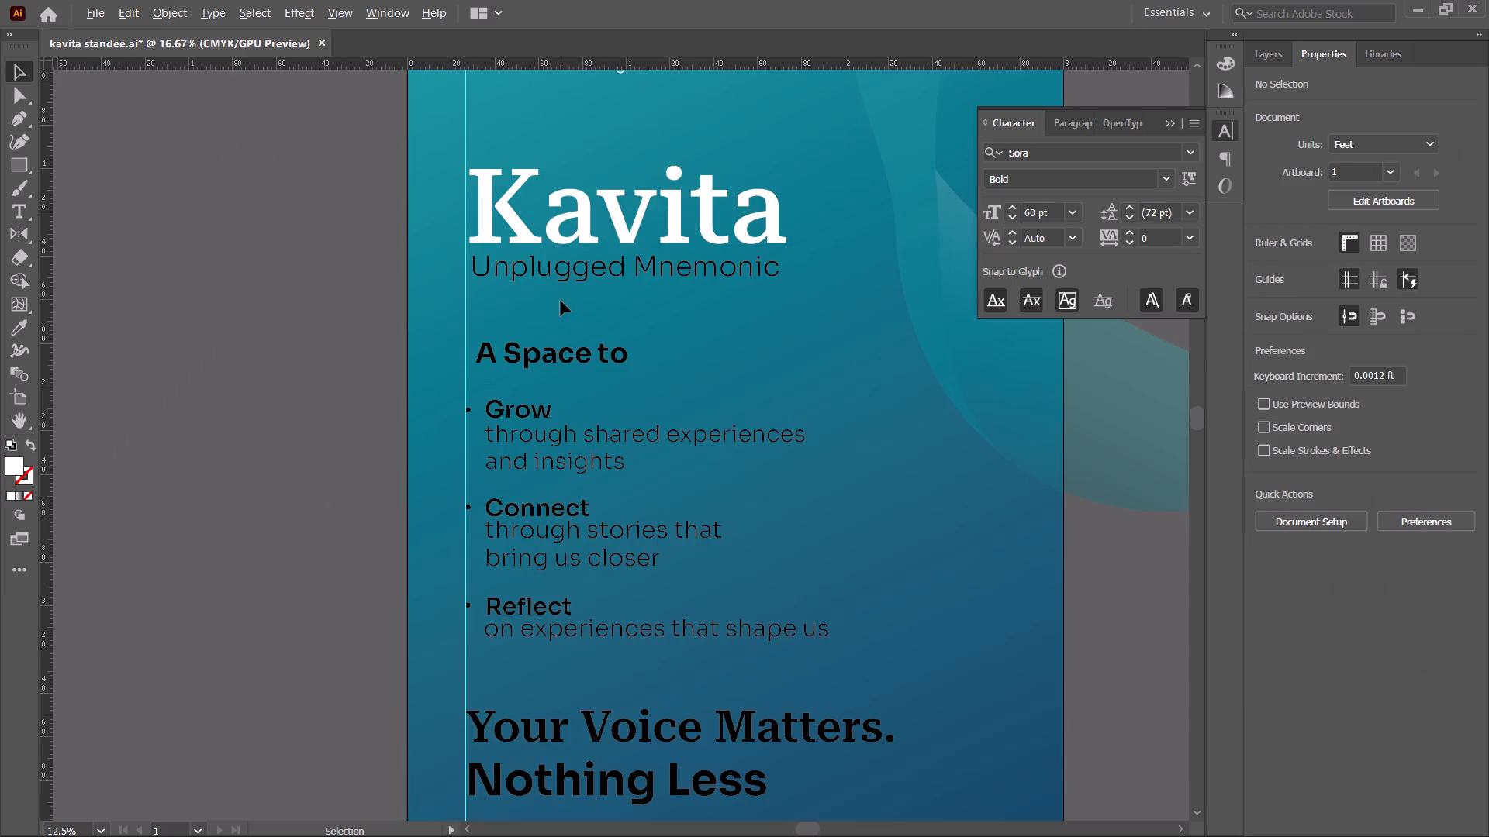
{"action": "key", "text": "space"}
{"action": "left_click_drag", "start_coordinate": [621, 293], "coordinate": [551, 306]}
{"action": "left_click", "coordinate": [515, 289]}
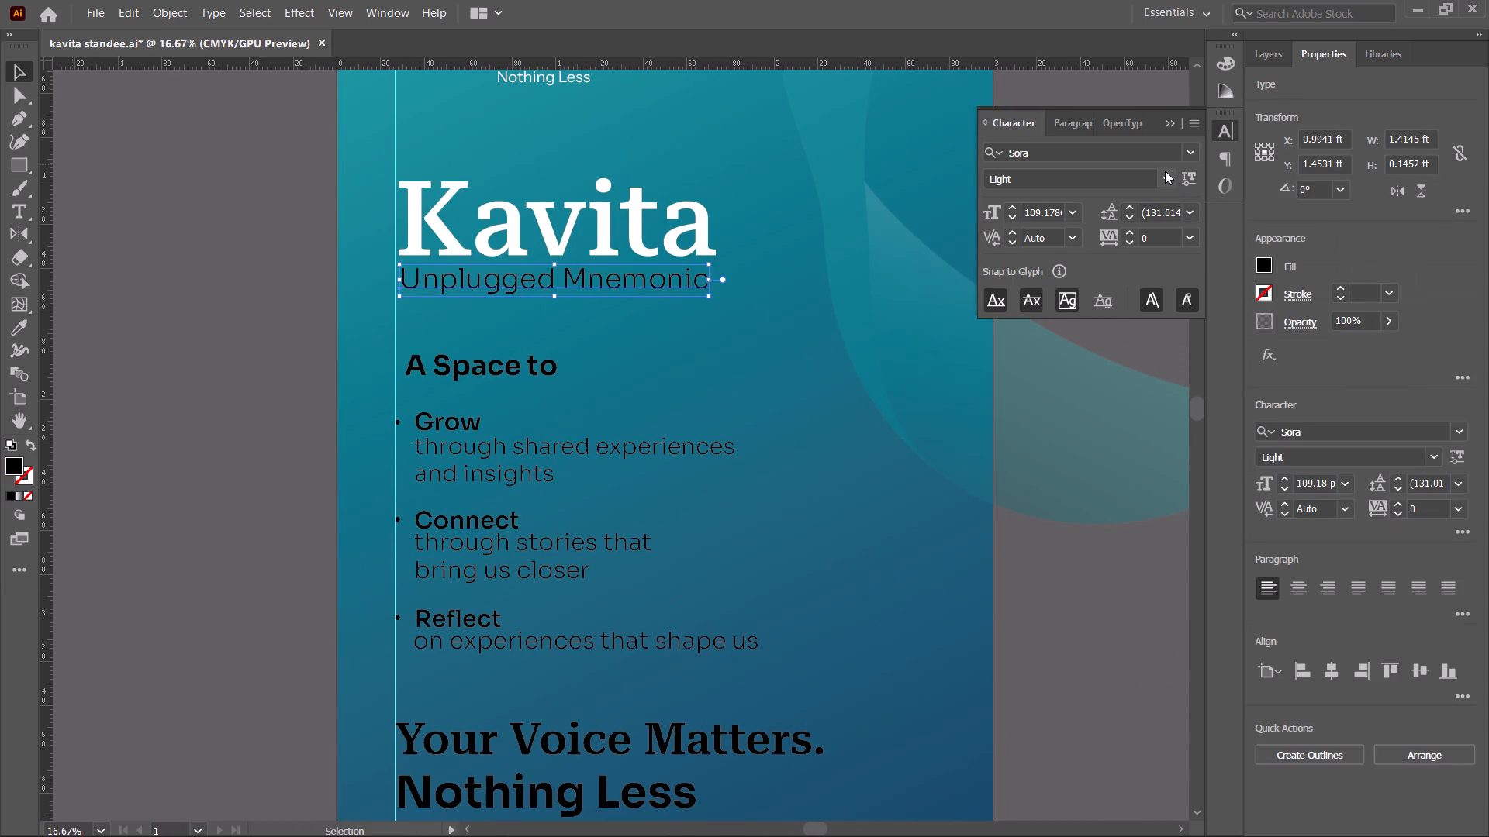
{"action": "key", "text": "alt+Tab"}
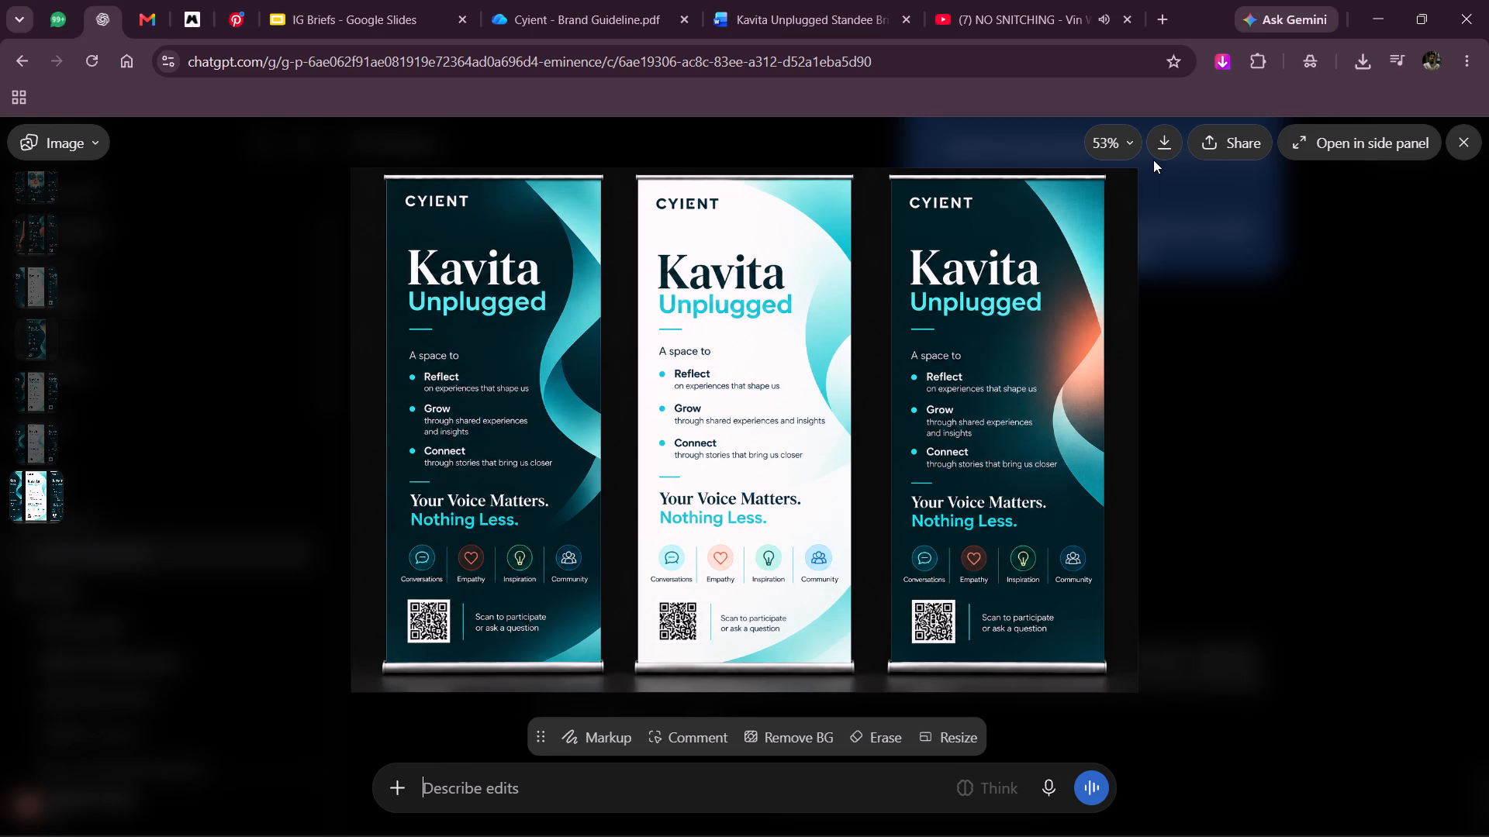
{"action": "left_click", "coordinate": [611, 20]}
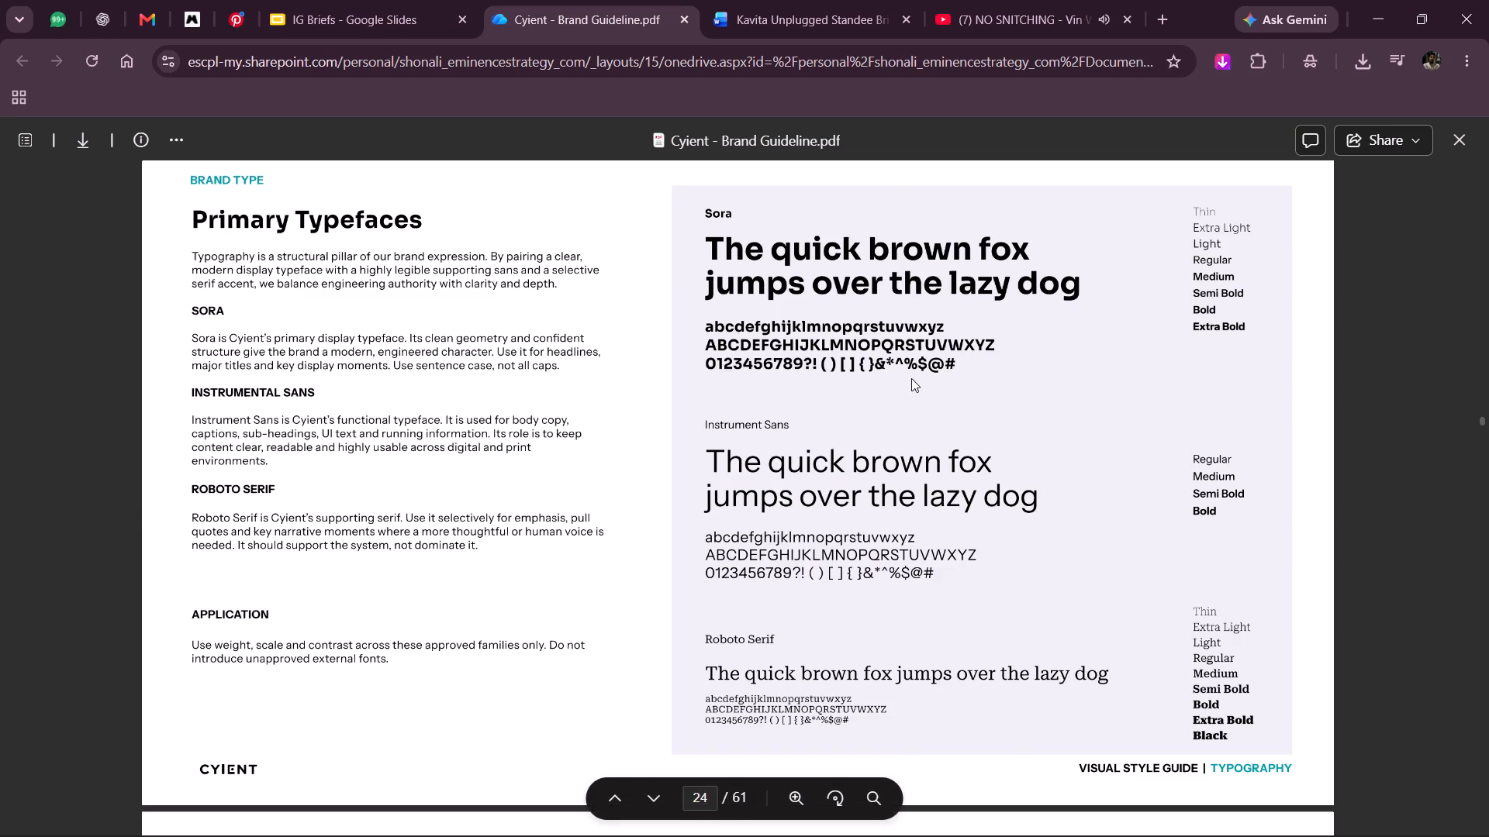
{"action": "scroll", "coordinate": [911, 378], "scroll_direction": "down", "scroll_amount": 2}
{"action": "scroll", "coordinate": [910, 377], "scroll_direction": "up", "scroll_amount": 5}
{"action": "scroll", "coordinate": [910, 377], "scroll_direction": "down", "scroll_amount": 6}
{"action": "scroll", "coordinate": [910, 377], "scroll_direction": "up", "scroll_amount": 3}
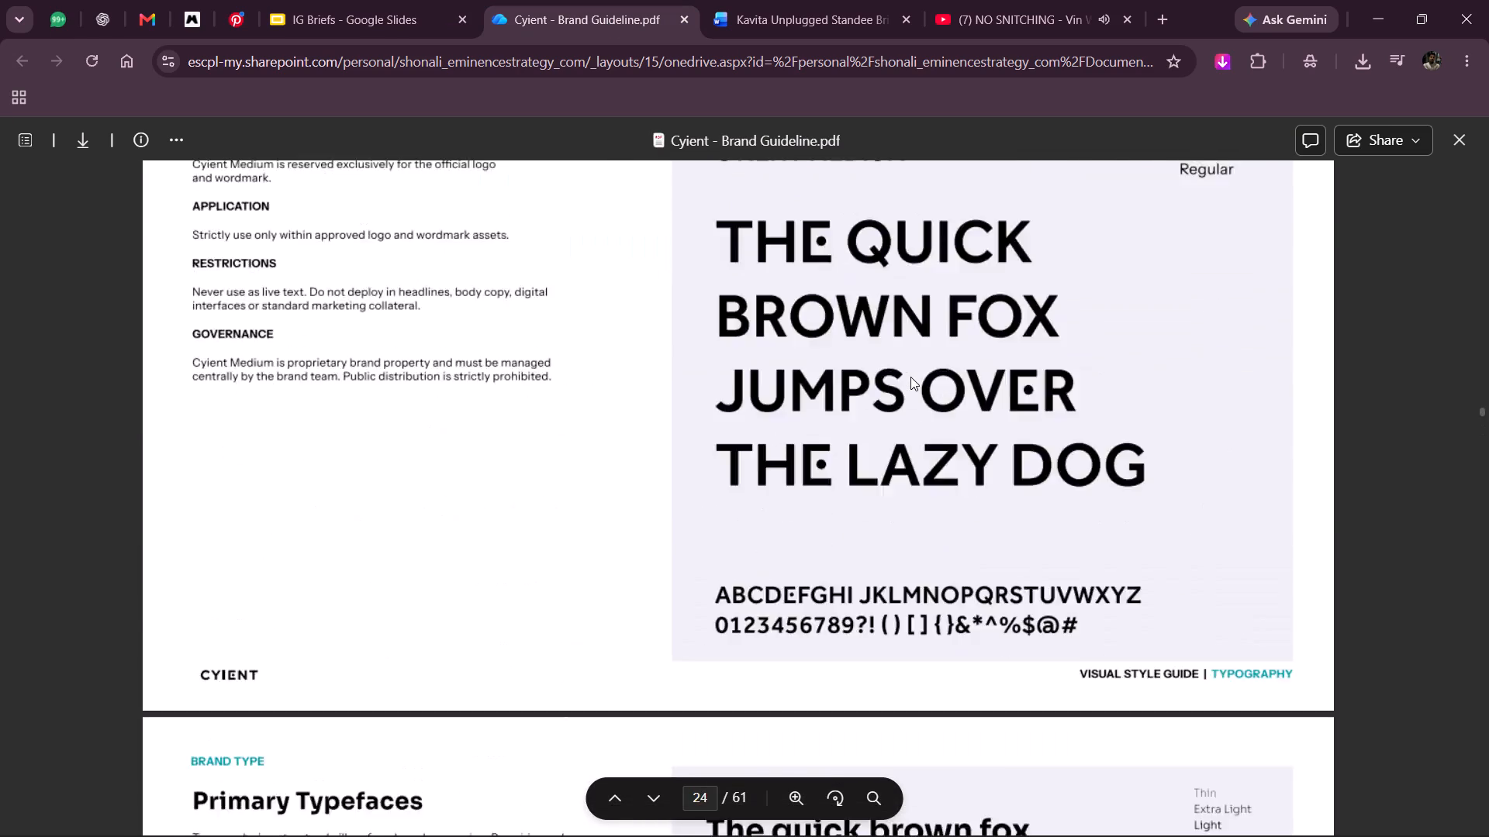
{"action": "scroll", "coordinate": [910, 377], "scroll_direction": "up", "scroll_amount": 13}
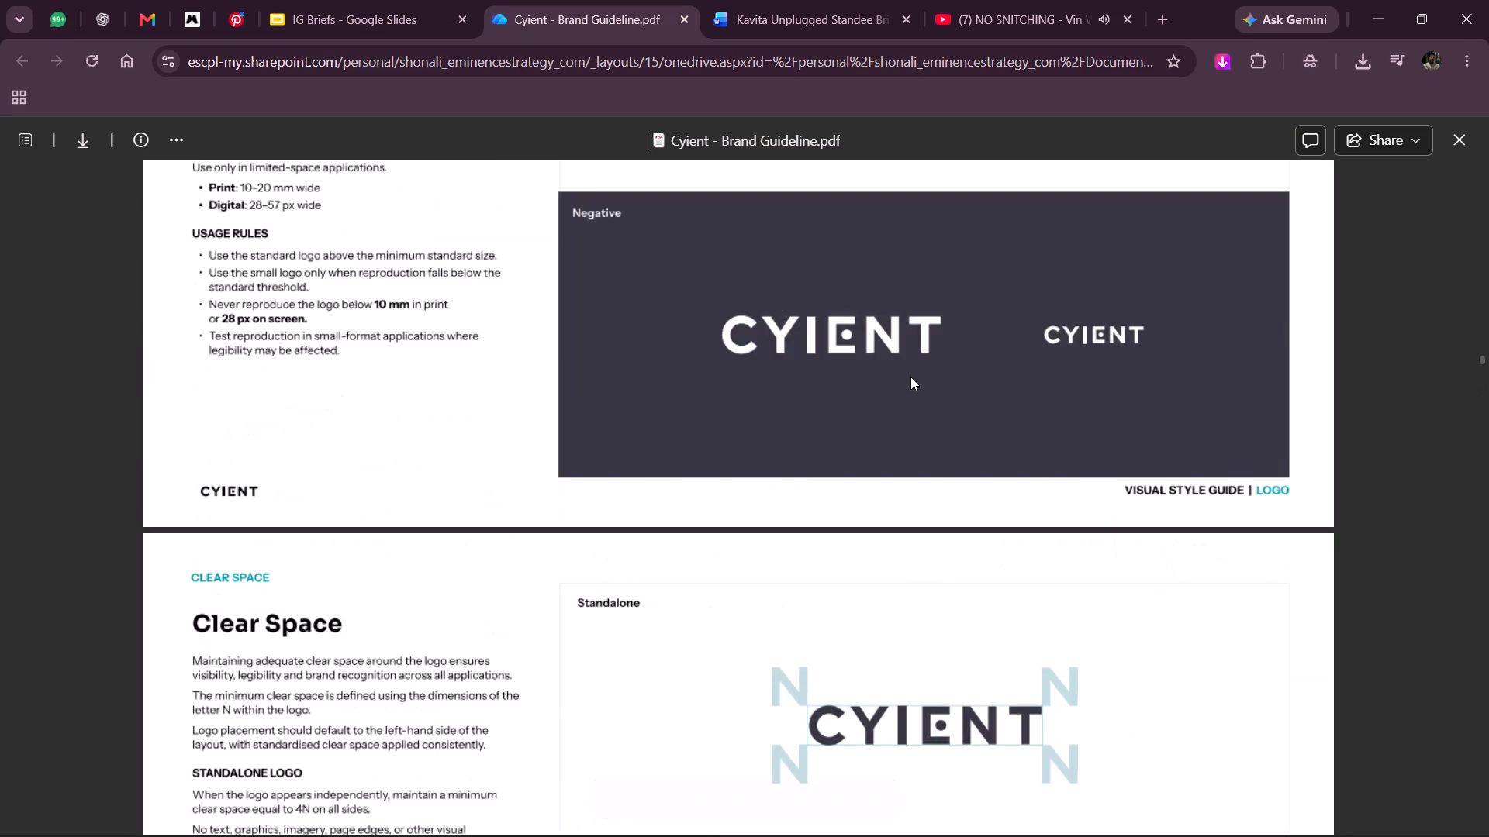
{"action": "scroll", "coordinate": [910, 377], "scroll_direction": "up", "scroll_amount": 6}
{"action": "scroll", "coordinate": [910, 377], "scroll_direction": "down", "scroll_amount": 10}
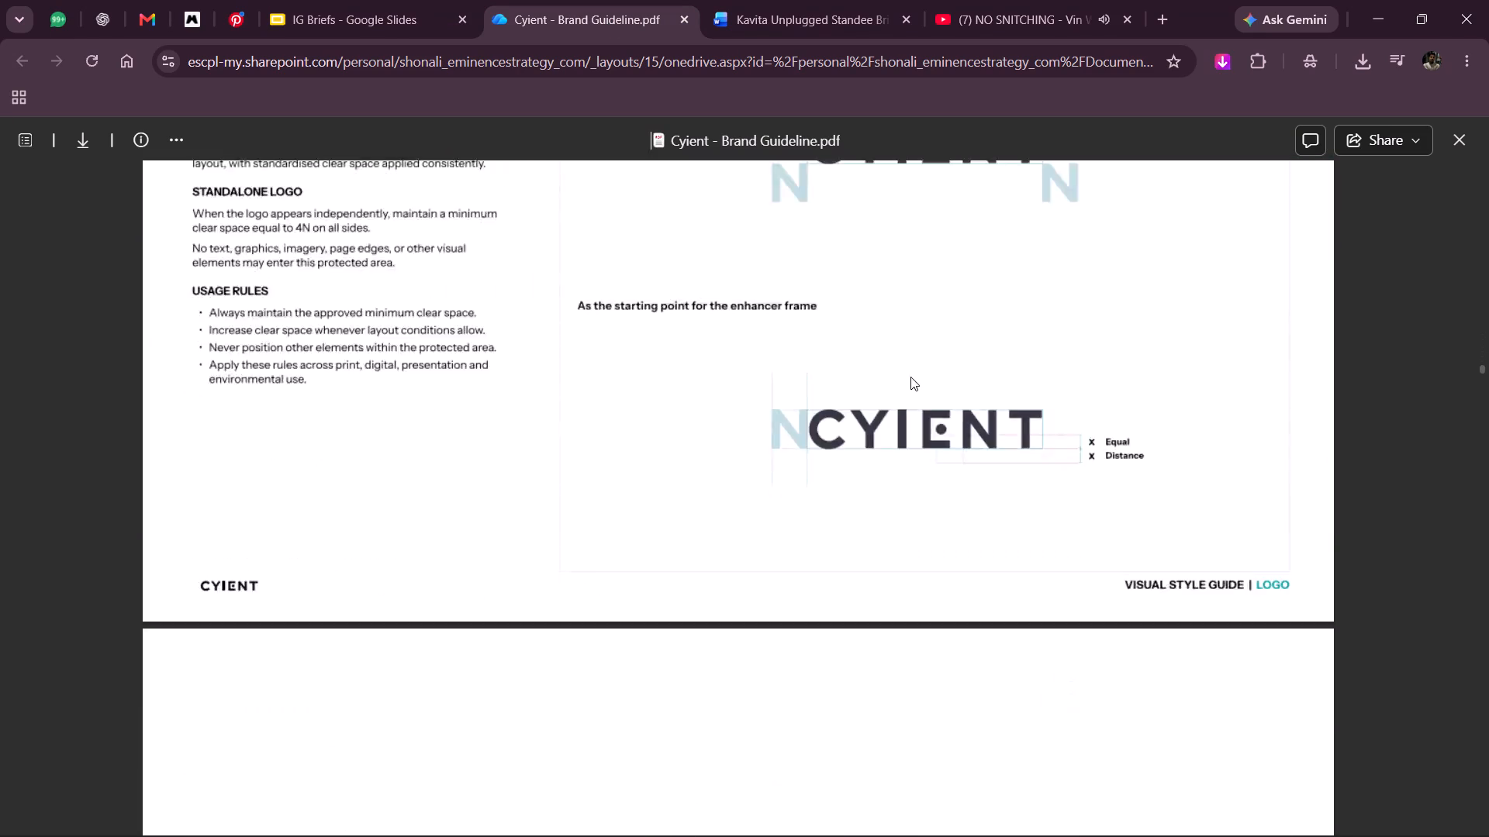
{"action": "scroll", "coordinate": [910, 377], "scroll_direction": "down", "scroll_amount": 9}
{"action": "scroll", "coordinate": [910, 377], "scroll_direction": "down", "scroll_amount": 14}
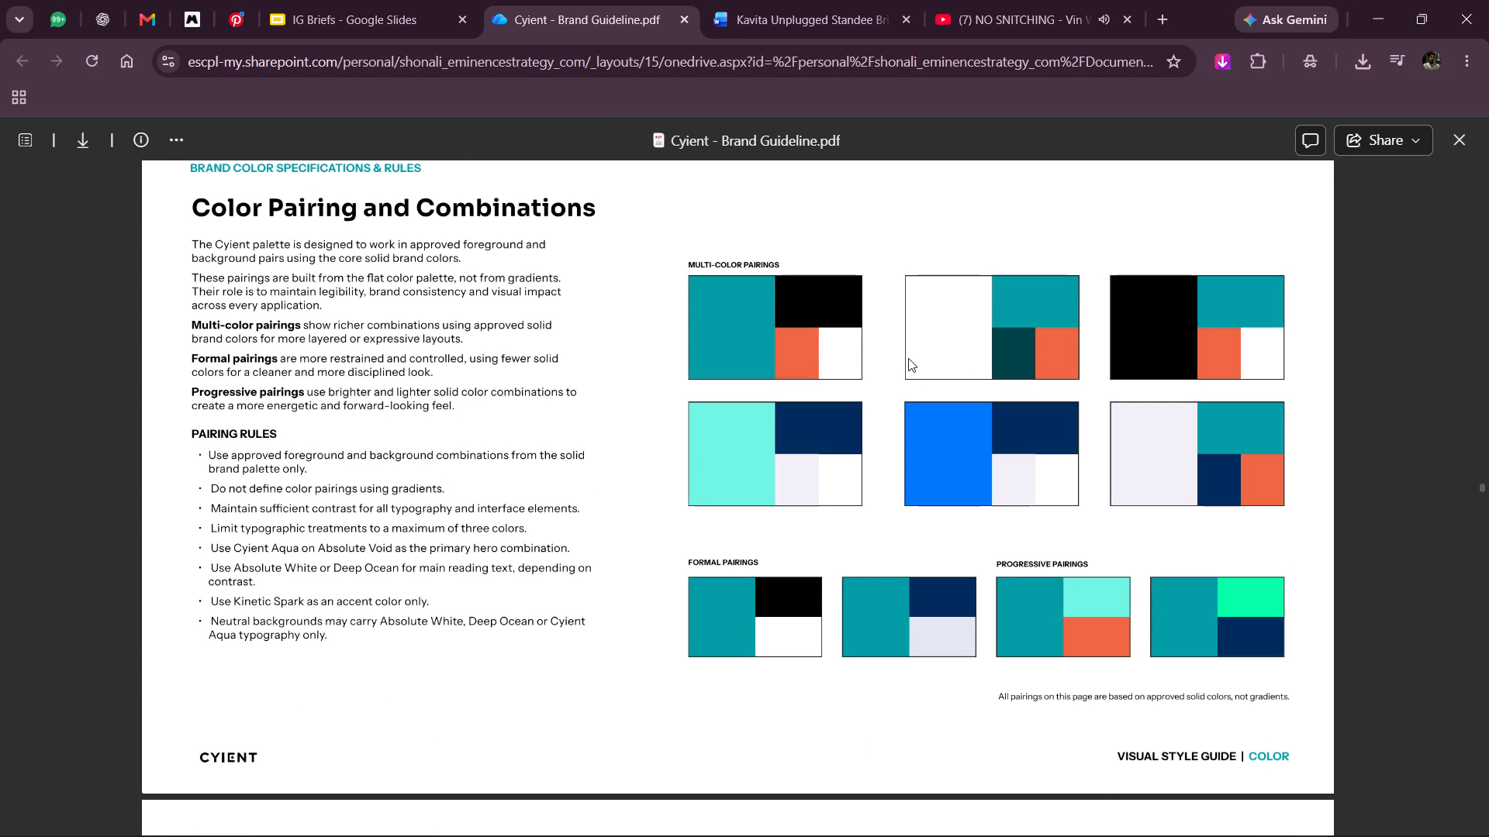
{"action": "left_click", "coordinate": [85, 1]}
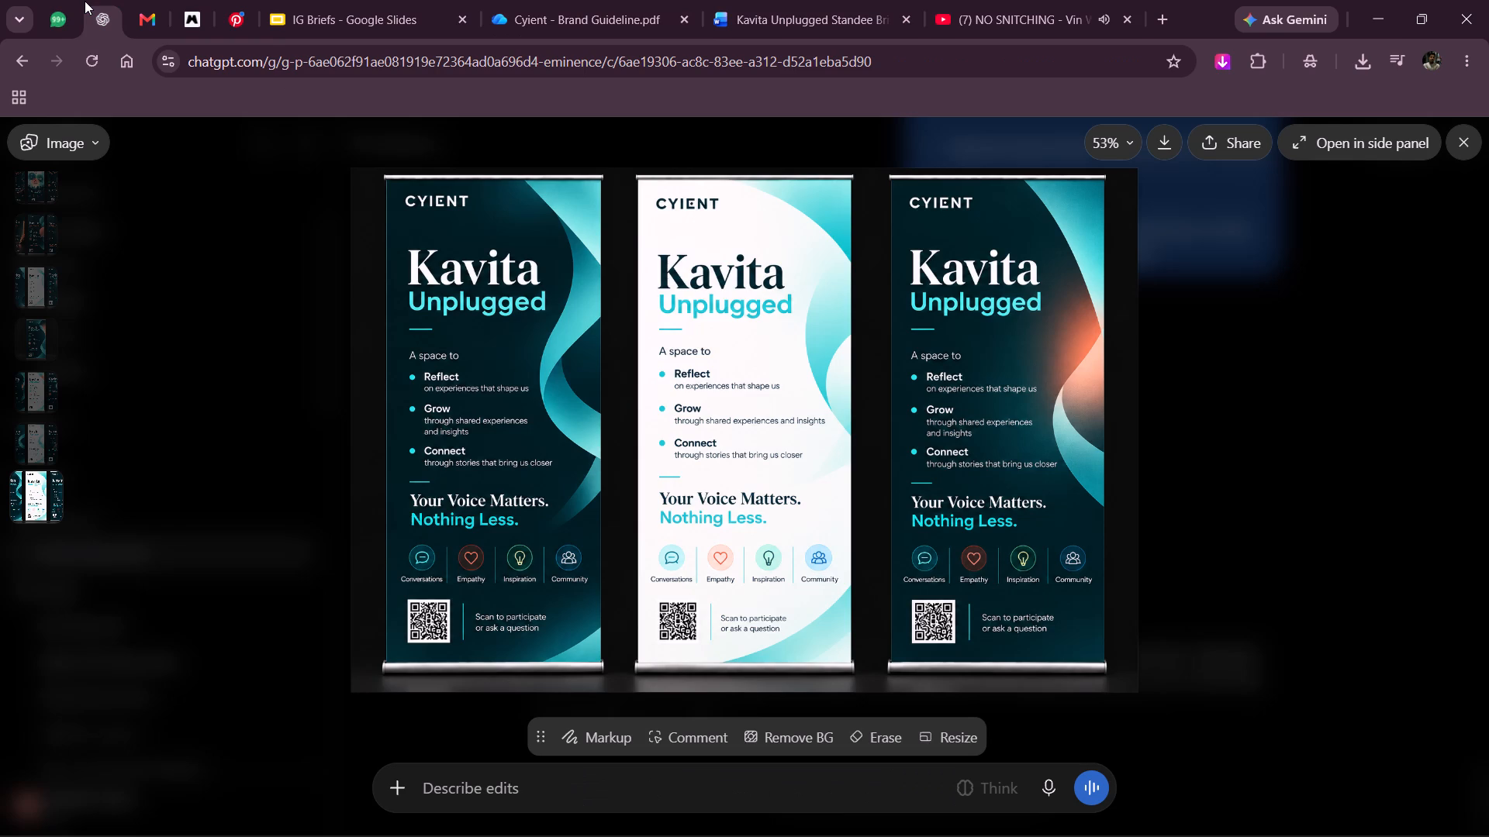
{"action": "left_click", "coordinate": [500, 1]}
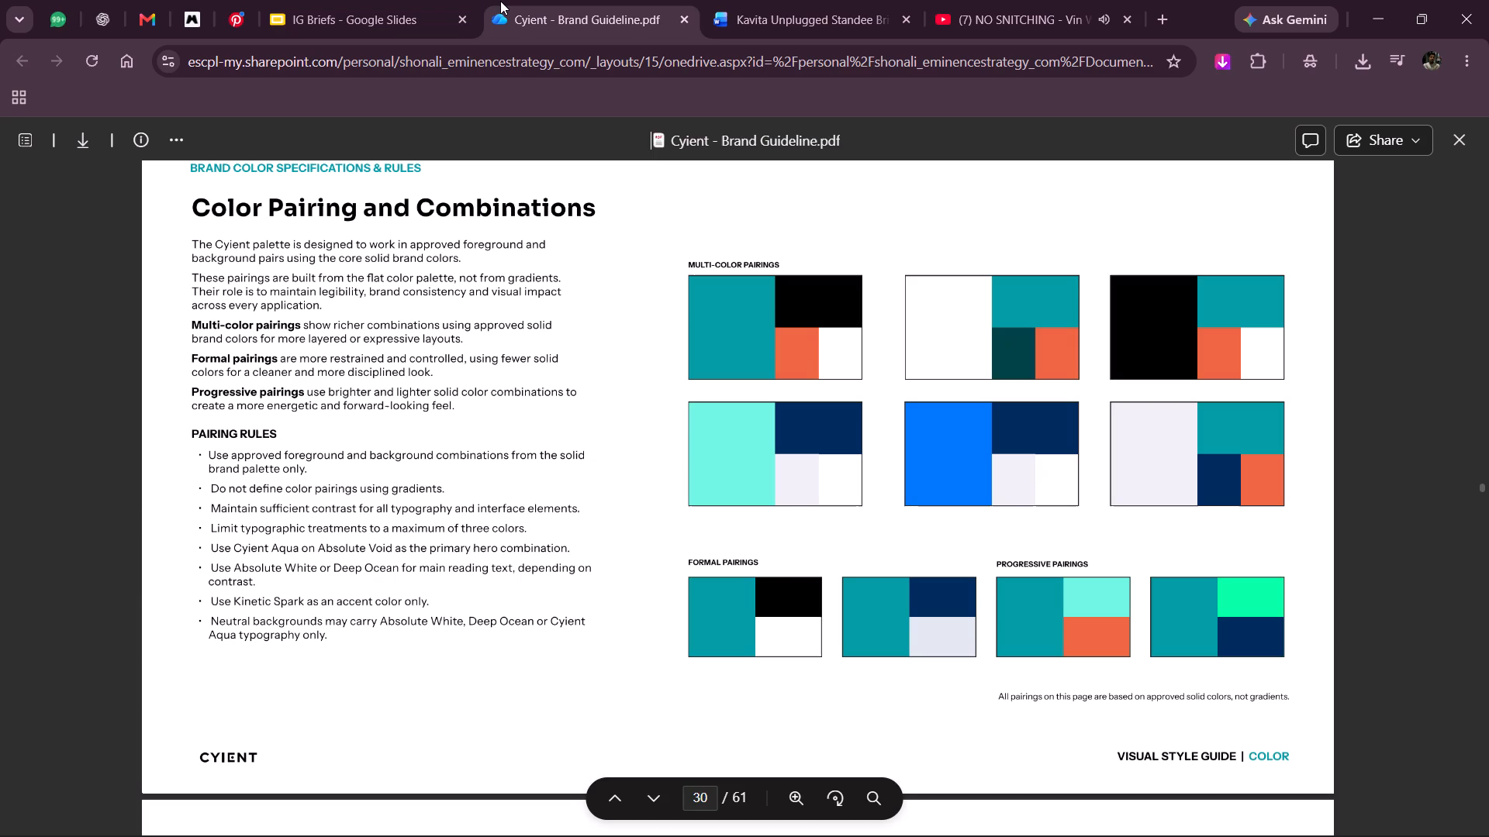
{"action": "left_click", "coordinate": [109, 0]}
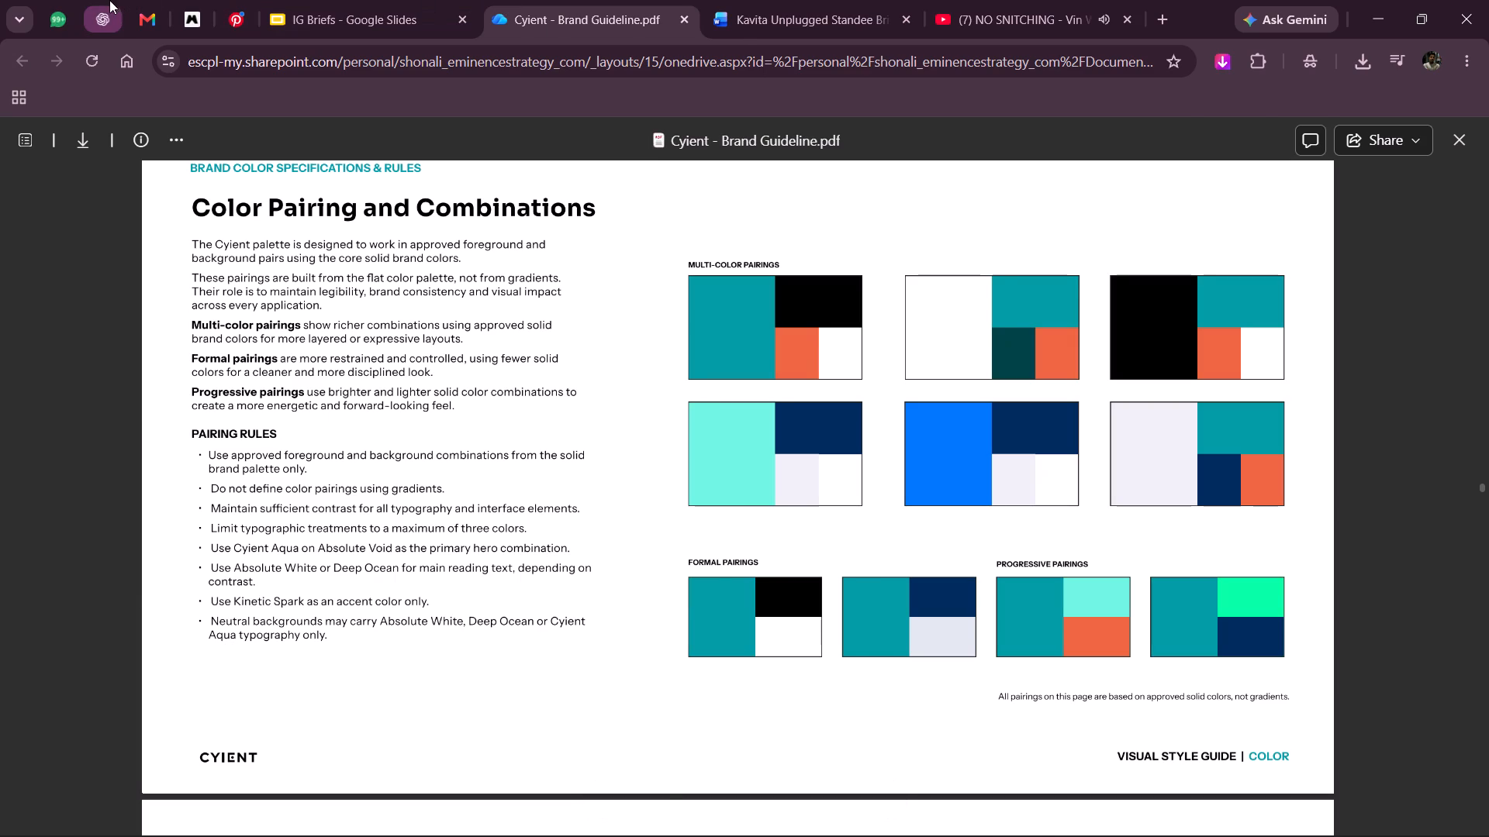
{"action": "left_click", "coordinate": [544, 0]}
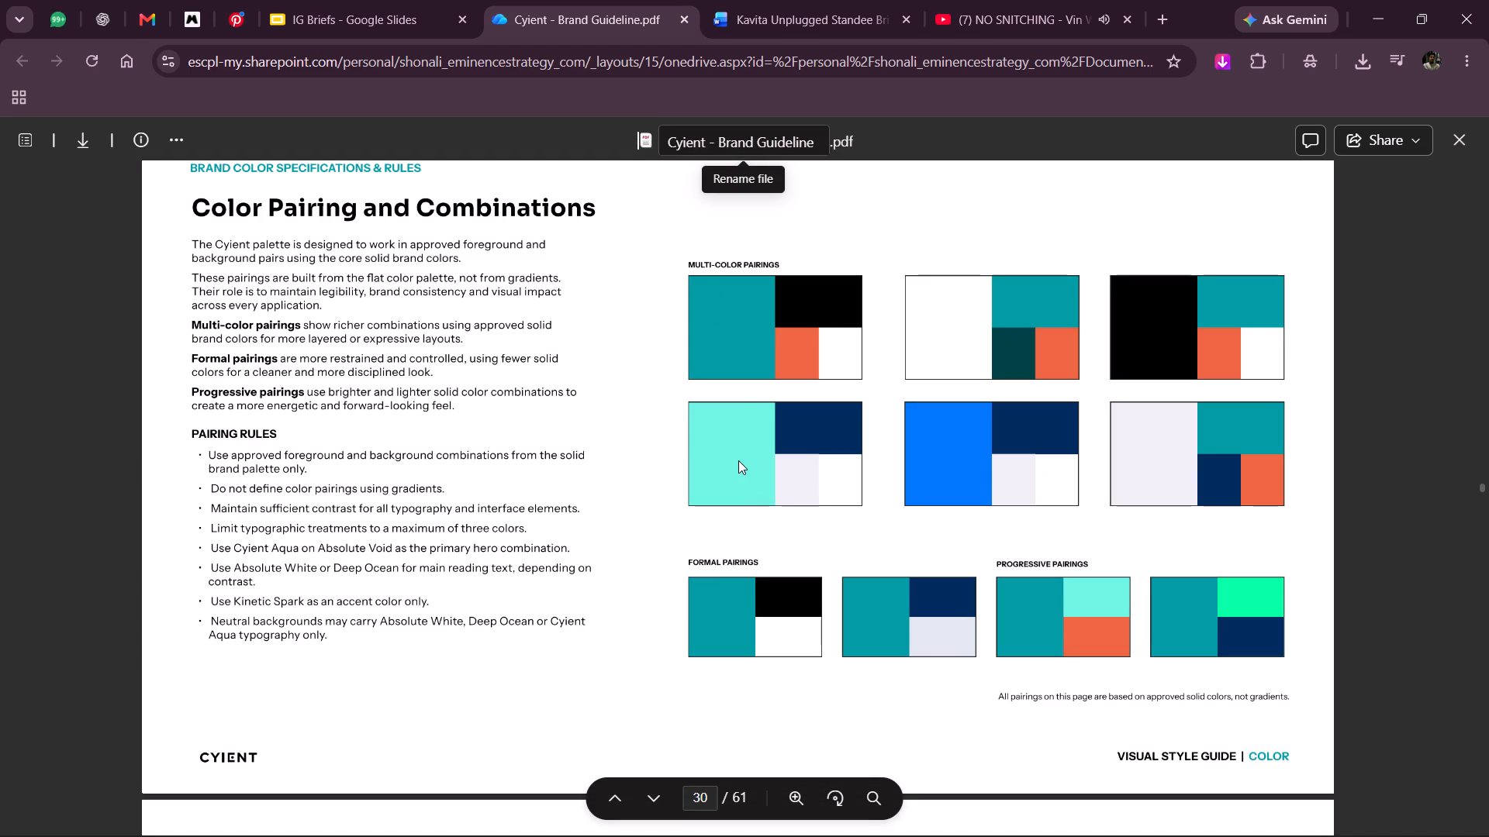
Sample the light aqua #6ef6e1 from the guideline's multi-color pairings and apply it as the "Unplugged Mnemonic" fill in Illustrator.
{"action": "key", "text": "alt+c"}
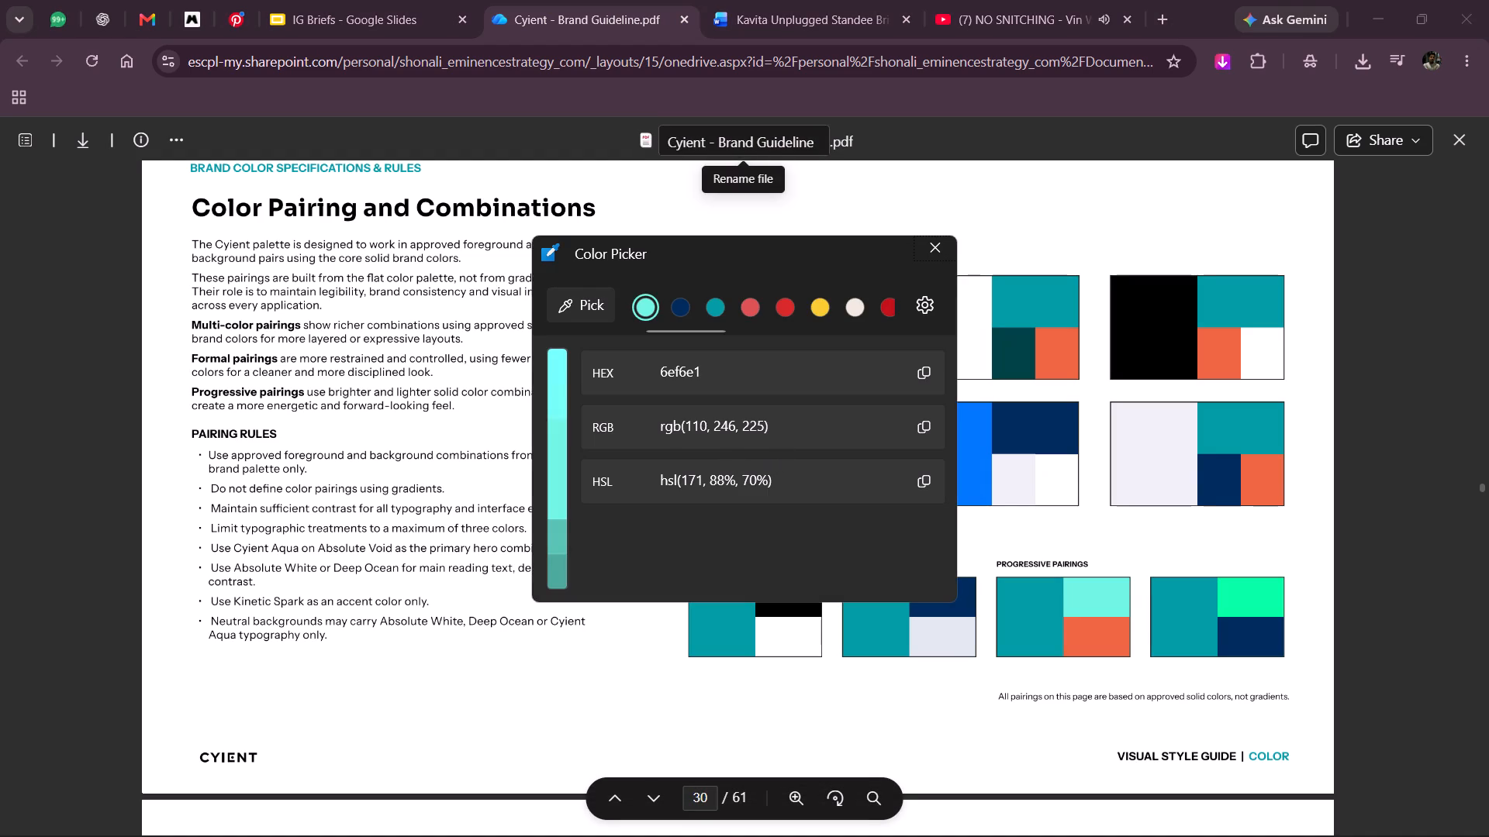
{"action": "left_click", "coordinate": [914, 374]}
{"action": "left_click", "coordinate": [925, 245]}
{"action": "key", "text": "alt+Tab"}
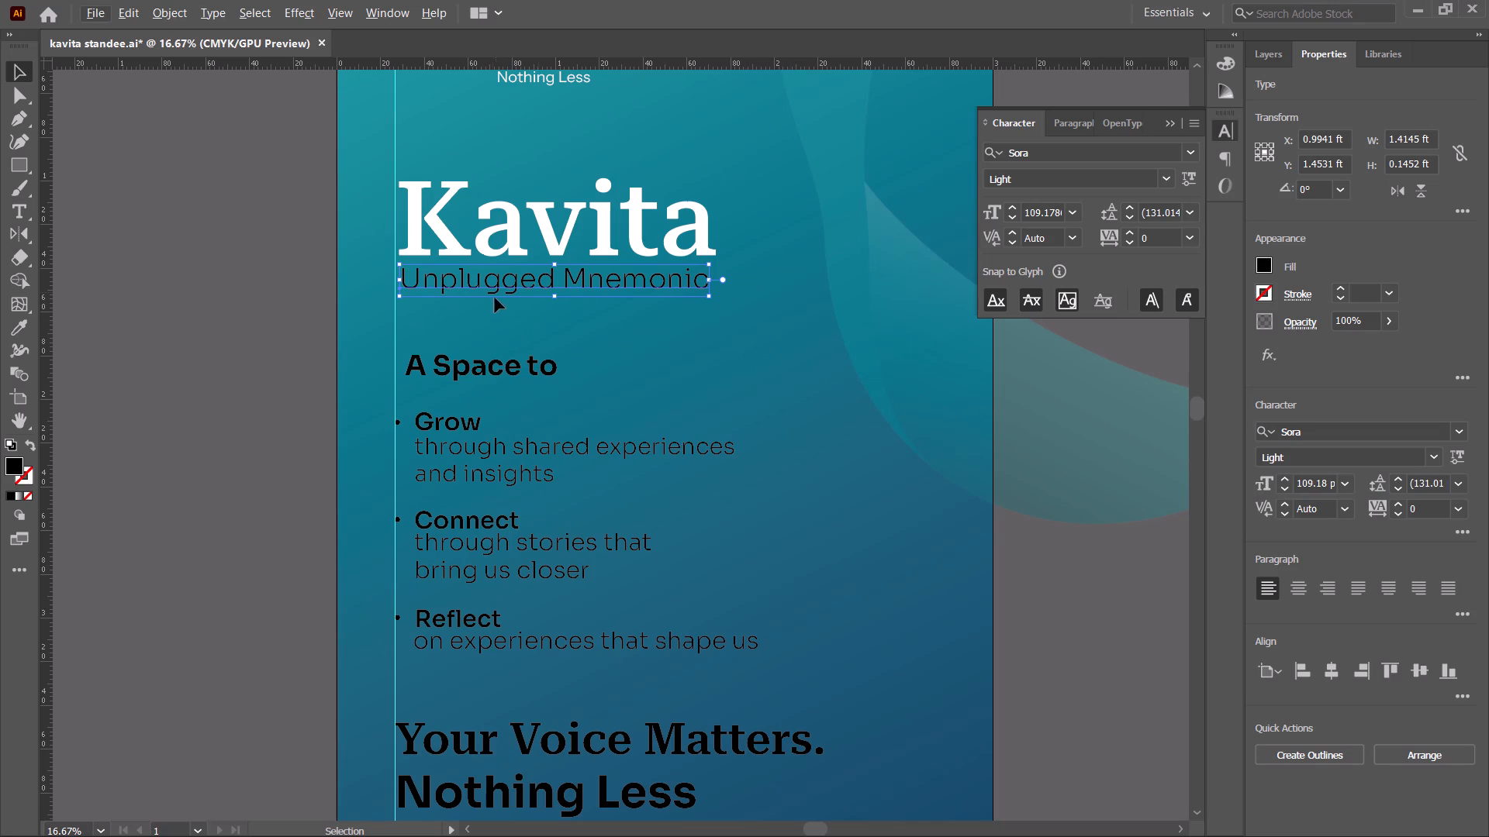
{"action": "double_click", "coordinate": [17, 463]}
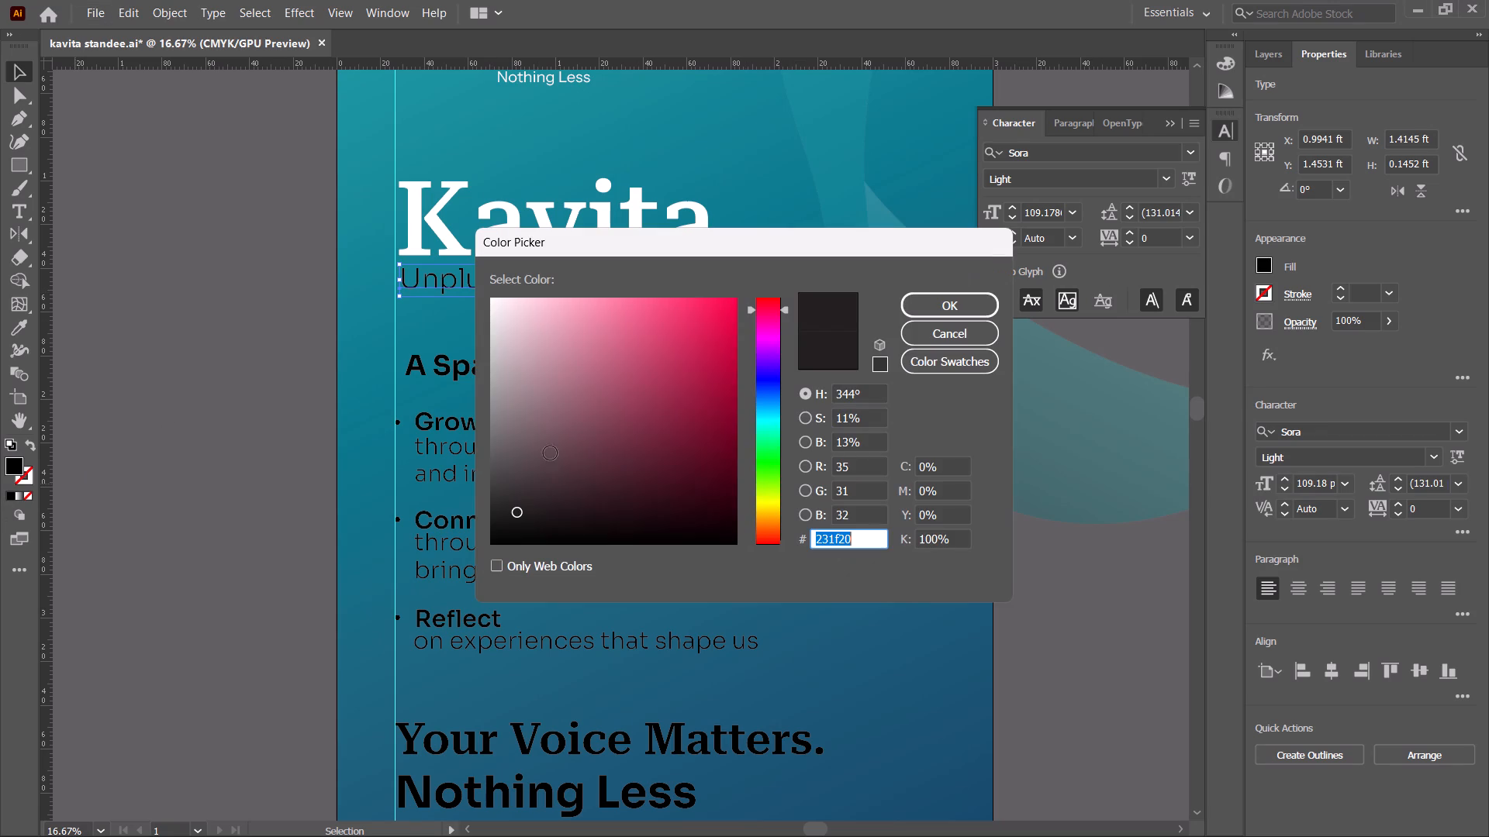
{"action": "key", "text": "ctrl+v"}
{"action": "left_click", "coordinate": [918, 313]}
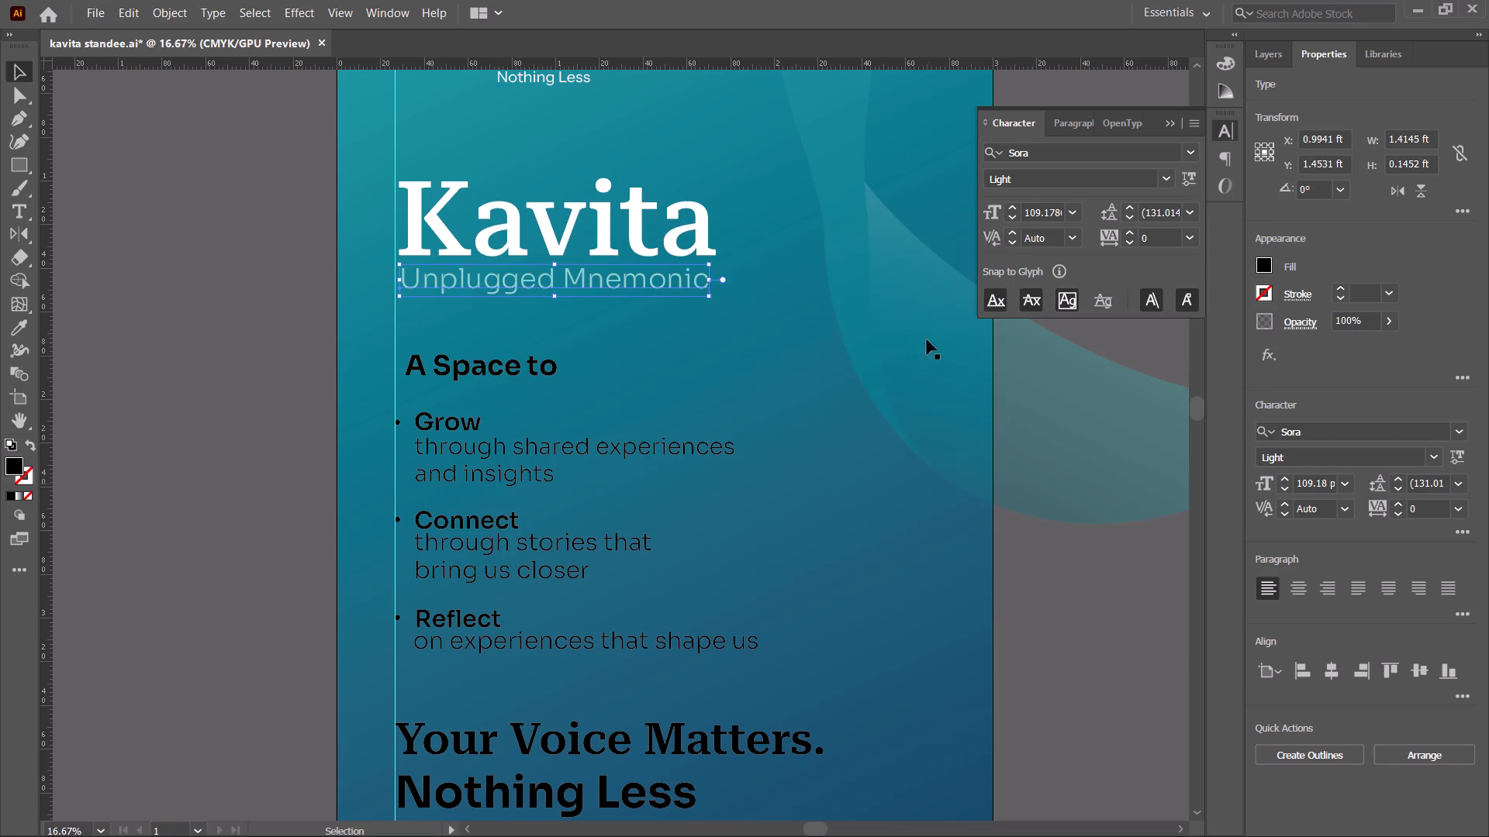
{"action": "left_click", "coordinate": [1087, 639]}
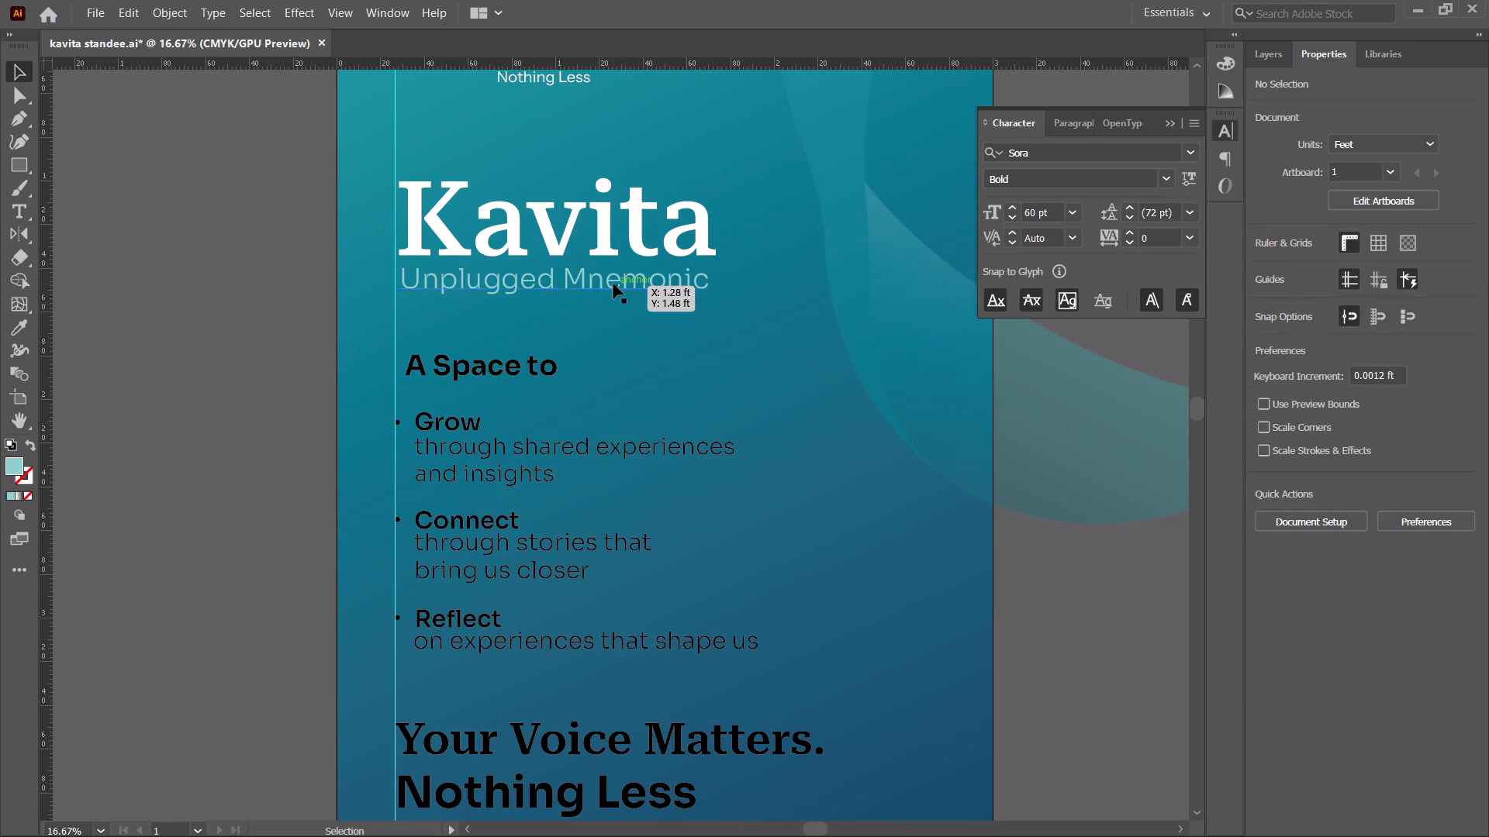
Set the font style of the "Unplugged Mnemonic" line to Sora SemiBold.
{"action": "left_click", "coordinate": [613, 284]}
{"action": "left_click", "coordinate": [1164, 184]}
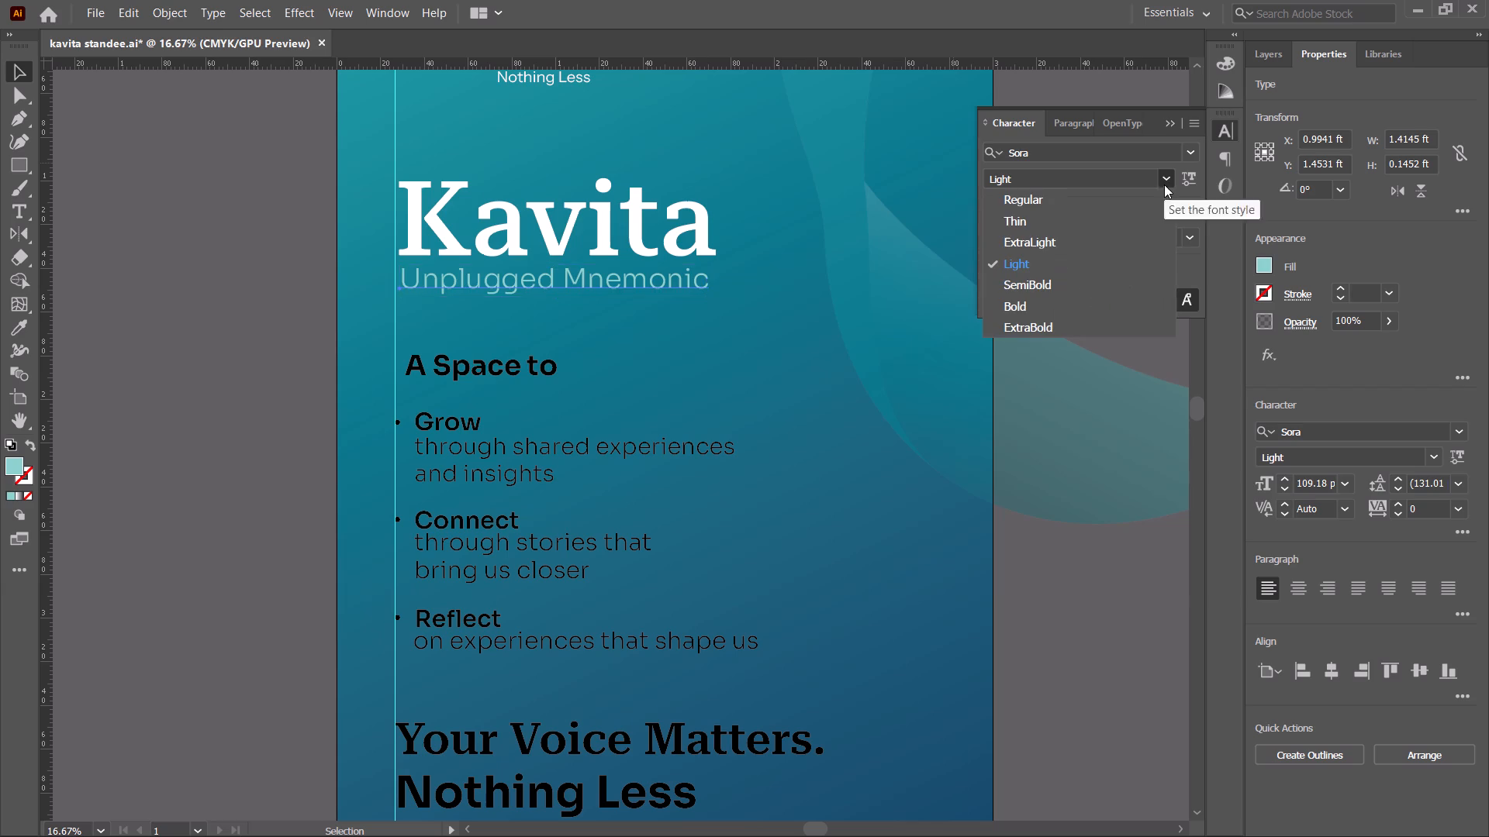
{"action": "left_click", "coordinate": [1125, 287]}
{"action": "left_click", "coordinate": [1034, 610]}
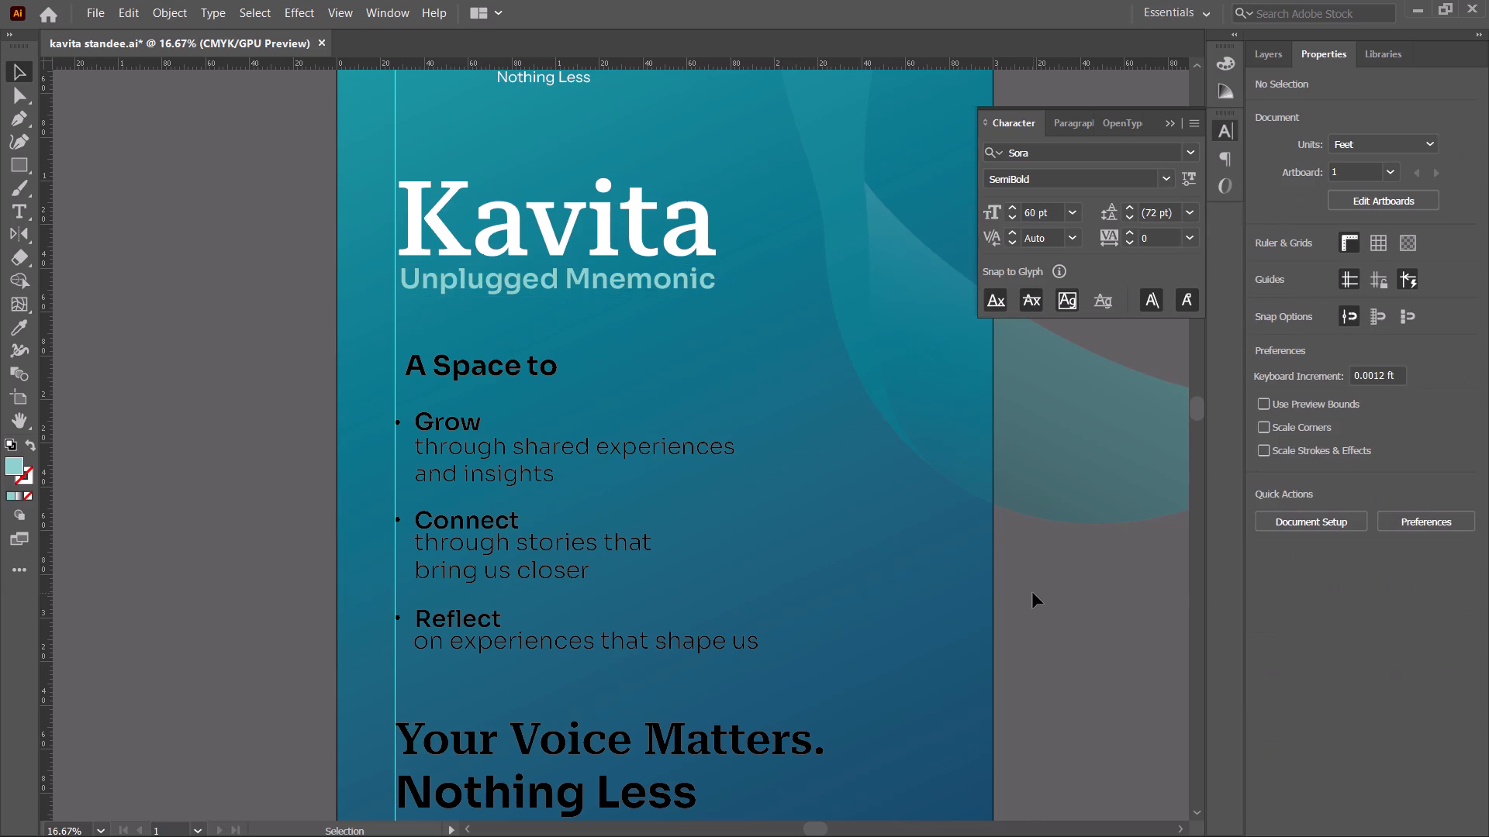
Check the "A Space to" line against the standee mockups in Chrome, then lower it slightly in Illustrator and scale it to about 103.68 pt.
{"action": "scroll", "coordinate": [854, 516], "scroll_direction": "down", "scroll_amount": 5}
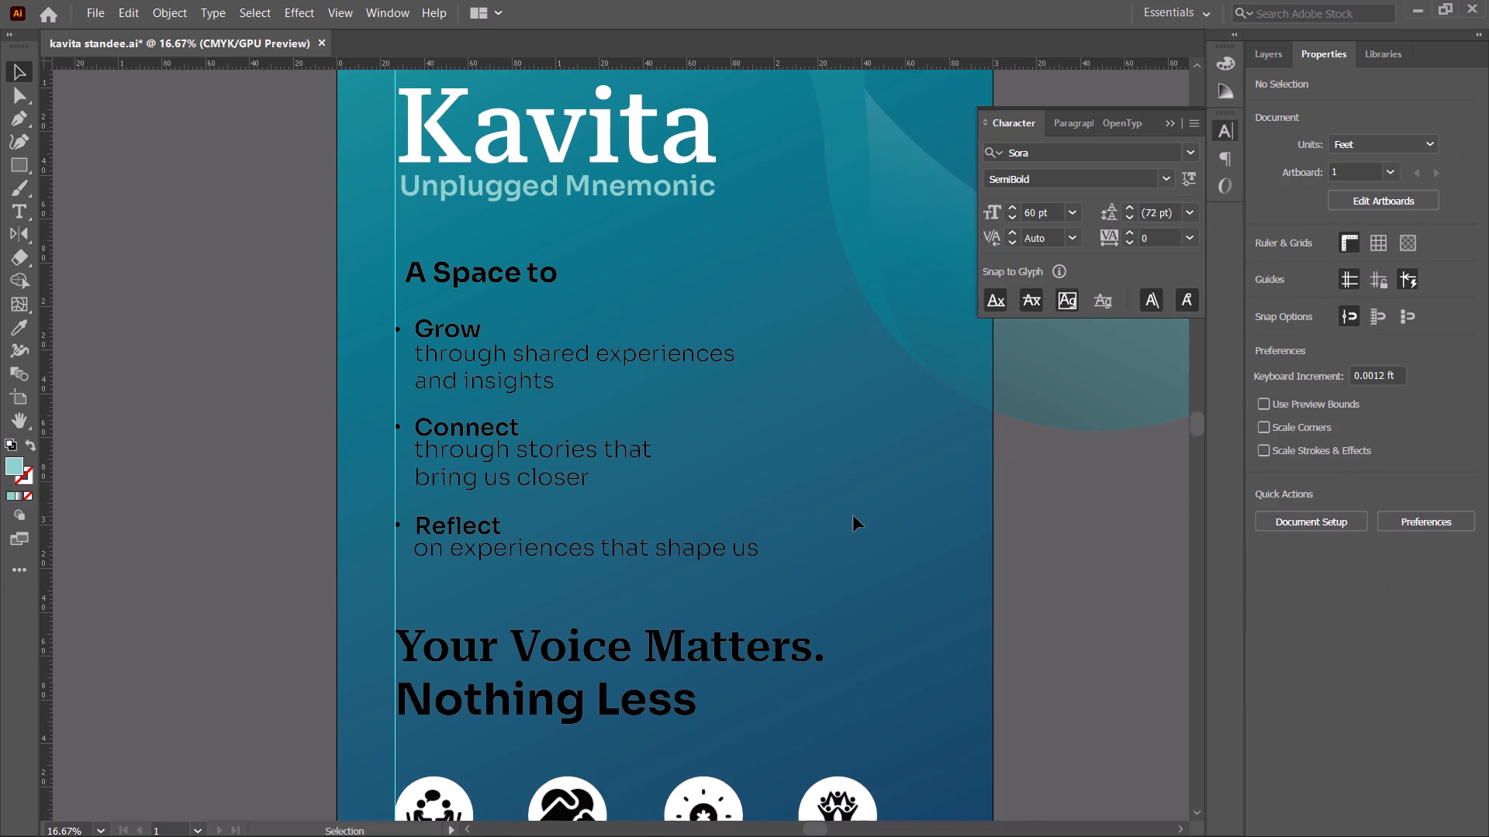
{"action": "left_click", "coordinate": [443, 281]}
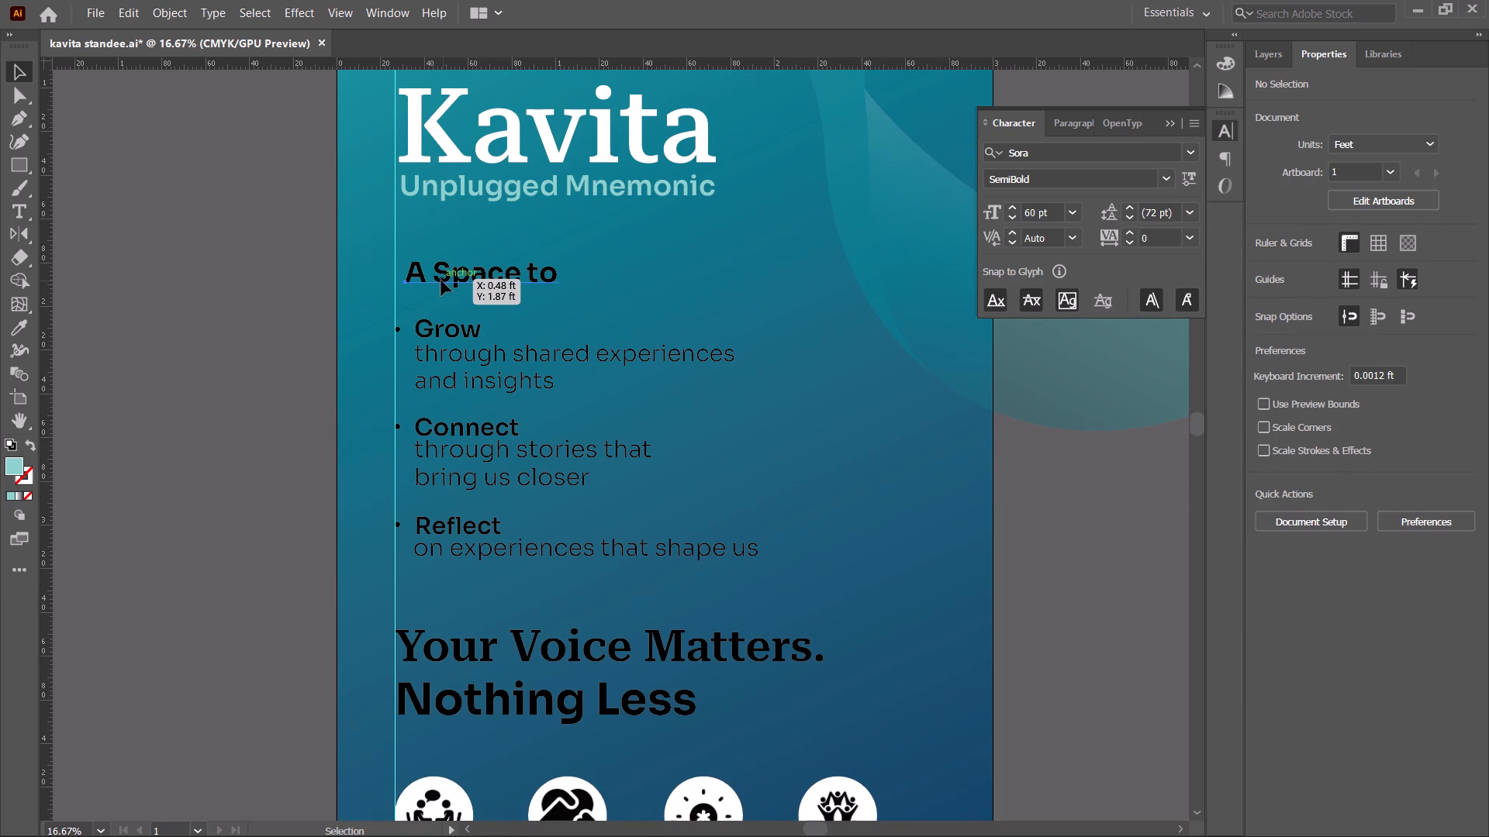
{"action": "left_click", "coordinate": [646, 290]}
{"action": "key", "text": "alt+Tab"}
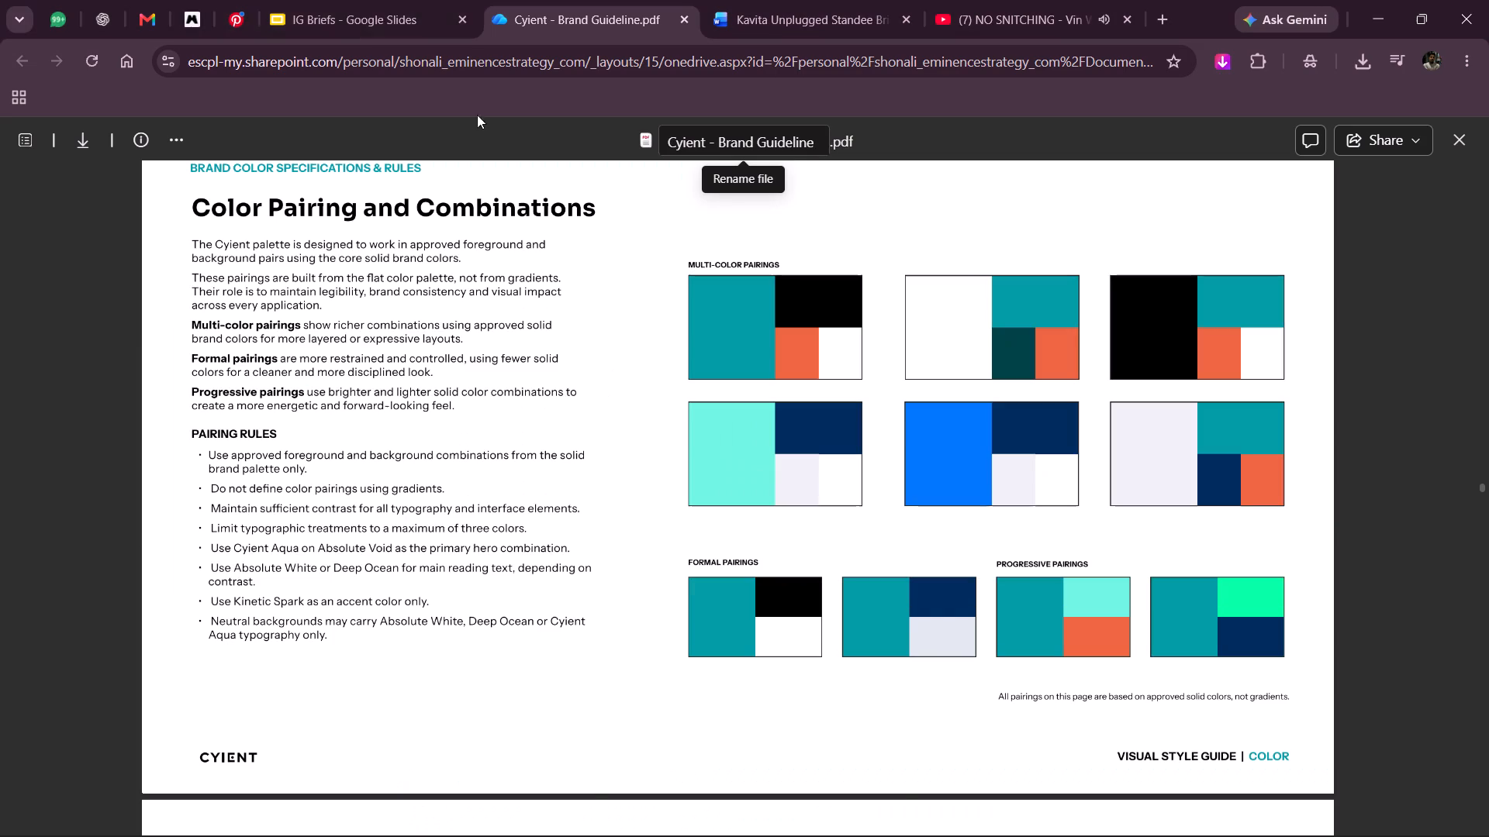
{"action": "left_click", "coordinate": [117, 0]}
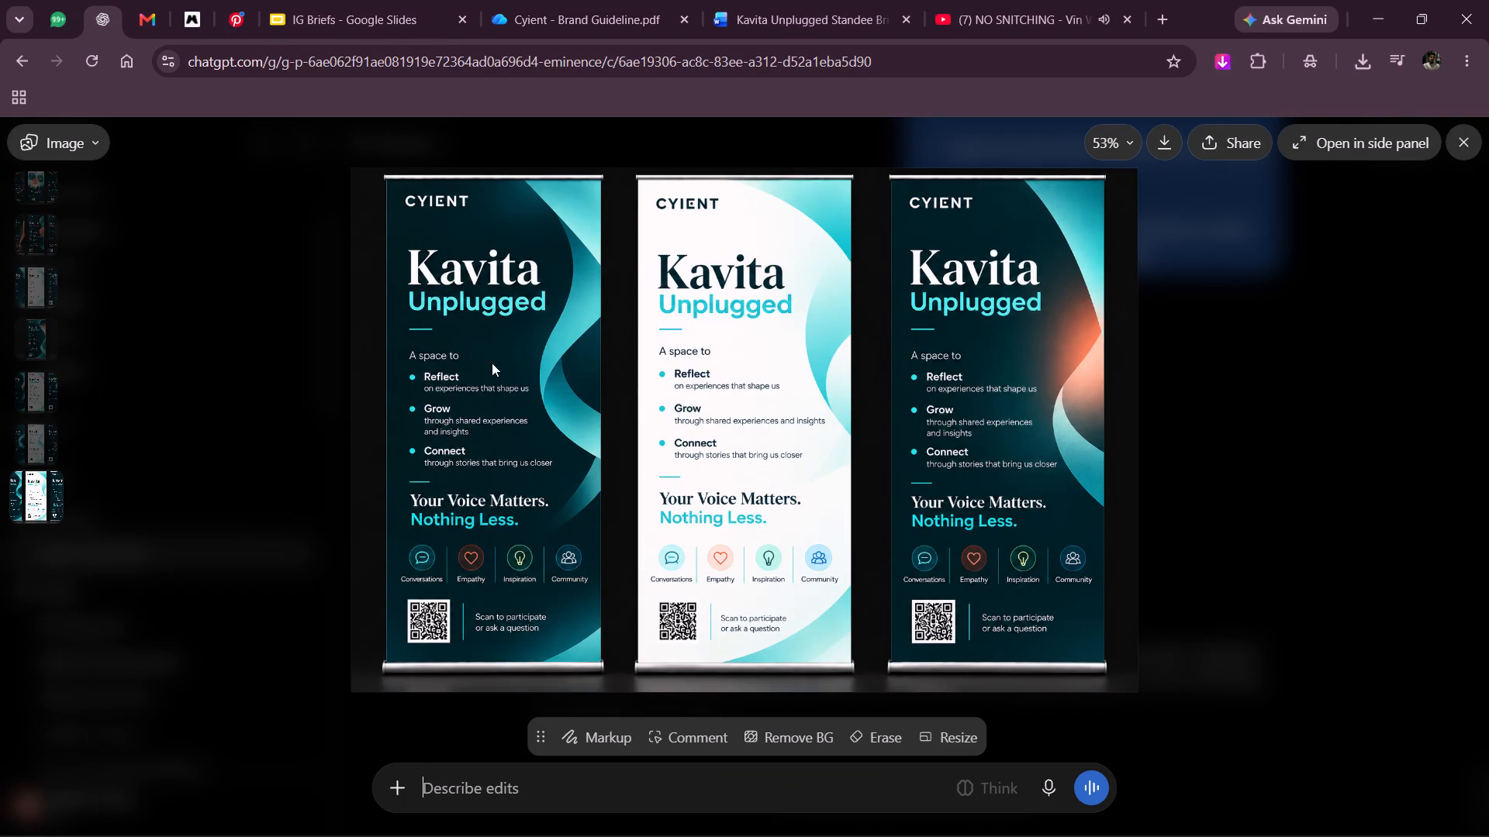
{"action": "key", "text": "alt+Tab"}
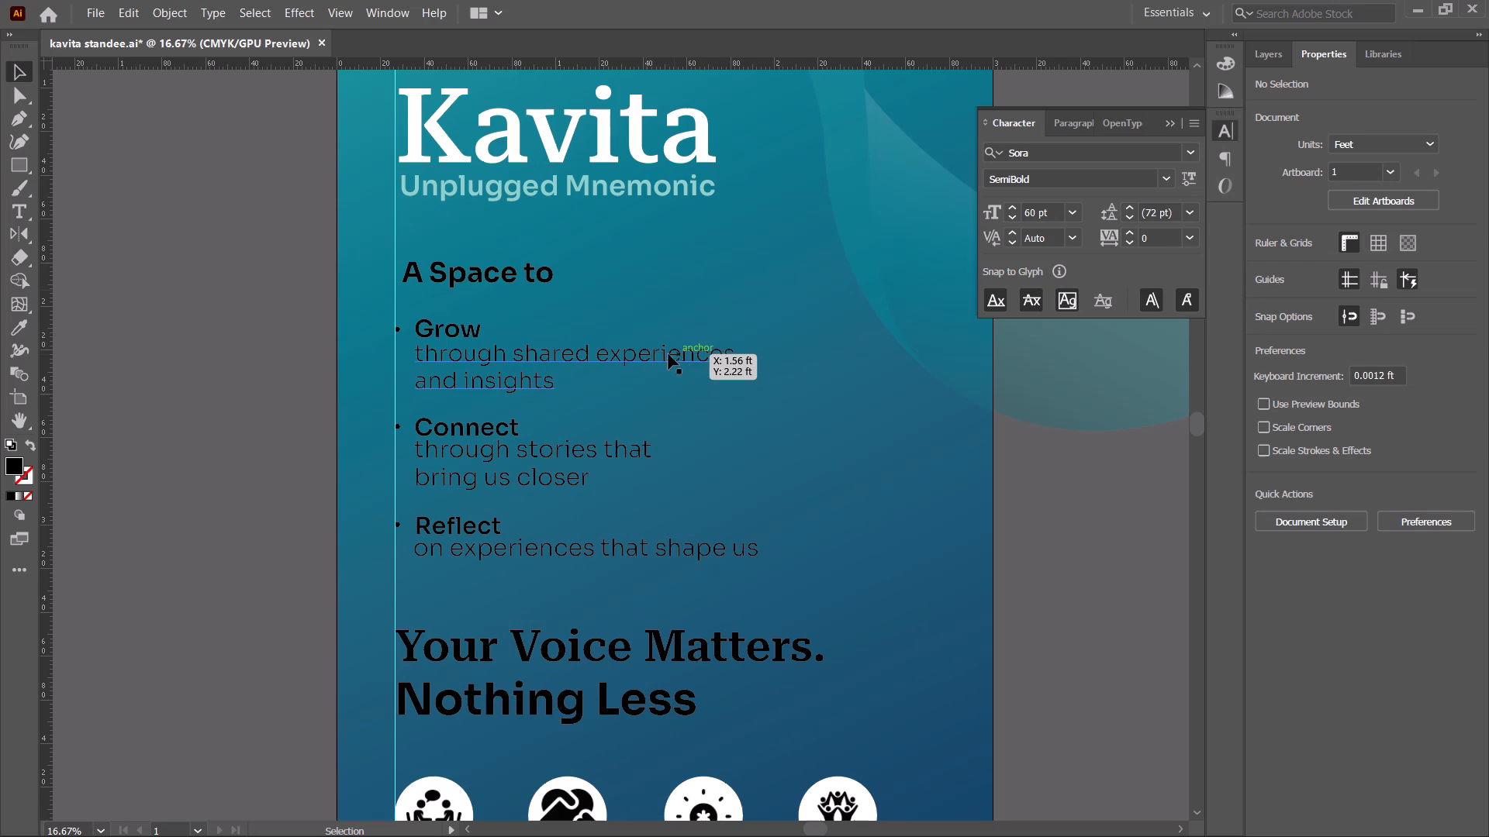
{"action": "left_click_drag", "start_coordinate": [444, 276], "coordinate": [444, 282]}
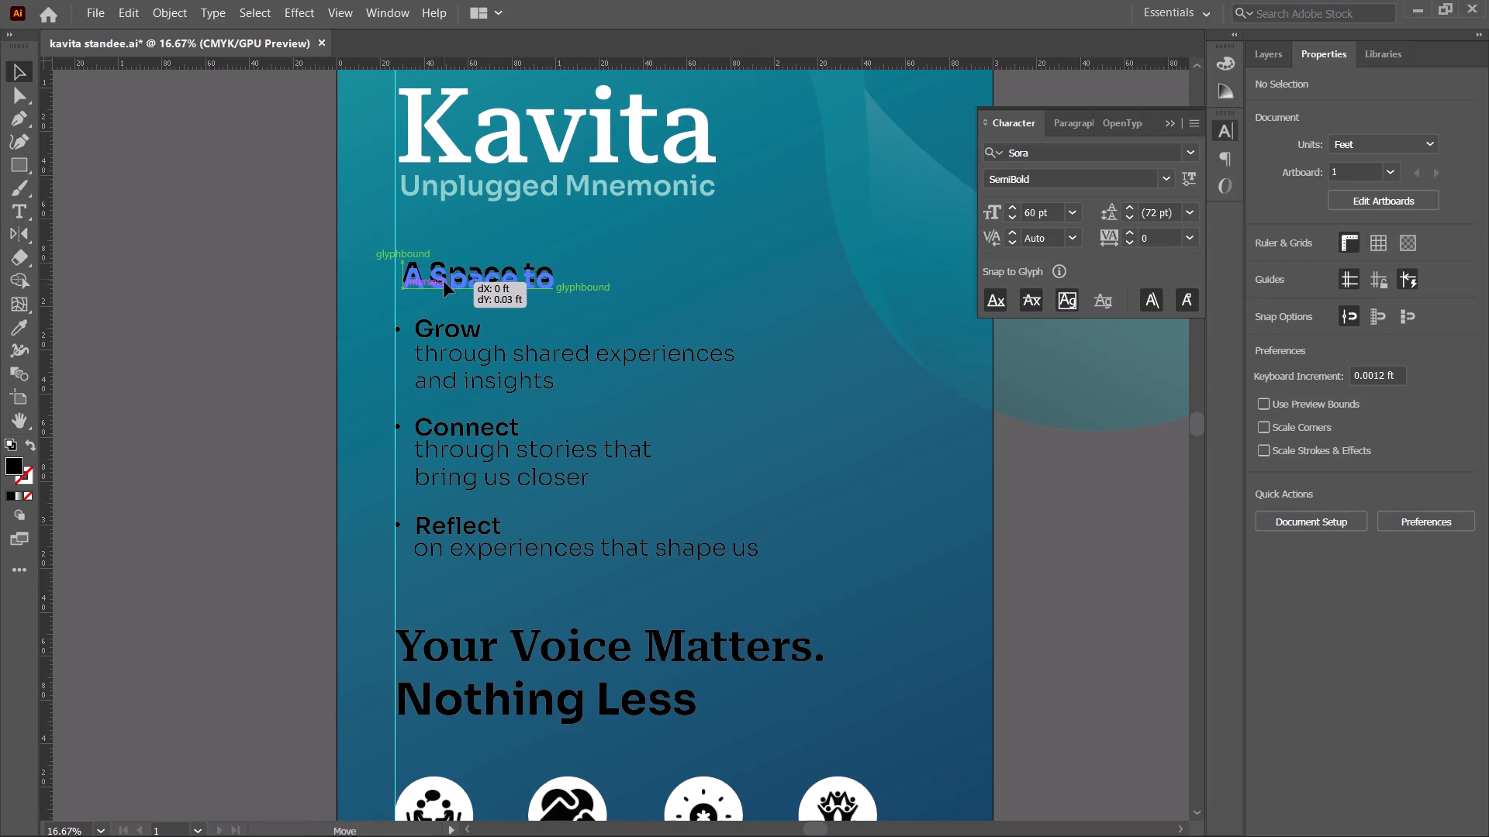
{"action": "left_click_drag", "start_coordinate": [444, 282], "coordinate": [444, 284]}
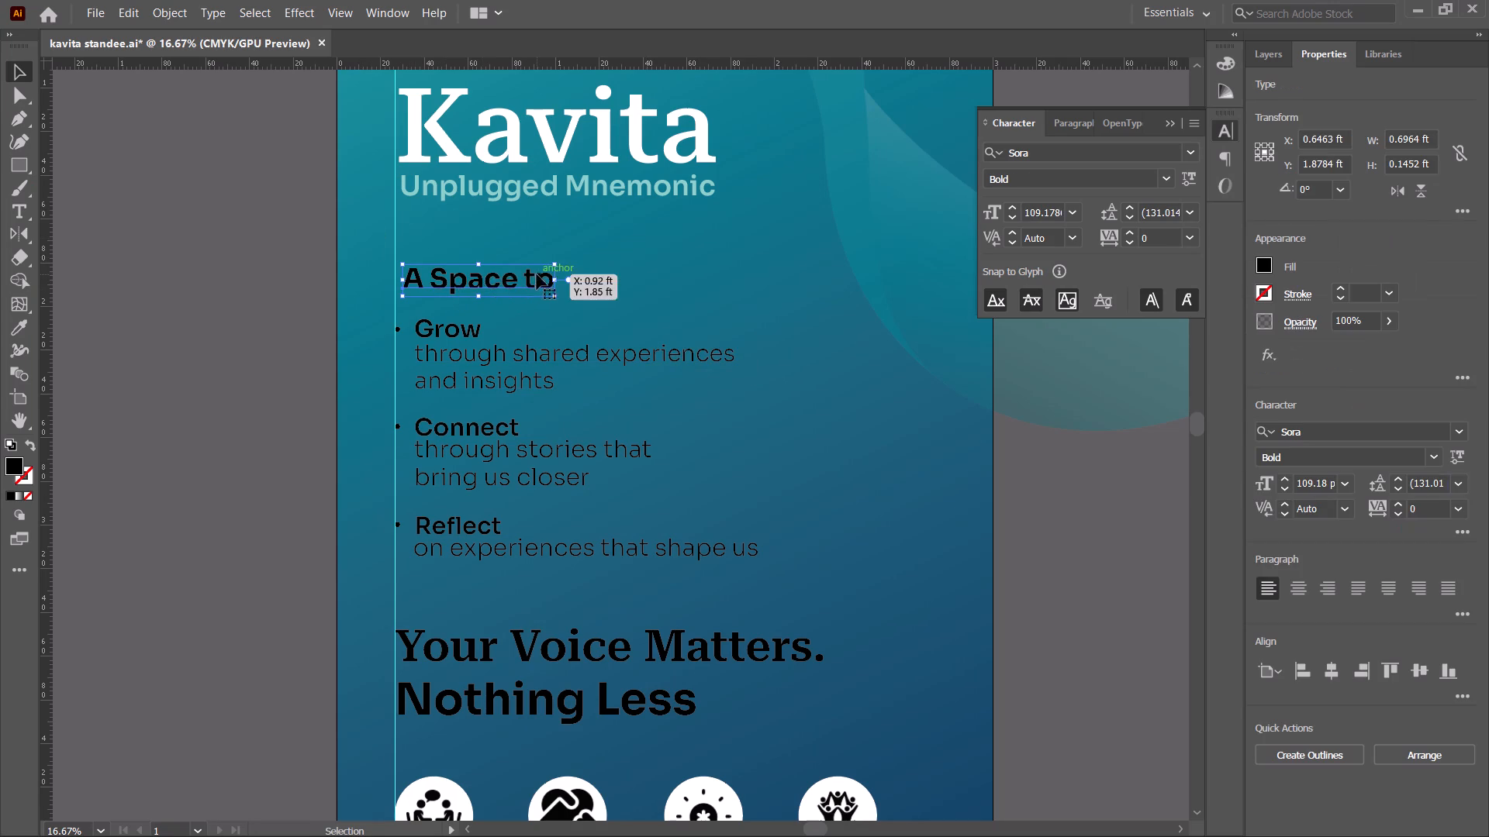
{"action": "left_click_drag", "start_coordinate": [553, 263], "coordinate": [546, 264], "text": "shift"}
{"action": "left_click", "coordinate": [610, 277]}
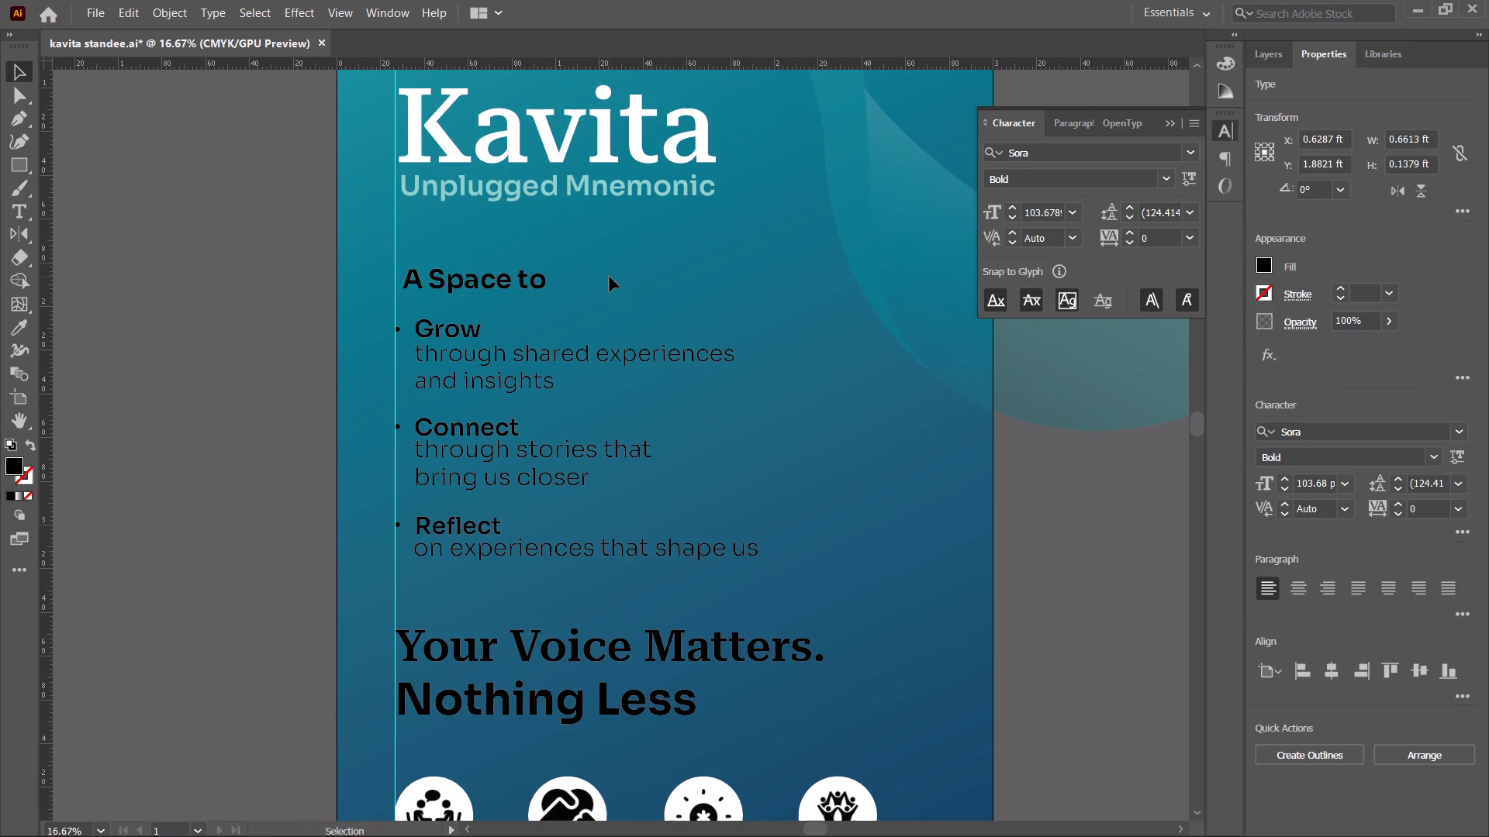
Move the "Kavita" title and "Unplugged Mnemonic" line up together to a Y position of about 1.14 ft.
{"action": "scroll", "coordinate": [458, 255], "scroll_direction": "down", "scroll_amount": 2, "text": "alt"}
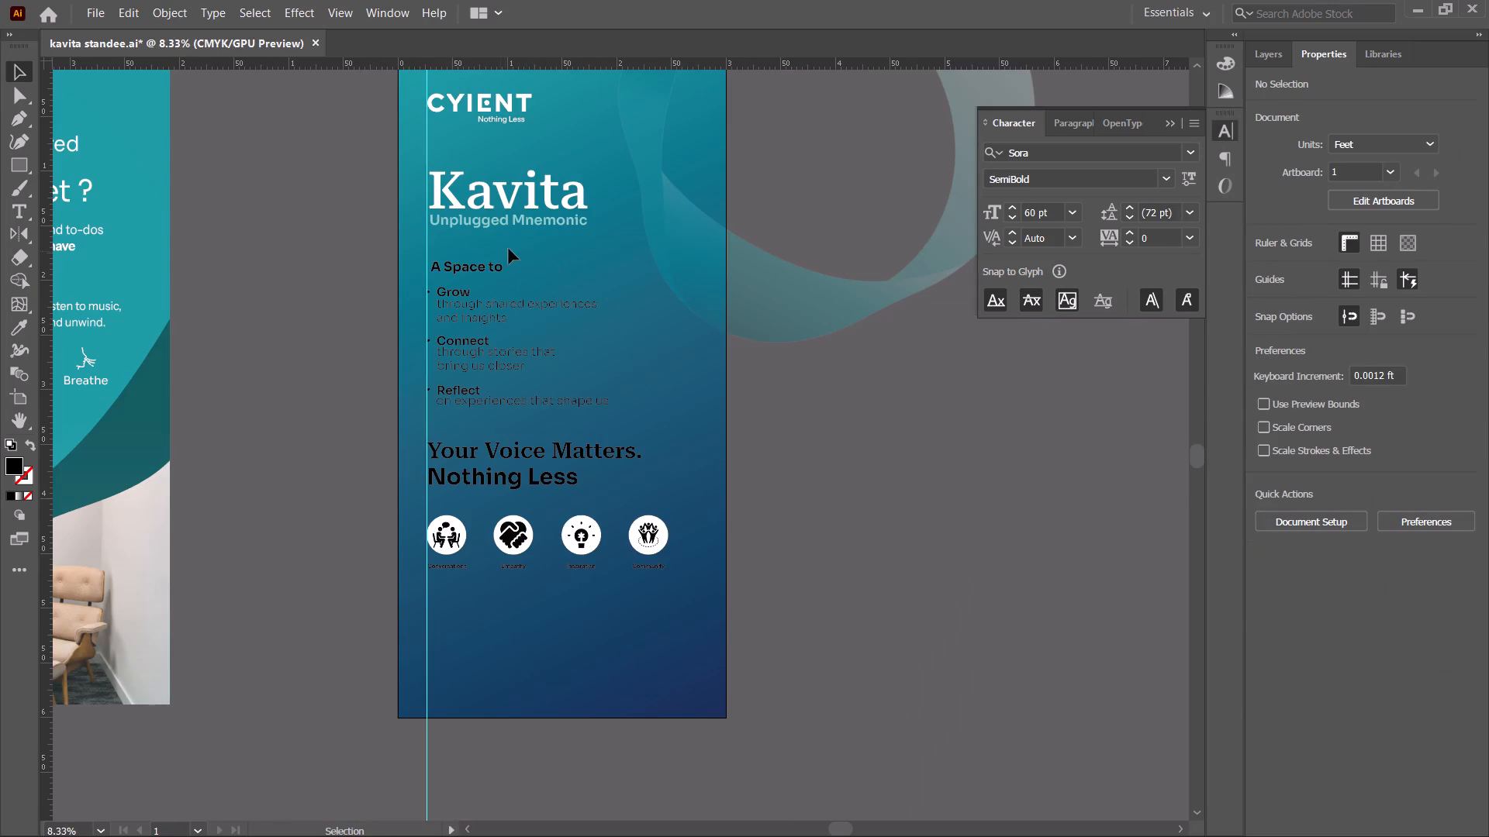
{"action": "left_click_drag", "start_coordinate": [579, 229], "coordinate": [489, 175]}
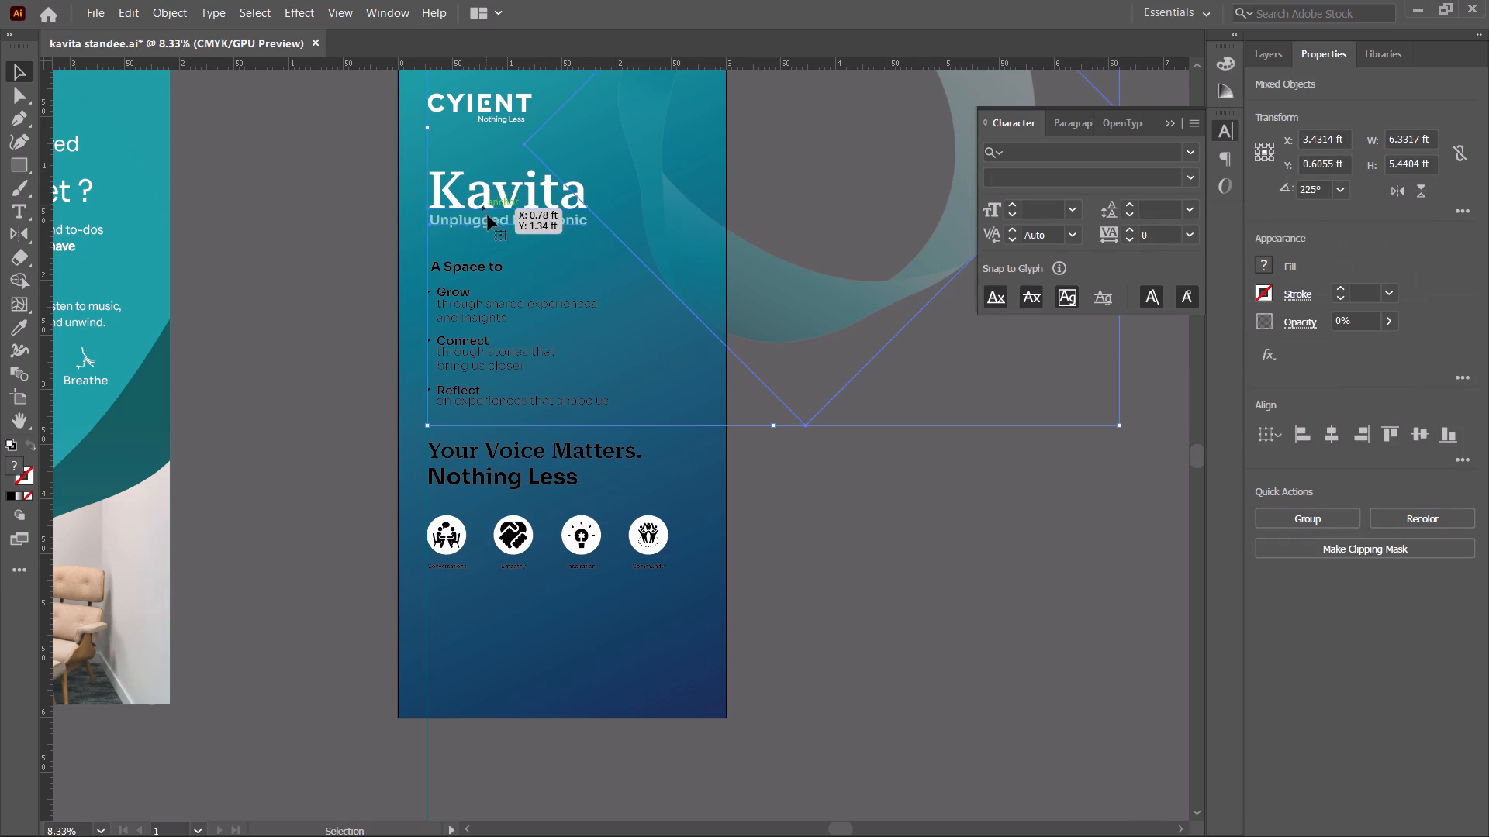
{"action": "left_click", "coordinate": [501, 229]}
{"action": "left_click_drag", "start_coordinate": [522, 236], "coordinate": [478, 191]}
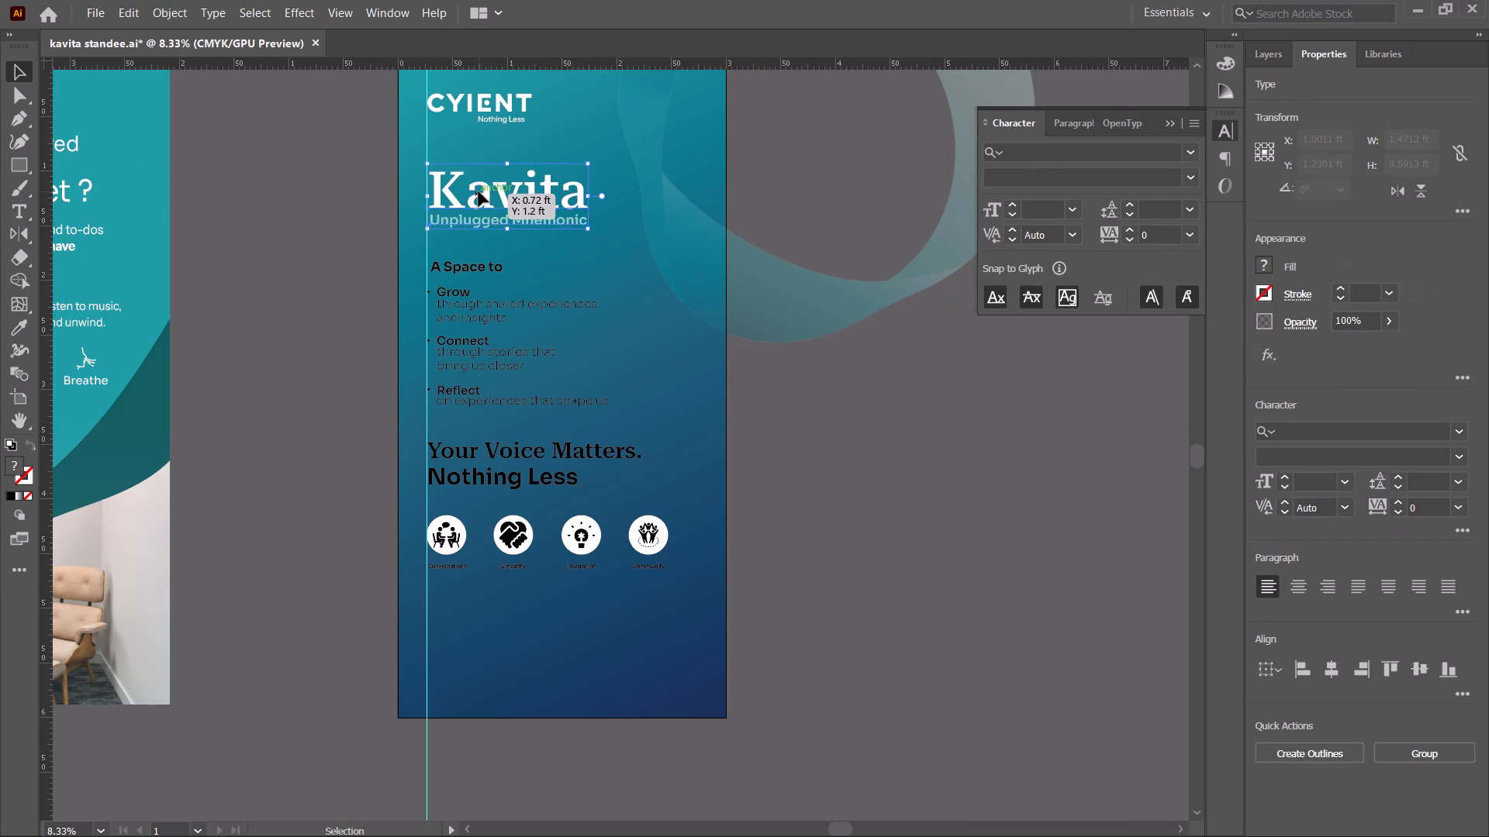
{"action": "key", "text": "shift+Up"}
{"action": "key", "text": "shift+Up"}
{"action": "key", "text": "shift+Up"}
{"action": "key", "text": "shift+Up"}
{"action": "key", "text": "shift+Up"}
{"action": "key", "text": "shift+Up"}
{"action": "key", "text": "shift+Up"}
{"action": "key", "text": "shift+Up"}
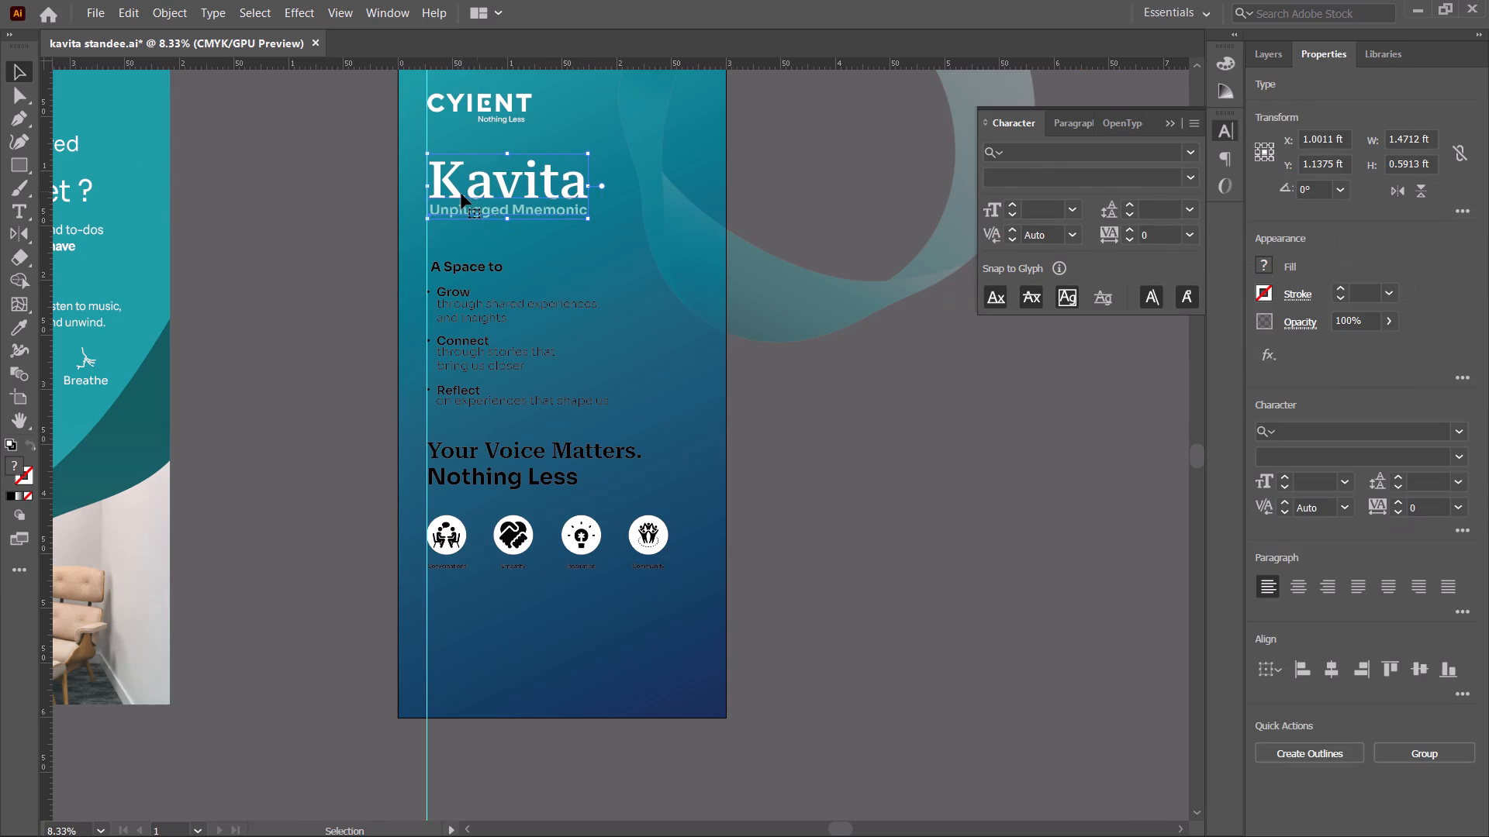
{"action": "left_click", "coordinate": [583, 267]}
Draw a horizontal divider line about 0.49 ft long below "Unplugged Mnemonic", starting at the left margin guide.
{"action": "scroll", "coordinate": [492, 252], "scroll_direction": "up", "scroll_amount": 3, "text": "alt"}
{"action": "key", "text": "space"}
{"action": "left_click_drag", "start_coordinate": [430, 226], "coordinate": [489, 293]}
{"action": "key", "text": "u"}
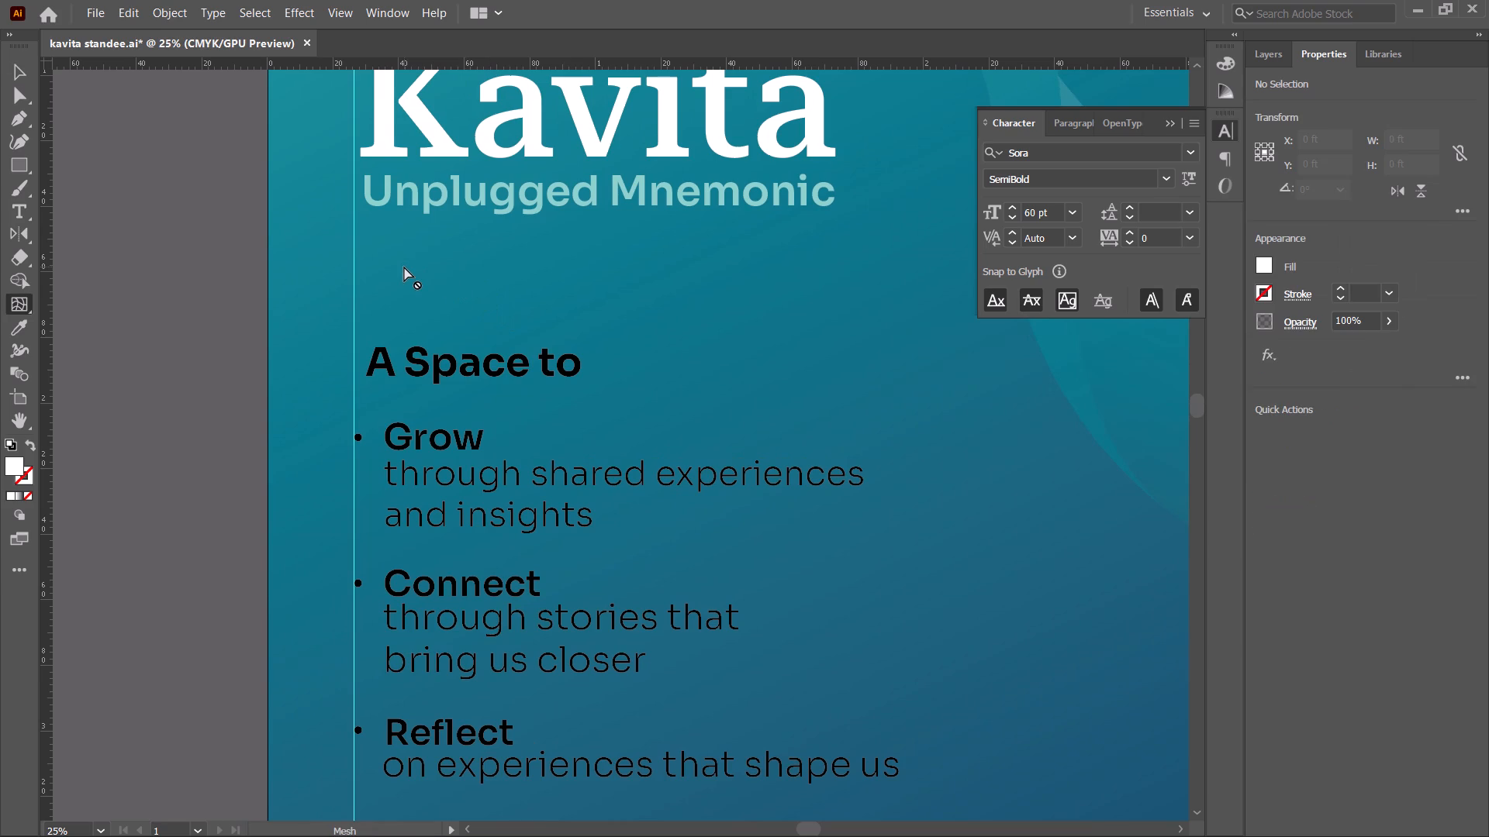
{"action": "key", "text": "m"}
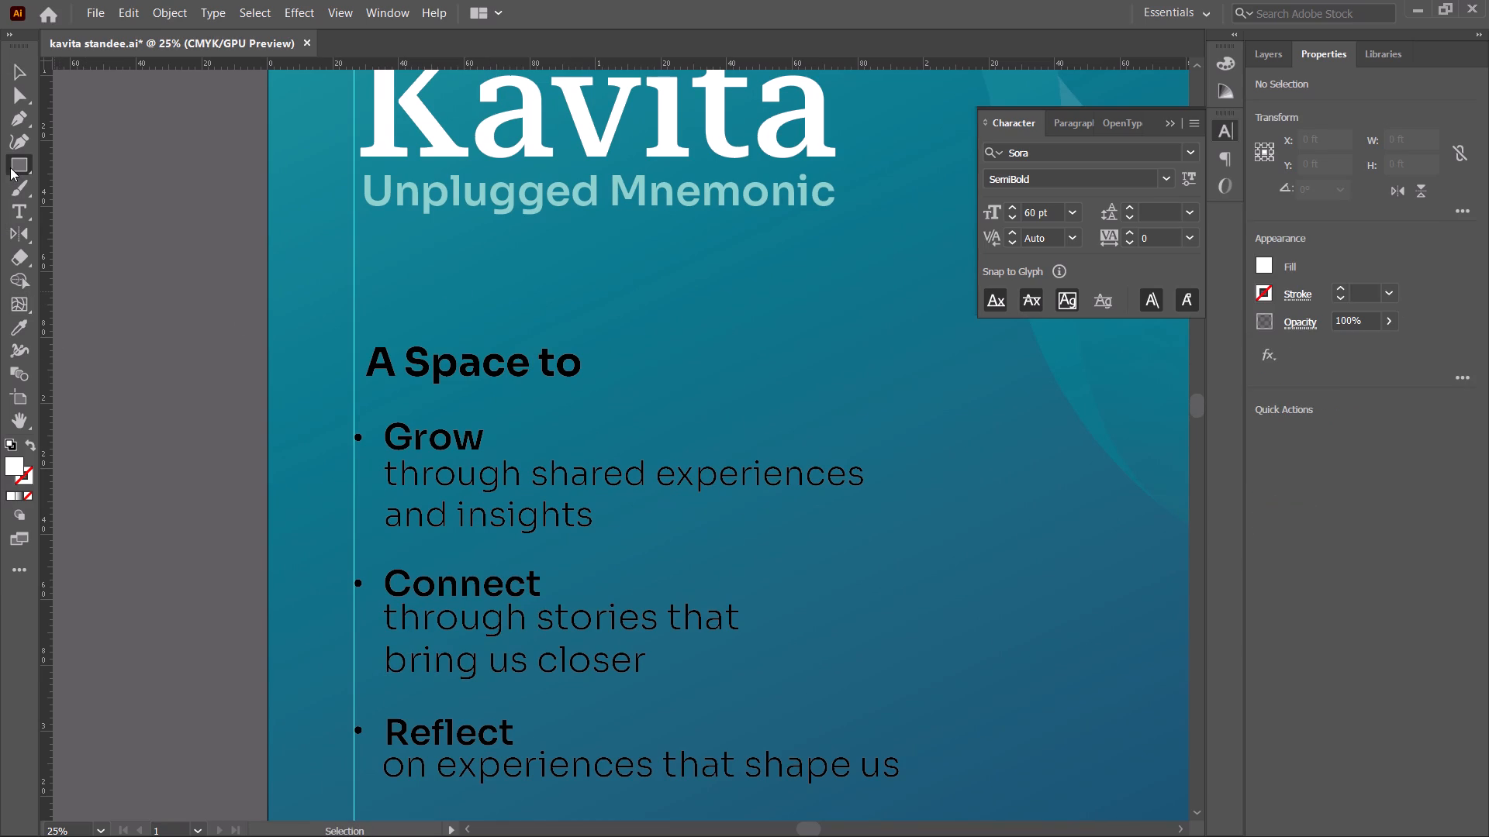
{"action": "right_click", "coordinate": [10, 167]}
{"action": "left_click", "coordinate": [112, 253]}
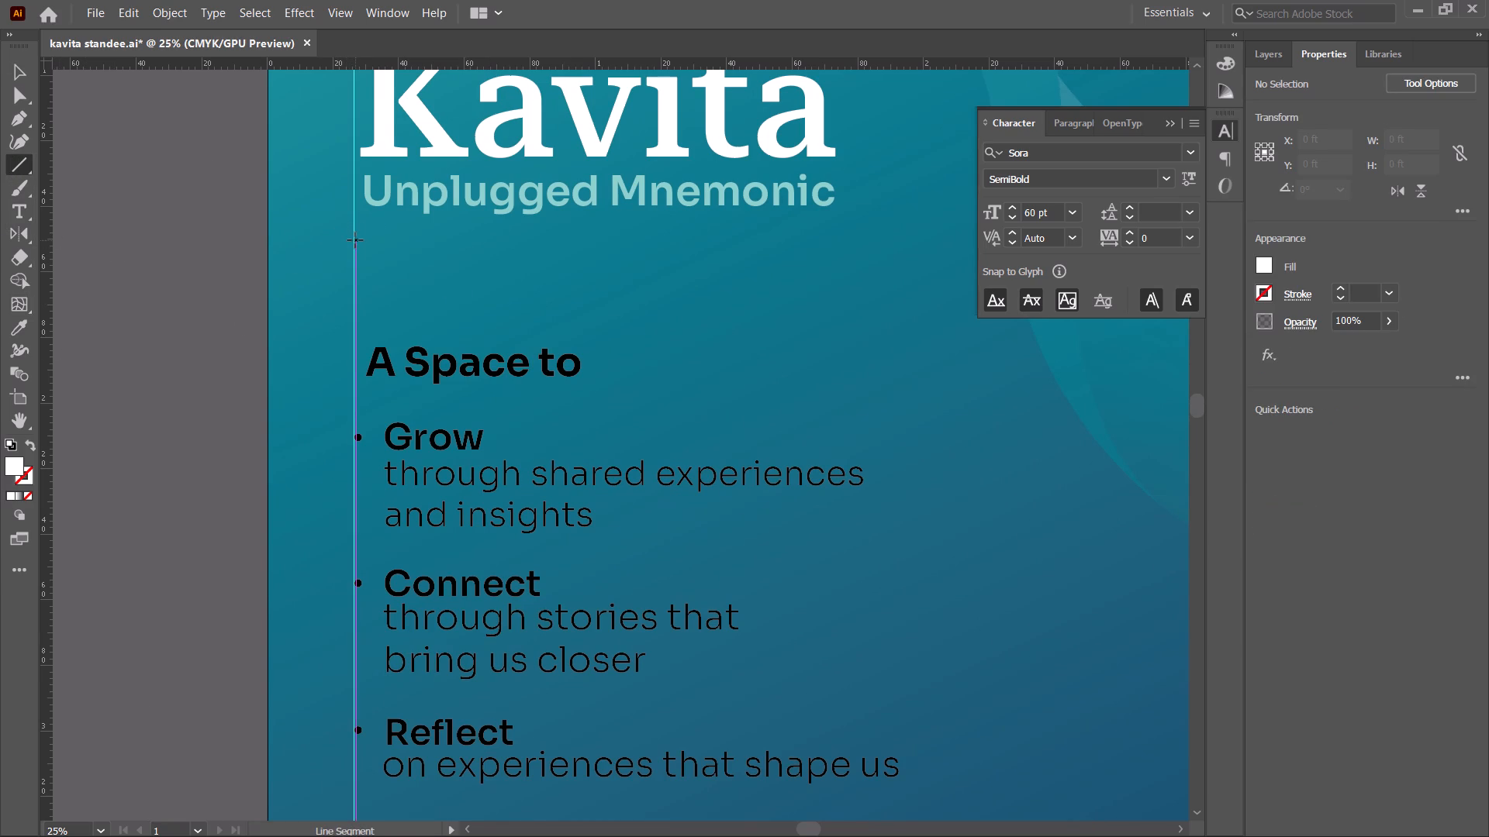
{"action": "left_click_drag", "start_coordinate": [353, 240], "coordinate": [523, 257], "text": "shift"}
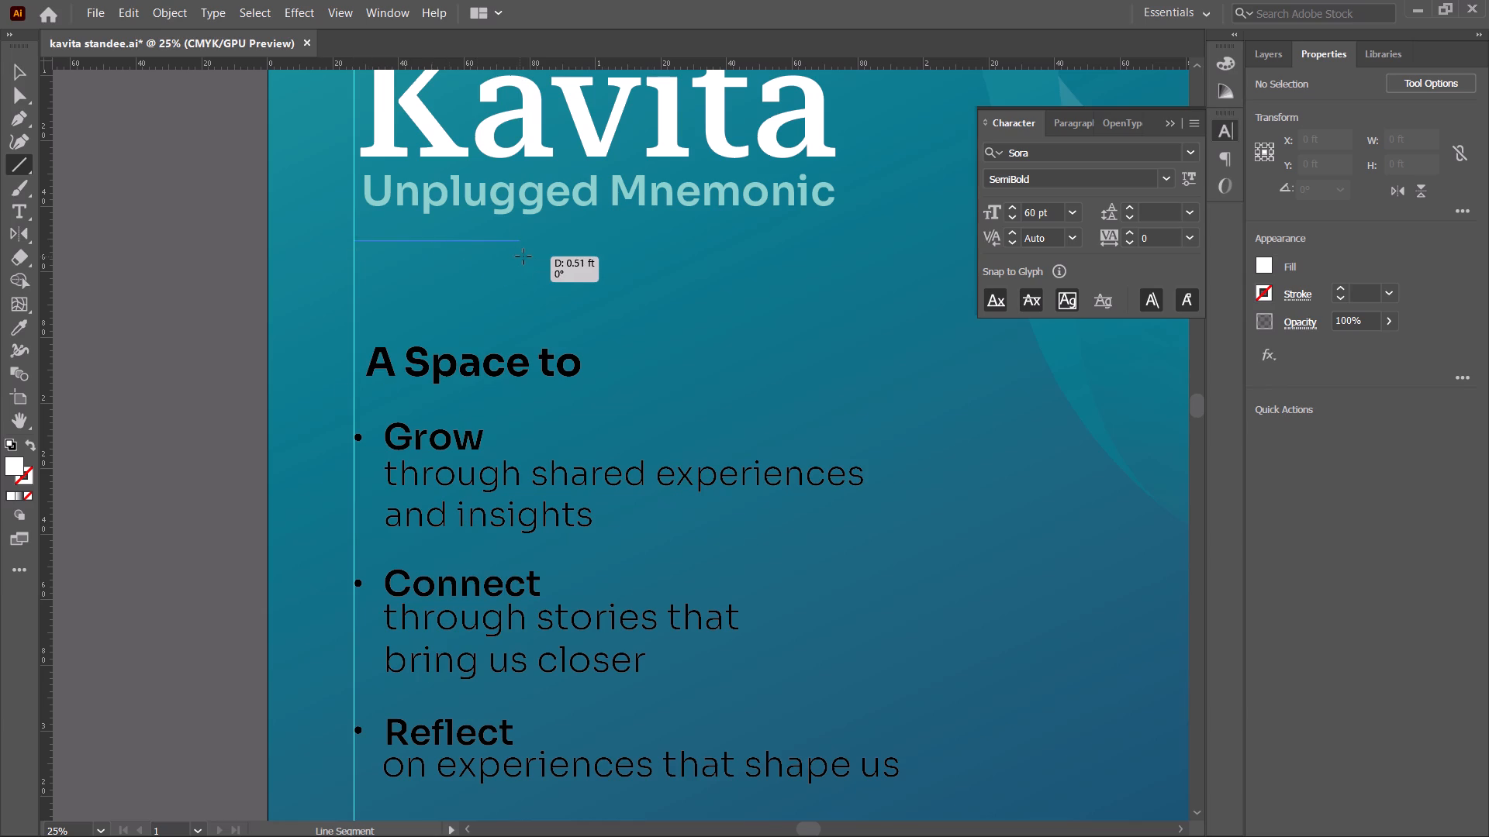
{"action": "left_click_drag", "start_coordinate": [523, 257], "coordinate": [513, 257], "text": "shift"}
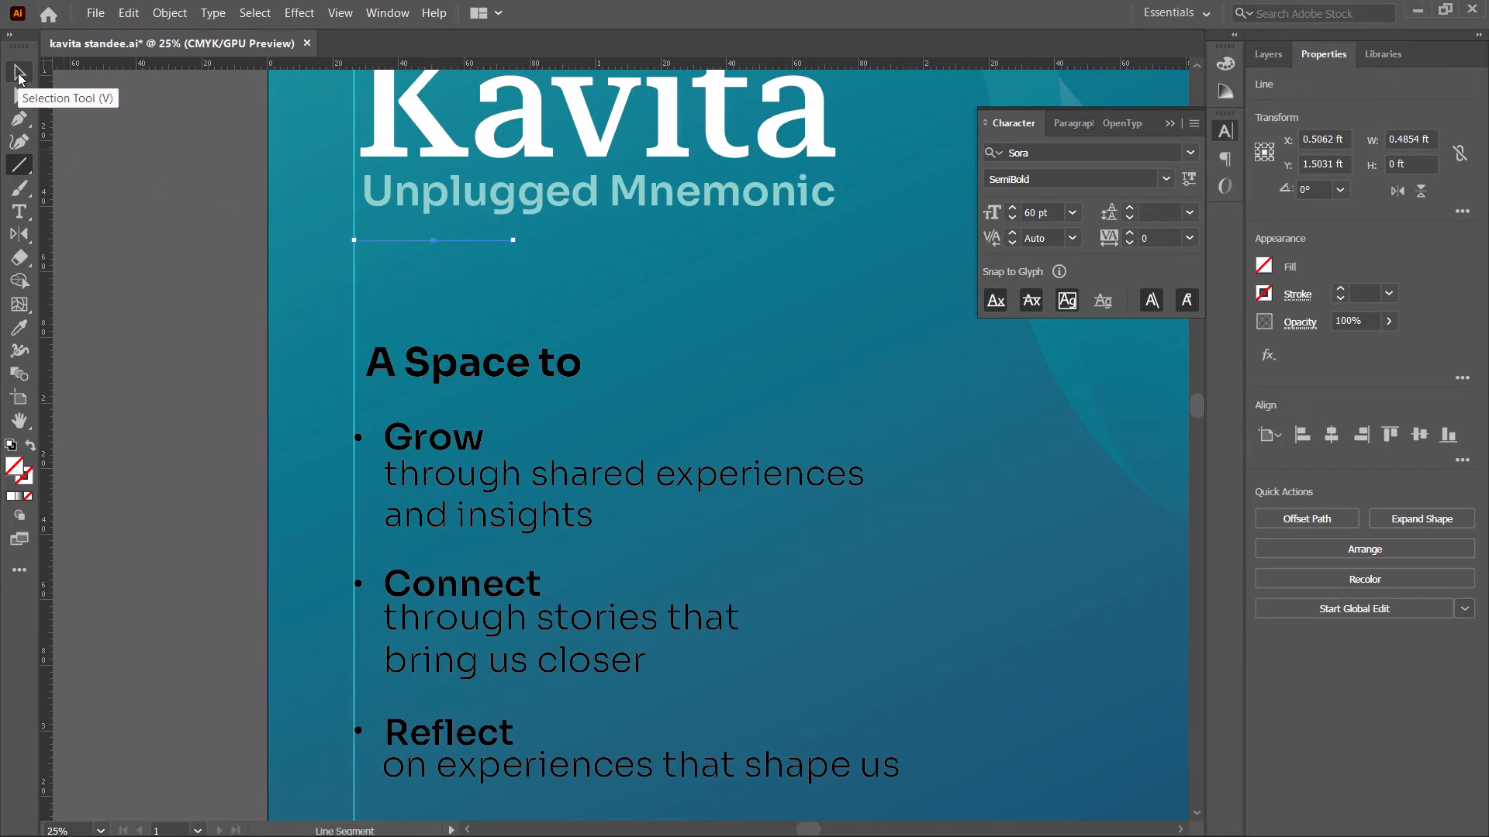
Set the divider line's fill to white.
{"action": "left_click", "coordinate": [12, 460]}
{"action": "left_click", "coordinate": [17, 460]}
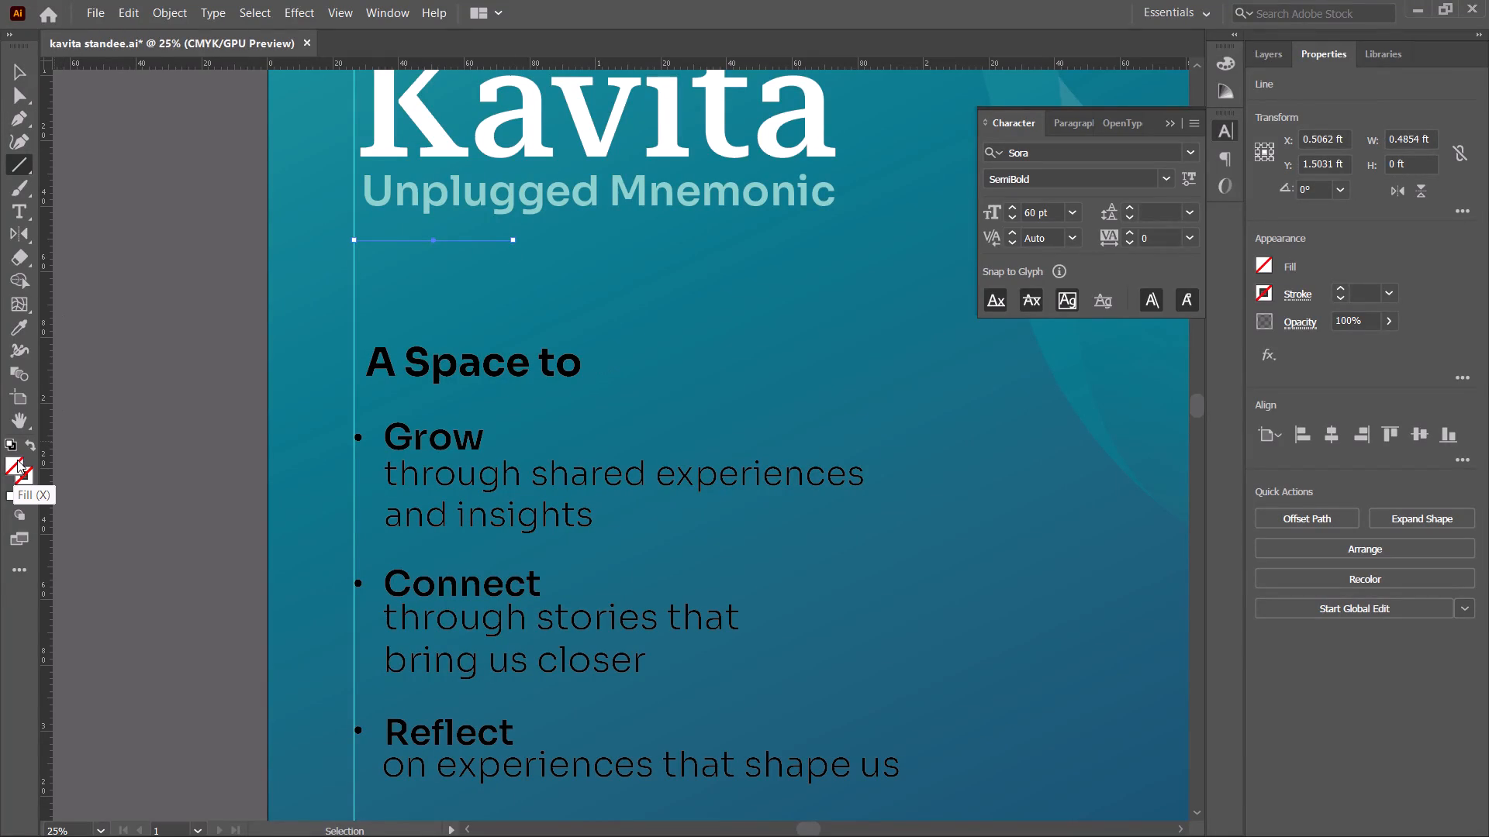
{"action": "left_click", "coordinate": [17, 460]}
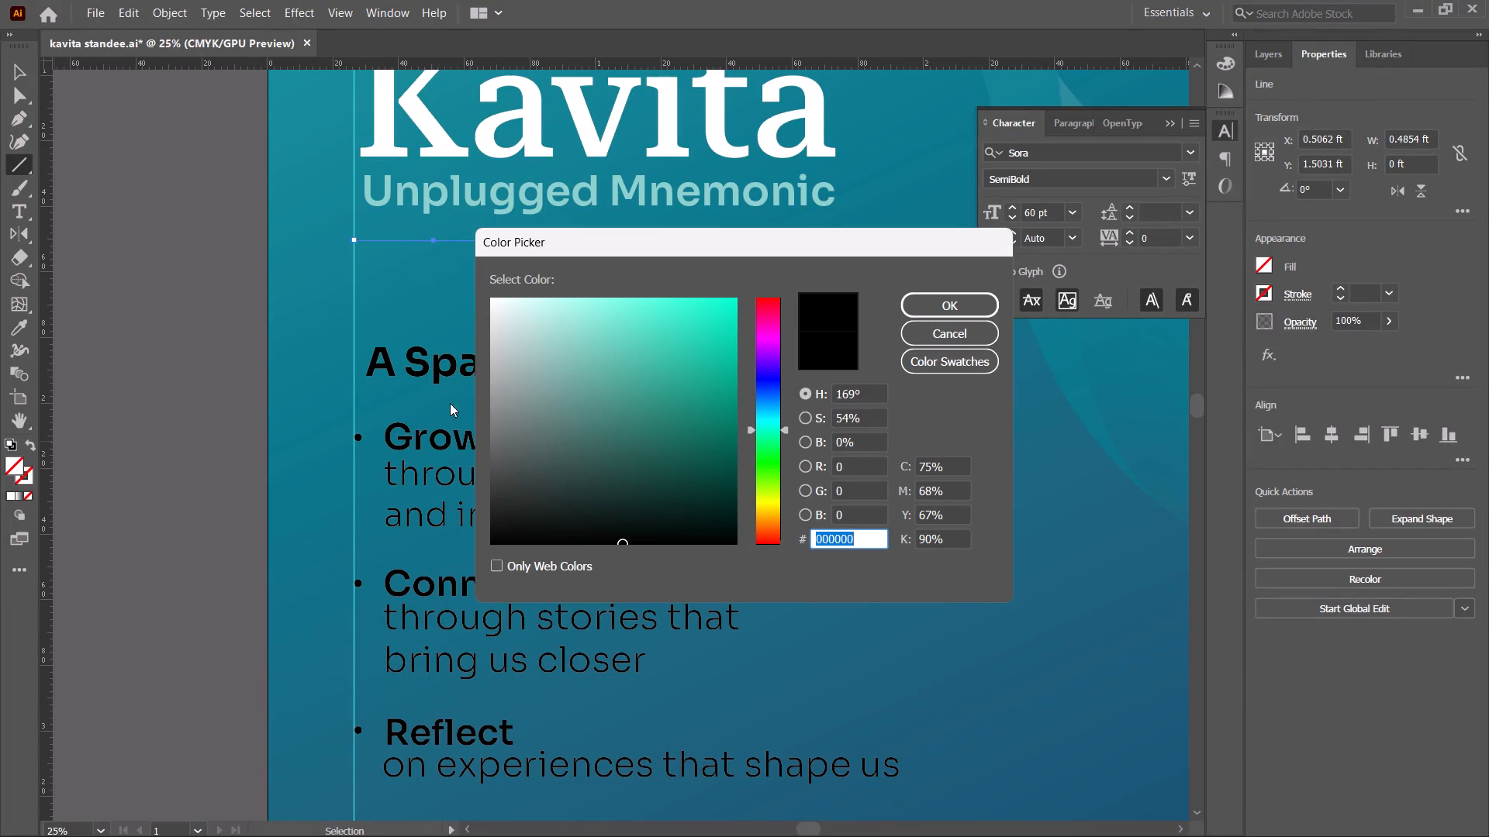
{"action": "left_click_drag", "start_coordinate": [574, 398], "coordinate": [481, 262]}
{"action": "left_click", "coordinate": [980, 301]}
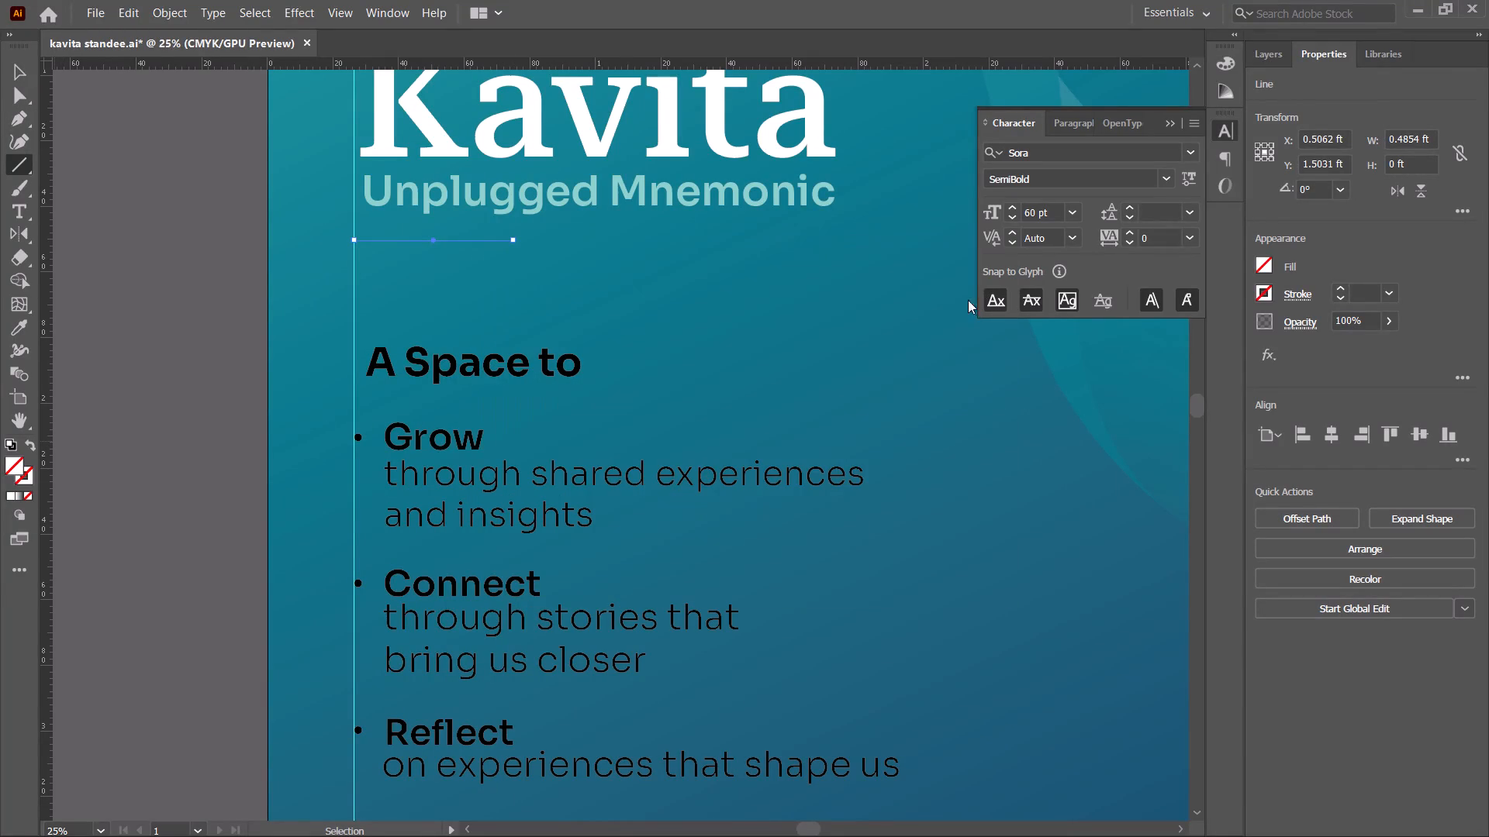
{"action": "left_click", "coordinate": [16, 74]}
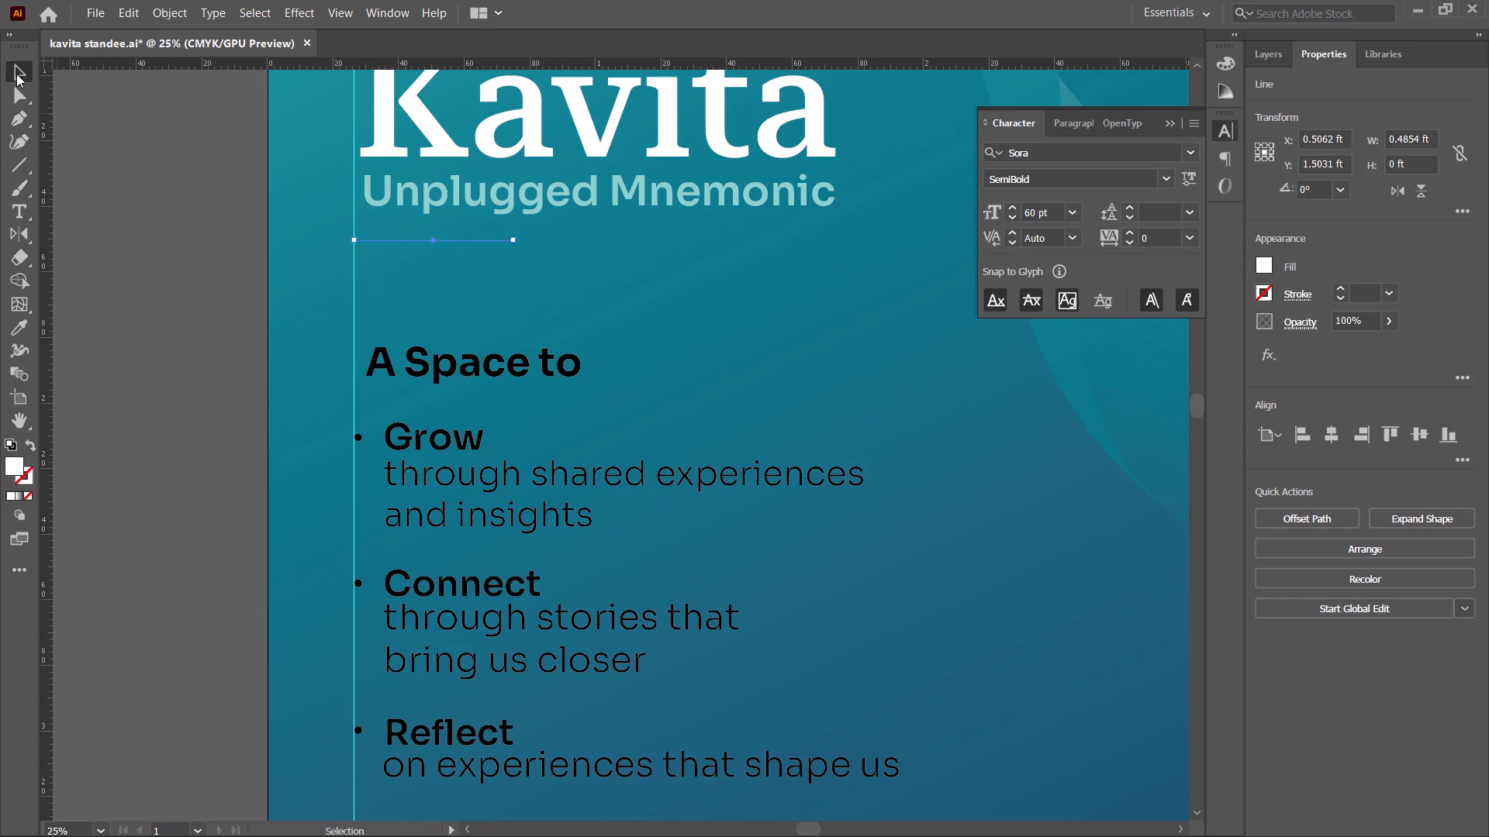
{"action": "left_click", "coordinate": [205, 364]}
{"action": "left_click_drag", "start_coordinate": [489, 265], "coordinate": [420, 229]}
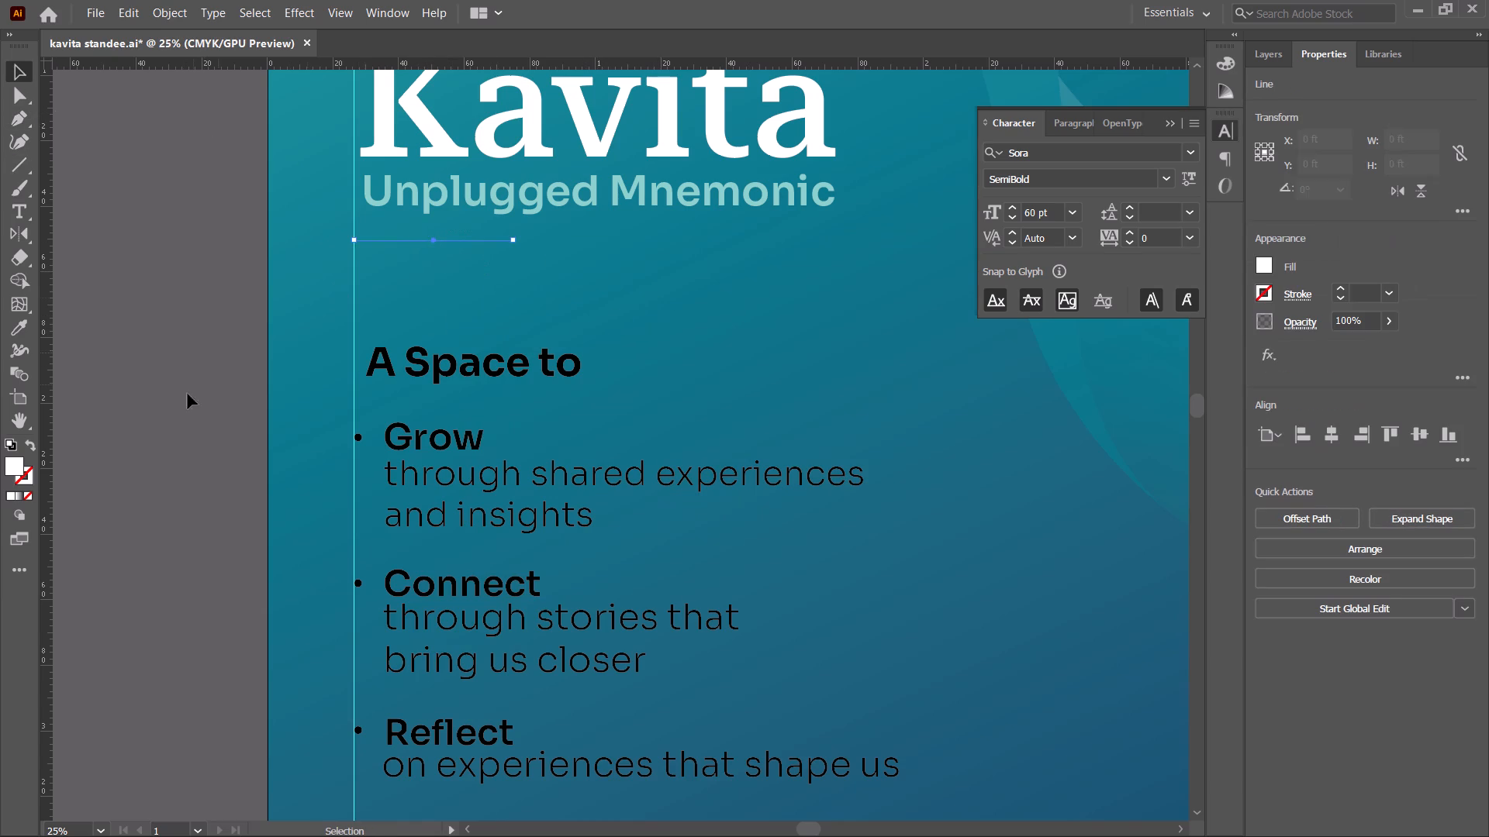
Give the divider line a white stroke with a weight of 7 pt.
{"action": "left_click", "coordinate": [32, 473]}
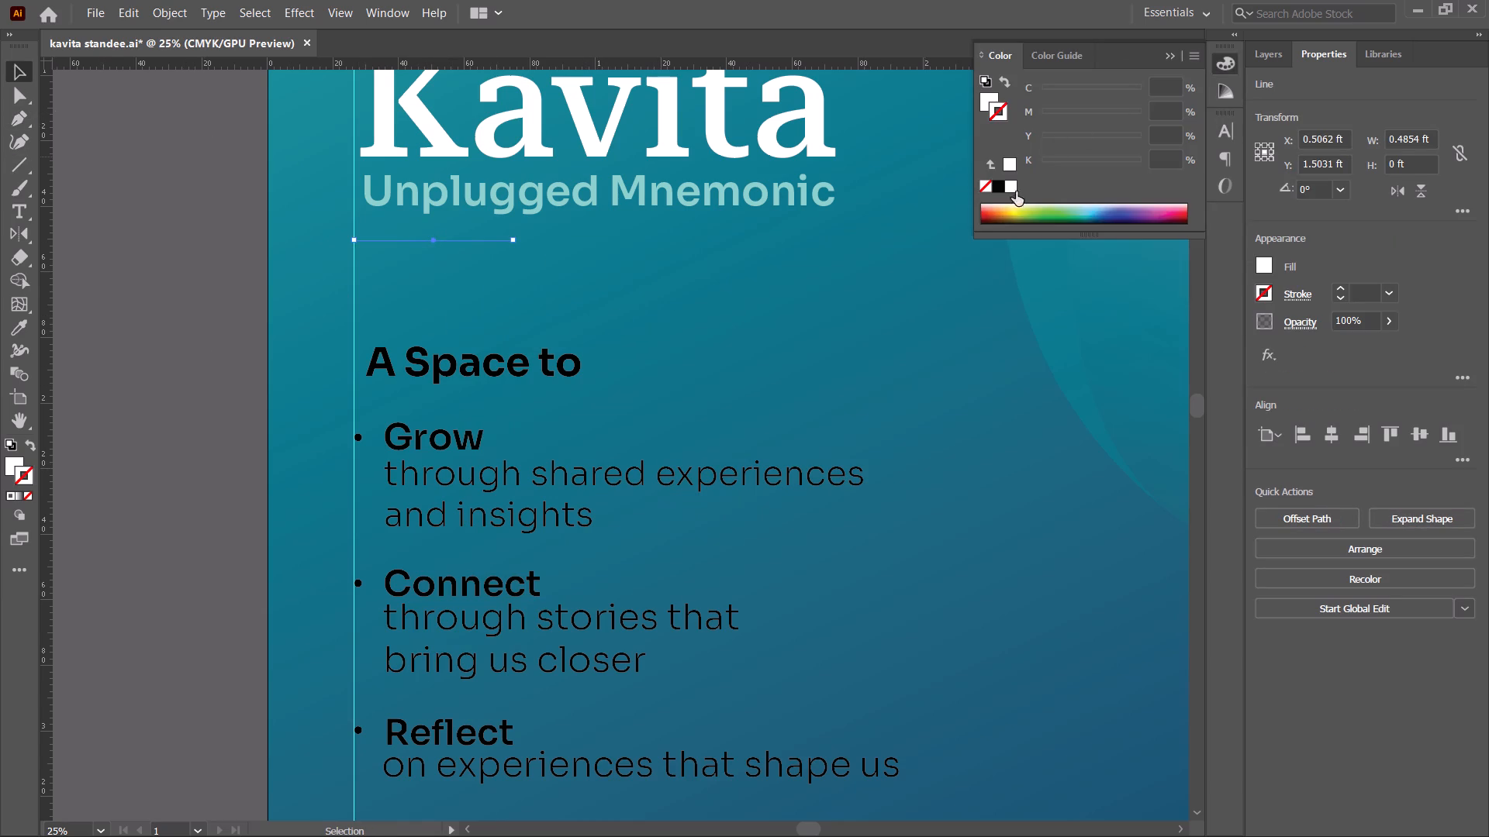
{"action": "left_click", "coordinate": [1010, 186]}
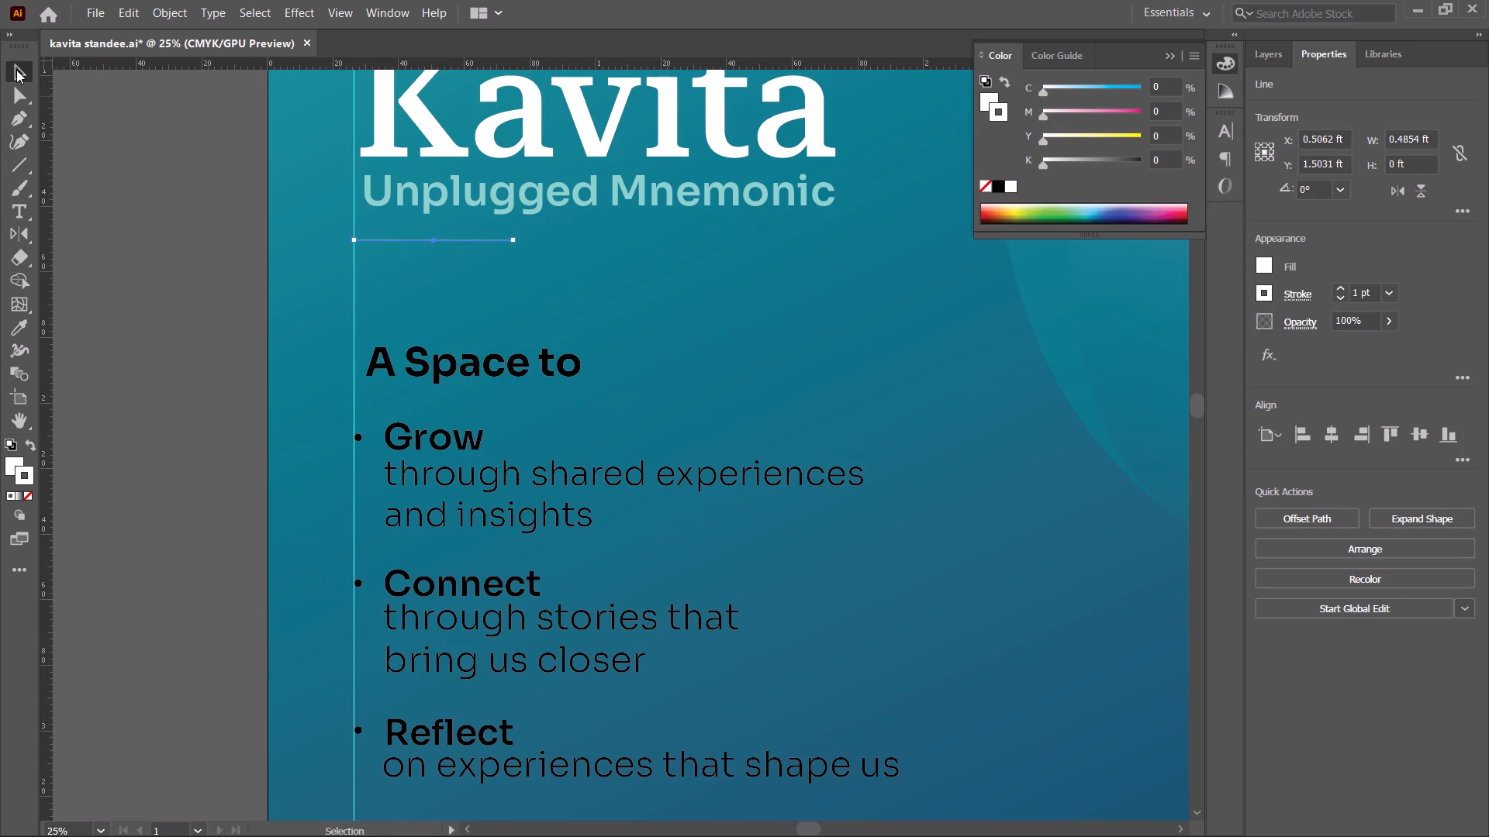
{"action": "left_click", "coordinate": [16, 68]}
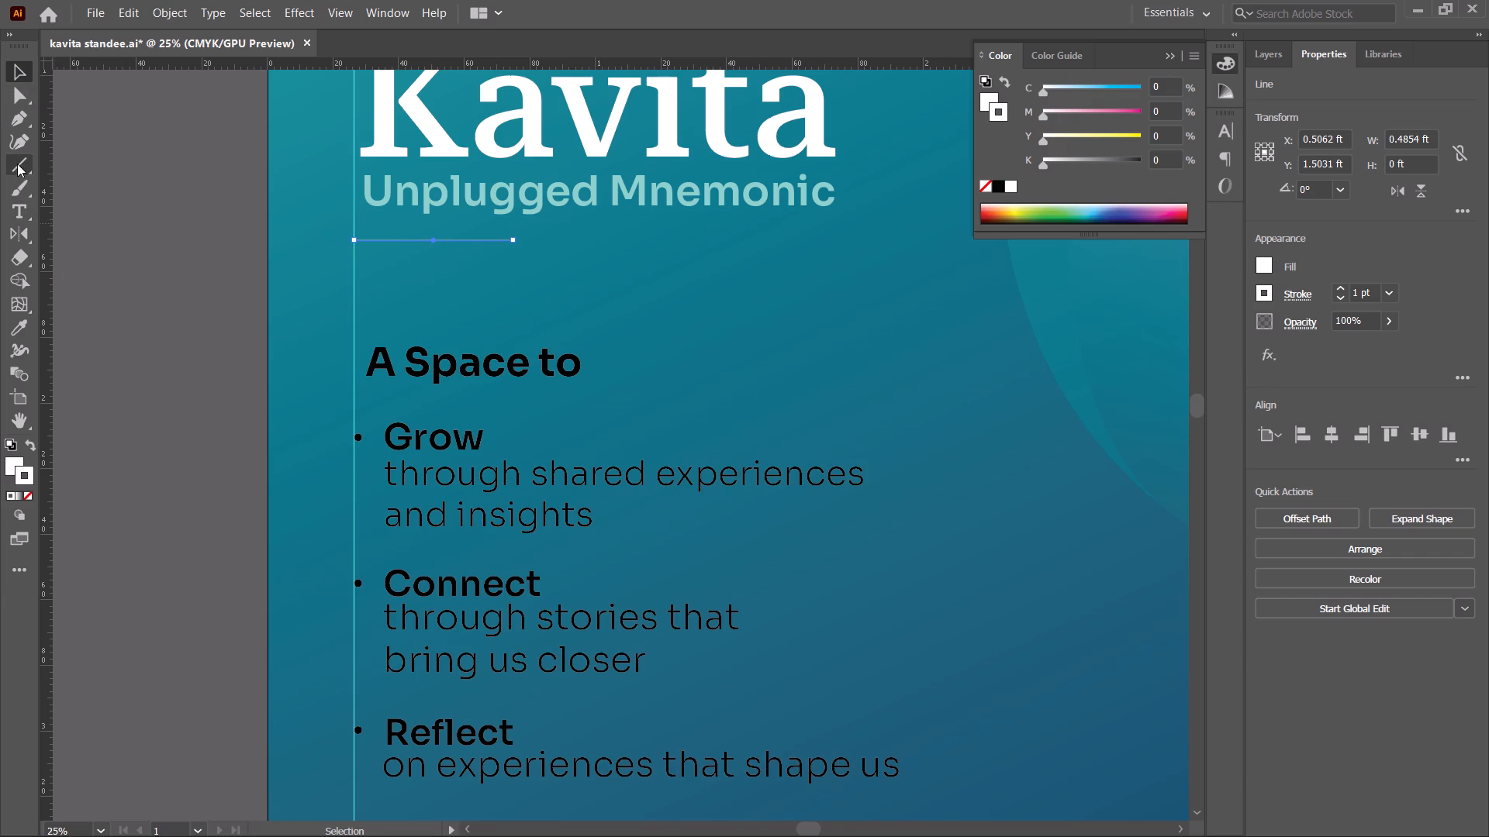
{"action": "left_click", "coordinate": [17, 164]}
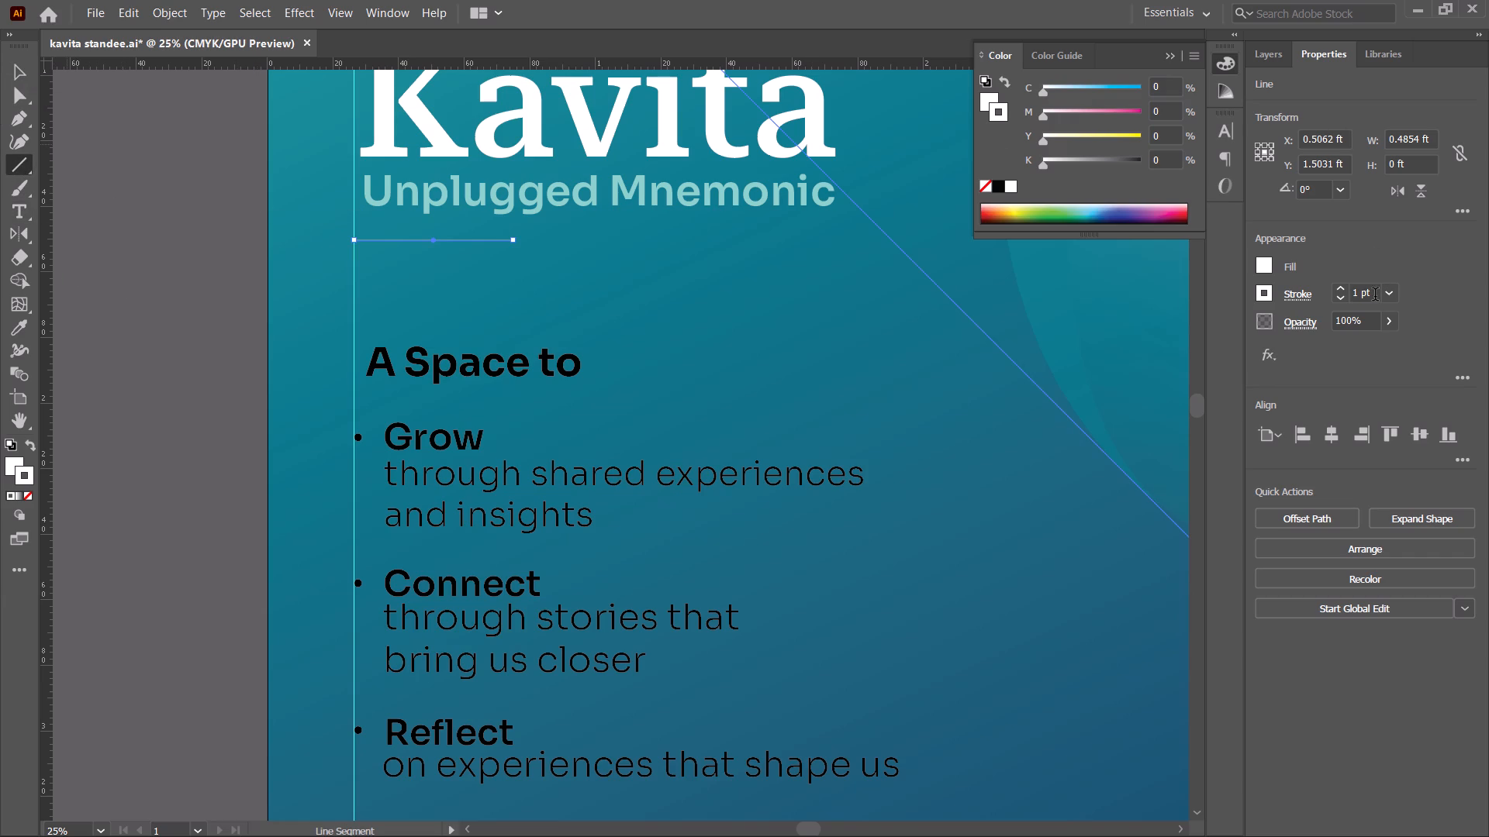
{"action": "left_click", "coordinate": [1375, 296]}
{"action": "scroll", "coordinate": [1375, 296], "scroll_direction": "up", "scroll_amount": 6}
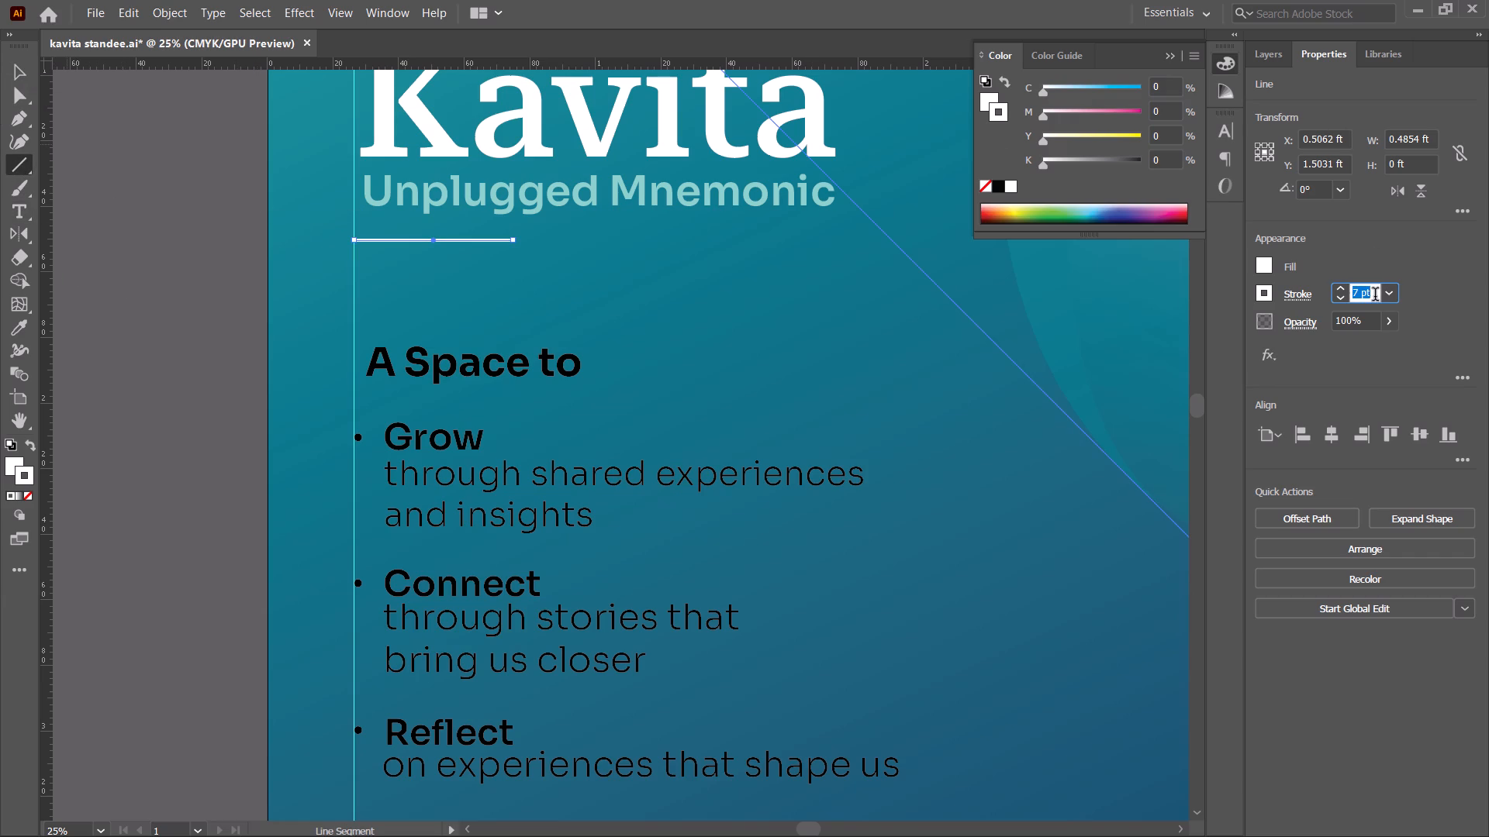
{"action": "key", "text": "Return"}
{"action": "left_click", "coordinate": [15, 74]}
{"action": "left_click", "coordinate": [202, 299]}
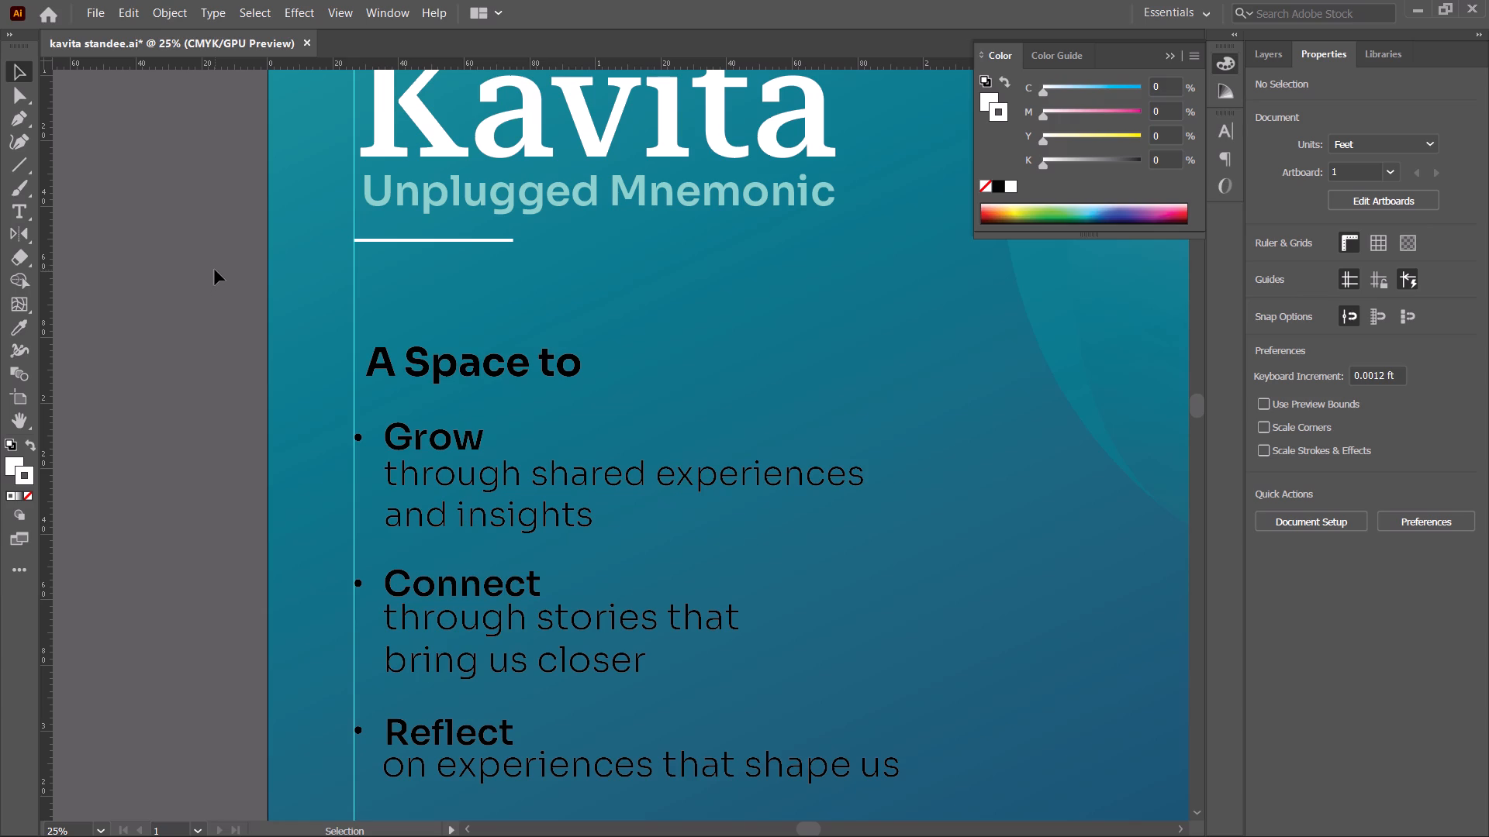
{"action": "left_click", "coordinate": [272, 370]}
Move the divider line slightly down, between "Unplugged Mnemonic" and "A Space to".
{"action": "scroll", "coordinate": [271, 370], "scroll_direction": "down", "scroll_amount": 2, "text": "alt"}
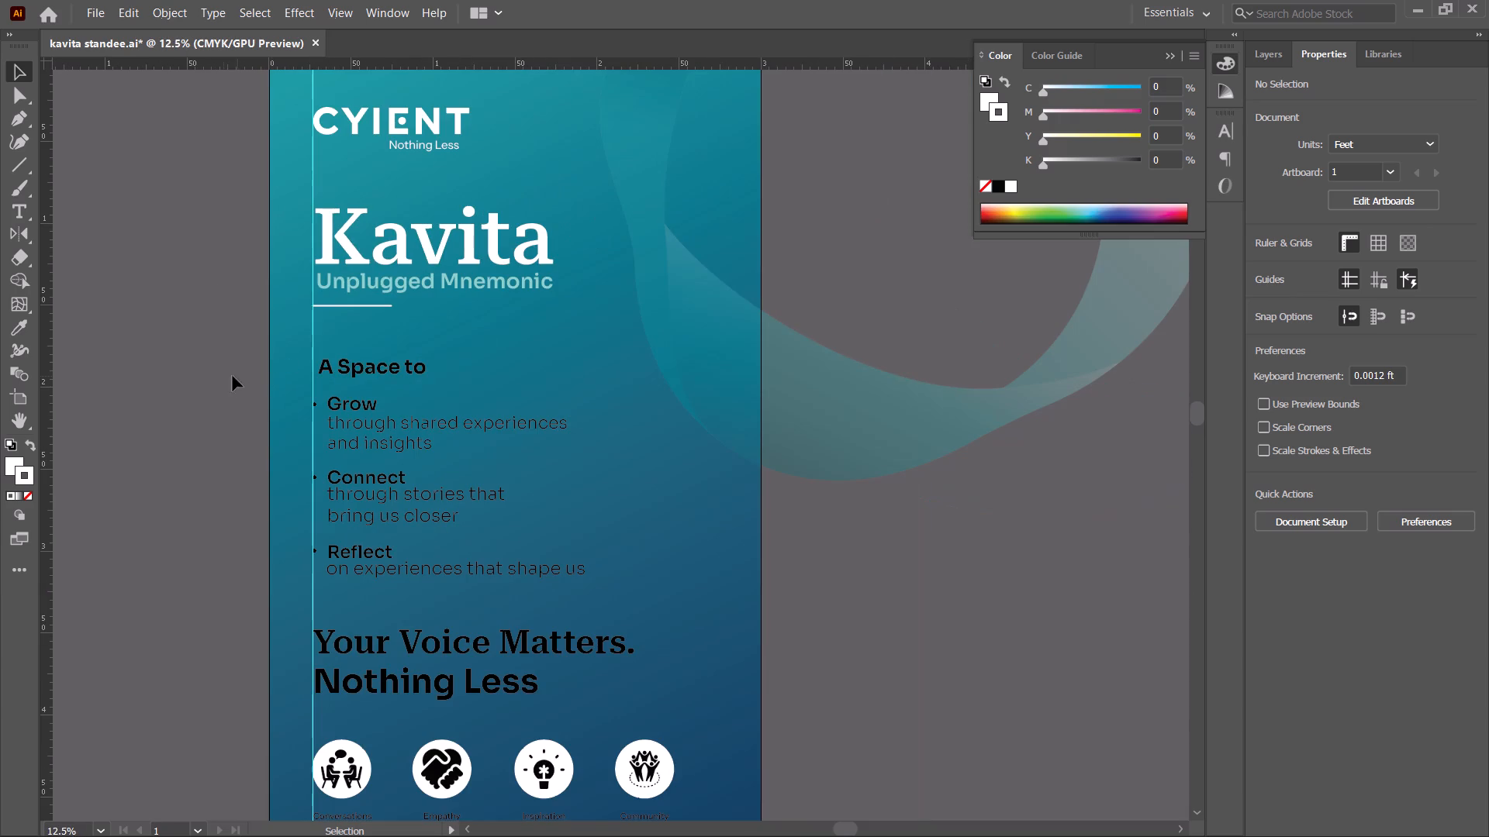
{"action": "left_click_drag", "start_coordinate": [344, 304], "coordinate": [344, 326]}
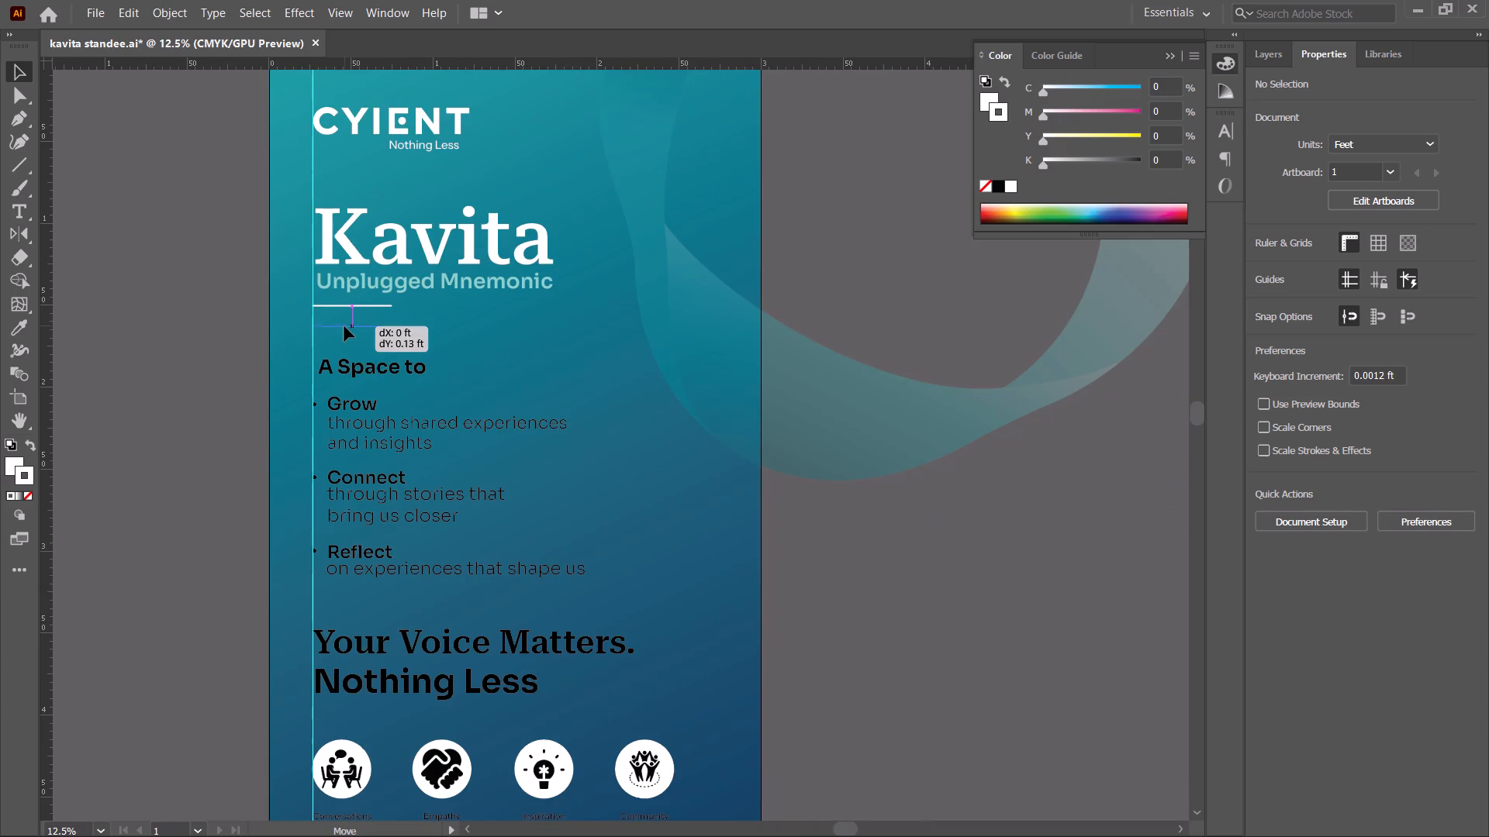
{"action": "left_click_drag", "start_coordinate": [344, 326], "coordinate": [344, 321]}
{"action": "left_click", "coordinate": [147, 332]}
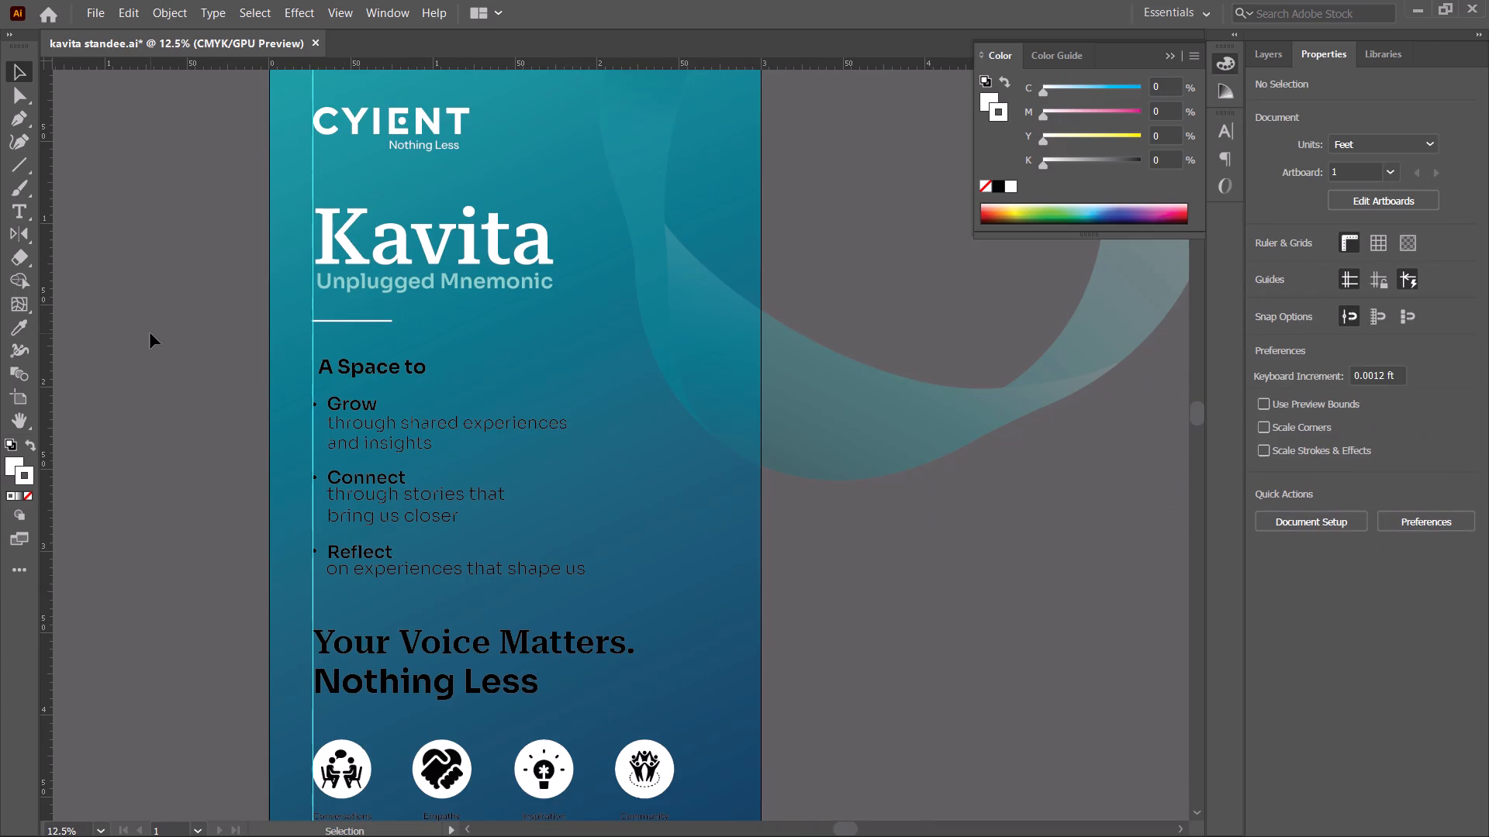
Change the "A Space to" heading's font weight to SemiBold and save the document.
{"action": "key", "text": "space"}
{"action": "left_click_drag", "start_coordinate": [150, 333], "coordinate": [216, 347]}
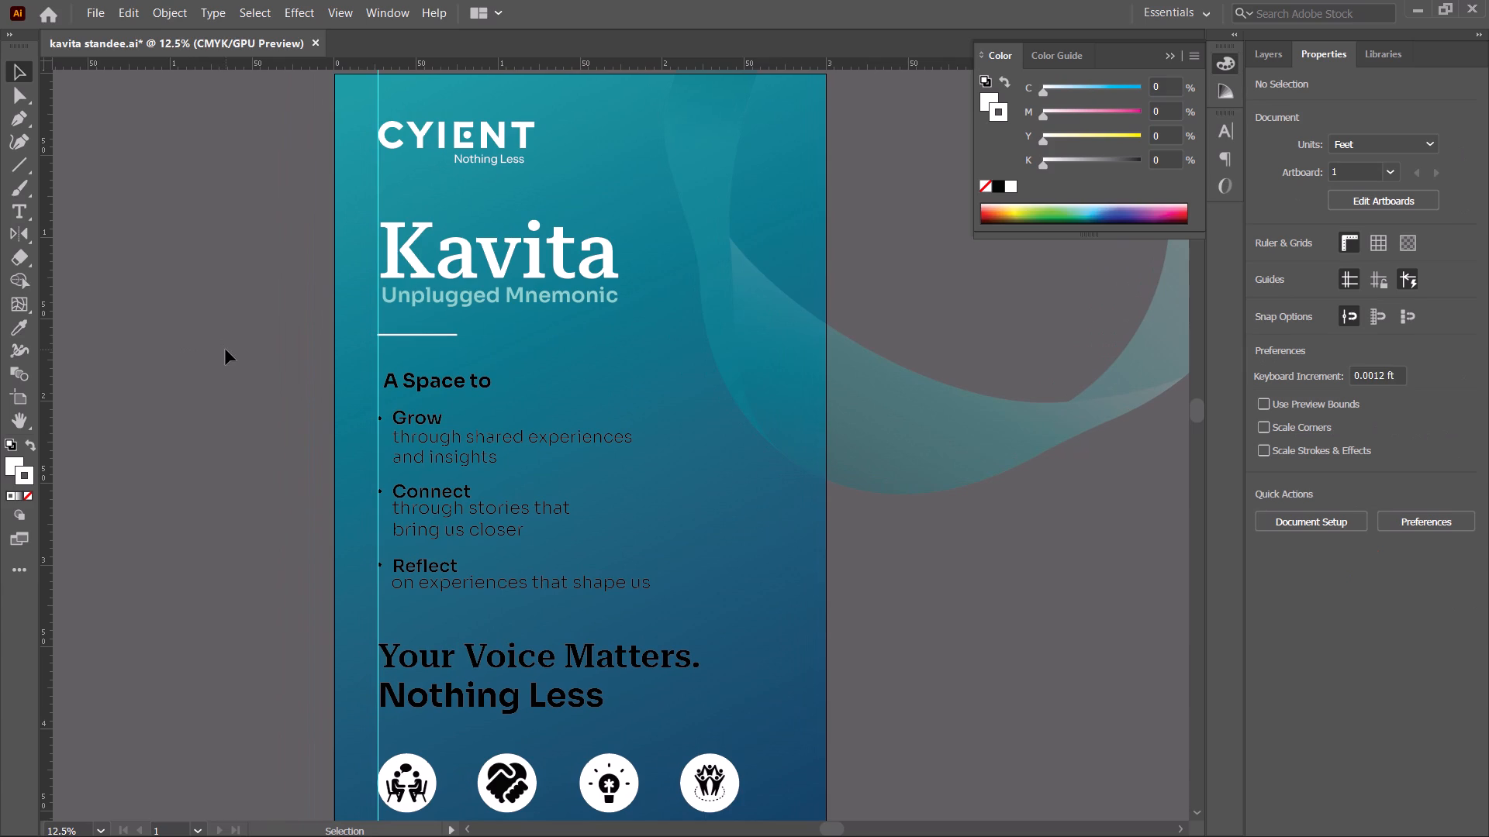
{"action": "key", "text": "space"}
{"action": "left_click_drag", "start_coordinate": [226, 350], "coordinate": [252, 350]}
{"action": "scroll", "coordinate": [252, 350], "scroll_direction": "down", "scroll_amount": 1}
{"action": "key", "text": "space"}
{"action": "left_click_drag", "start_coordinate": [252, 350], "coordinate": [222, 334]}
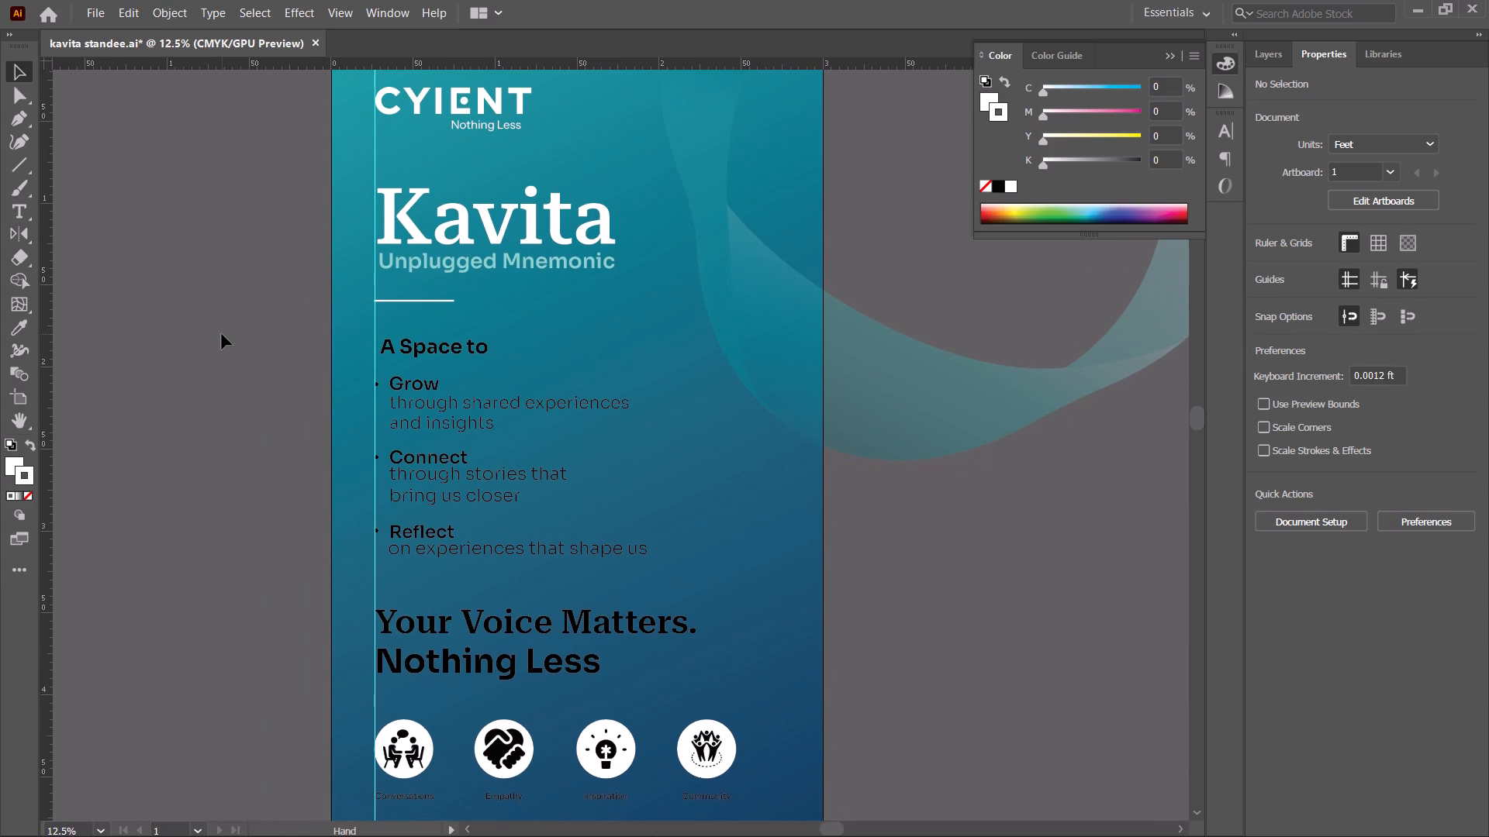
{"action": "scroll", "coordinate": [222, 334], "scroll_direction": "down", "scroll_amount": 2}
{"action": "left_click", "coordinate": [461, 308]}
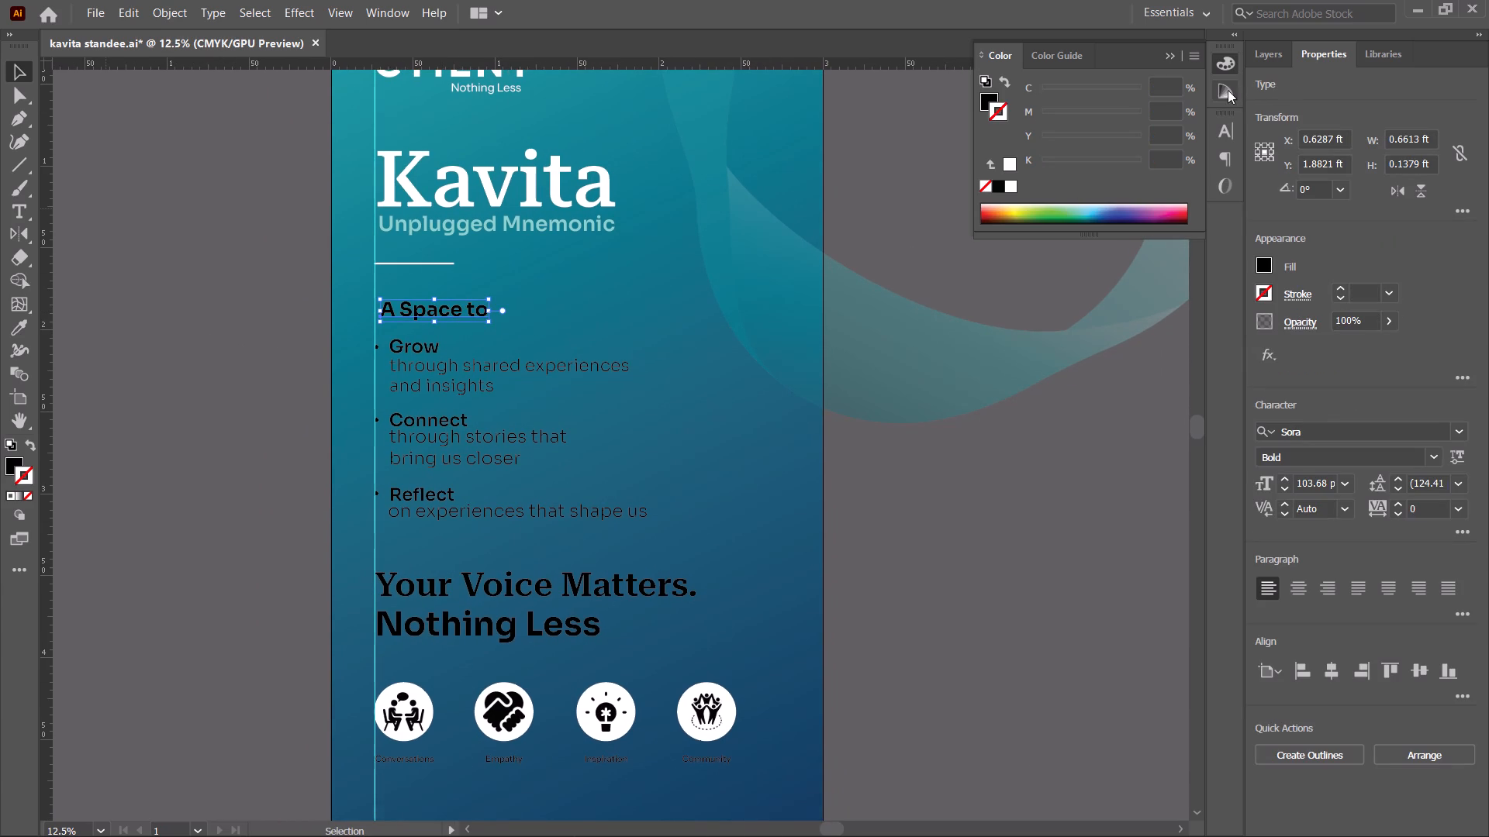
{"action": "left_click", "coordinate": [1226, 126]}
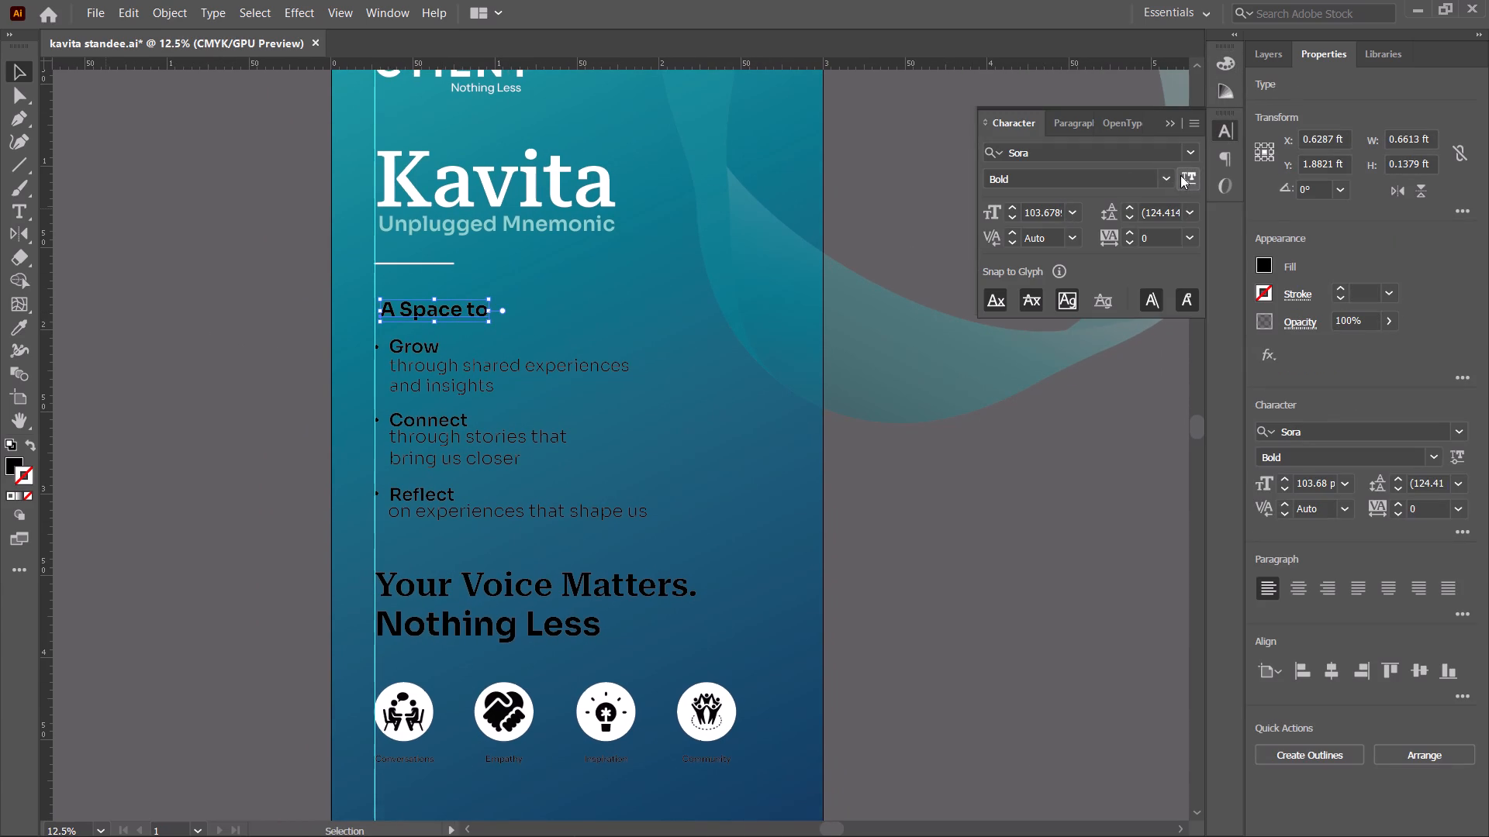
{"action": "left_click", "coordinate": [1166, 178]}
{"action": "left_click", "coordinate": [1106, 280]}
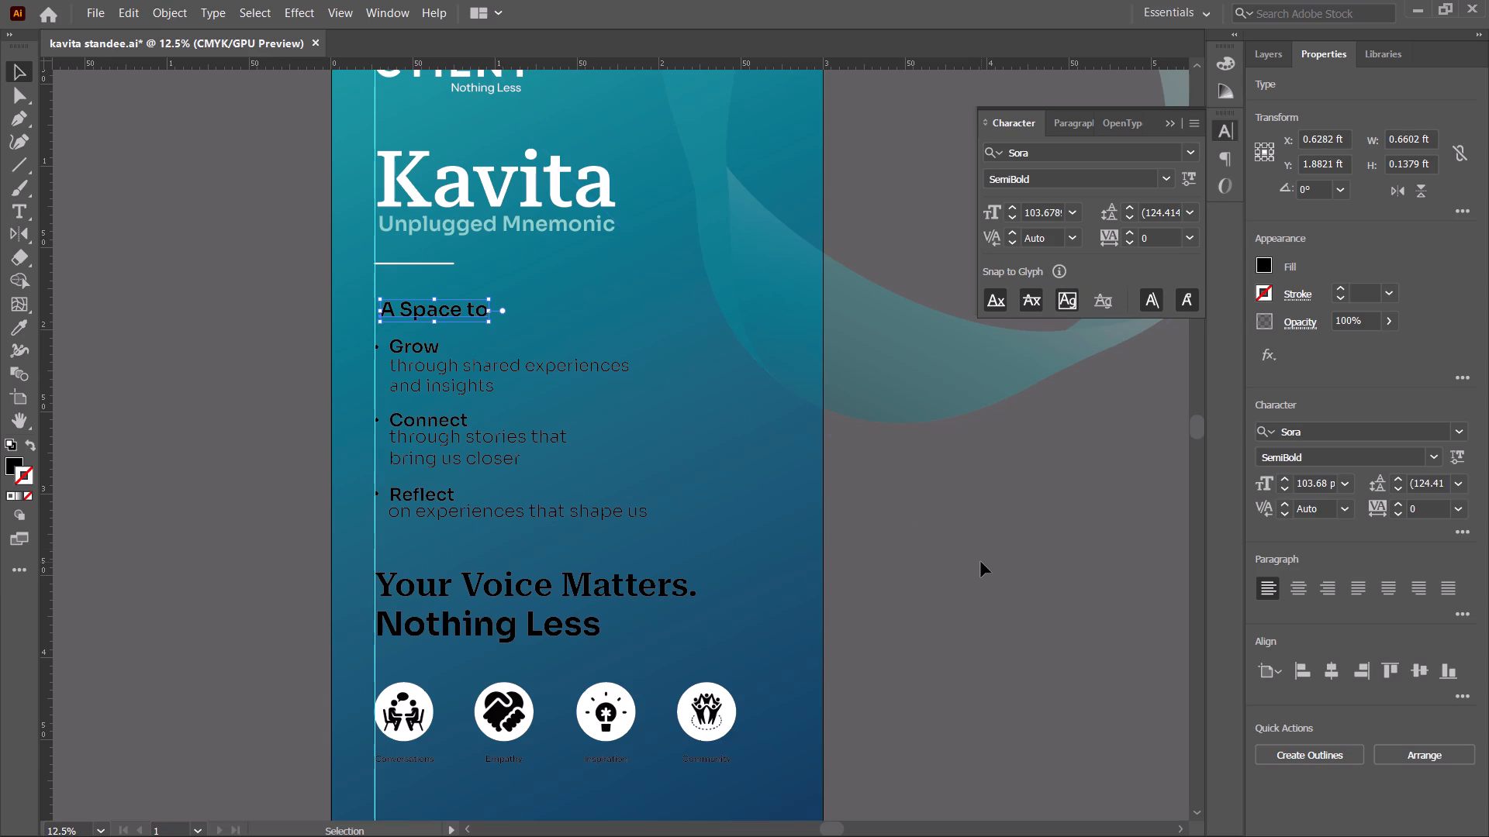
{"action": "left_click", "coordinate": [981, 562]}
{"action": "key", "text": "ctrl+s"}
Set the font size of the "Connect" and "Reflect" headings to 95 pt, matching "Grow".
{"action": "key", "text": "alt+Tab"}
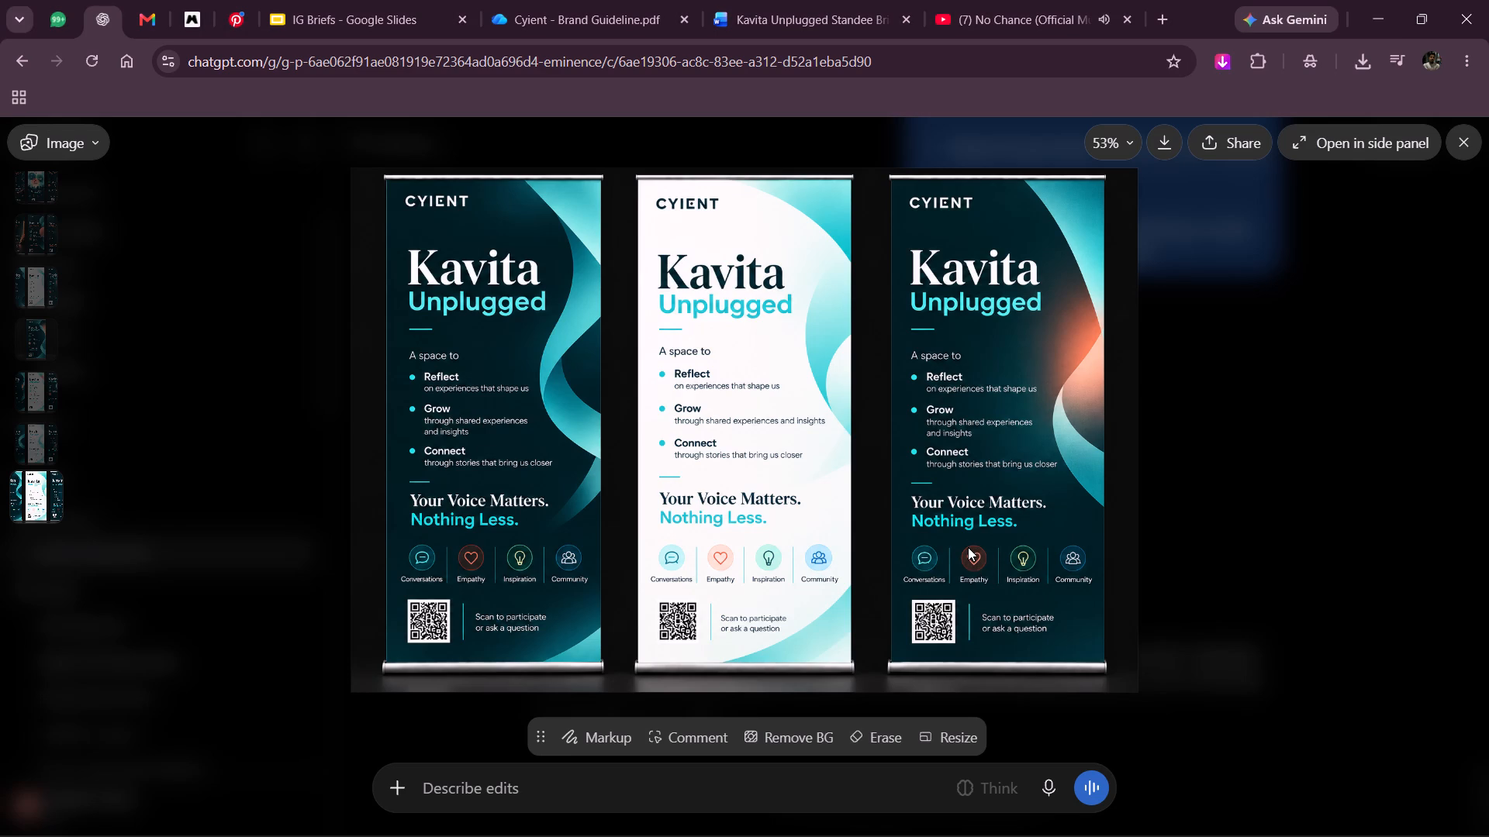
{"action": "key", "text": "alt+Tab"}
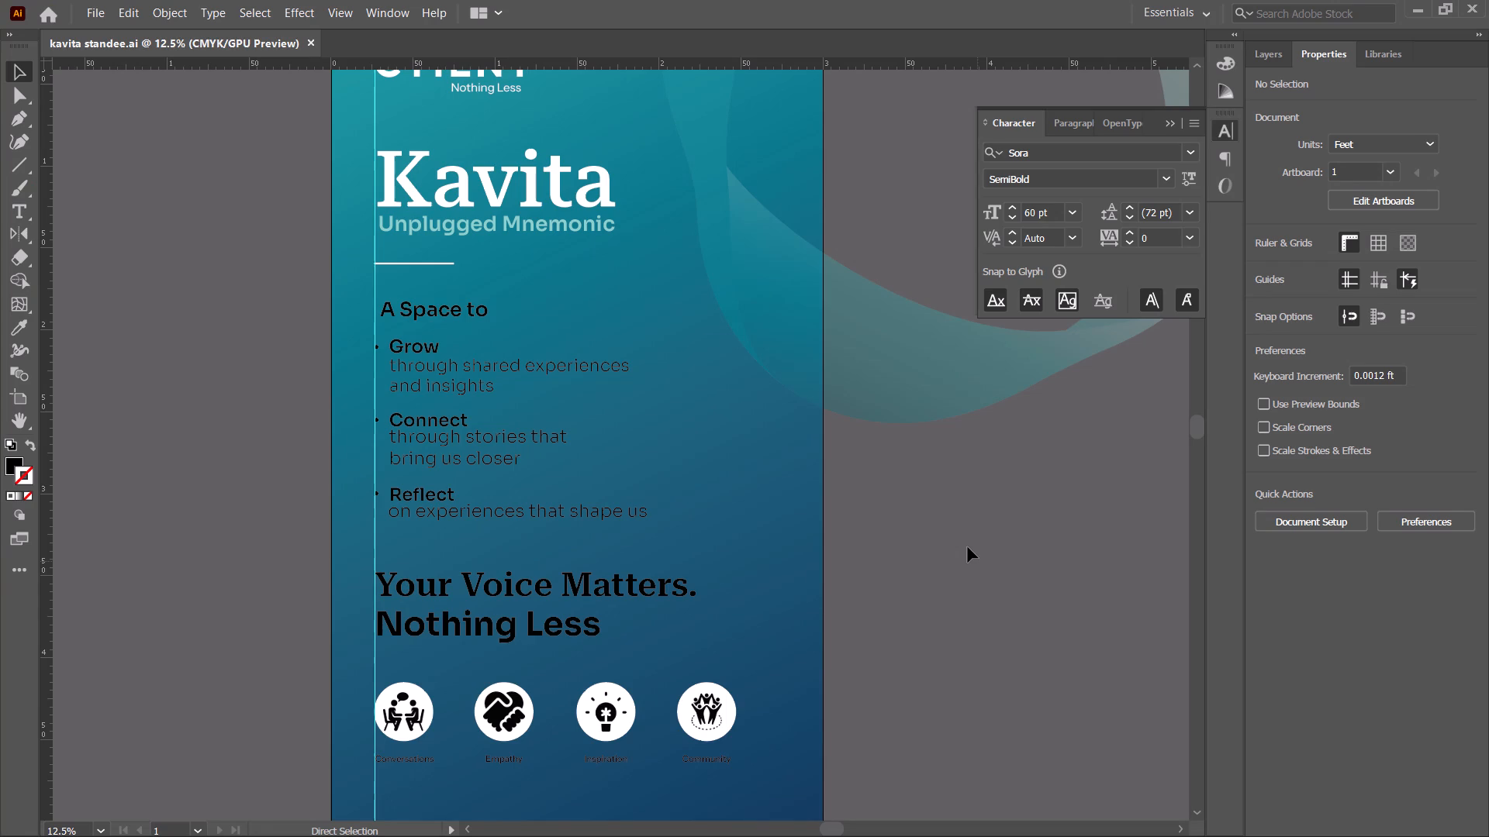
{"action": "scroll", "coordinate": [442, 385], "scroll_direction": "up", "scroll_amount": 3, "text": "alt"}
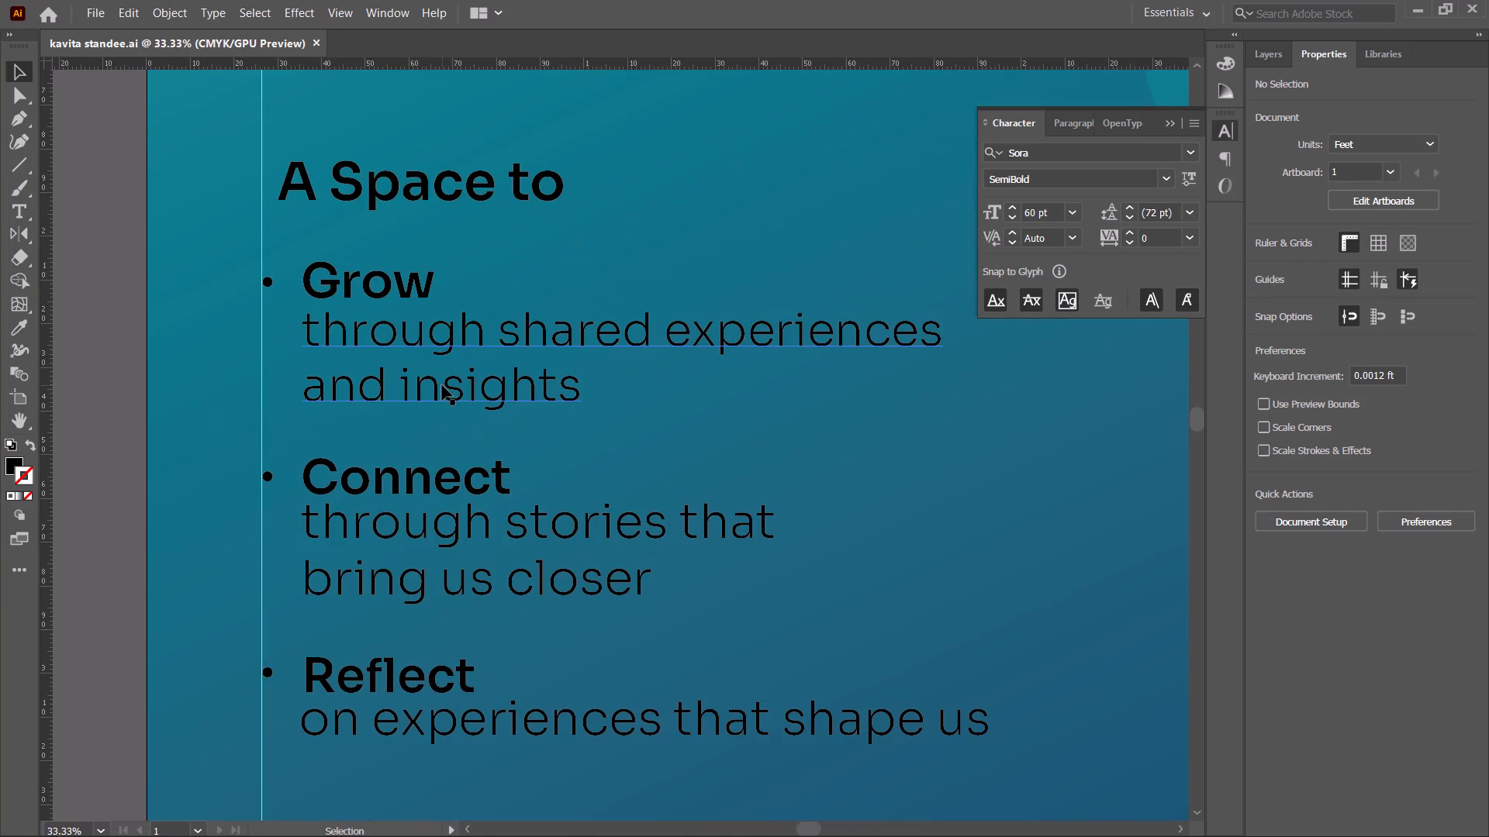
{"action": "scroll", "coordinate": [442, 385], "scroll_direction": "down", "scroll_amount": 1, "text": "alt"}
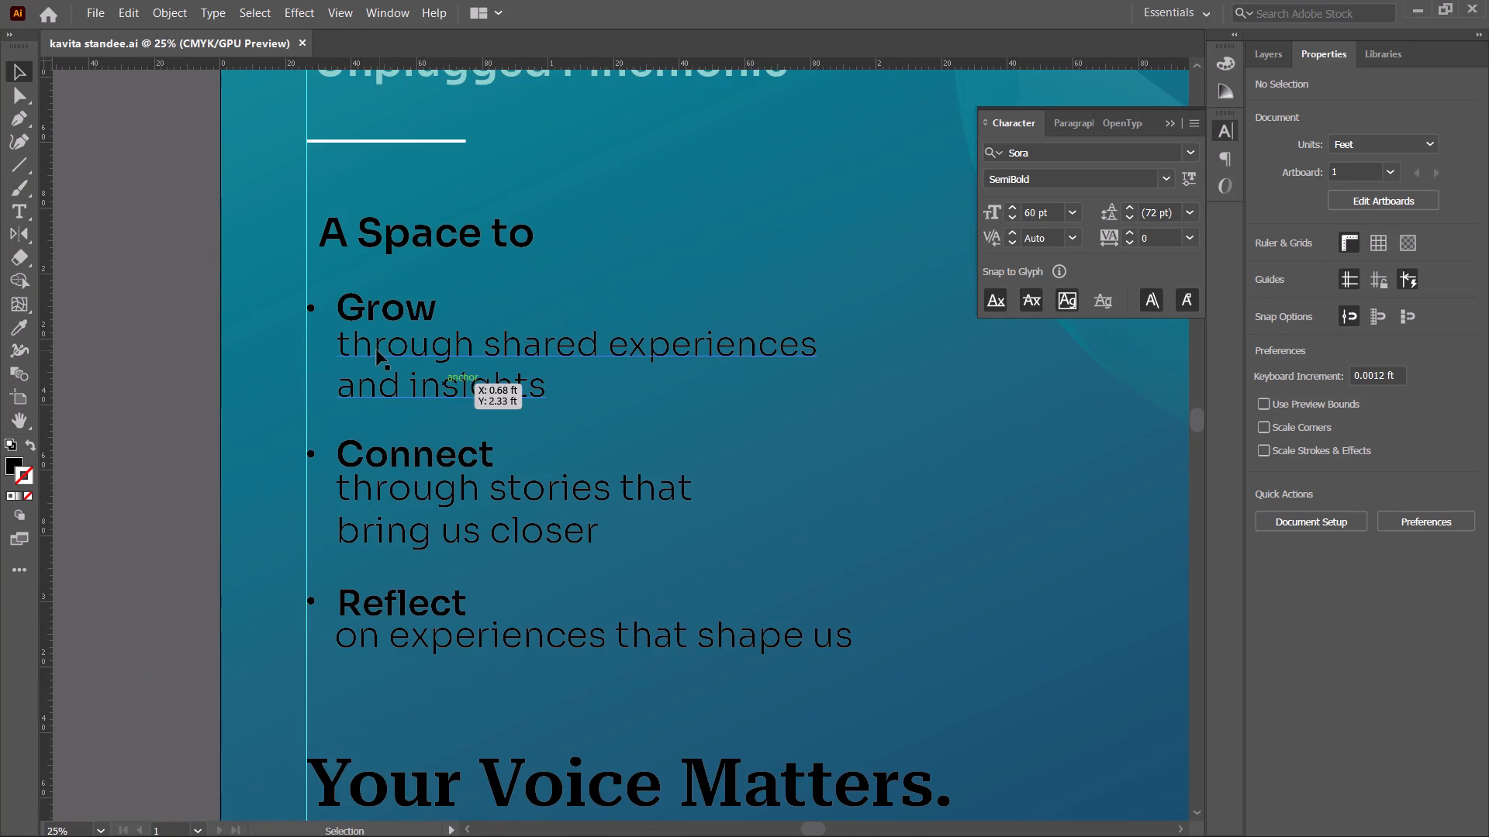
{"action": "left_click", "coordinate": [375, 315]}
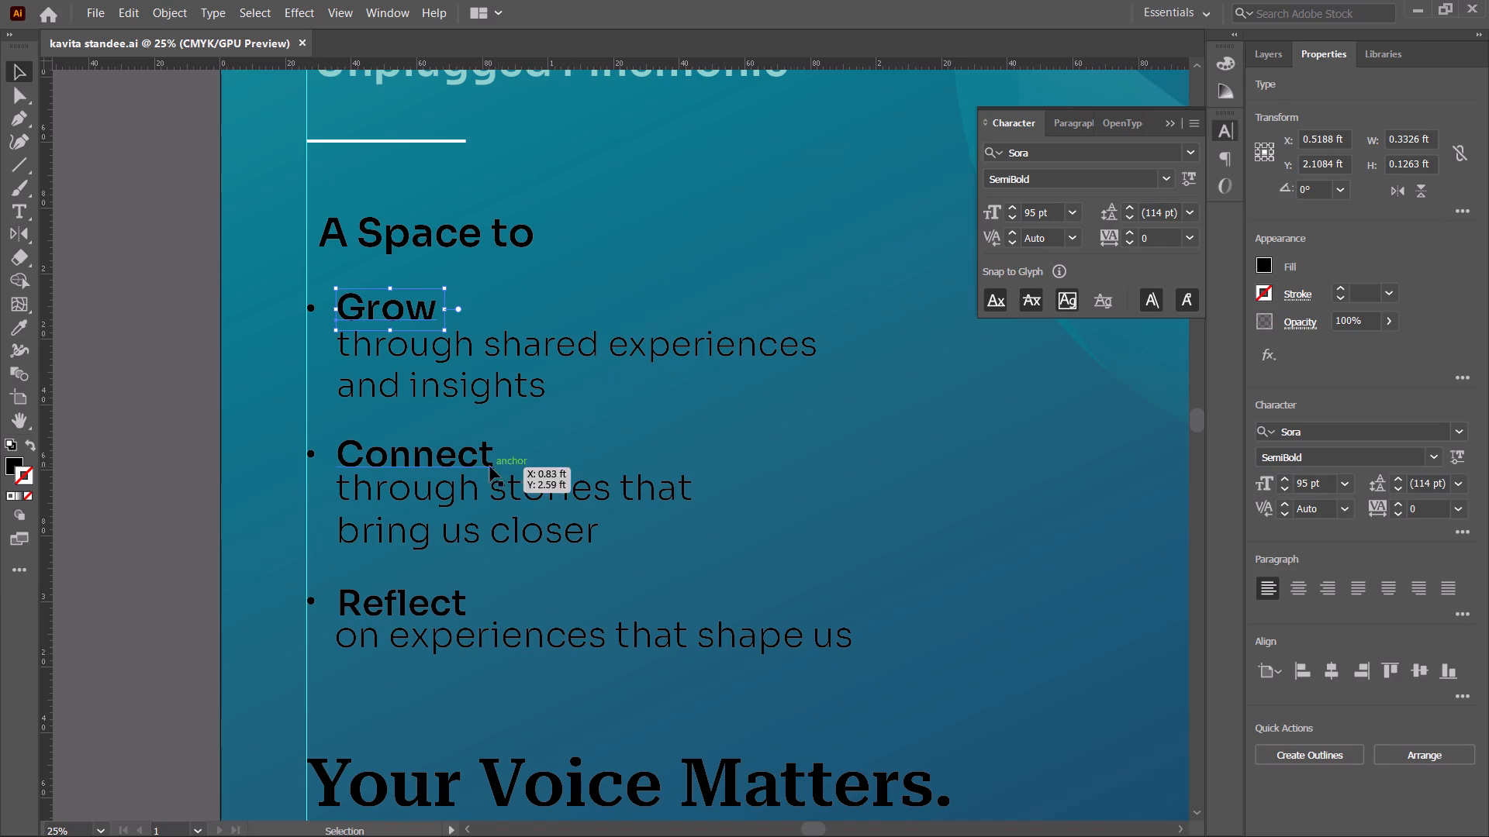
{"action": "left_click", "coordinate": [470, 457]}
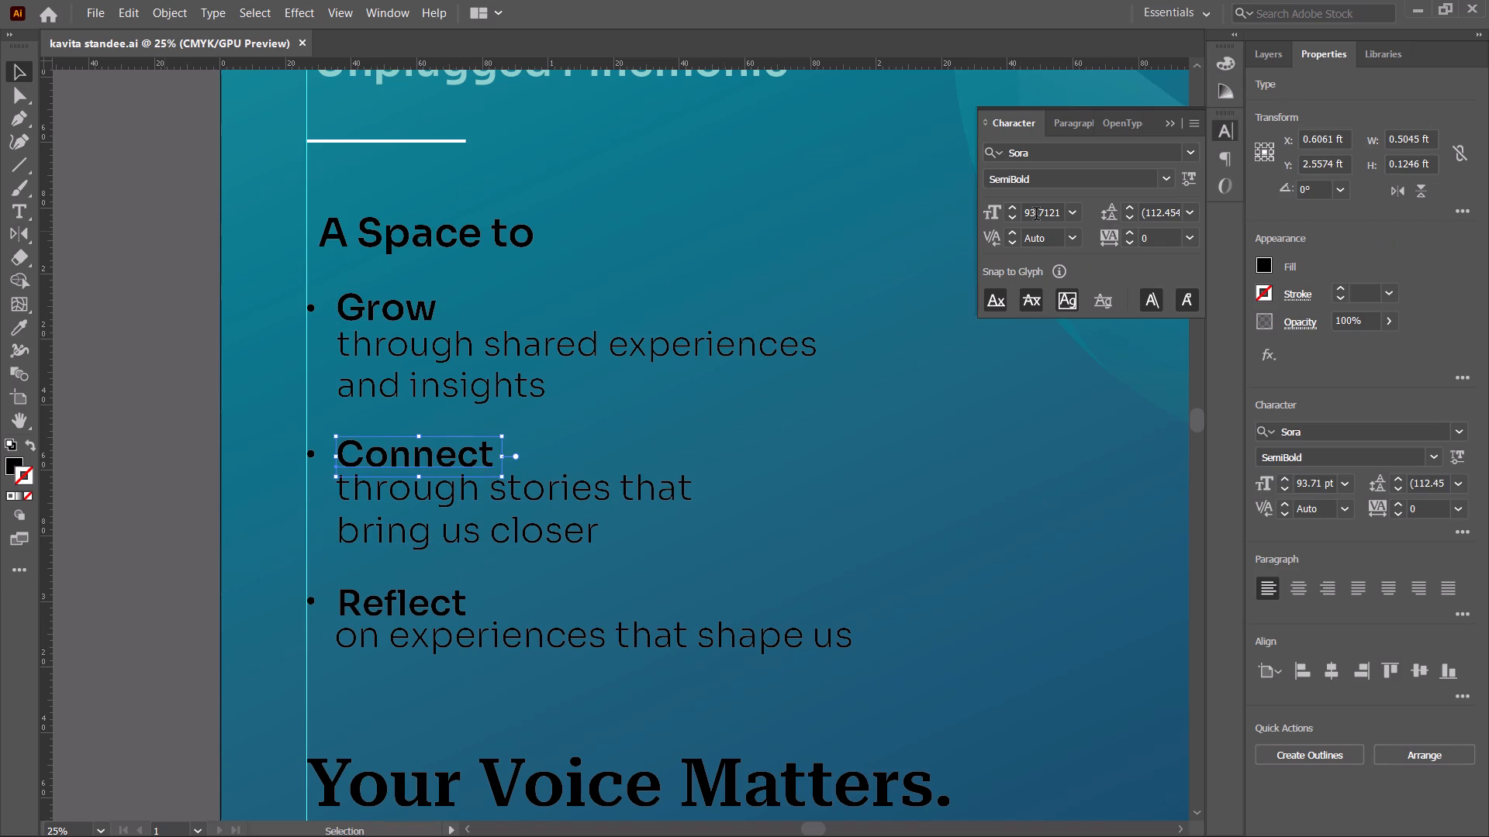
{"action": "left_click", "coordinate": [1036, 215]}
{"action": "scroll", "coordinate": [1036, 215], "scroll_direction": "up", "scroll_amount": 3}
{"action": "scroll", "coordinate": [1036, 215], "scroll_direction": "down", "scroll_amount": 1}
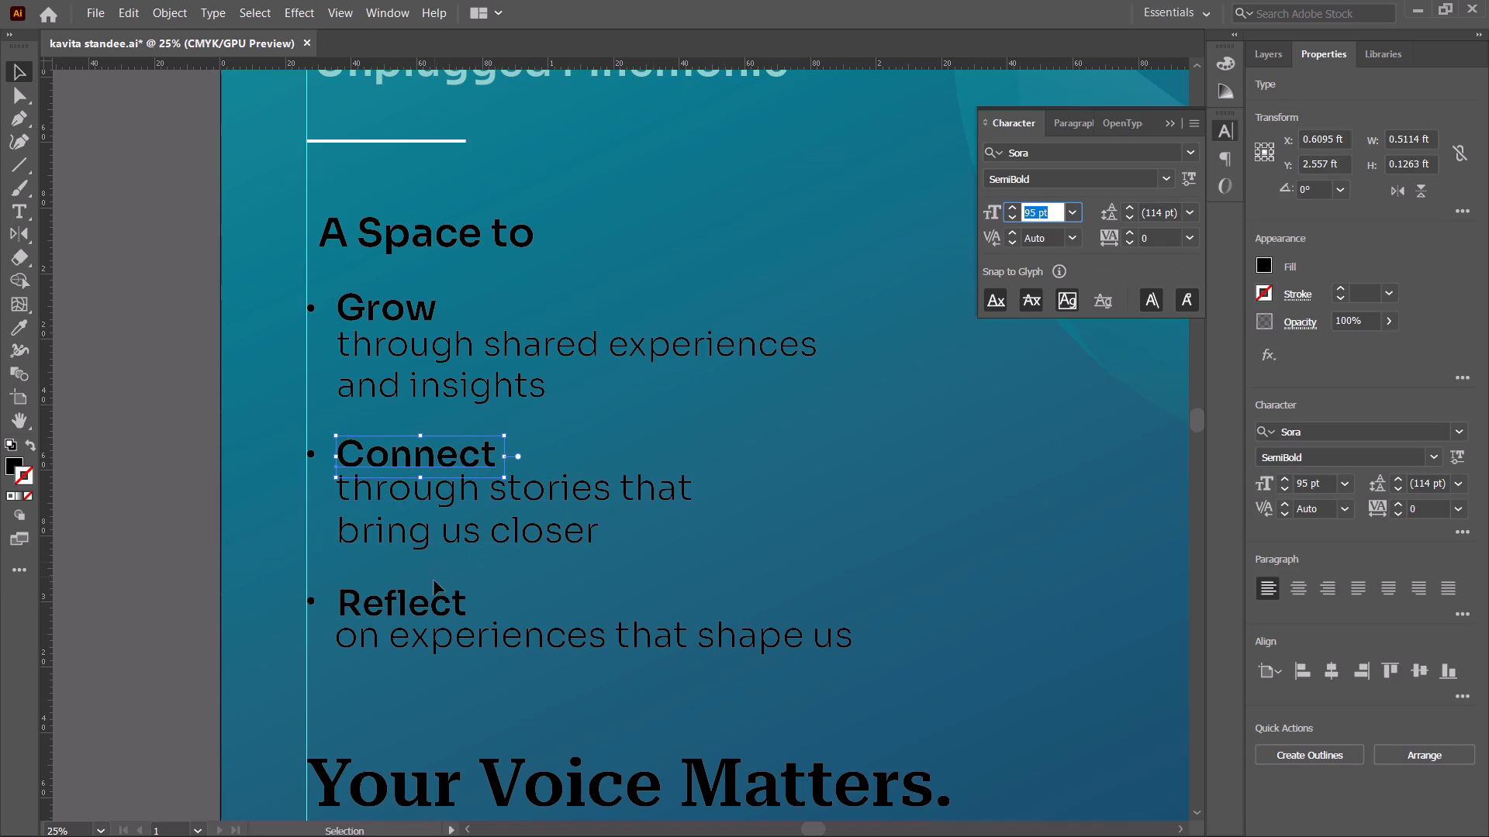
{"action": "left_click", "coordinate": [436, 602]}
{"action": "left_click", "coordinate": [1042, 215]}
{"action": "scroll", "coordinate": [1042, 215], "scroll_direction": "up", "scroll_amount": 2}
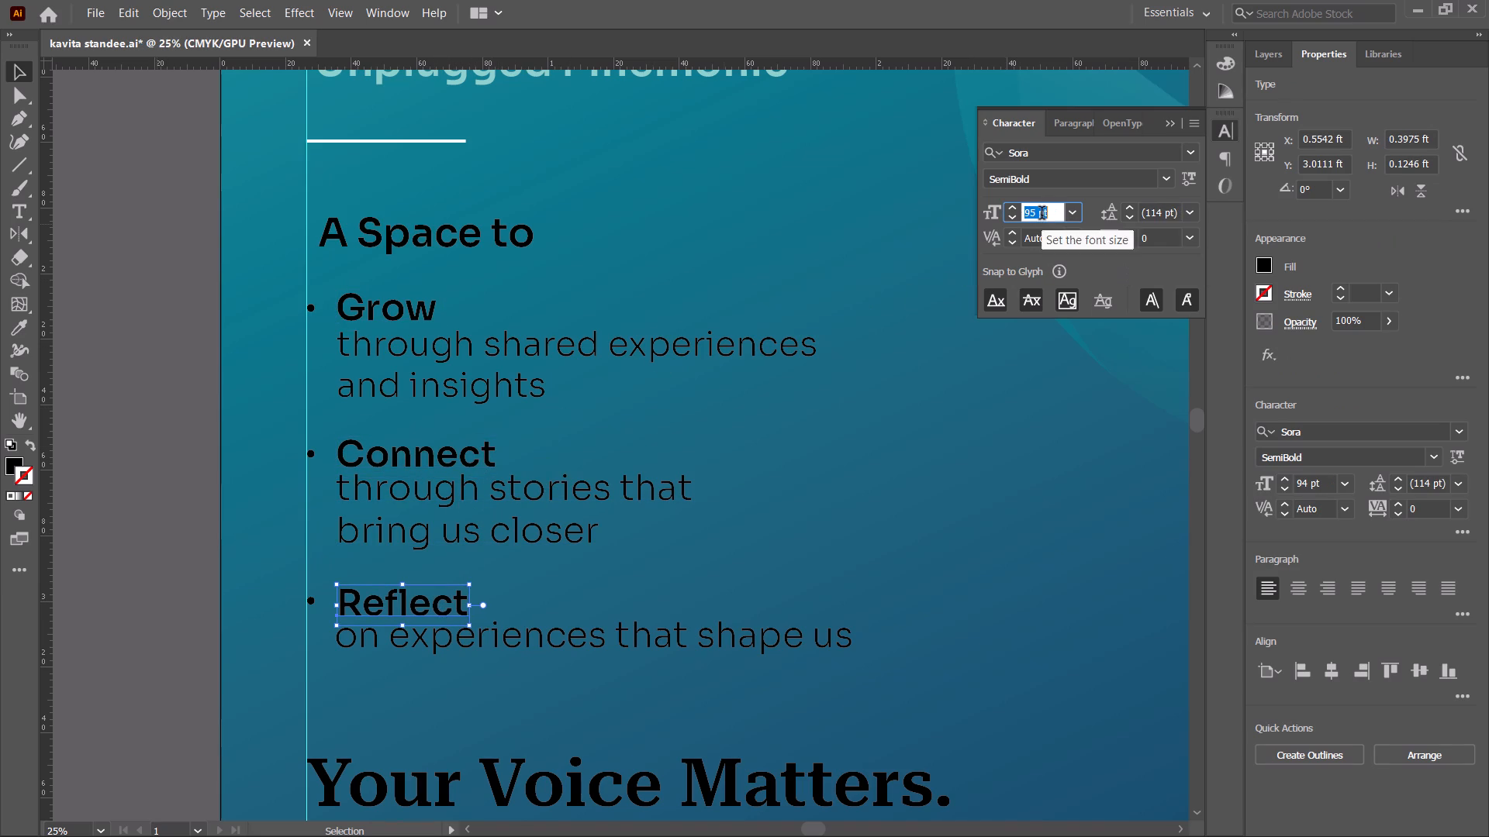
Set the "through stories that bring us closer" text to 90 pt, matching the description under "Grow".
{"action": "left_click", "coordinate": [516, 360]}
{"action": "left_click", "coordinate": [515, 497]}
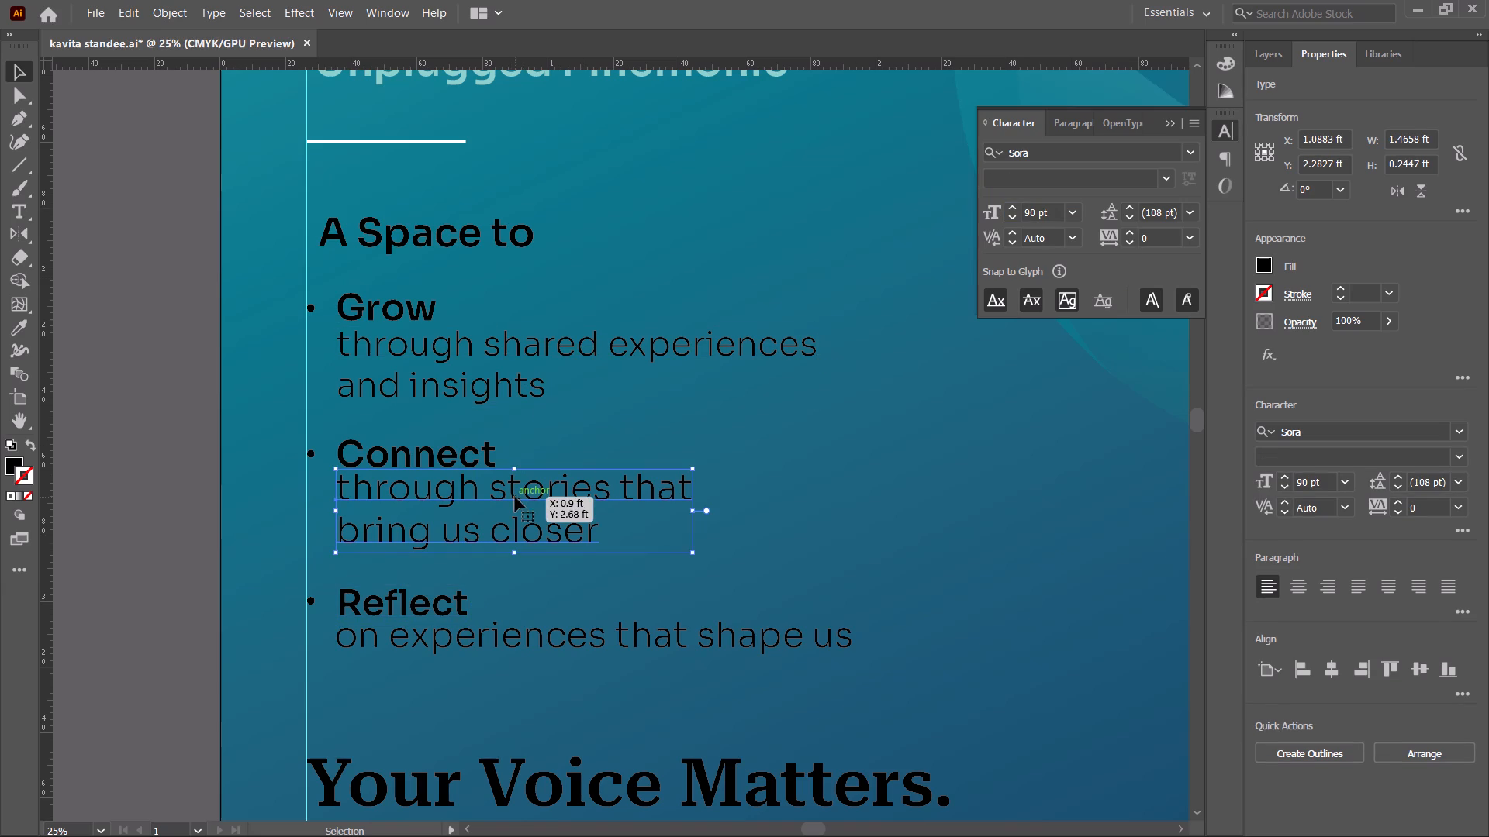
{"action": "left_click", "coordinate": [1044, 215]}
{"action": "scroll", "coordinate": [1044, 215], "scroll_direction": "down", "scroll_amount": 1}
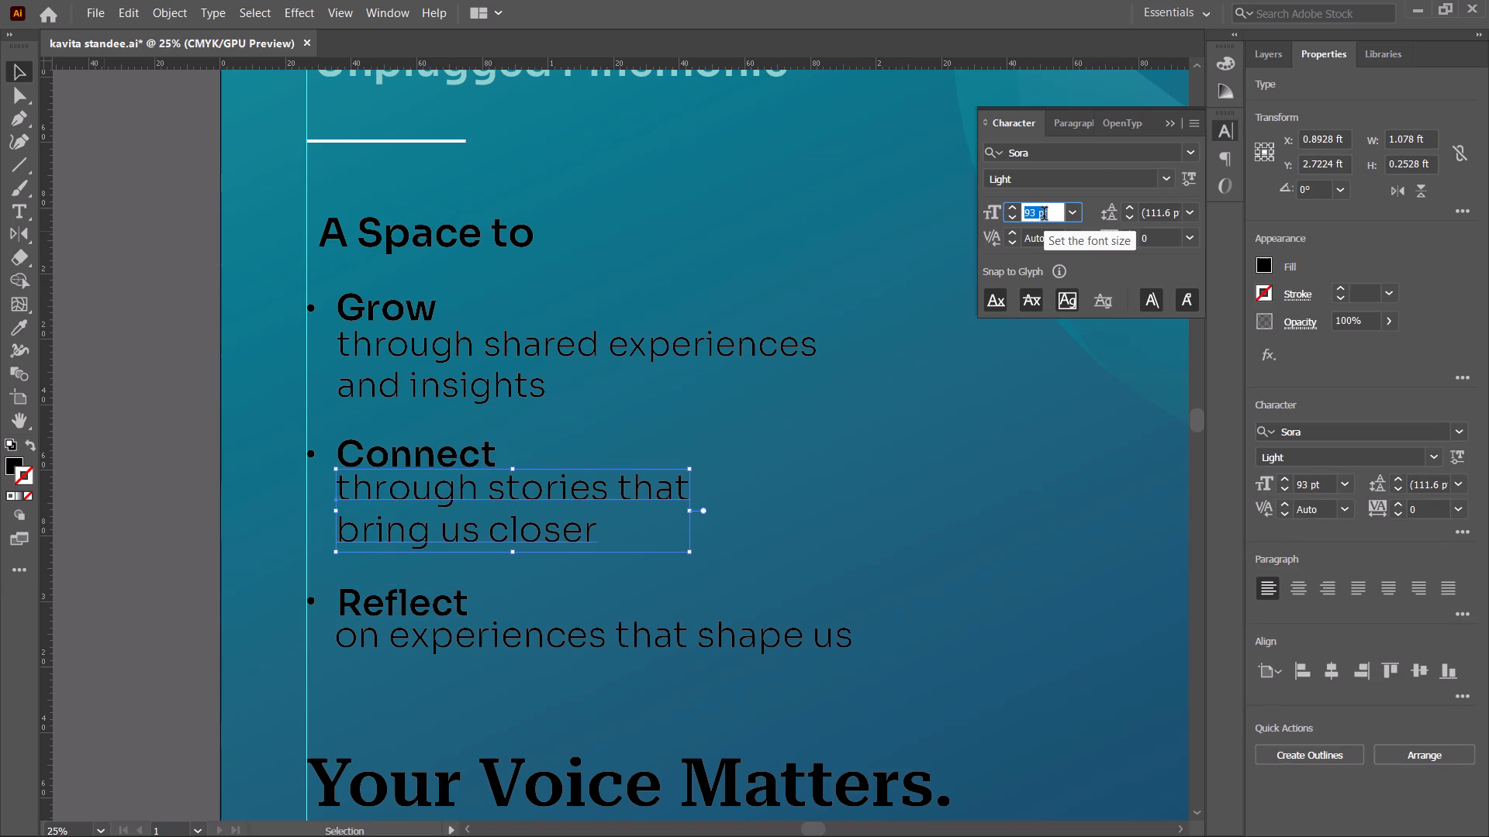
{"action": "scroll", "coordinate": [1044, 215], "scroll_direction": "down", "scroll_amount": 4}
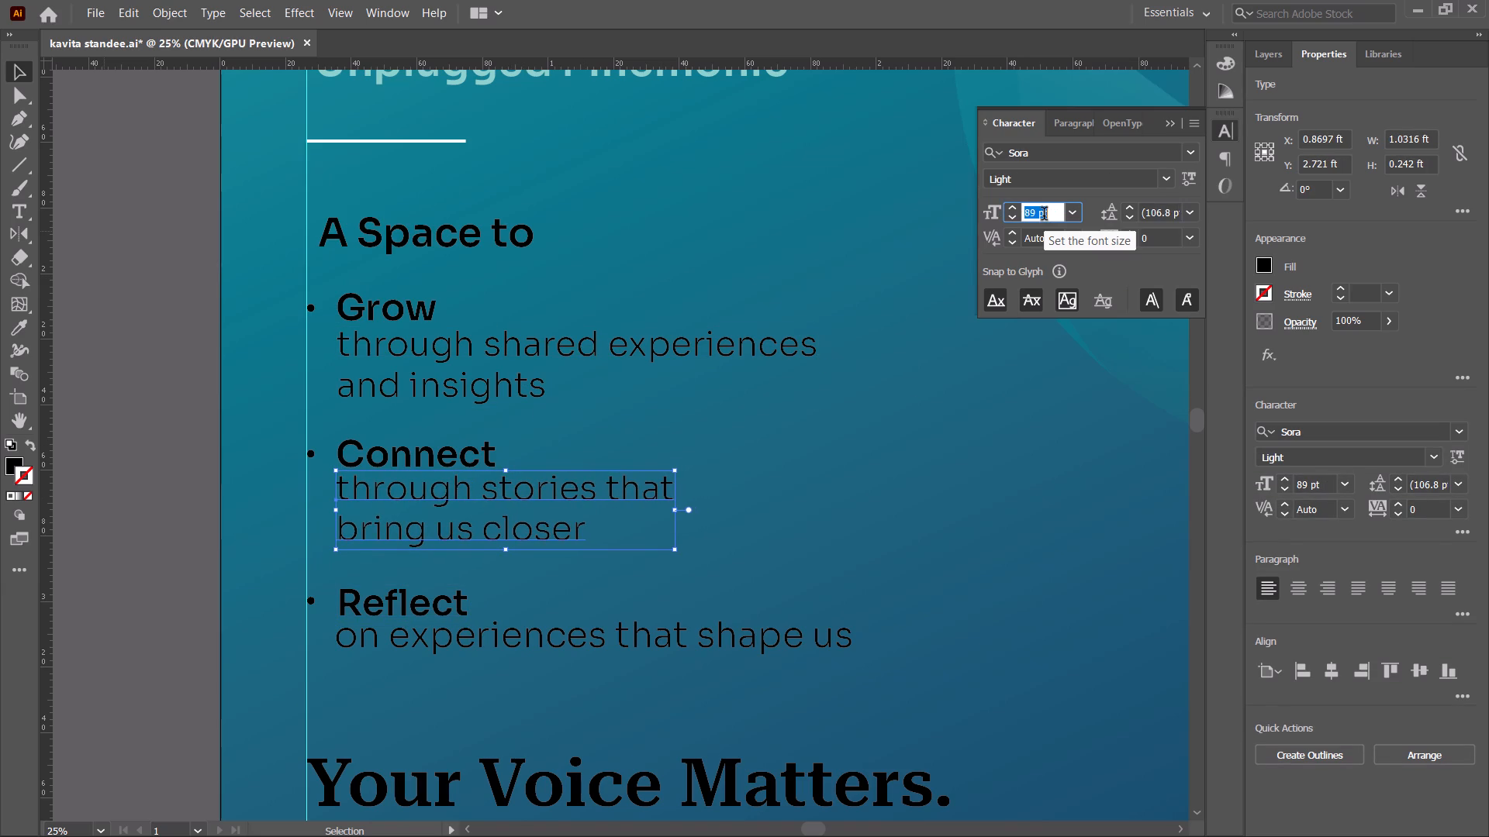
{"action": "scroll", "coordinate": [1044, 215], "scroll_direction": "up", "scroll_amount": 1}
Set the "on experiences that shape us" text size to 90 pt and save the document.
{"action": "left_click", "coordinate": [696, 646]}
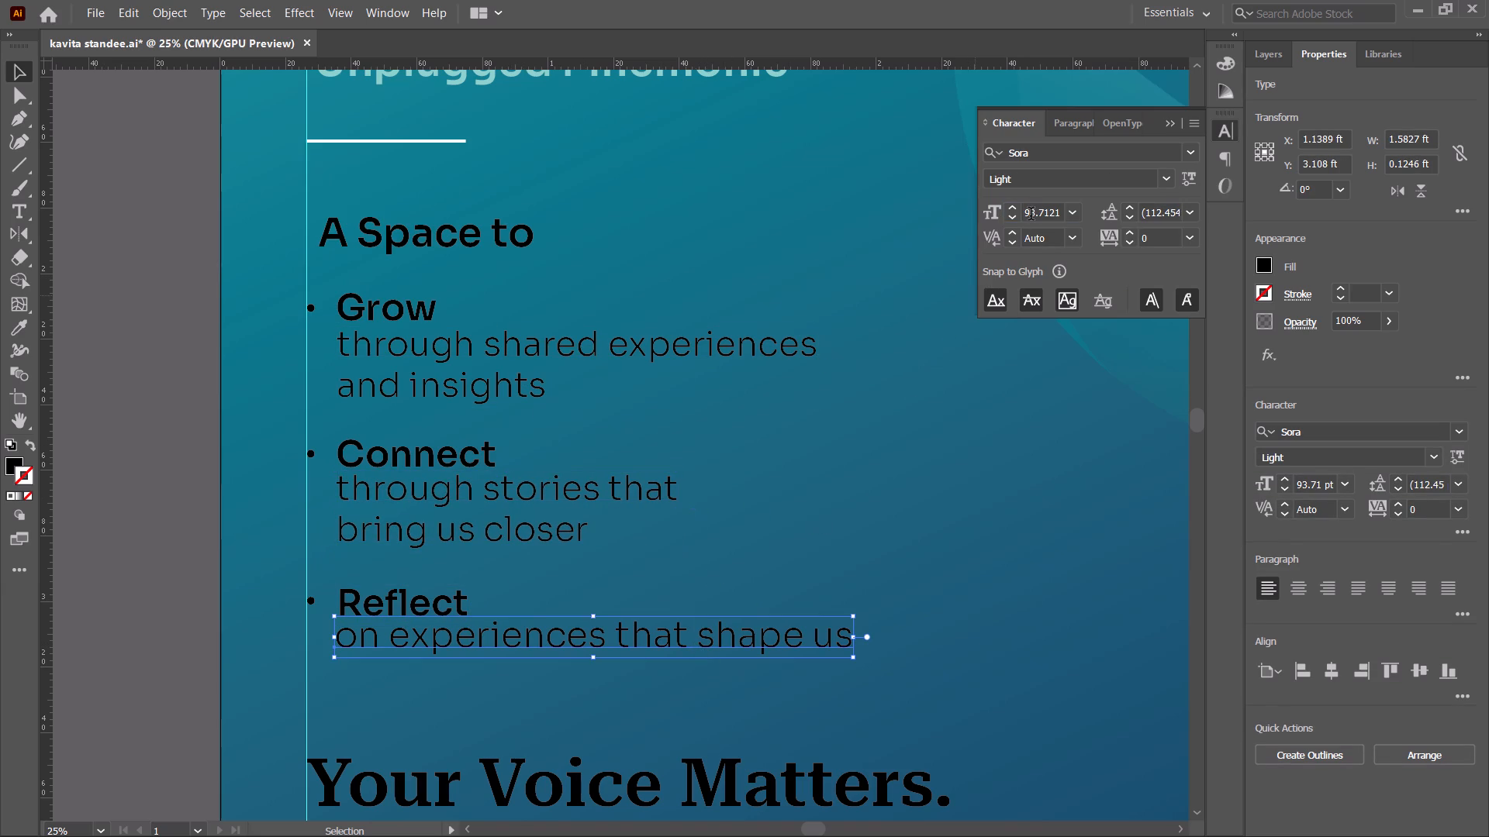
{"action": "double_click", "coordinate": [1031, 215]}
{"action": "key", "text": "6"}
{"action": "key", "text": "BackSpace"}
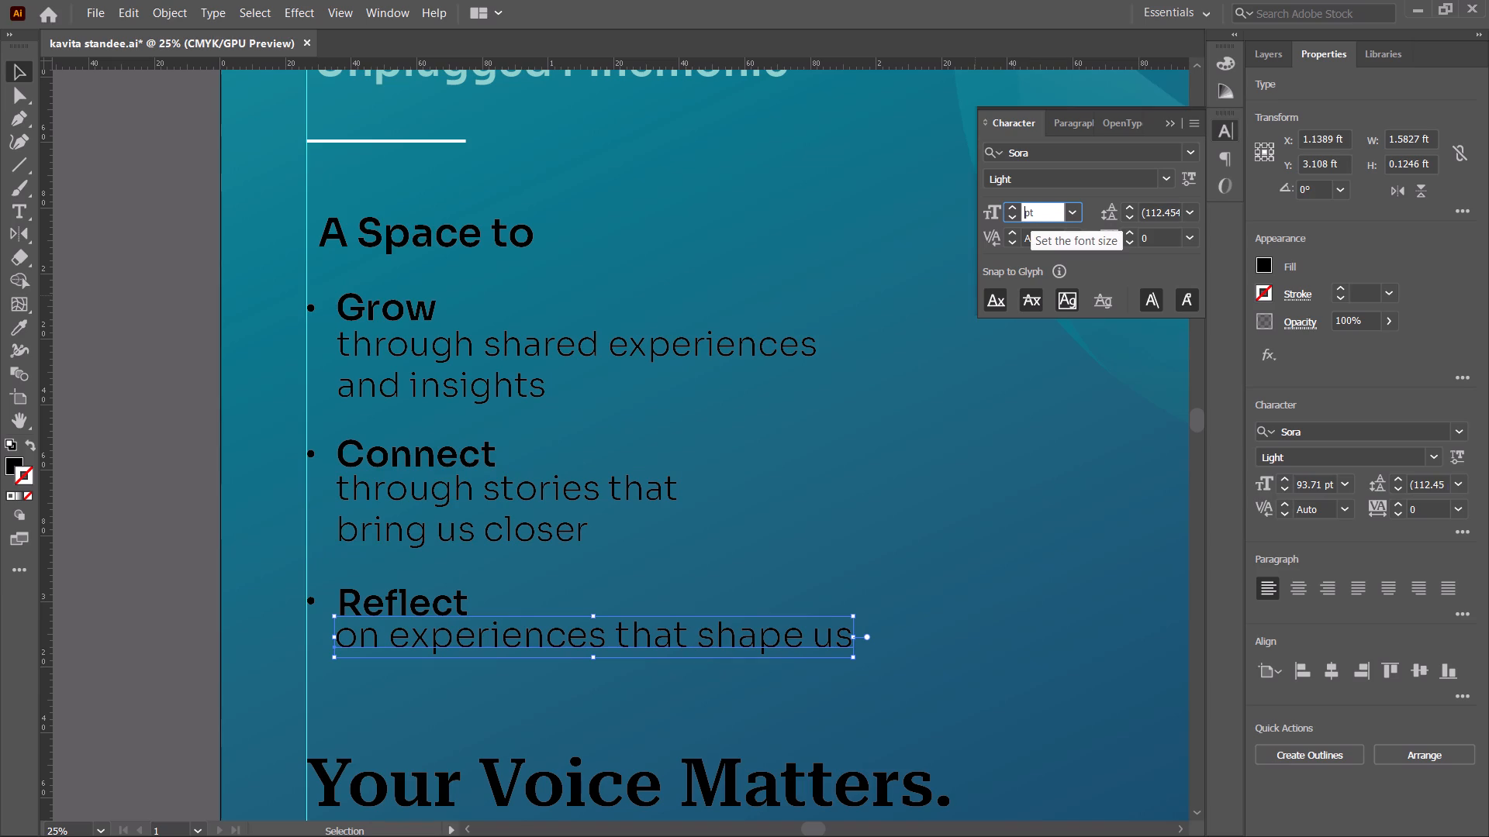
{"action": "key", "text": "BackSpace"}
{"action": "type", "text": "90"}
{"action": "key", "text": "Return"}
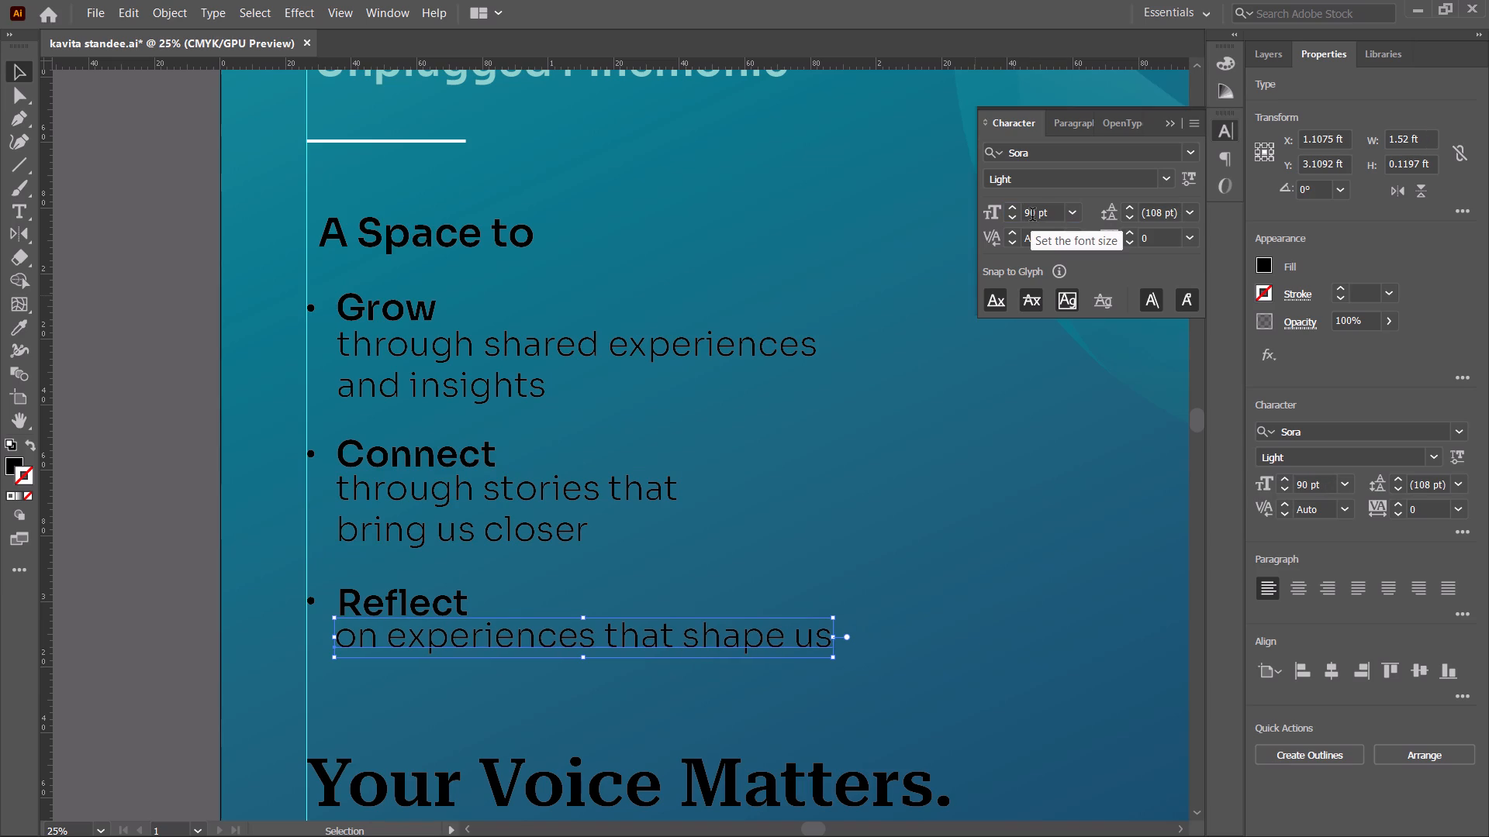
{"action": "left_click", "coordinate": [994, 591]}
{"action": "scroll", "coordinate": [994, 591], "scroll_direction": "down", "scroll_amount": 1, "text": "alt"}
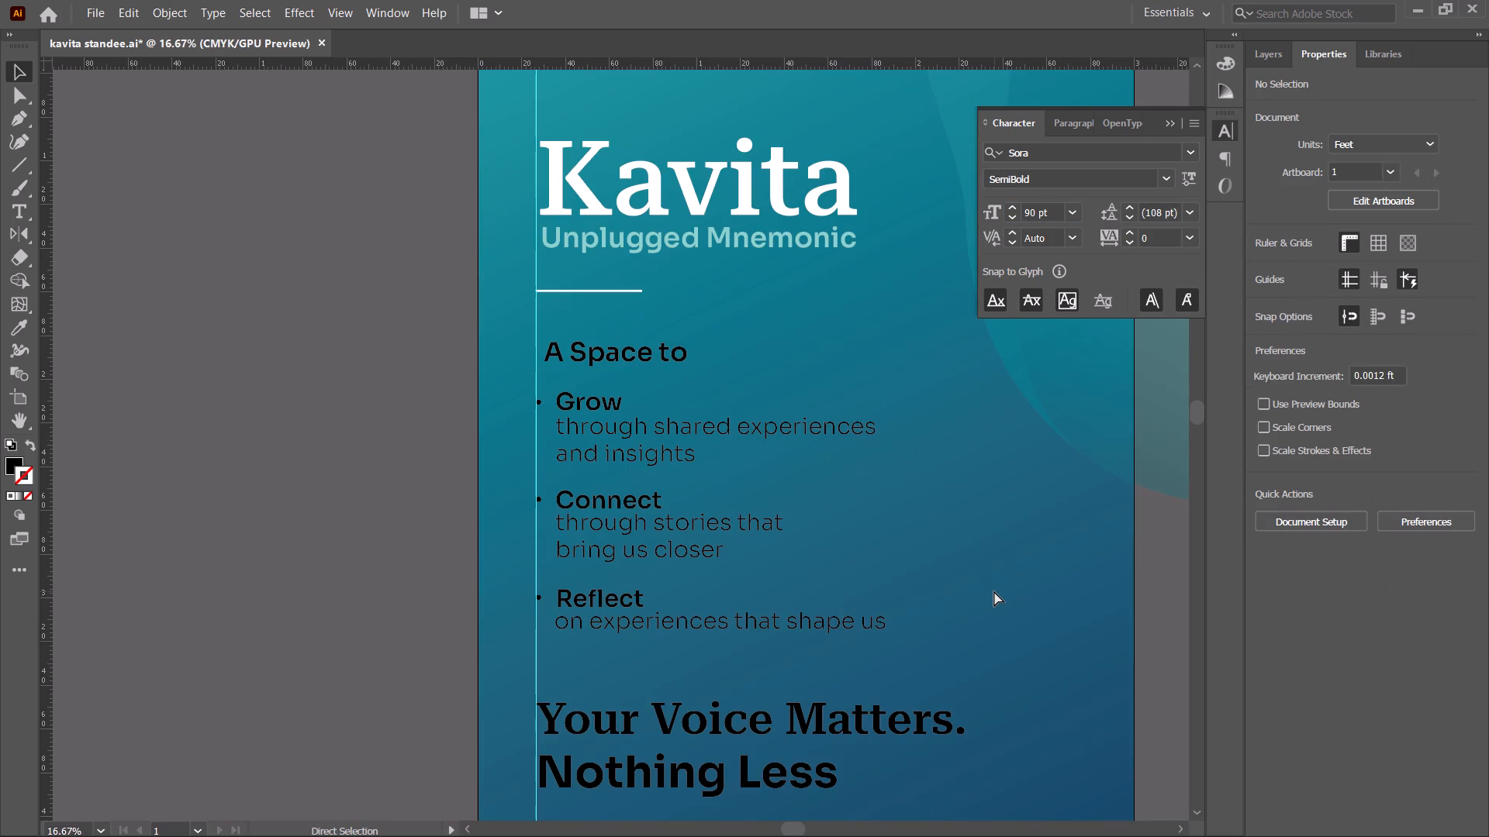
{"action": "key", "text": "ctrl+s"}
Review the standee's lower text and compare it with the three-standee mockup image in Chrome.
{"action": "key", "text": "space"}
{"action": "key", "text": "space"}
{"action": "key", "text": "space"}
{"action": "key", "text": "space"}
{"action": "key", "text": "space"}
{"action": "key", "text": "space"}
{"action": "key", "text": "space"}
{"action": "key", "text": "space"}
{"action": "left_click_drag", "start_coordinate": [994, 591], "coordinate": [803, 542]}
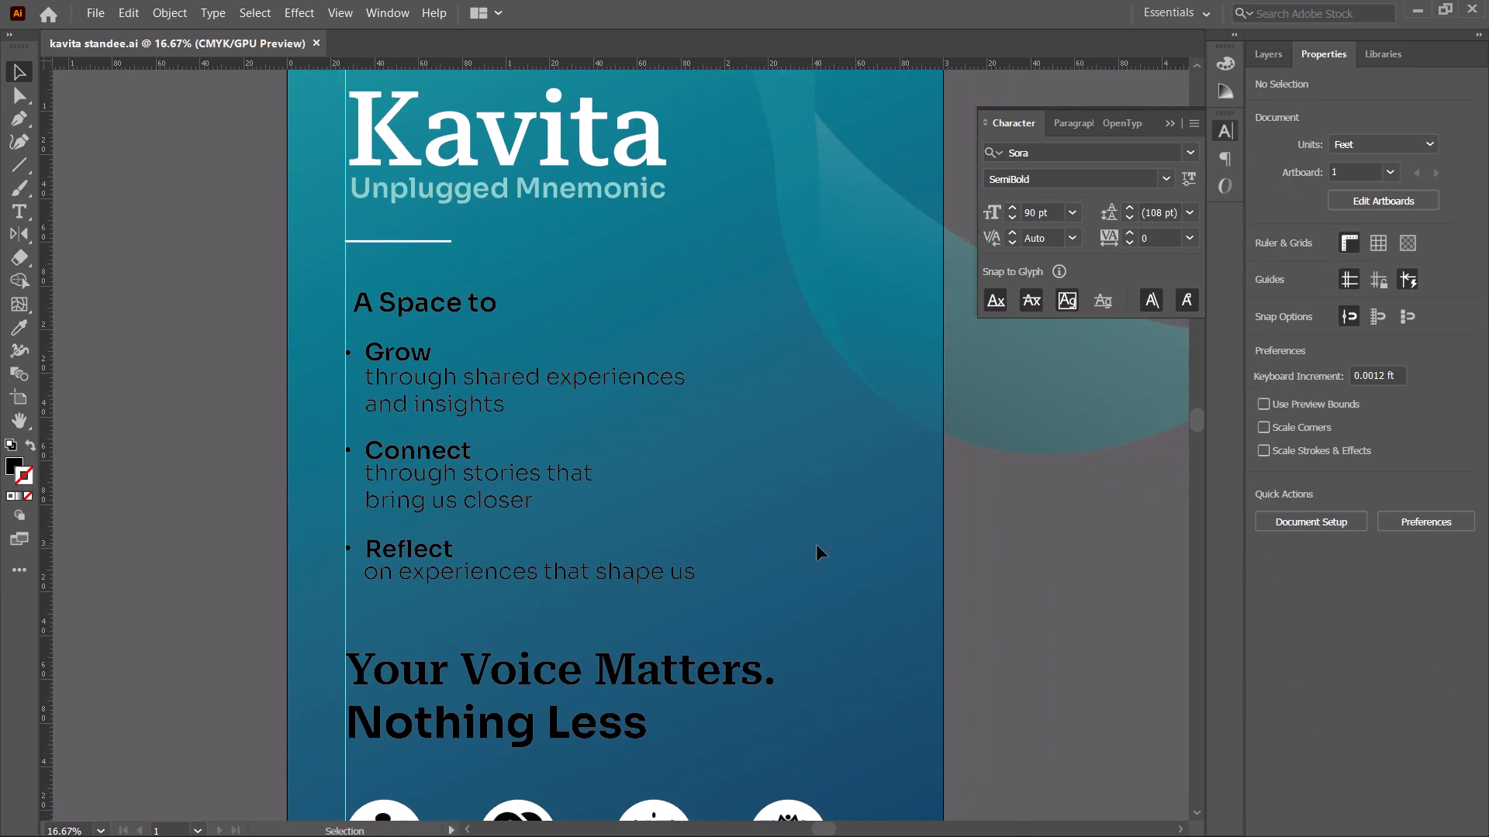
{"action": "scroll", "coordinate": [816, 546], "scroll_direction": "down", "scroll_amount": 5}
{"action": "key", "text": "alt+Tab"}
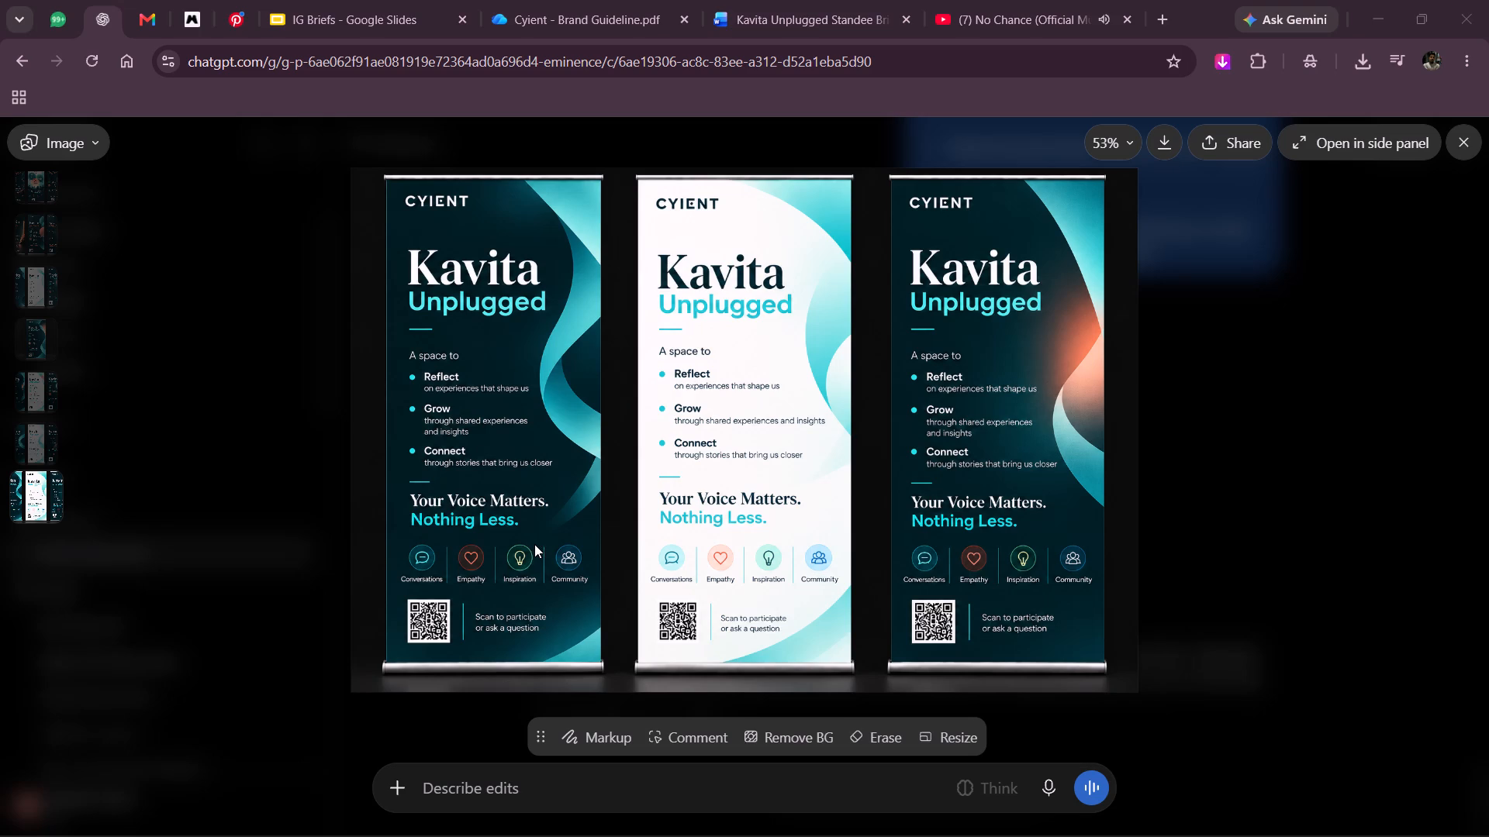
{"action": "key", "text": "alt+Tab"}
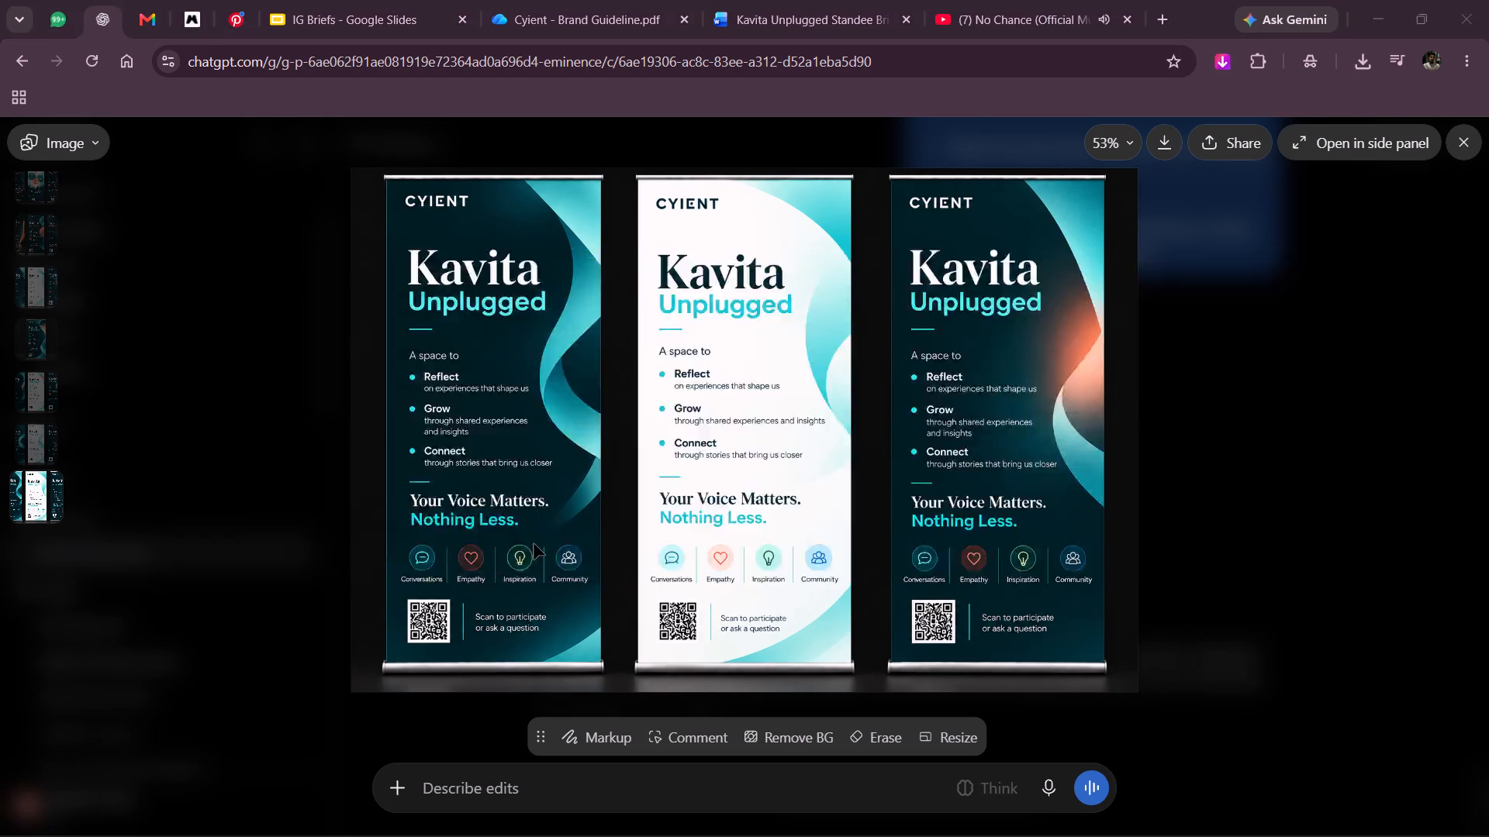
Set the fill colour of the "Your Voice Matters." text line to white.
{"action": "scroll", "coordinate": [479, 556], "scroll_direction": "up", "scroll_amount": 1}
{"action": "key", "text": "t"}
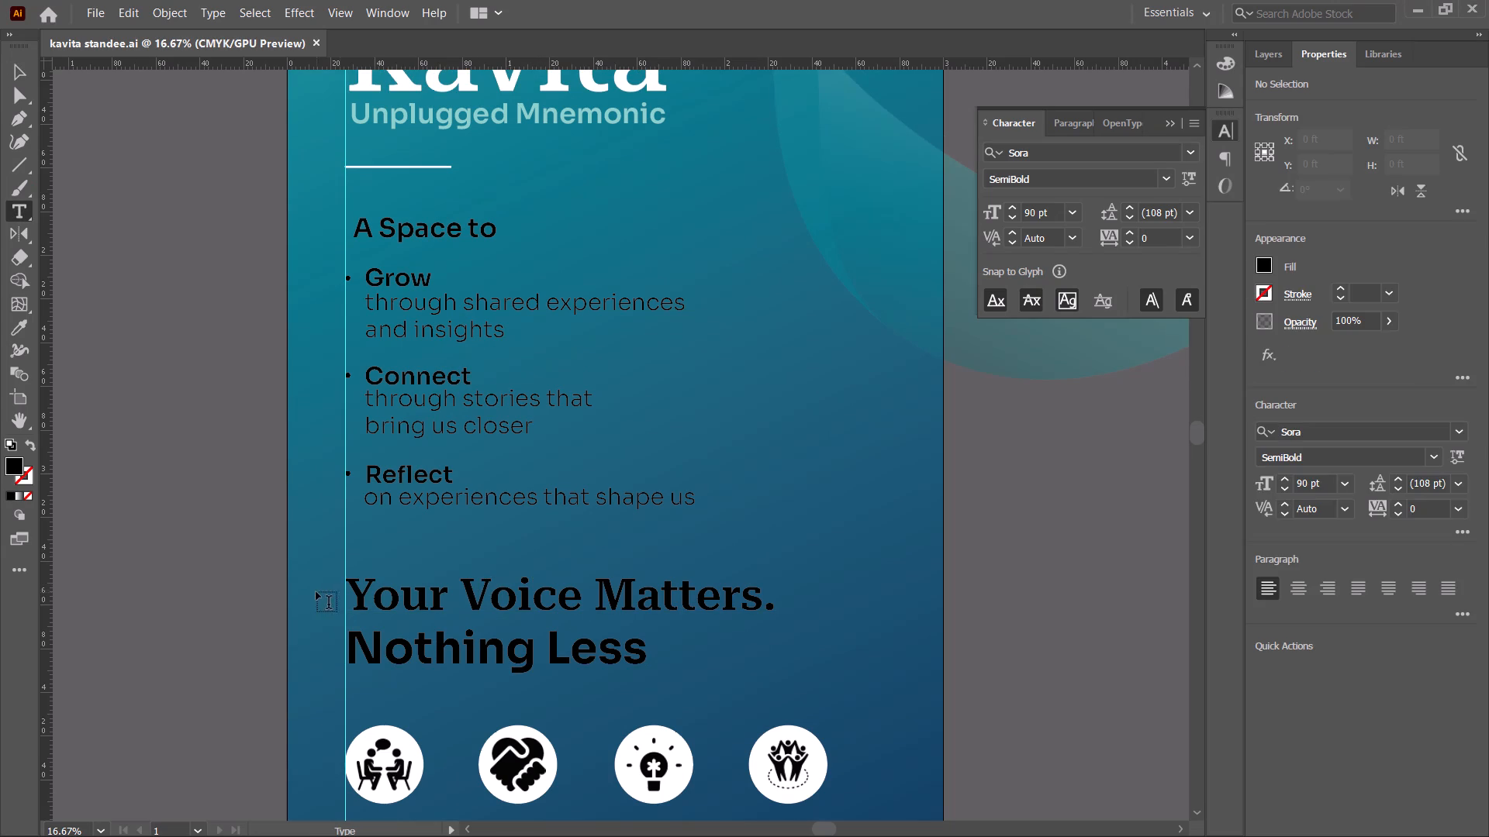
{"action": "left_click_drag", "start_coordinate": [354, 584], "coordinate": [838, 595]}
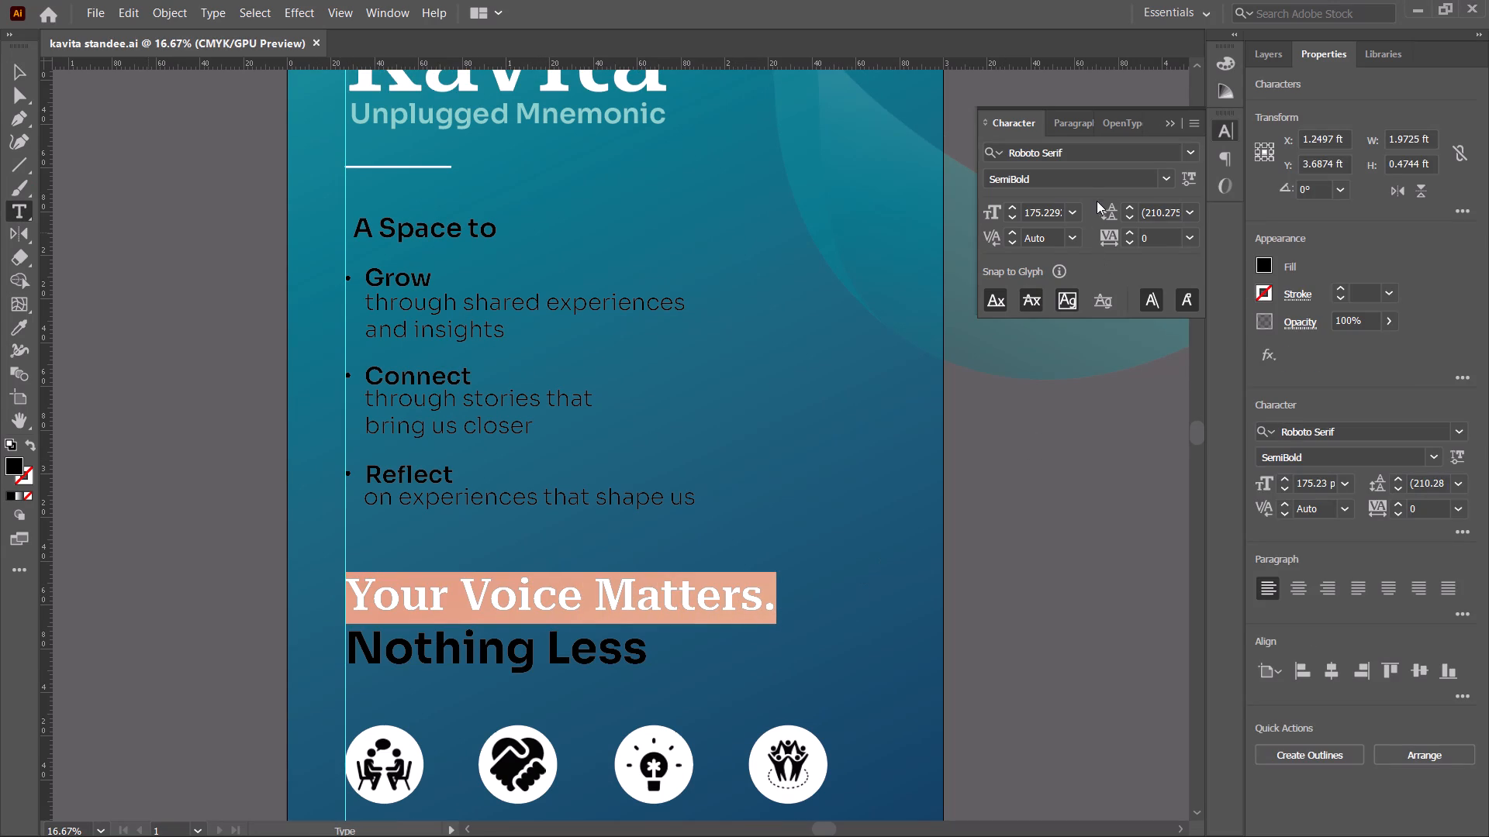
{"action": "left_click", "coordinate": [17, 467]}
{"action": "double_click", "coordinate": [10, 467]}
{"action": "left_click_drag", "start_coordinate": [511, 319], "coordinate": [488, 298]}
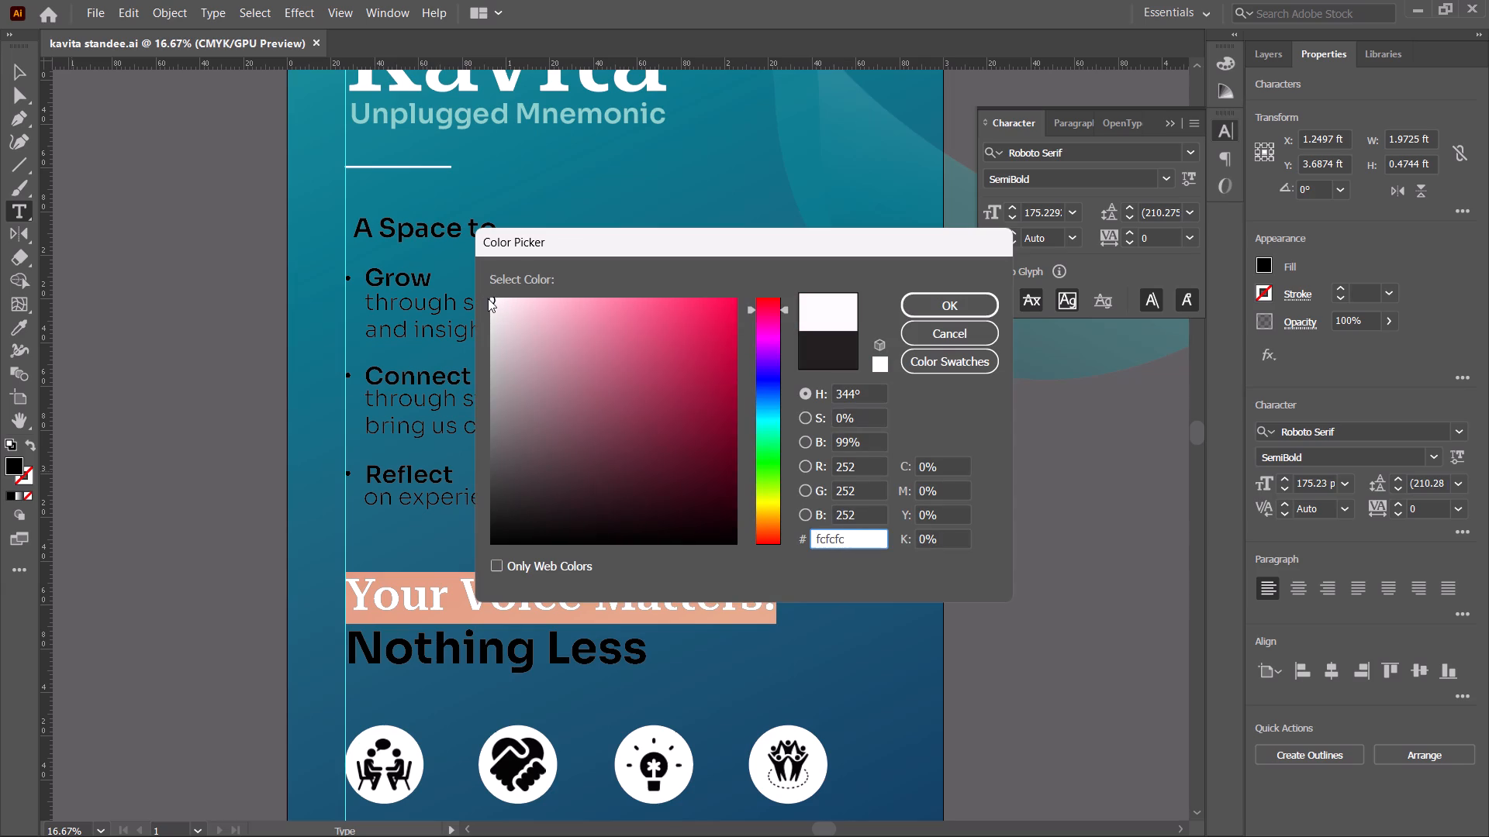
{"action": "left_click", "coordinate": [974, 299]}
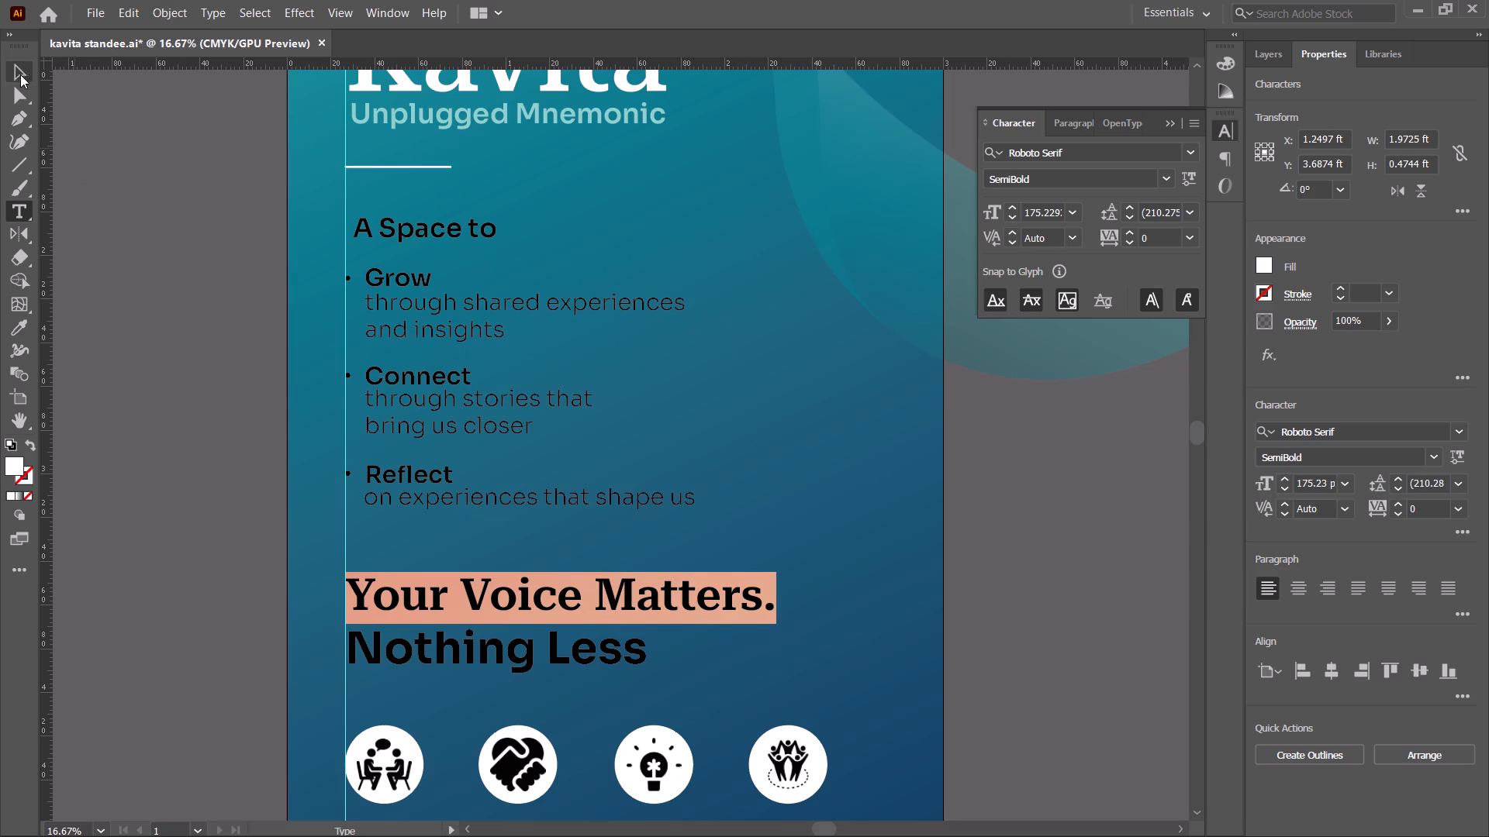
Change the "Your Voice Matters." line's font weight to Roboto Serif Light and save the document.
{"action": "left_click", "coordinate": [1166, 184]}
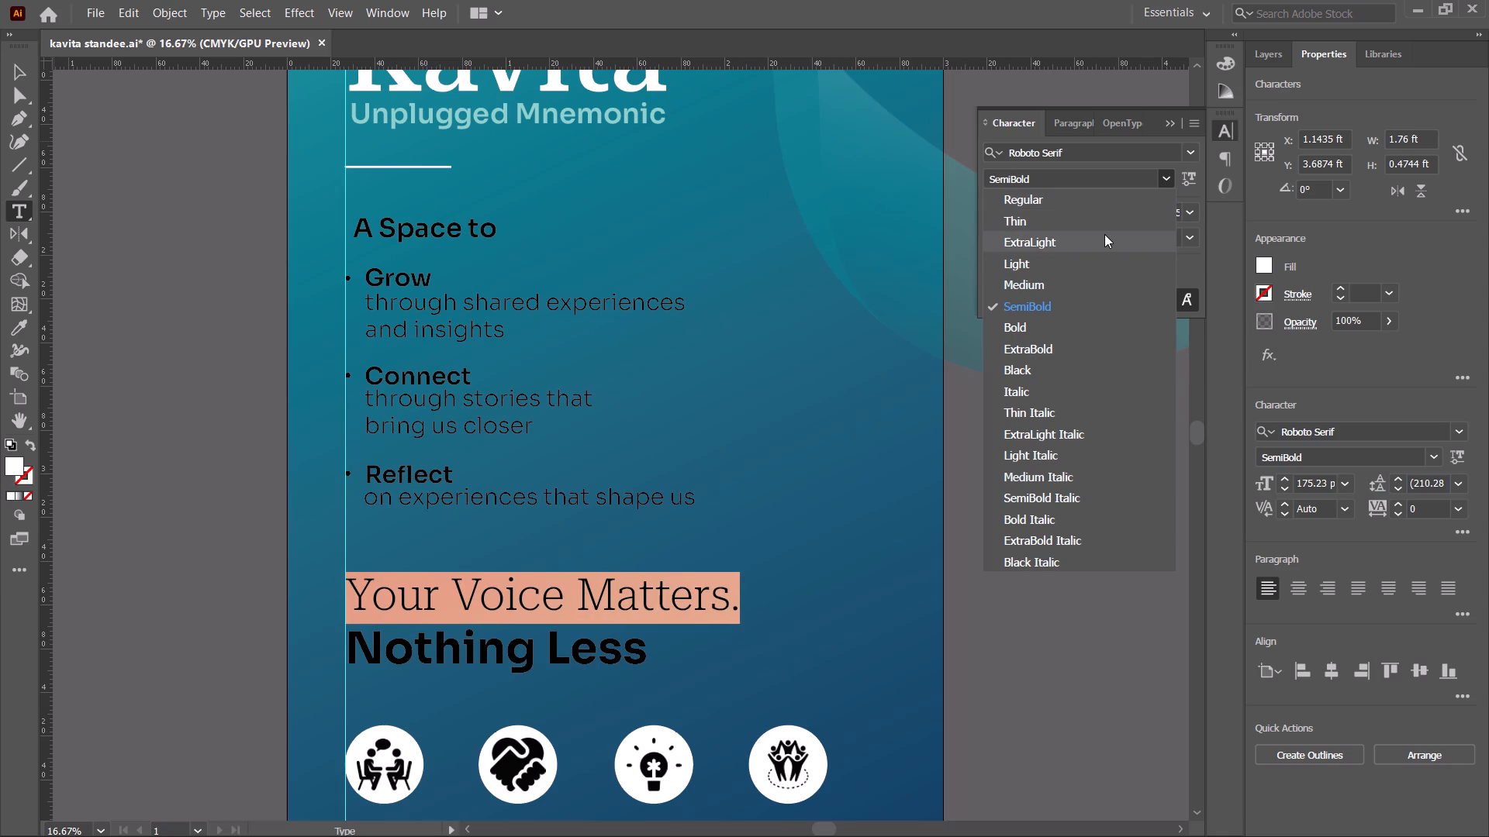
{"action": "left_click", "coordinate": [1104, 260]}
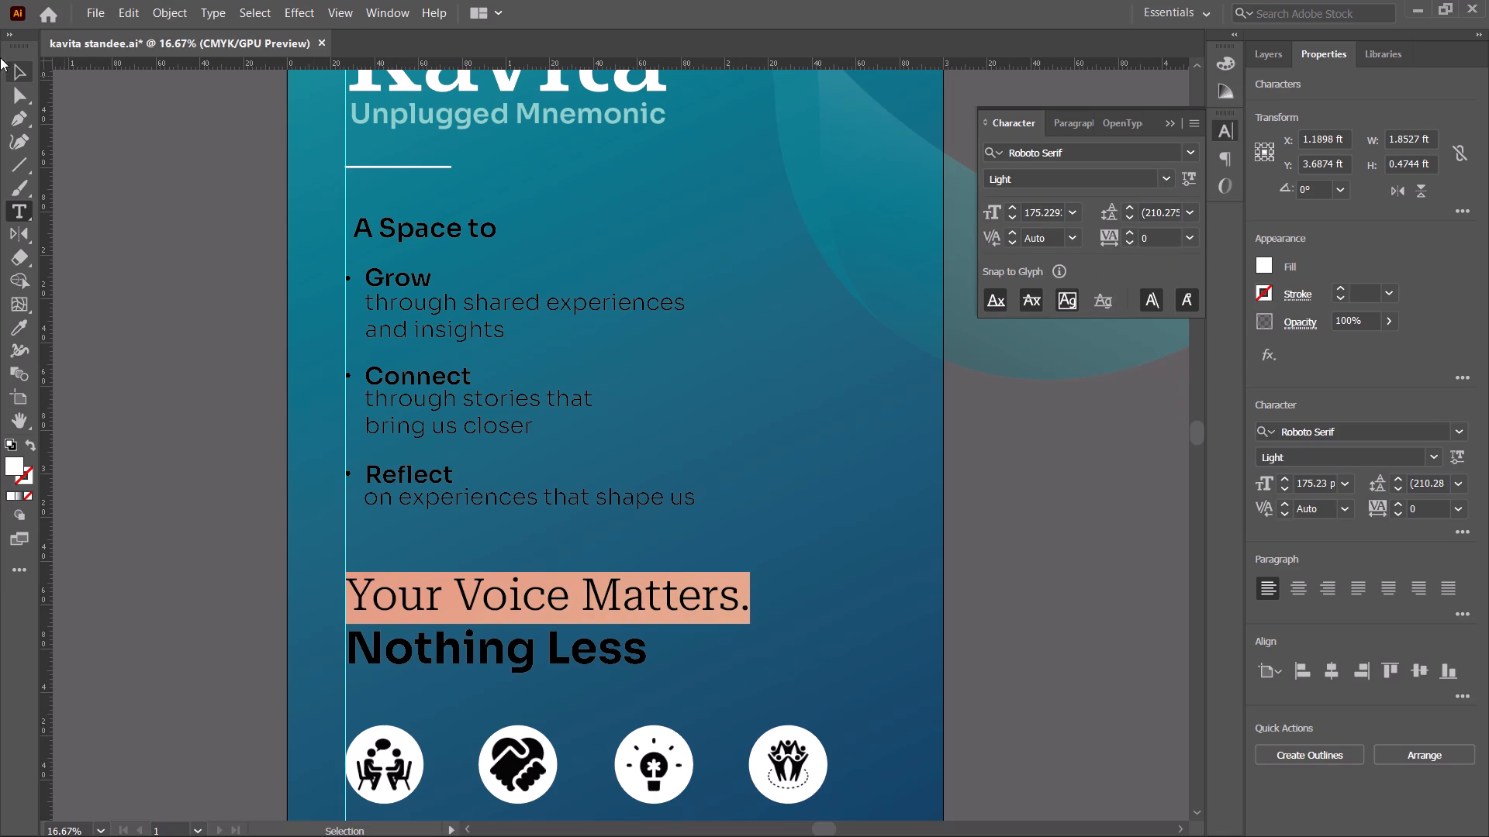
{"action": "left_click", "coordinate": [16, 71]}
{"action": "left_click", "coordinate": [105, 328]}
{"action": "scroll", "coordinate": [777, 464], "scroll_direction": "down", "scroll_amount": 5}
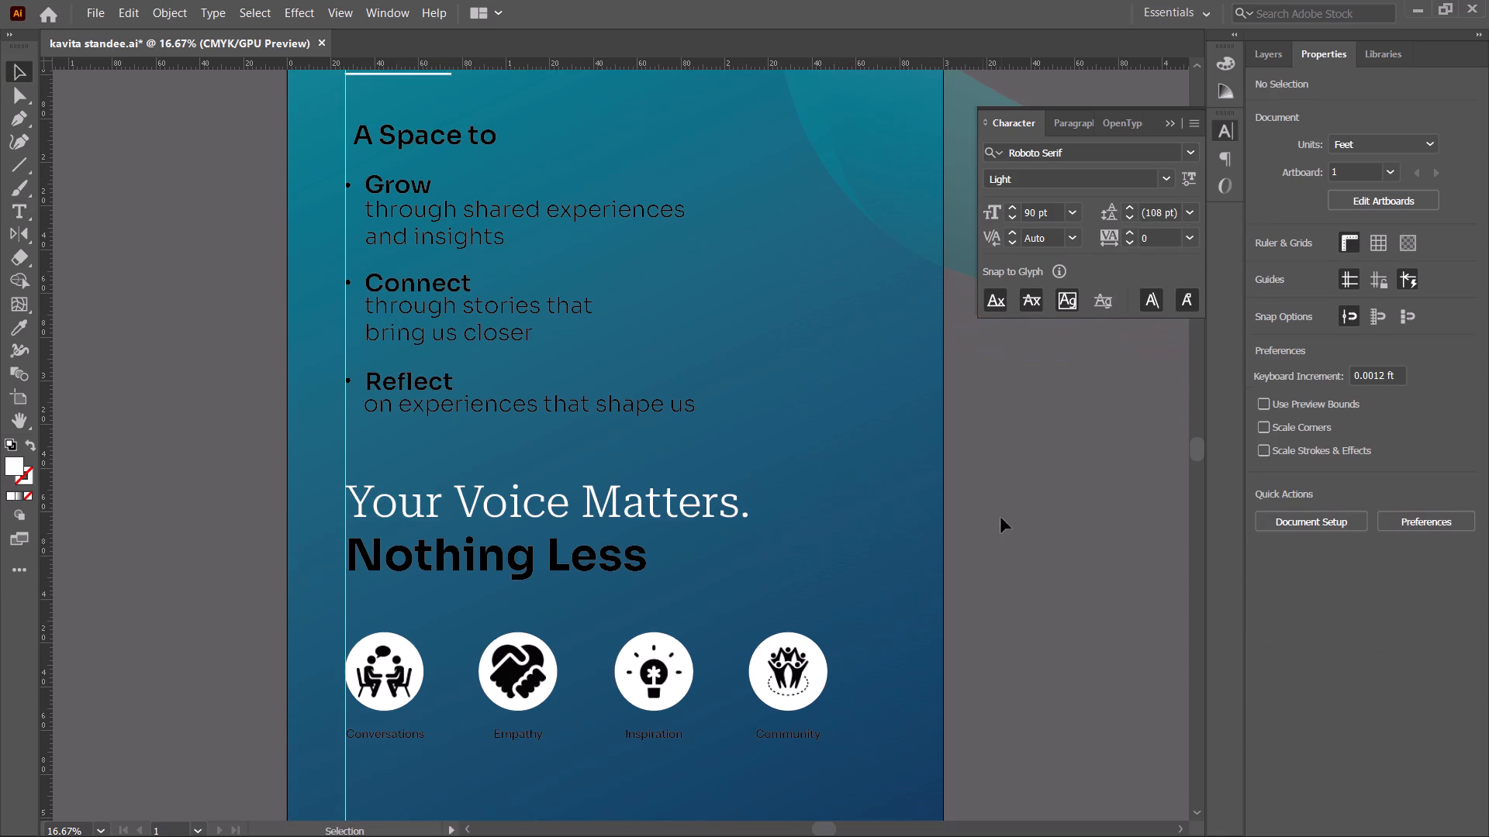
{"action": "left_click", "coordinate": [1036, 538]}
{"action": "key", "text": "ctrl+s"}
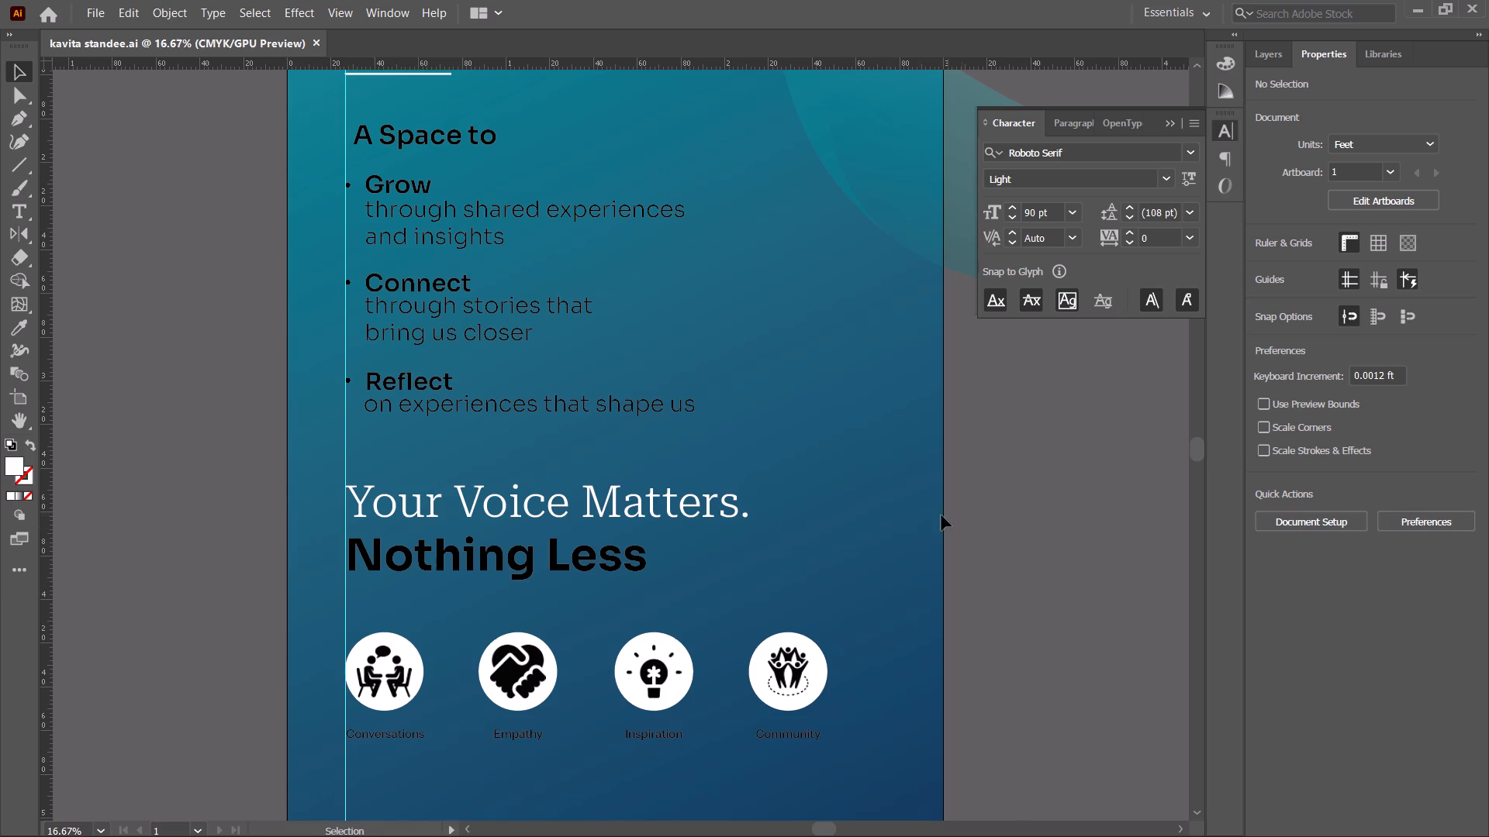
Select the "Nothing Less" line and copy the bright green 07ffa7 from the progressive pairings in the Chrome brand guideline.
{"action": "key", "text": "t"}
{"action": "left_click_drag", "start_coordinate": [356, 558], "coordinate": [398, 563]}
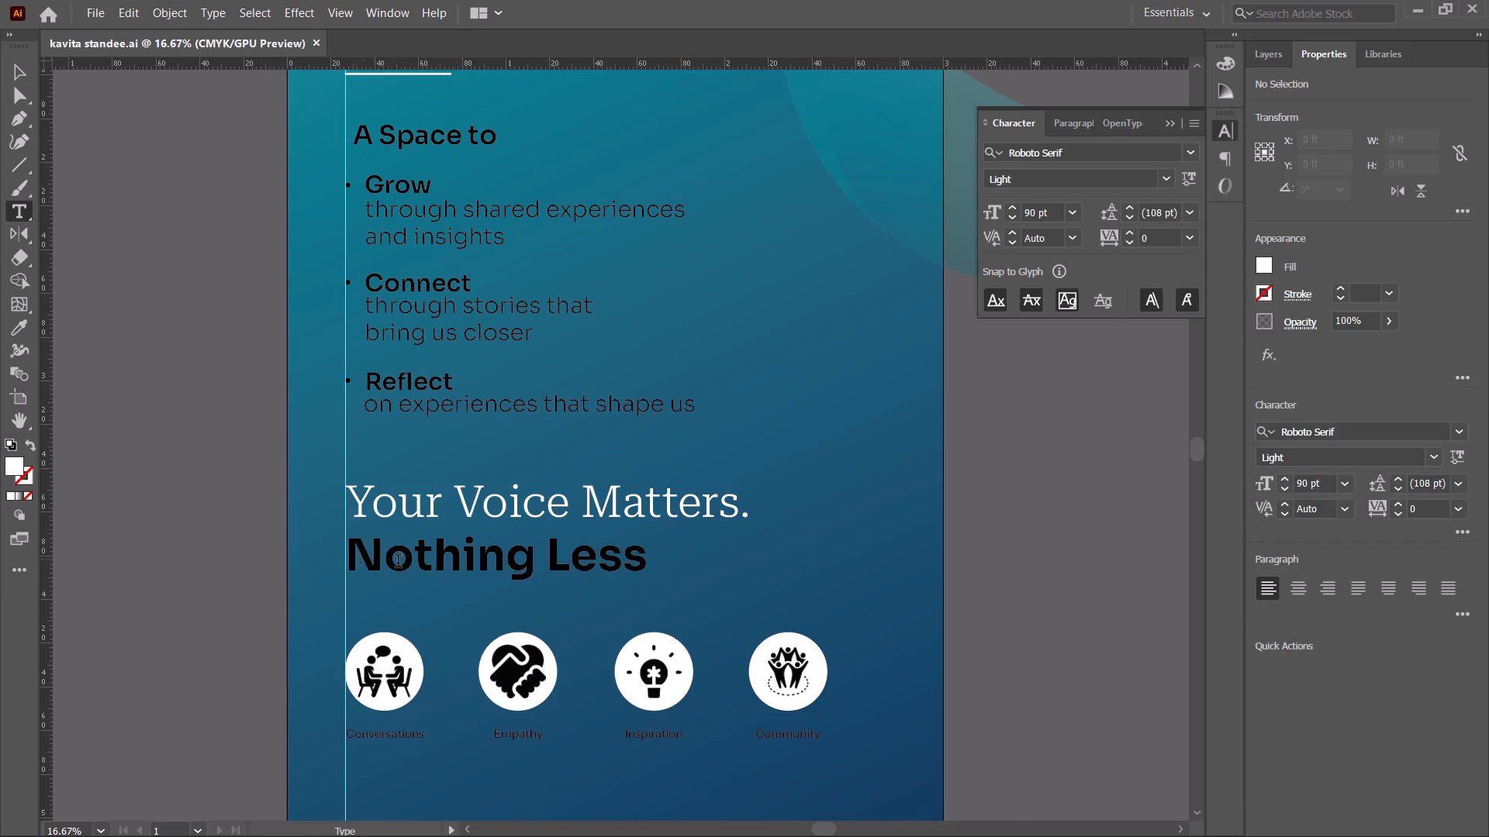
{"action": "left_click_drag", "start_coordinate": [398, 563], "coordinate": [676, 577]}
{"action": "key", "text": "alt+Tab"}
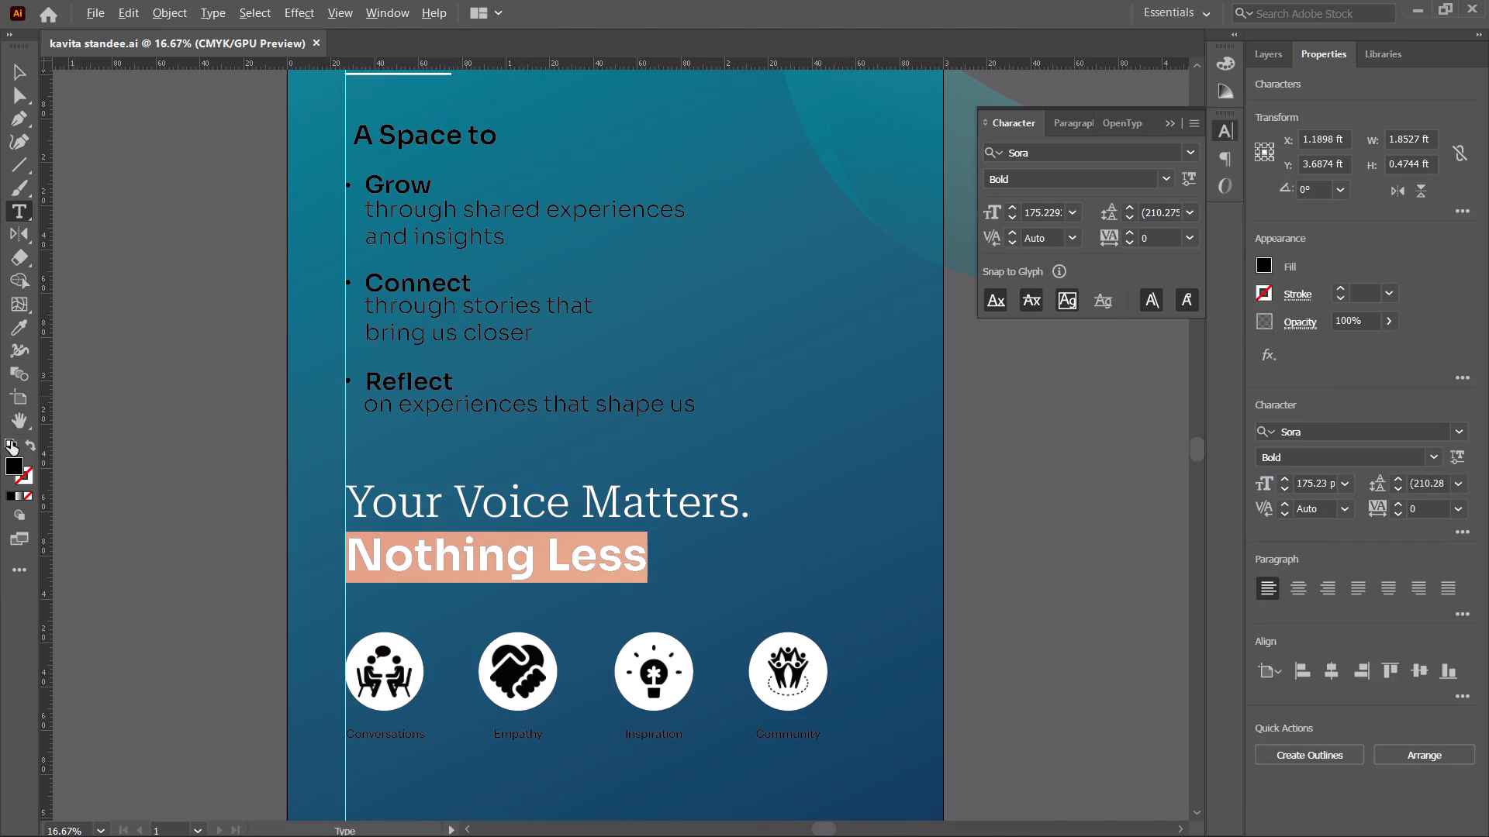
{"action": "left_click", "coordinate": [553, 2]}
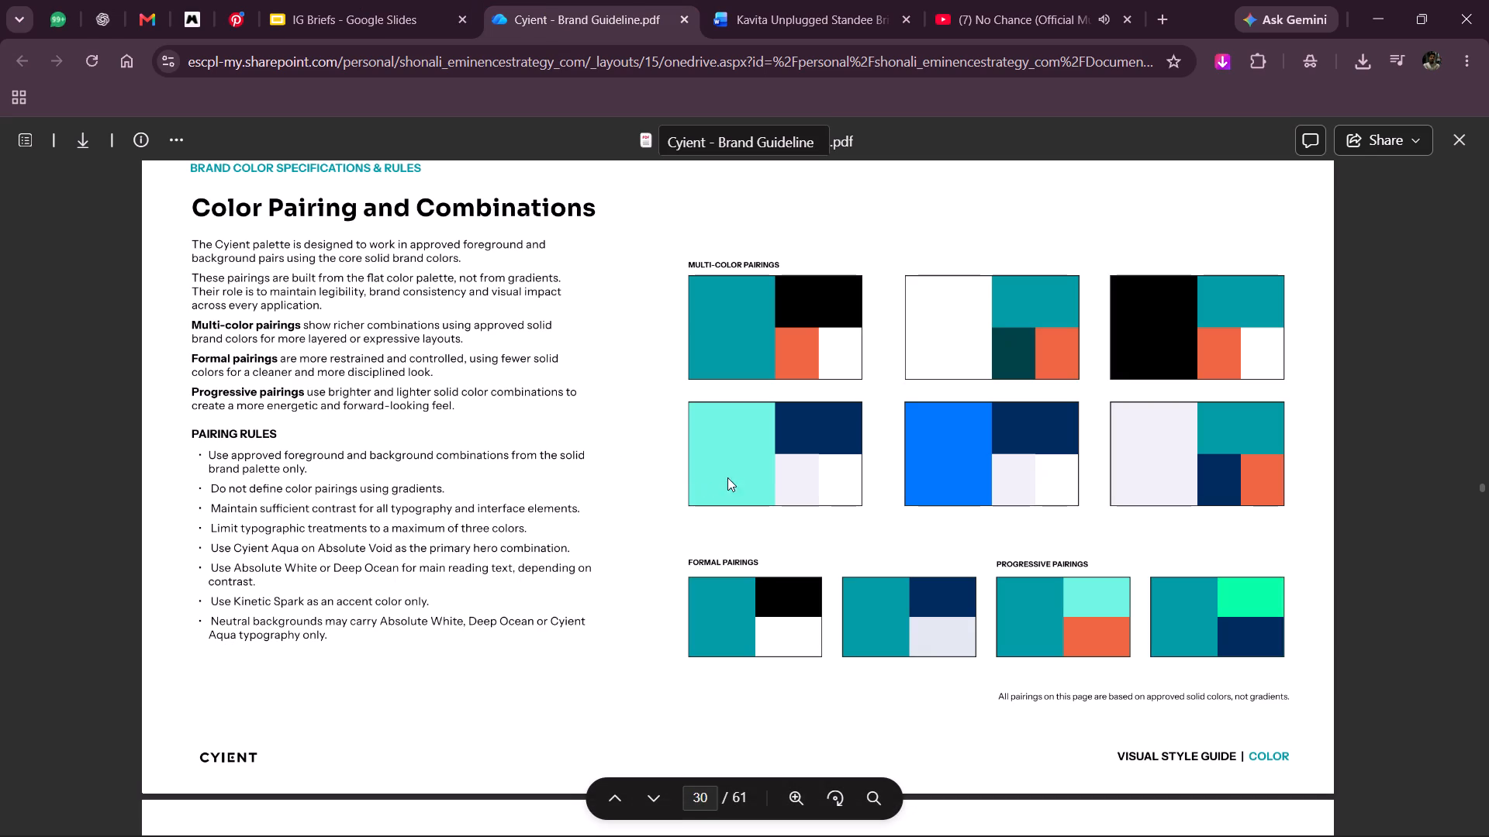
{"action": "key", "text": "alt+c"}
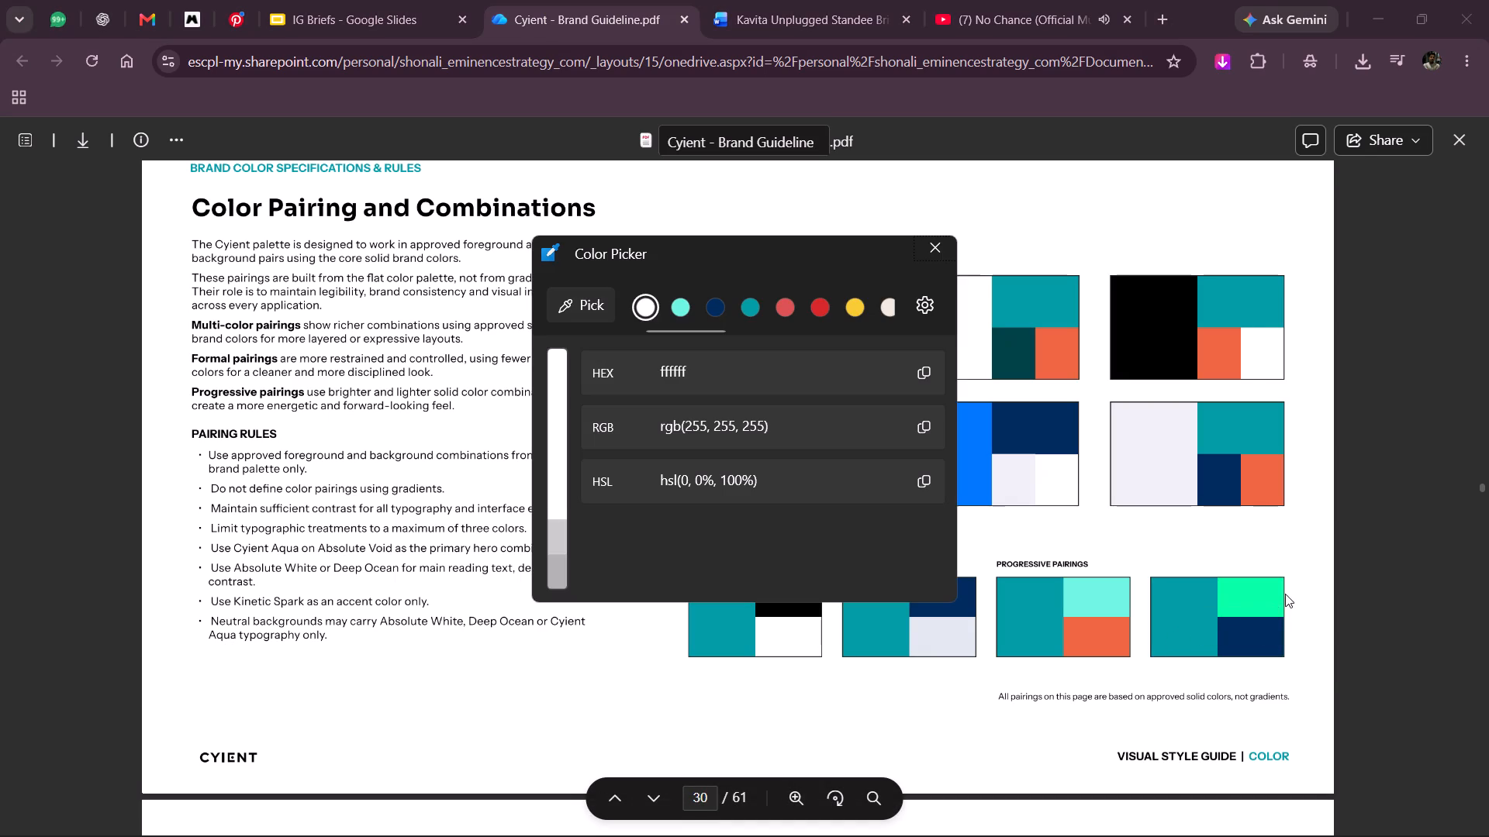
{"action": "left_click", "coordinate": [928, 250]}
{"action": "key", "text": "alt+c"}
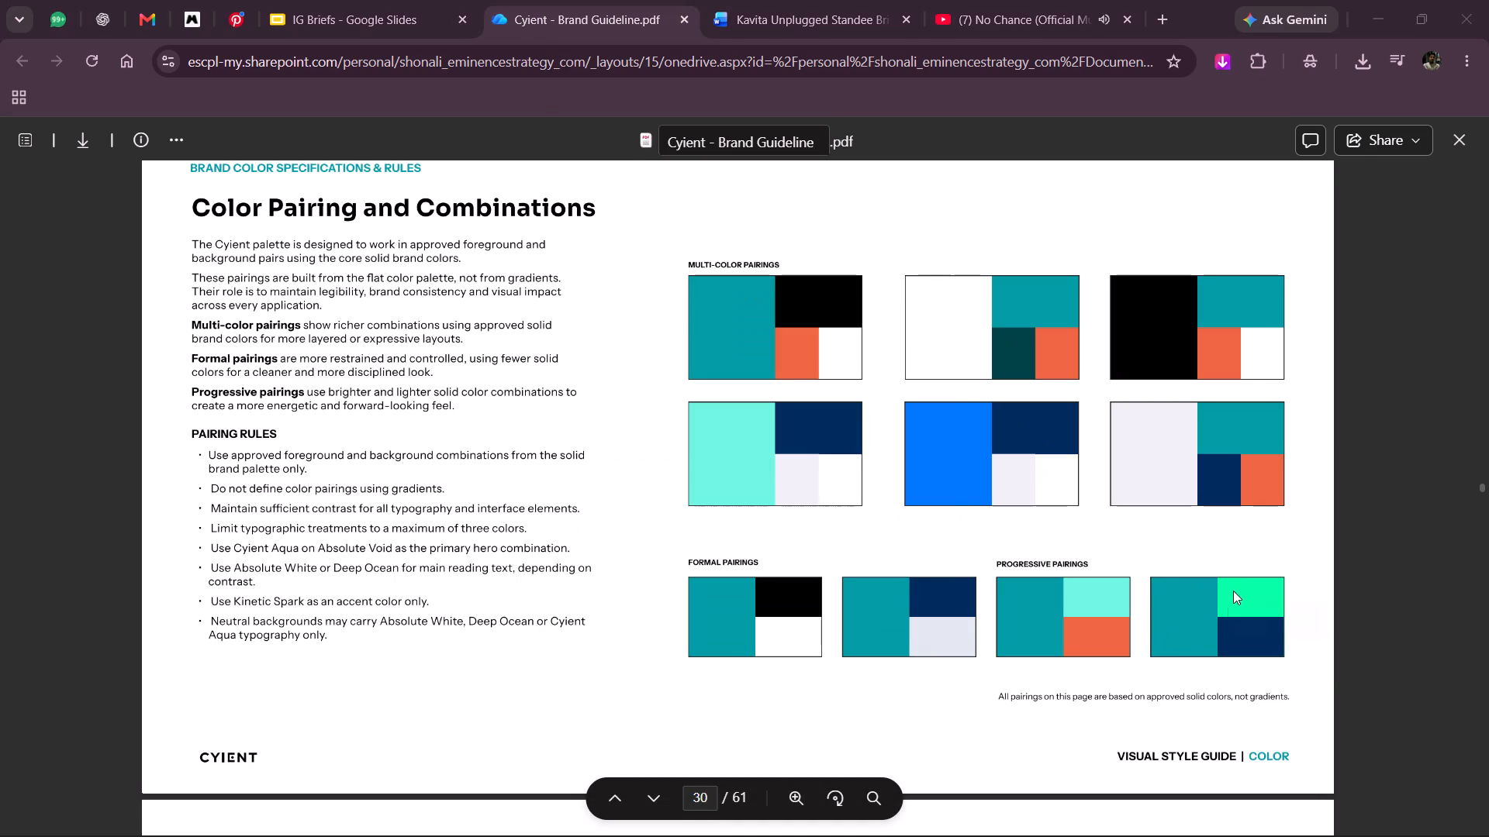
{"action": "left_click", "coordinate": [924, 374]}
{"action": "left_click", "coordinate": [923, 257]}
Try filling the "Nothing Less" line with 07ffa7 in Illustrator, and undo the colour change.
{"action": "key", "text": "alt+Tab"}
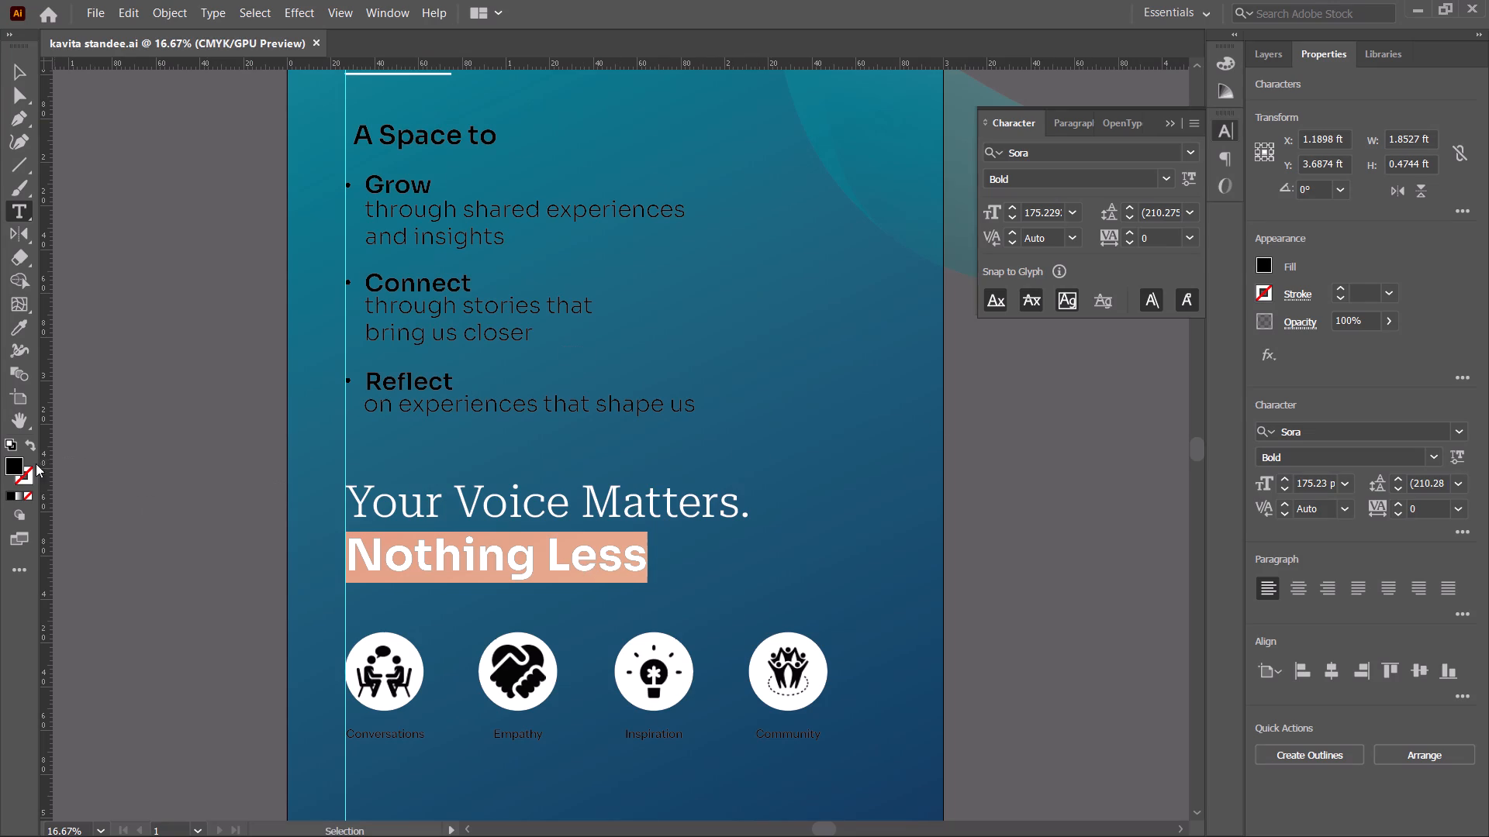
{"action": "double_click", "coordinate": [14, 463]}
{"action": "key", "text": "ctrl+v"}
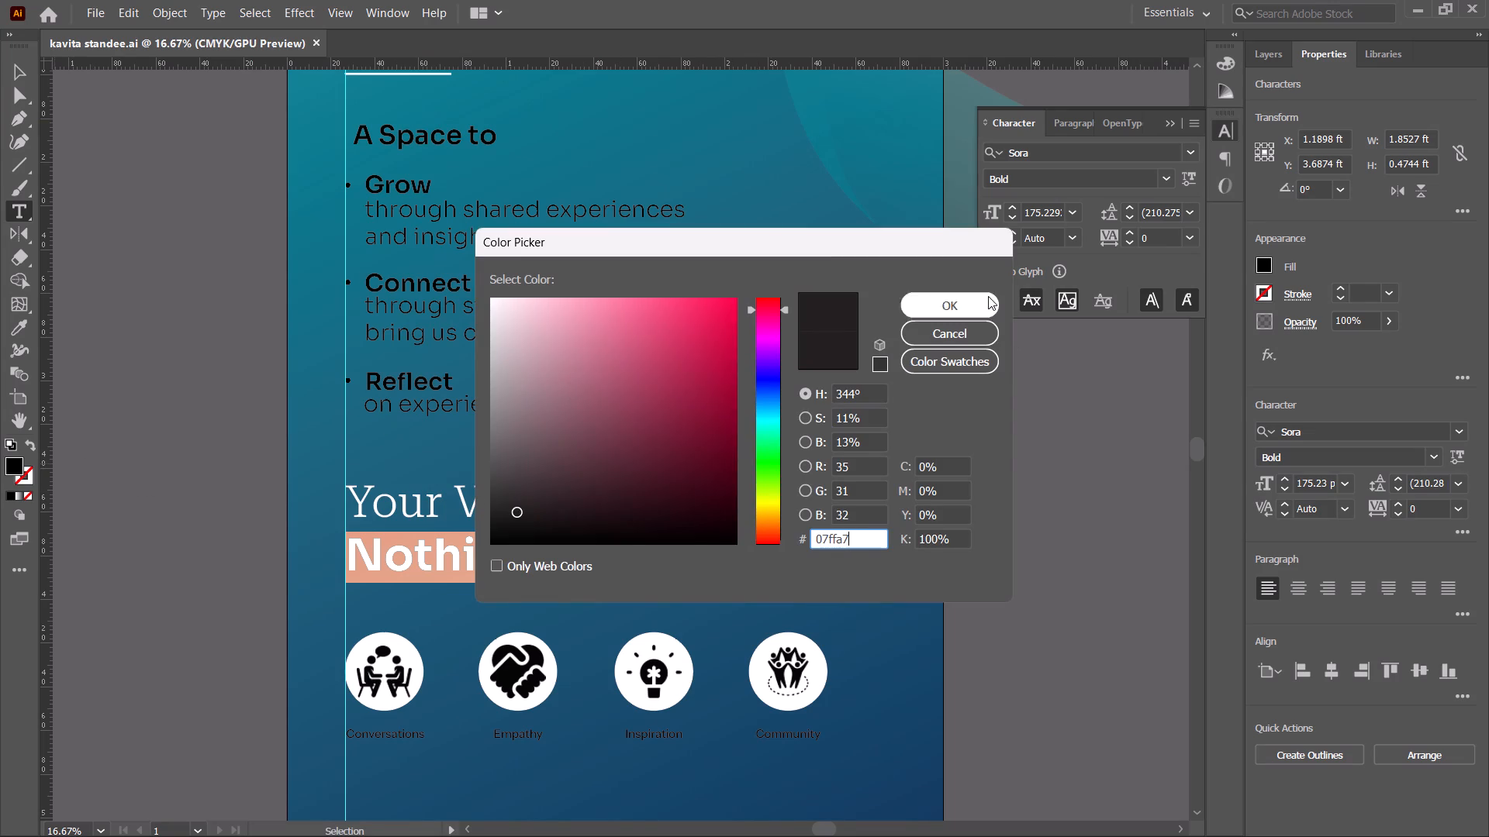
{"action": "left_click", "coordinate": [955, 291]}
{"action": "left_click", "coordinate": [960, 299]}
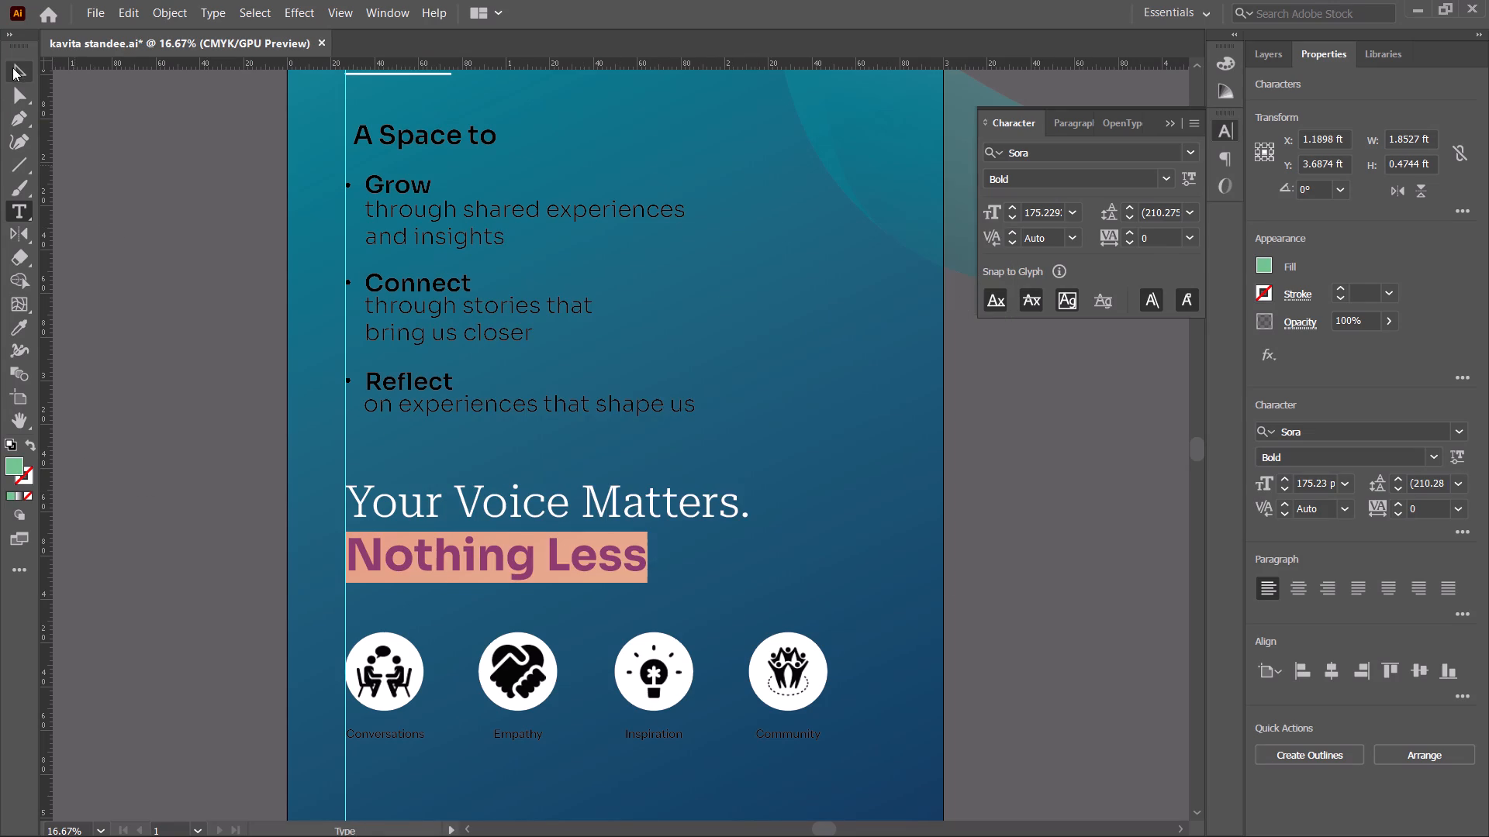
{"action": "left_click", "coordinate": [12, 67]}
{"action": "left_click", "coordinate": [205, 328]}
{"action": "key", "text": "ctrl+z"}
Copy the light aqua colour 6ef6e1 from the brand guideline's colour pairings in Chrome and return to Illustrator.
{"action": "key", "text": "alt+Tab"}
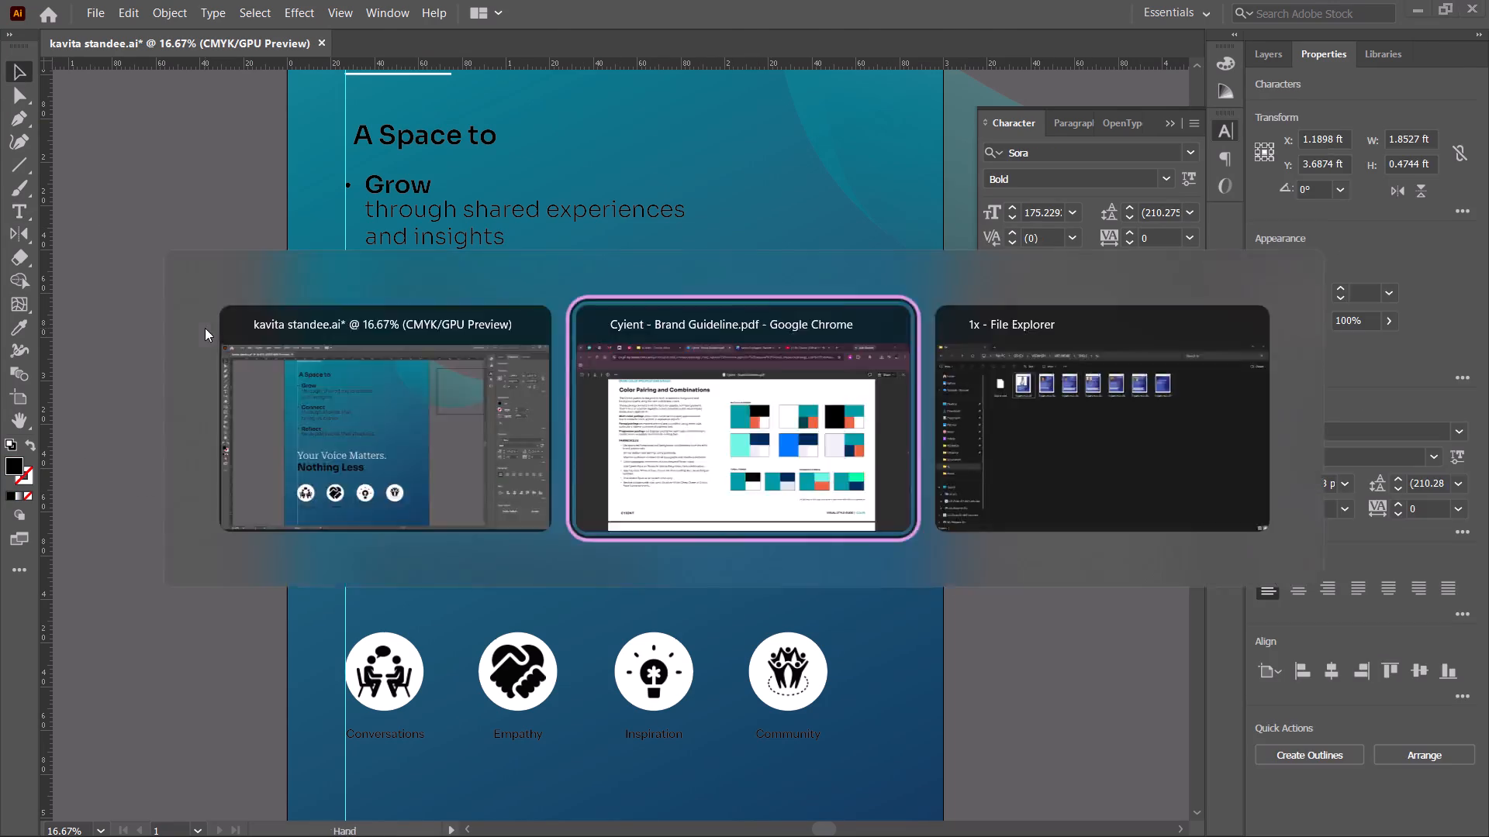
{"action": "key", "text": "alt+c"}
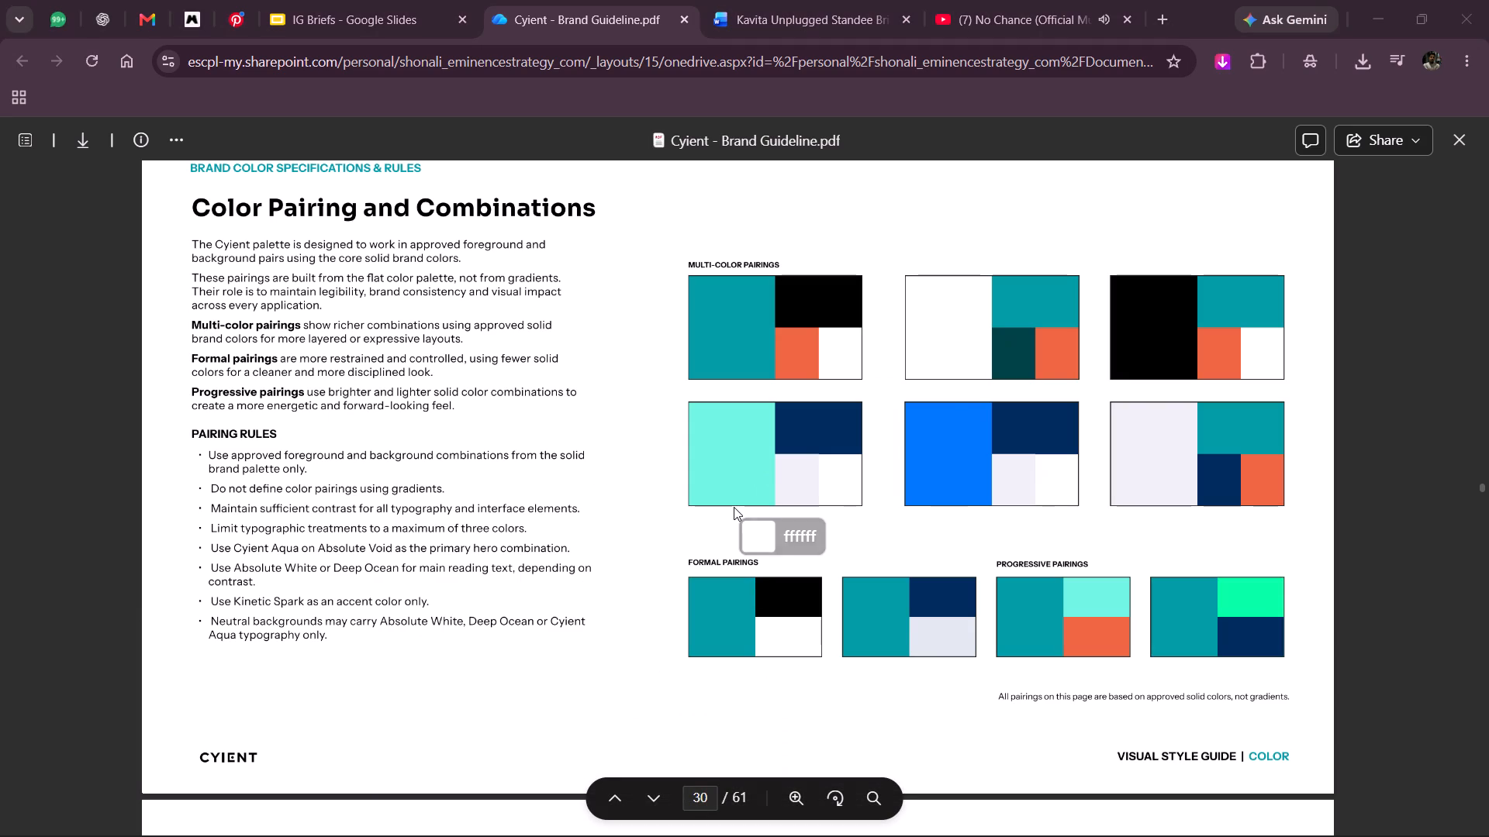
{"action": "left_click", "coordinate": [921, 374]}
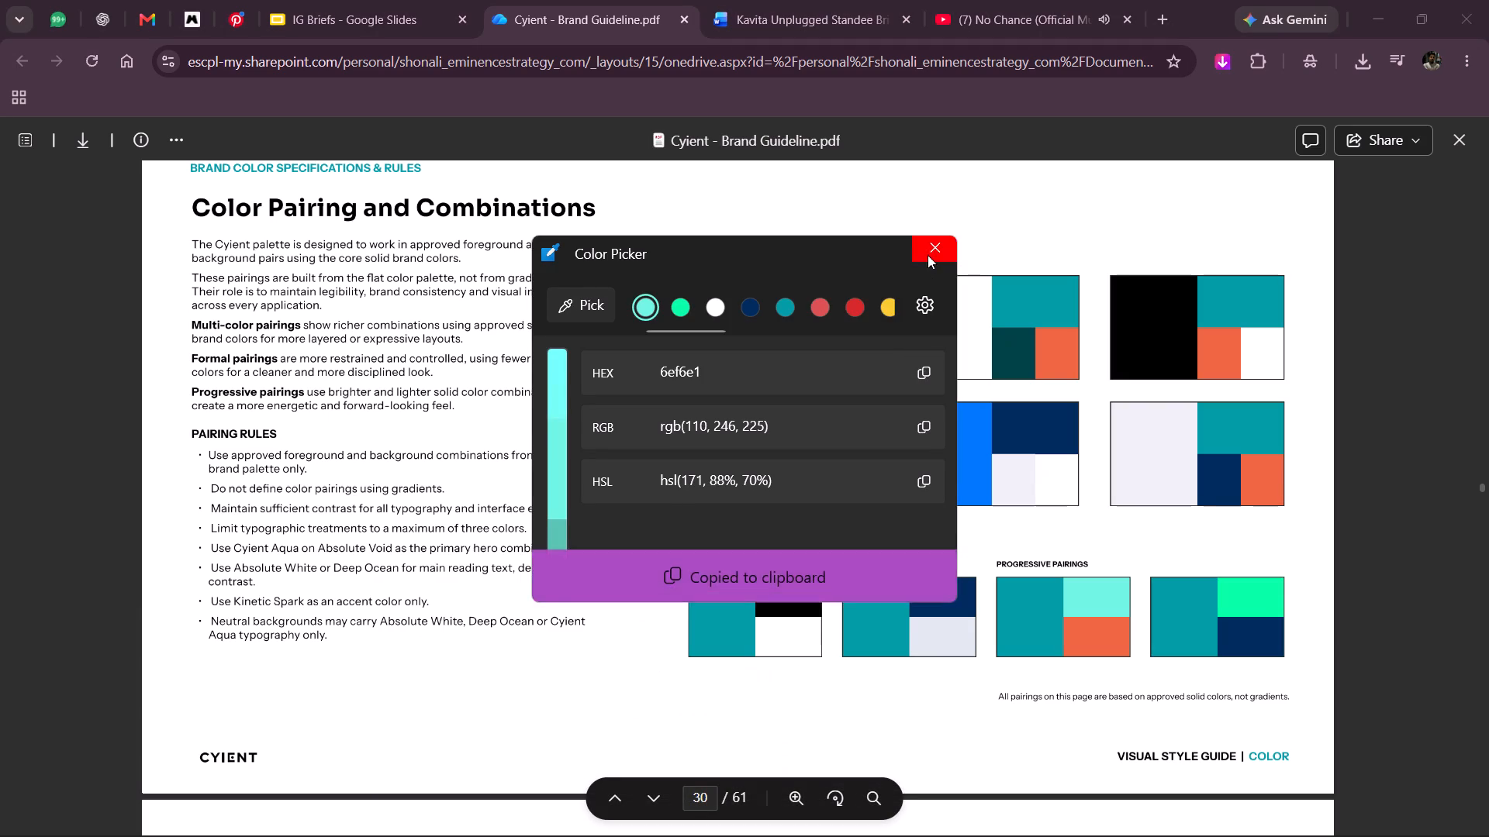
{"action": "left_click", "coordinate": [928, 254]}
{"action": "key", "text": "alt+Tab"}
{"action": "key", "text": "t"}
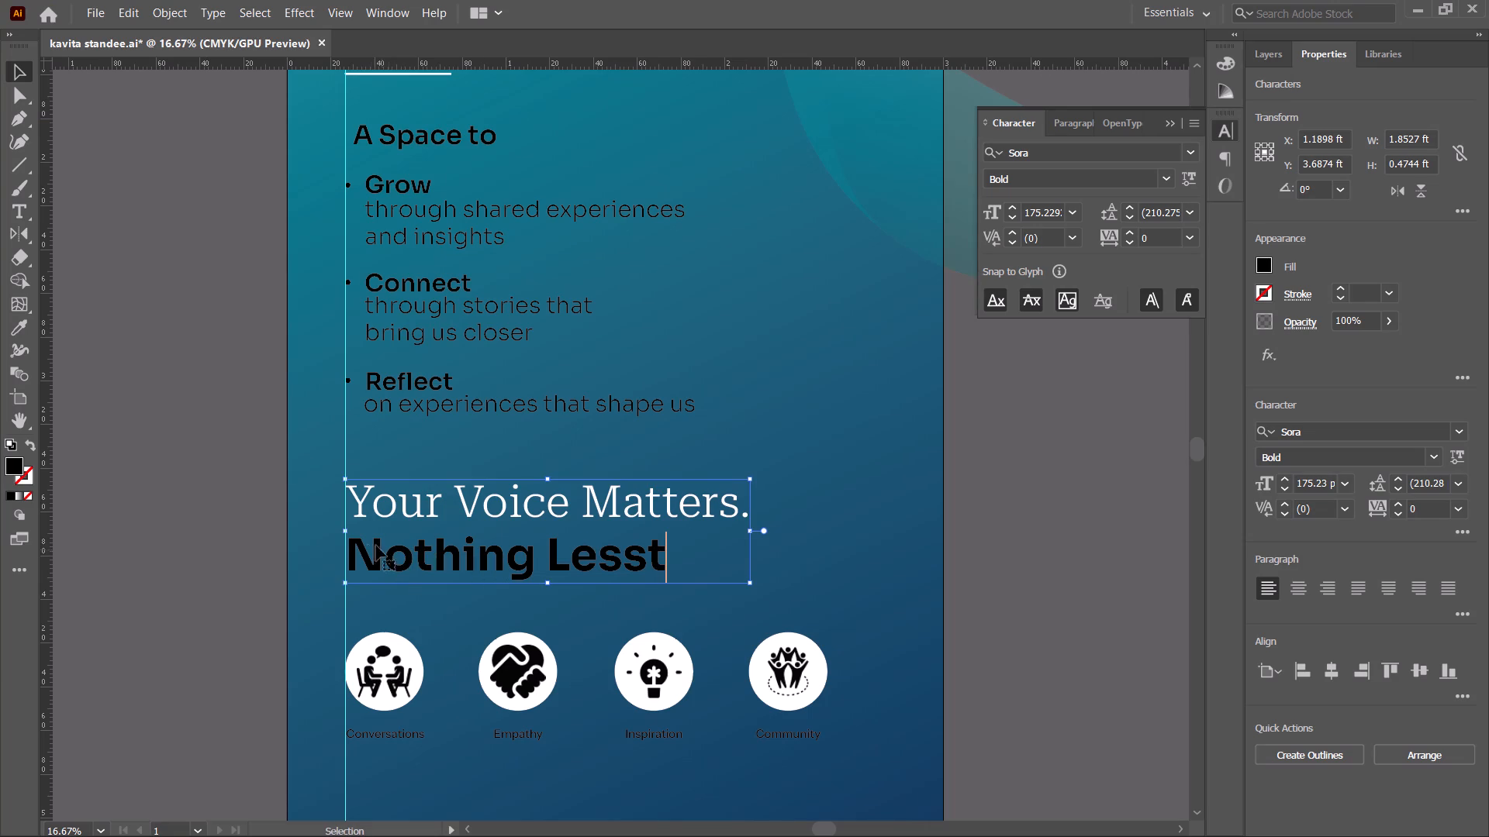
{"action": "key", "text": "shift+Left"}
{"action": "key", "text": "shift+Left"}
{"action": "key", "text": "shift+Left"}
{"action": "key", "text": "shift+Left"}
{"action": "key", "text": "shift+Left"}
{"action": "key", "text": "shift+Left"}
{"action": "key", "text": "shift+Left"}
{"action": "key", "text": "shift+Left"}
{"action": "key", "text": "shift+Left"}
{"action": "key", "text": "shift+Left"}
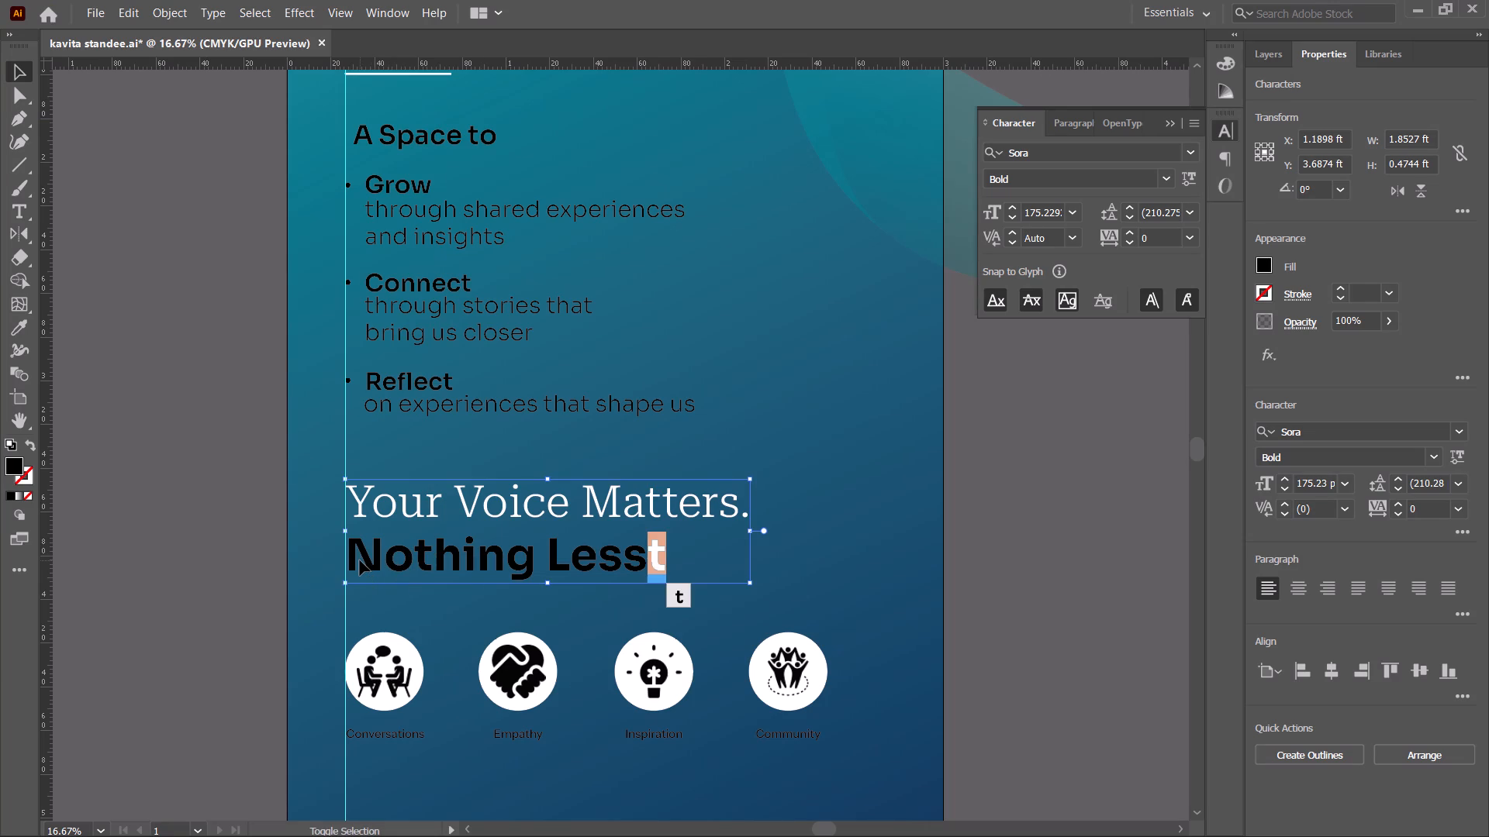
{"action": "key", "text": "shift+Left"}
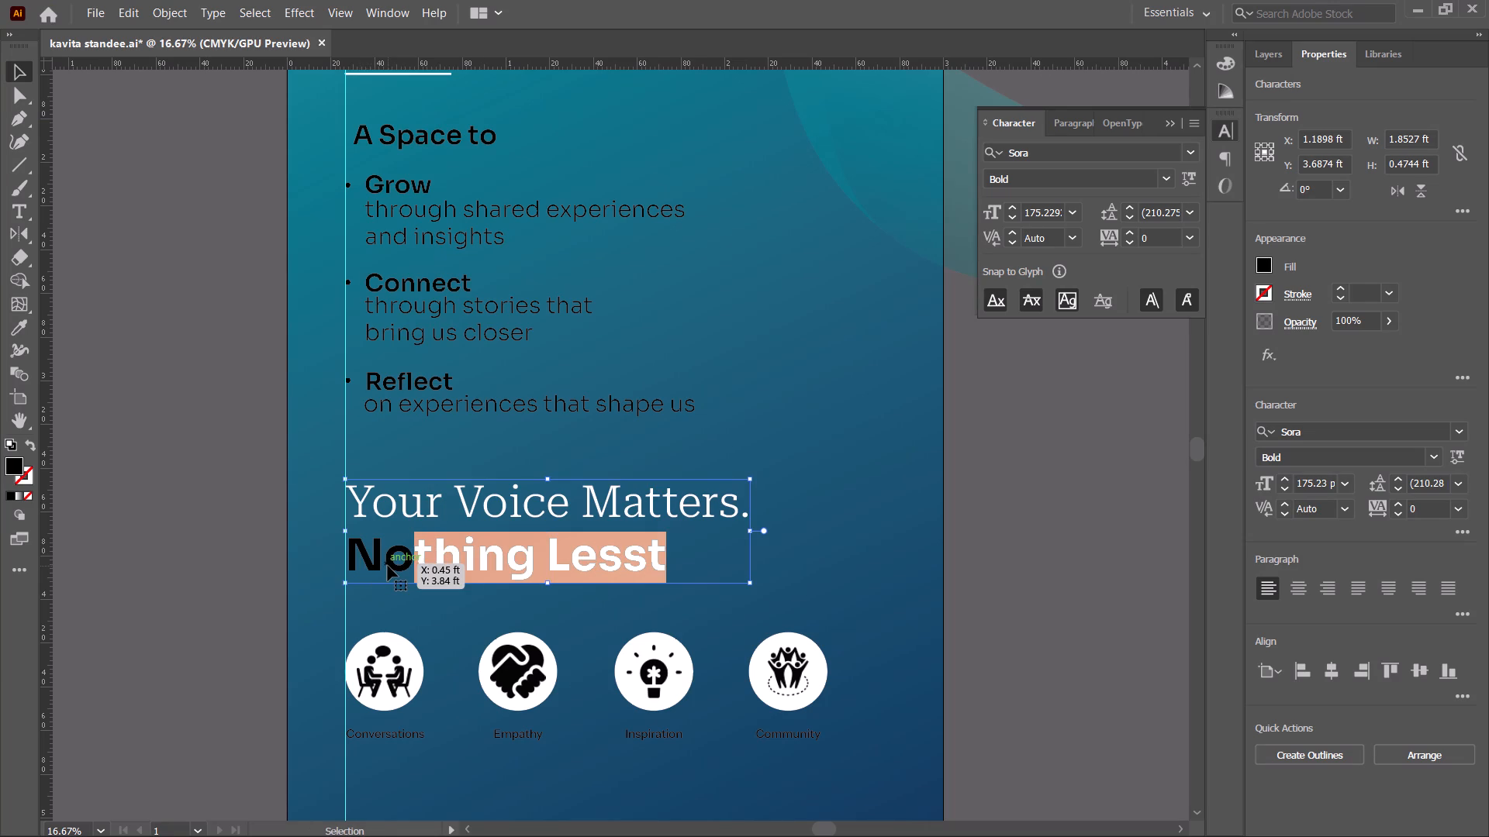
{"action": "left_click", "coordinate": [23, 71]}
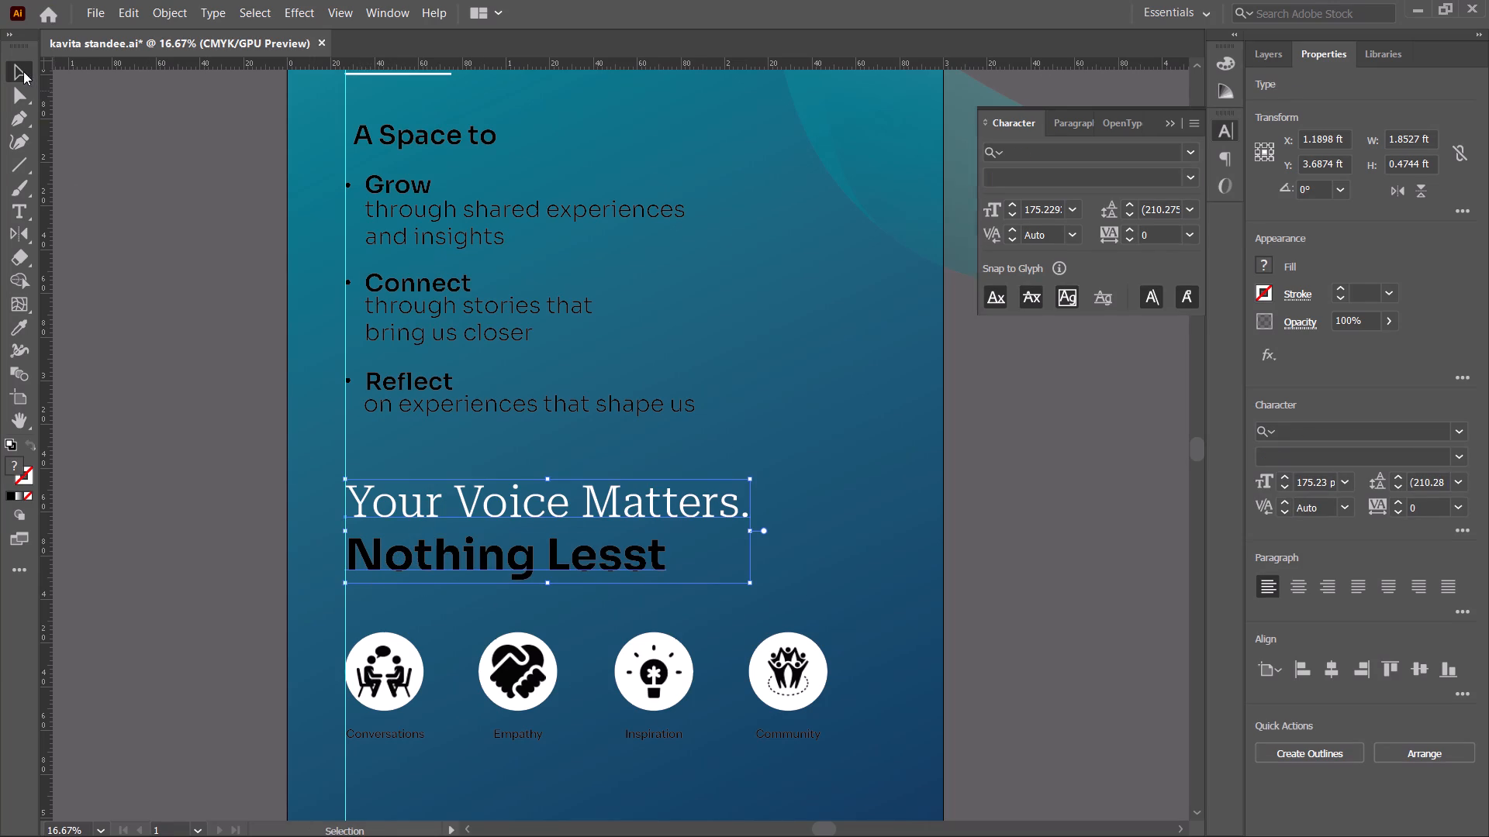
Set the fill colour of the bold line below "Your Voice Matters." to 6ef6e1 and deselect the text.
{"action": "key", "text": "t"}
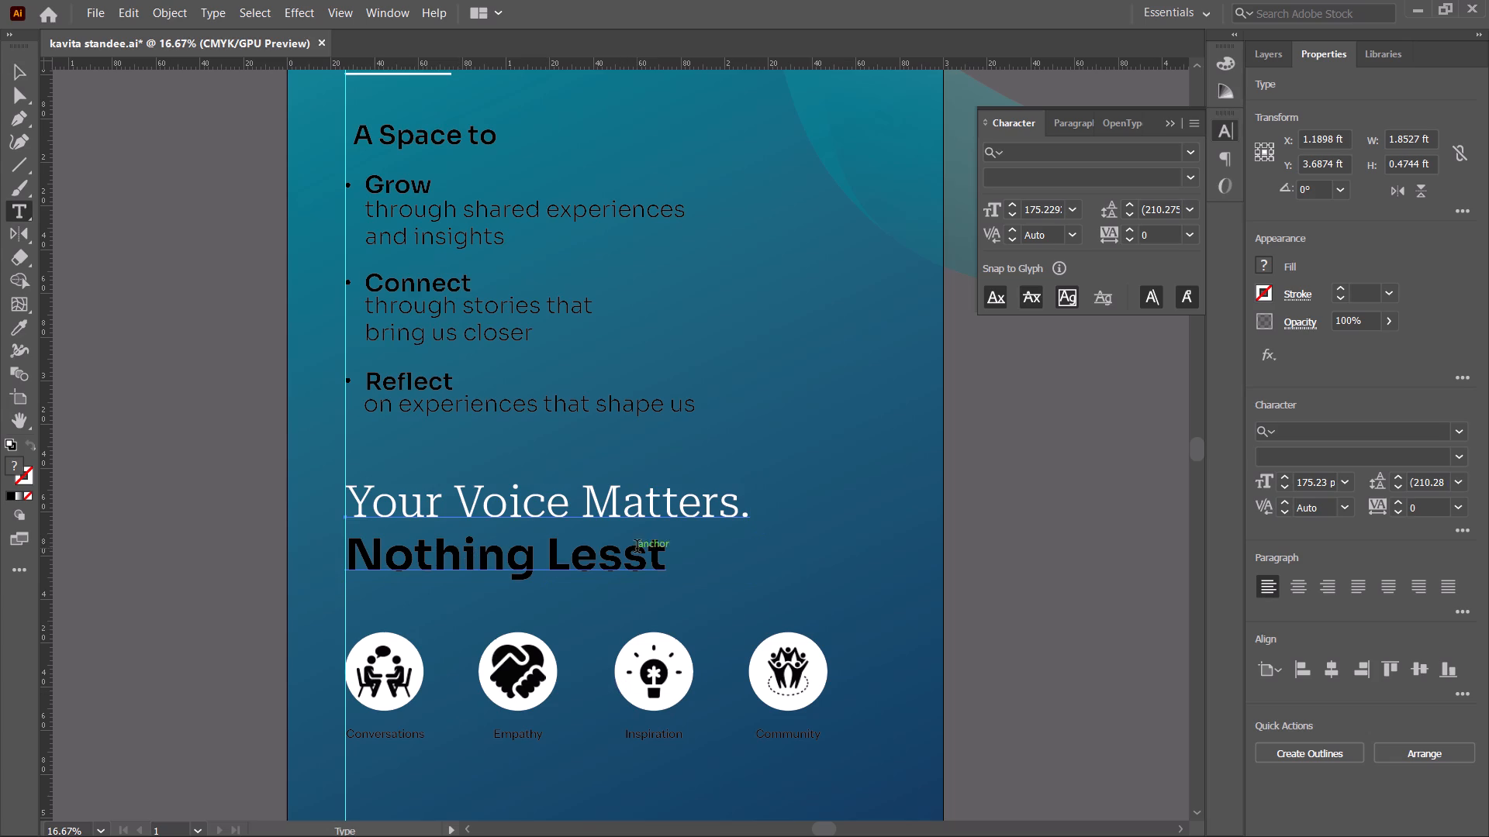
{"action": "left_click_drag", "start_coordinate": [660, 558], "coordinate": [304, 558]}
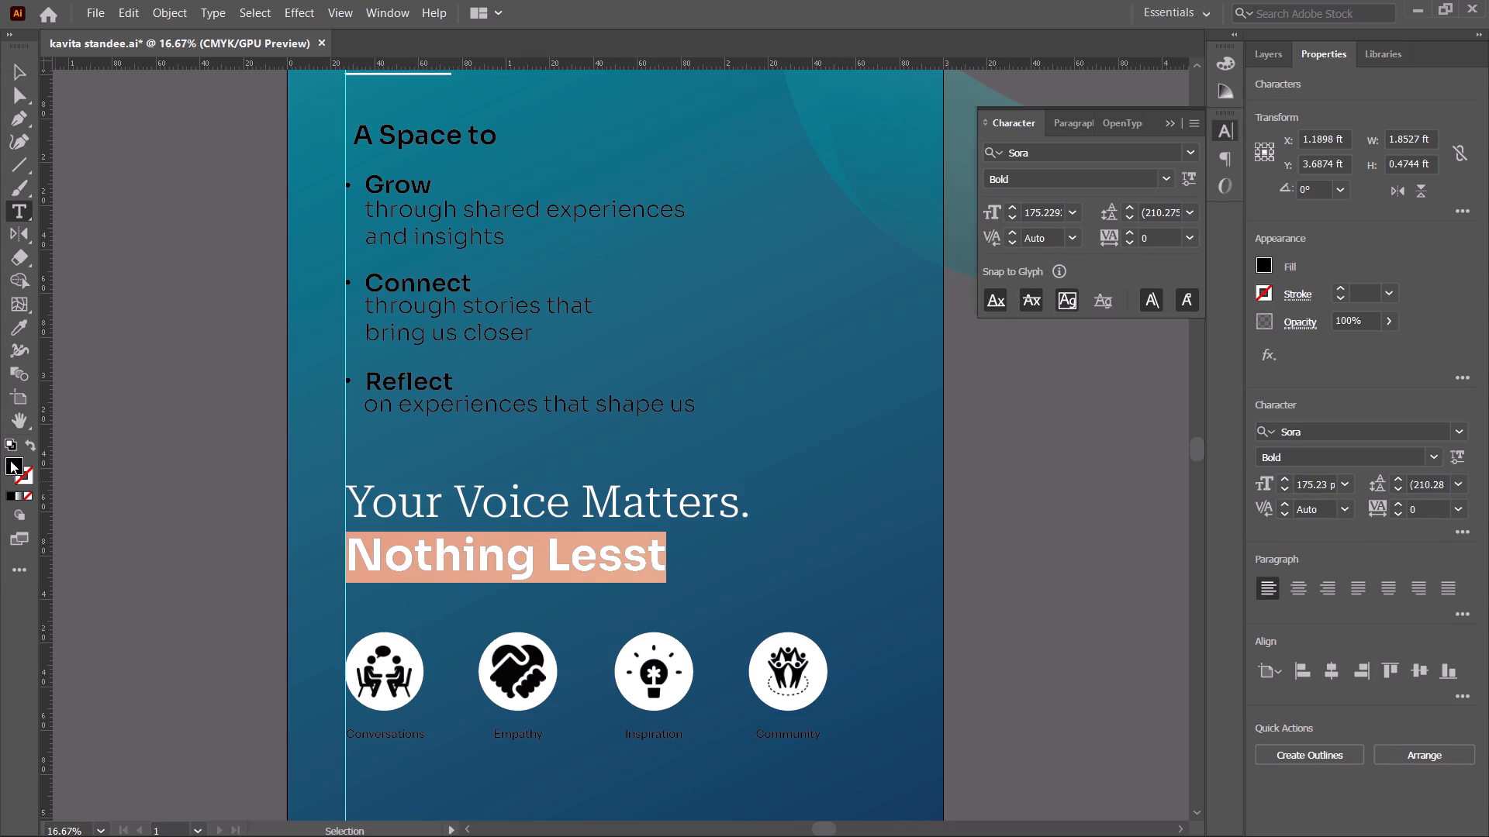
{"action": "double_click", "coordinate": [10, 460]}
{"action": "key", "text": "ctrl+v"}
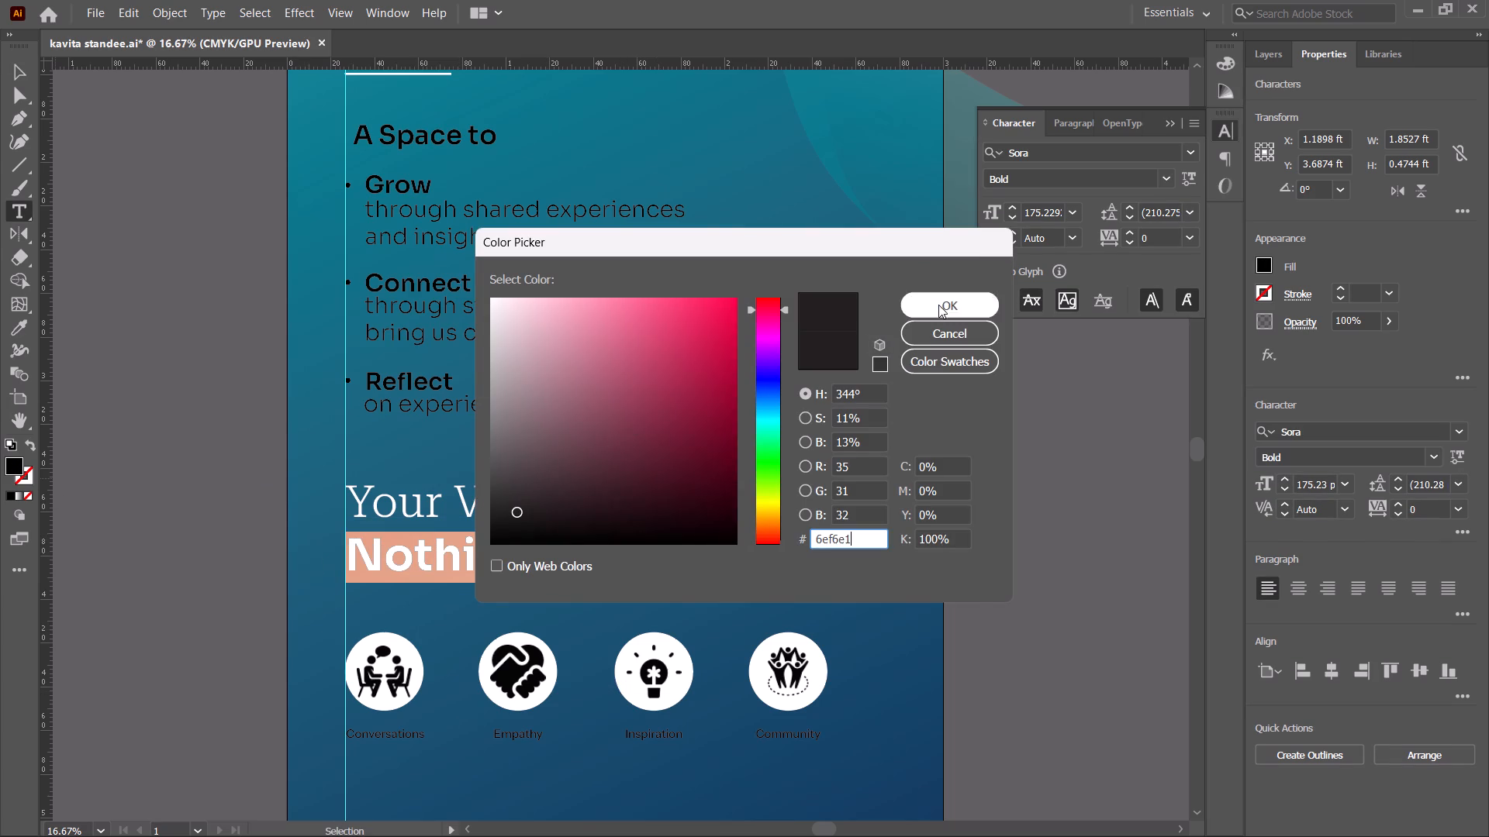
{"action": "left_click", "coordinate": [938, 305]}
{"action": "left_click", "coordinate": [21, 68]}
{"action": "left_click", "coordinate": [299, 428]}
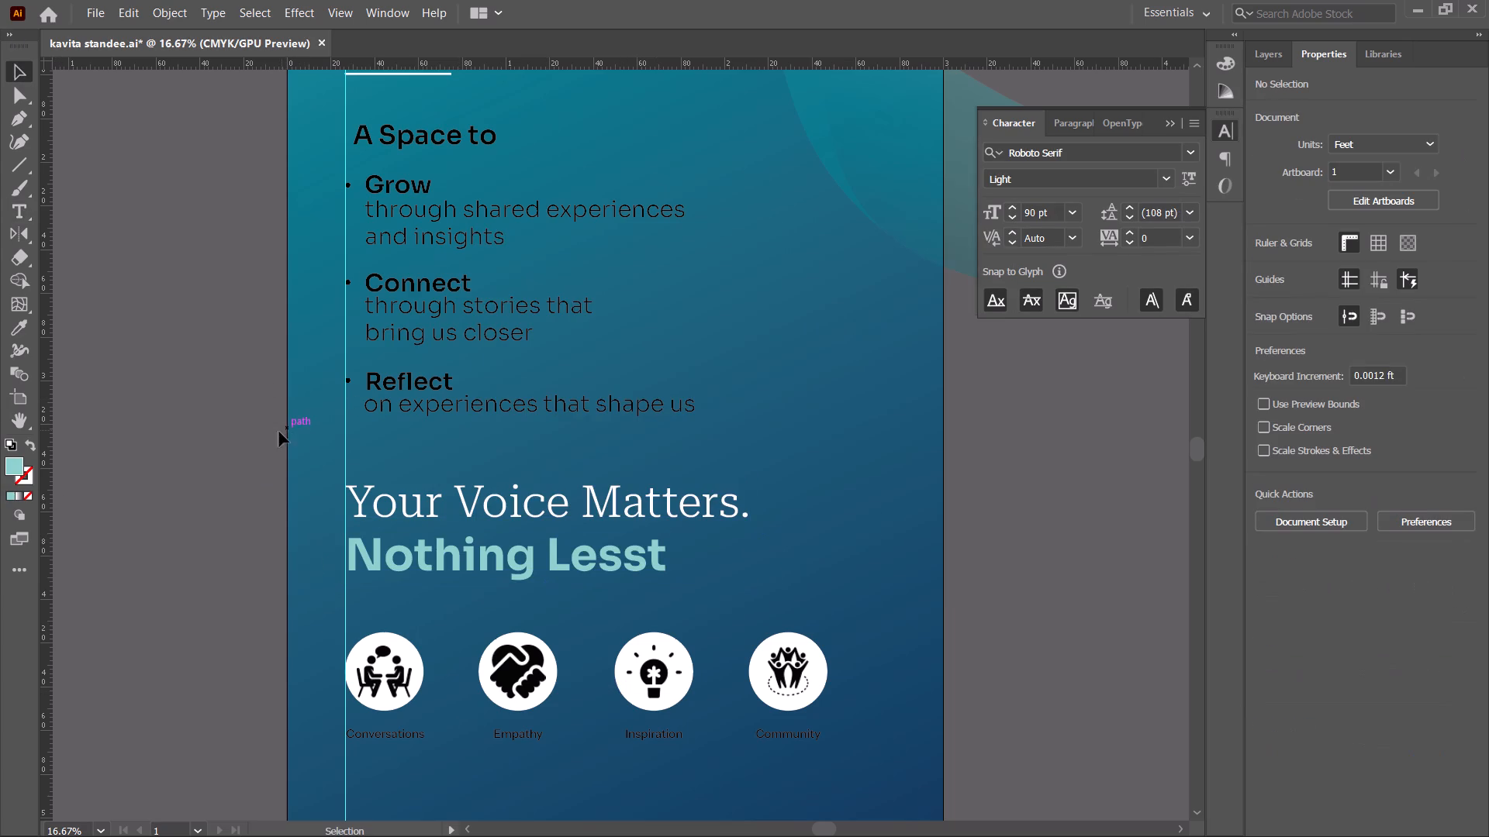
{"action": "left_click", "coordinate": [234, 449]}
{"action": "scroll", "coordinate": [234, 449], "scroll_direction": "down", "scroll_amount": 1, "text": "alt"}
{"action": "key", "text": "space"}
{"action": "left_click_drag", "start_coordinate": [234, 449], "coordinate": [311, 439]}
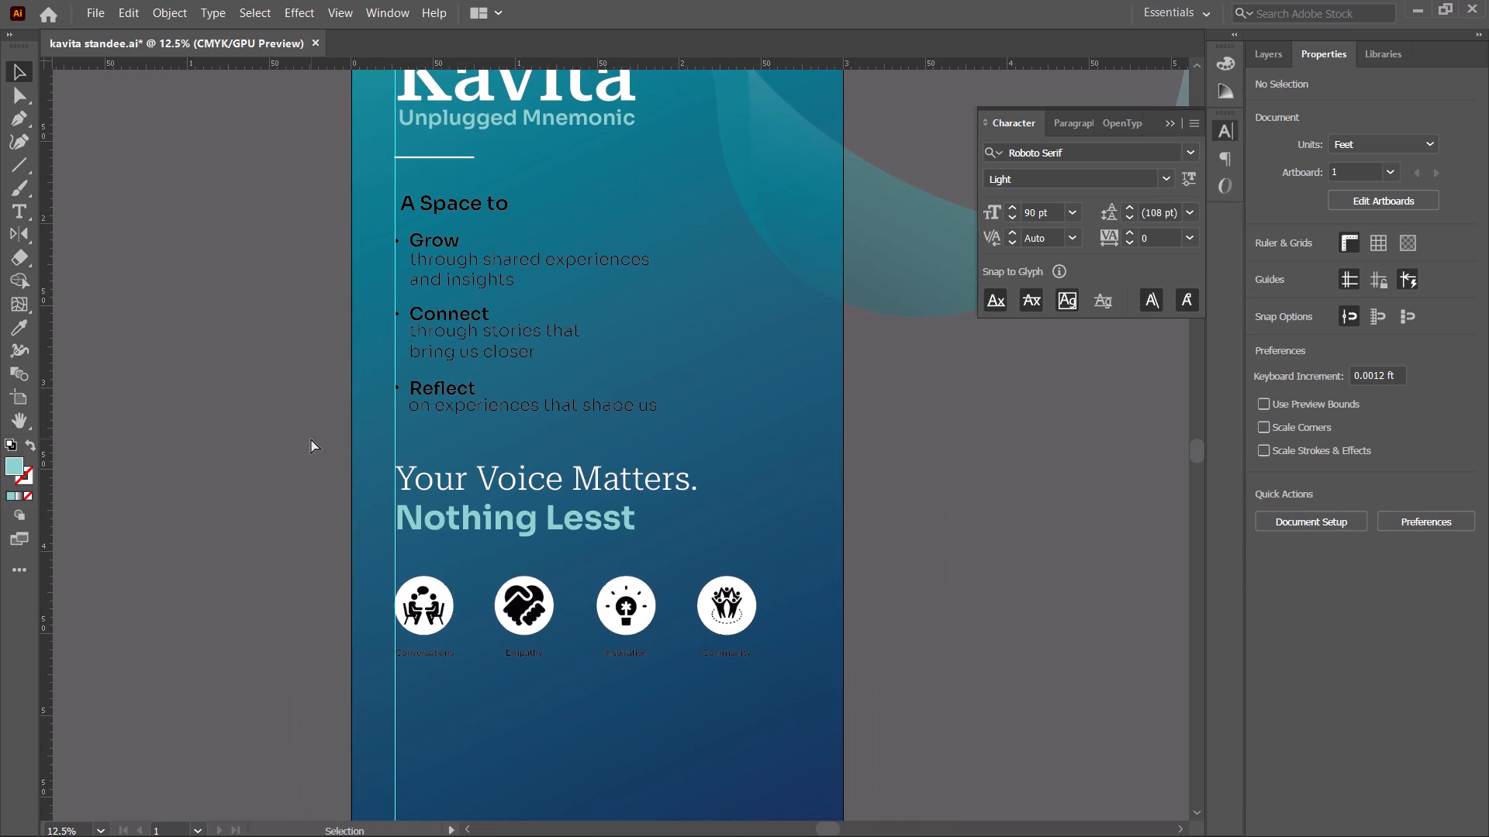
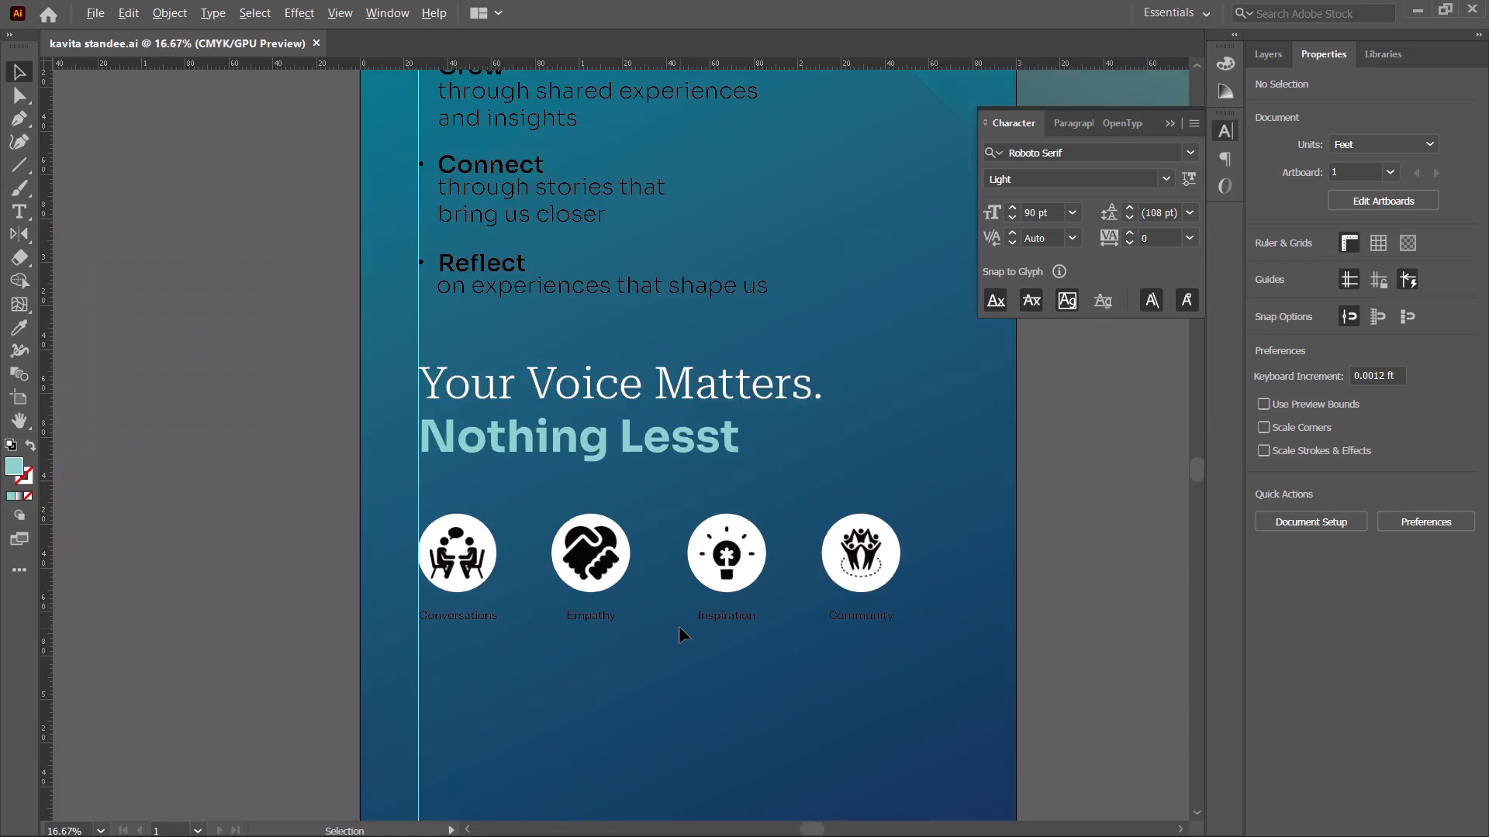
Fill the four captions below the icon row (Conversations, Empathy, Inspiration, Community) with white ffffff and save the document.
{"action": "scroll", "coordinate": [680, 628], "scroll_direction": "up", "scroll_amount": 2, "text": "alt"}
{"action": "scroll", "coordinate": [795, 660], "scroll_direction": "down", "scroll_amount": 3}
{"action": "scroll", "coordinate": [856, 665], "scroll_direction": "down", "scroll_amount": 2, "text": "alt"}
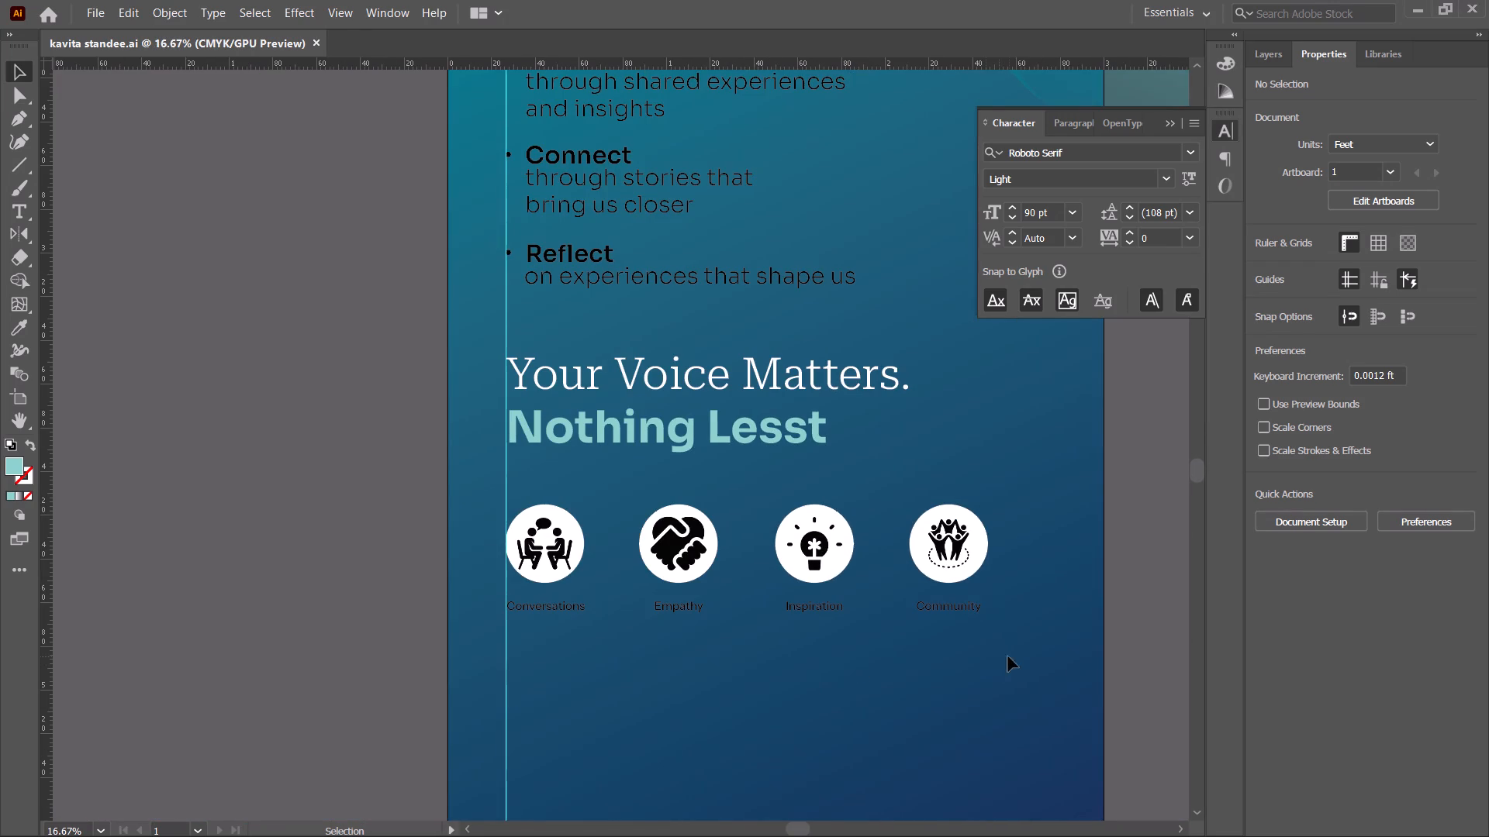
{"action": "left_click_drag", "start_coordinate": [1020, 656], "coordinate": [493, 598]}
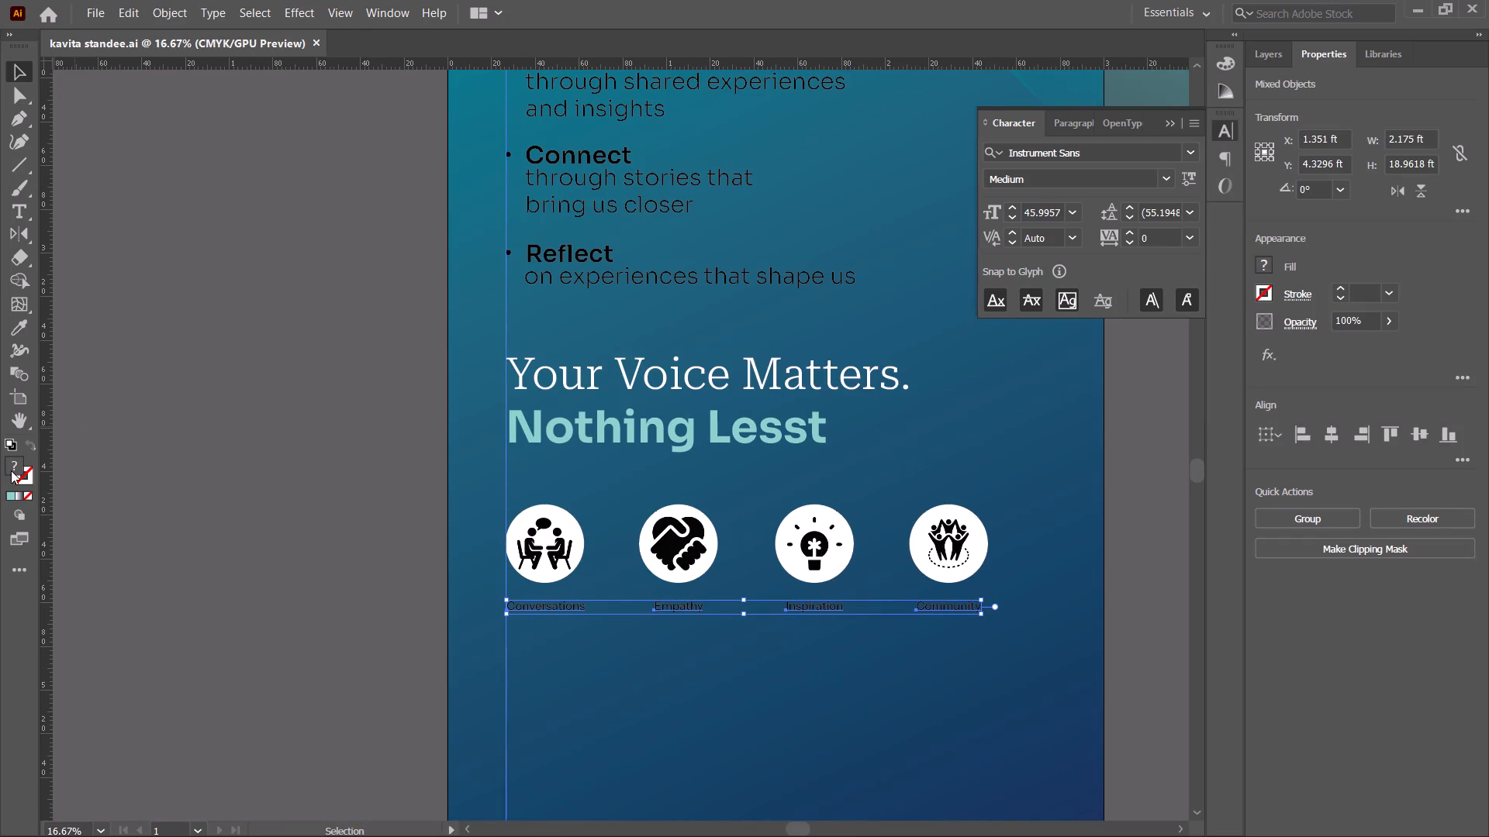
{"action": "double_click", "coordinate": [8, 467]}
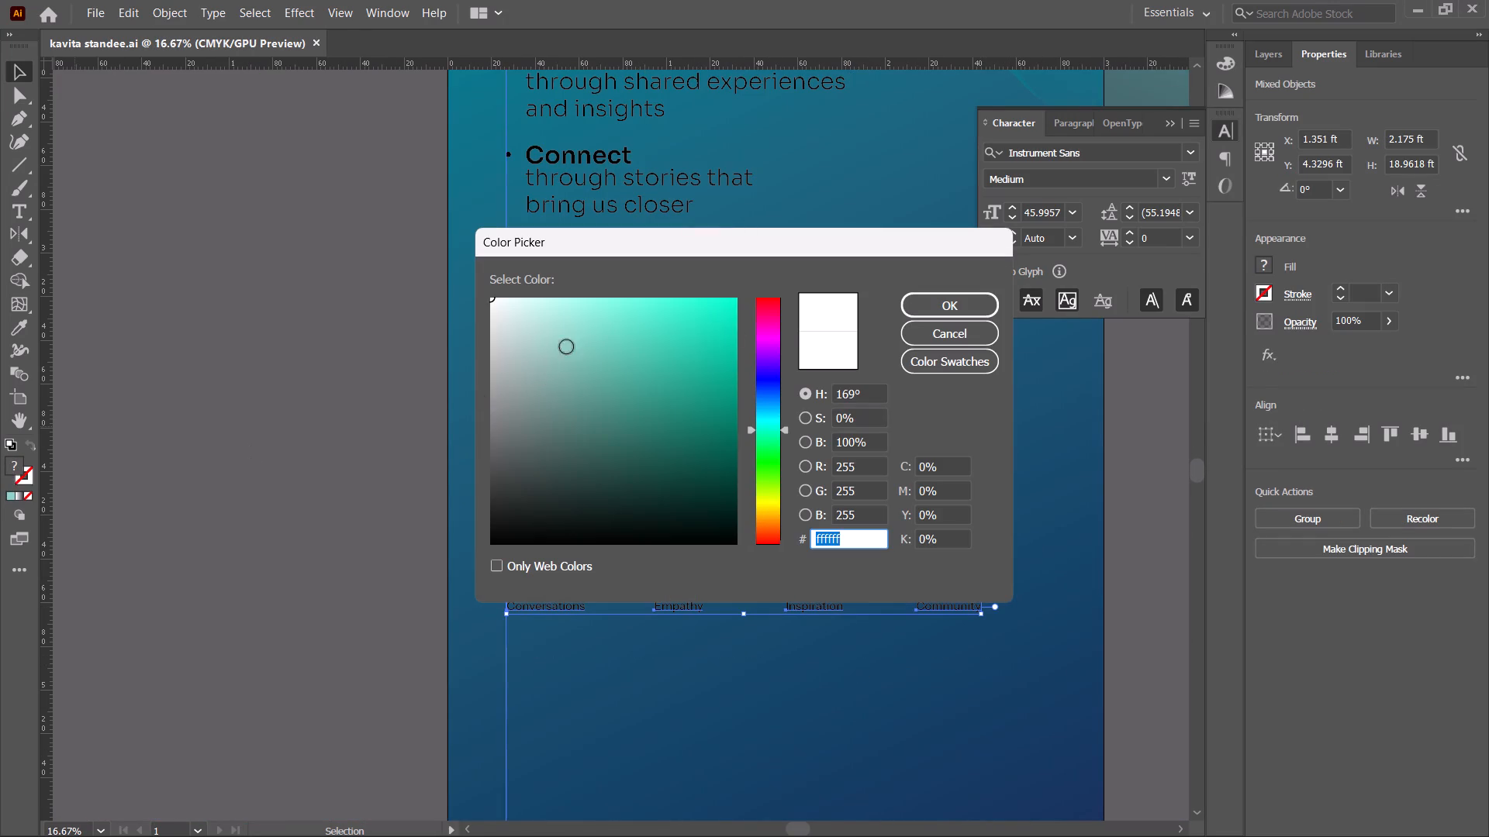
{"action": "left_click", "coordinate": [931, 313]}
{"action": "left_click", "coordinate": [814, 710]}
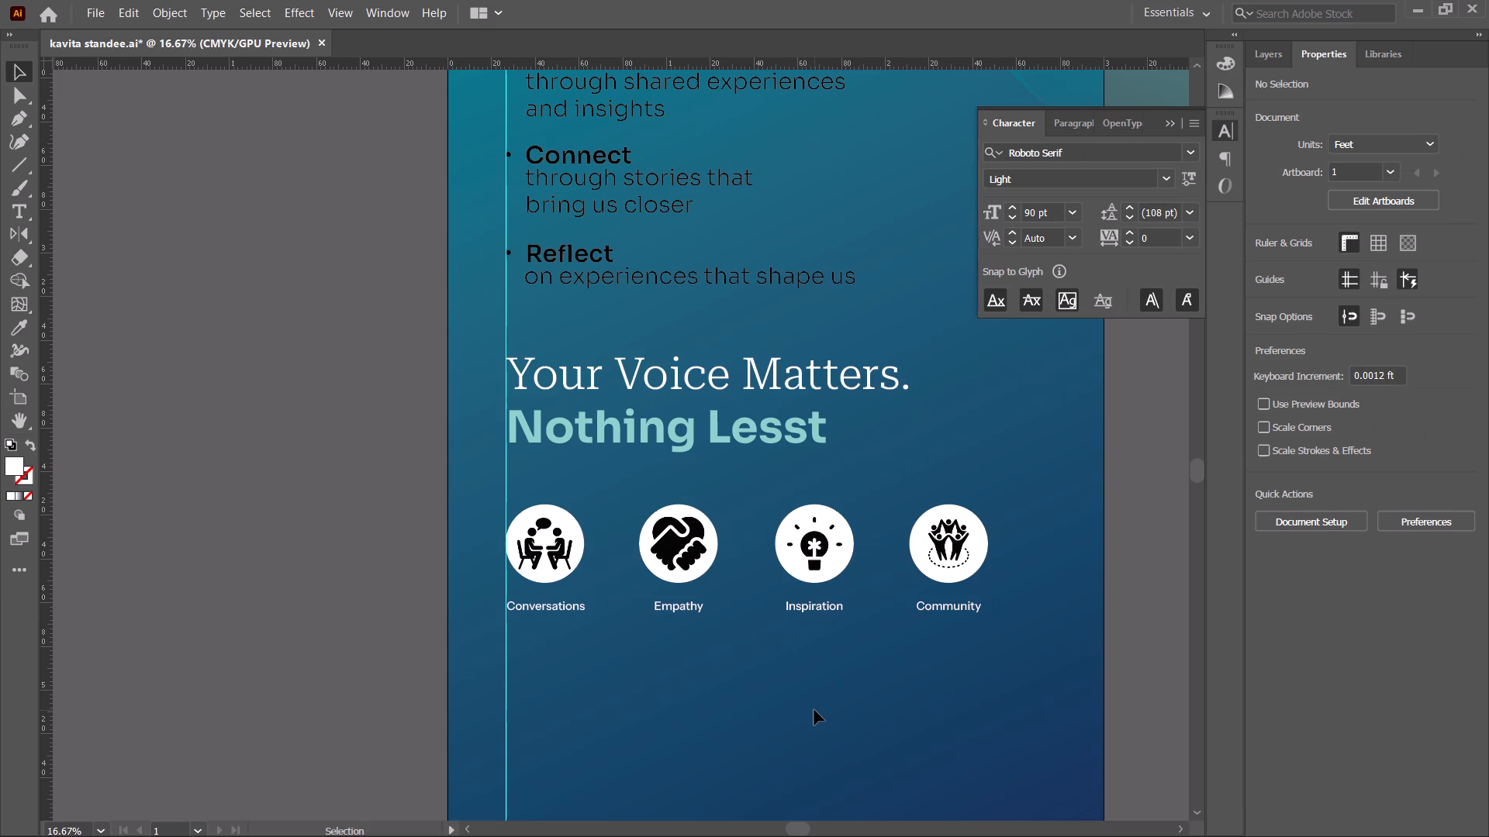
{"action": "key", "text": "ctrl+s"}
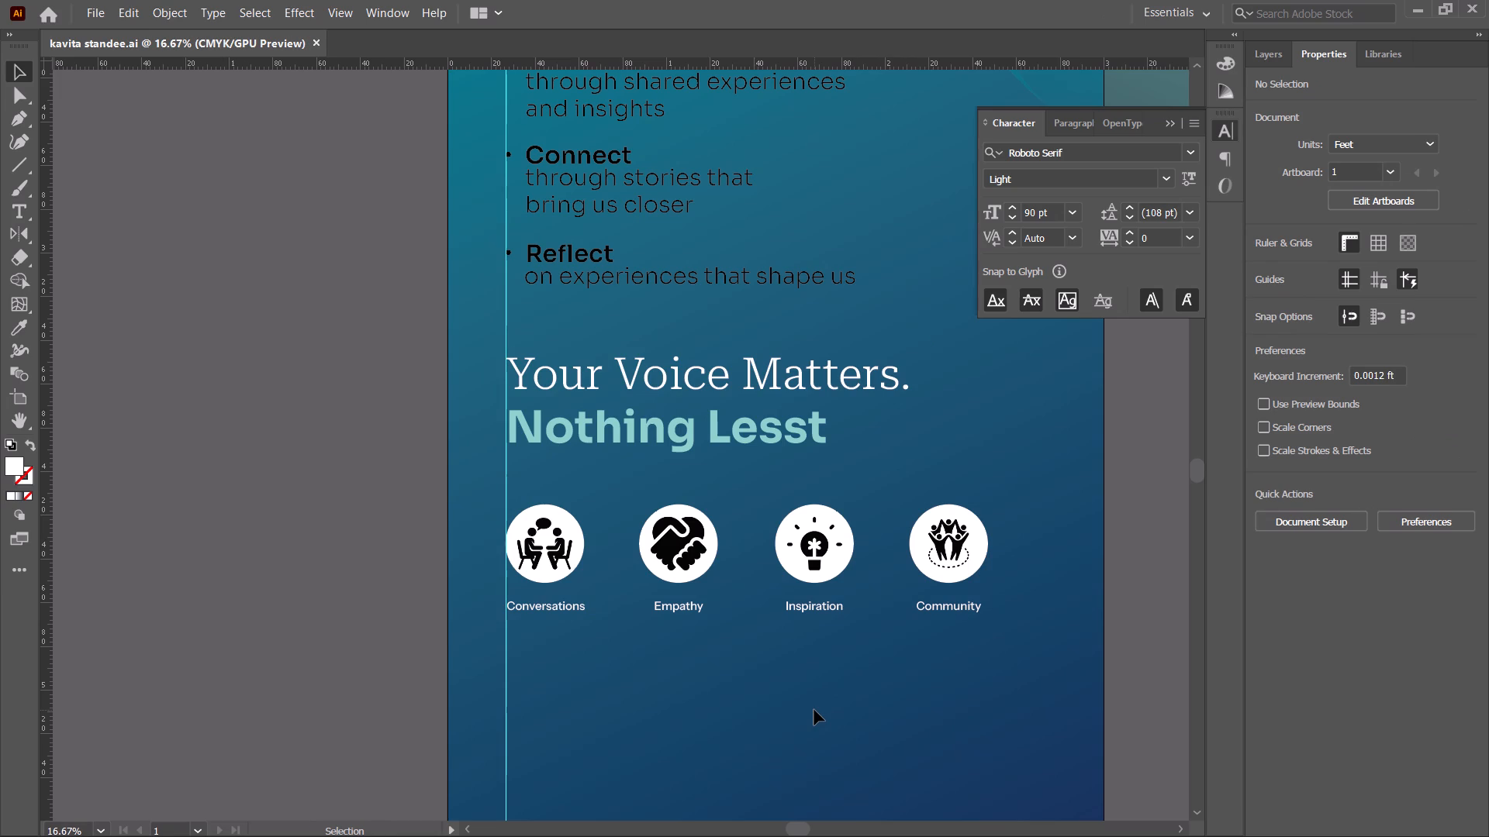
Shorten the white divider line below "Unplugged Mnemonic" to about 0.42 ft wide, keeping its start on the margin guide.
{"action": "scroll", "coordinate": [507, 222], "scroll_direction": "up", "scroll_amount": 8}
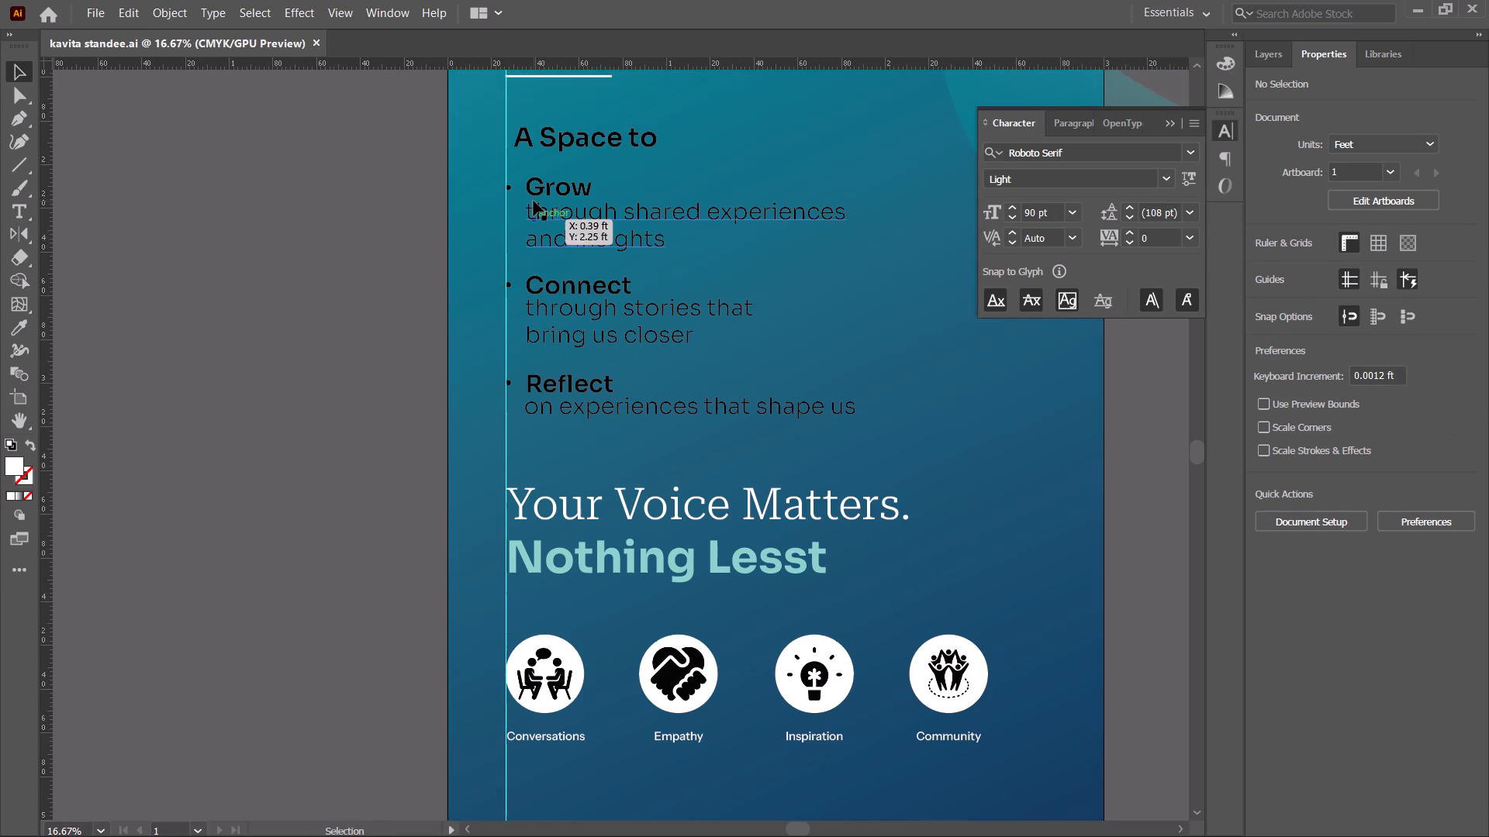
{"action": "scroll", "coordinate": [534, 201], "scroll_direction": "up", "scroll_amount": 3}
{"action": "left_click_drag", "start_coordinate": [599, 160], "coordinate": [551, 136]}
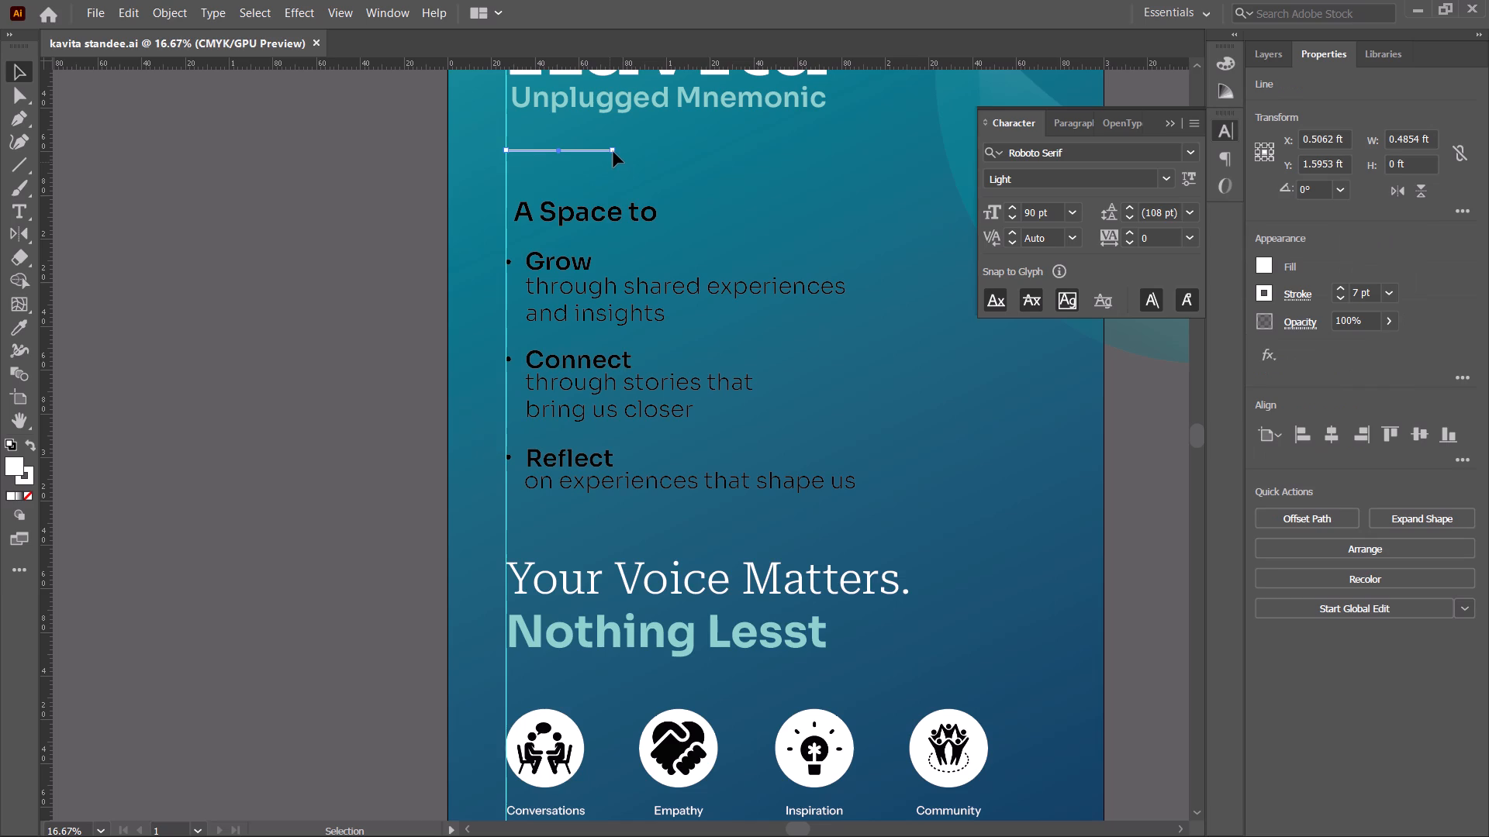
{"action": "left_click_drag", "start_coordinate": [613, 152], "coordinate": [598, 153]}
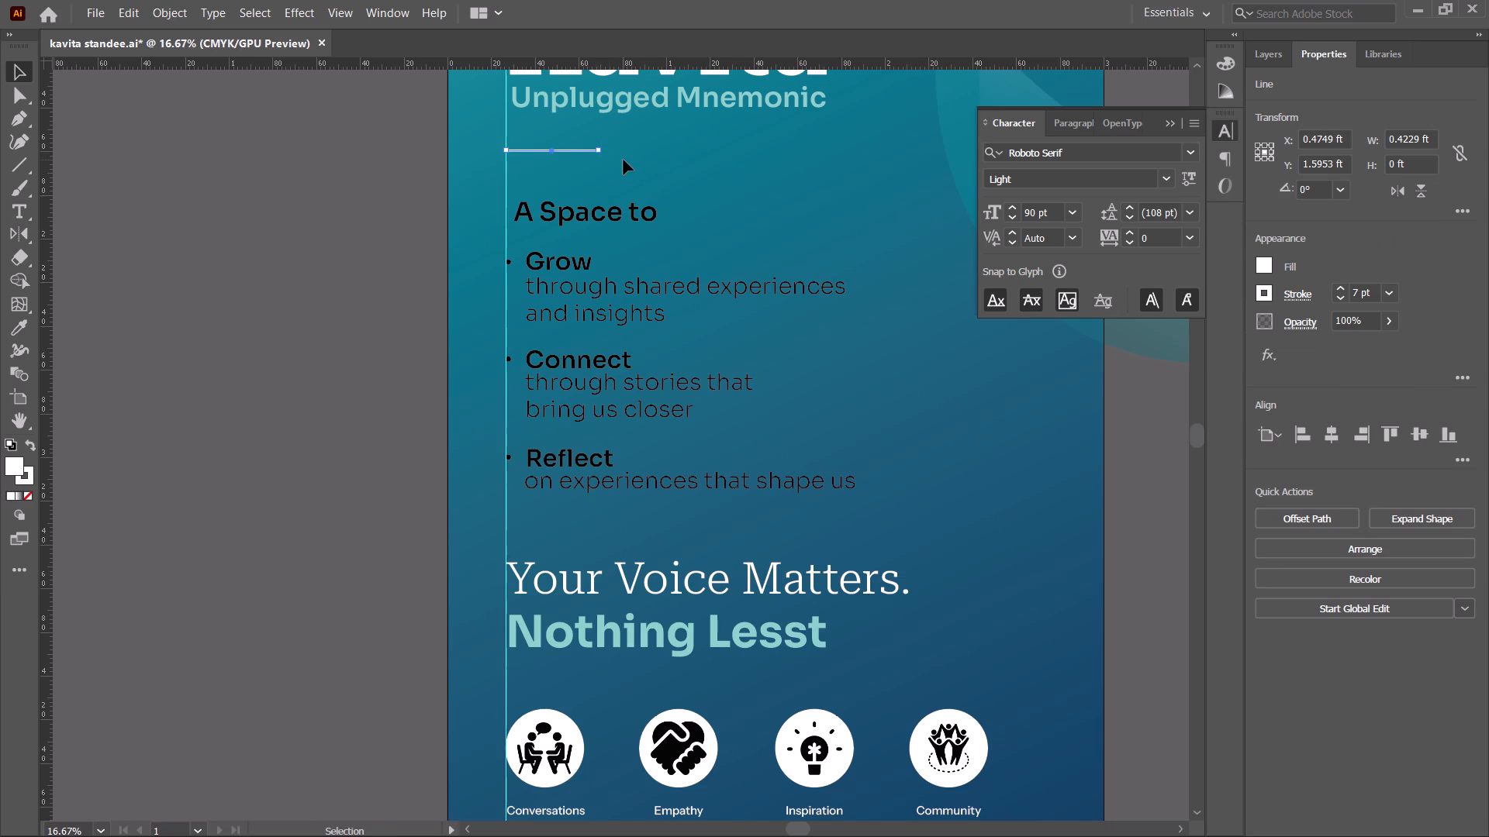
Duplicate the divider line, rotate the copy to vertical, and place it between the Conversations and Empathy icons.
{"action": "left_click_drag", "start_coordinate": [571, 153], "coordinate": [621, 687], "text": "alt"}
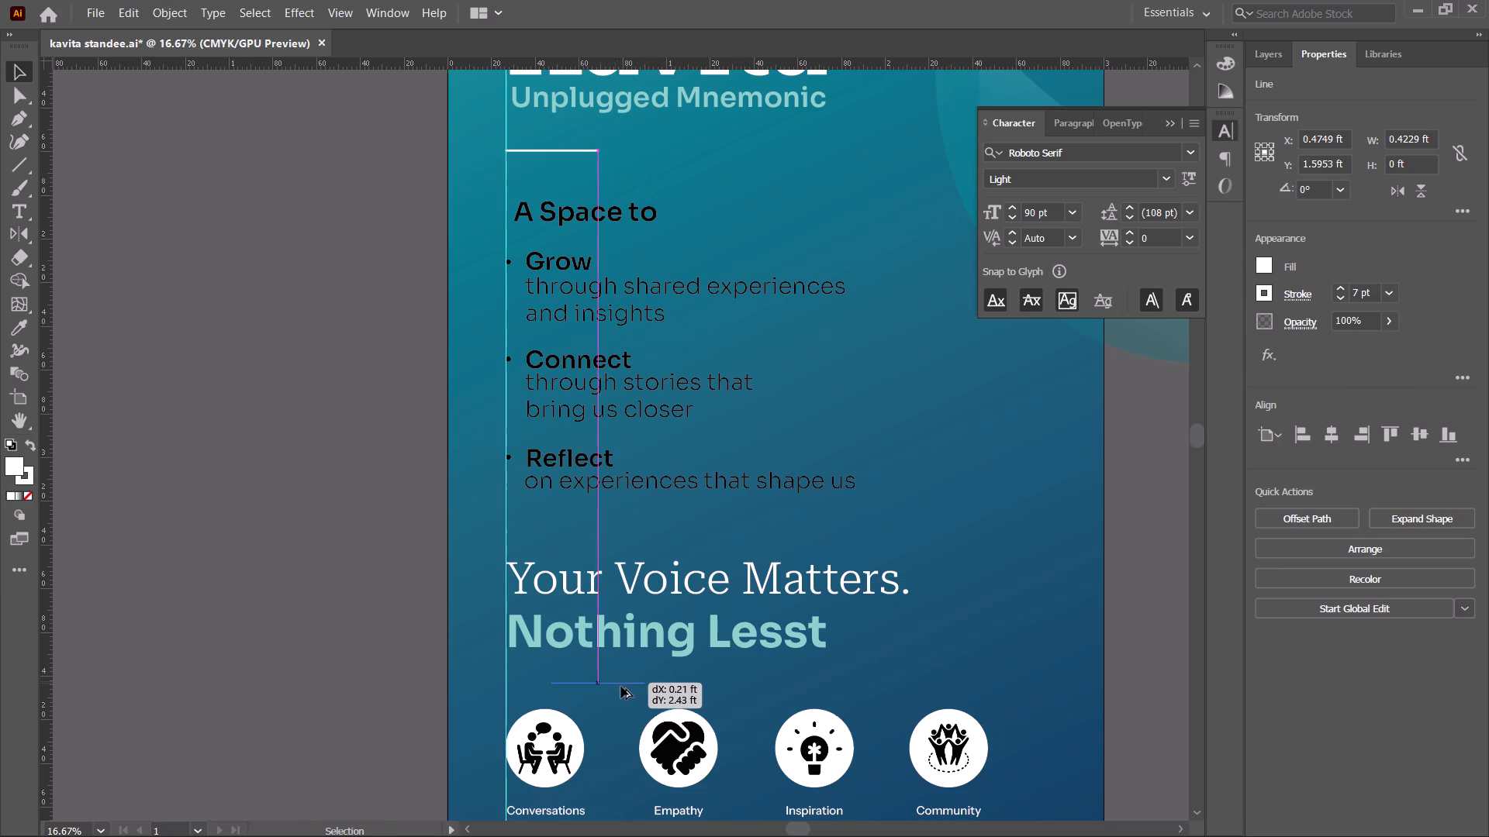
{"action": "left_click_drag", "start_coordinate": [621, 687], "coordinate": [627, 693], "text": "alt"}
{"action": "scroll", "coordinate": [627, 691], "scroll_direction": "down", "scroll_amount": 17}
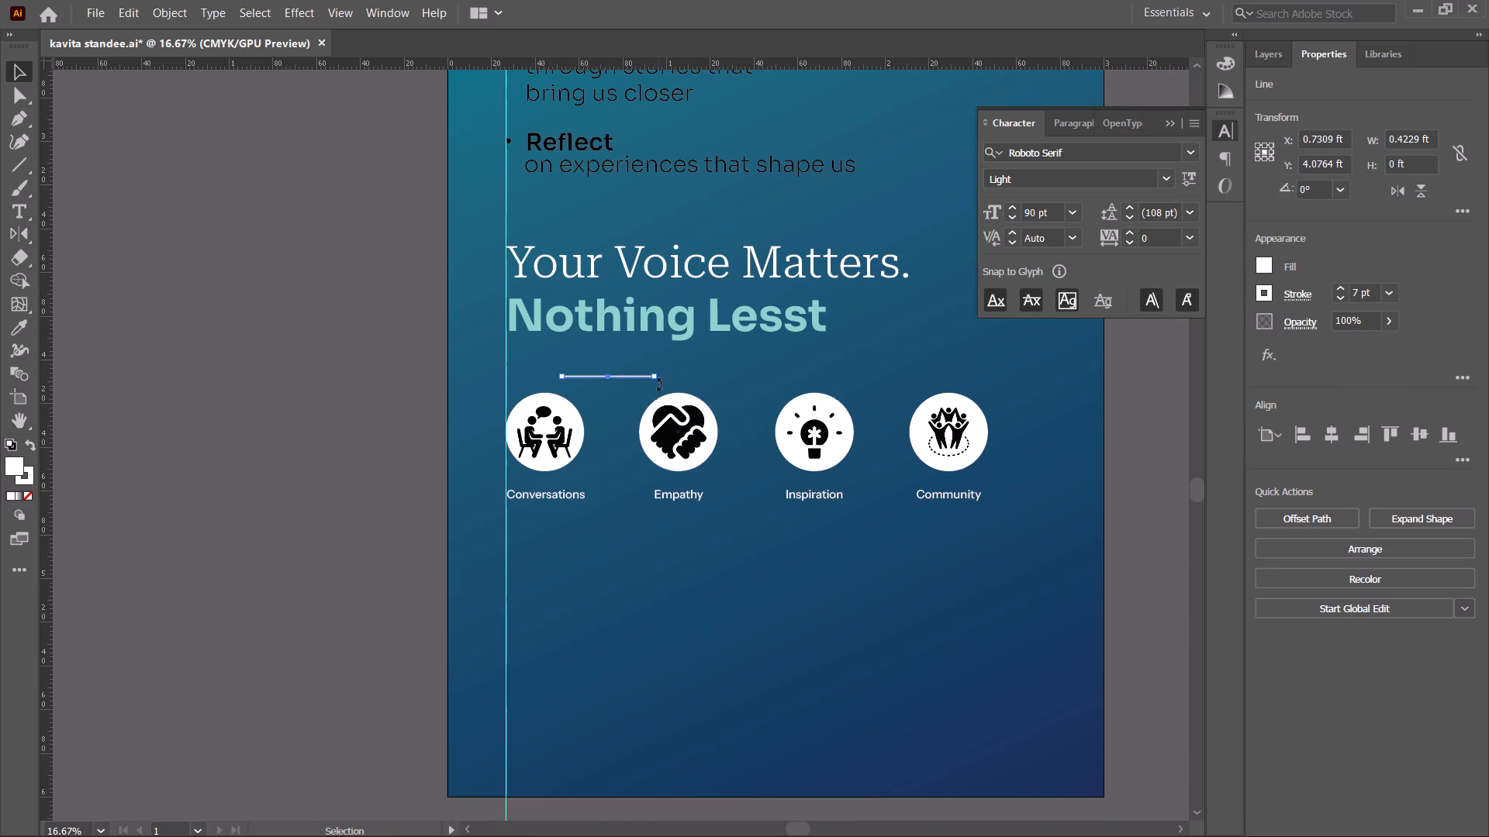
{"action": "left_click_drag", "start_coordinate": [661, 374], "coordinate": [615, 468], "text": "shift"}
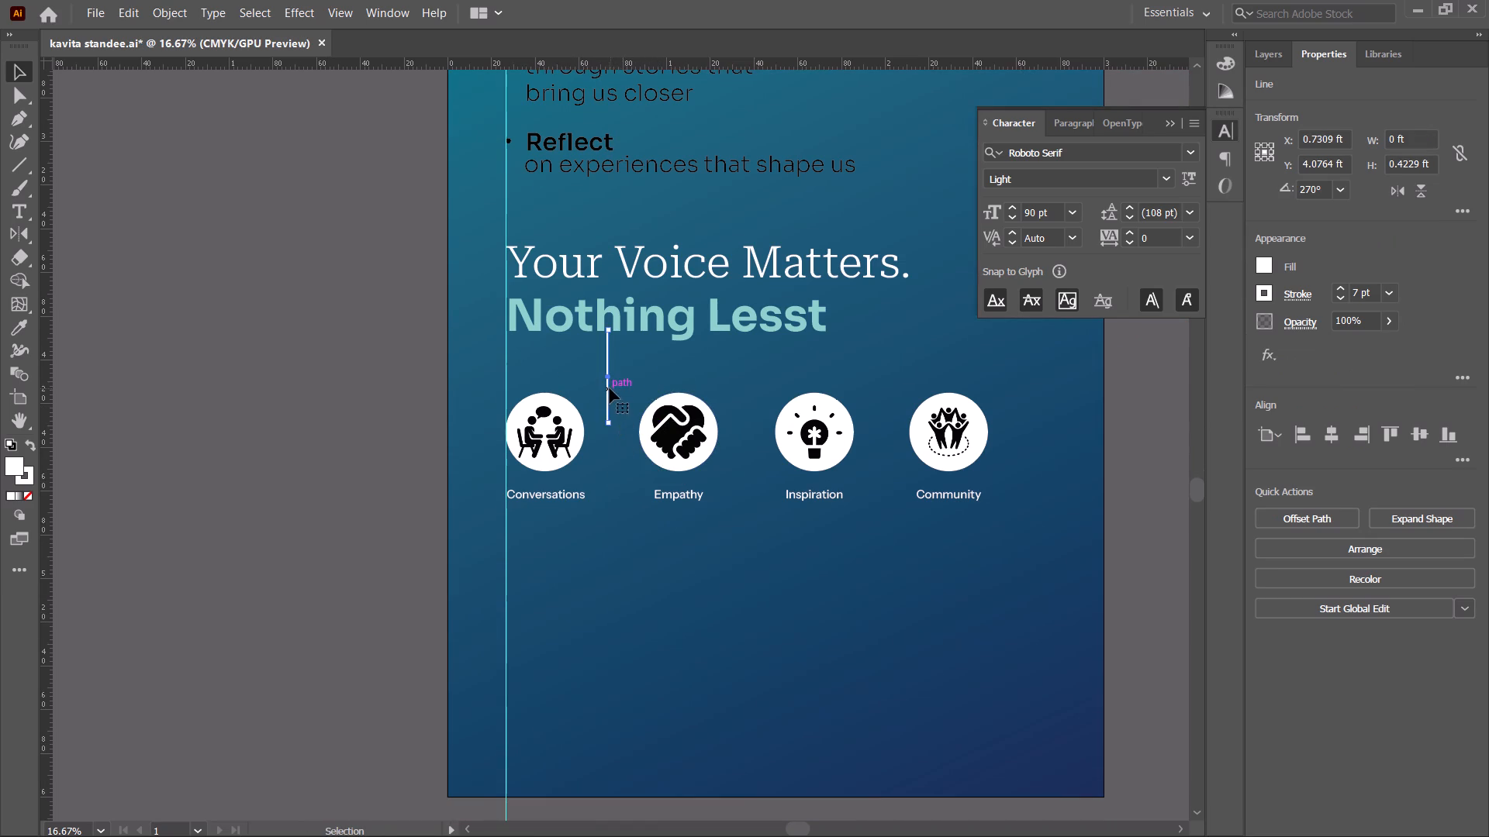
{"action": "left_click_drag", "start_coordinate": [609, 390], "coordinate": [609, 453]}
{"action": "left_click", "coordinate": [639, 534]}
Review the whole standee layout, check its wording in the Kavita Unplugged Standee Brief in Chrome, and return to Illustrator.
{"action": "scroll", "coordinate": [641, 545], "scroll_direction": "down", "scroll_amount": 3, "text": "alt"}
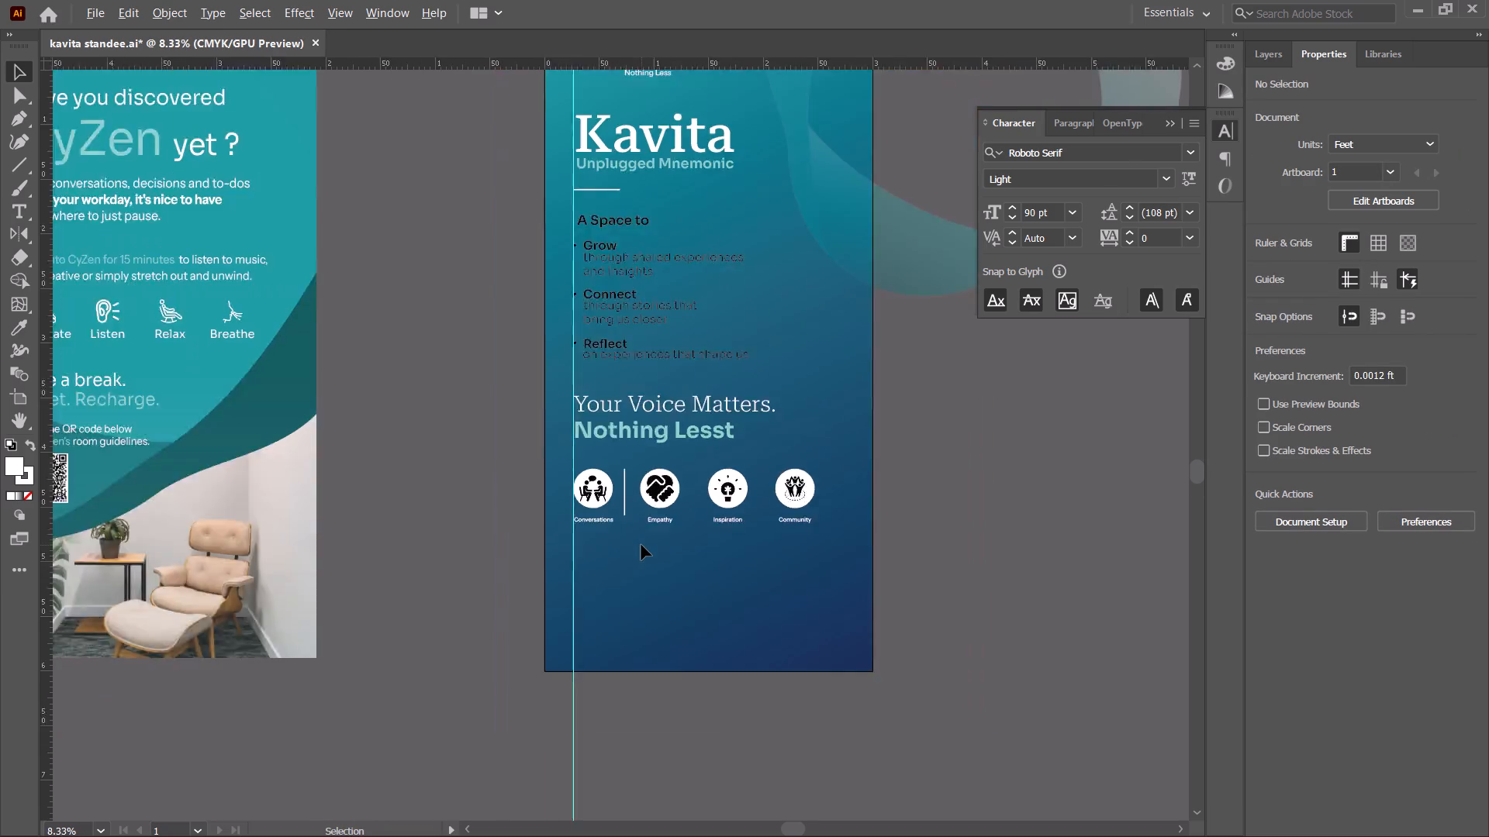
{"action": "key", "text": "space"}
{"action": "left_click_drag", "start_coordinate": [665, 565], "coordinate": [646, 567]}
{"action": "scroll", "coordinate": [661, 570], "scroll_direction": "up", "scroll_amount": 2, "text": "alt"}
{"action": "key", "text": "space"}
{"action": "left_click_drag", "start_coordinate": [679, 558], "coordinate": [744, 646]}
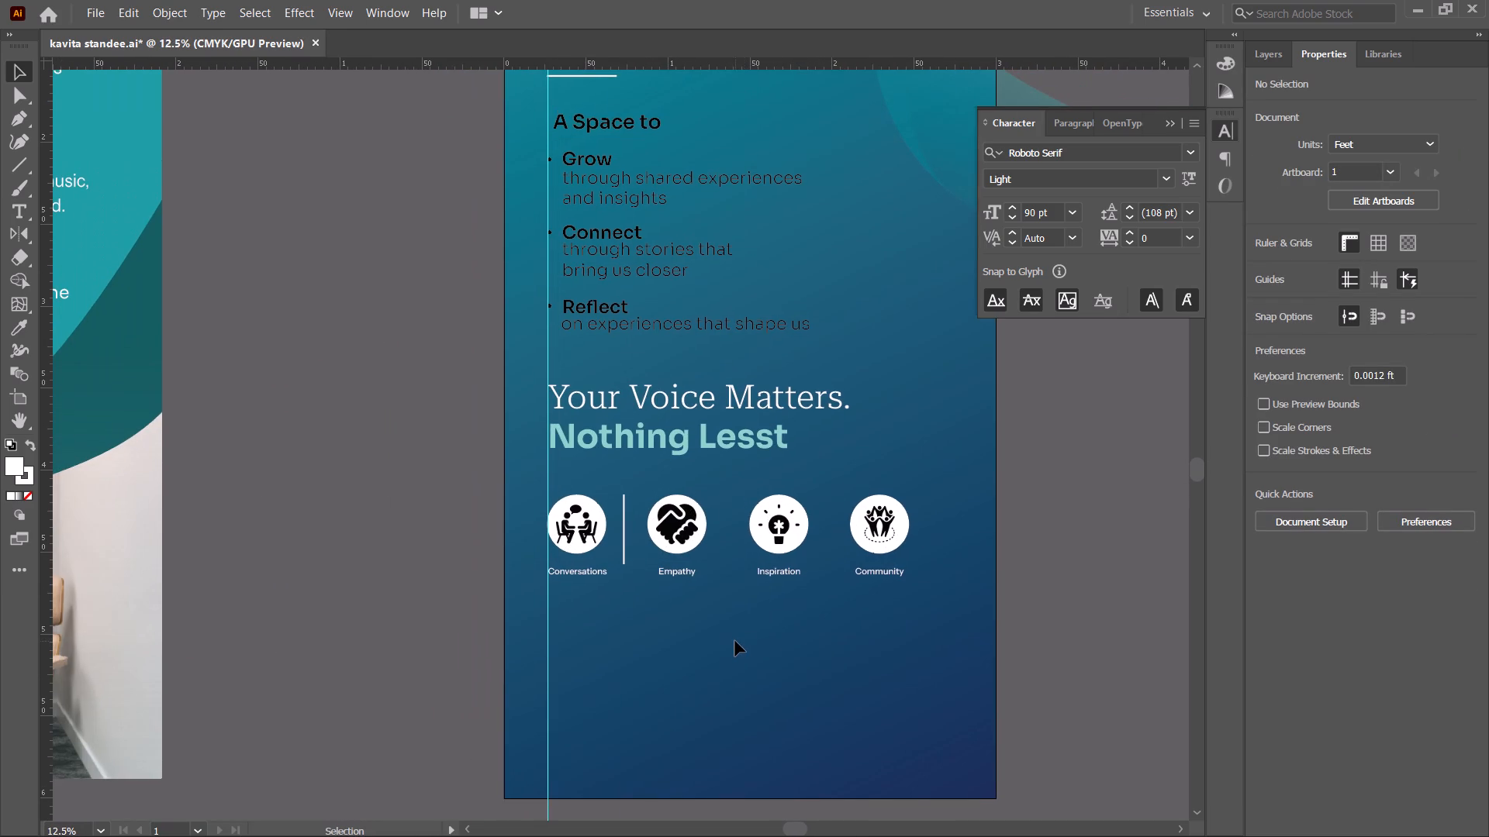
{"action": "key", "text": "Tab"}
{"action": "scroll", "coordinate": [716, 616], "scroll_direction": "down", "scroll_amount": 1, "text": "alt"}
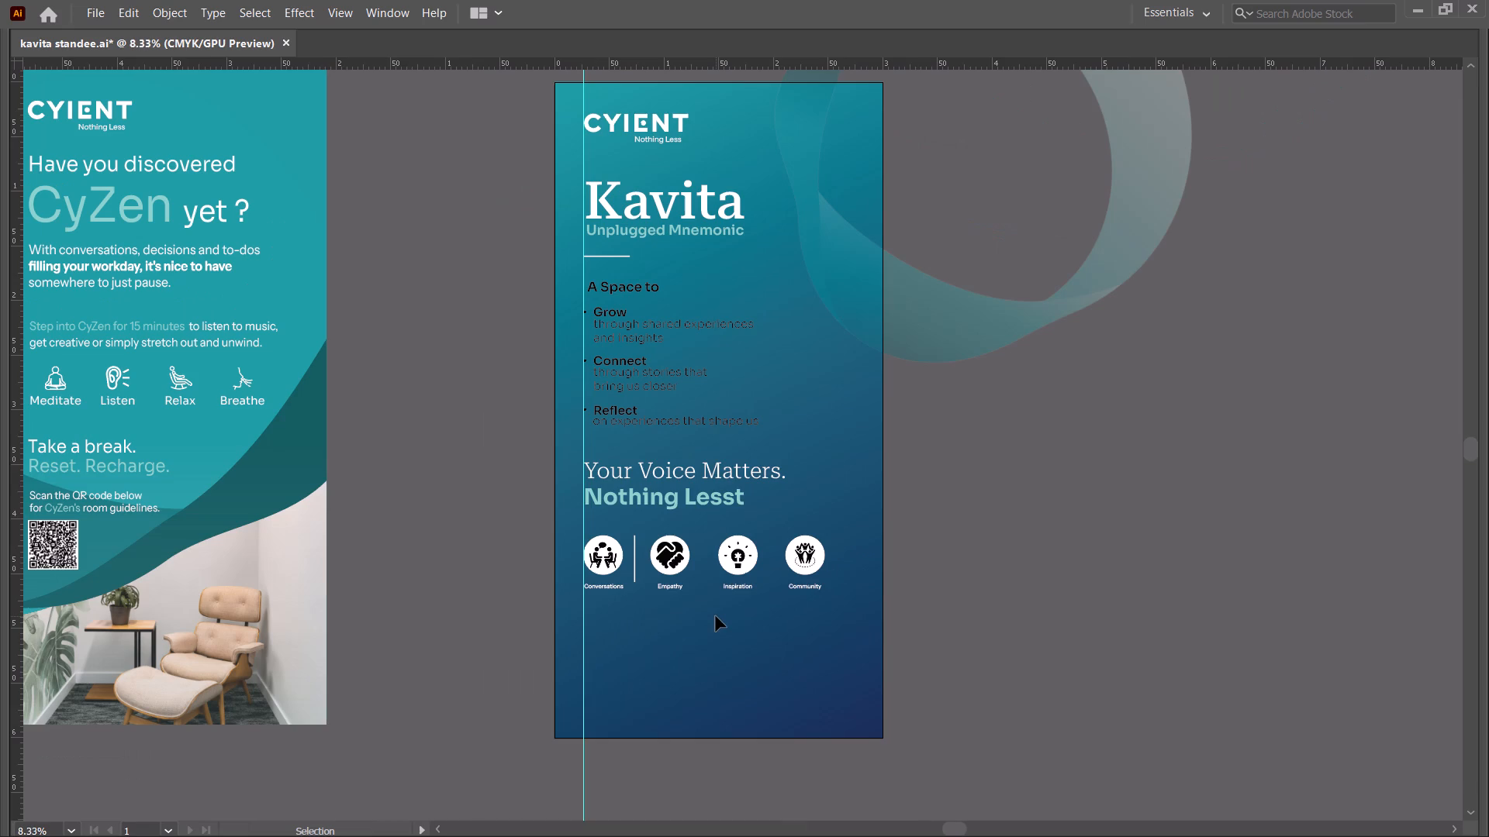
{"action": "key", "text": "space"}
{"action": "left_click_drag", "start_coordinate": [716, 616], "coordinate": [690, 628]}
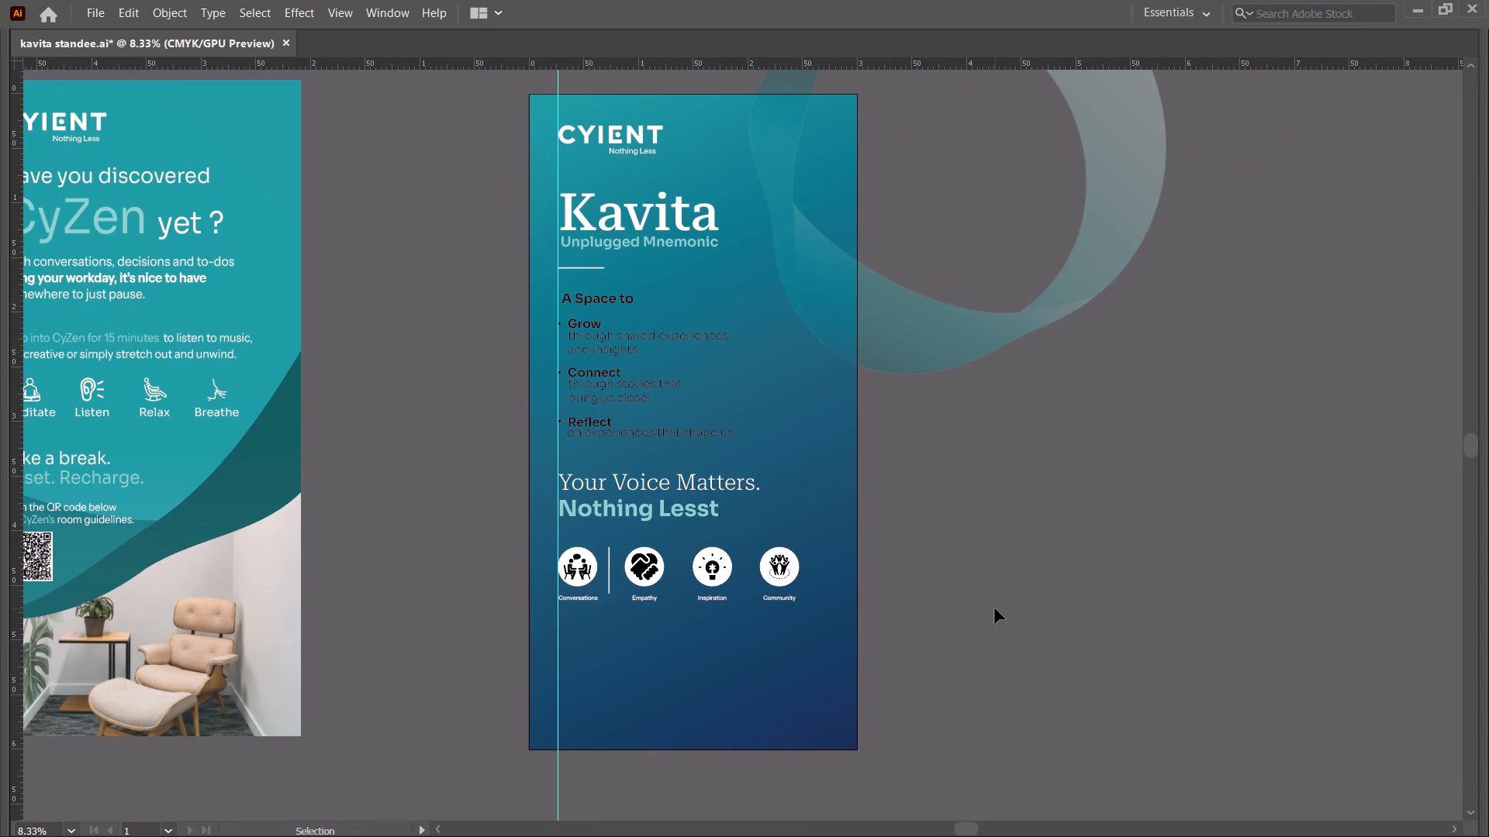
{"action": "key", "text": "alt+Tab"}
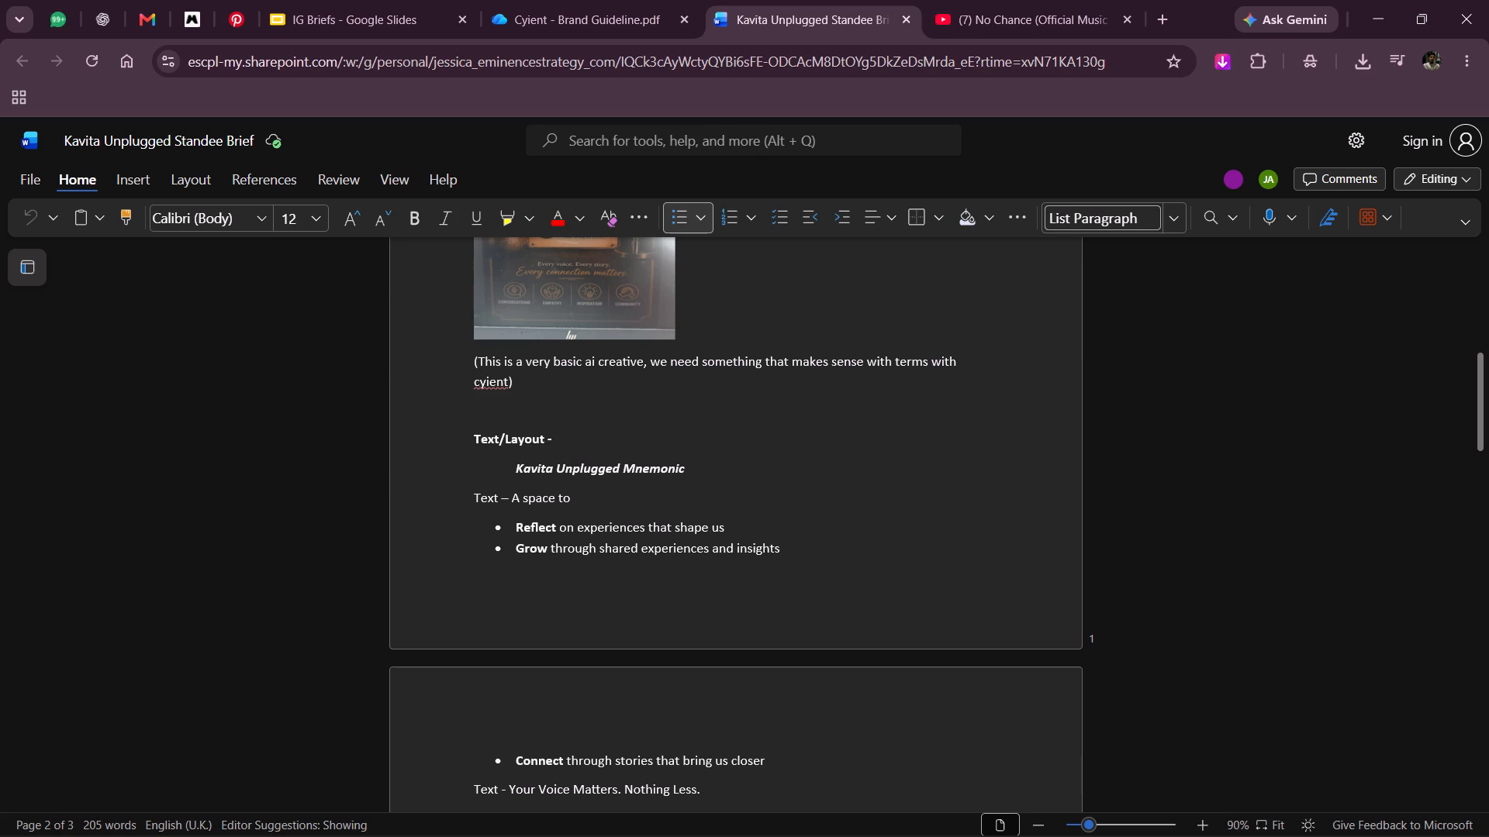
{"action": "key", "text": "alt+Tab"}
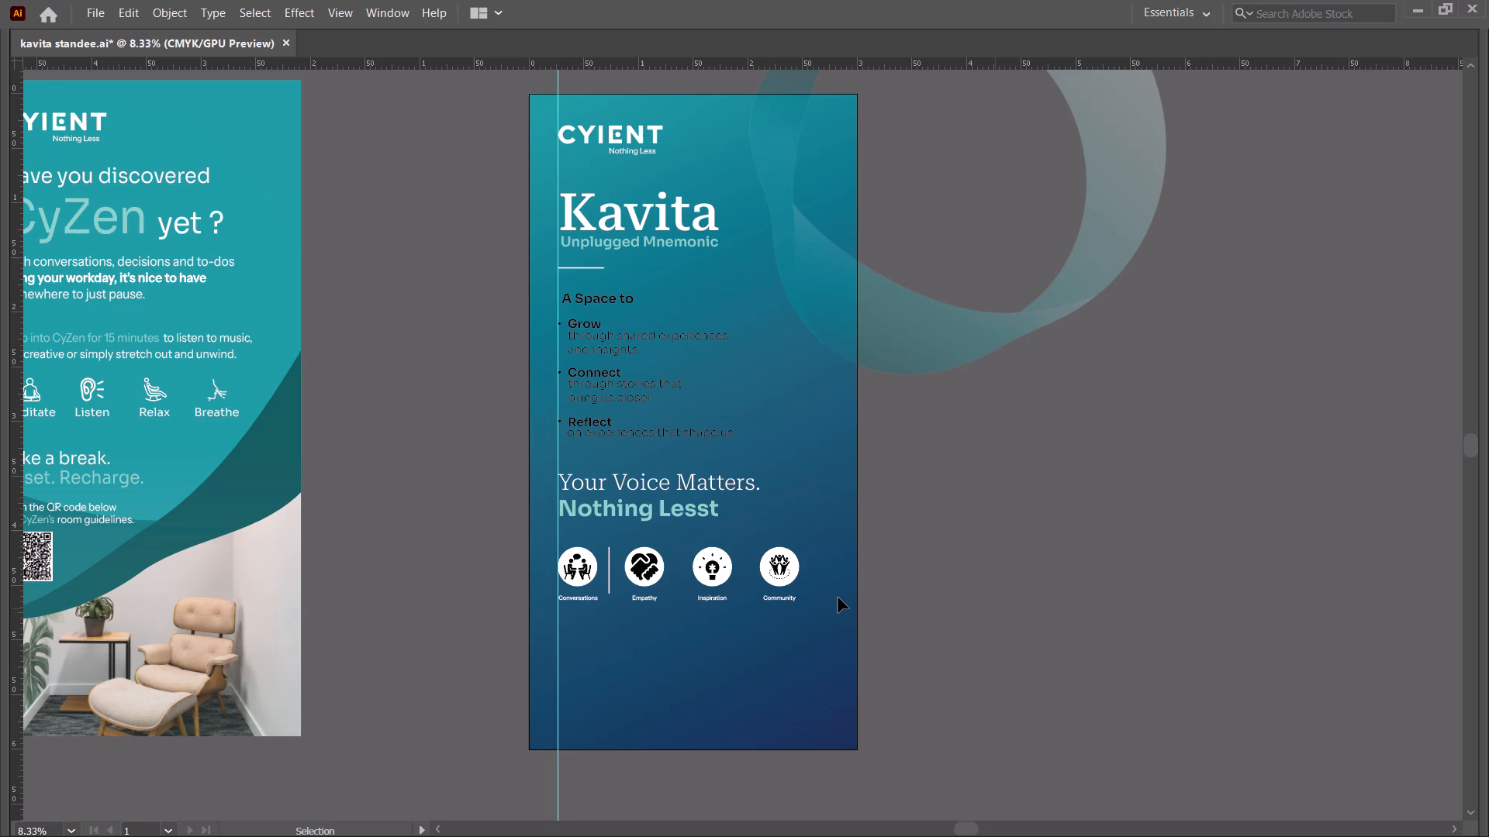
Delete the word "Mnemonic" from the line below "Kavita" so it reads only "Unplugged".
{"action": "key", "text": "t"}
{"action": "left_click_drag", "start_coordinate": [646, 243], "coordinate": [729, 250]}
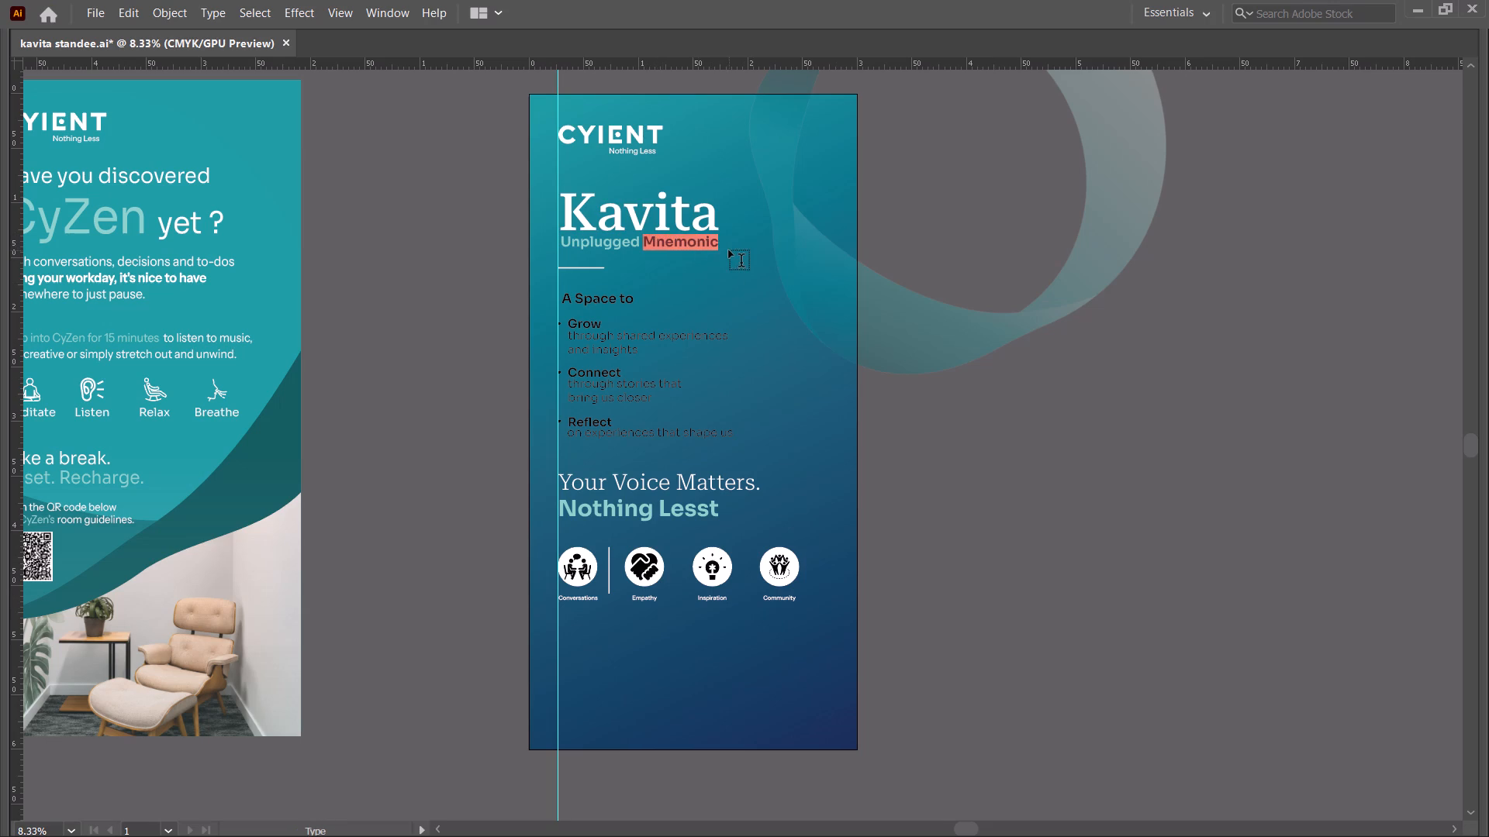
{"action": "key", "text": "BackSpace"}
{"action": "key", "text": "BackSpace"}
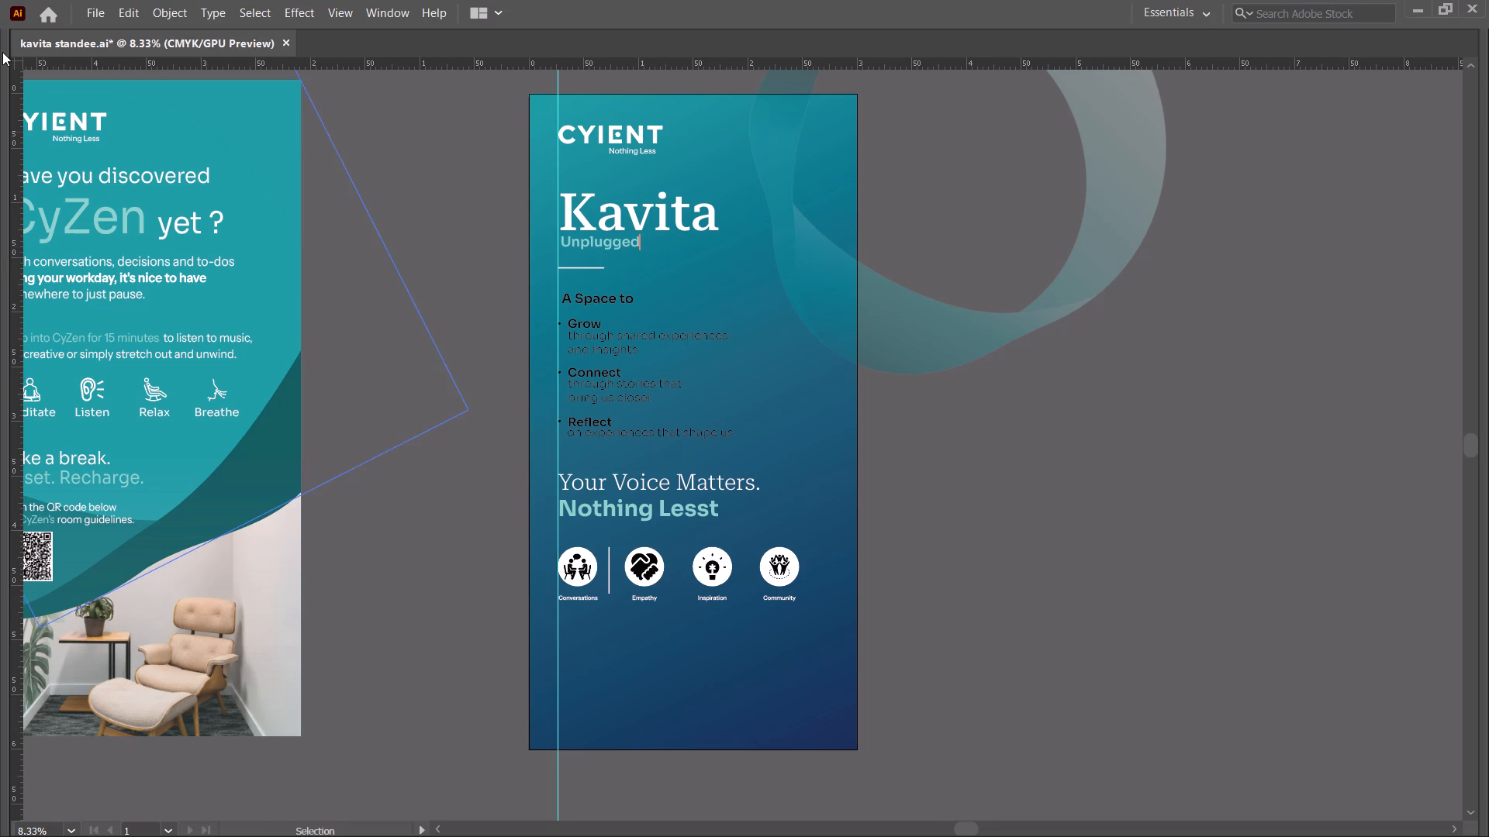
{"action": "key", "text": "Tab"}
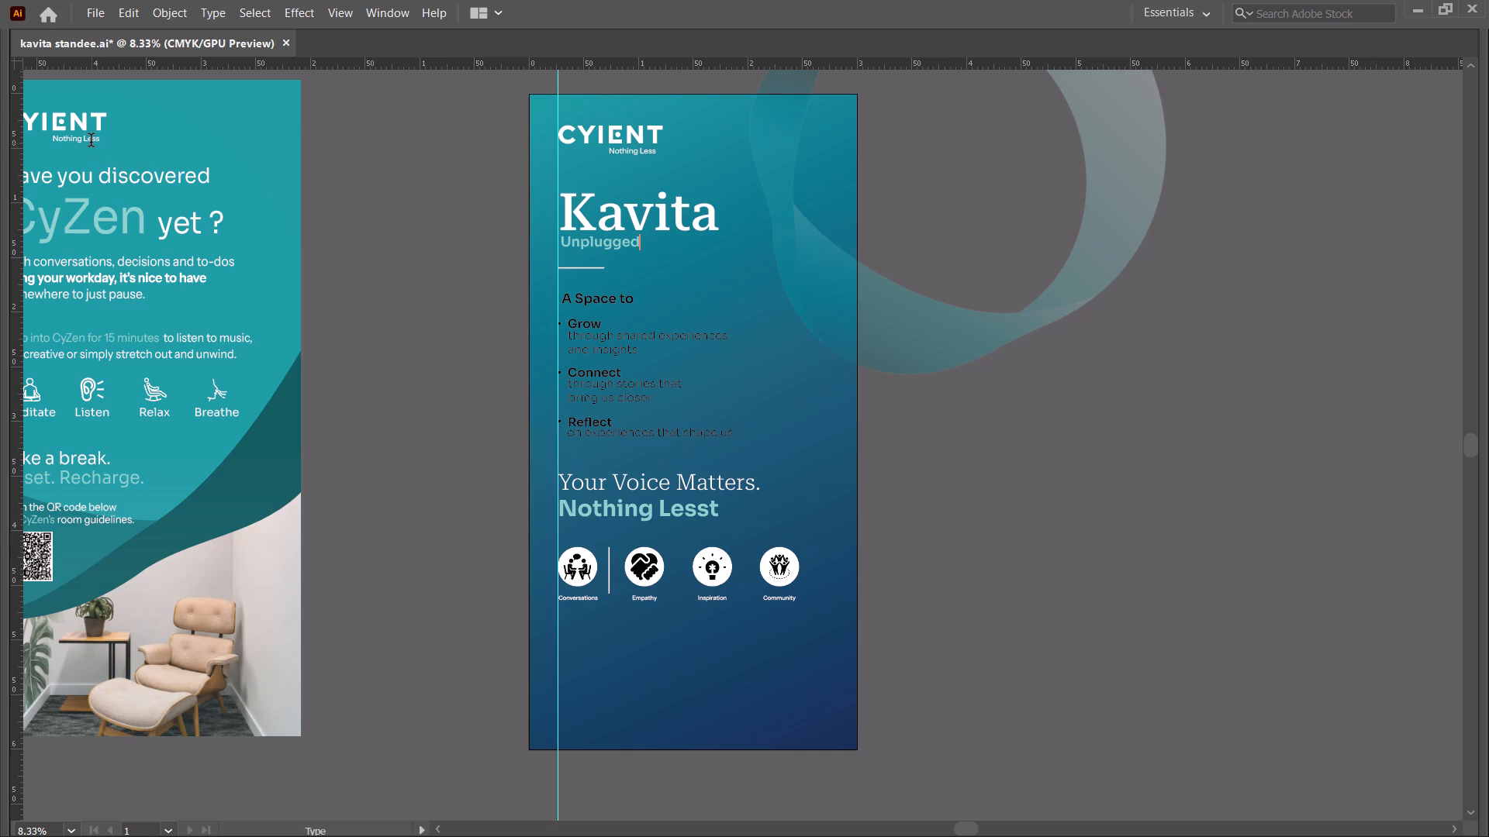
{"action": "type", "text": "``"}
{"action": "key", "text": "BackSpace"}
{"action": "key", "text": "BackSpace"}
{"action": "left_click", "coordinate": [347, 186]}
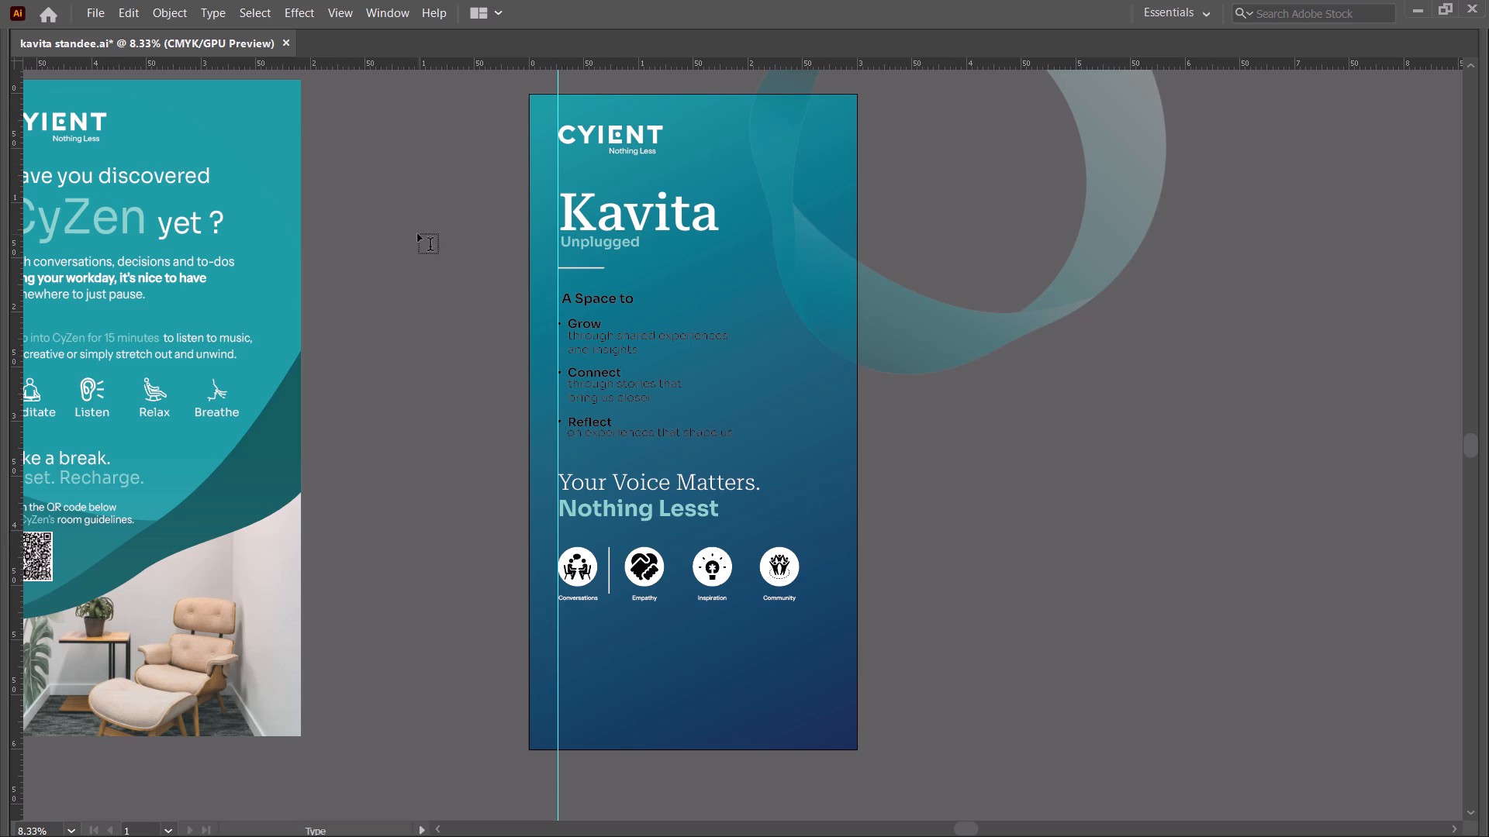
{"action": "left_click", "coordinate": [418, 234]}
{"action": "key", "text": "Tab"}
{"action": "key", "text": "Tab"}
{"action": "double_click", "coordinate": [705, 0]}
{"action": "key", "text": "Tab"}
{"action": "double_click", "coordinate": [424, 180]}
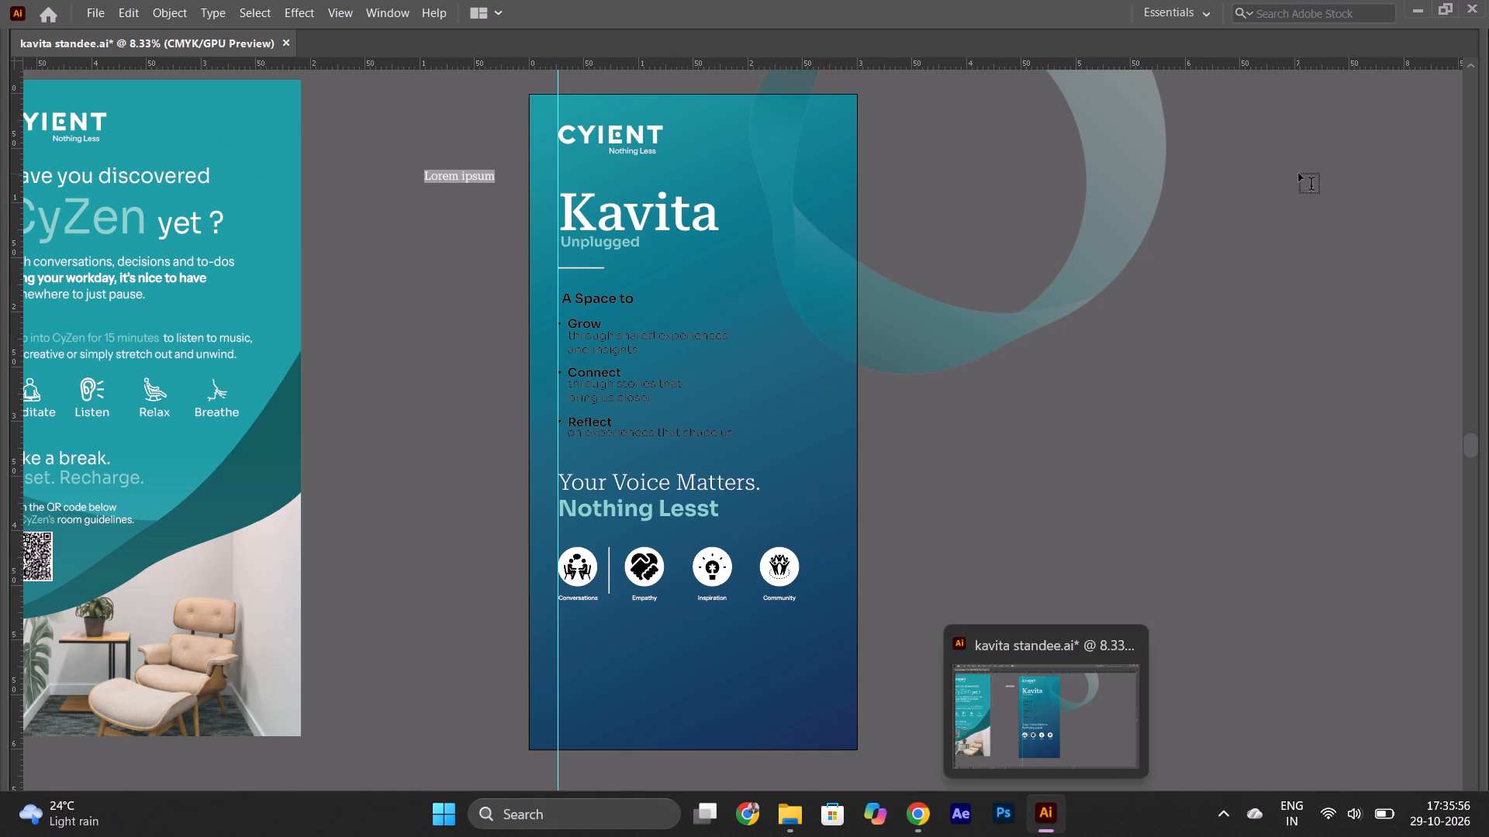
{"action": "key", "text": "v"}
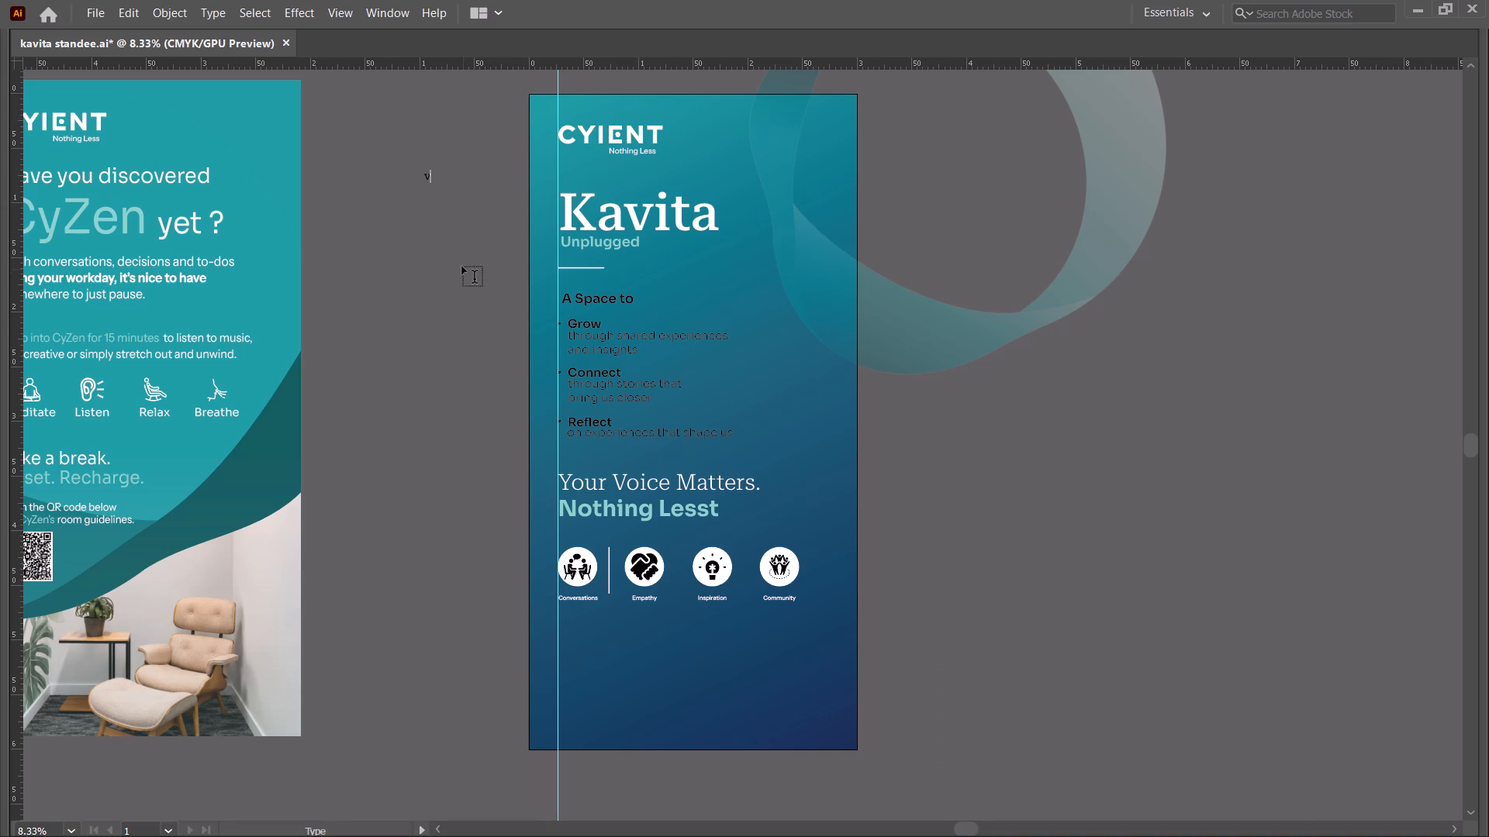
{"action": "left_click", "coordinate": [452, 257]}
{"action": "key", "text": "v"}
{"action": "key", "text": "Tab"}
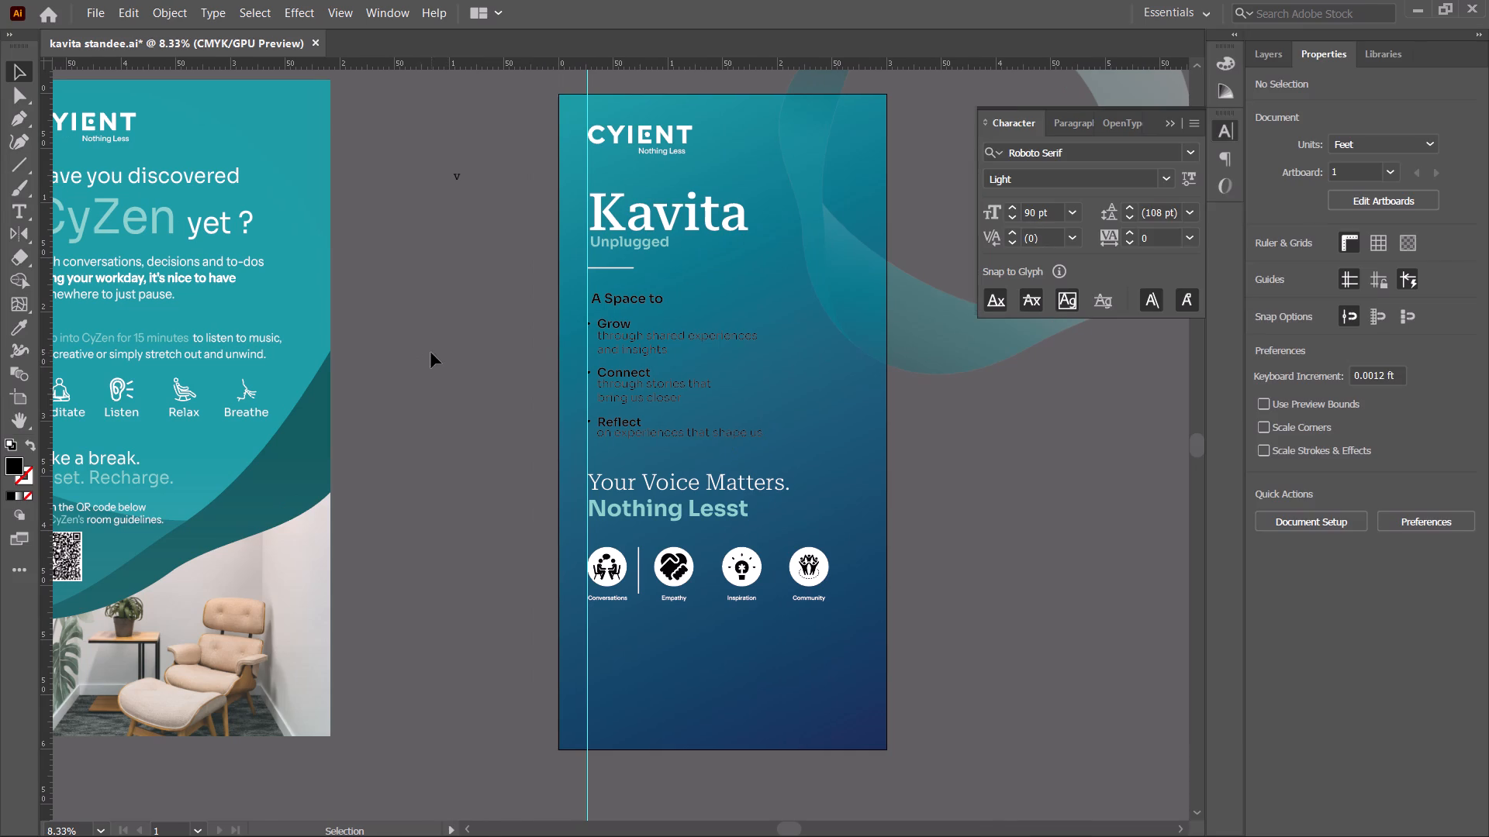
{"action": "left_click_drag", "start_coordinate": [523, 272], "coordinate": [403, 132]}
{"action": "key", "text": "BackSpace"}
Scale "Unplugged" proportionally to about 1.48 ft wide, matching "Kavita" from the margin guide, and shift it down to Y about 1.40 ft.
{"action": "scroll", "coordinate": [668, 250], "scroll_direction": "up", "scroll_amount": 3, "text": "alt"}
{"action": "left_click", "coordinate": [658, 233]}
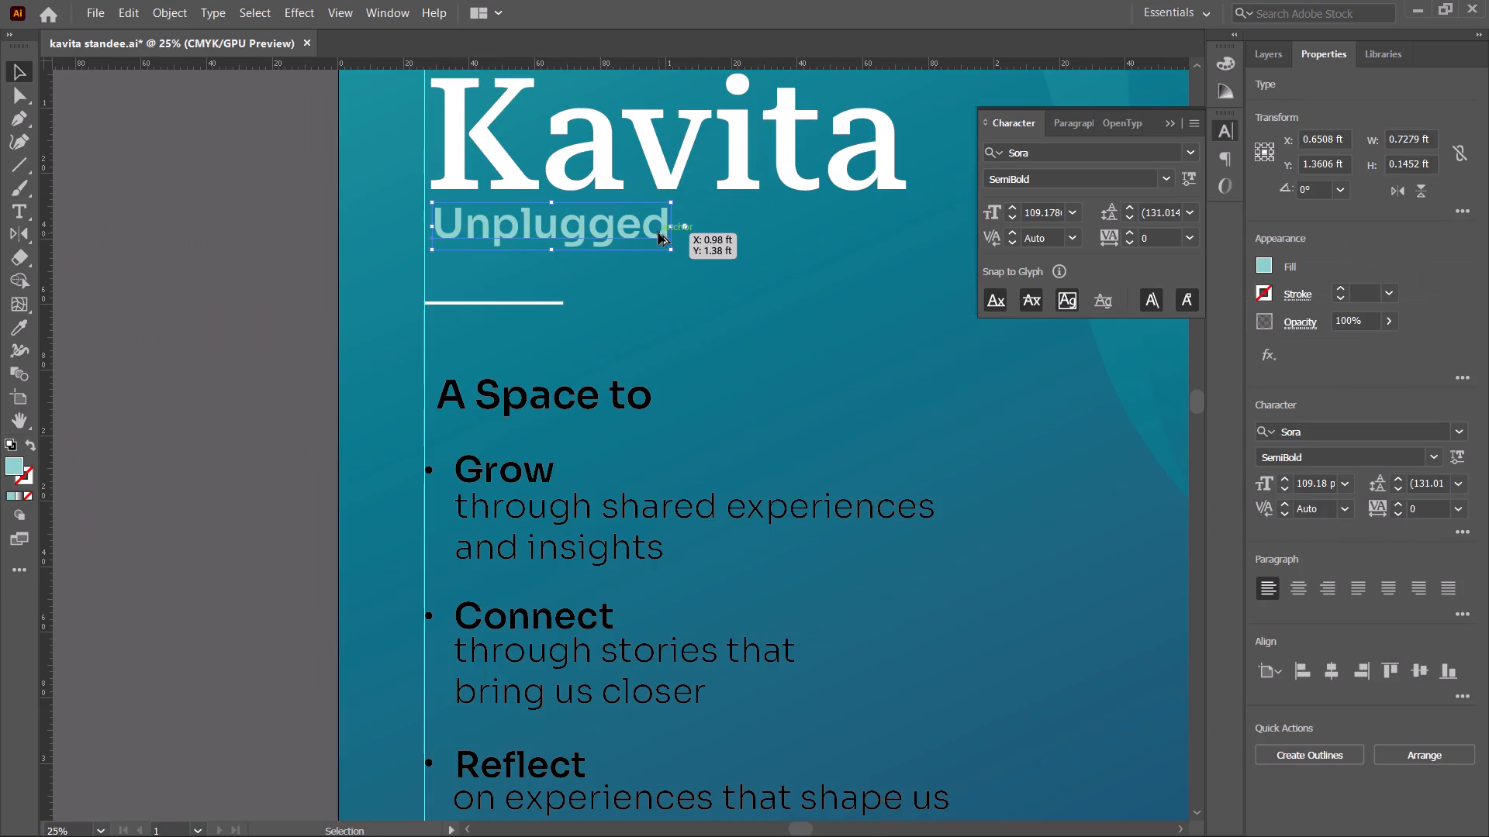
{"action": "left_click_drag", "start_coordinate": [671, 226], "coordinate": [762, 224], "text": "shift"}
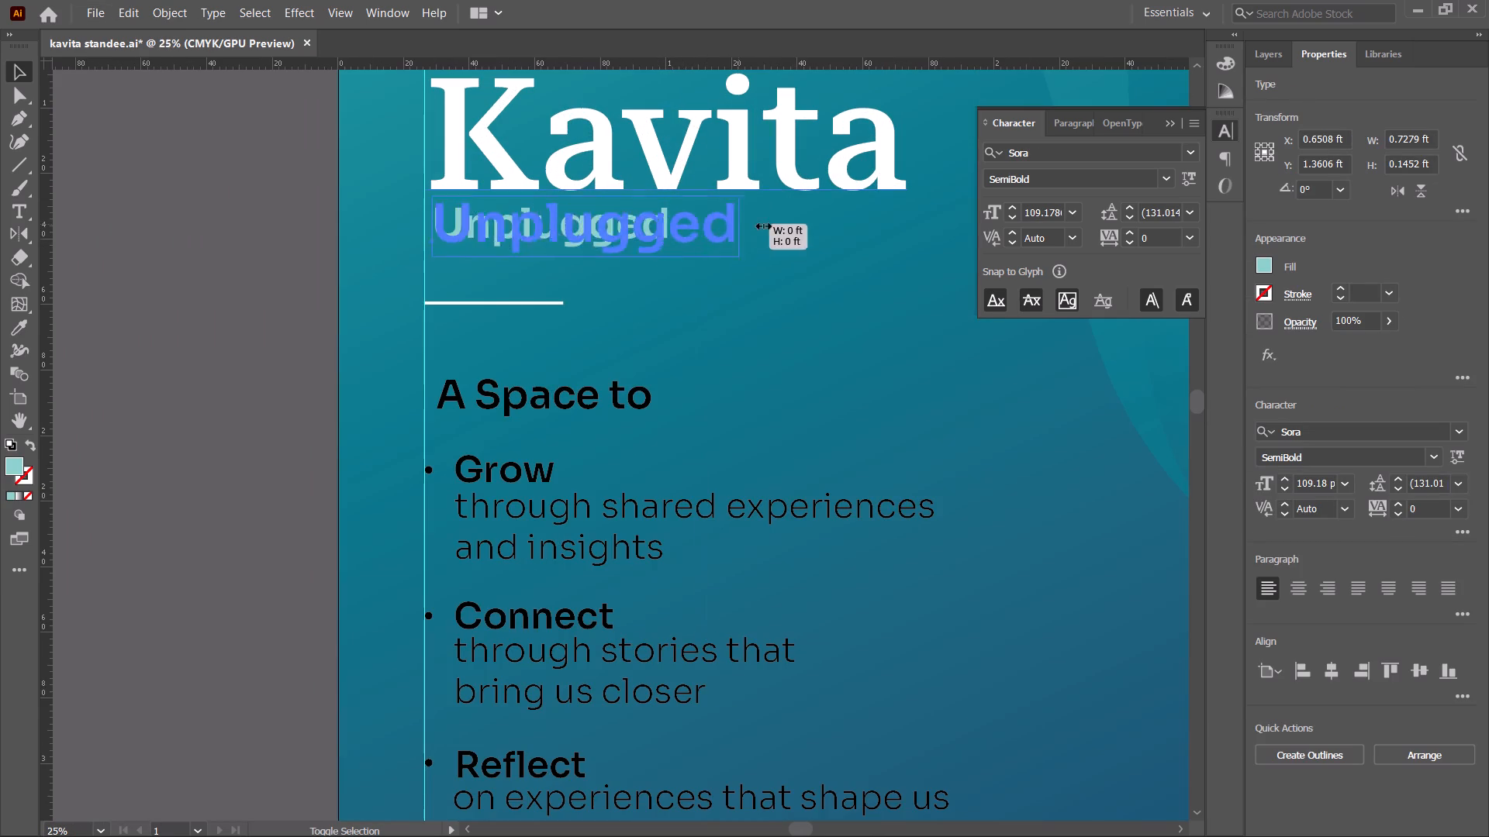
{"action": "left_click_drag", "start_coordinate": [762, 224], "coordinate": [910, 232], "text": "shift"}
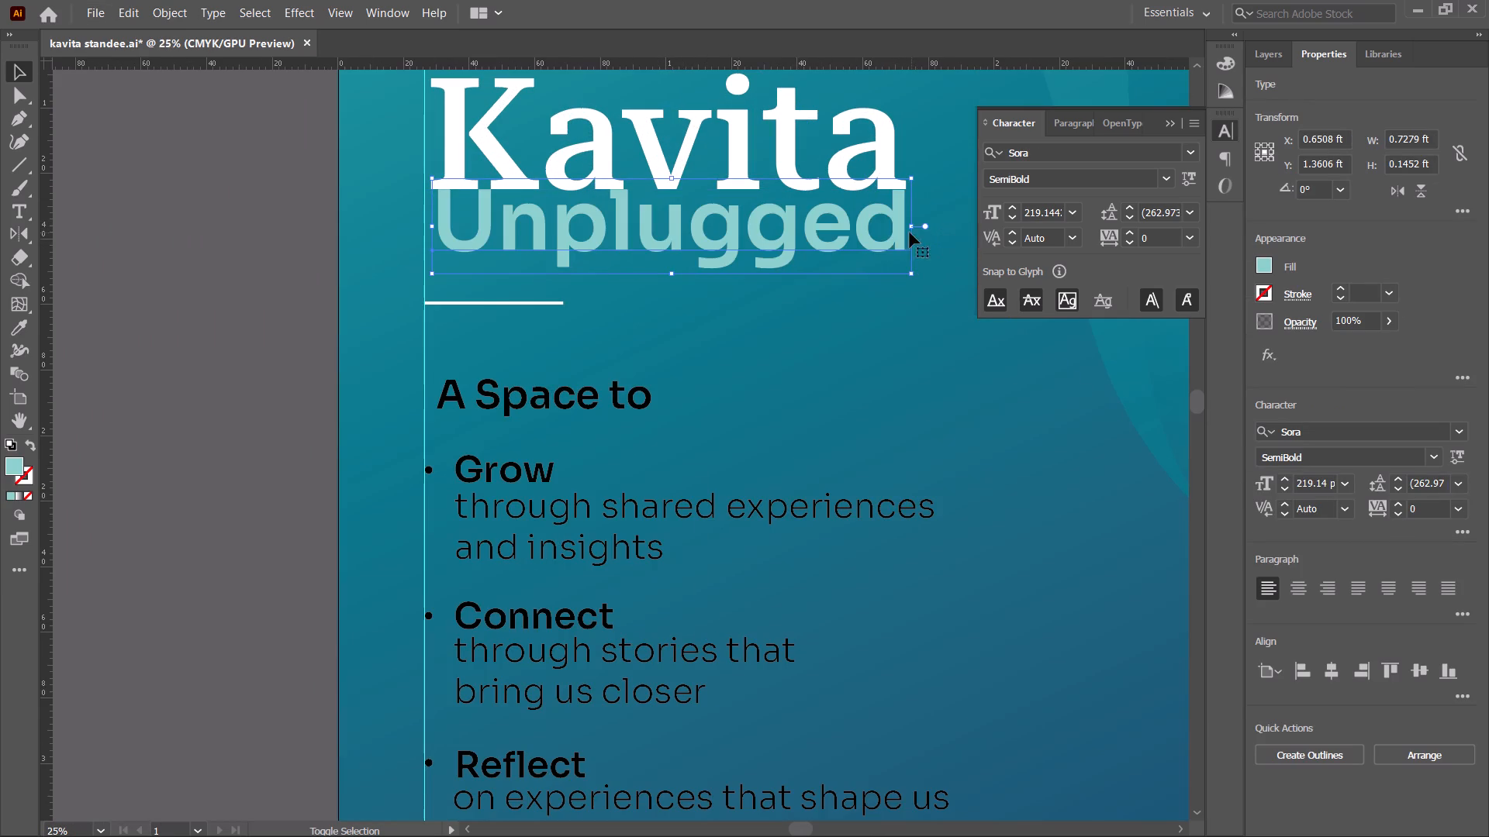
{"action": "left_click", "coordinate": [432, 226], "text": "shift"}
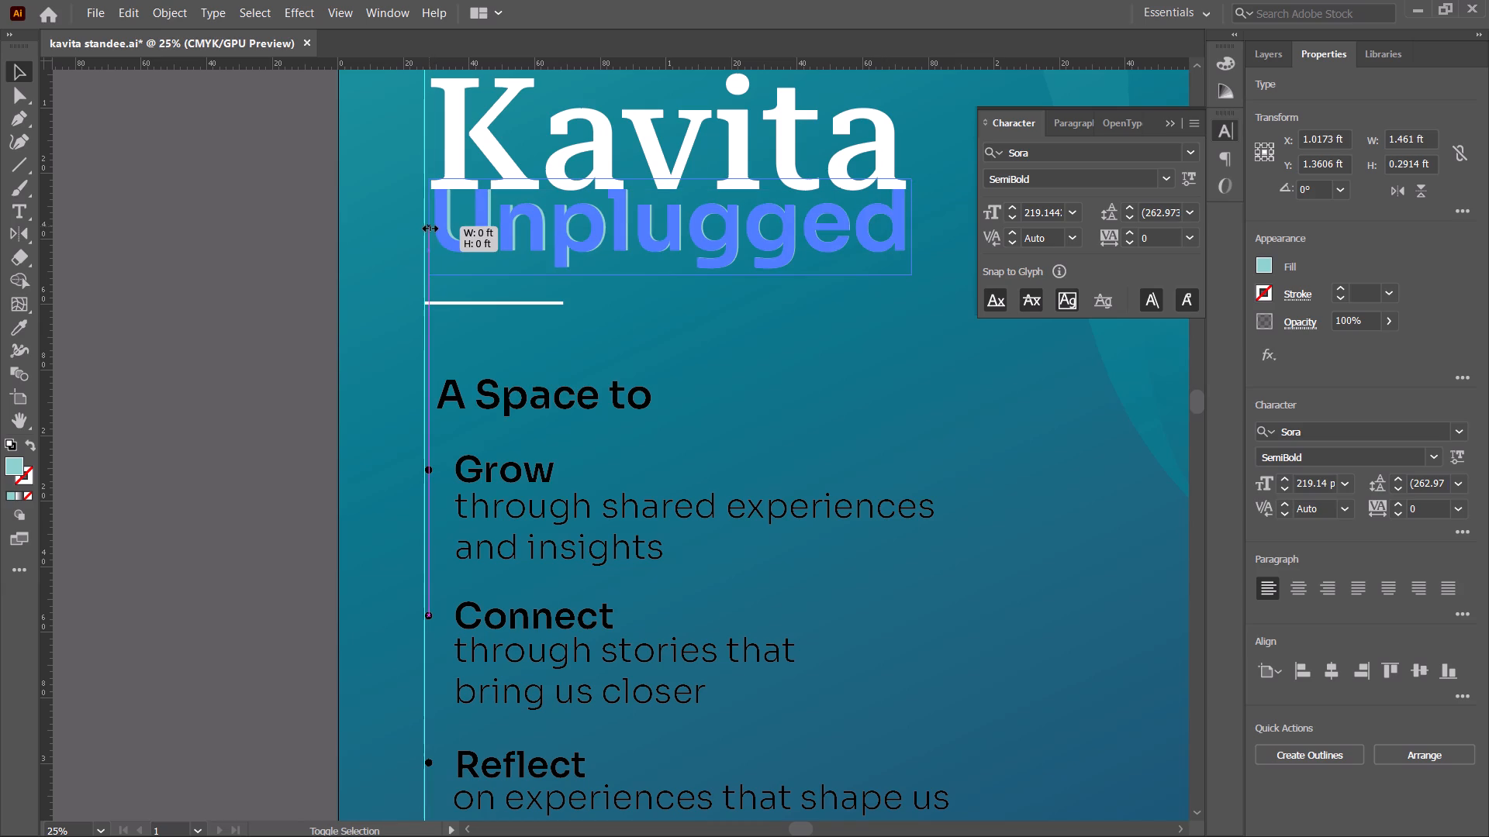
{"action": "left_click_drag", "start_coordinate": [617, 227], "coordinate": [617, 236]}
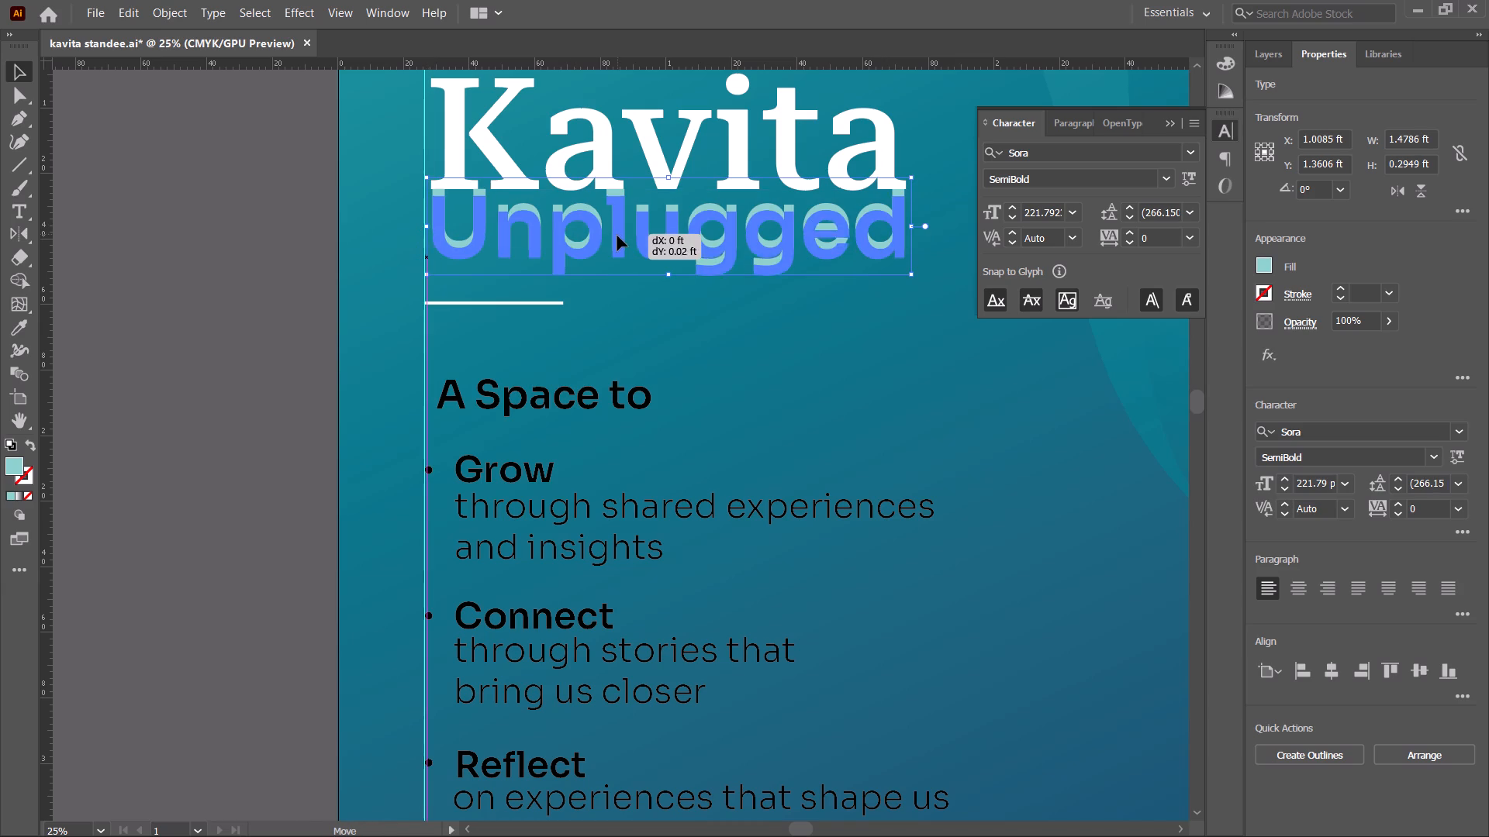
{"action": "left_click_drag", "start_coordinate": [617, 236], "coordinate": [617, 241]}
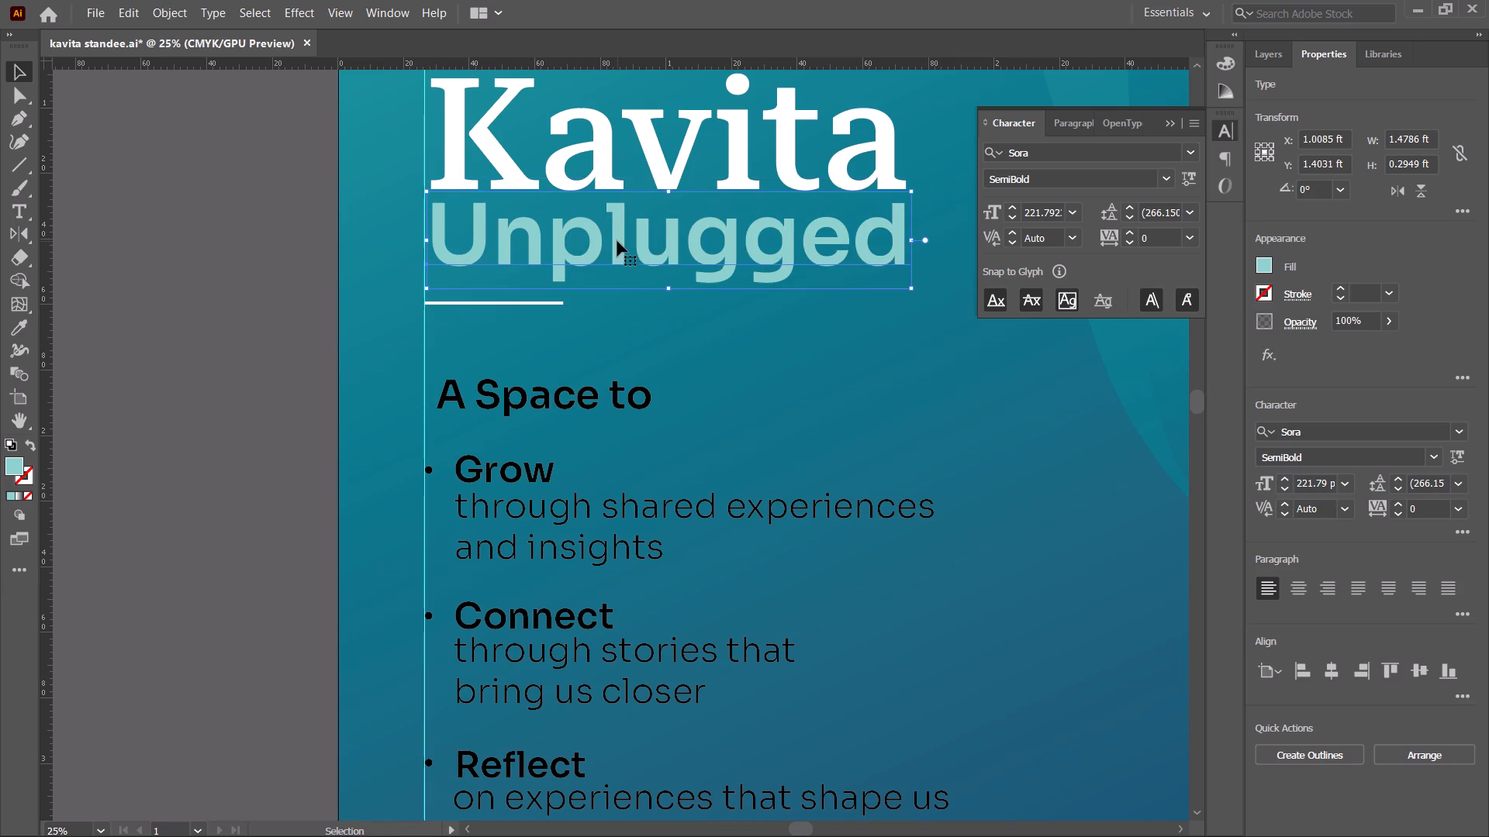
Check the reference standee mockups in Chrome, return to Illustrator, and lower "Unplugged" beneath "Kavita" to Y about 1.43 ft.
{"action": "key", "text": "alt+Tab"}
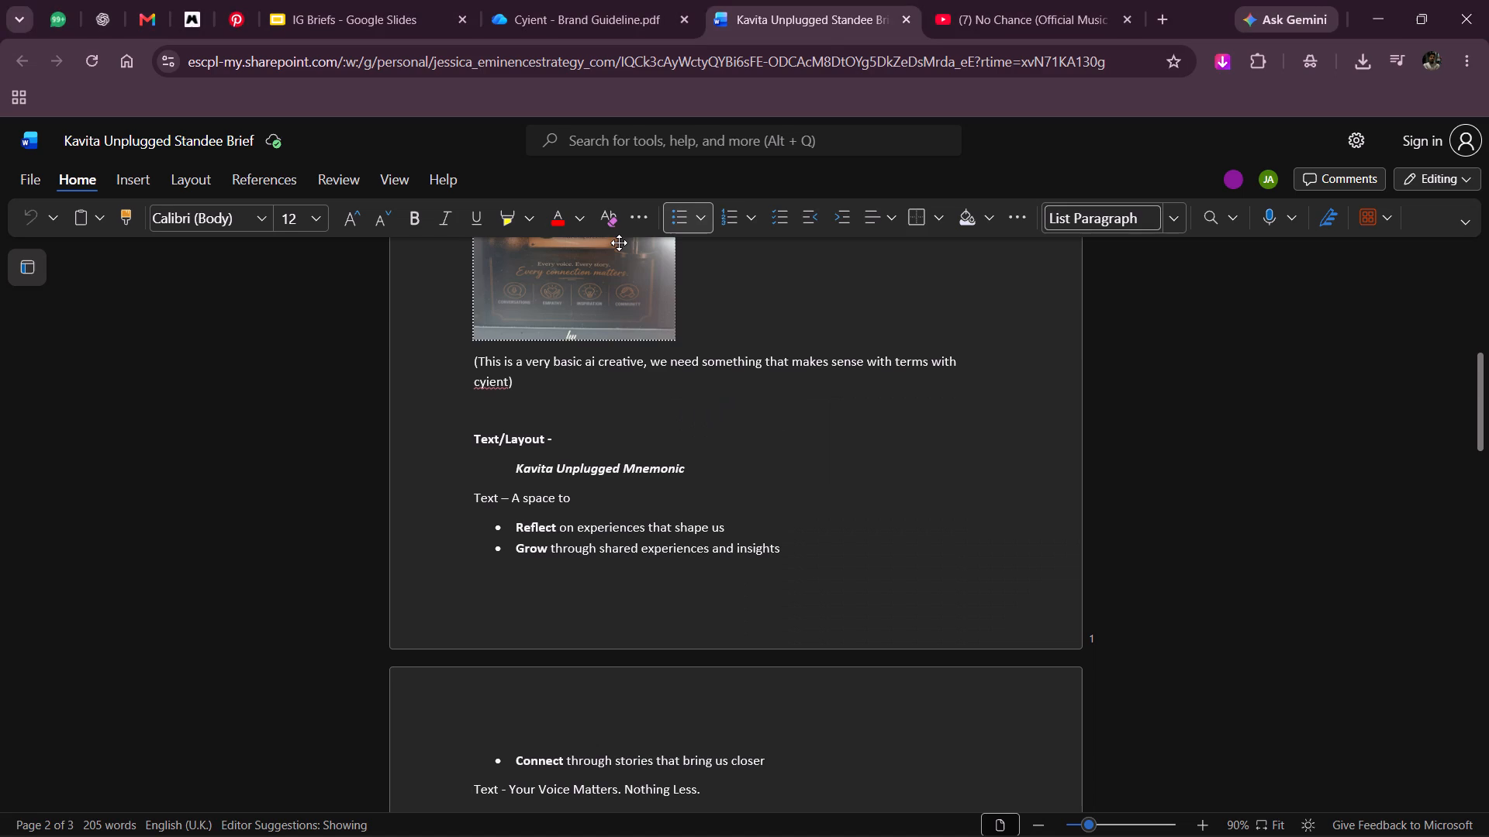
{"action": "left_click", "coordinate": [92, 9]}
{"action": "key", "text": "alt+Tab"}
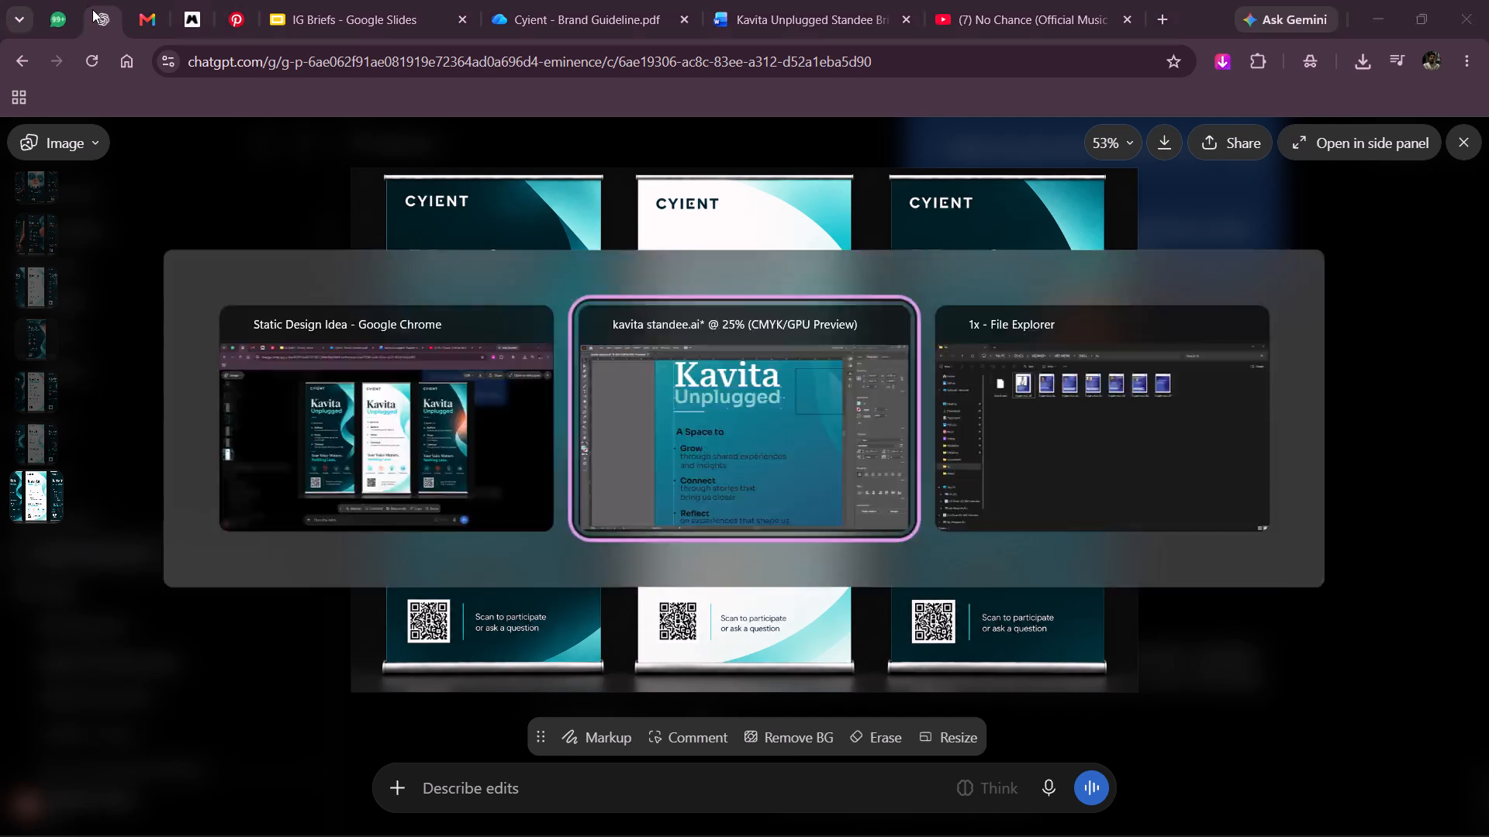
{"action": "left_click", "coordinate": [206, 326]}
{"action": "left_click_drag", "start_coordinate": [572, 237], "coordinate": [572, 257]}
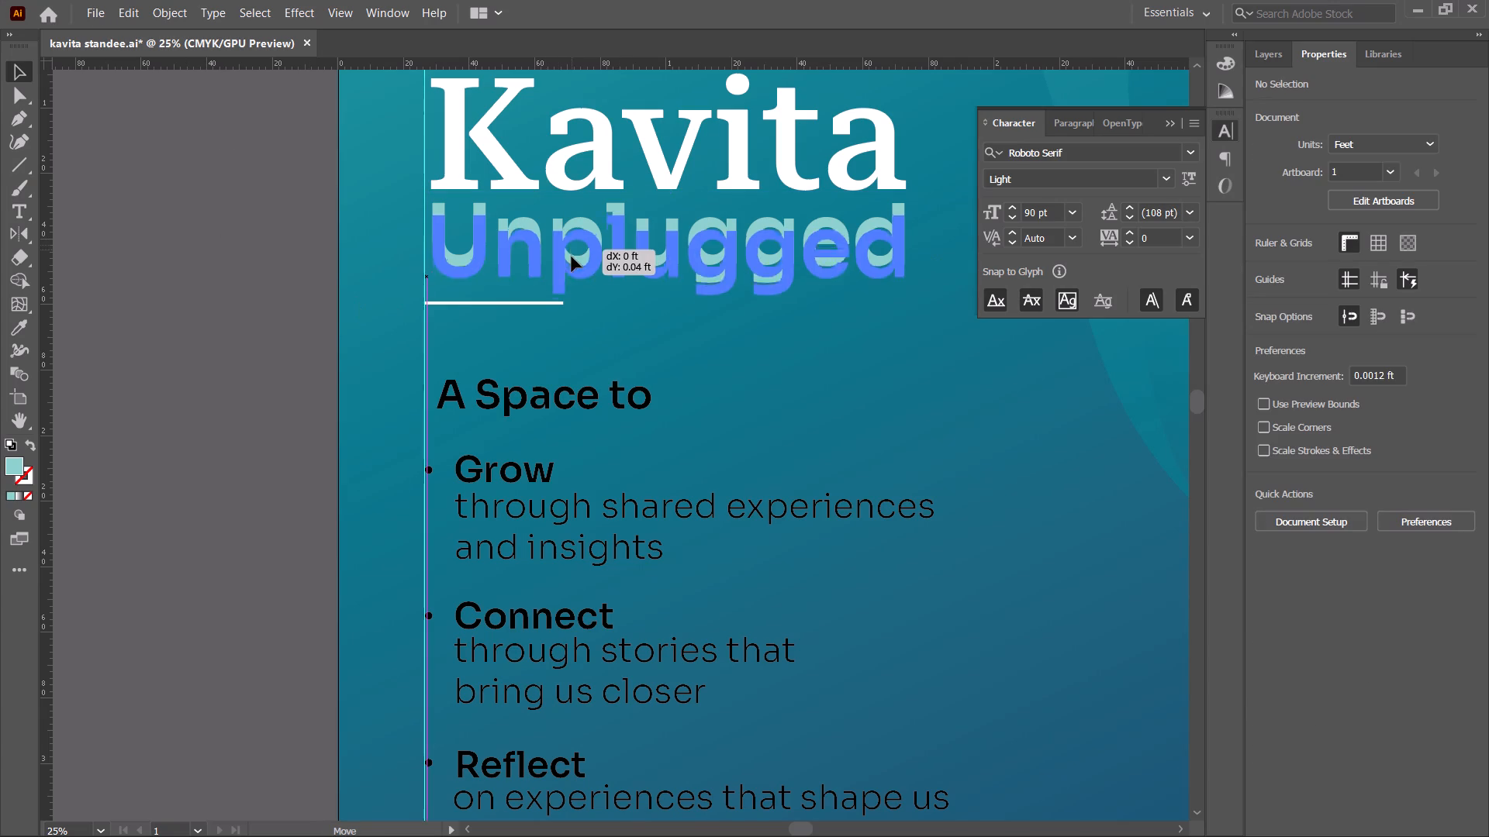
{"action": "left_click_drag", "start_coordinate": [572, 257], "coordinate": [572, 247]}
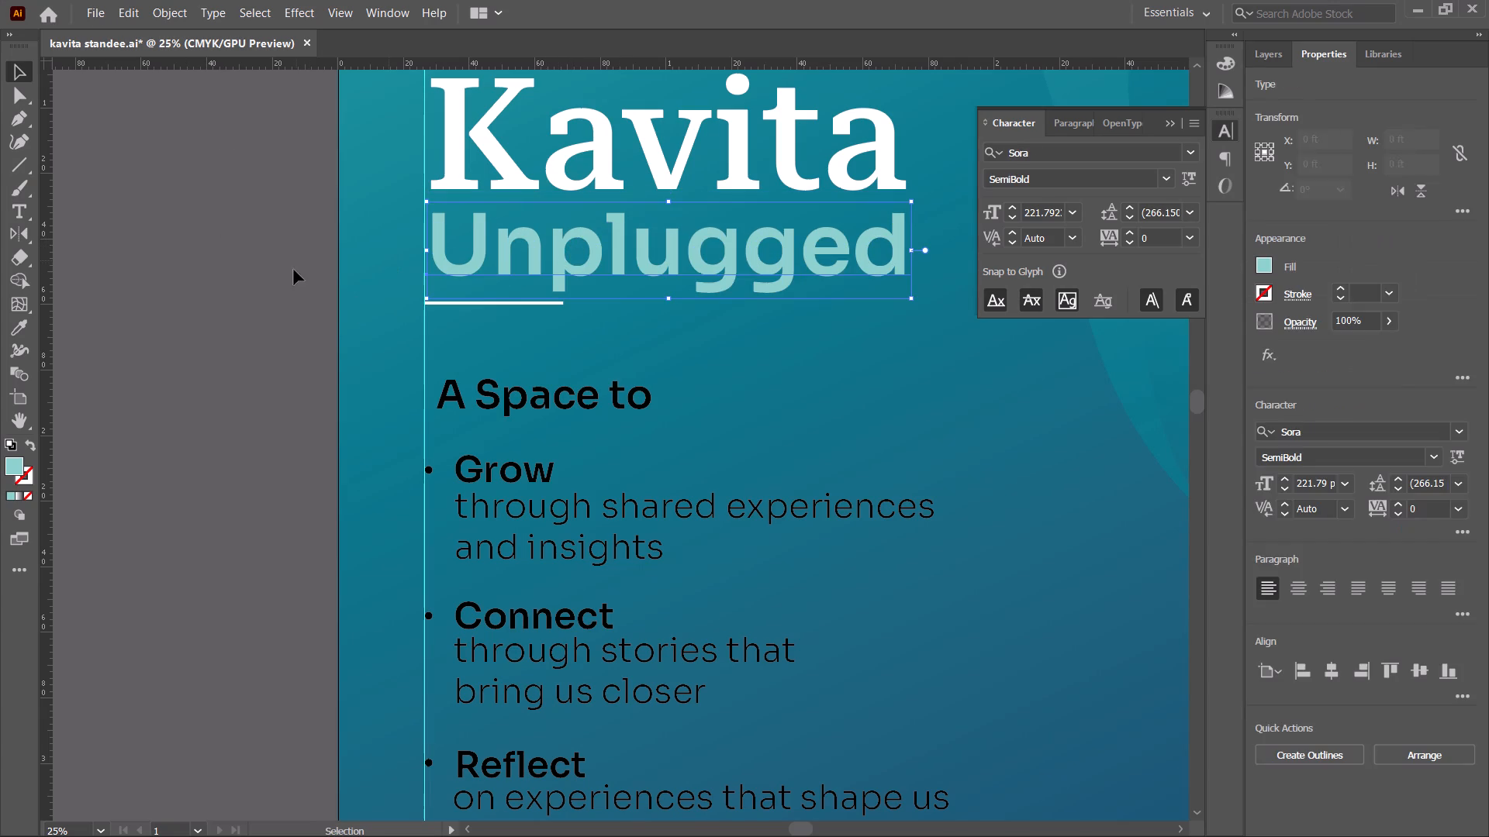
{"action": "left_click", "coordinate": [249, 278]}
Change the font of "Unplugged" to Instrument Sans in the Medium style.
{"action": "scroll", "coordinate": [249, 278], "scroll_direction": "down", "scroll_amount": 2, "text": "alt"}
{"action": "key", "text": "space"}
{"action": "left_click_drag", "start_coordinate": [249, 278], "coordinate": [322, 314]}
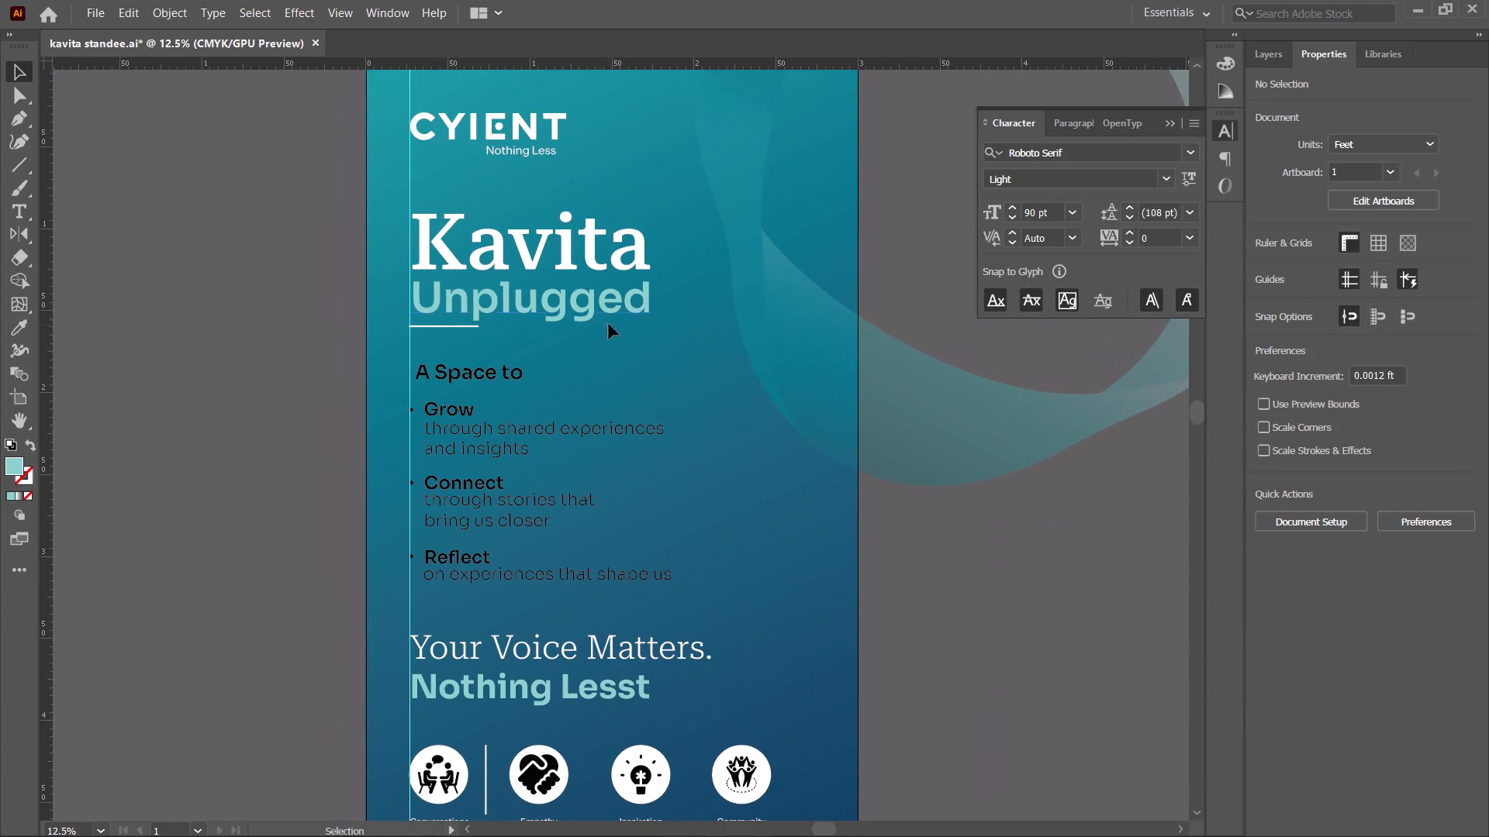
{"action": "left_click", "coordinate": [615, 304]}
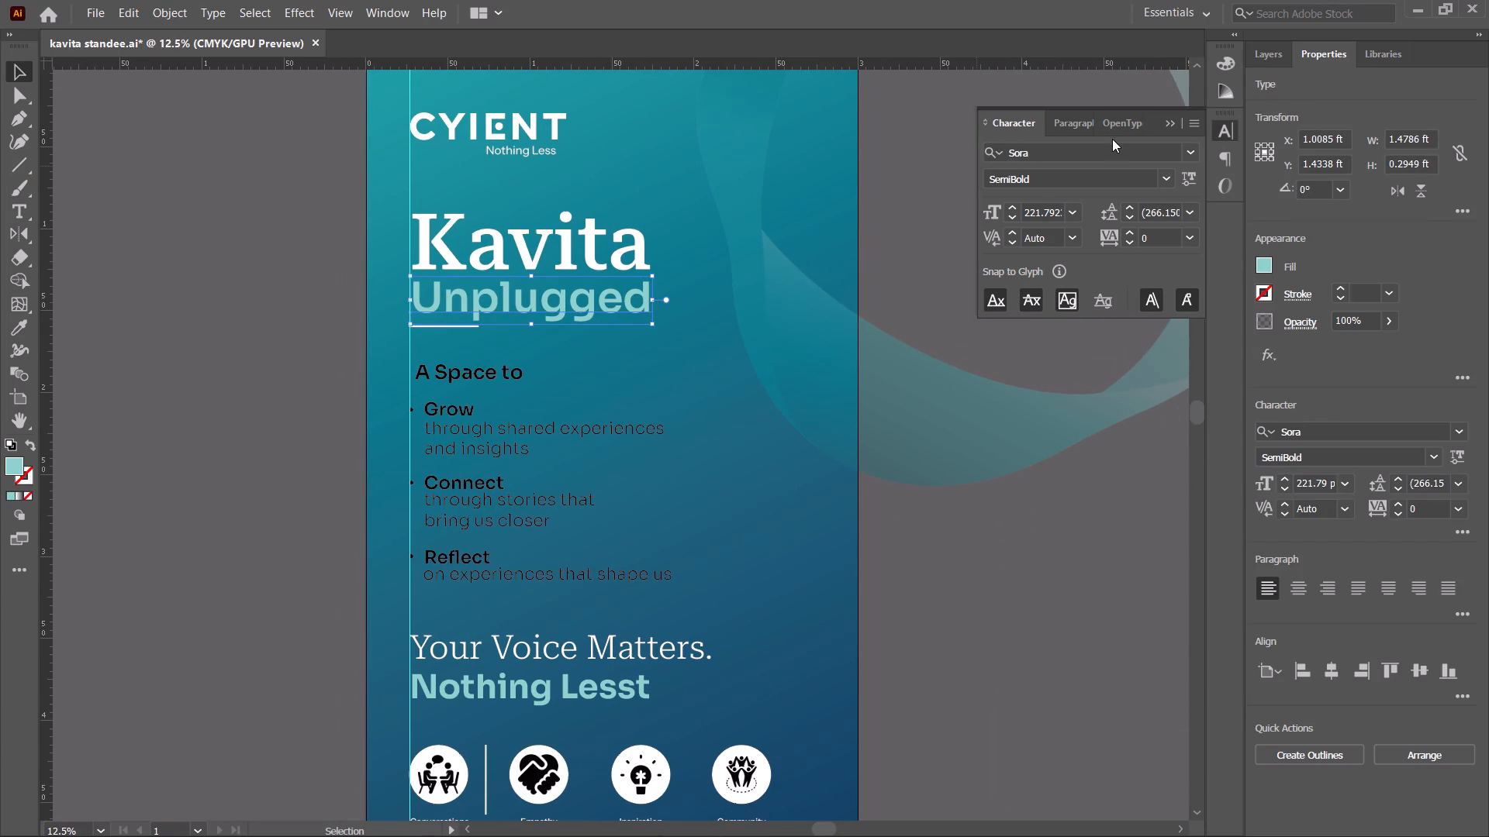
{"action": "left_click", "coordinate": [1109, 148]}
{"action": "type", "text": "ins"}
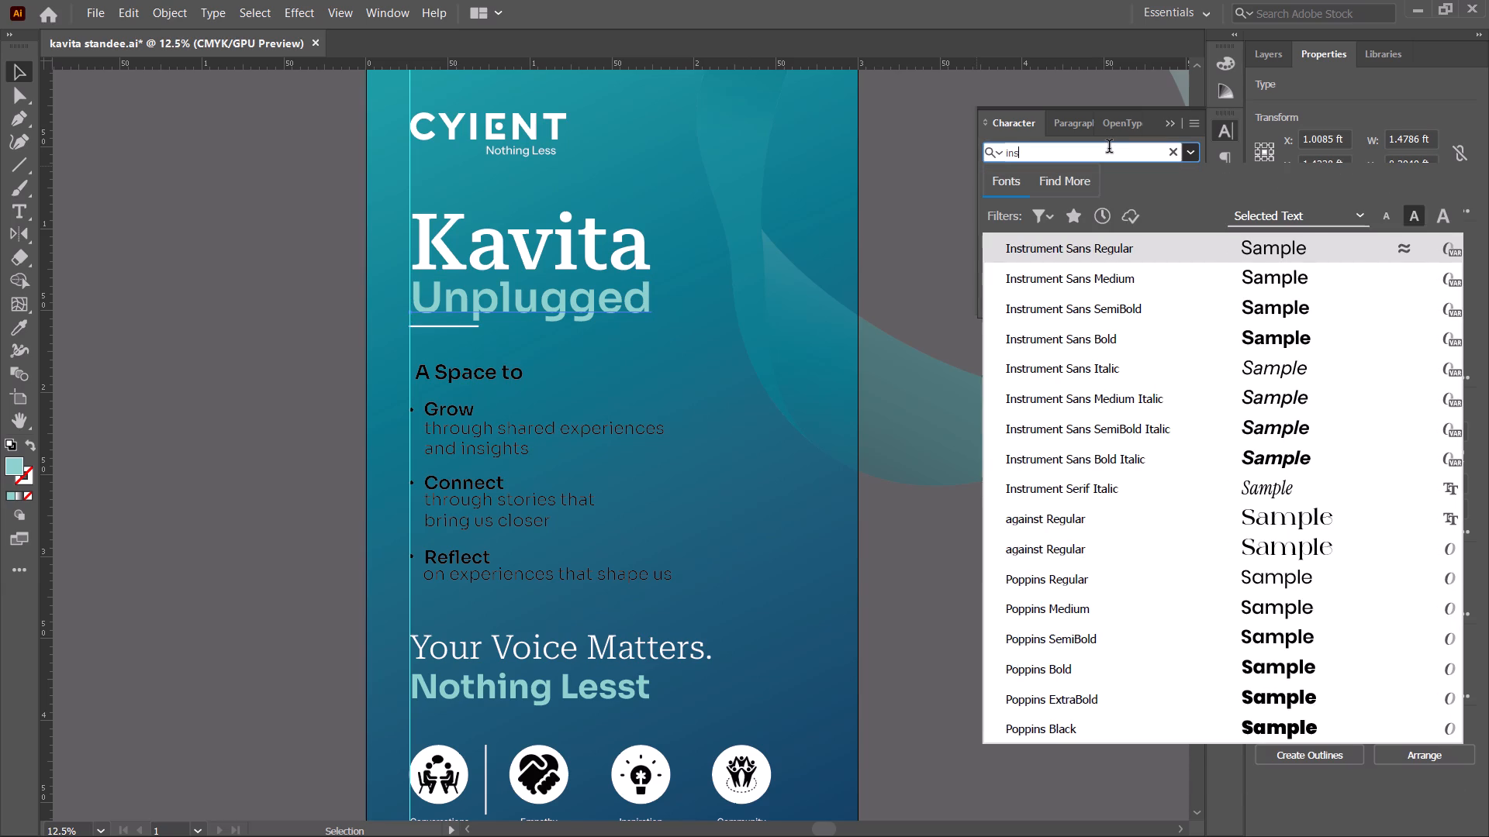
{"action": "left_click", "coordinate": [1139, 248]}
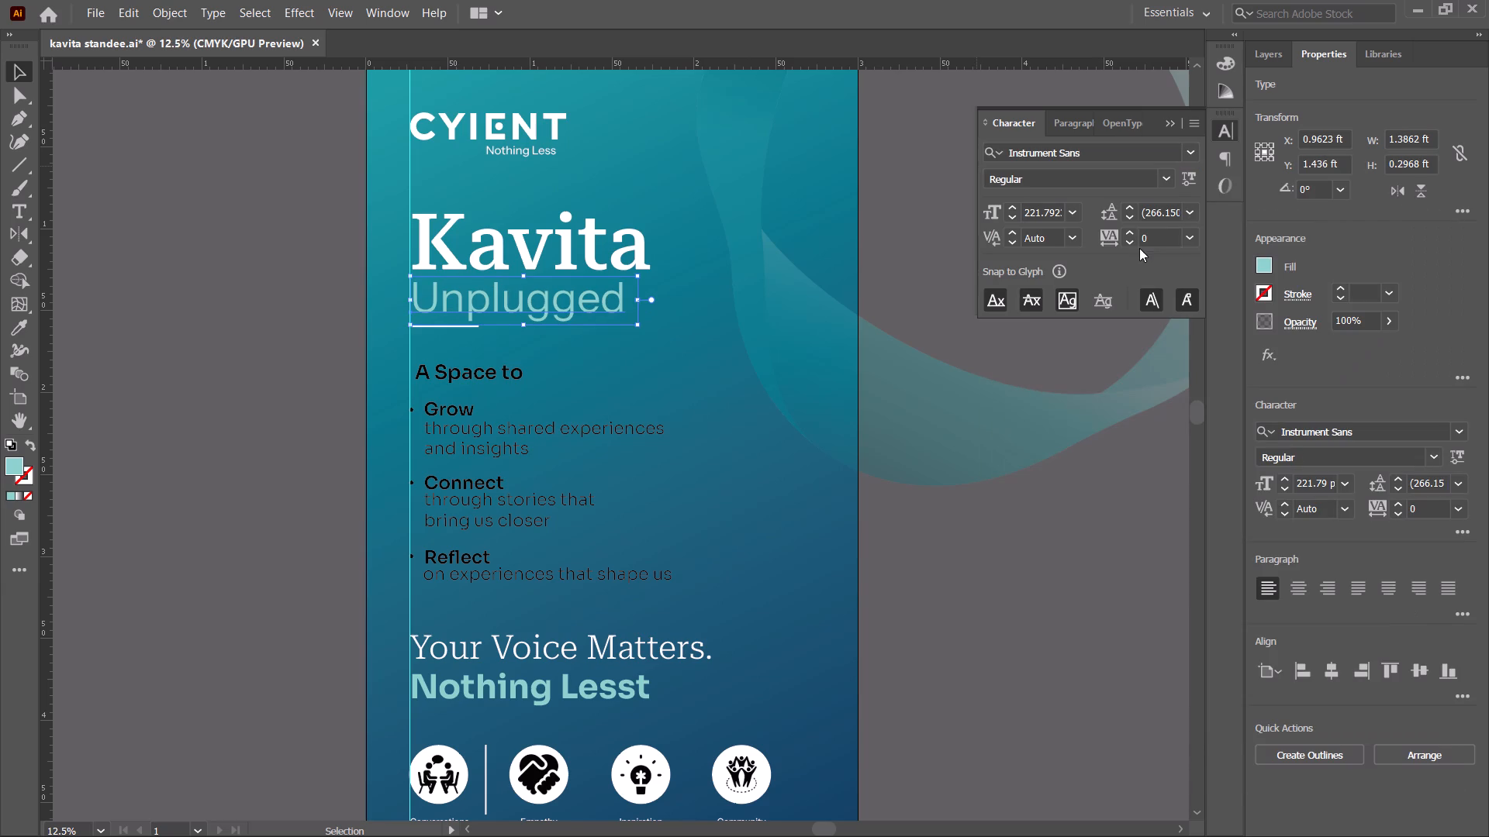
{"action": "left_click", "coordinate": [1165, 182]}
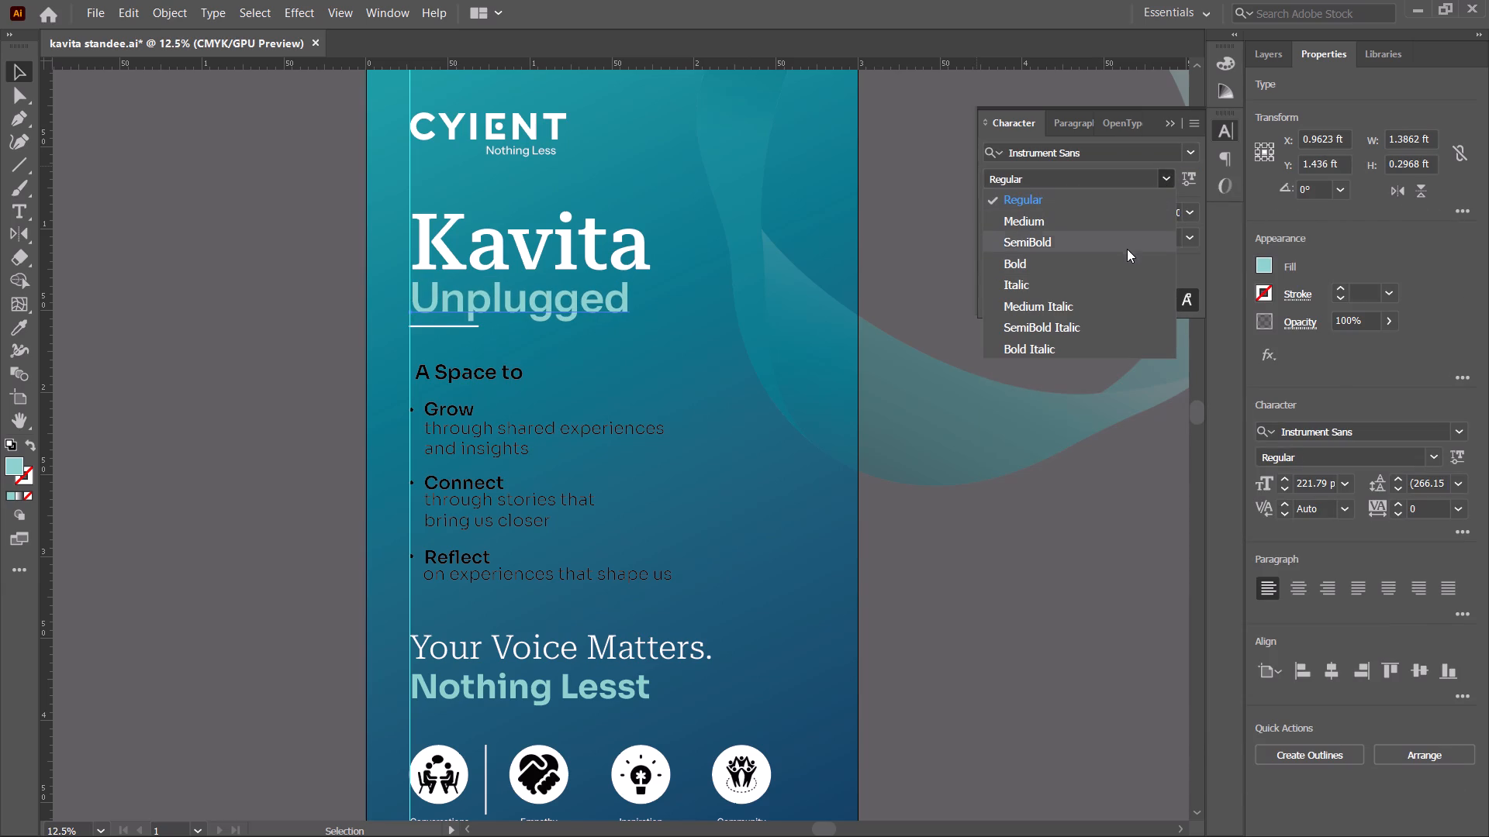
{"action": "left_click", "coordinate": [1125, 224]}
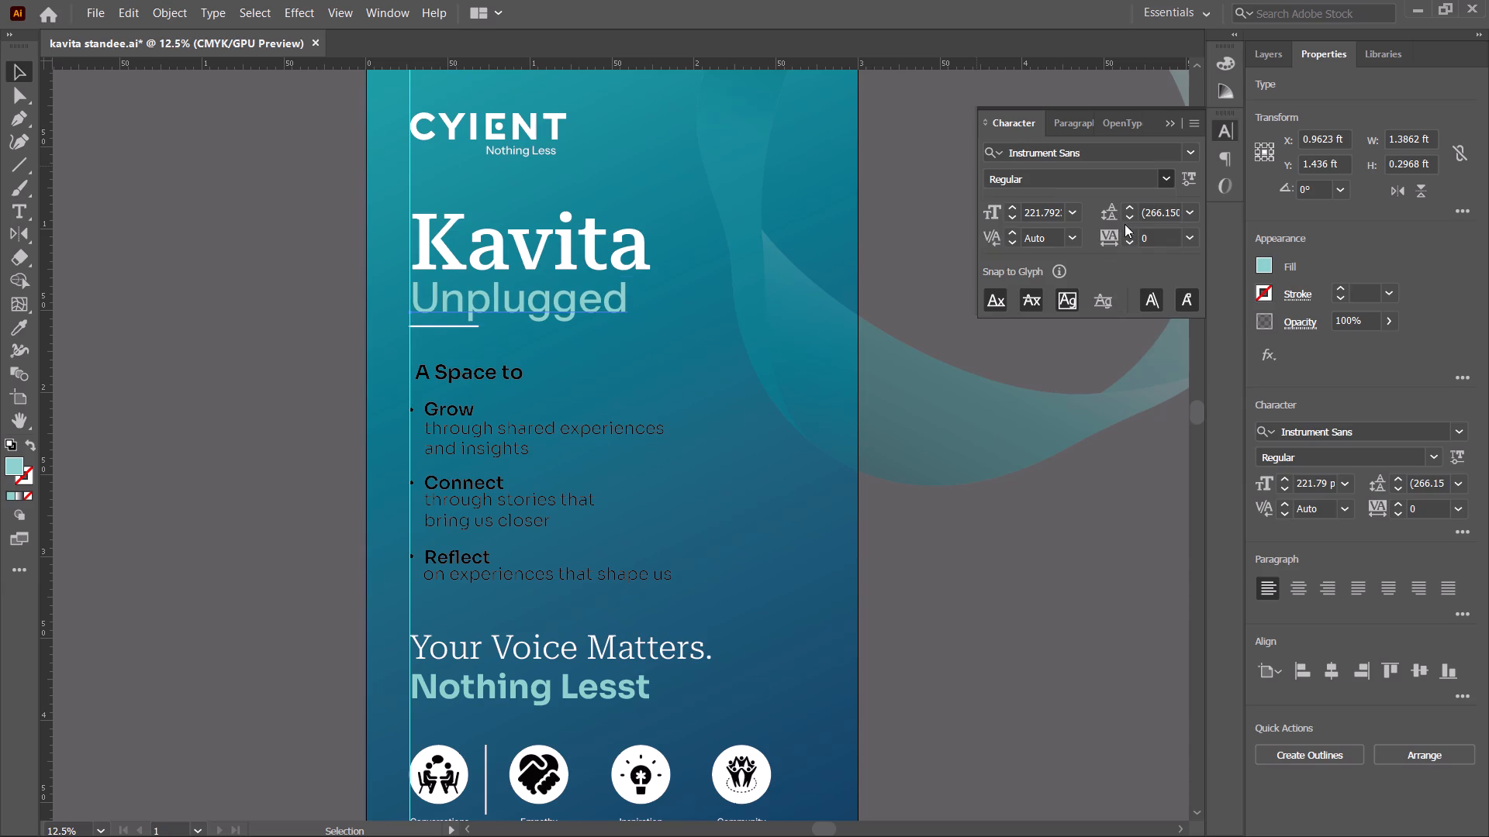
Enlarge "Unplugged" proportionally from the margin guide until its lettering ends level with the end of "Kavita".
{"action": "left_click_drag", "start_coordinate": [637, 301], "coordinate": [655, 303], "text": "shift"}
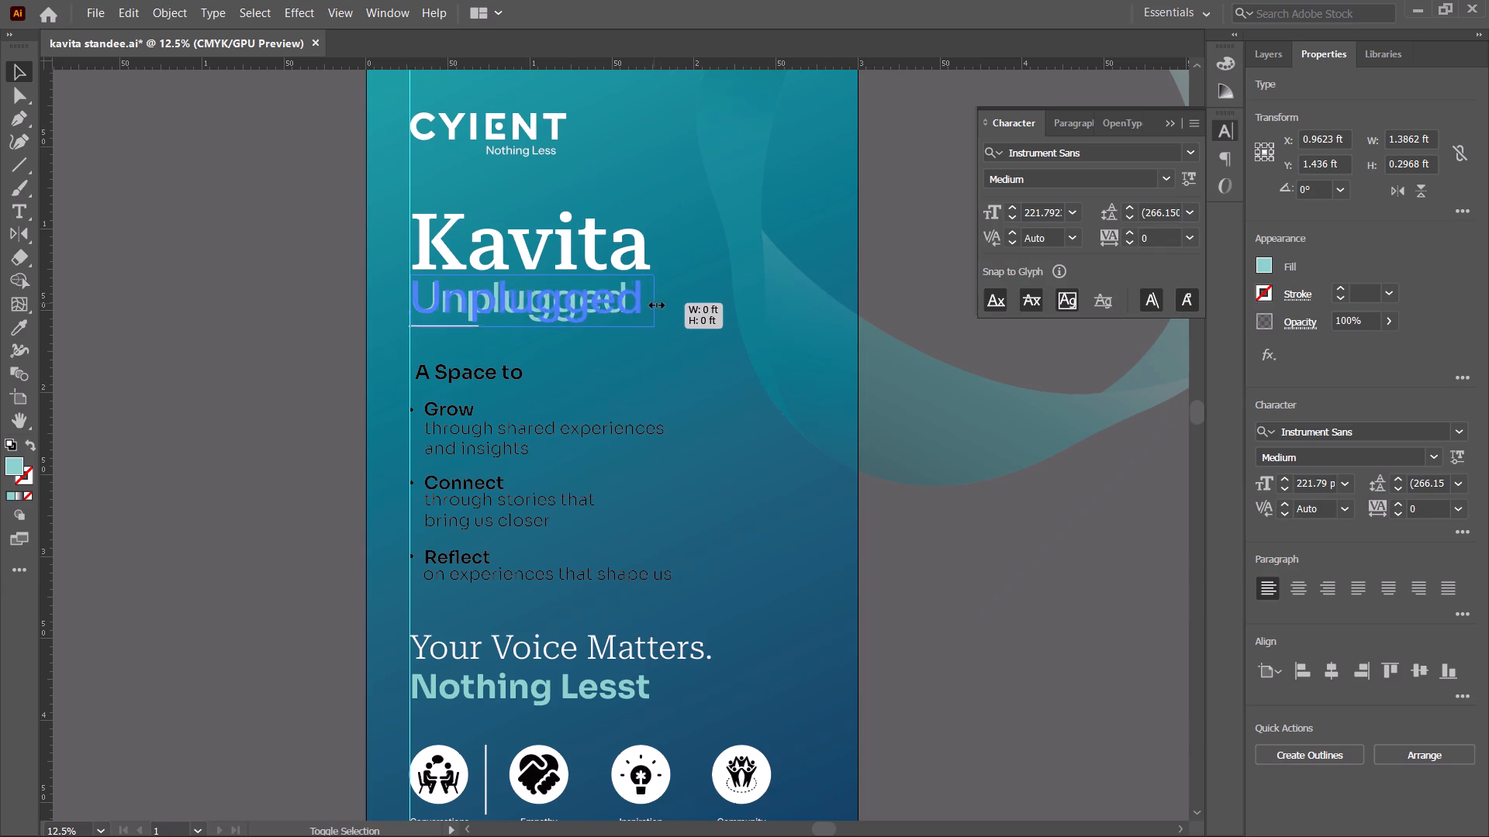
{"action": "left_click_drag", "start_coordinate": [655, 303], "coordinate": [662, 303], "text": "shift"}
{"action": "left_click", "coordinate": [909, 481]}
{"action": "left_click", "coordinate": [912, 624]}
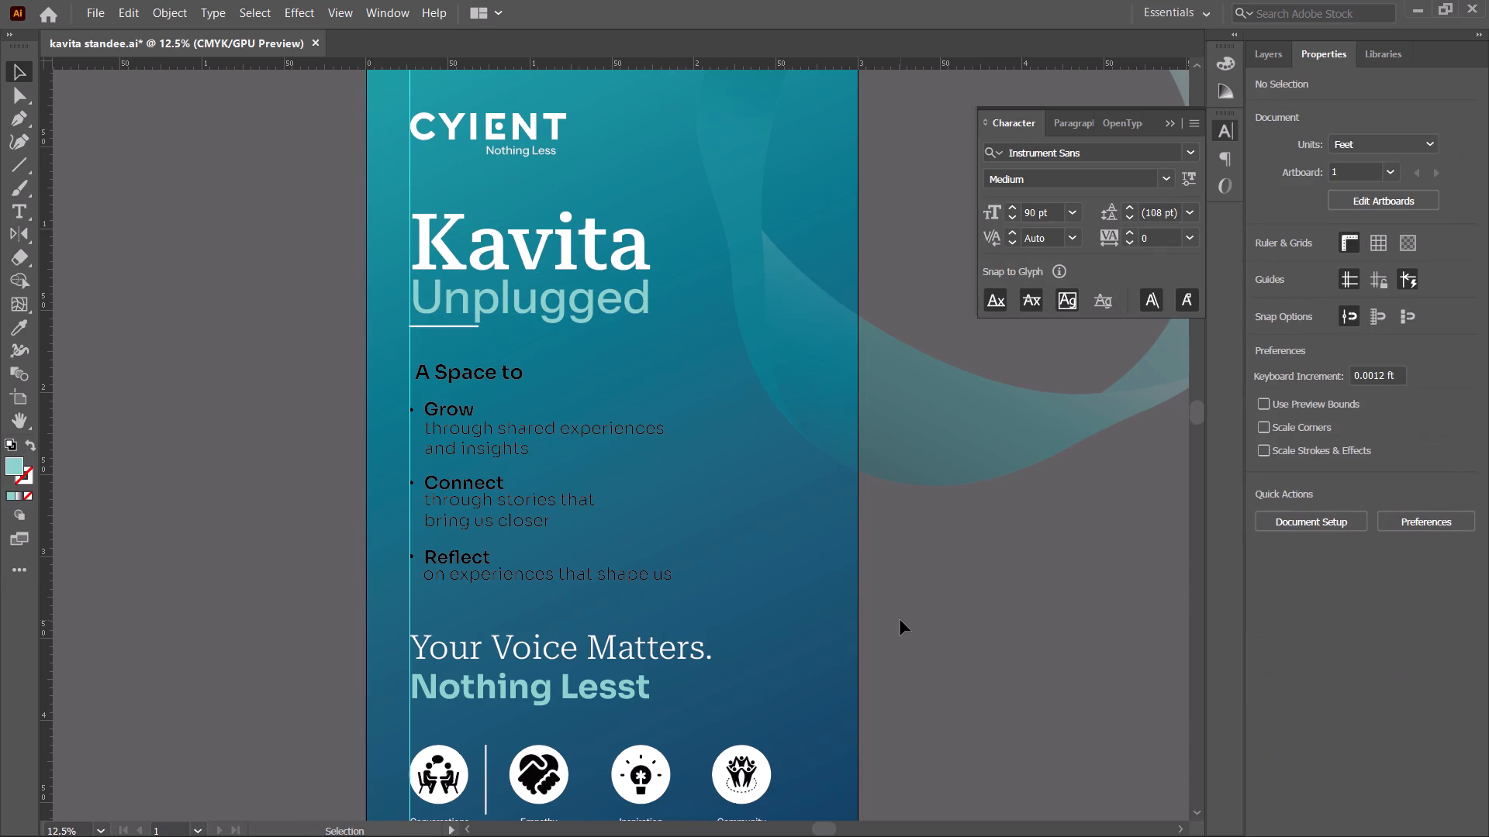
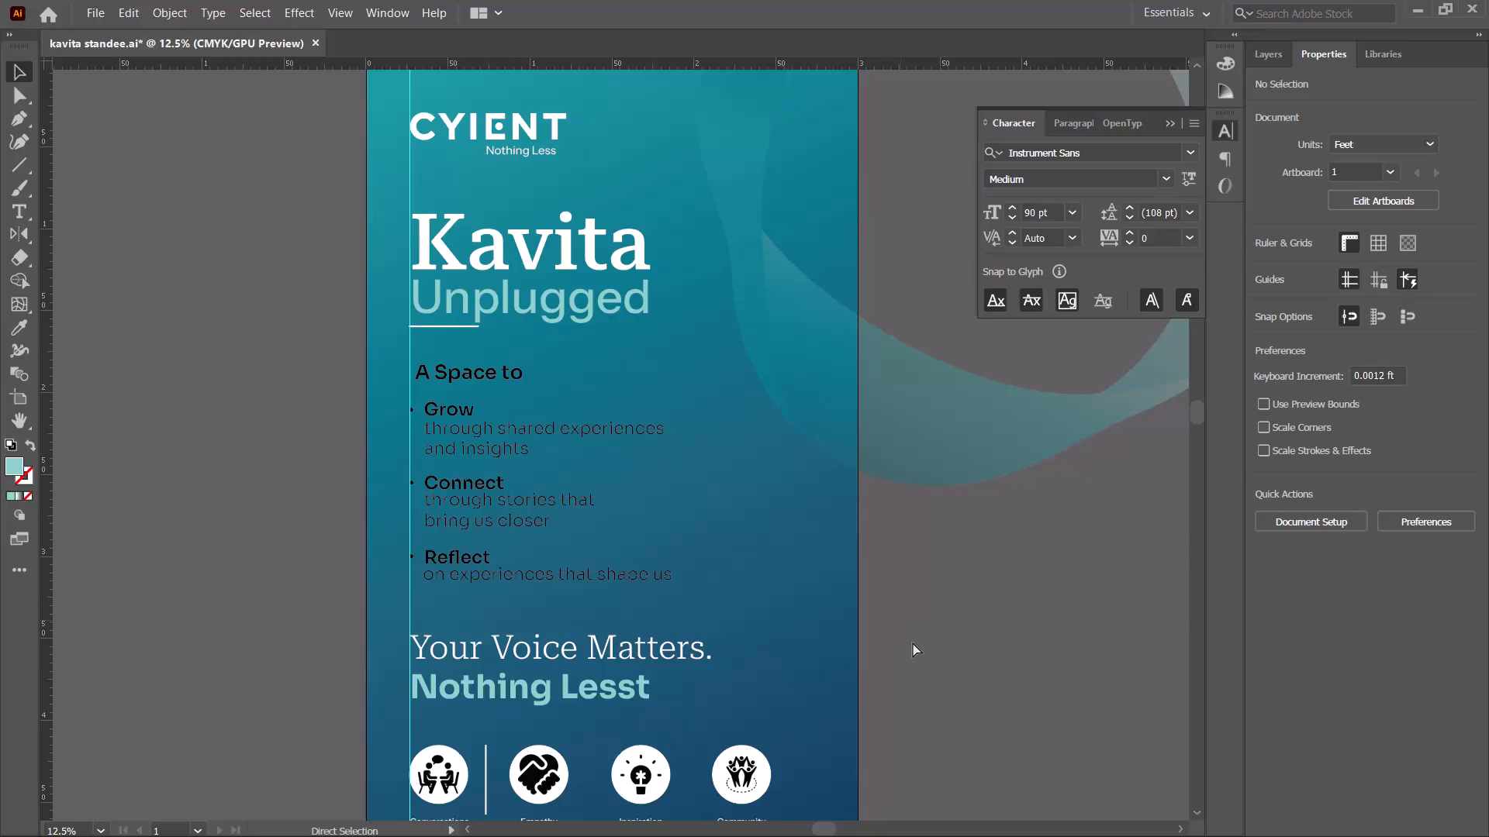
Move the content from "A Space to" through the icon captions down together, to Y about 4.50 ft.
{"action": "scroll", "coordinate": [803, 577], "scroll_direction": "down", "scroll_amount": 2}
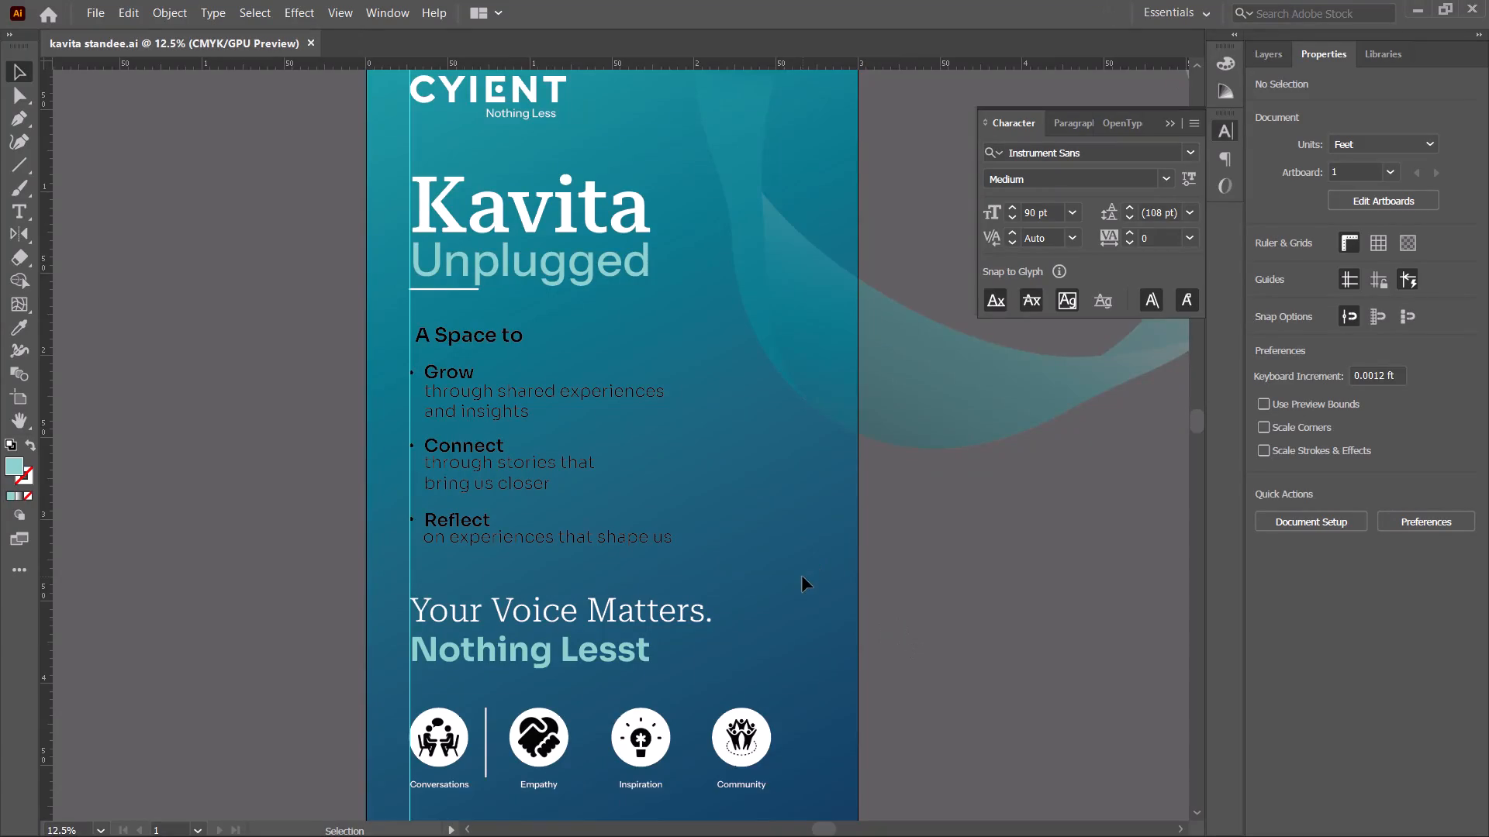
{"action": "scroll", "coordinate": [803, 577], "scroll_direction": "down", "scroll_amount": 13}
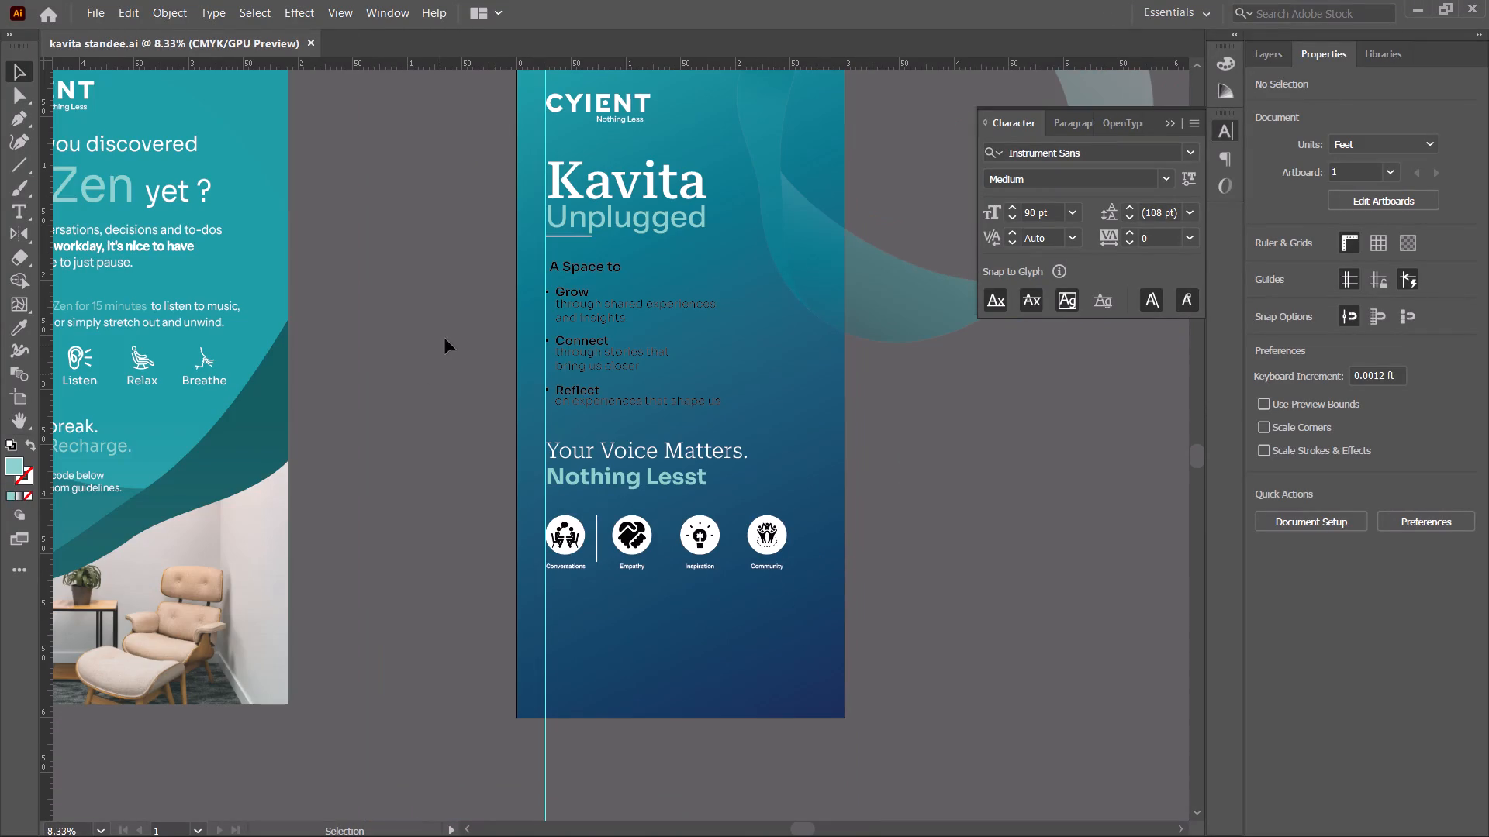
{"action": "left_click_drag", "start_coordinate": [457, 270], "coordinate": [798, 560]}
{"action": "left_click_drag", "start_coordinate": [798, 560], "coordinate": [764, 558]}
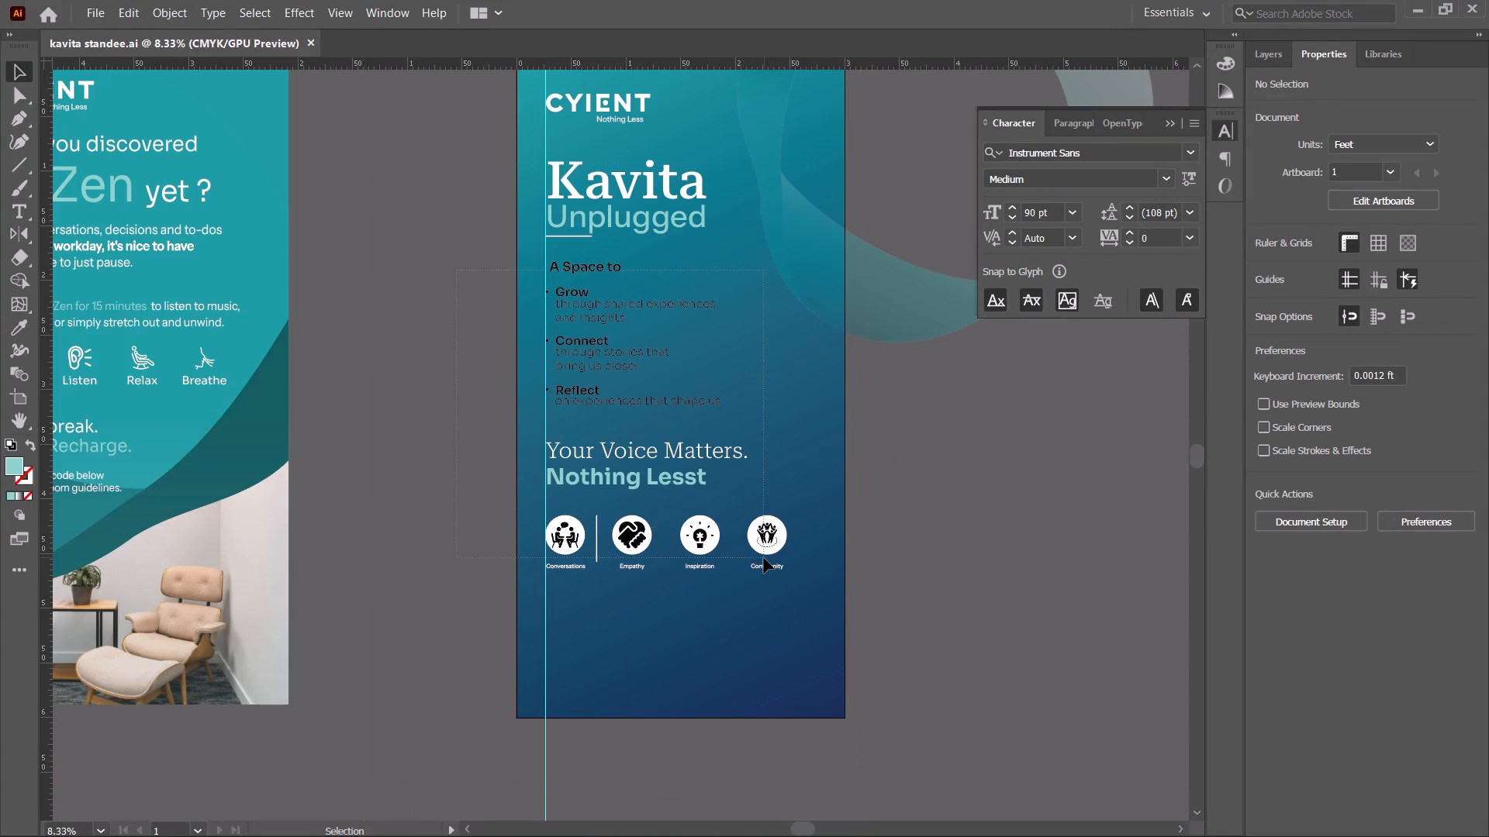
{"action": "left_click_drag", "start_coordinate": [764, 558], "coordinate": [764, 570]}
{"action": "key", "text": "shift+Down"}
{"action": "key", "text": "shift+Down"}
{"action": "key", "text": "shift+Down"}
{"action": "key", "text": "shift+Down"}
{"action": "key", "text": "shift+Down"}
{"action": "key", "text": "shift+Down"}
{"action": "key", "text": "shift+Down"}
{"action": "key", "text": "shift+Down"}
{"action": "key", "text": "shift+Down"}
{"action": "key", "text": "shift+Down"}
{"action": "key", "text": "shift+Down"}
{"action": "key", "text": "shift+Down"}
{"action": "key", "text": "shift+Down"}
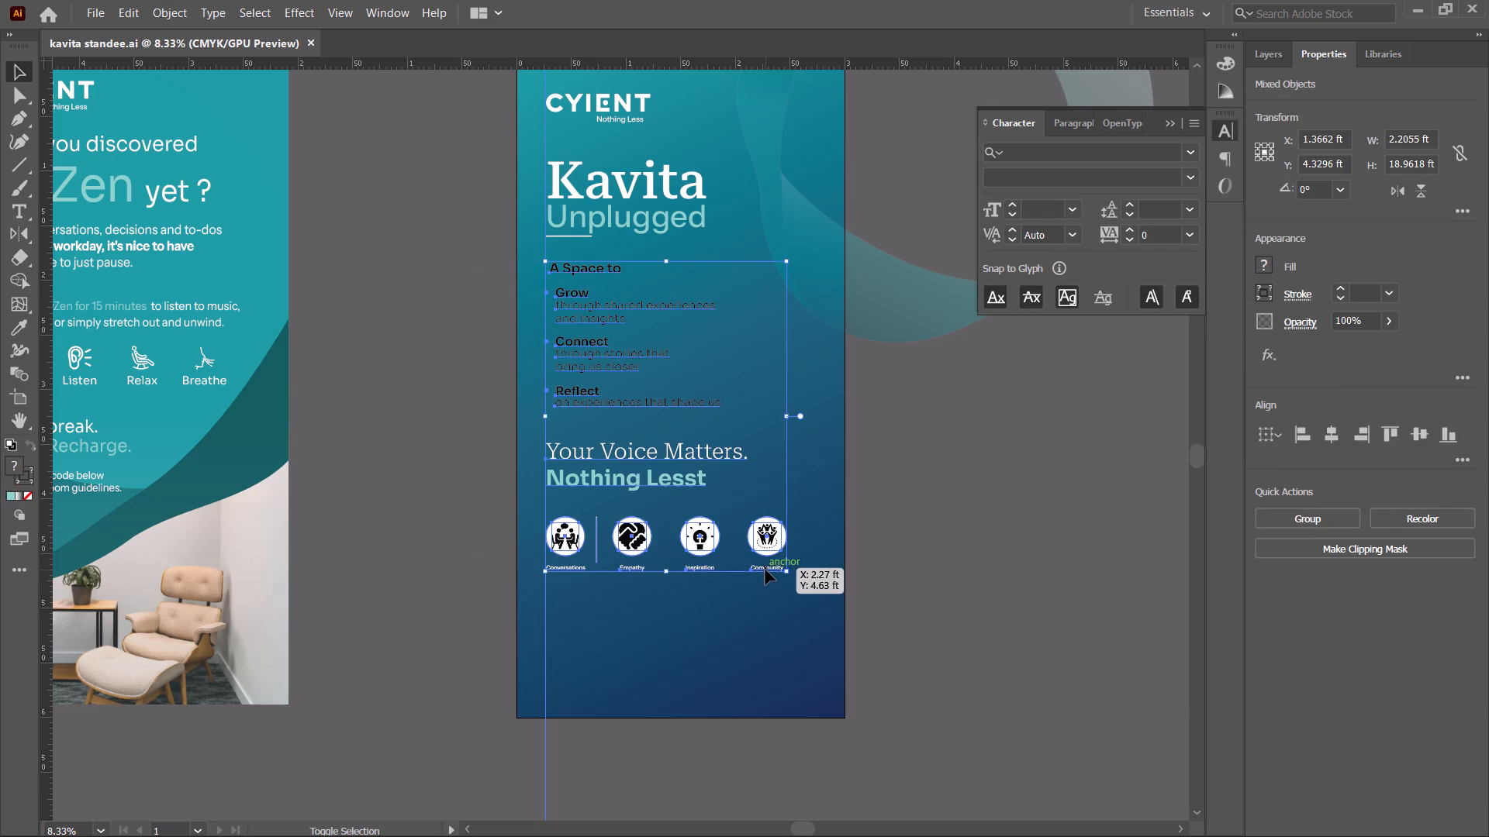
{"action": "key", "text": "shift+Down"}
{"action": "key", "text": "shift+Down"}
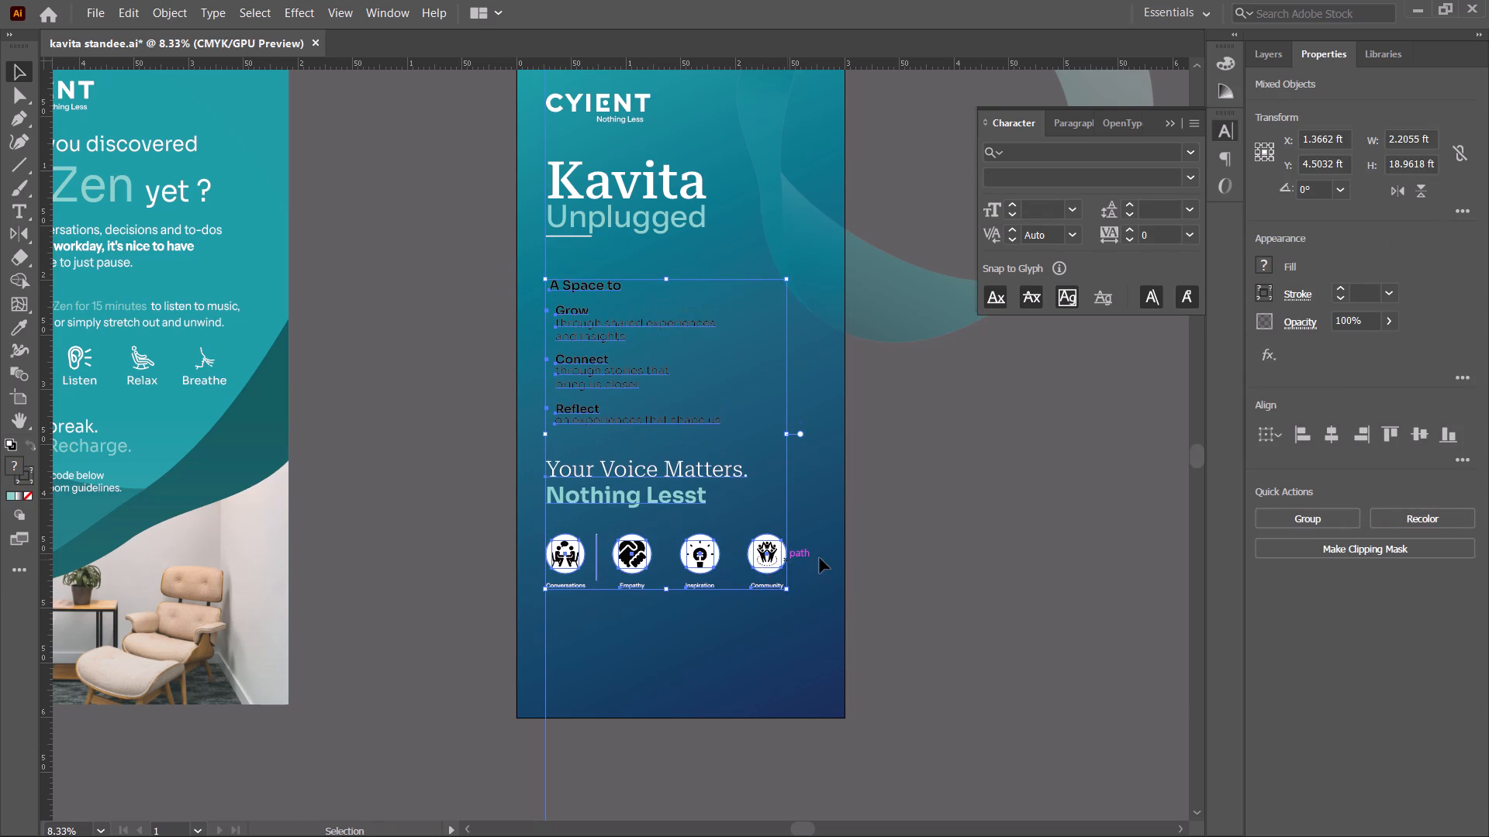
{"action": "left_click", "coordinate": [993, 563]}
Nudge only the "A Space to" heading up to Y about 4.46 ft, widening its gap above the bullet list.
{"action": "left_click_drag", "start_coordinate": [451, 284], "coordinate": [631, 292]}
{"action": "key", "text": "shift+Up"}
{"action": "key", "text": "shift+Up"}
{"action": "key", "text": "shift+Up"}
{"action": "key", "text": "shift+Up"}
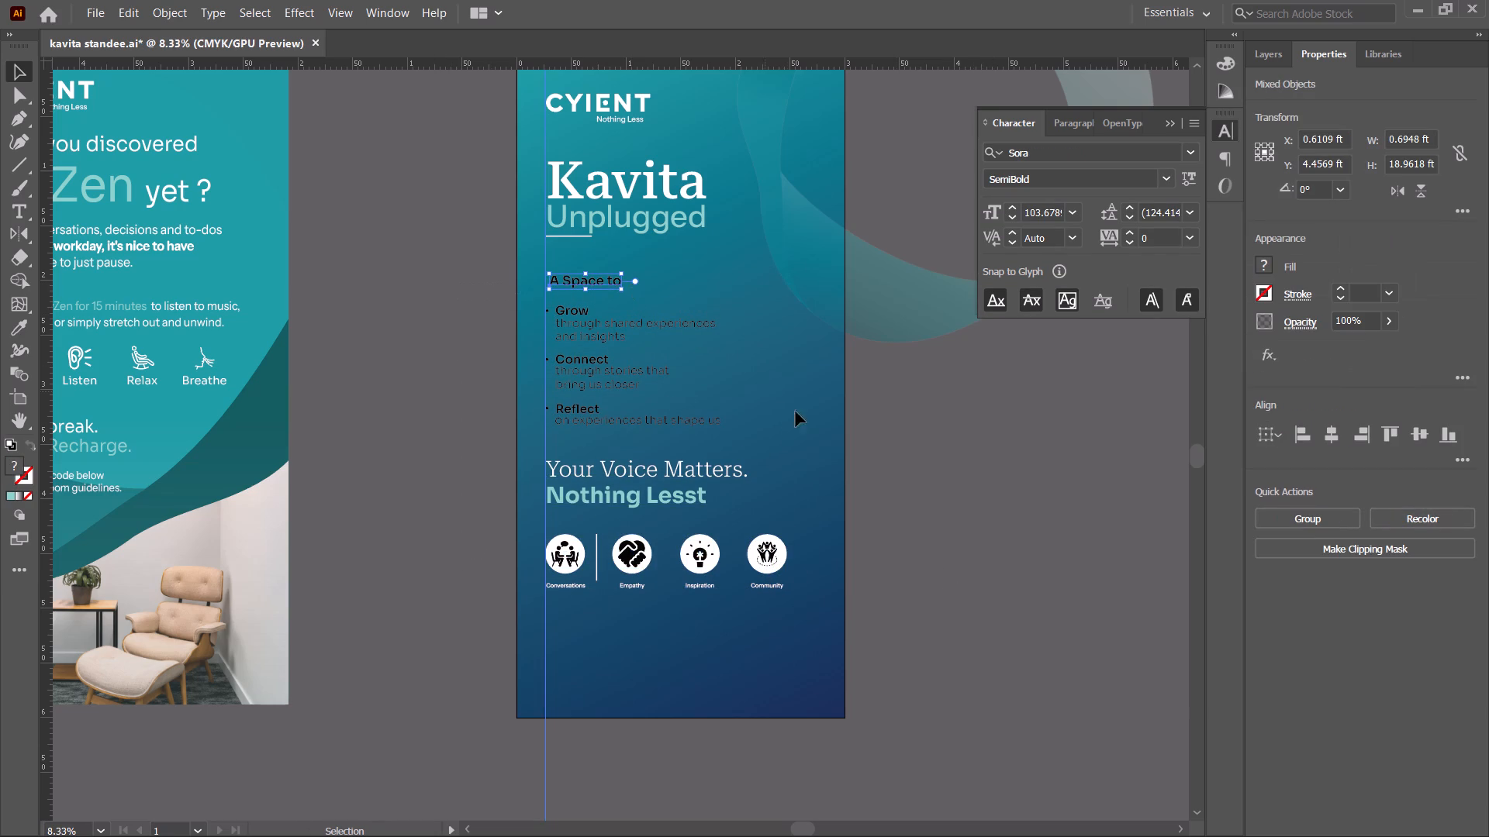
{"action": "left_click", "coordinate": [999, 478]}
Check the reference mockups in Chrome, return to Illustrator, and correct "Nothing Lesst" to "Nothing Less".
{"action": "key", "text": "space"}
{"action": "left_click_drag", "start_coordinate": [999, 478], "coordinate": [965, 461]}
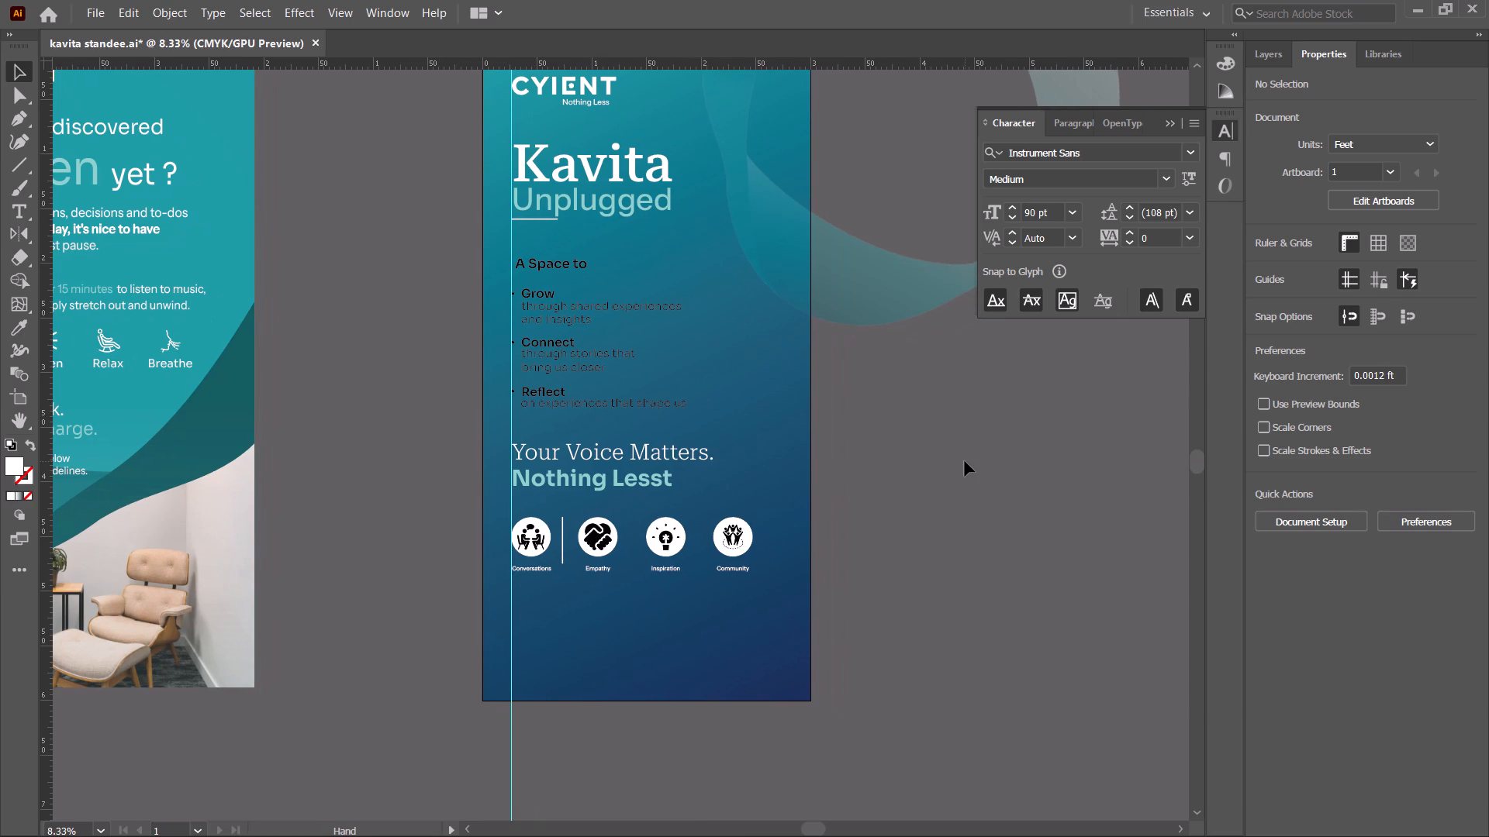
{"action": "key", "text": "alt+Tab"}
{"action": "key", "text": "alt+Tab"}
{"action": "key", "text": "t"}
{"action": "left_click", "coordinate": [668, 482]}
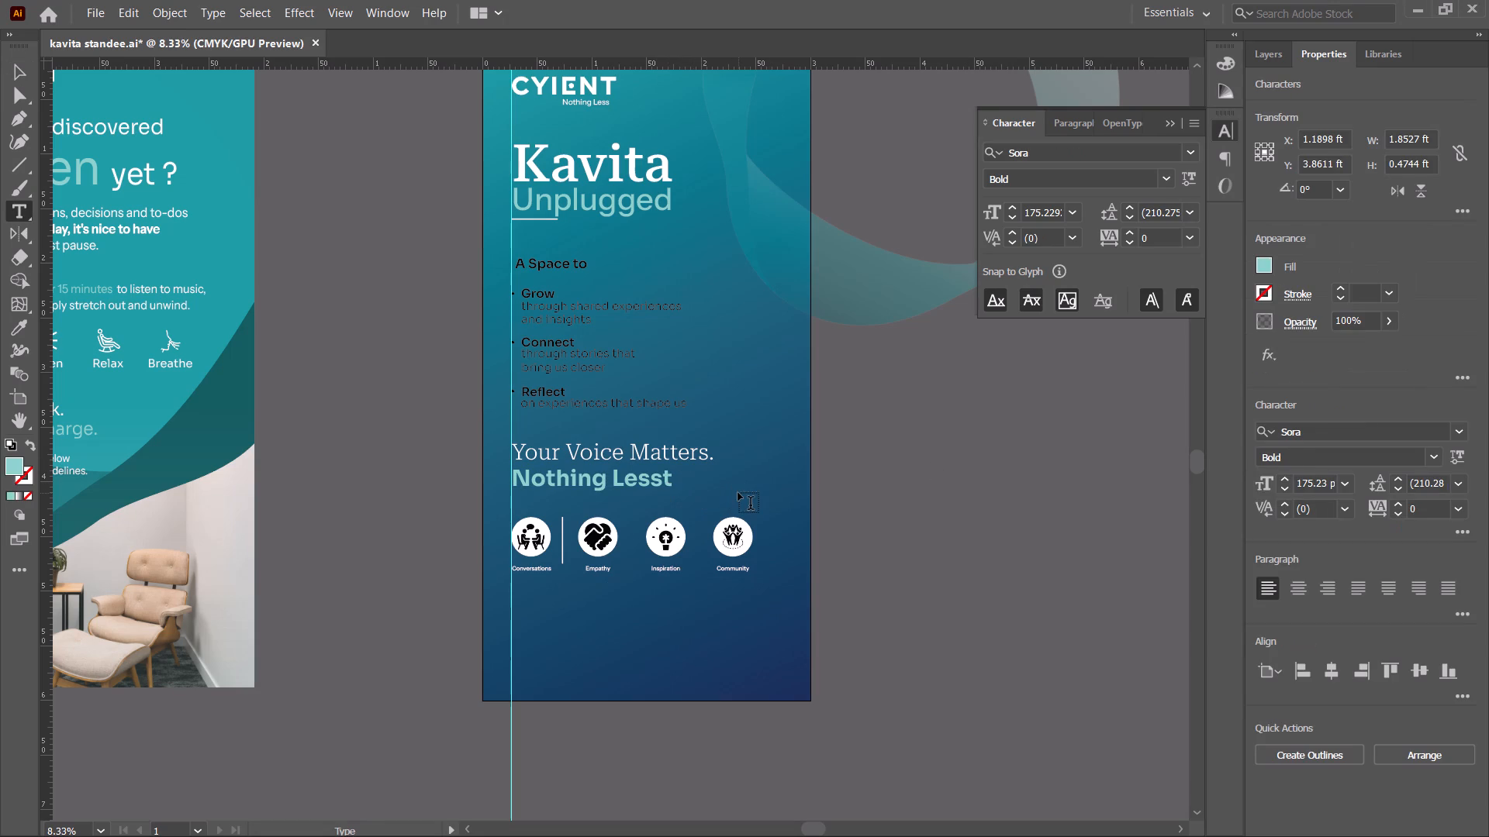
{"action": "key", "text": "BackSpace"}
{"action": "left_click", "coordinate": [13, 62]}
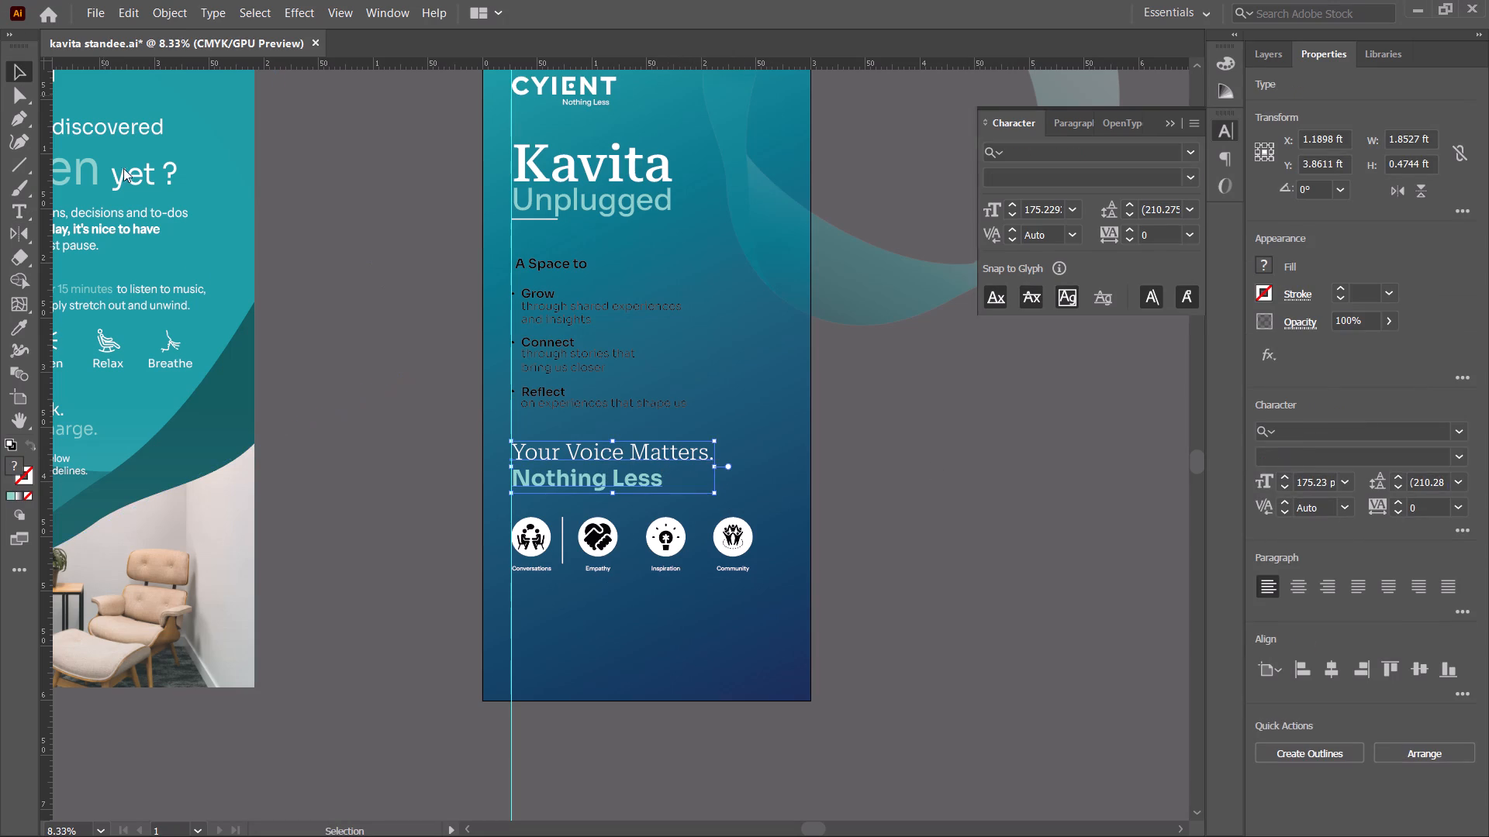
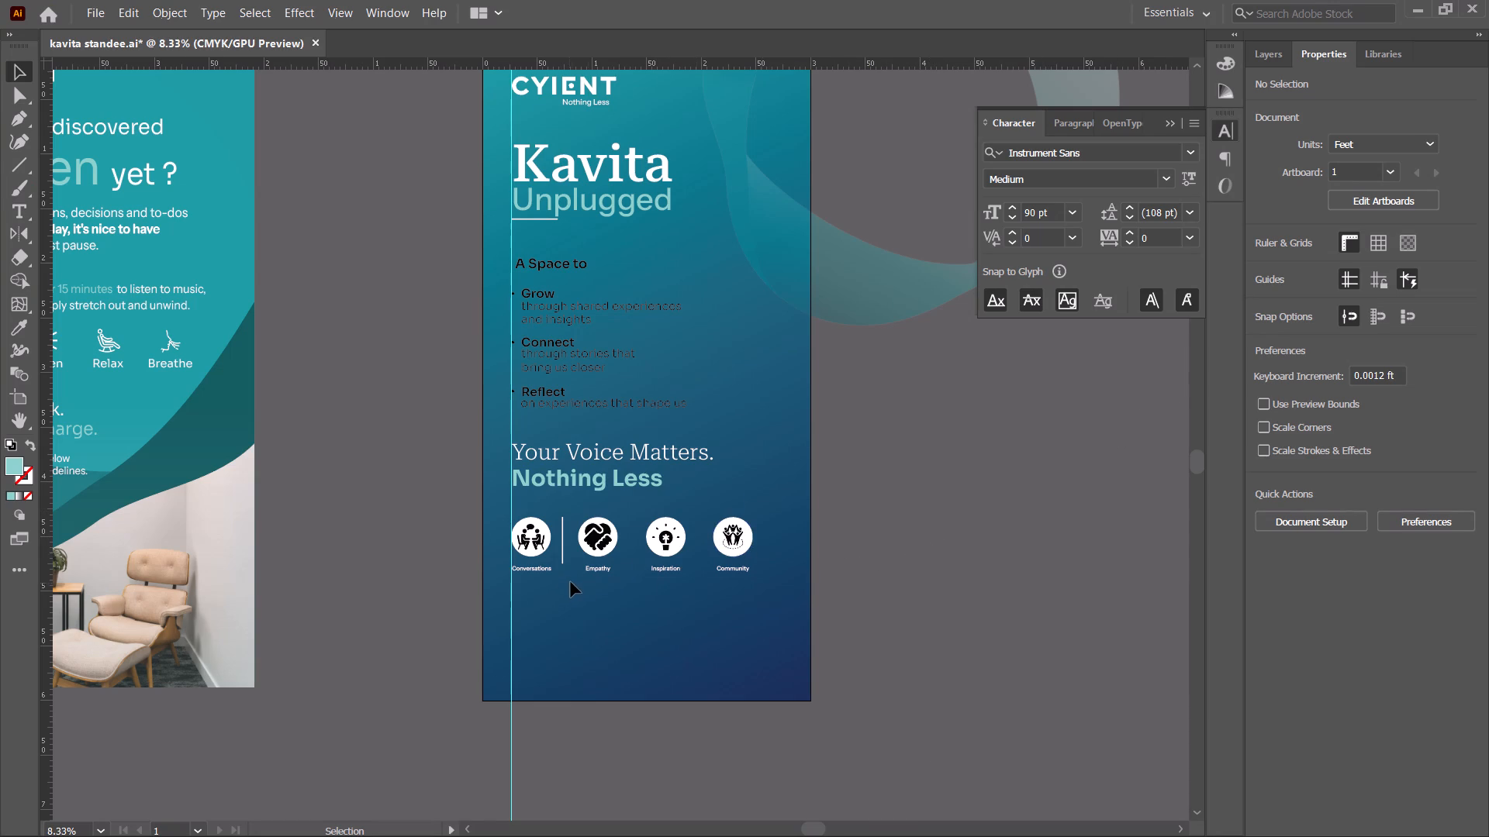
Shorten the divider between the Conversations and Empathy icons to about 0.25 ft and move it down toward the circles' mid-height.
{"action": "scroll", "coordinate": [572, 582], "scroll_direction": "up", "scroll_amount": 4, "text": "alt"}
{"action": "left_click_drag", "start_coordinate": [533, 446], "coordinate": [541, 446]}
{"action": "left_click_drag", "start_coordinate": [543, 507], "coordinate": [537, 443], "text": "shift"}
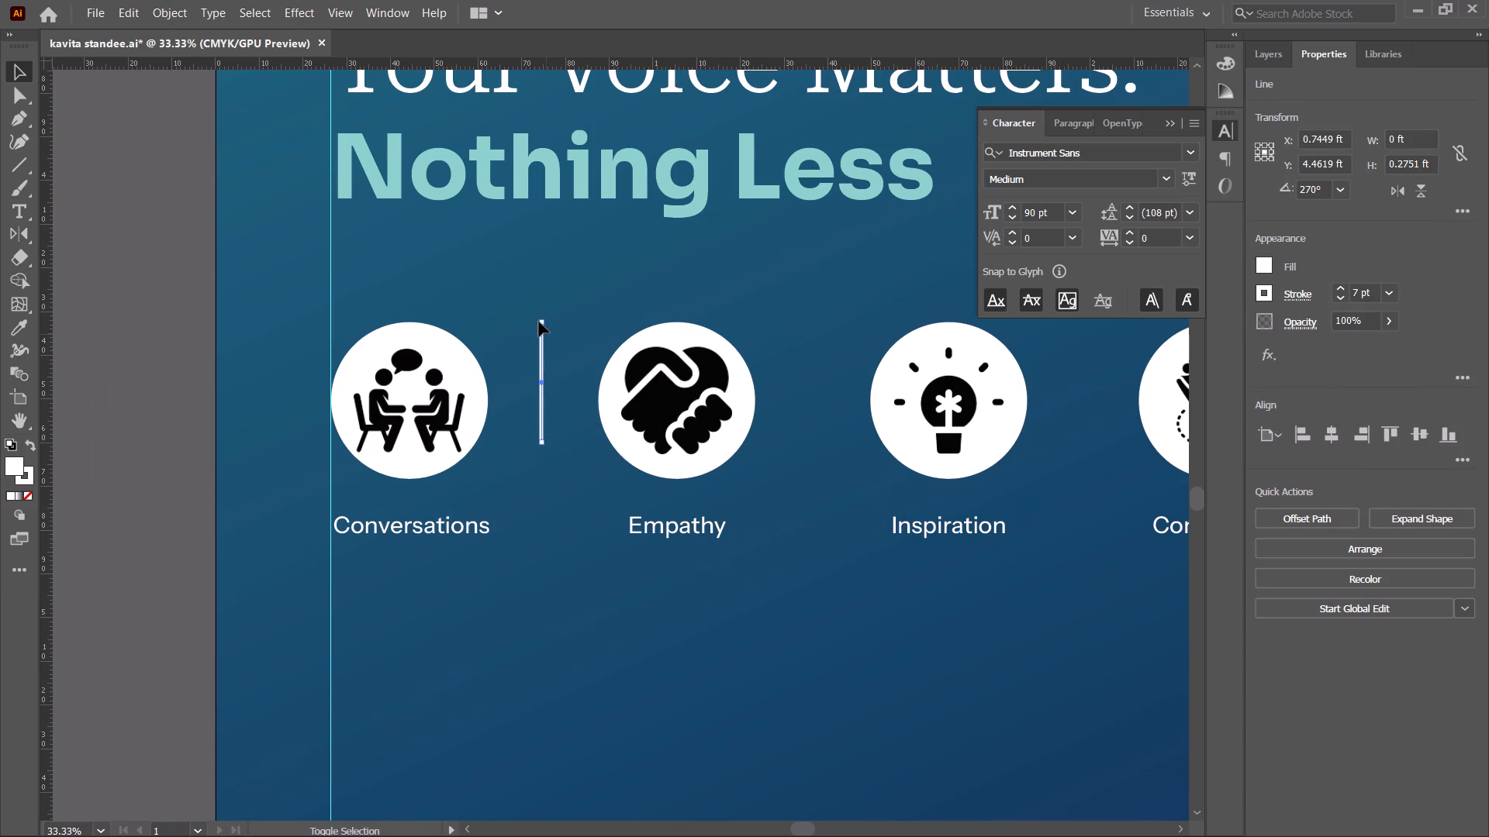
{"action": "left_click_drag", "start_coordinate": [541, 322], "coordinate": [541, 334], "text": "shift"}
{"action": "left_click", "coordinate": [629, 253]}
{"action": "scroll", "coordinate": [628, 263], "scroll_direction": "down", "scroll_amount": 4, "text": "alt"}
{"action": "scroll", "coordinate": [656, 482], "scroll_direction": "up", "scroll_amount": 3, "text": "alt"}
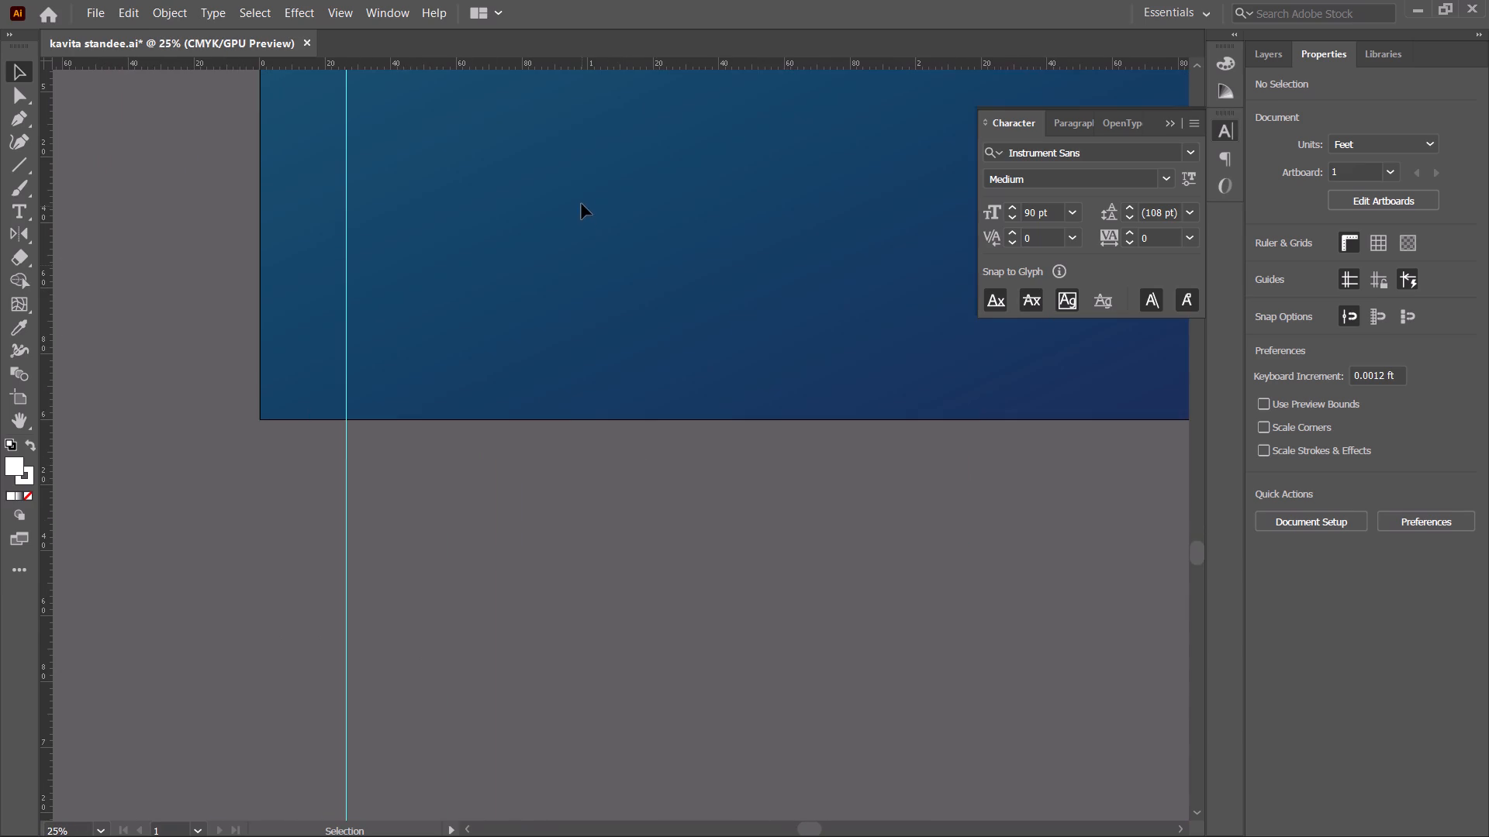
{"action": "scroll", "coordinate": [584, 225], "scroll_direction": "up", "scroll_amount": 16}
{"action": "middle_click_drag", "start_coordinate": [612, 344], "coordinate": [639, 508]}
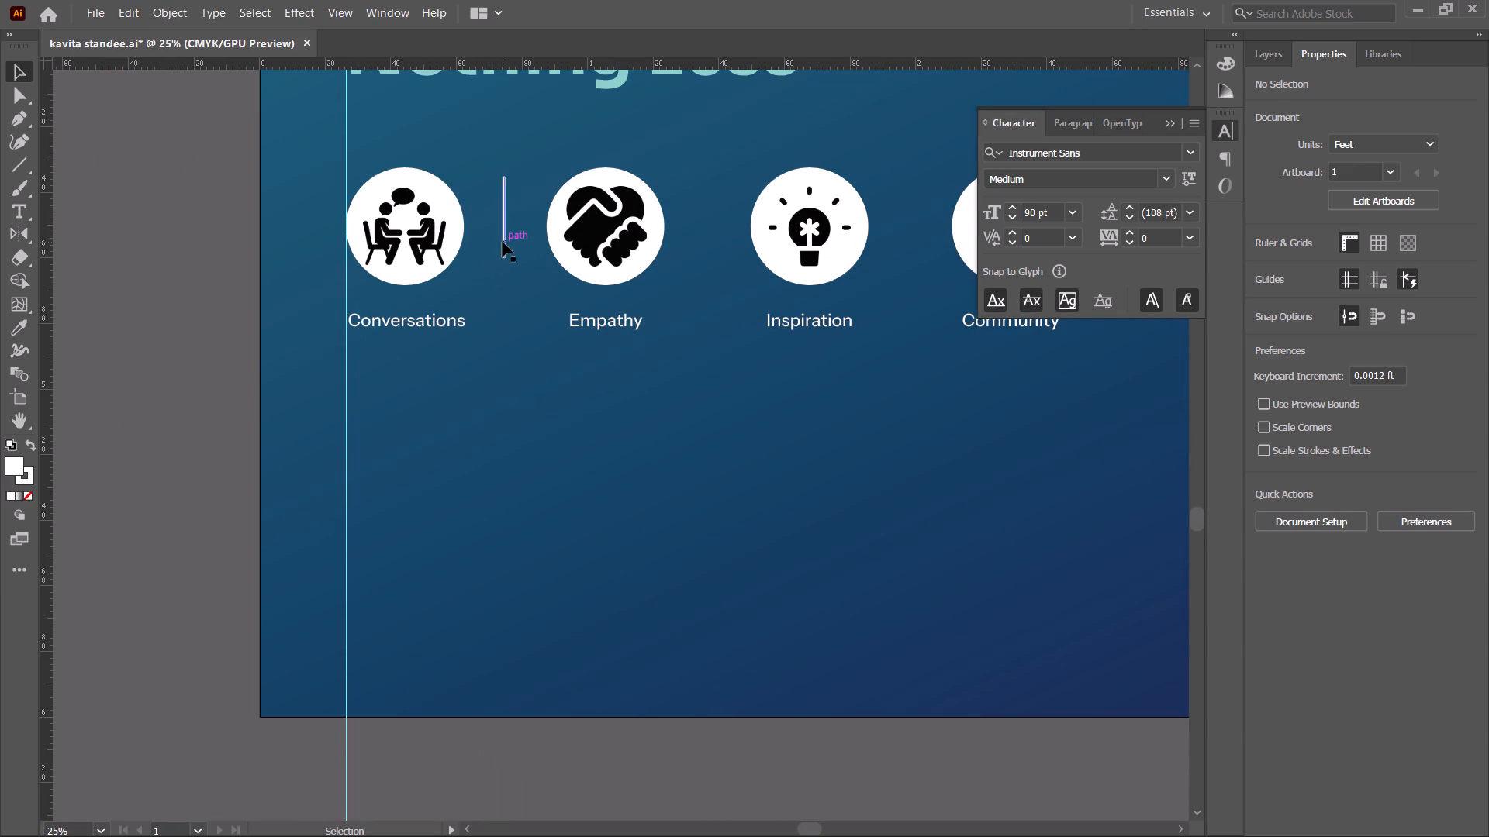
{"action": "left_click_drag", "start_coordinate": [506, 243], "coordinate": [503, 257]}
{"action": "left_click", "coordinate": [520, 411]}
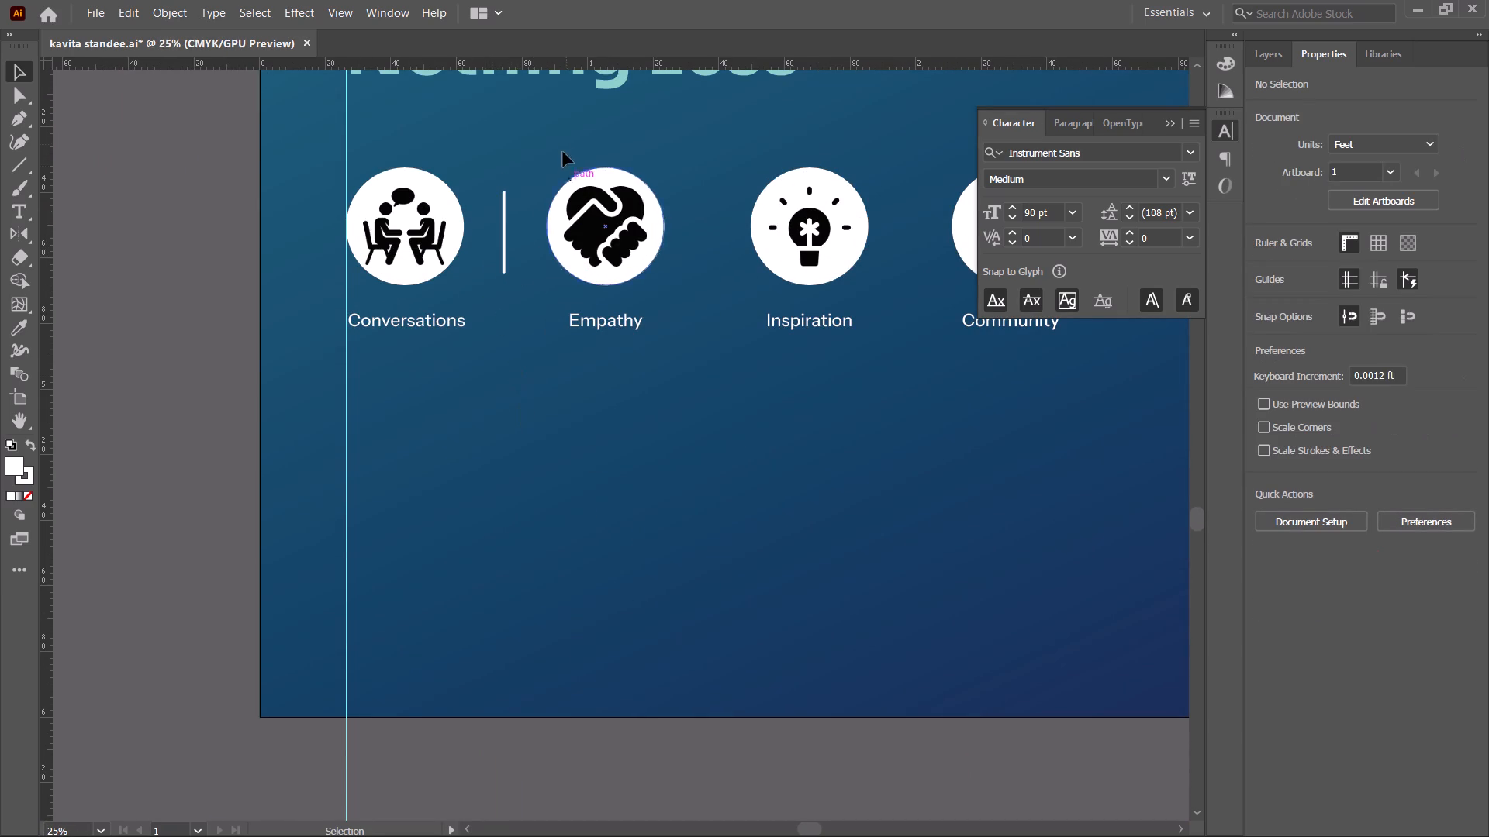
Align the Conversations circle, the Empathy circle and the divider between them on their vertical centres.
{"action": "left_click", "coordinate": [595, 167]}
{"action": "left_click", "coordinate": [504, 204], "text": "shift"}
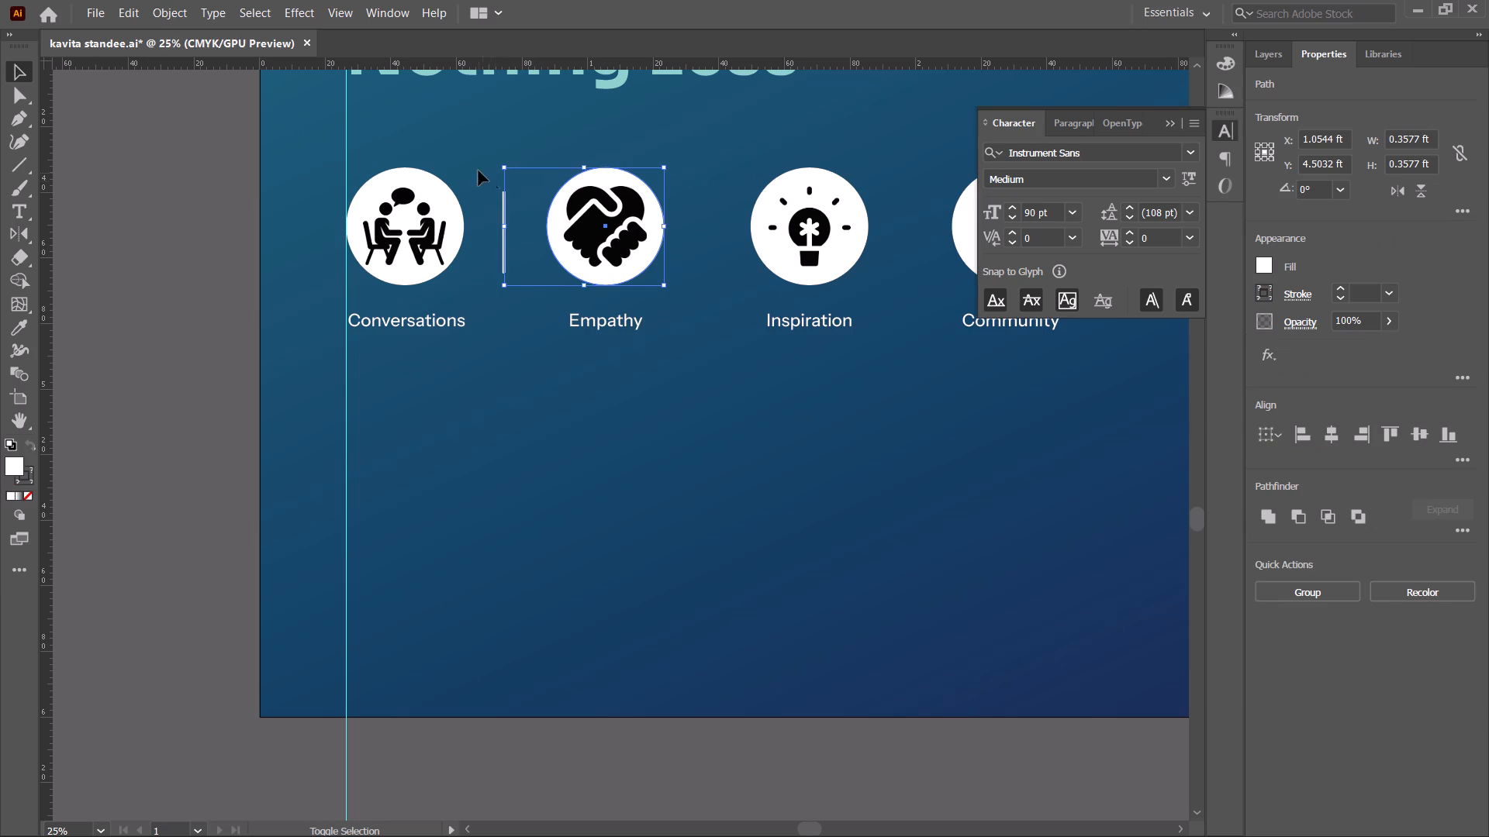
{"action": "left_click", "coordinate": [427, 177], "text": "shift"}
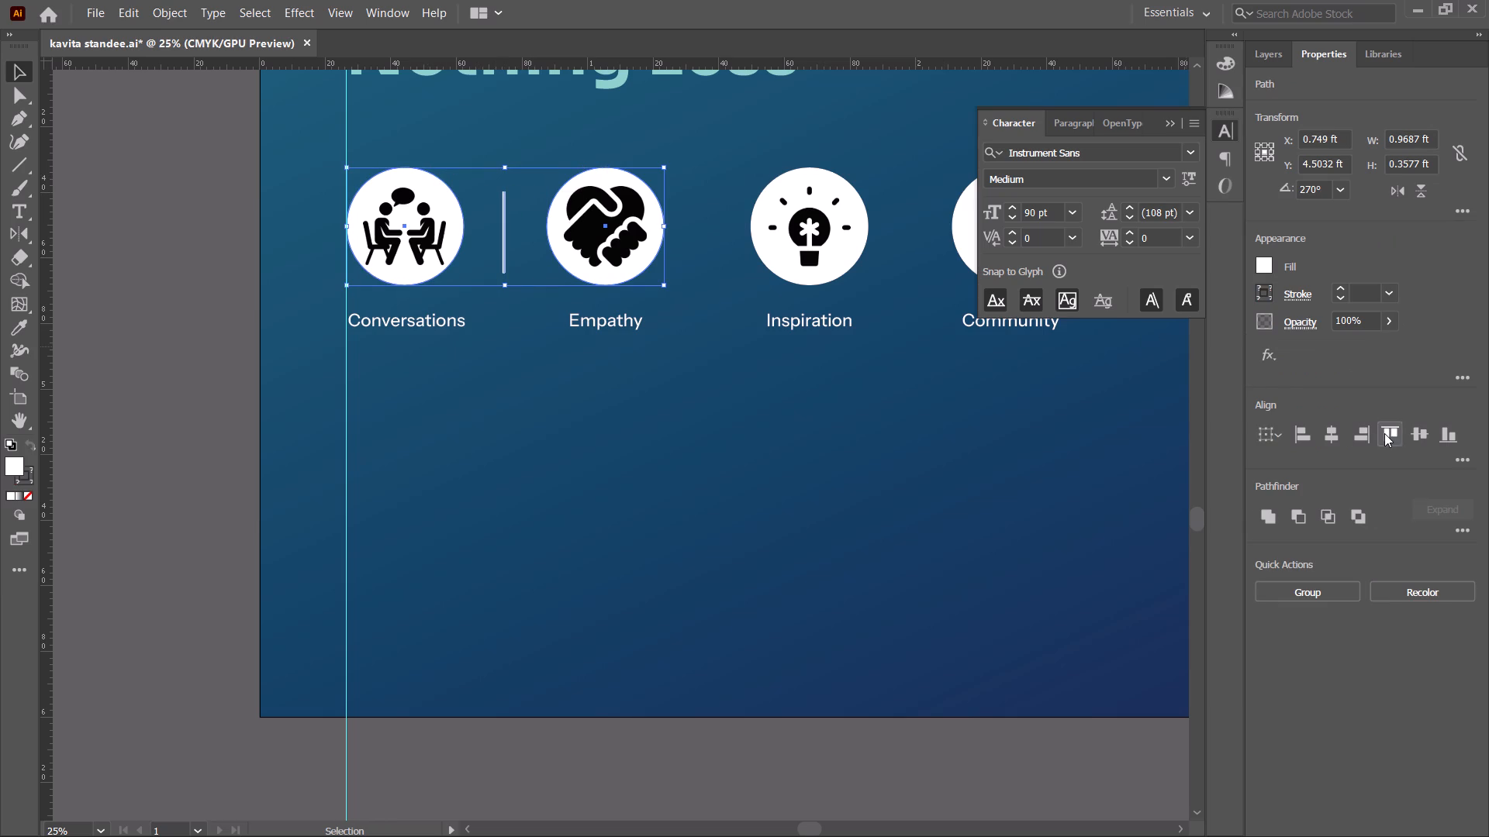
{"action": "left_click", "coordinate": [1416, 433]}
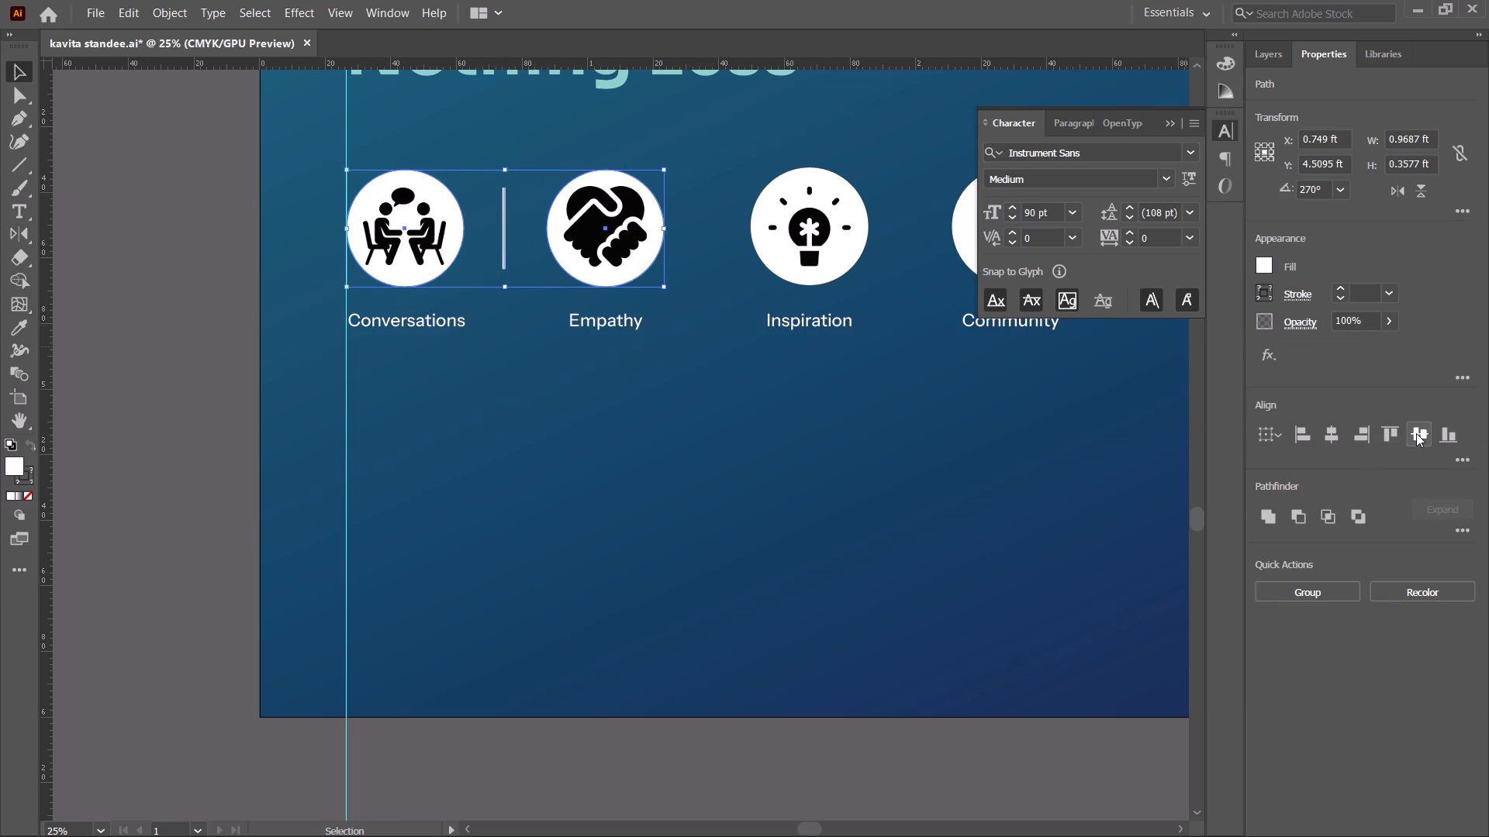
{"action": "left_click", "coordinate": [673, 592]}
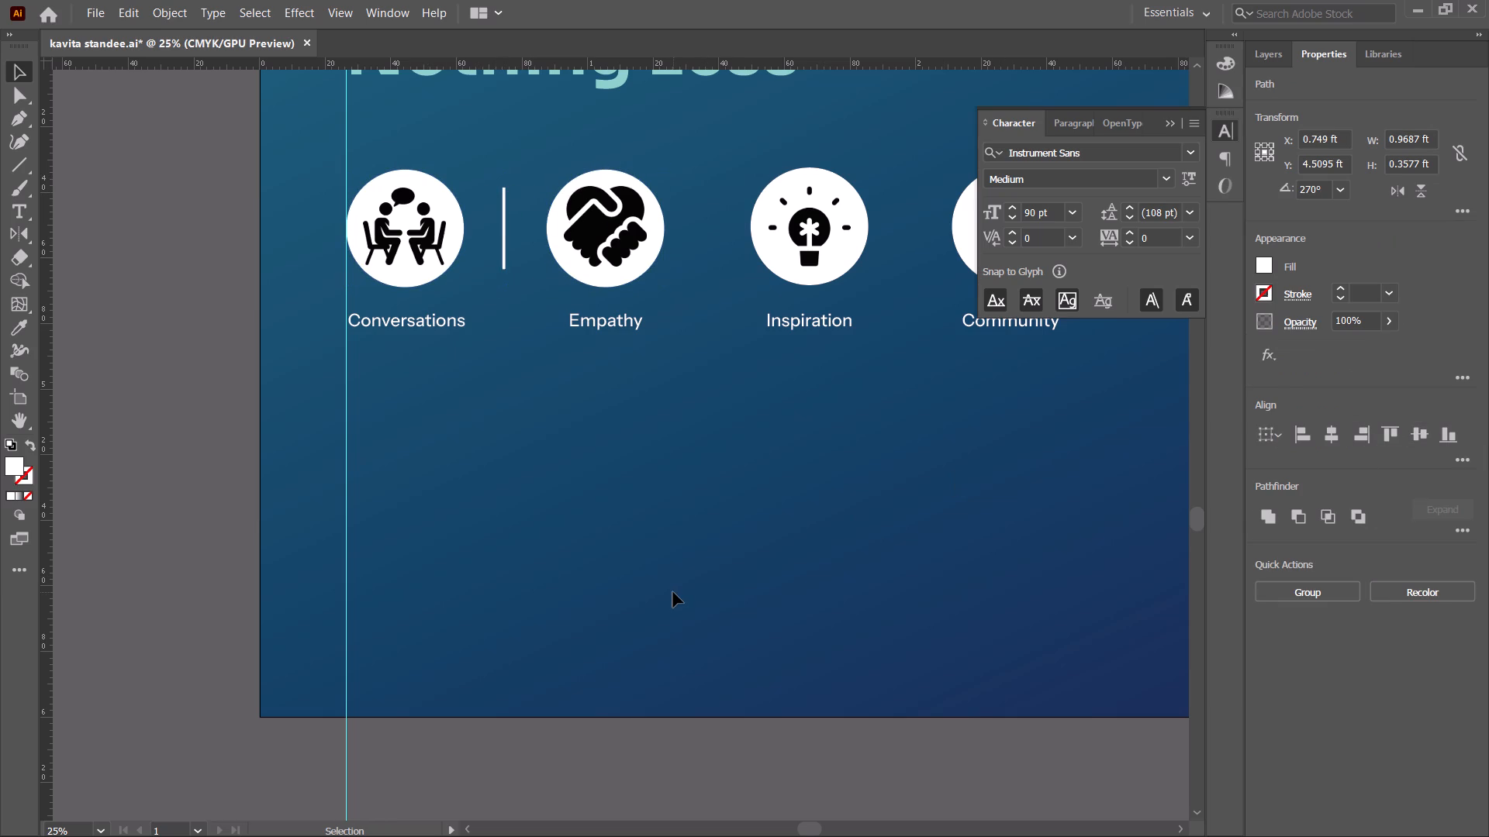
Place a horizontal guide along the top of the icon circles at Y about 4.32 ft.
{"action": "left_click_drag", "start_coordinate": [412, 66], "coordinate": [441, 166]}
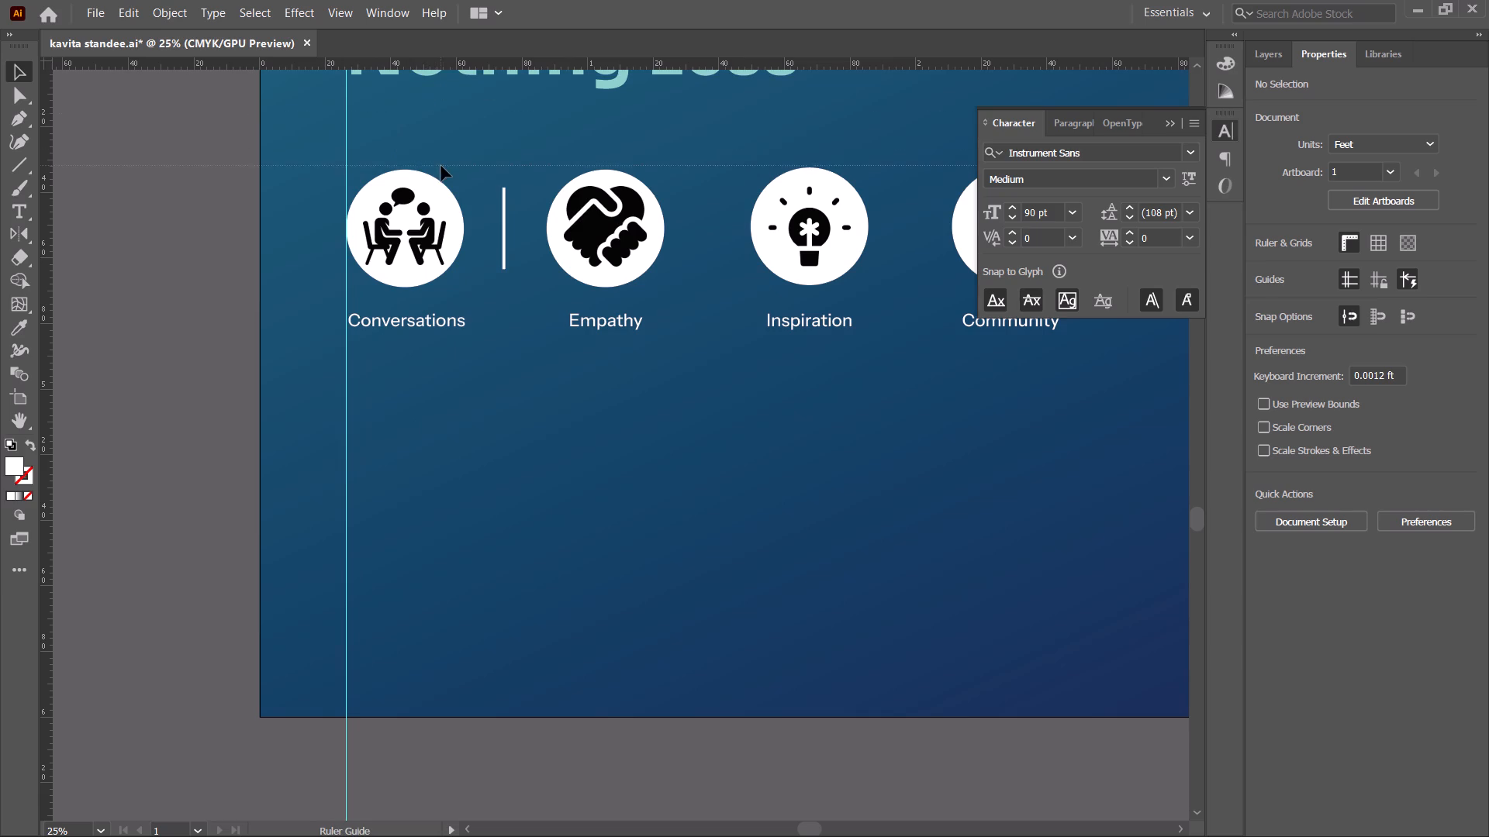
{"action": "left_click_drag", "start_coordinate": [441, 166], "coordinate": [437, 164]}
{"action": "left_click_drag", "start_coordinate": [437, 164], "coordinate": [437, 166]}
Nudge the Conversations and Empathy circles up together to Y about 4.50 ft so their tops meet the guide.
{"action": "key", "text": "space"}
{"action": "key", "text": "space"}
{"action": "key", "text": "space"}
{"action": "key", "text": "space"}
{"action": "key", "text": "space"}
{"action": "key", "text": "space"}
{"action": "key", "text": "space"}
{"action": "key", "text": "space"}
{"action": "key", "text": "space"}
{"action": "key", "text": "space"}
{"action": "key", "text": "space"}
{"action": "key", "text": "space"}
{"action": "key", "text": "space"}
{"action": "key", "text": "space"}
{"action": "key", "text": "space"}
{"action": "key", "text": "space"}
{"action": "key", "text": "space"}
{"action": "key", "text": "space"}
{"action": "key", "text": "space"}
{"action": "key", "text": "space"}
{"action": "left_click_drag", "start_coordinate": [837, 259], "coordinate": [1011, 288]}
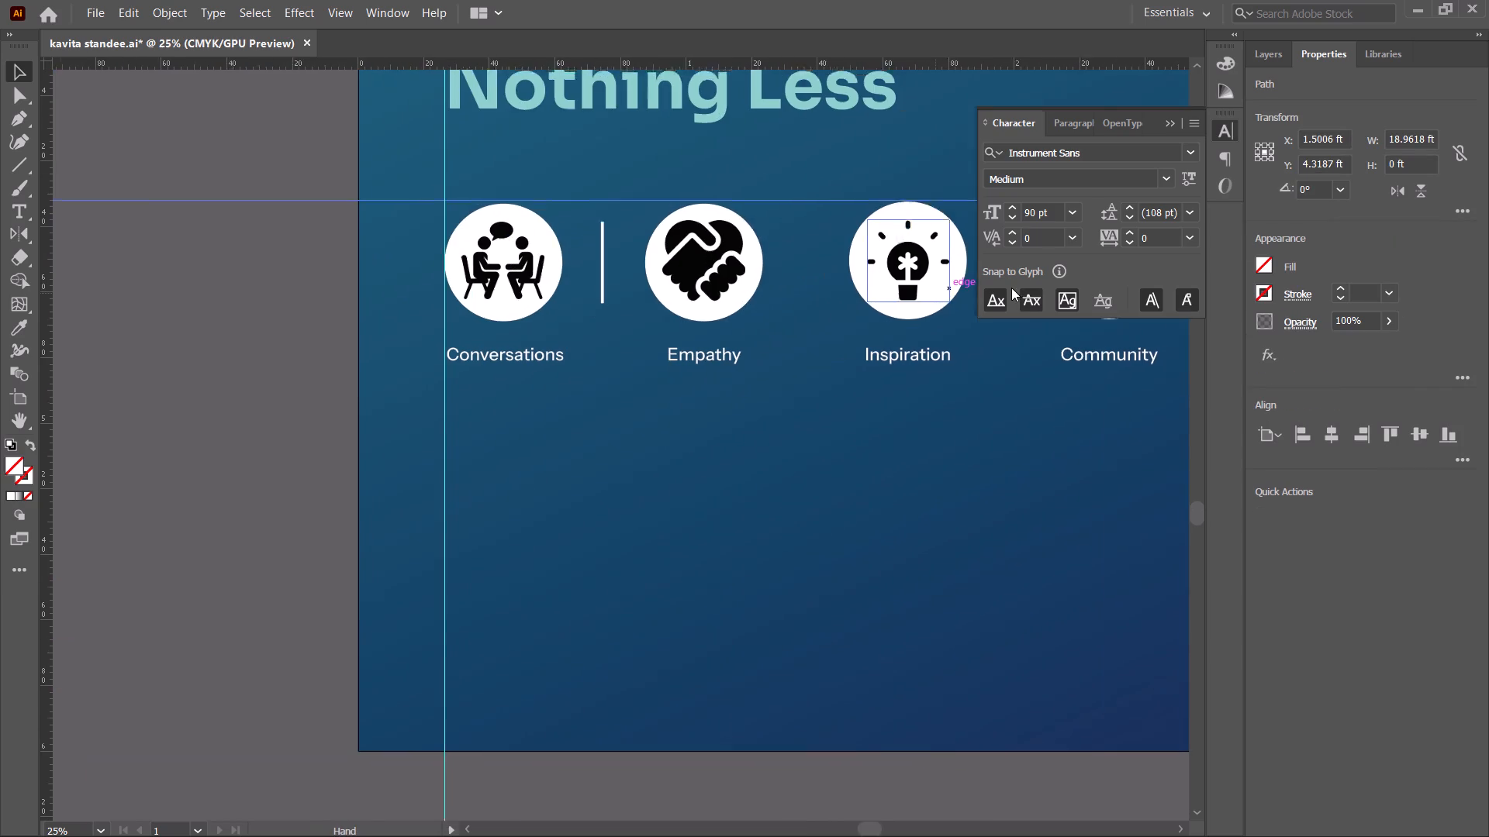
{"action": "left_click_drag", "start_coordinate": [1011, 288], "coordinate": [1012, 288]}
{"action": "scroll", "coordinate": [800, 203], "scroll_direction": "up", "scroll_amount": 4, "text": "alt"}
{"action": "left_click", "coordinate": [765, 209]}
{"action": "key", "text": "space"}
{"action": "left_click_drag", "start_coordinate": [528, 229], "coordinate": [571, 229]}
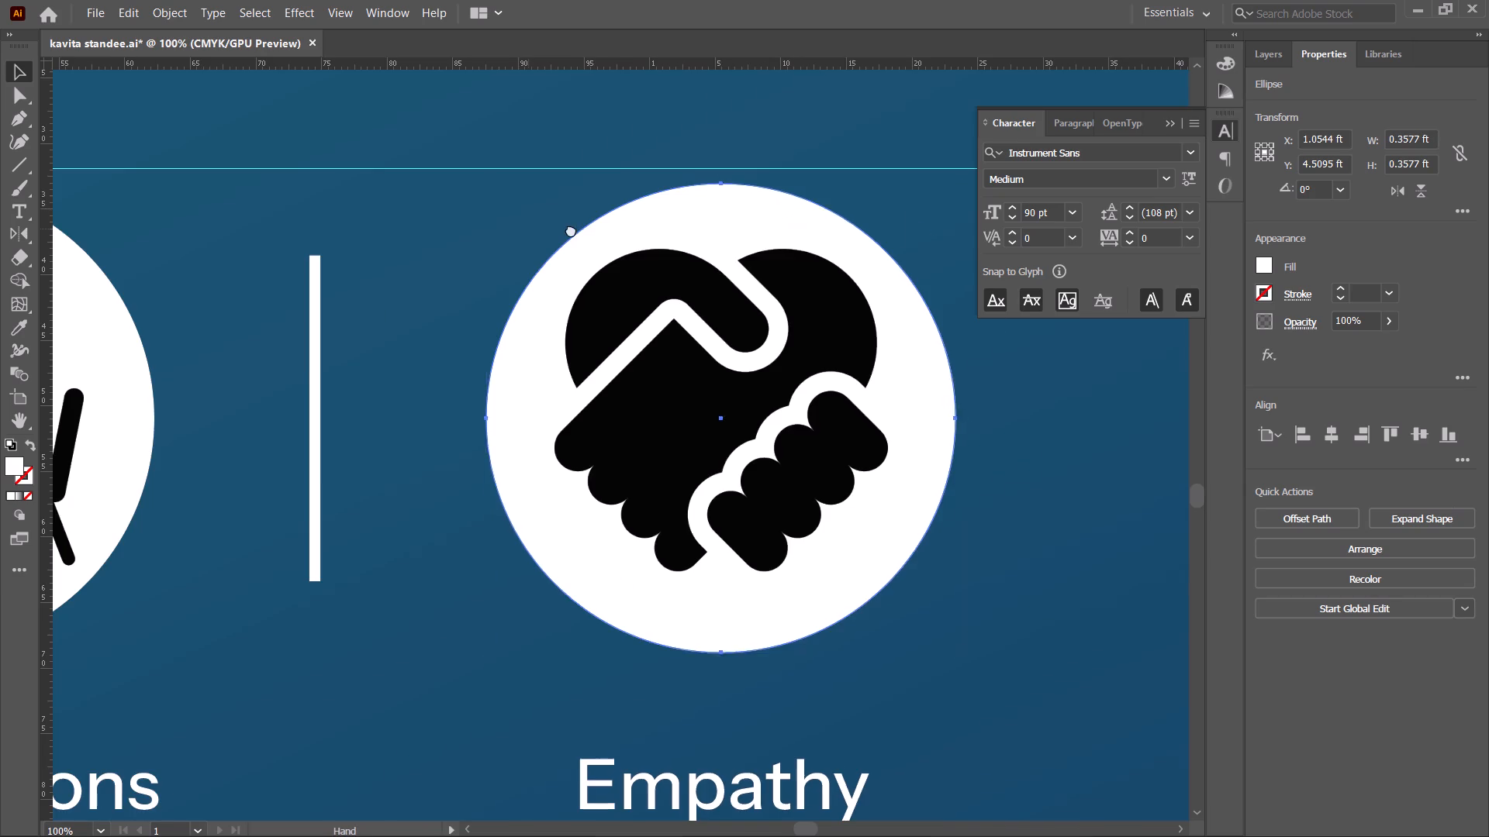
{"action": "left_click_drag", "start_coordinate": [571, 229], "coordinate": [1017, 261]}
{"action": "left_click", "coordinate": [462, 236], "text": "shift"}
{"action": "key", "text": "Up"}
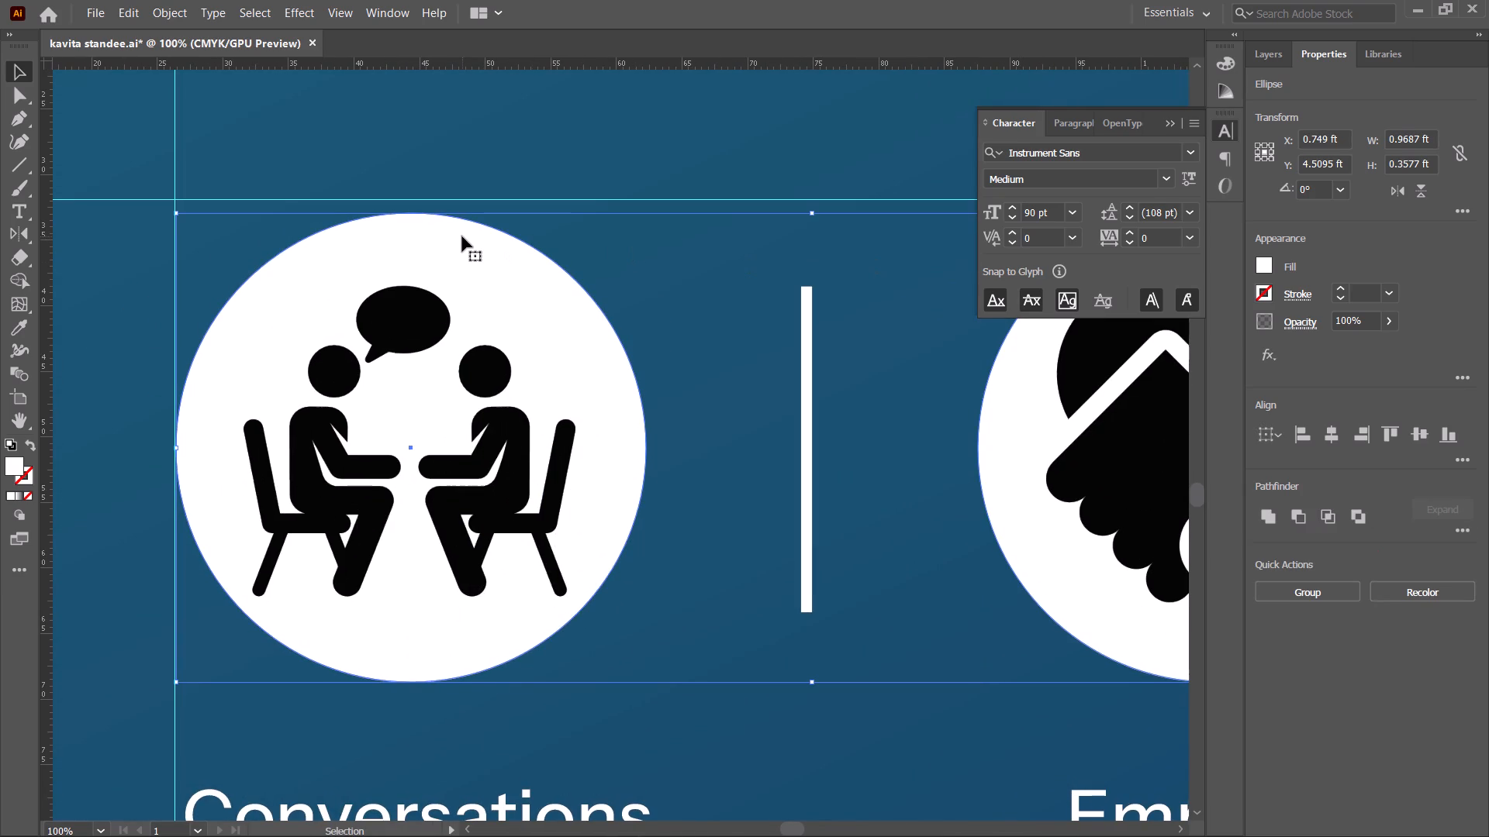
{"action": "key", "text": "Up"}
{"action": "key", "text": "Up"}
{"action": "key", "text": "Up"}
{"action": "key", "text": "Up"}
{"action": "key", "text": "Up"}
{"action": "key", "text": "Up"}
{"action": "key", "text": "Up"}
{"action": "key", "text": "Up"}
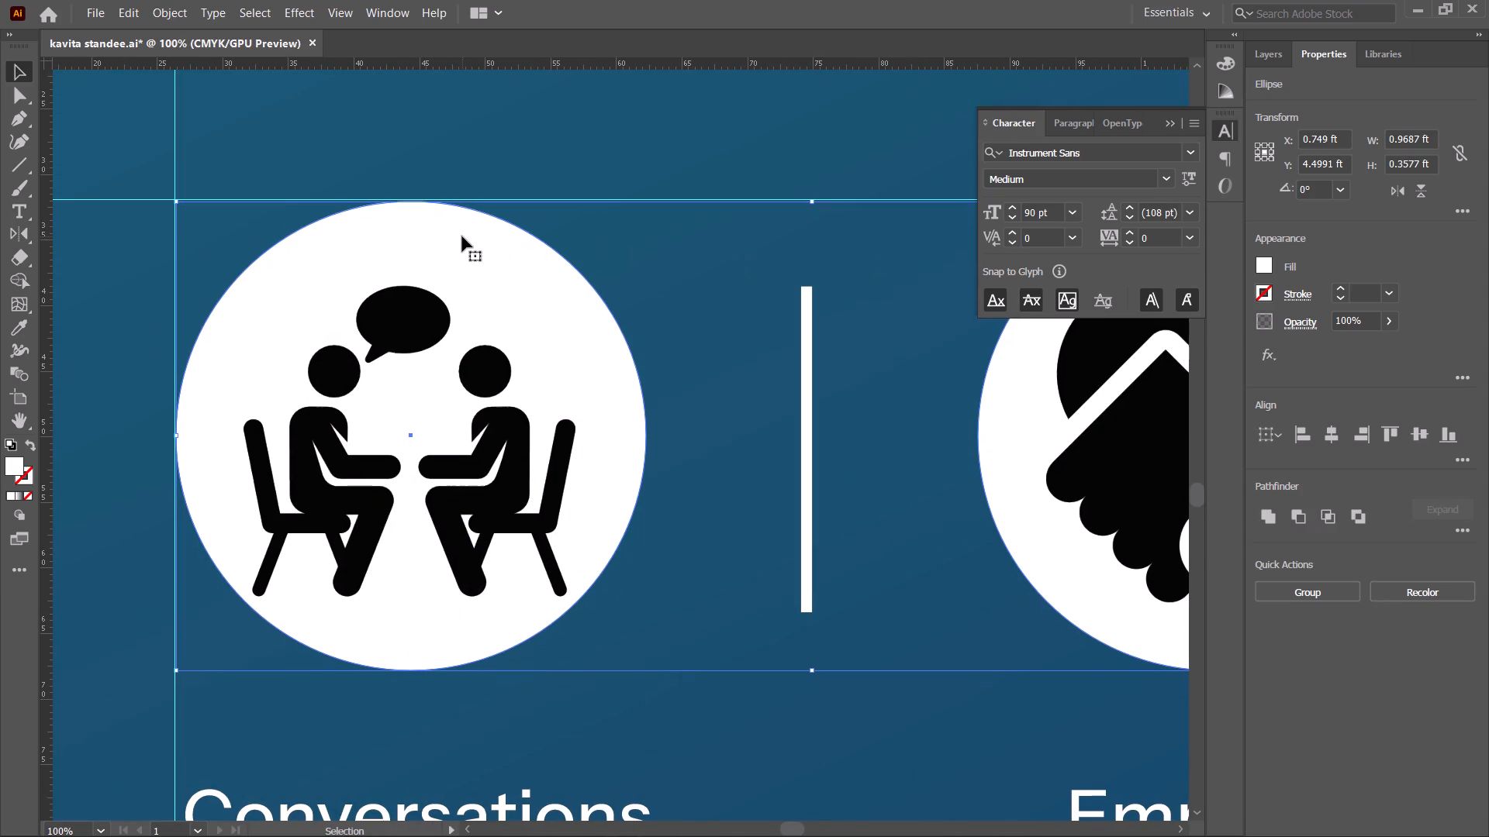
{"action": "key", "text": "Up"}
{"action": "scroll", "coordinate": [461, 253], "scroll_direction": "down", "scroll_amount": 2, "text": "alt"}
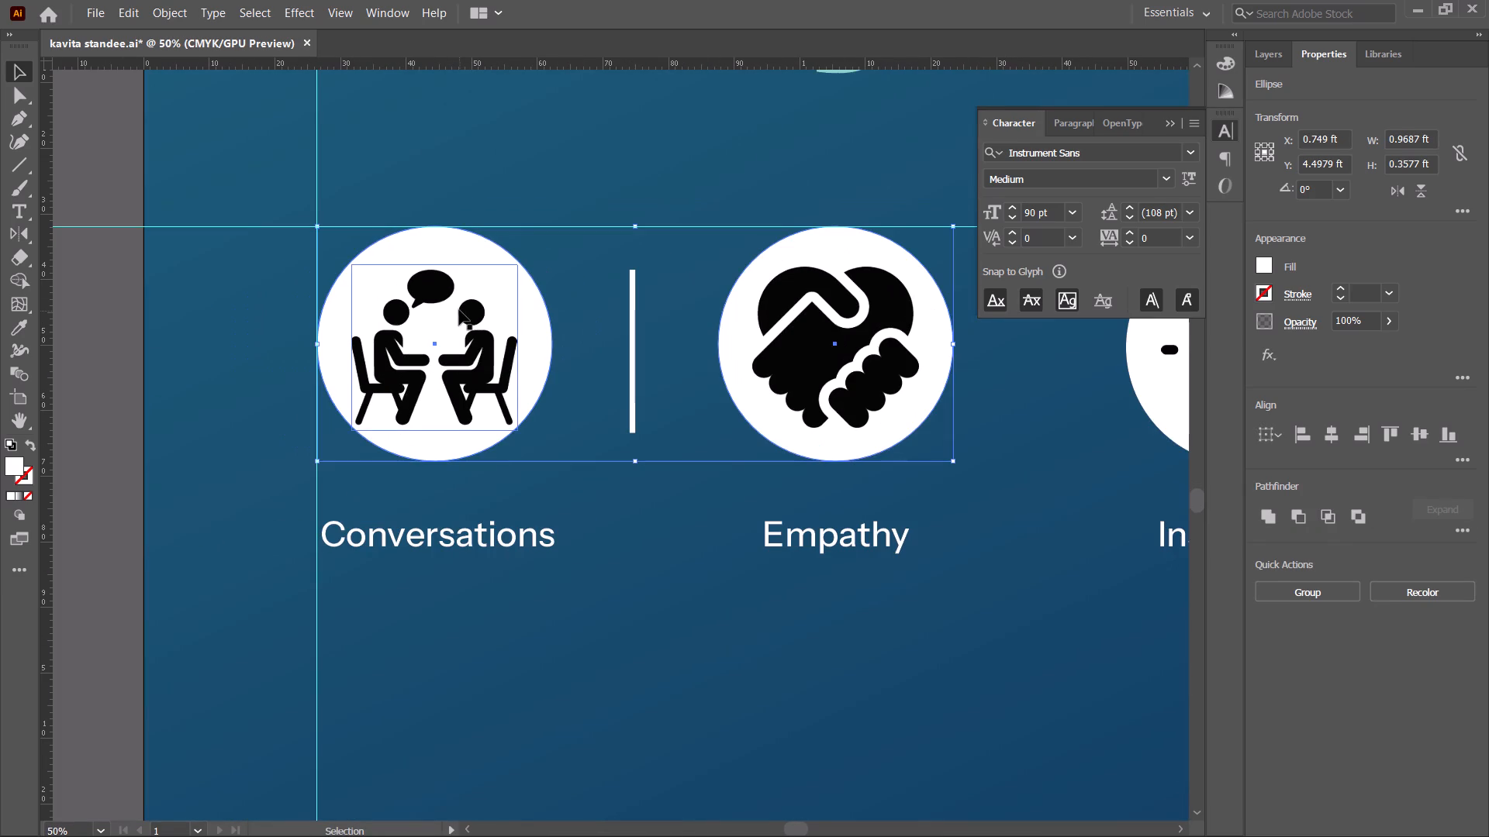
{"action": "left_click", "coordinate": [458, 310]}
{"action": "left_click", "coordinate": [655, 666]}
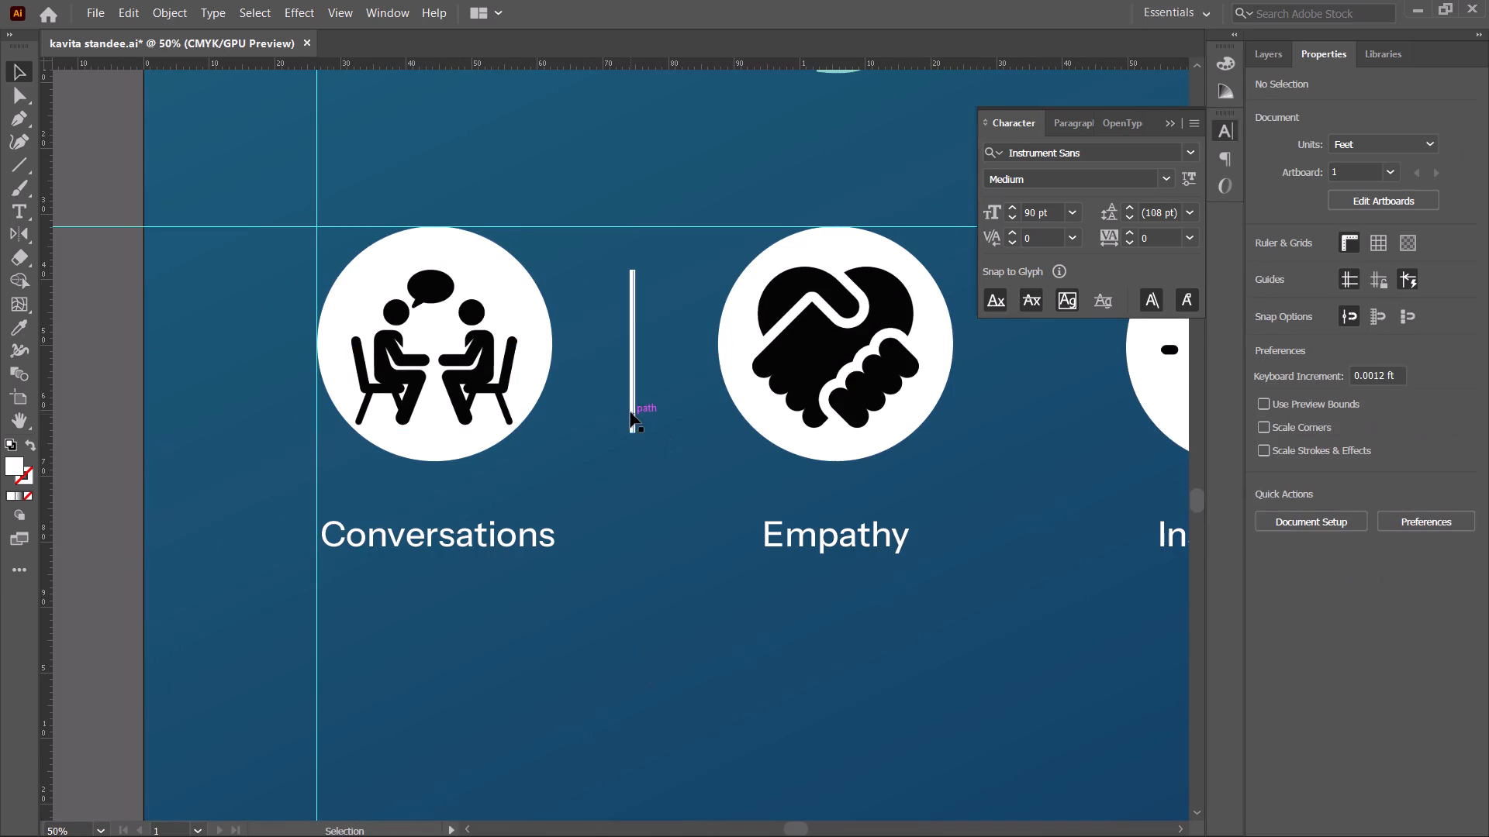
Nudge the divider between Conversations and Empathy up slightly to Y about 4.51 ft.
{"action": "left_click", "coordinate": [630, 412]}
{"action": "key", "text": "Up"}
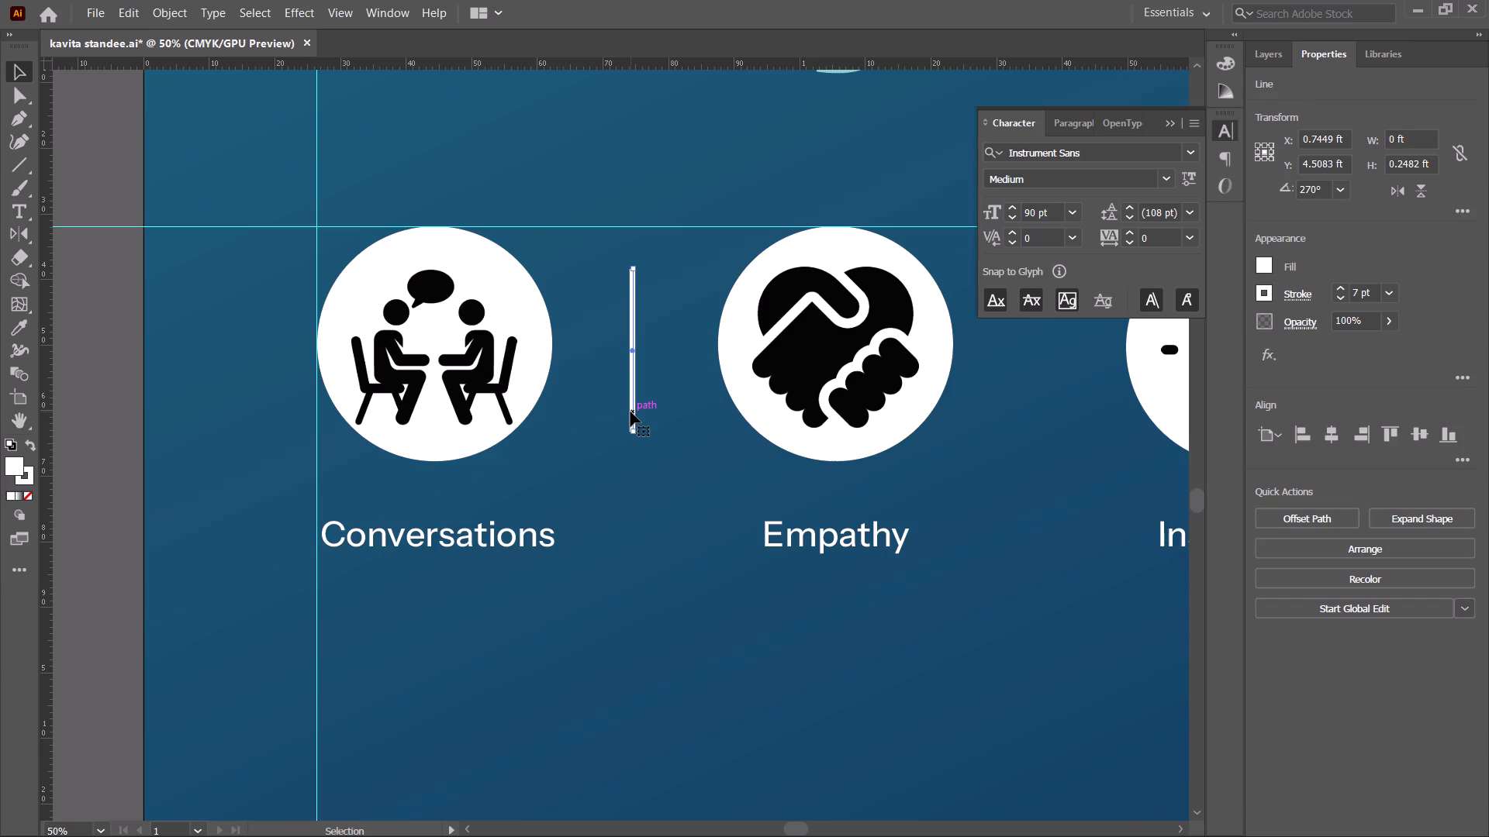
{"action": "scroll", "coordinate": [618, 430], "scroll_direction": "down", "scroll_amount": 4}
{"action": "left_click", "coordinate": [665, 570]}
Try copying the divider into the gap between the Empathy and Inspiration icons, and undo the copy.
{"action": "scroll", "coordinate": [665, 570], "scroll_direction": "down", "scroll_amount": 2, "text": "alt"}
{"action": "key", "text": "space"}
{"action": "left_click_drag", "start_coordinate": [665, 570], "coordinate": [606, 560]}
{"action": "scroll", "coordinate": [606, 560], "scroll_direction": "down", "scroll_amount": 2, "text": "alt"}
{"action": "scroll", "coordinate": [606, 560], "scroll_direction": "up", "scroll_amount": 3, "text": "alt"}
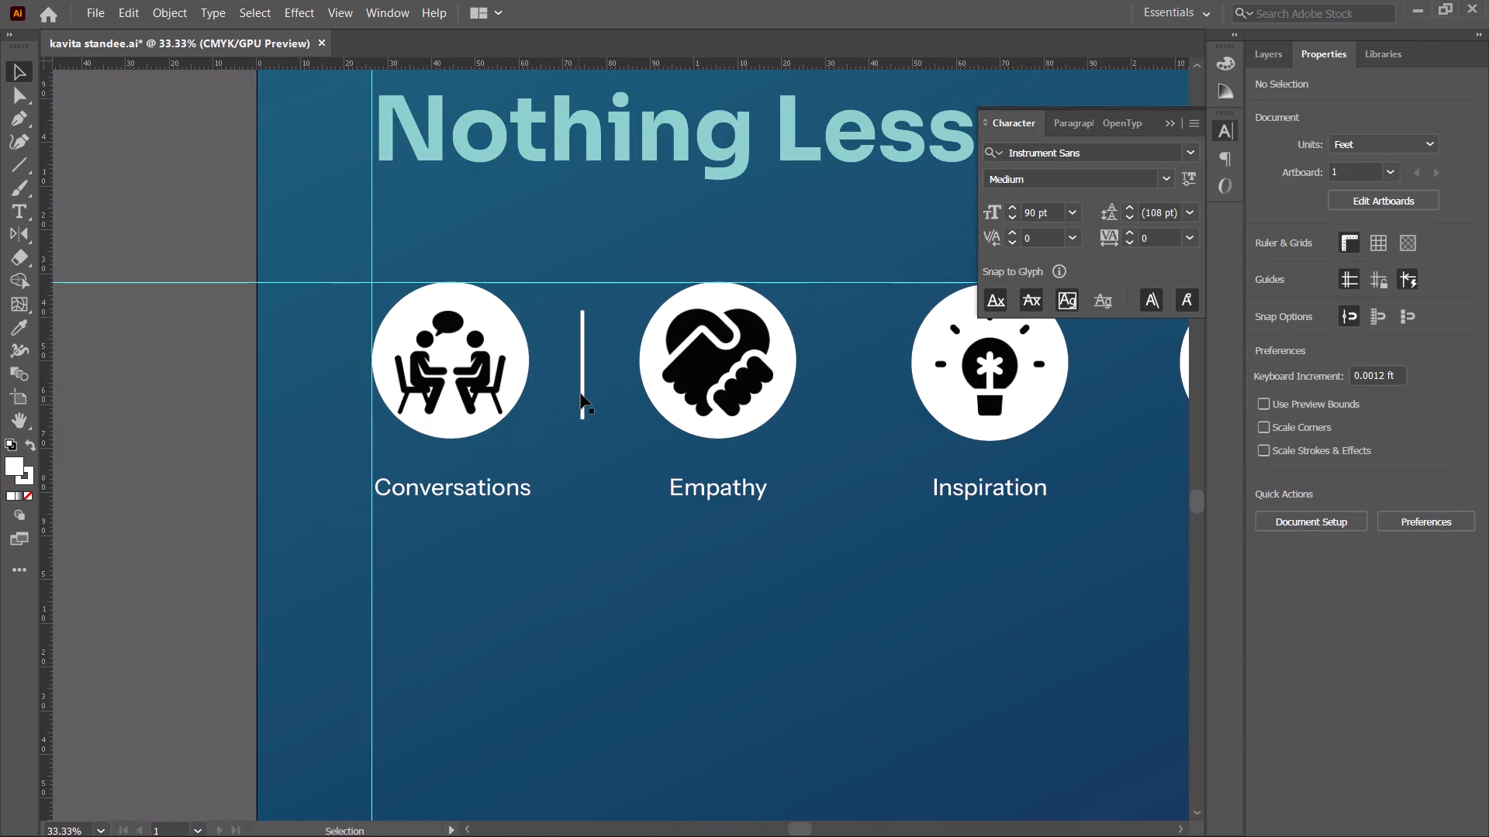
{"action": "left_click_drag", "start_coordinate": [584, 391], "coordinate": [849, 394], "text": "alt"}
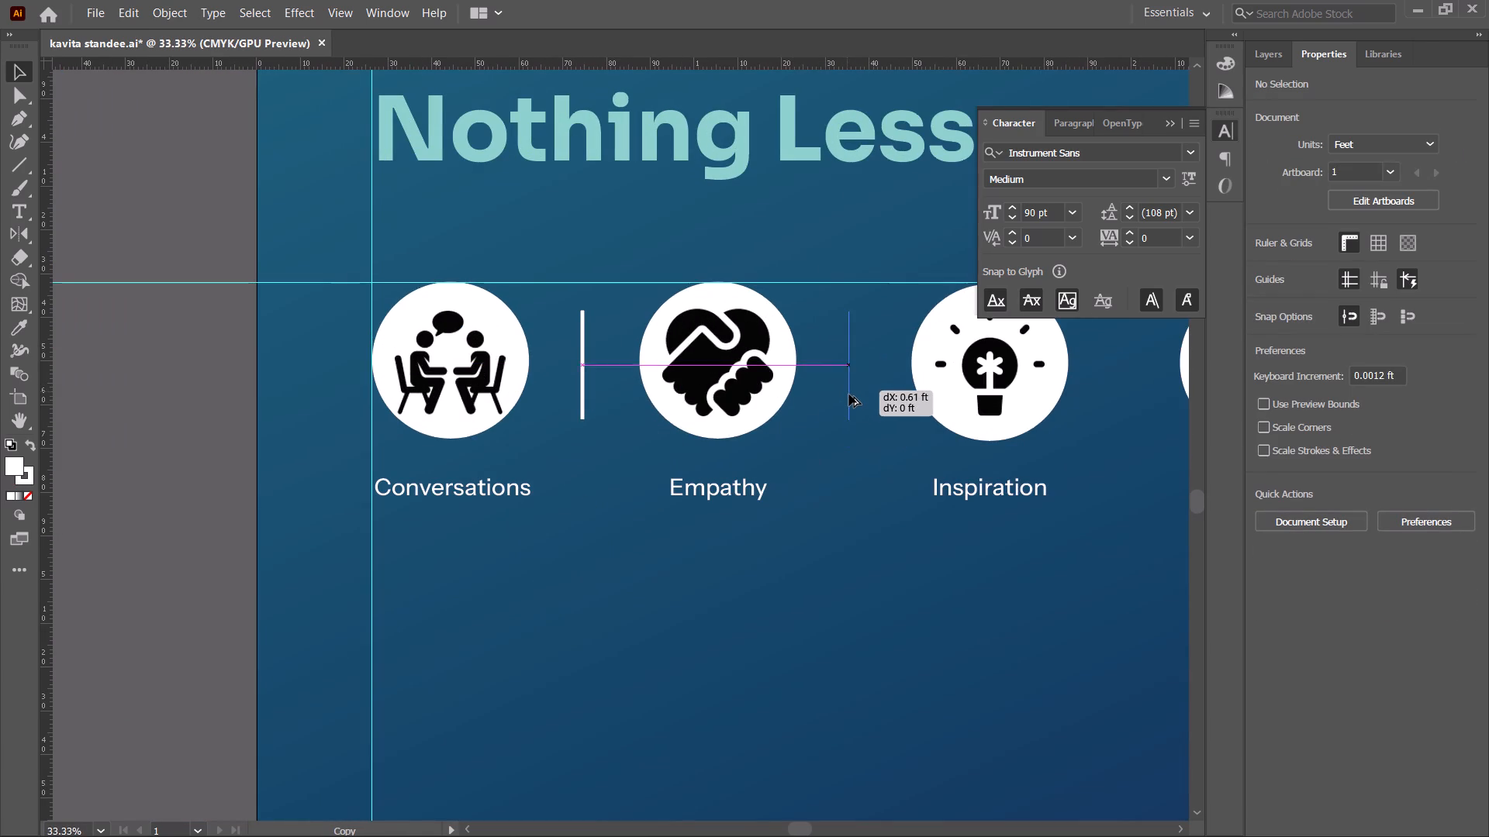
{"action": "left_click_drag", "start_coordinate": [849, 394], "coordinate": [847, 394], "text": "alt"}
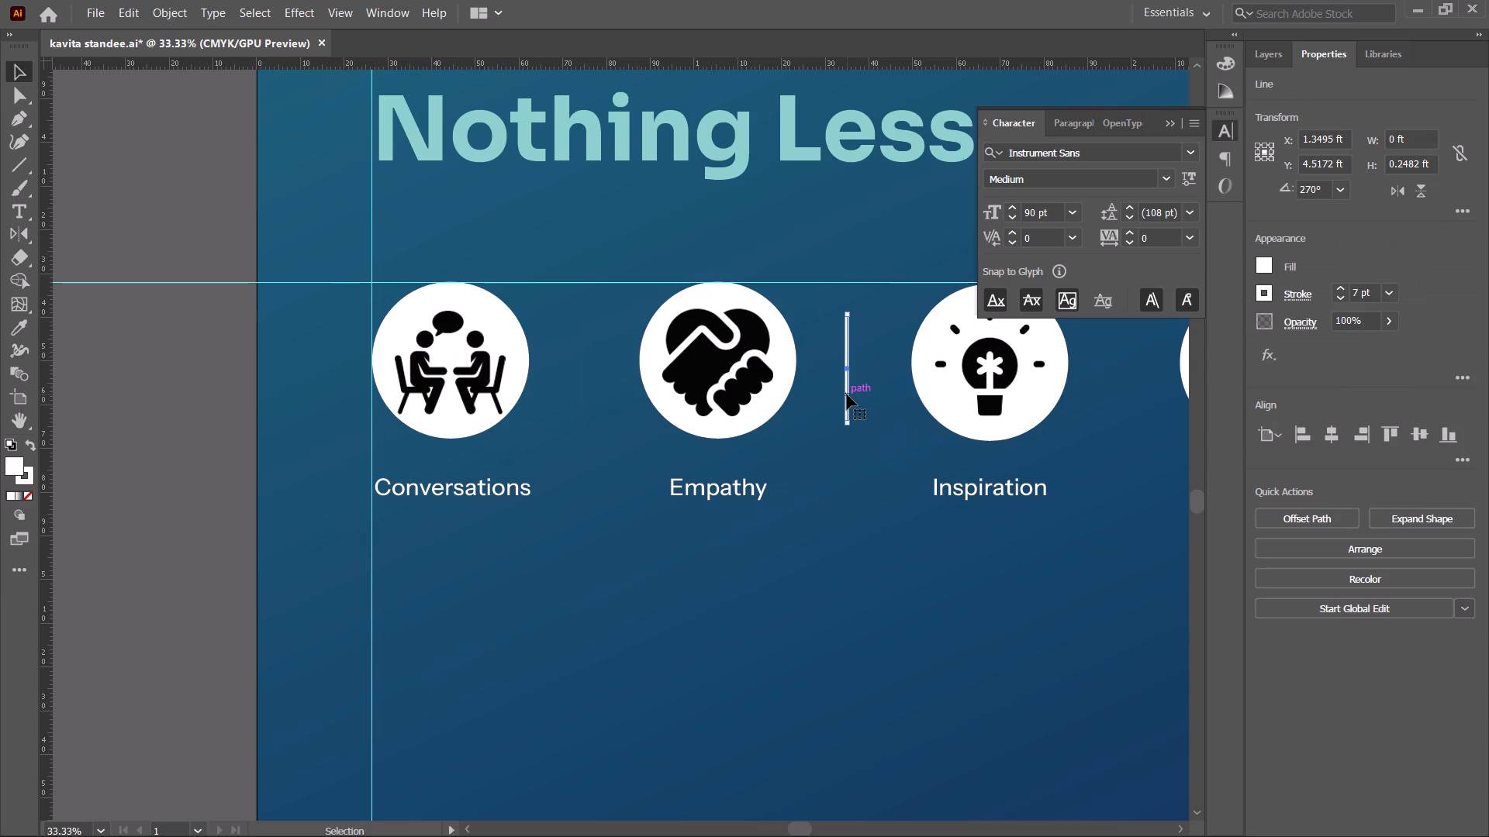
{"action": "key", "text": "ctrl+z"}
Copy the divider into the gap between the Empathy and Inspiration icons, at X about 1.38 ft.
{"action": "left_click_drag", "start_coordinate": [581, 377], "coordinate": [844, 376], "text": "alt"}
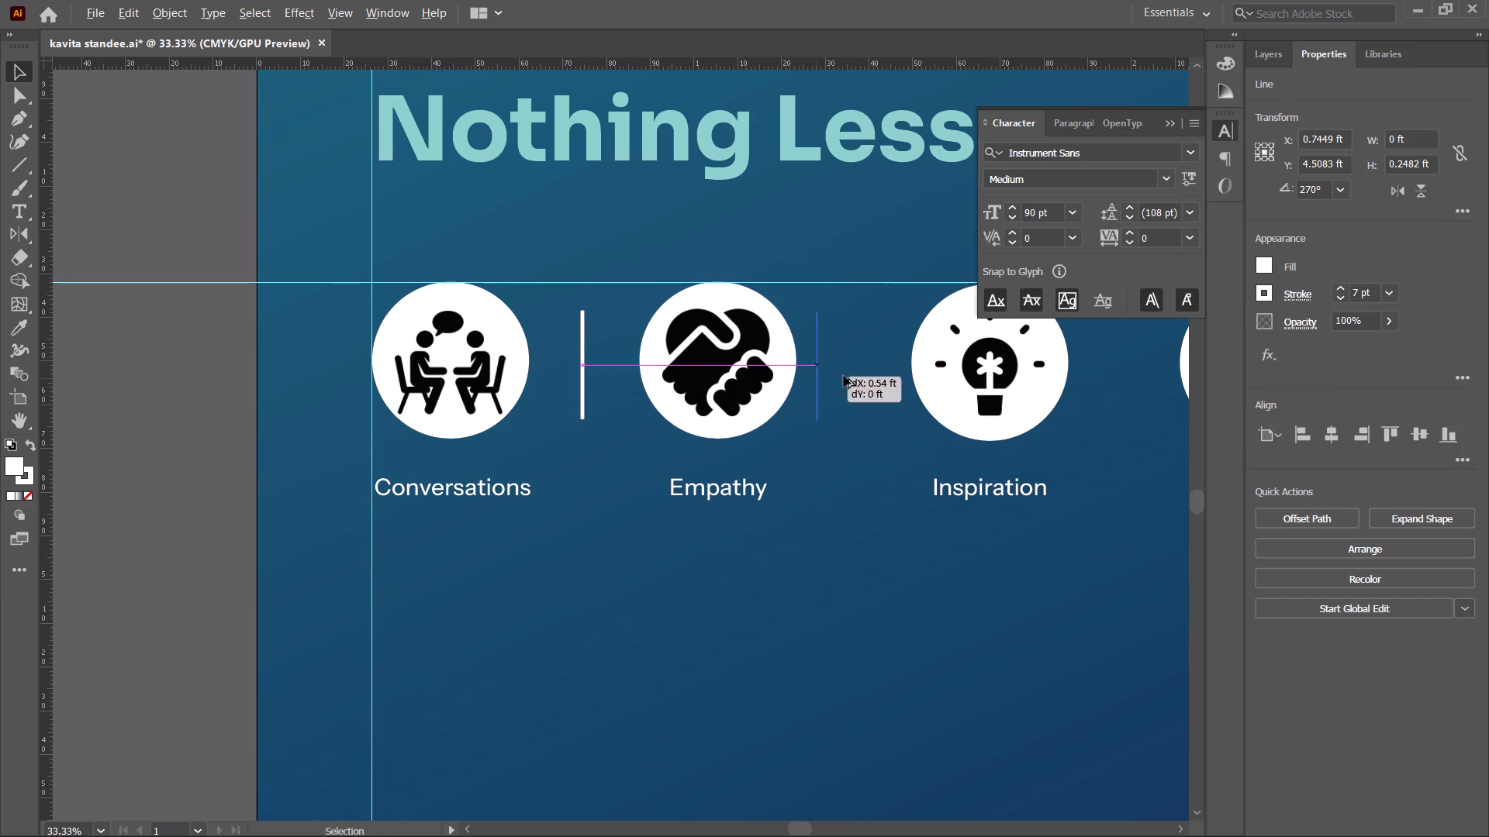
{"action": "left_click_drag", "start_coordinate": [844, 376], "coordinate": [859, 374], "text": "alt"}
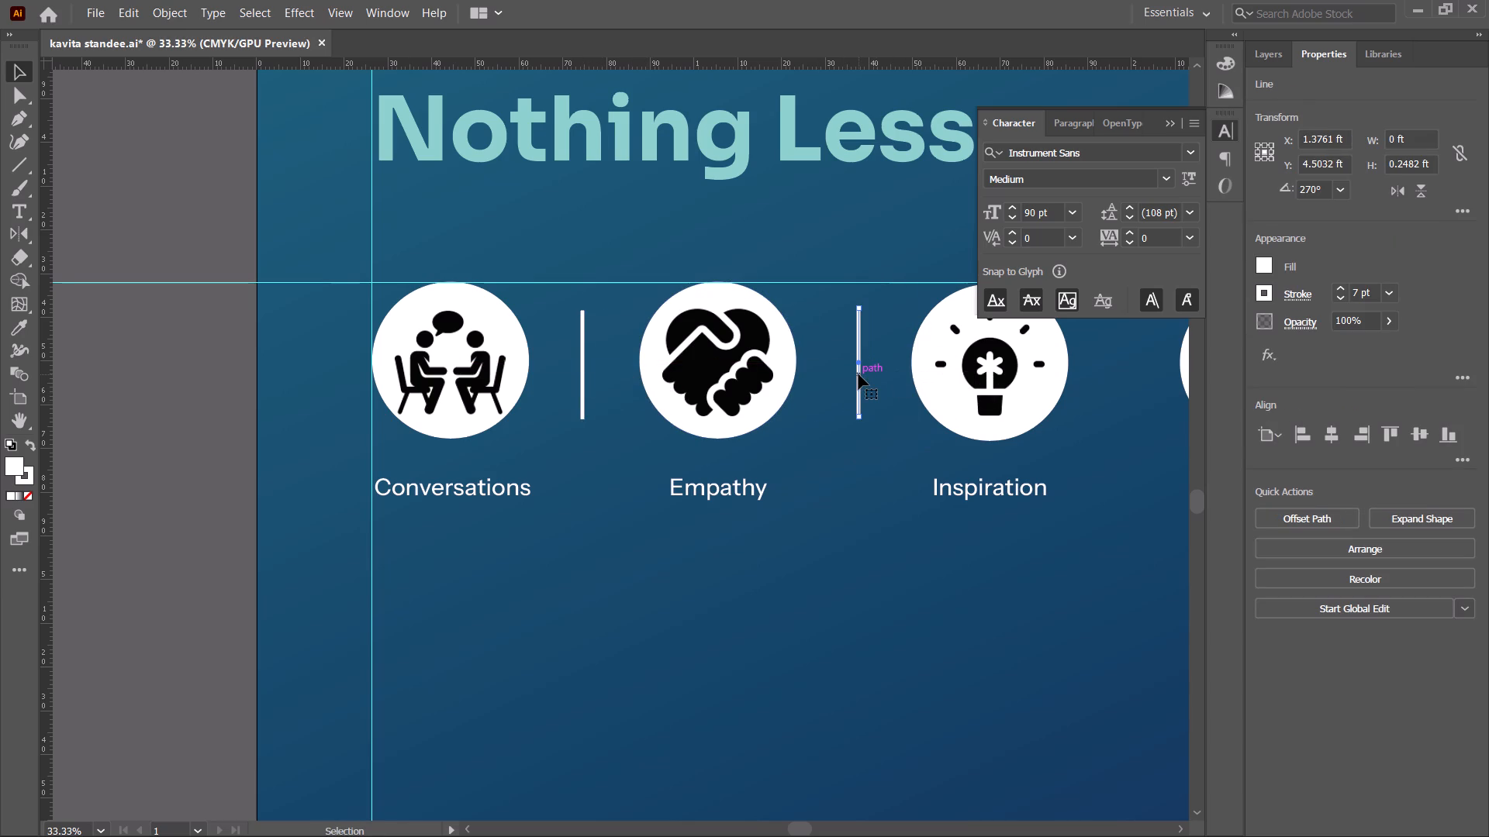
{"action": "left_click", "coordinate": [859, 374]}
Move the horizontal guide down to the tops of the dividers, at Y about 4.38 ft.
{"action": "left_click_drag", "start_coordinate": [781, 283], "coordinate": [787, 312]}
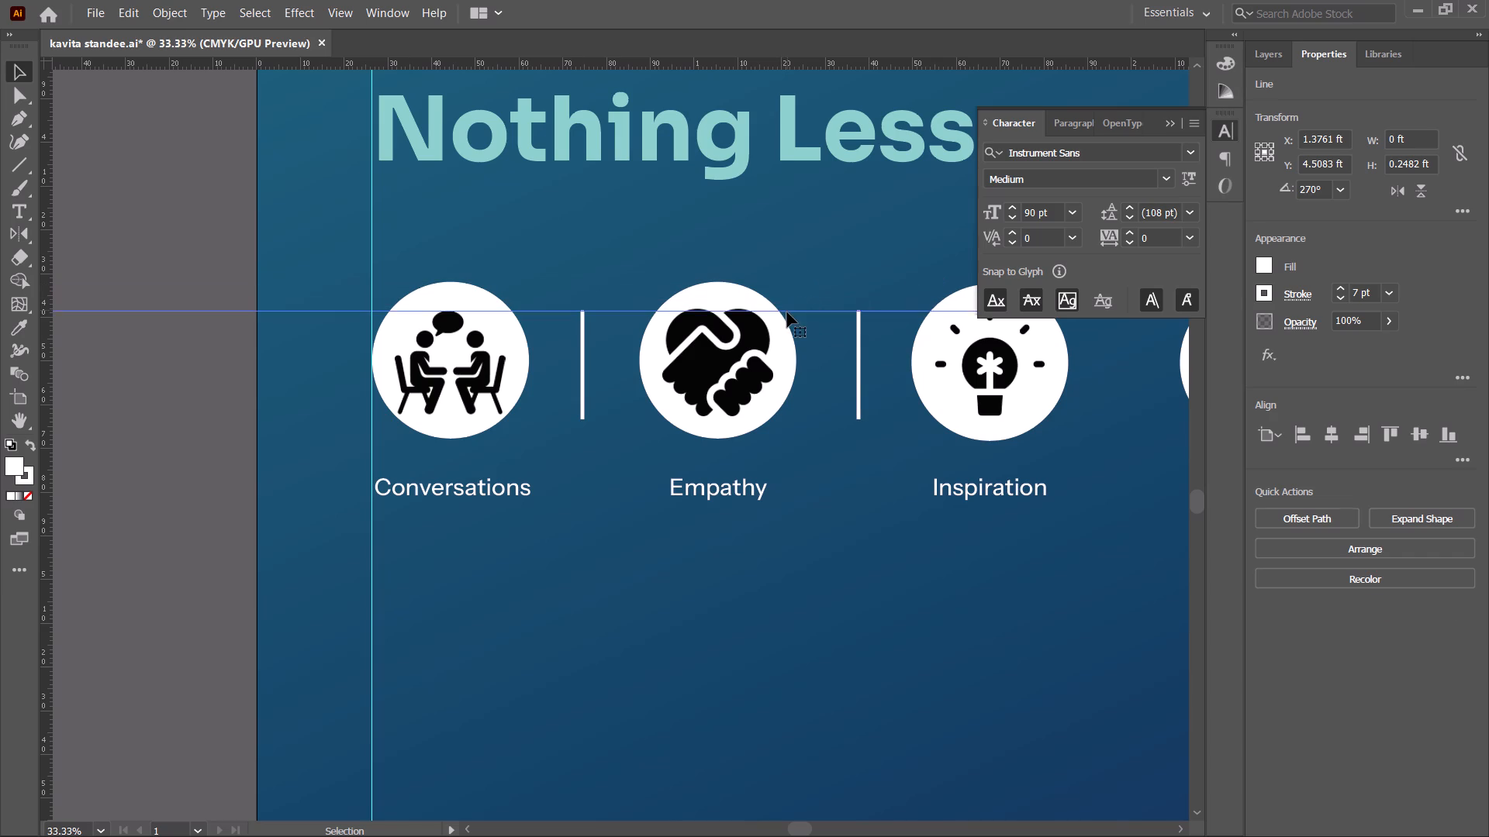
Shift the second divider slightly left to centre it between the Empathy and Inspiration circles.
{"action": "key", "text": "space"}
{"action": "key", "text": "space"}
{"action": "key", "text": "space"}
{"action": "left_click_drag", "start_coordinate": [830, 379], "coordinate": [711, 373]}
{"action": "scroll", "coordinate": [774, 374], "scroll_direction": "up", "scroll_amount": 2, "text": "alt"}
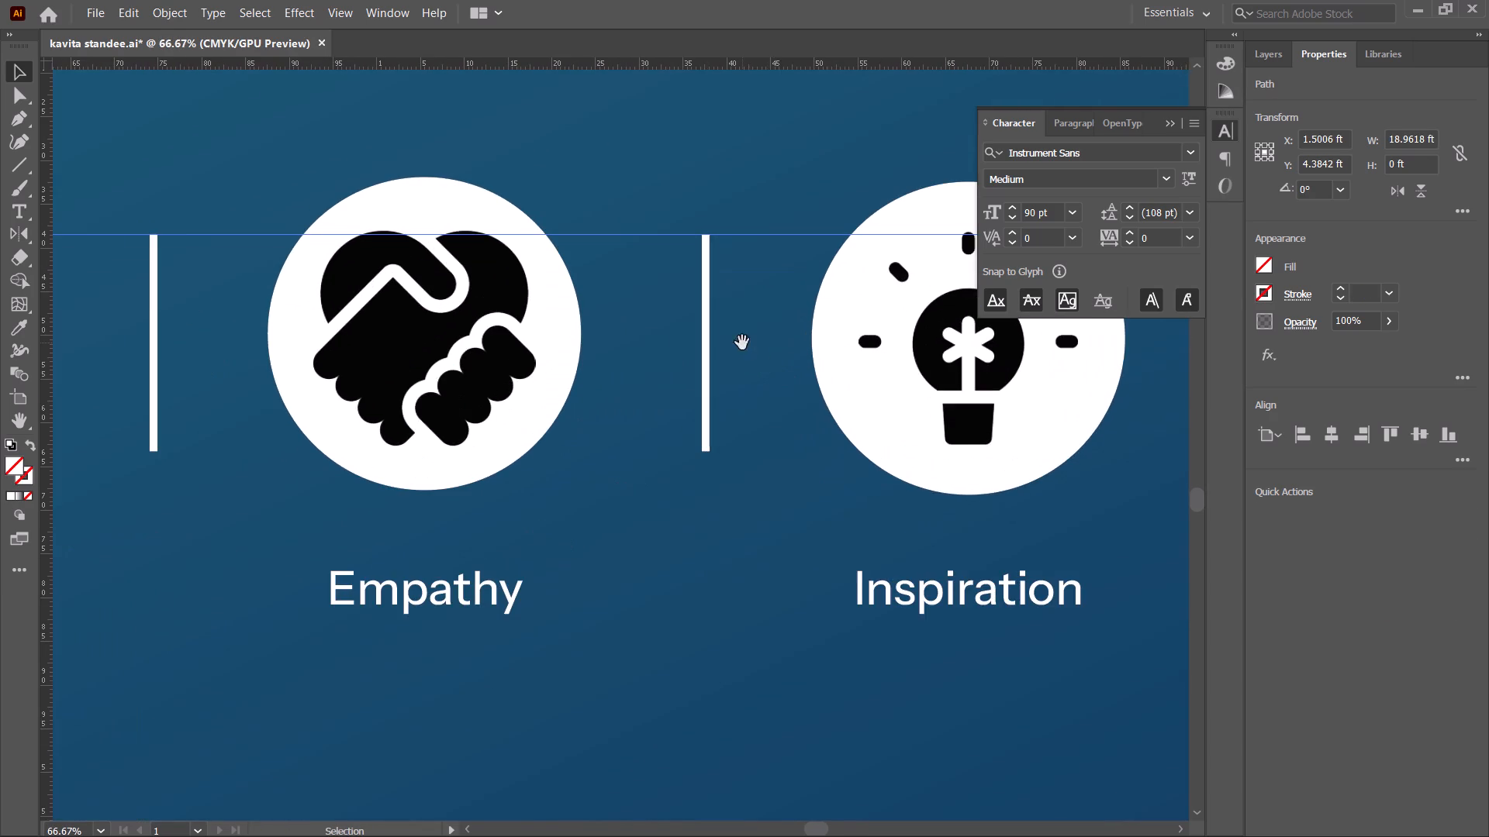
{"action": "key", "text": "space"}
{"action": "left_click_drag", "start_coordinate": [753, 343], "coordinate": [785, 346]}
{"action": "key", "text": "space"}
{"action": "left_click_drag", "start_coordinate": [764, 344], "coordinate": [607, 370]}
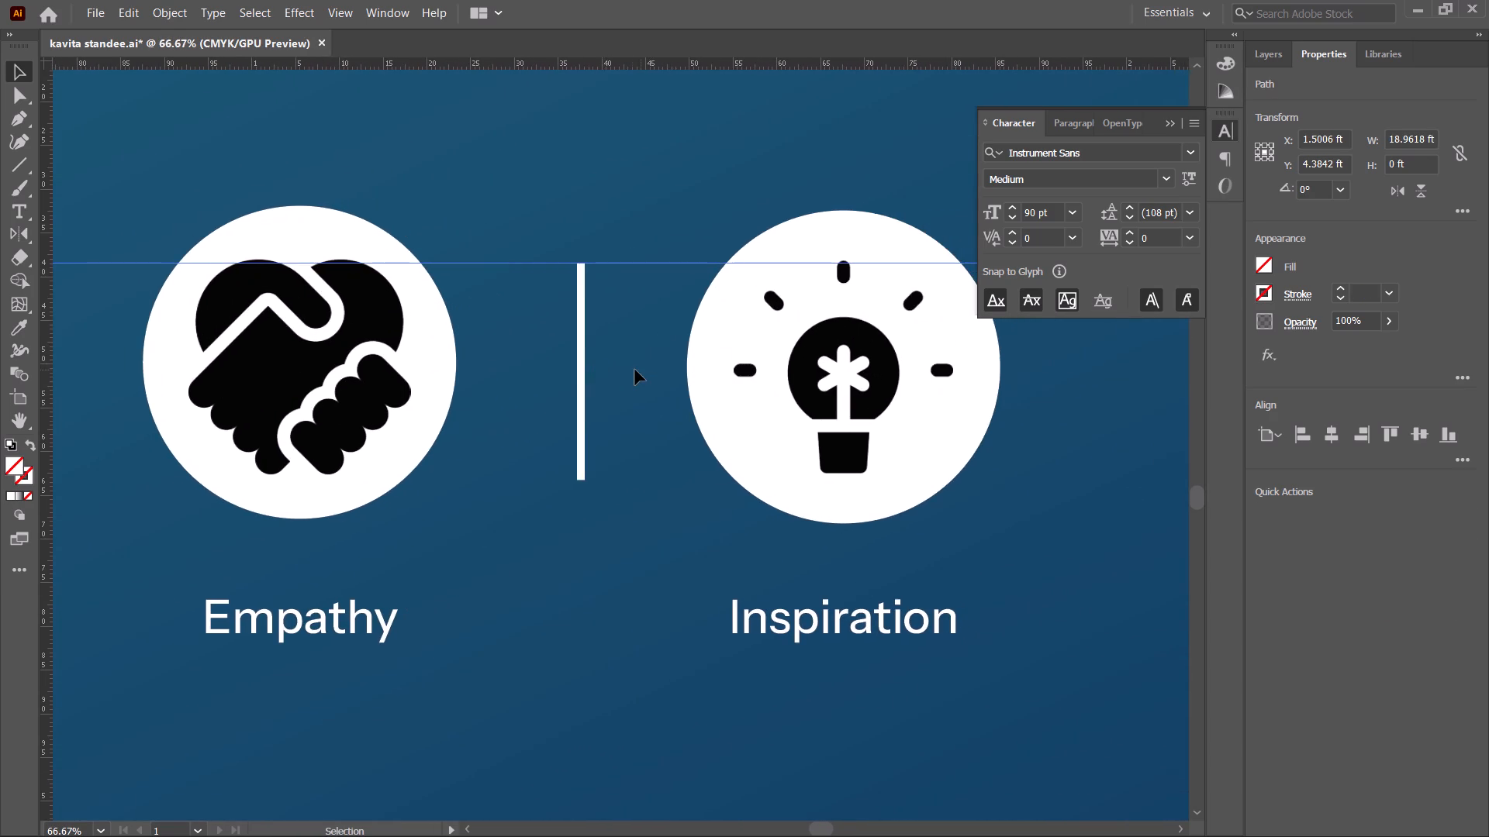
{"action": "scroll", "coordinate": [635, 370], "scroll_direction": "down", "scroll_amount": 1, "text": "alt"}
{"action": "left_click_drag", "start_coordinate": [596, 389], "coordinate": [588, 389]}
{"action": "left_click", "coordinate": [627, 384]}
Copy the second divider into the gap between the Inspiration and Community icons.
{"action": "scroll", "coordinate": [627, 384], "scroll_direction": "down", "scroll_amount": 2, "text": "alt"}
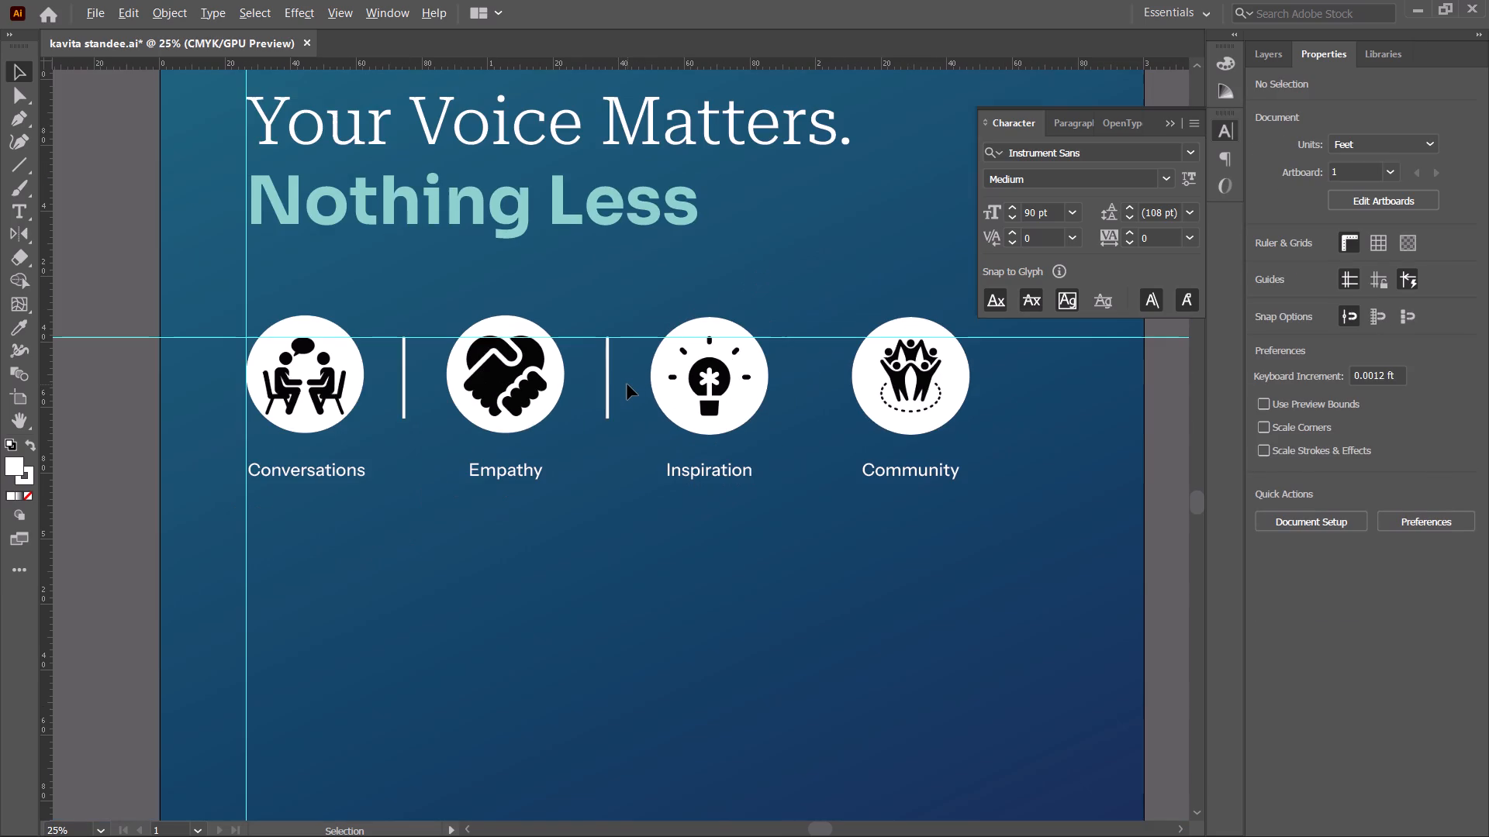
{"action": "left_click_drag", "start_coordinate": [609, 393], "coordinate": [793, 390], "text": "alt"}
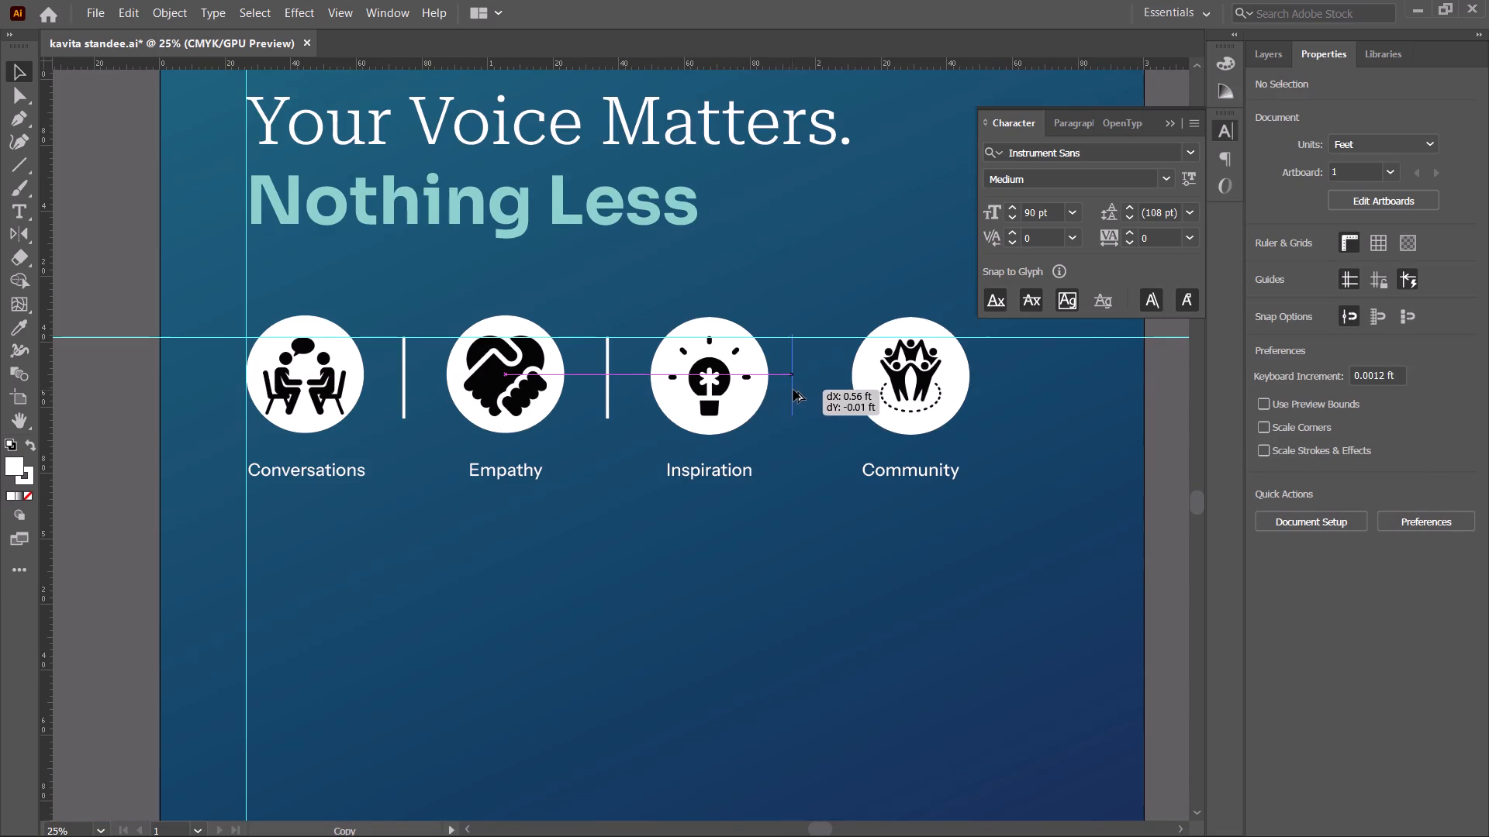
{"action": "left_click_drag", "start_coordinate": [793, 390], "coordinate": [810, 390], "text": "alt"}
{"action": "left_click", "coordinate": [856, 534]}
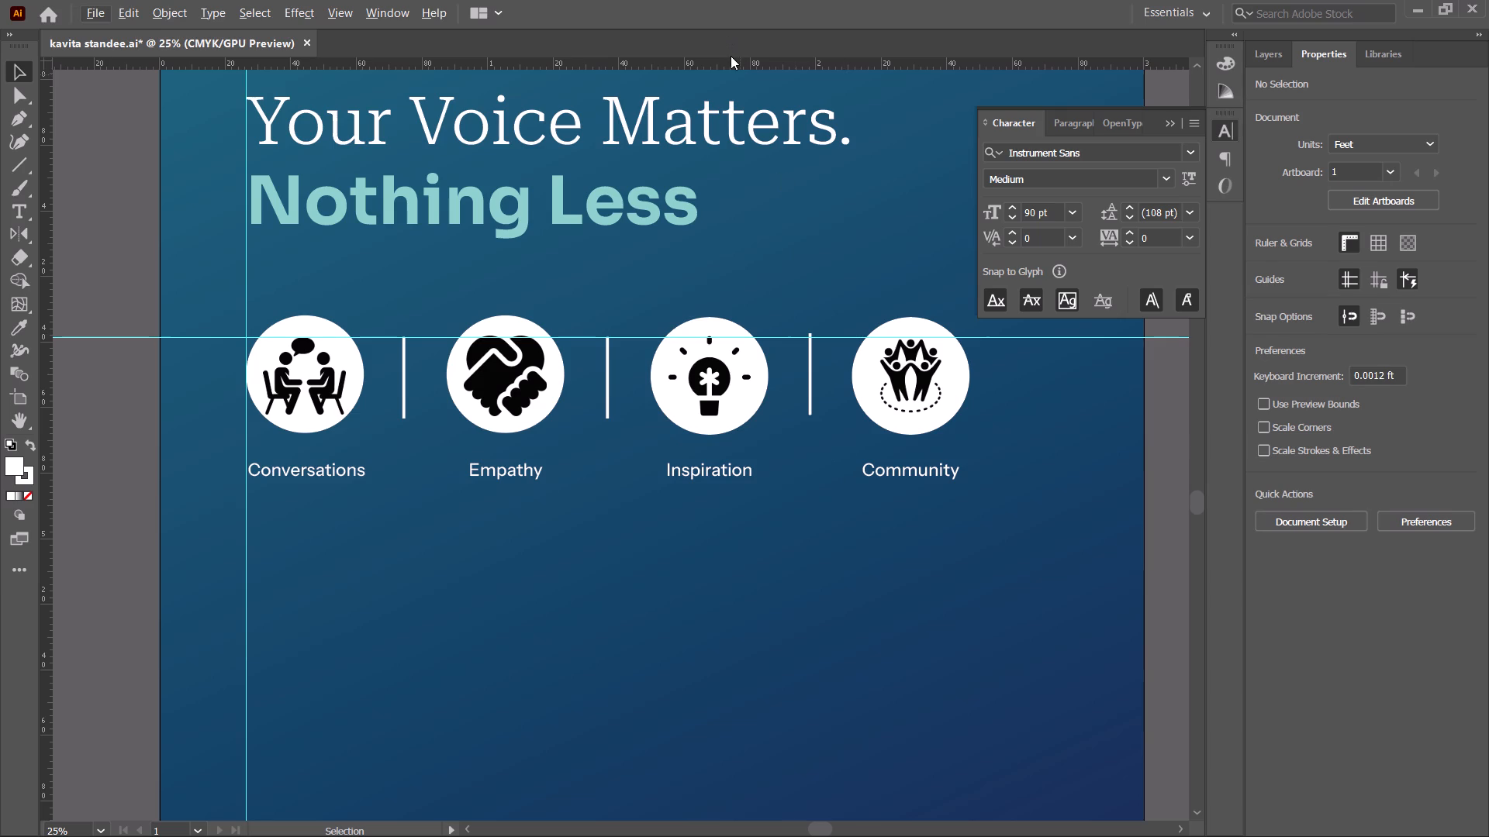
Place a second horizontal guide along the bottoms of the dividers at Y about 4.63 ft.
{"action": "left_click_drag", "start_coordinate": [734, 62], "coordinate": [733, 421]}
{"action": "left_click_drag", "start_coordinate": [733, 421], "coordinate": [728, 418]}
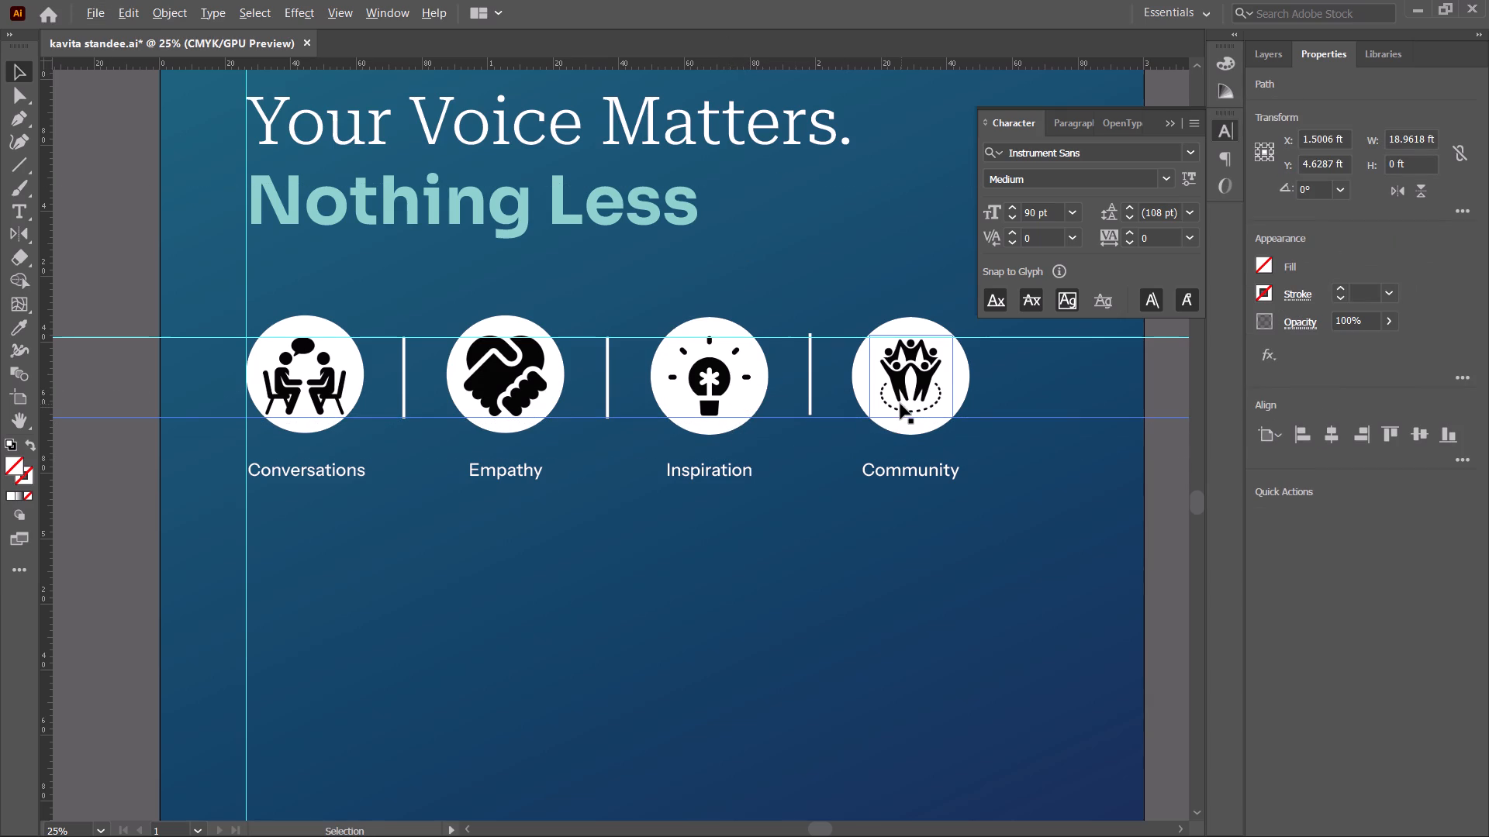
Nudge the divider between Inspiration and Community down so its ends align with the two horizontal guides.
{"action": "scroll", "coordinate": [900, 404], "scroll_direction": "up", "scroll_amount": 4, "text": "alt"}
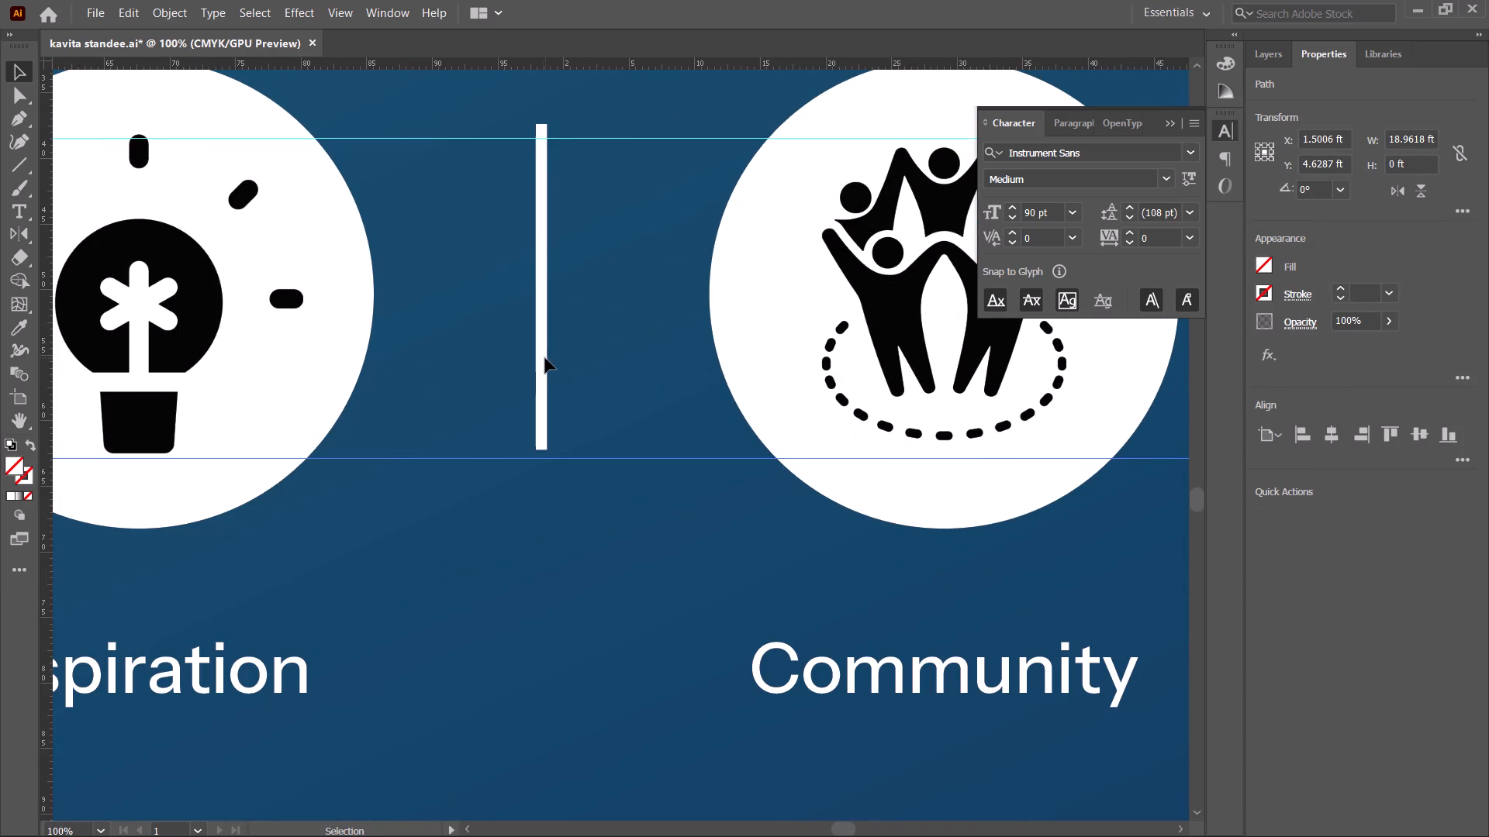
{"action": "left_click", "coordinate": [545, 358]}
{"action": "left_click", "coordinate": [540, 358]}
{"action": "key", "text": "Down"}
{"action": "key", "text": "Down"}
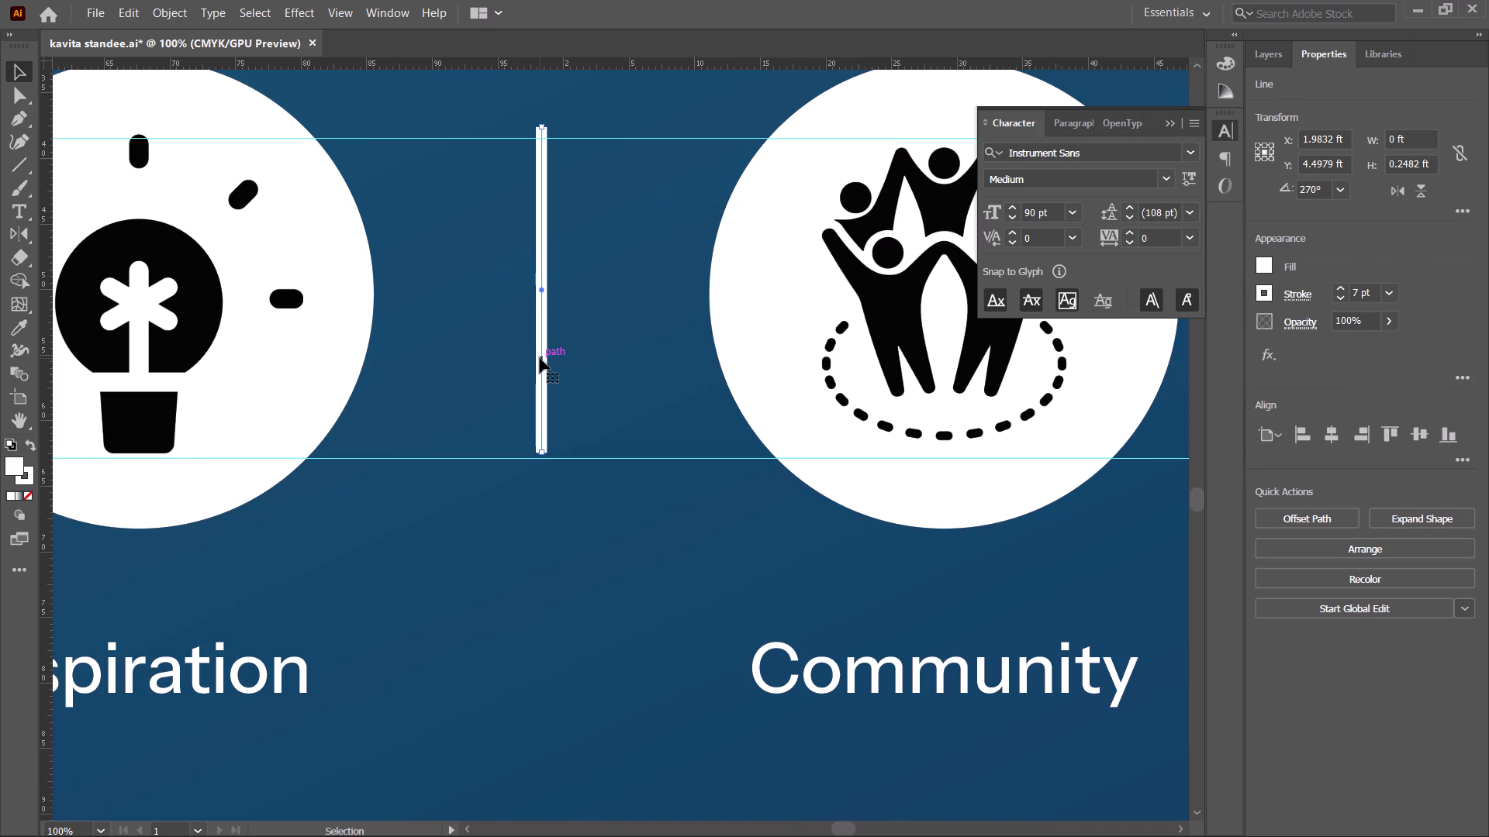
{"action": "key", "text": "Down"}
{"action": "key", "text": "Down"}
{"action": "key", "text": "Down"}
{"action": "key", "text": "Down"}
{"action": "left_click", "coordinate": [555, 564]}
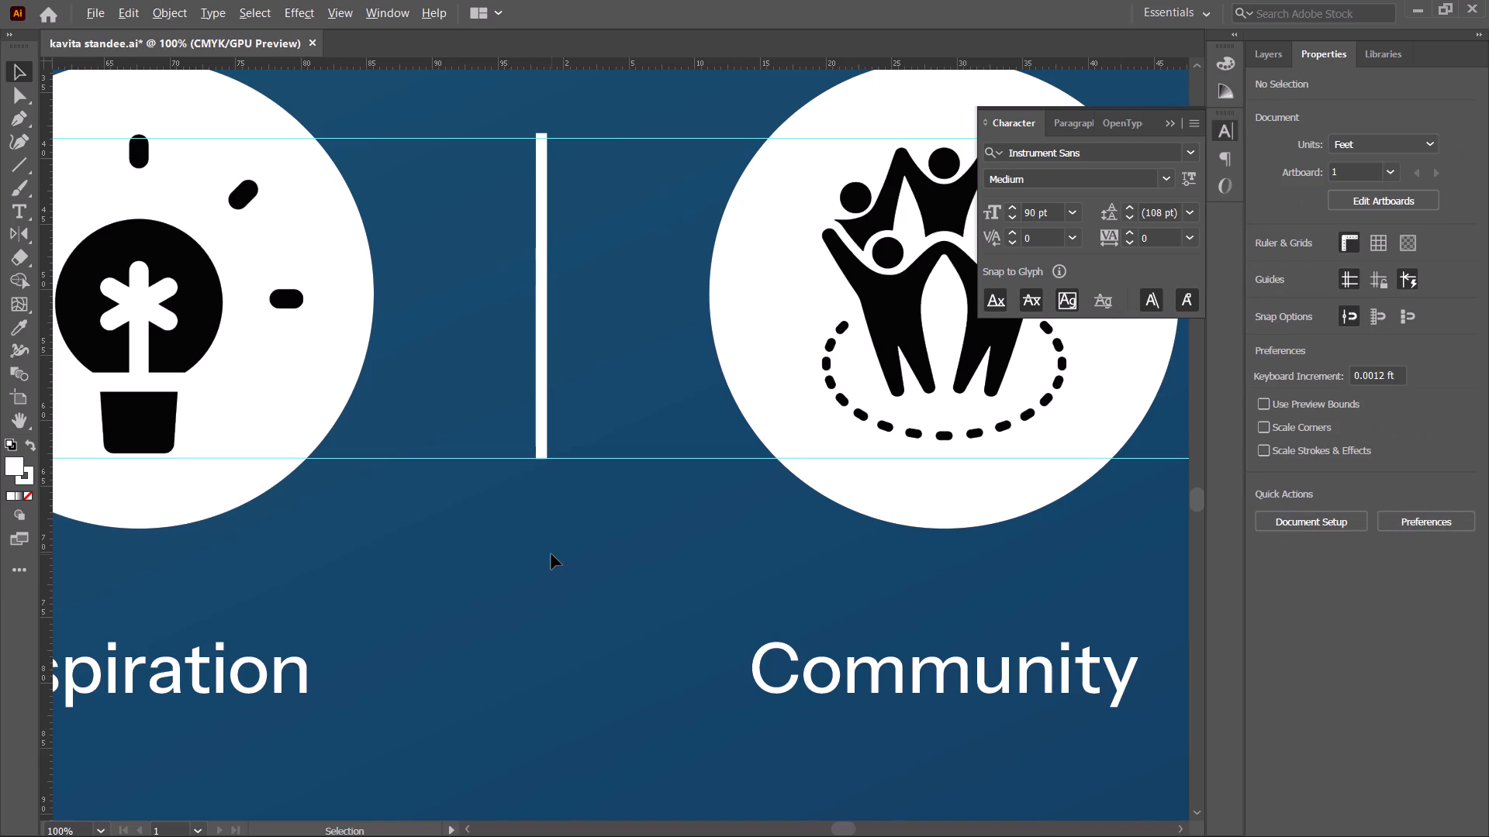
Nudge the divider between Empathy and Inspiration up slightly to align it with the horizontal guides.
{"action": "scroll", "coordinate": [551, 554], "scroll_direction": "down", "scroll_amount": 3, "text": "alt"}
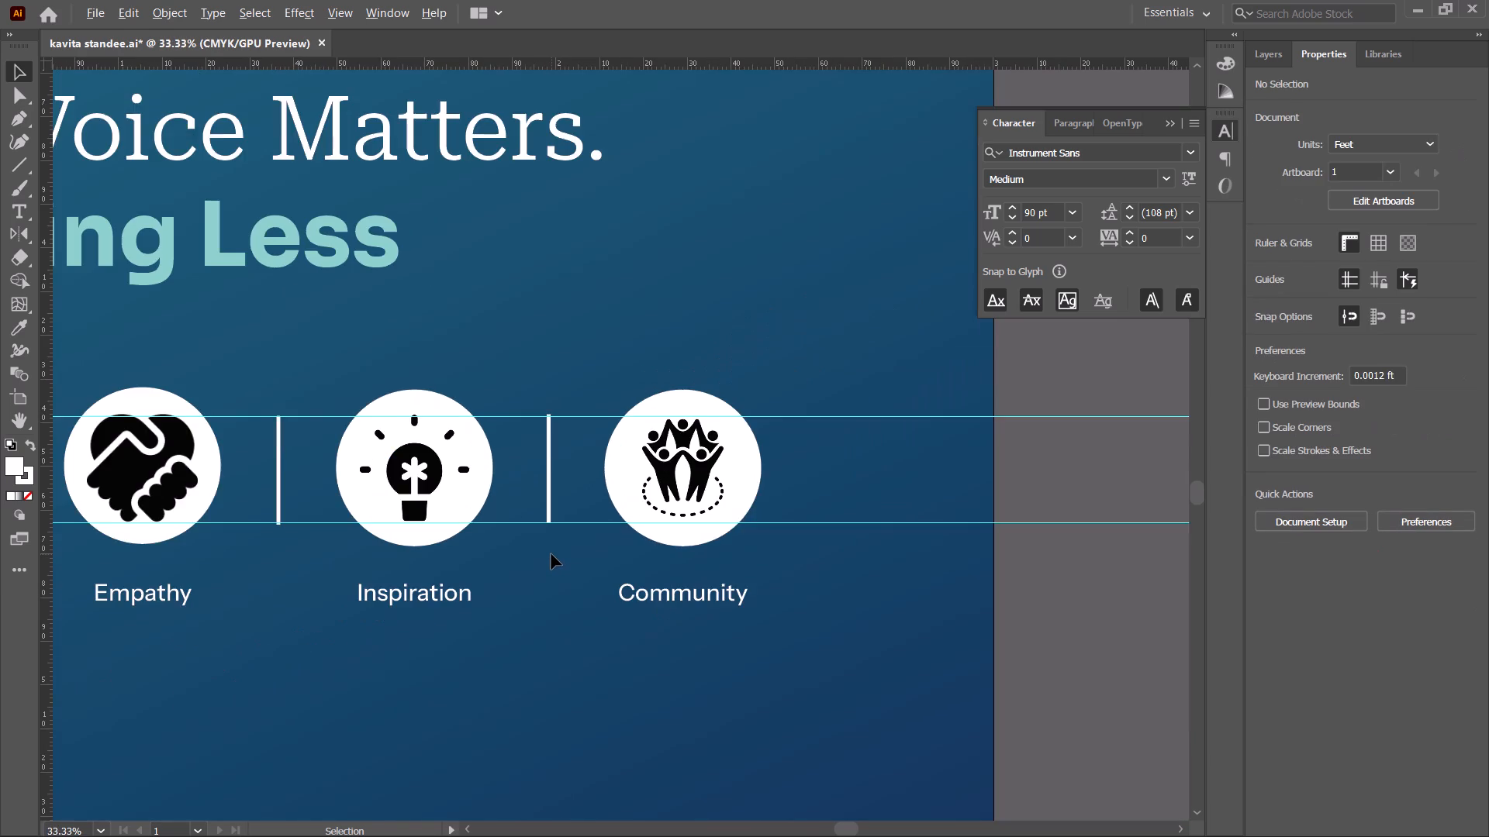
{"action": "key", "text": "space"}
{"action": "left_click_drag", "start_coordinate": [541, 556], "coordinate": [723, 558]}
{"action": "scroll", "coordinate": [478, 517], "scroll_direction": "up", "scroll_amount": 2, "text": "alt"}
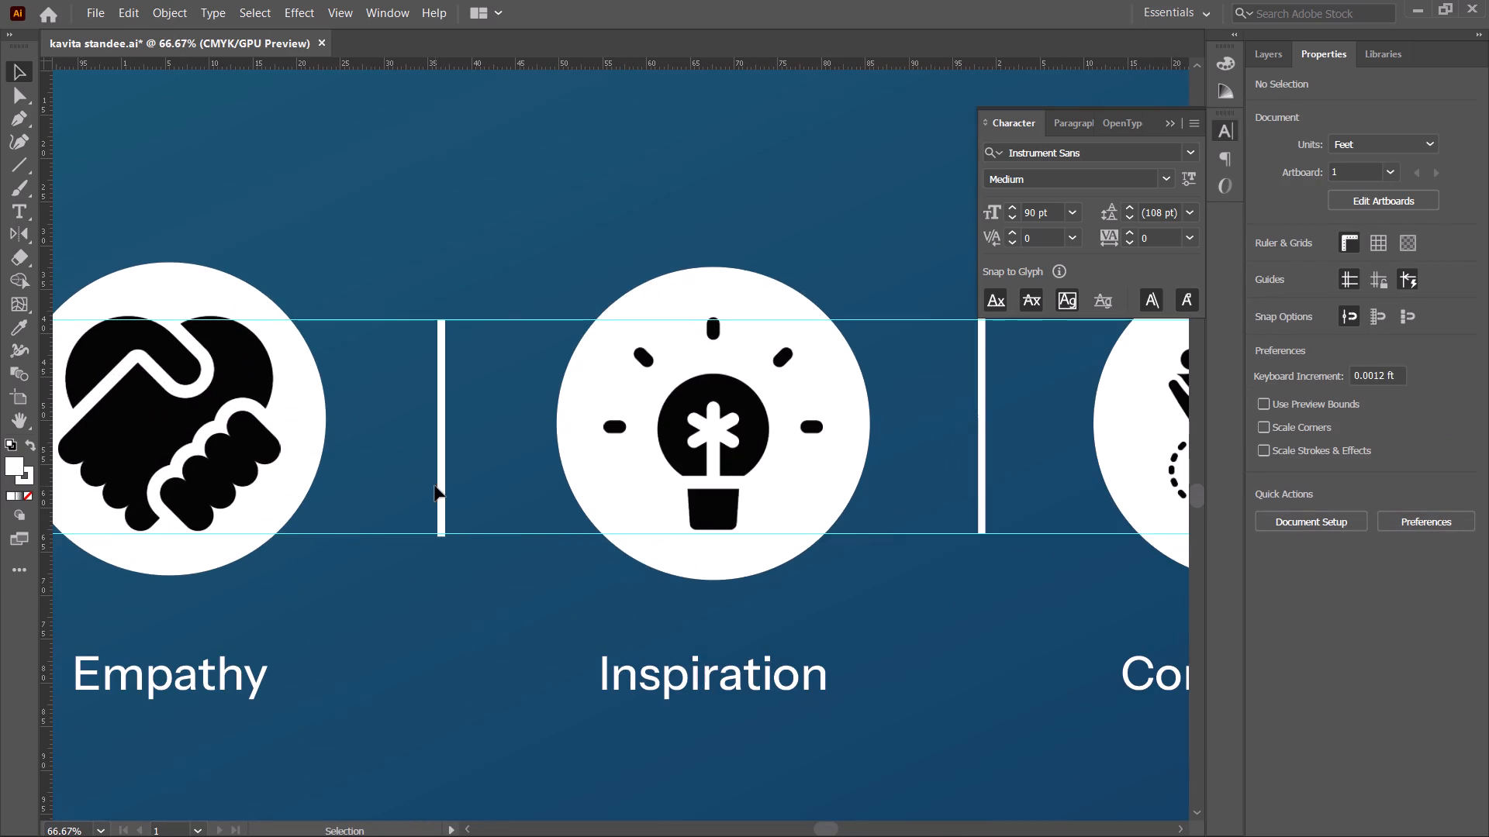
{"action": "left_click", "coordinate": [442, 495]}
{"action": "key", "text": "Up"}
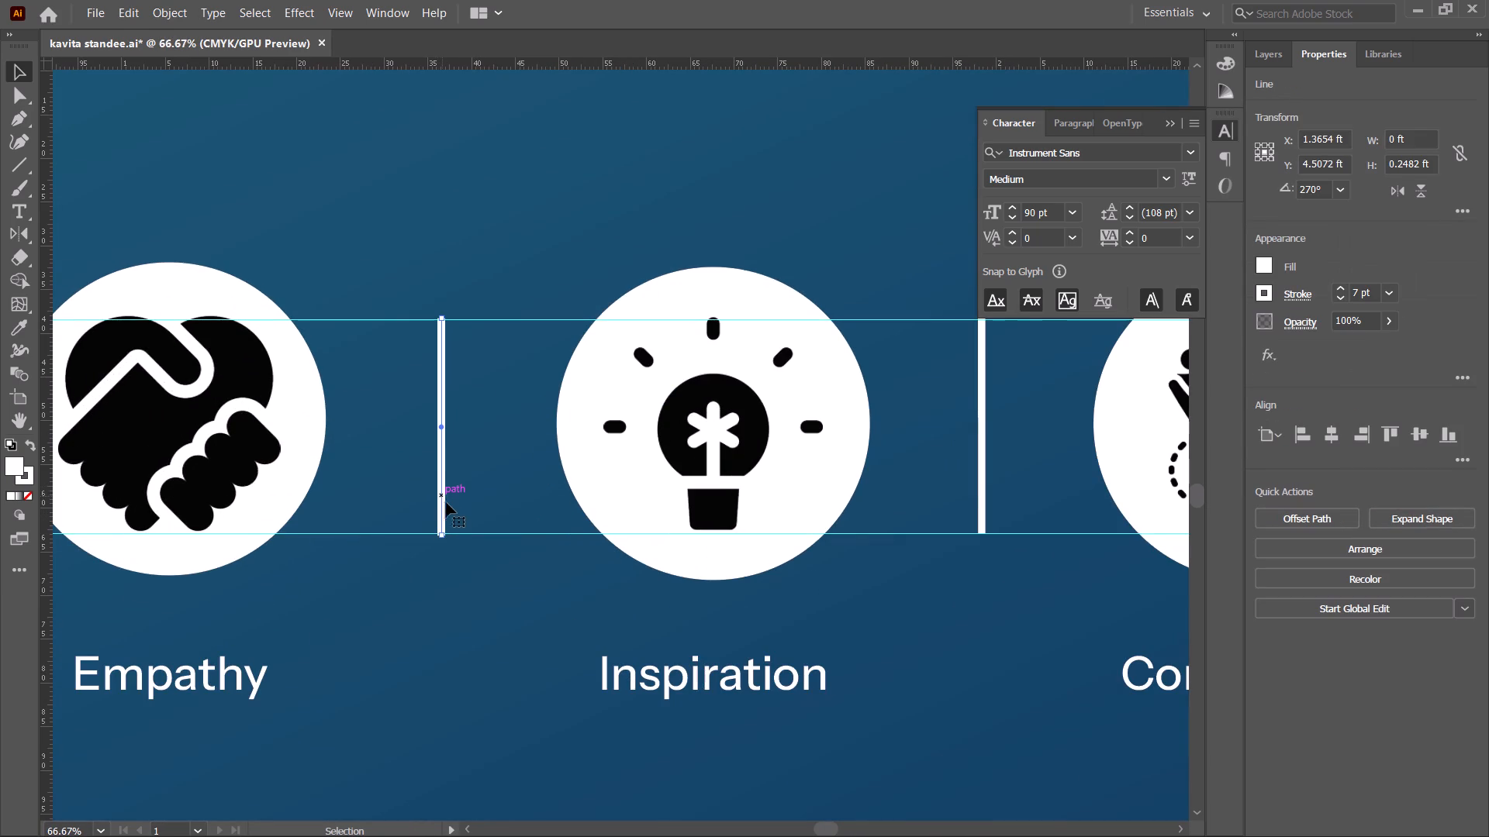
Nudge the divider between Conversations and Empathy up slightly to align it with the horizontal guides.
{"action": "key", "text": "space"}
{"action": "key", "text": "space"}
{"action": "key", "text": "space"}
{"action": "key", "text": "space"}
{"action": "left_click_drag", "start_coordinate": [466, 580], "coordinate": [1031, 577]}
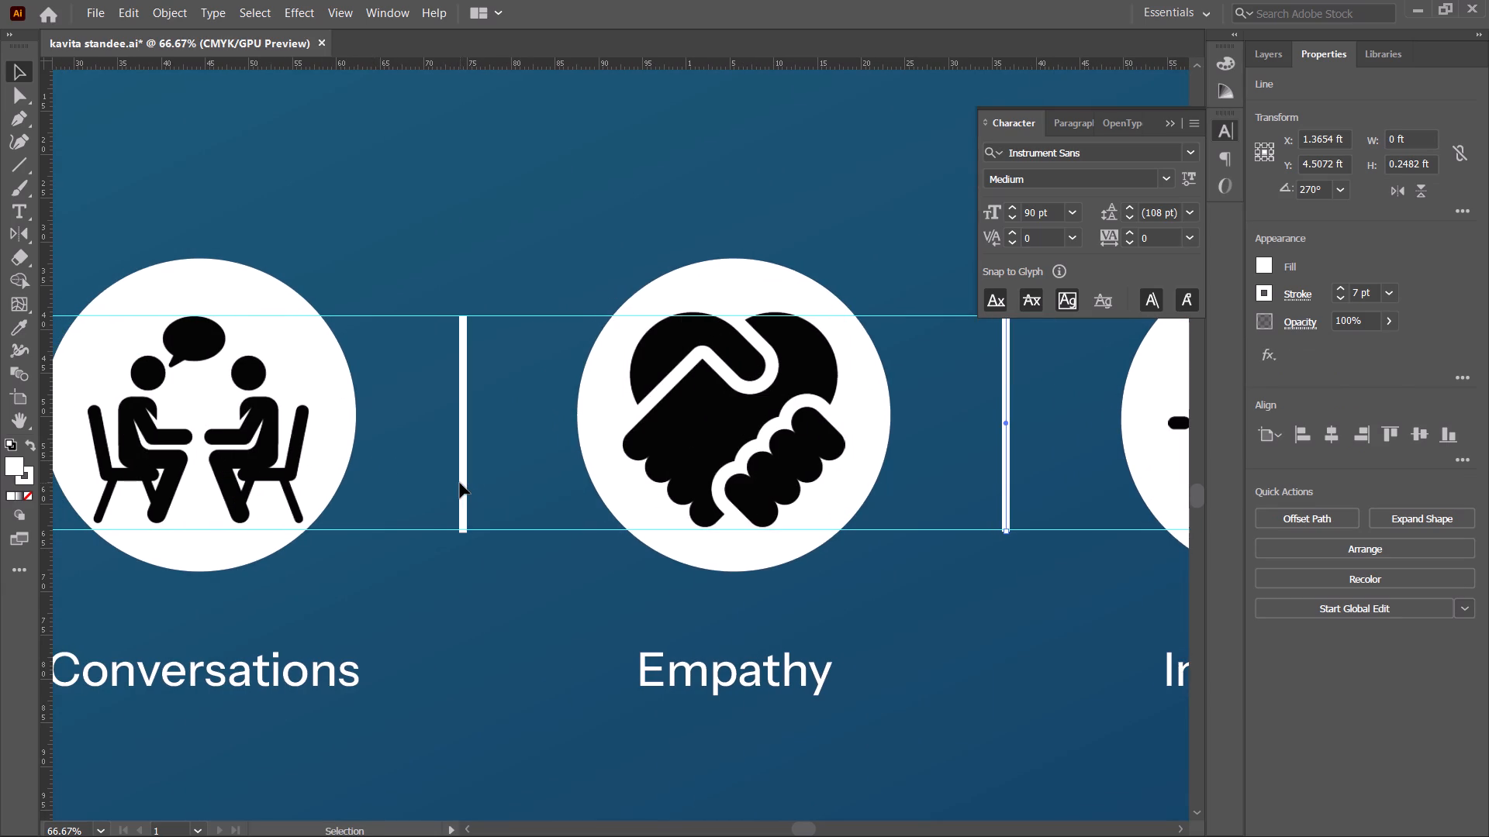
{"action": "left_click", "coordinate": [463, 483]}
{"action": "key", "text": "Up"}
{"action": "left_click", "coordinate": [496, 629]}
Delete the horizontal guides along the tops and bottoms of the dividers, keeping the vertical margin guide.
{"action": "scroll", "coordinate": [496, 629], "scroll_direction": "down", "scroll_amount": 3, "text": "alt"}
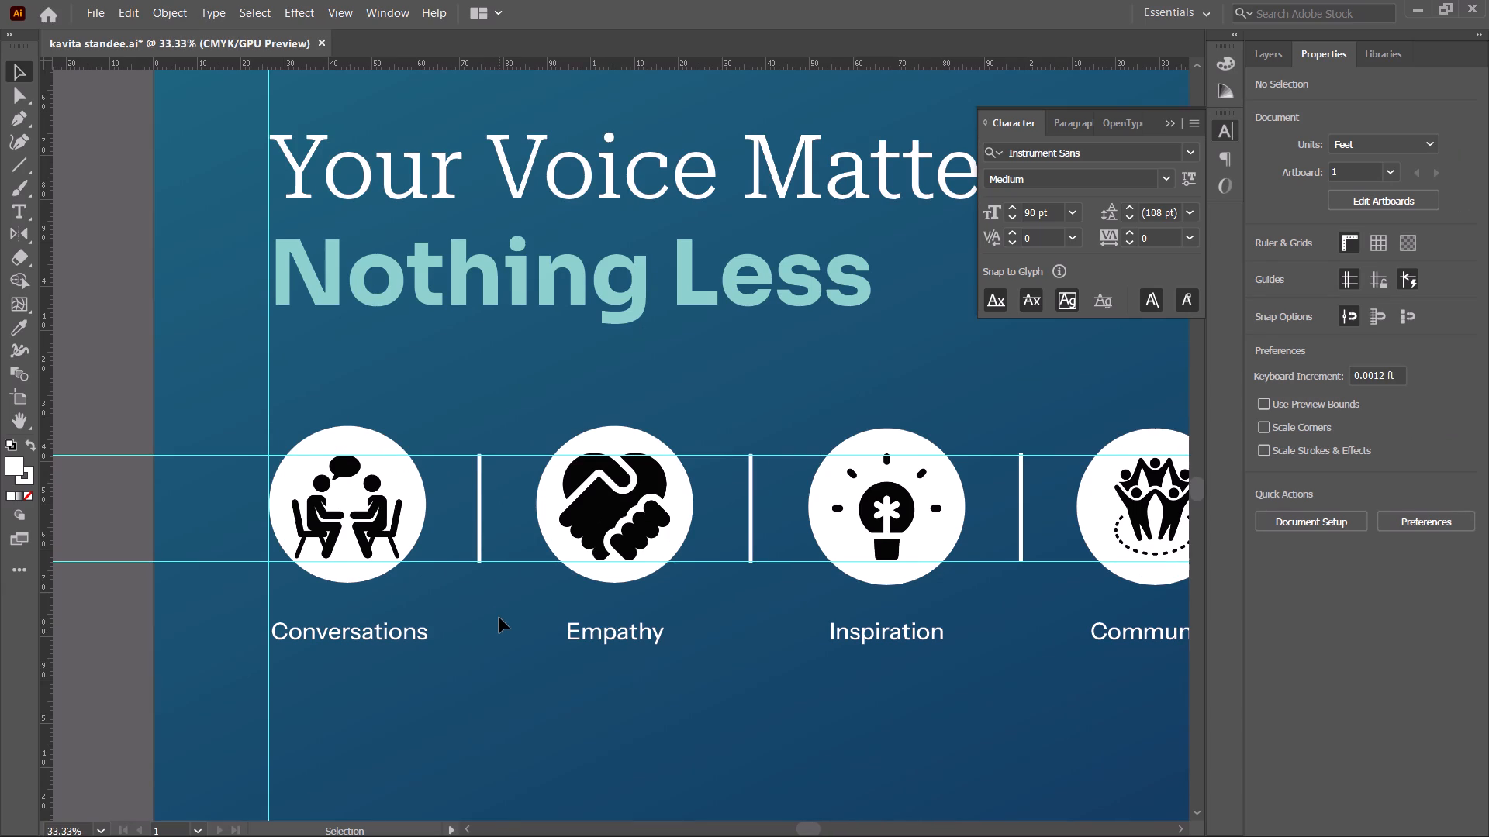
{"action": "left_click", "coordinate": [525, 456]}
{"action": "key", "text": "Return"}
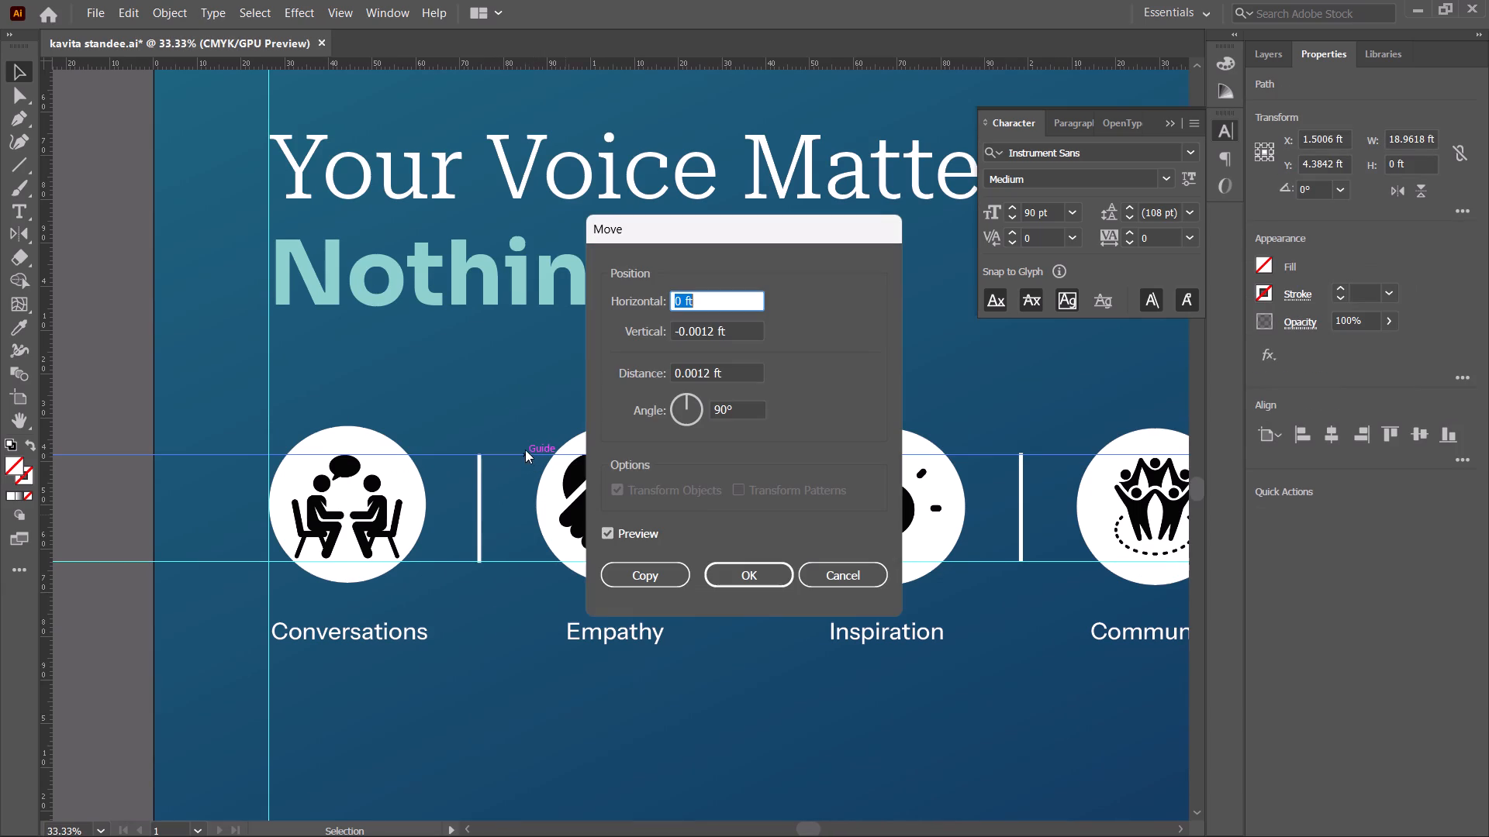
{"action": "left_click", "coordinate": [661, 564]}
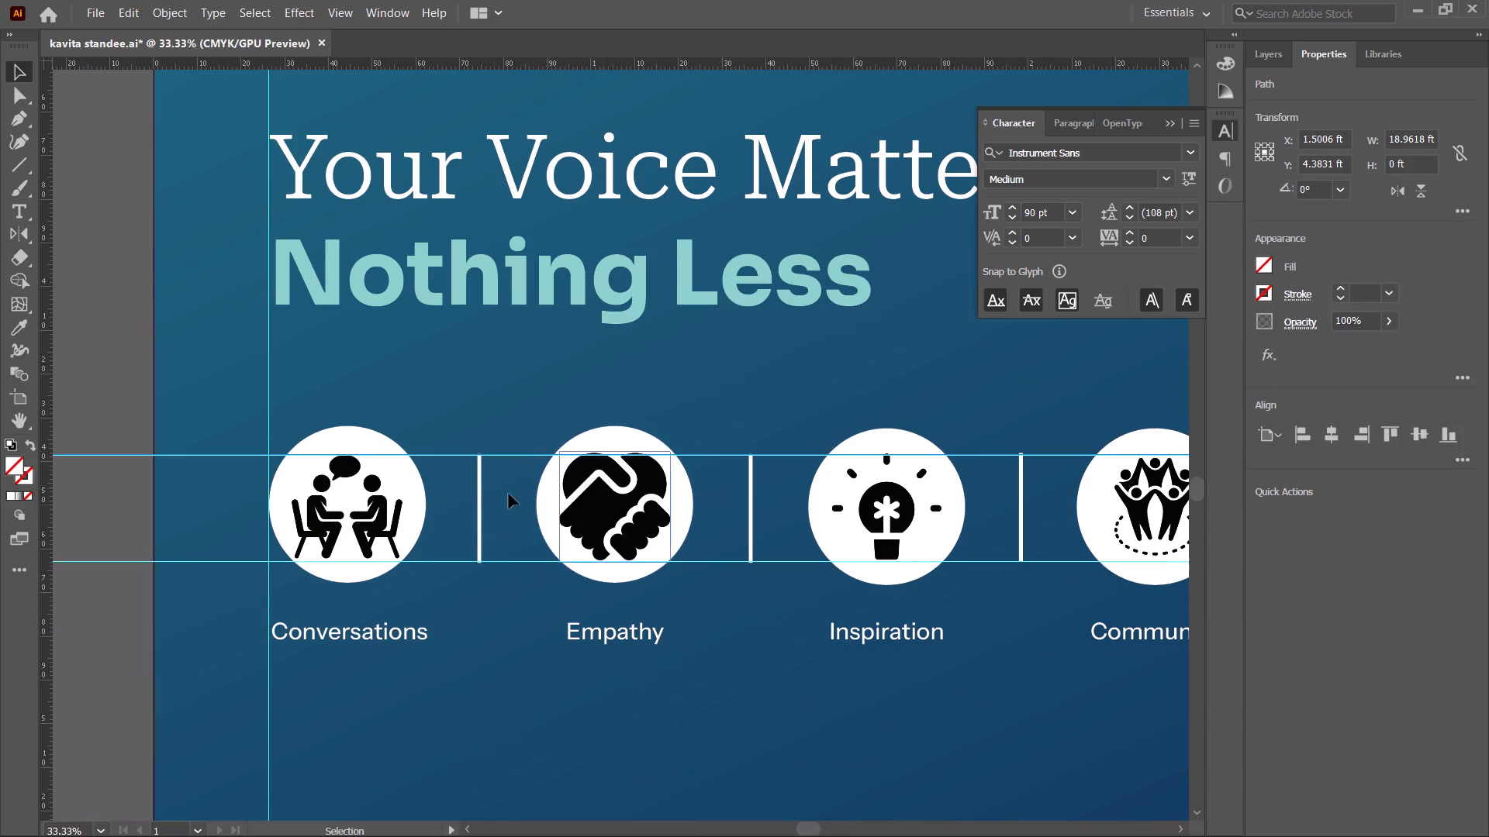
{"action": "key", "text": "BackSpace"}
{"action": "left_click", "coordinate": [499, 455]}
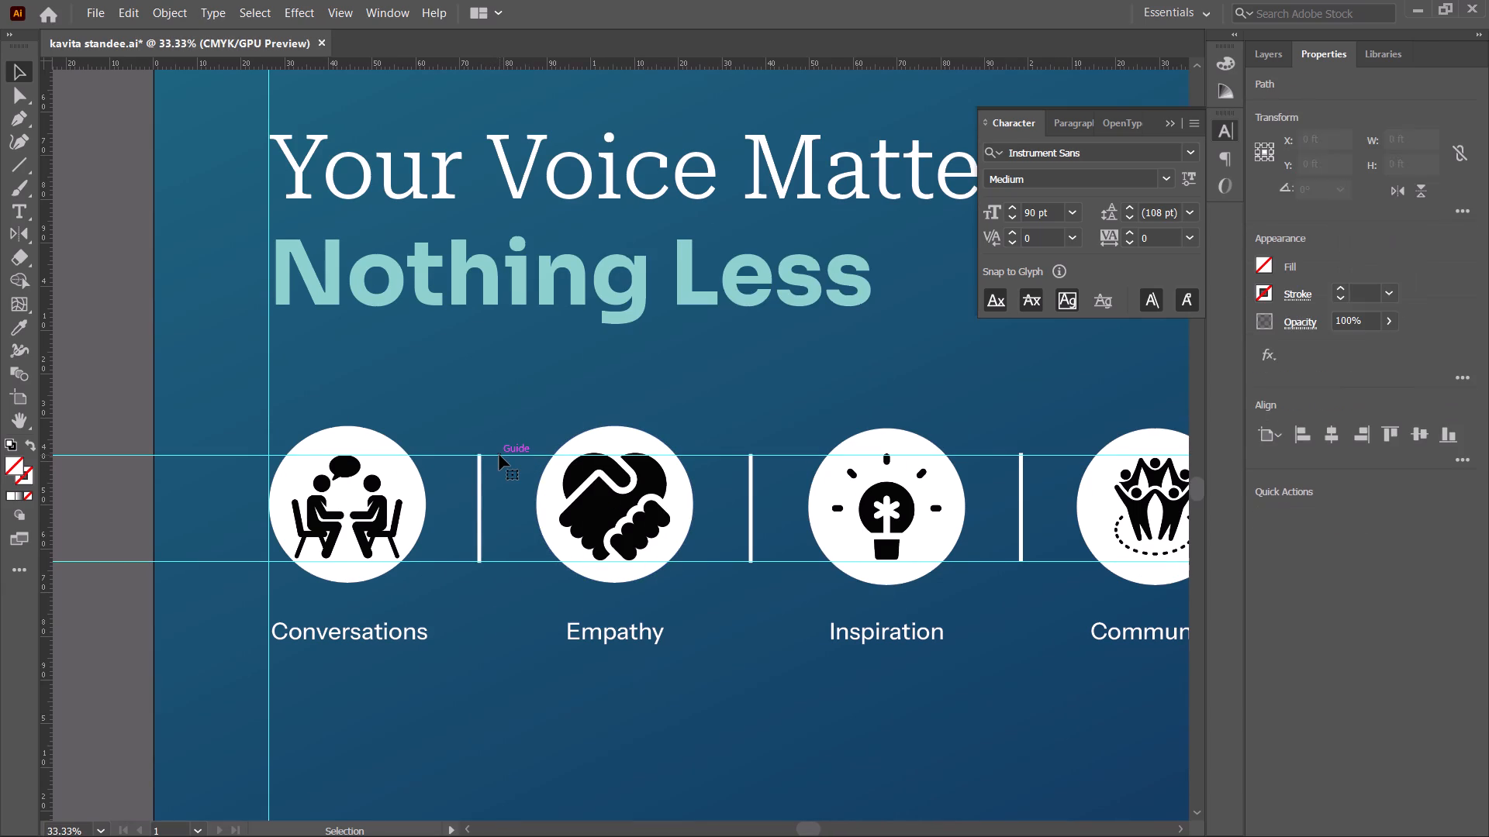
{"action": "key", "text": "Delete"}
{"action": "left_click", "coordinate": [519, 565]}
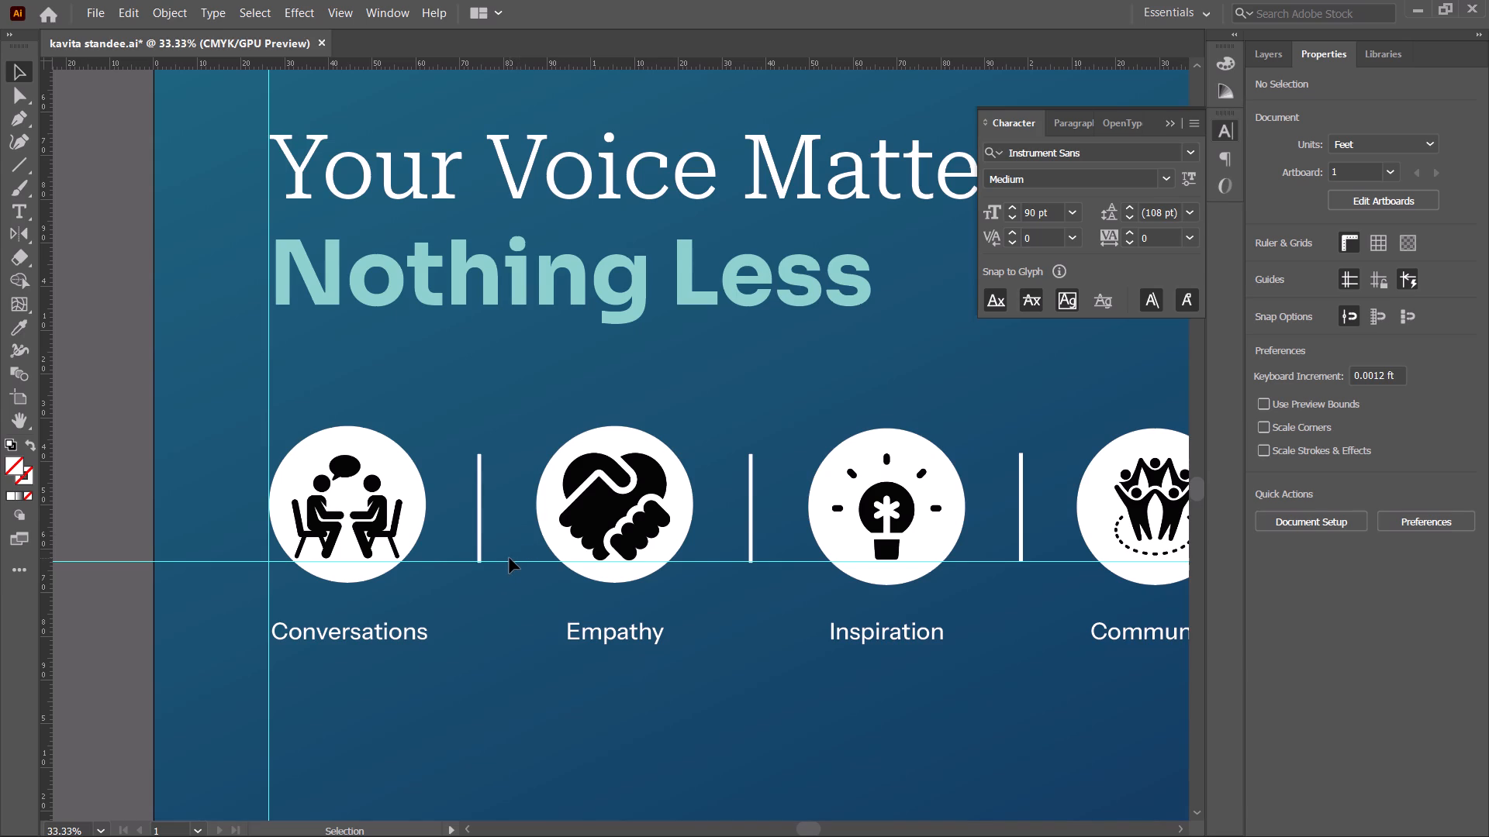
{"action": "left_click", "coordinate": [510, 558]}
{"action": "left_click", "coordinate": [514, 561]}
{"action": "key", "text": "BackSpace"}
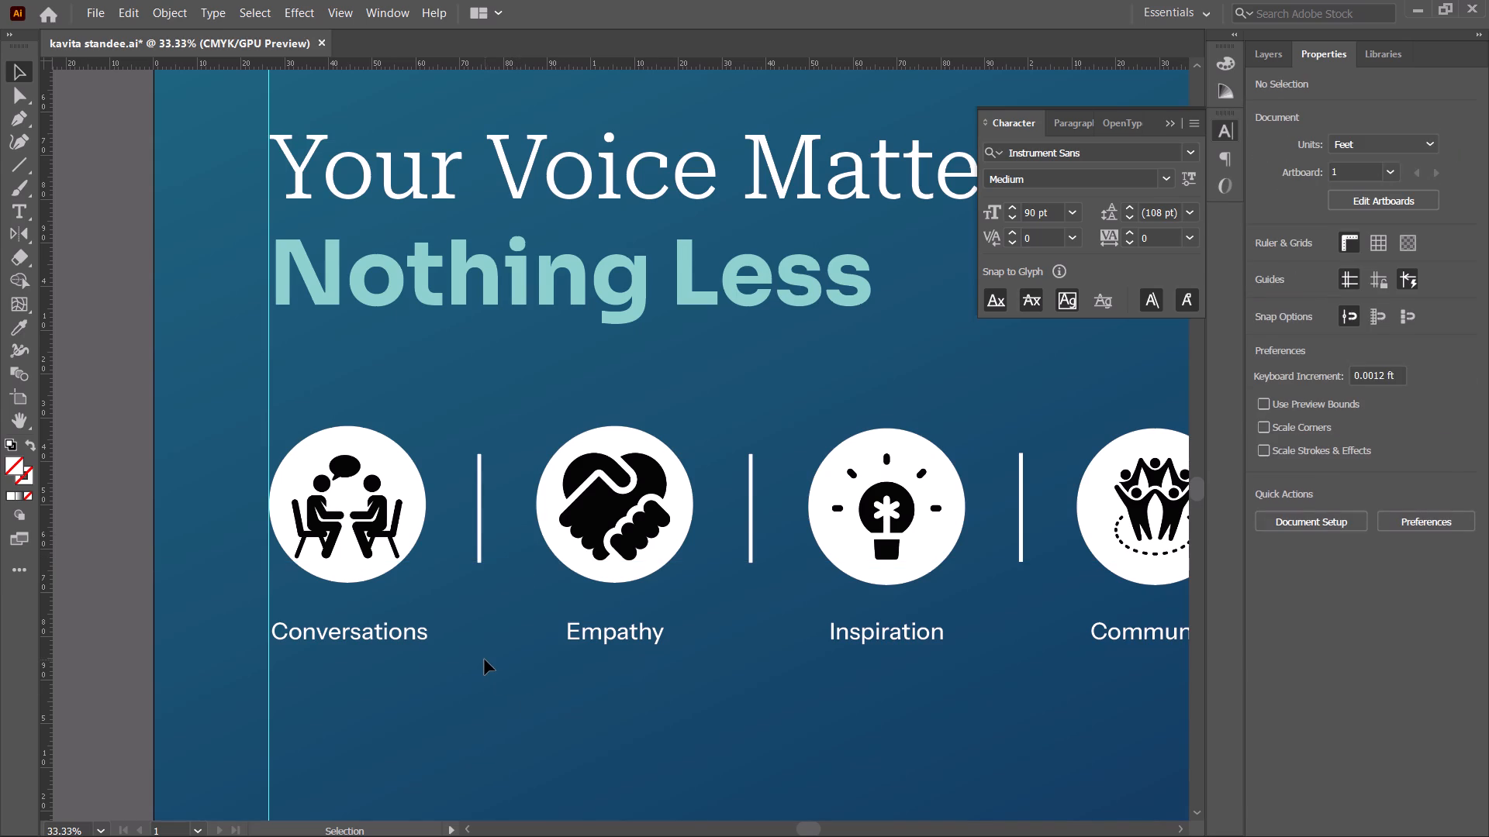
Reduce the stroke weight of all three vertical dividers to 5 pt.
{"action": "scroll", "coordinate": [485, 660], "scroll_direction": "down", "scroll_amount": 2, "text": "alt"}
{"action": "key", "text": "space"}
{"action": "left_click_drag", "start_coordinate": [485, 661], "coordinate": [439, 593]}
{"action": "scroll", "coordinate": [439, 593], "scroll_direction": "down", "scroll_amount": 1, "text": "alt"}
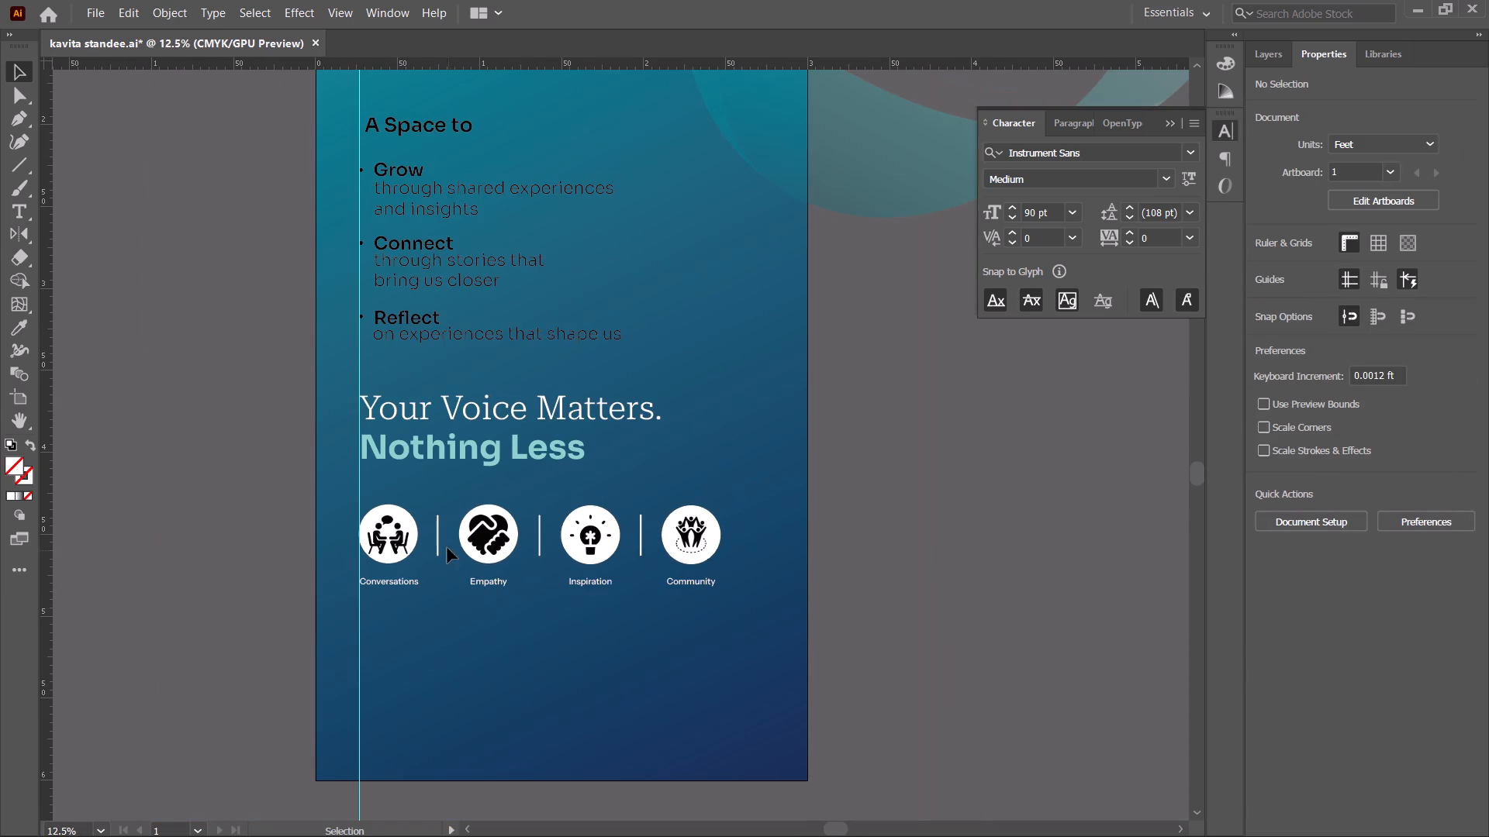
{"action": "left_click", "coordinate": [440, 539]}
{"action": "left_click", "coordinate": [541, 531], "text": "shift"}
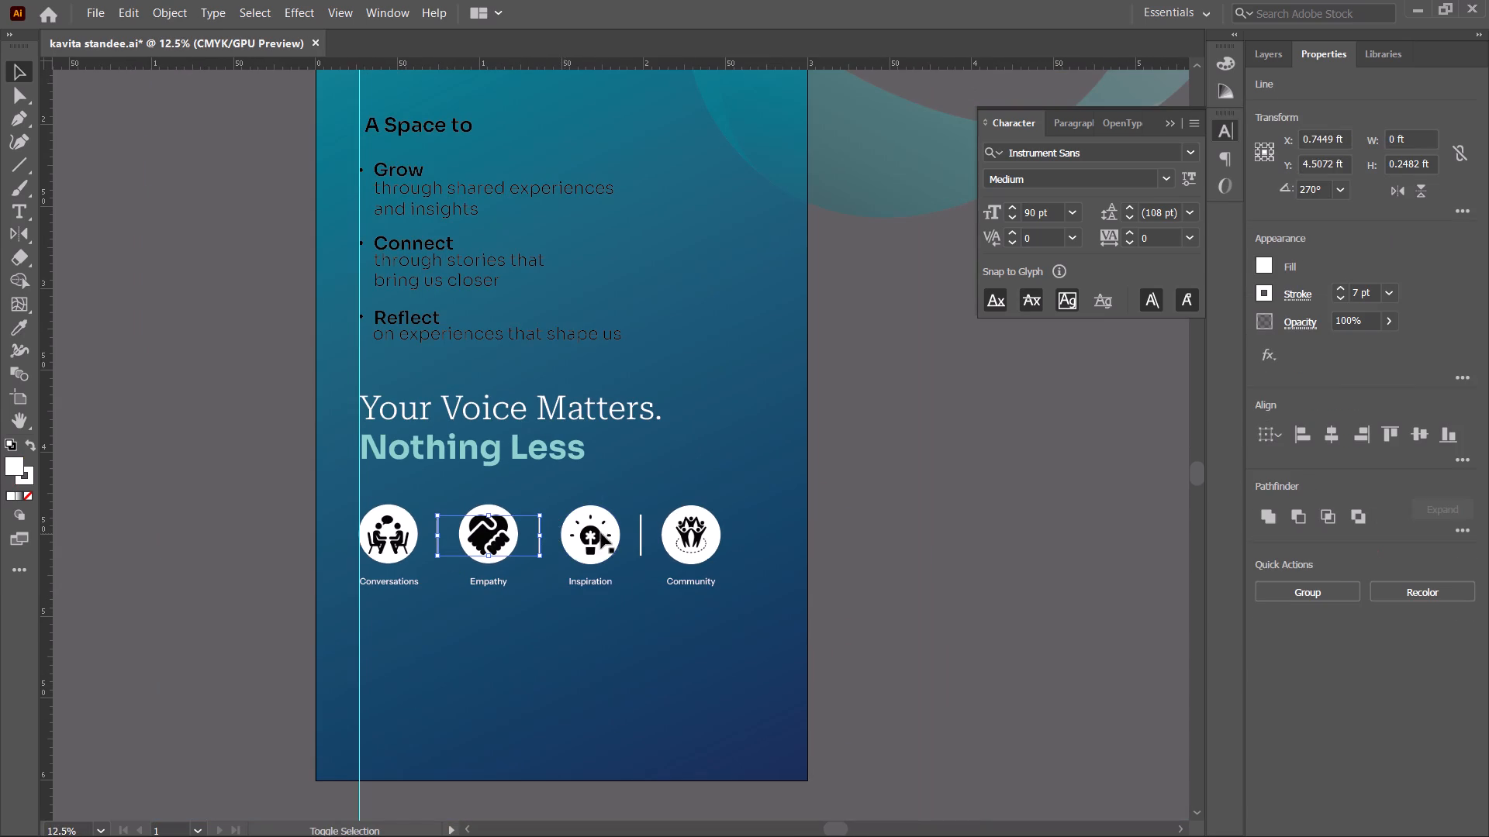
{"action": "left_click", "coordinate": [641, 532], "text": "shift"}
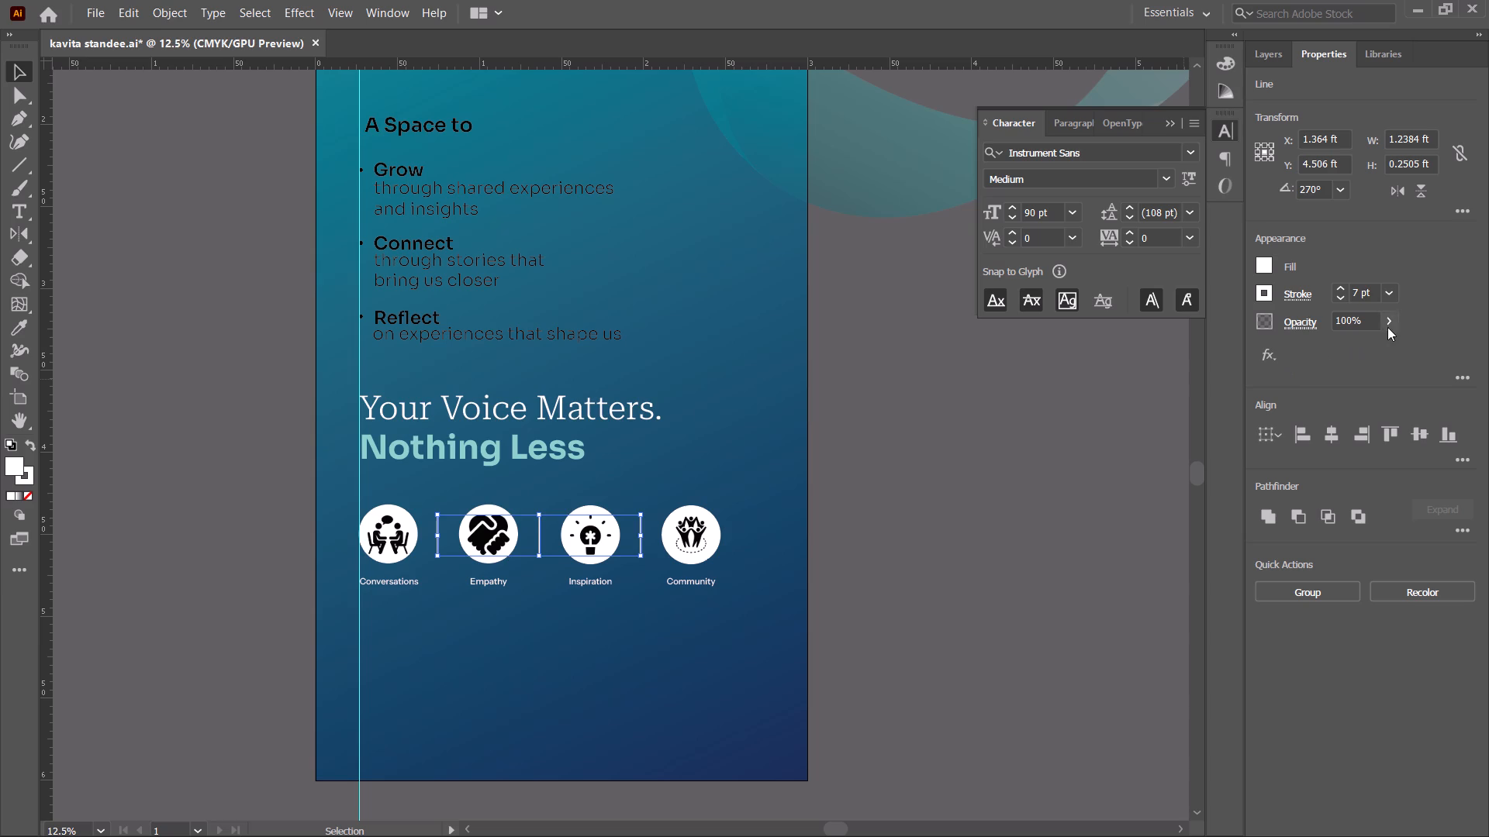
{"action": "left_click", "coordinate": [1360, 298]}
{"action": "scroll", "coordinate": [1360, 298], "scroll_direction": "down", "scroll_amount": 2}
{"action": "left_click", "coordinate": [894, 587]}
Remove the white fill from all four circles behind the icons.
{"action": "scroll", "coordinate": [894, 586], "scroll_direction": "up", "scroll_amount": 1, "text": "alt"}
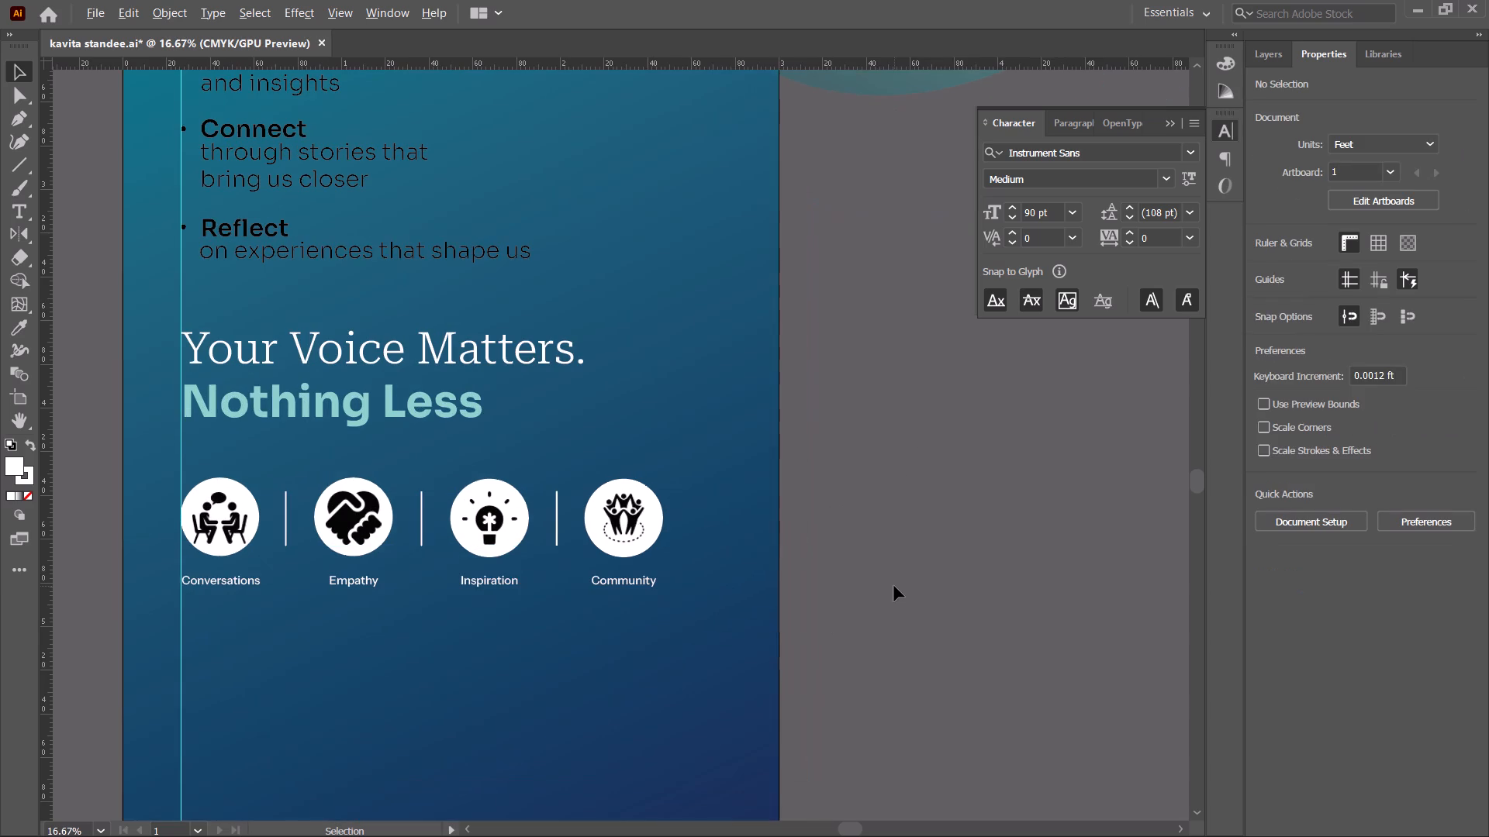
{"action": "key", "text": "space"}
{"action": "left_click_drag", "start_coordinate": [912, 582], "coordinate": [1007, 587]}
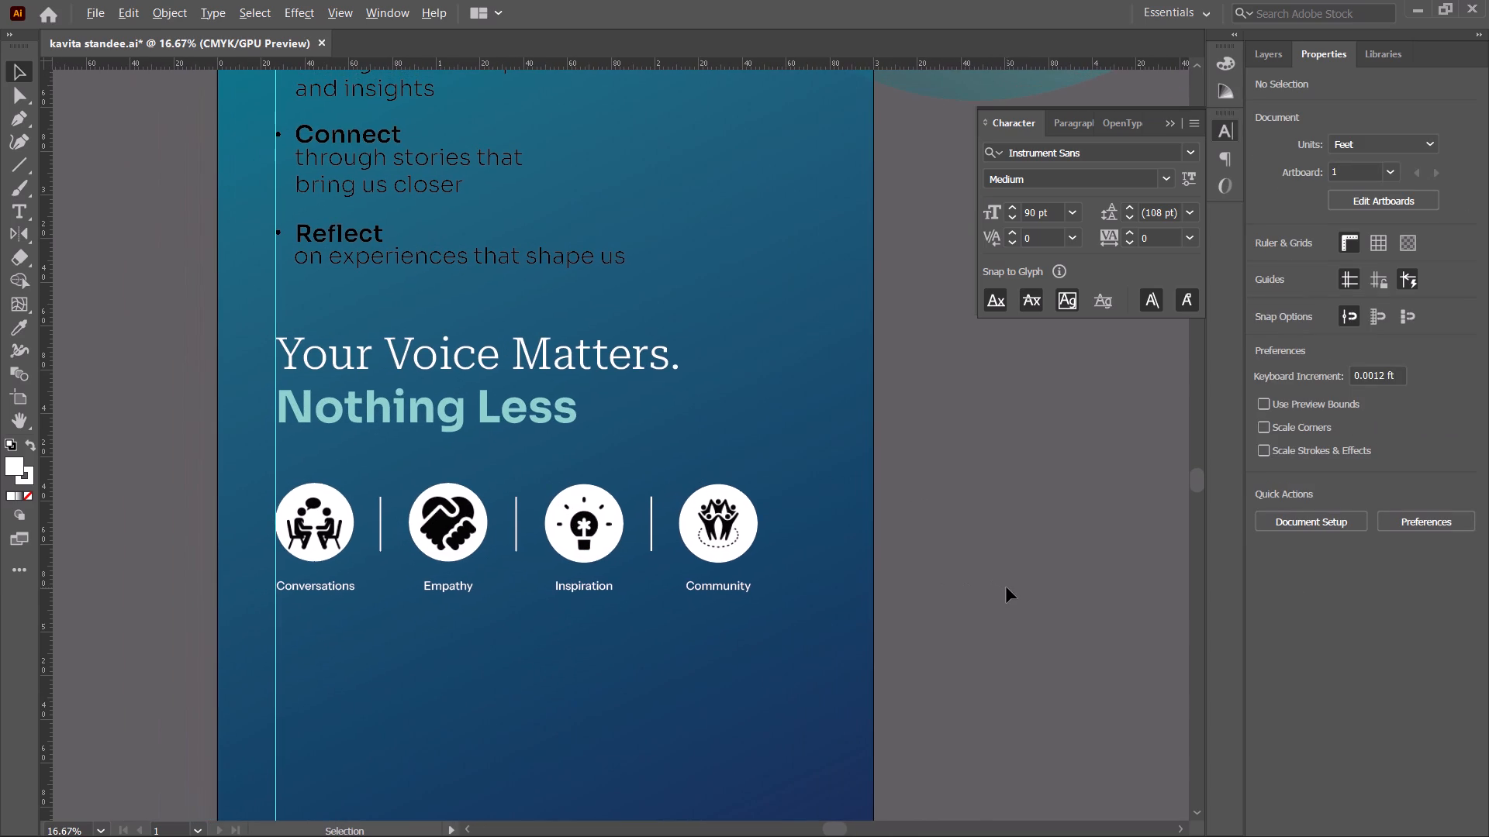
{"action": "left_click", "coordinate": [755, 529]}
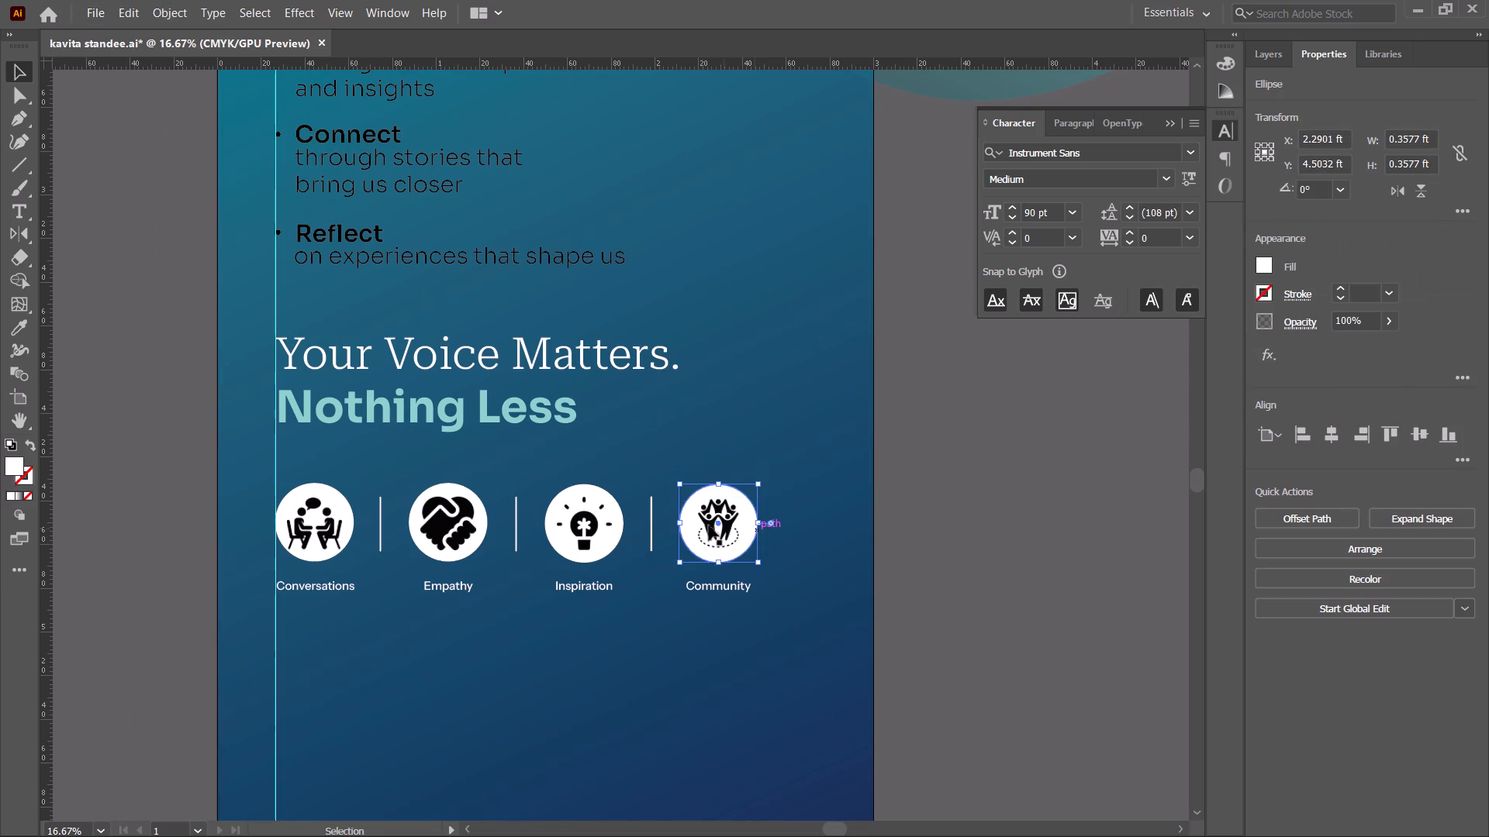
{"action": "left_click", "coordinate": [620, 527], "text": "shift"}
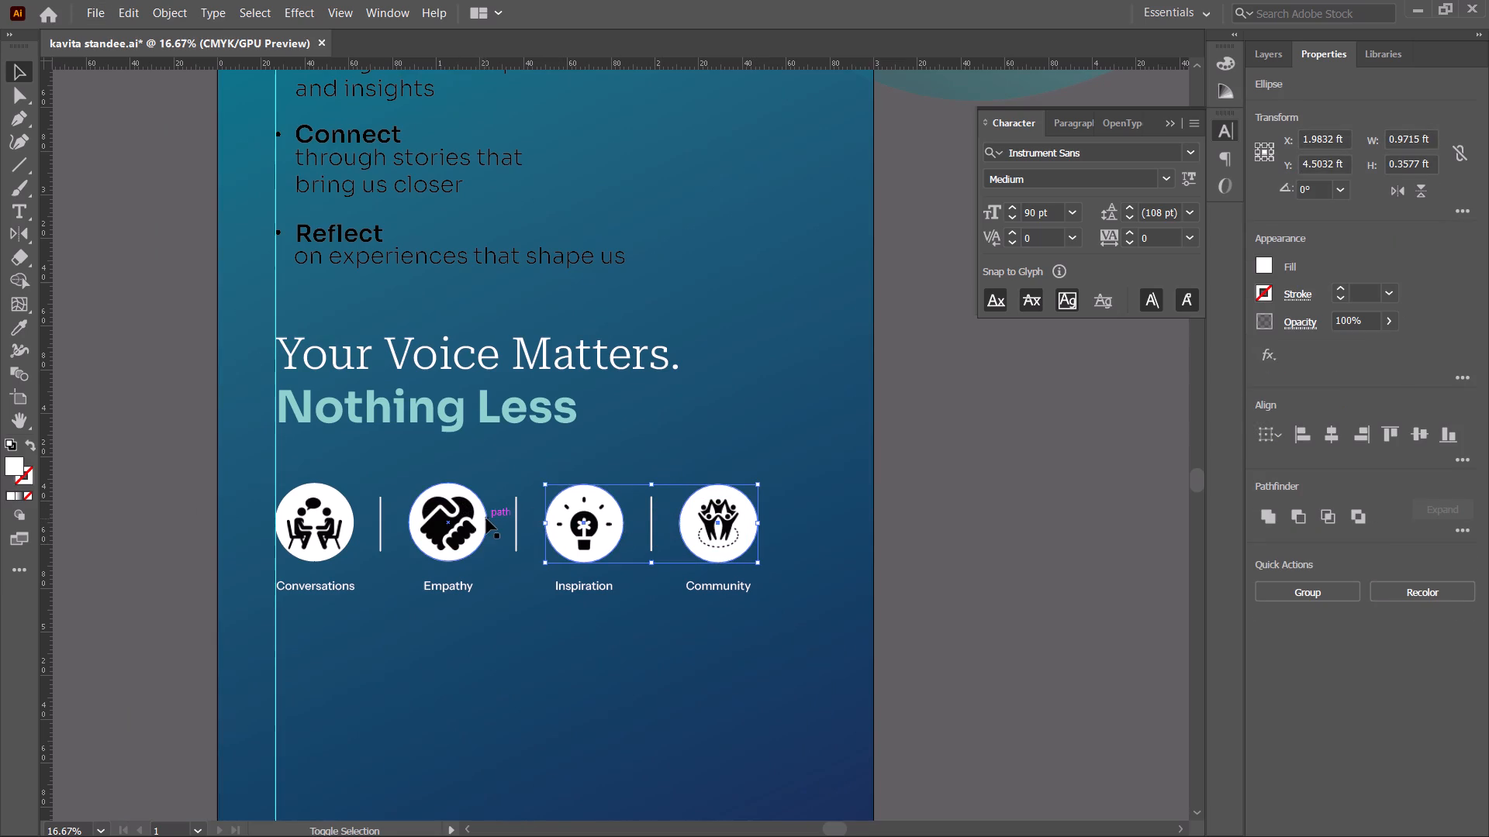
{"action": "left_click", "coordinate": [486, 518], "text": "shift"}
{"action": "left_click", "coordinate": [352, 517], "text": "shift"}
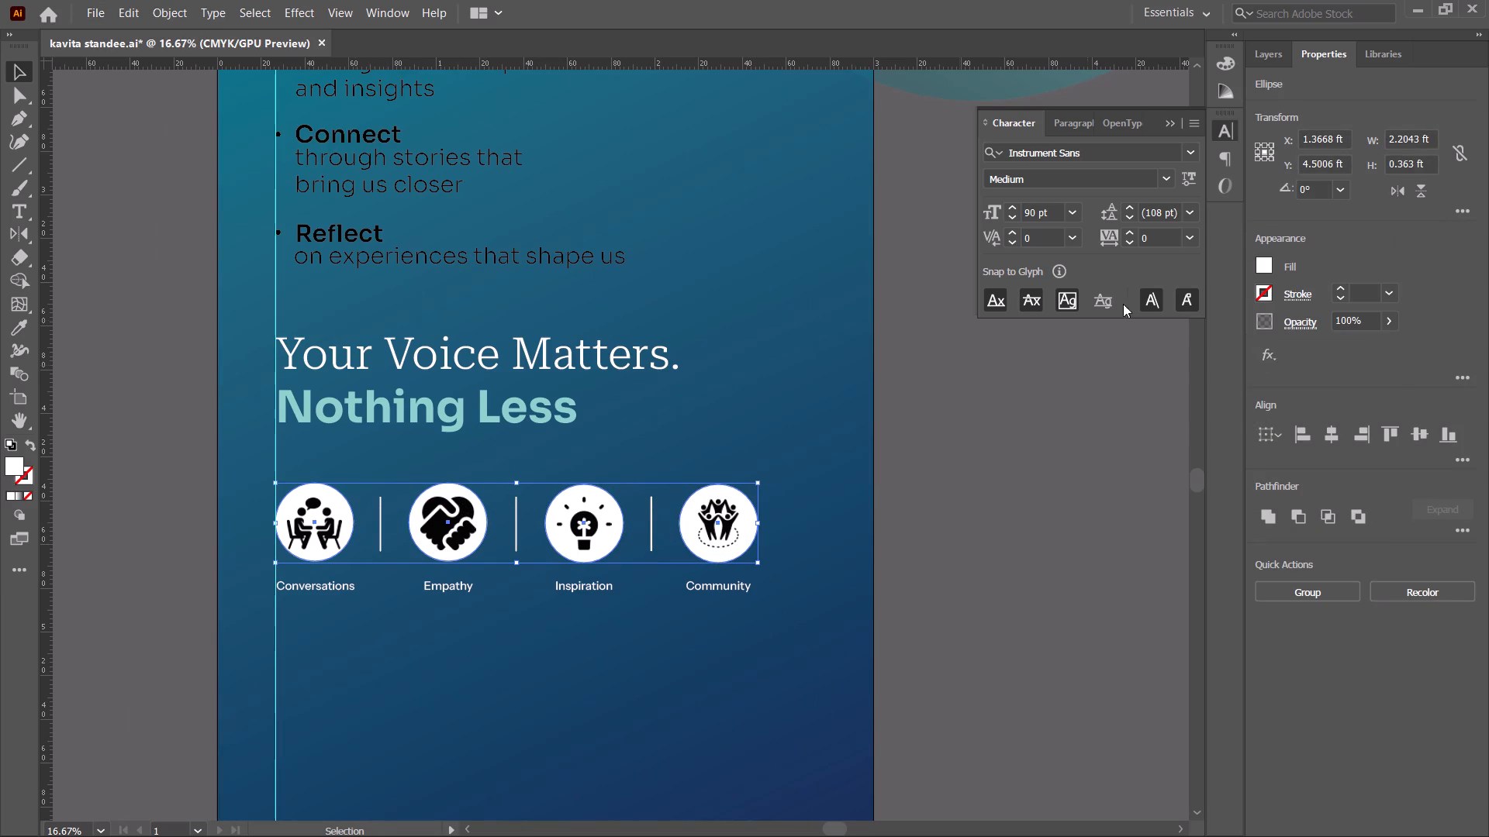
{"action": "left_click", "coordinate": [1266, 267]}
{"action": "left_click", "coordinate": [1046, 333]}
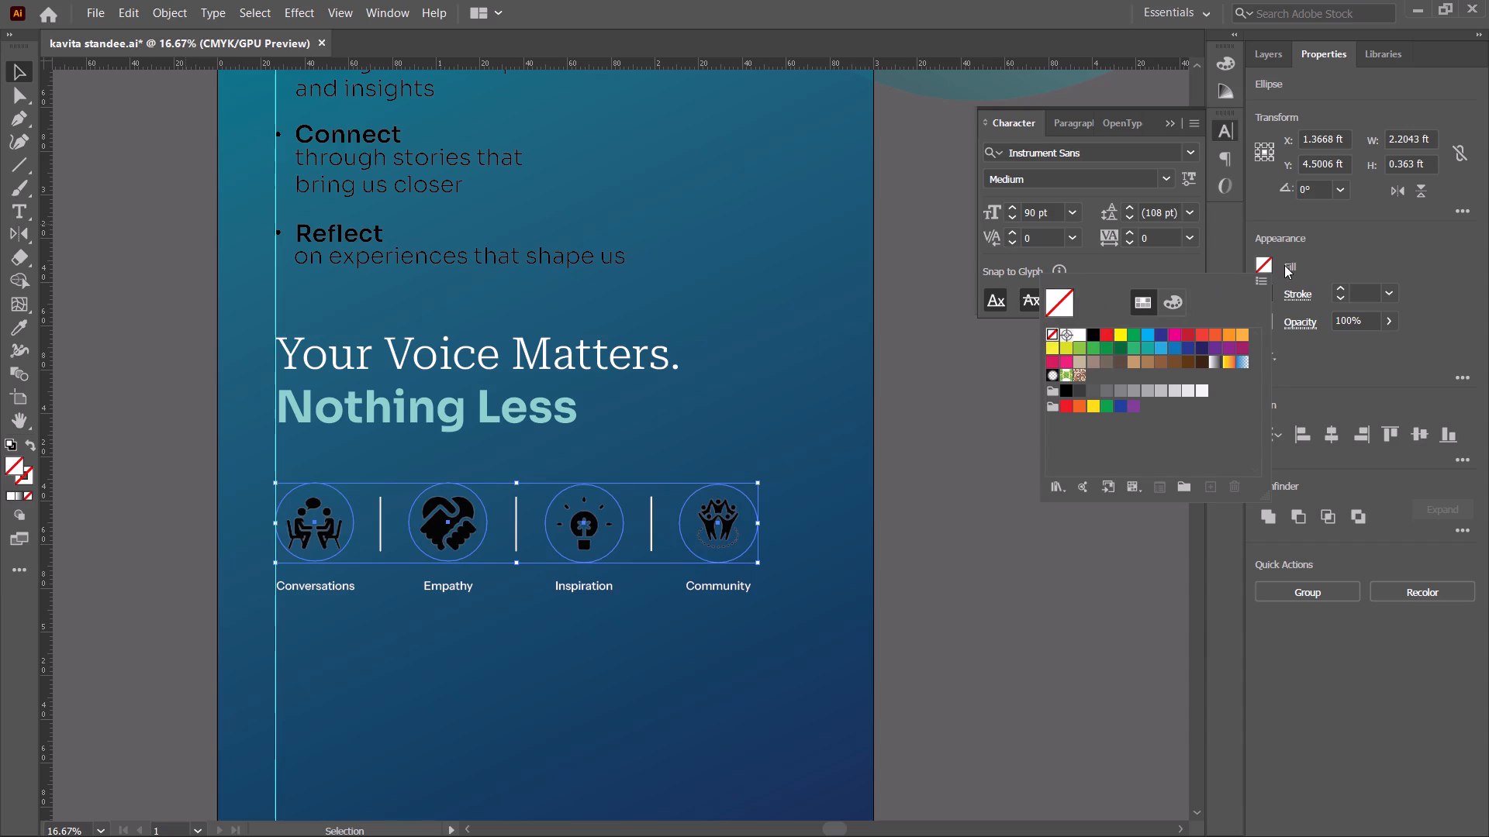
Give the four icon circles a white stroke with a weight of 5 pt.
{"action": "left_click", "coordinate": [1333, 237]}
{"action": "left_click", "coordinate": [1269, 294]}
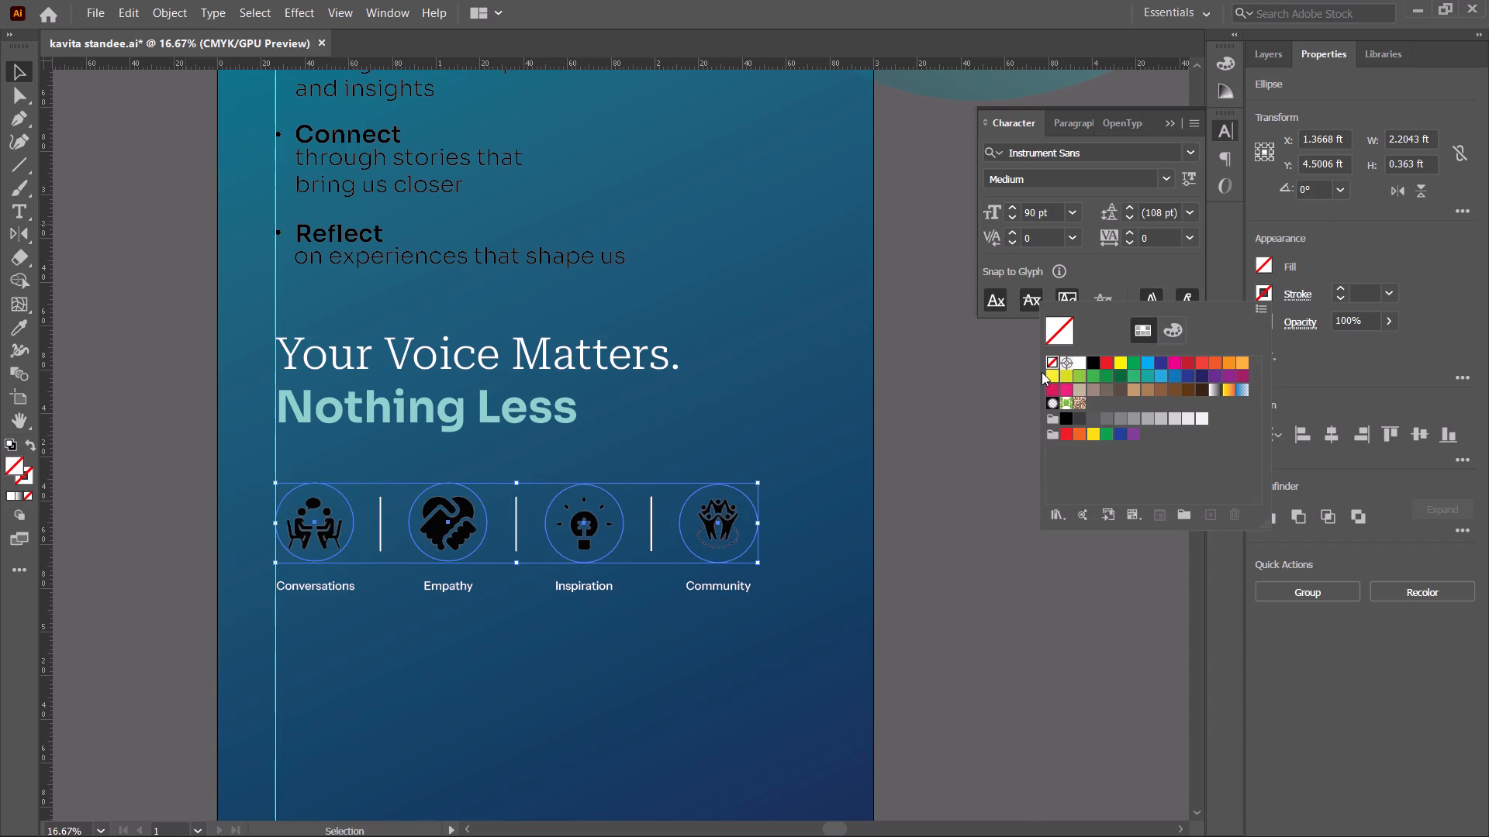
{"action": "left_click", "coordinate": [1080, 363]}
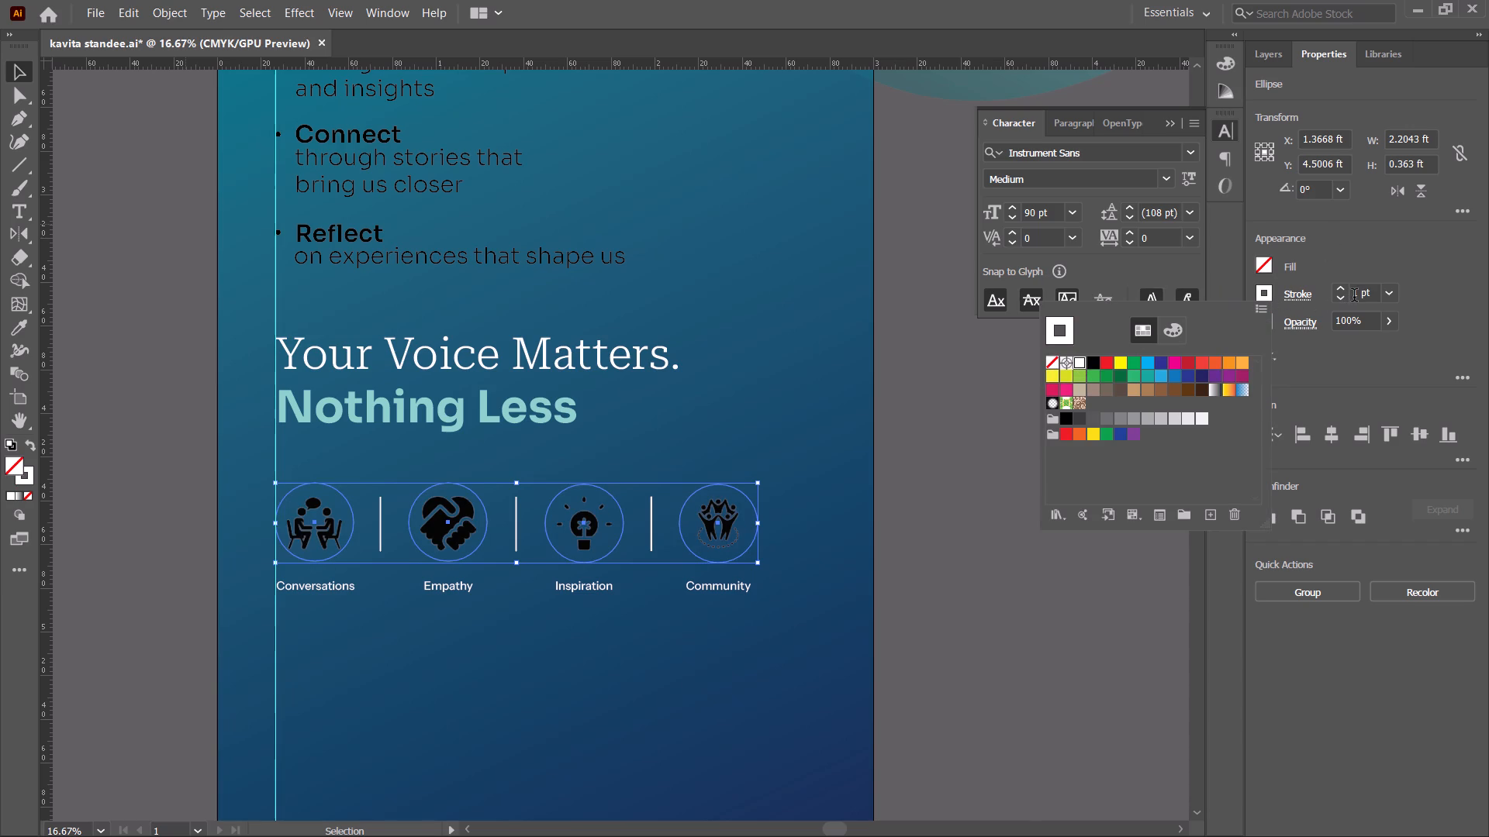
{"action": "left_click", "coordinate": [1354, 297]}
{"action": "scroll", "coordinate": [1354, 297], "scroll_direction": "up", "scroll_amount": 4}
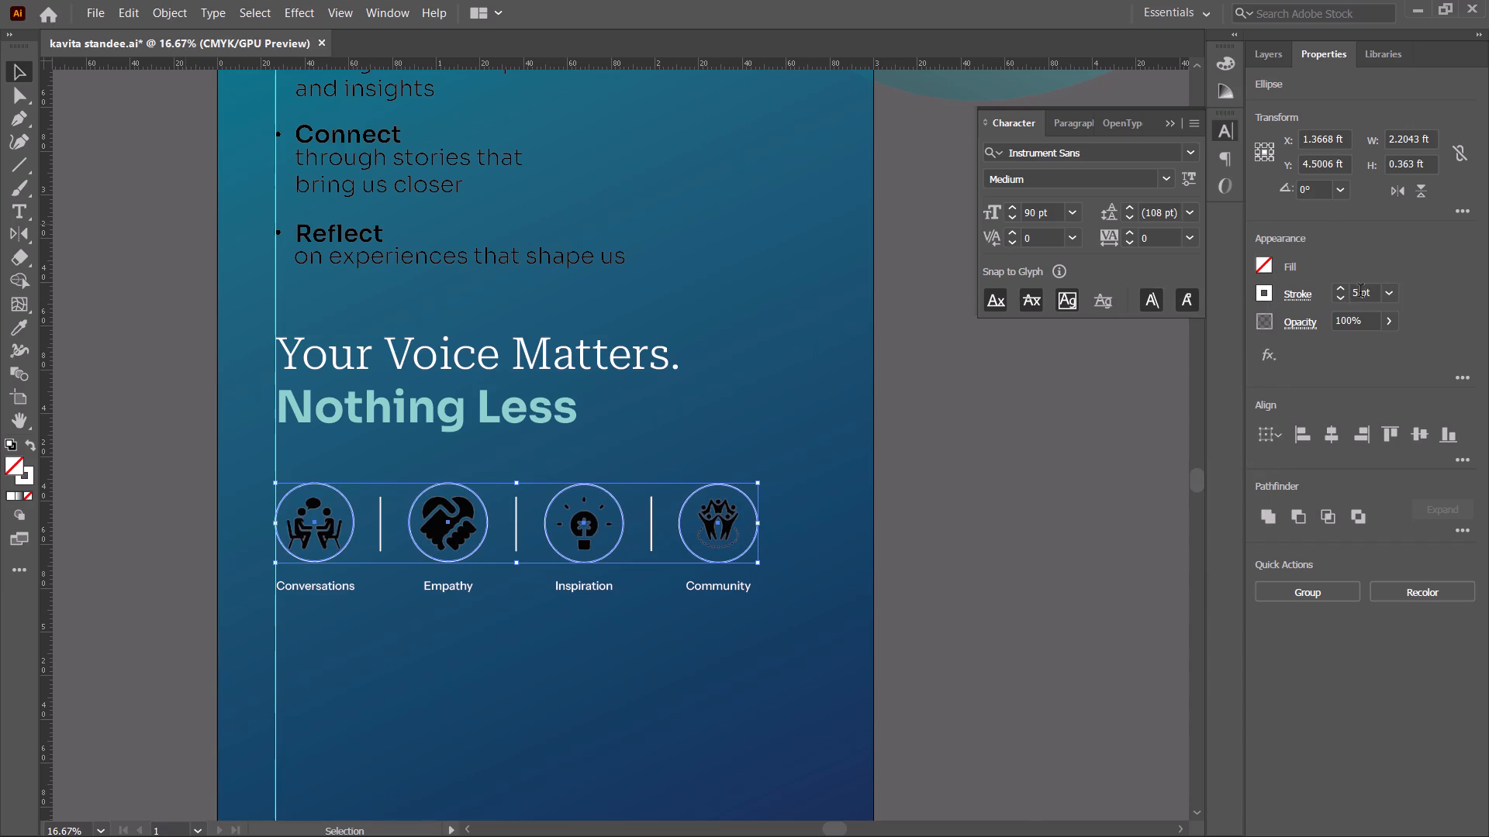
{"action": "left_click", "coordinate": [1379, 251]}
{"action": "key", "text": "Return"}
{"action": "left_click", "coordinate": [826, 569]}
{"action": "left_click", "coordinate": [25, 71]}
{"action": "left_click", "coordinate": [85, 139]}
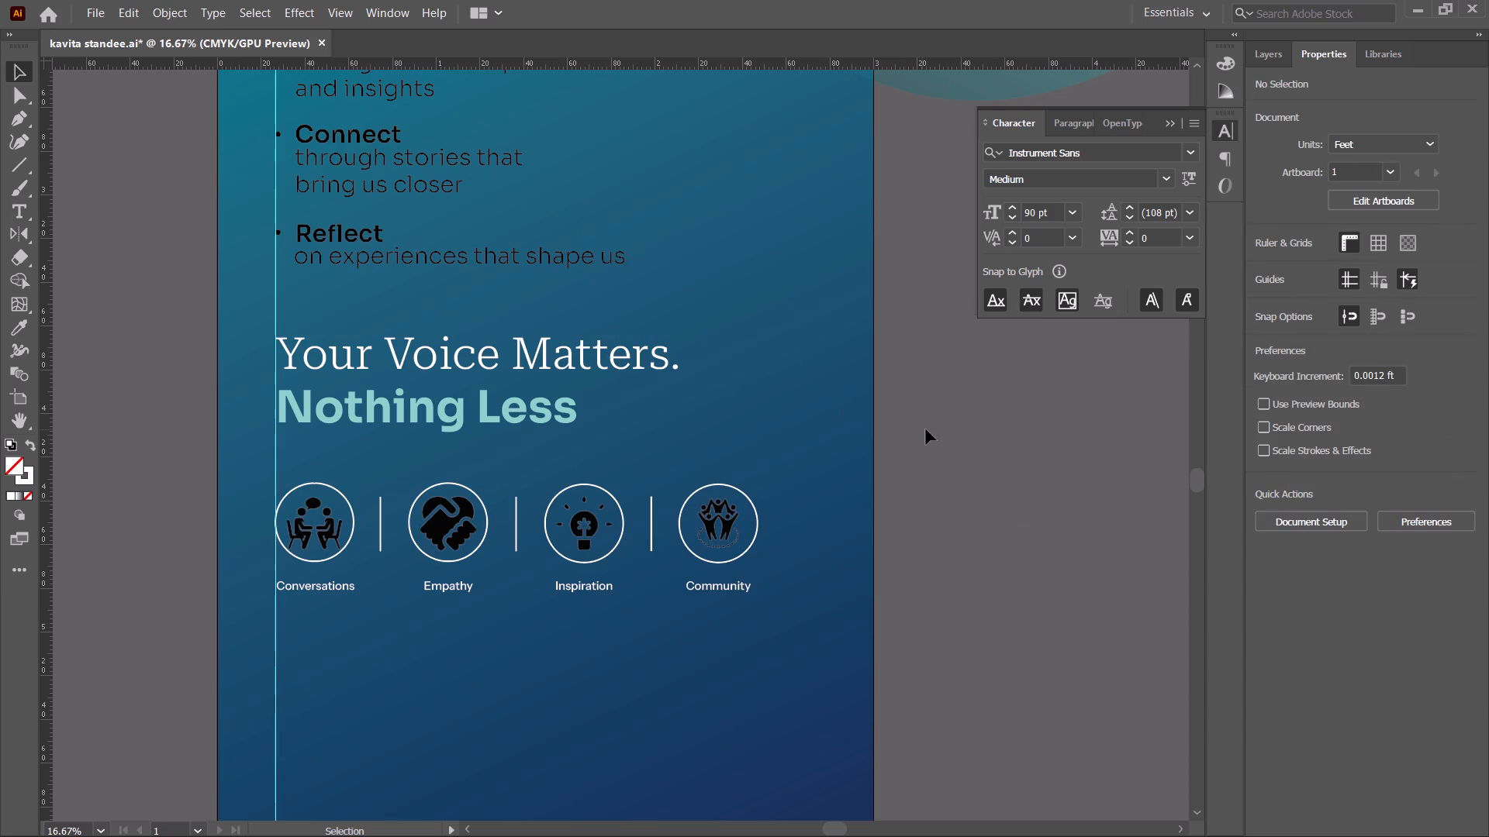
Review the outlined icon row and bullet text, and preview the whole standee in Presentation Mode.
{"action": "scroll", "coordinate": [785, 501], "scroll_direction": "up", "scroll_amount": 2, "text": "alt"}
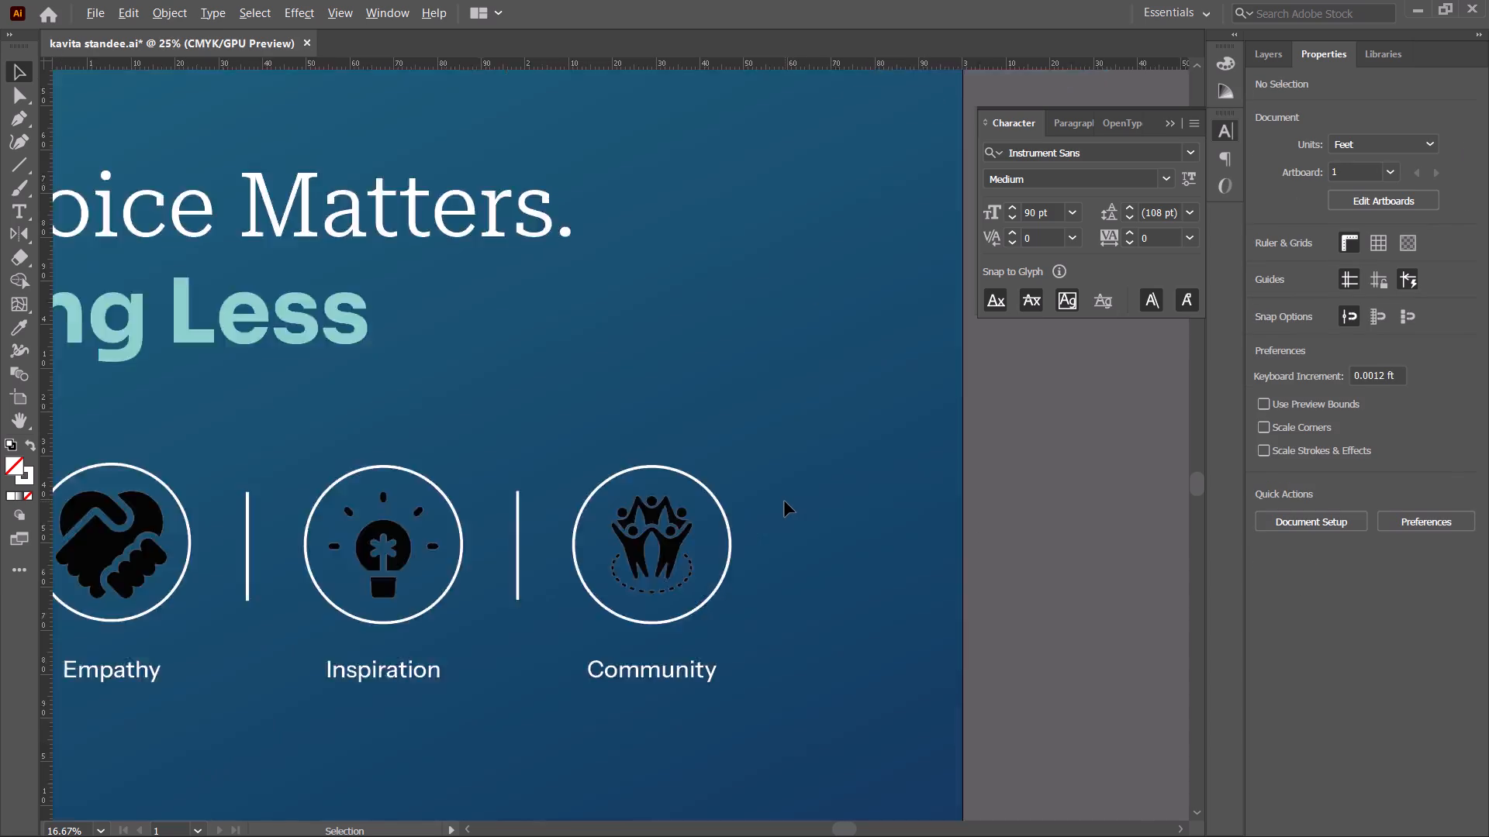
{"action": "scroll", "coordinate": [785, 501], "scroll_direction": "up", "scroll_amount": 3, "text": "alt"}
{"action": "scroll", "coordinate": [785, 501], "scroll_direction": "down", "scroll_amount": 6}
{"action": "scroll", "coordinate": [785, 501], "scroll_direction": "down", "scroll_amount": 5, "text": "alt"}
{"action": "scroll", "coordinate": [789, 496], "scroll_direction": "down", "scroll_amount": 2}
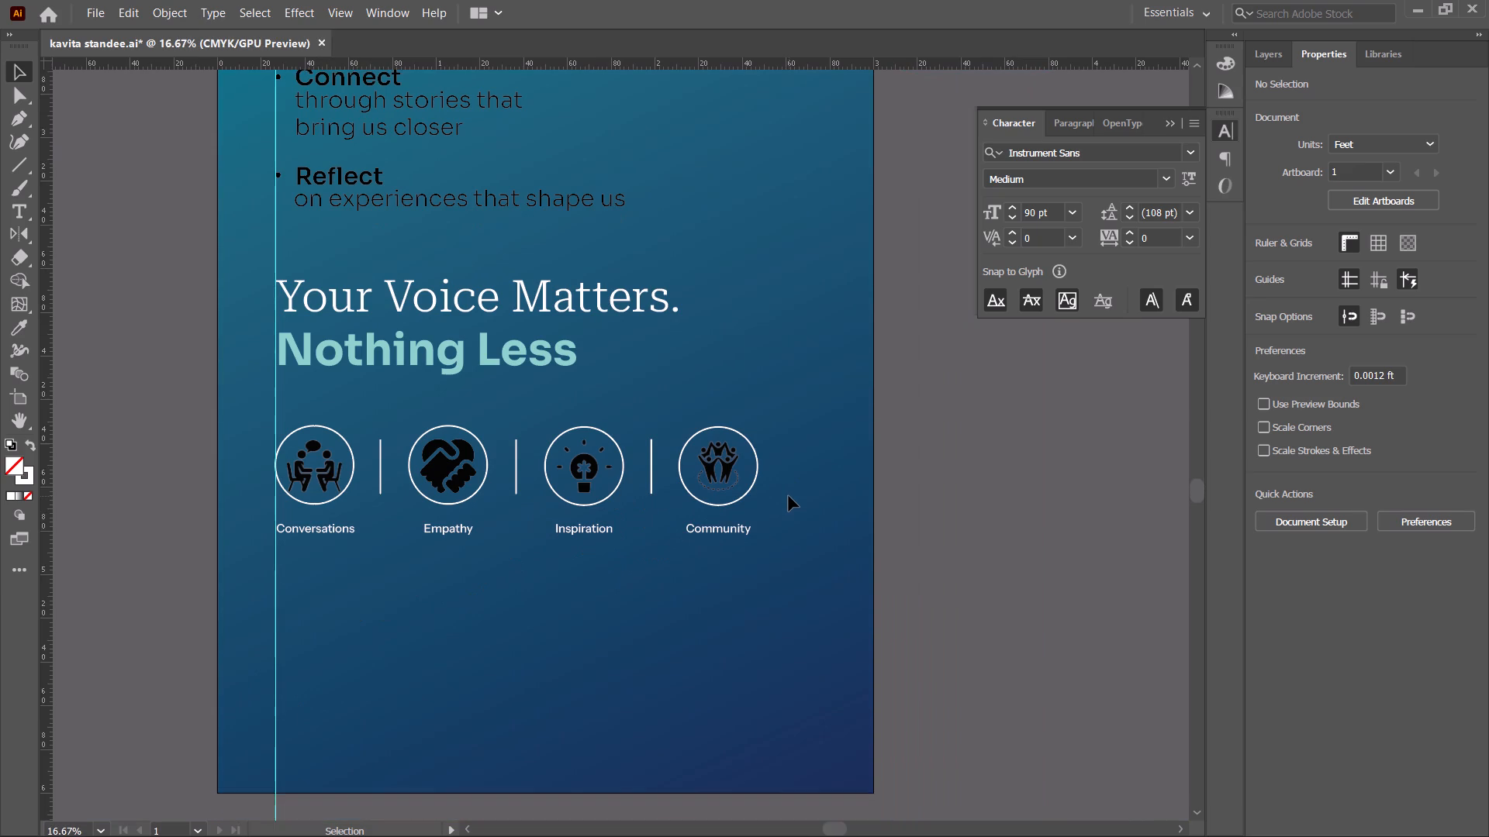
{"action": "scroll", "coordinate": [789, 495], "scroll_direction": "up", "scroll_amount": 9}
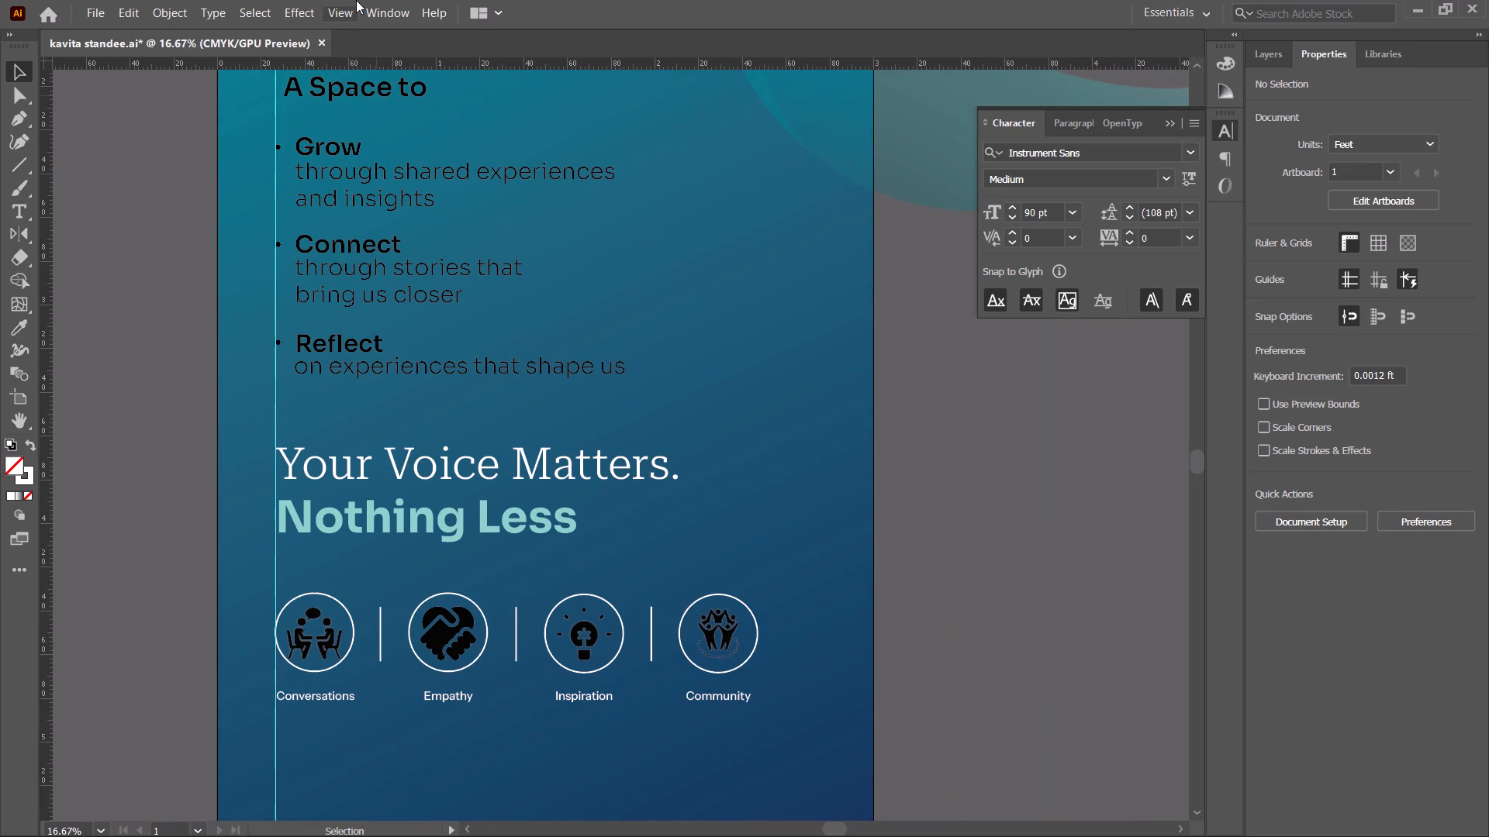
{"action": "left_click", "coordinate": [356, 0]}
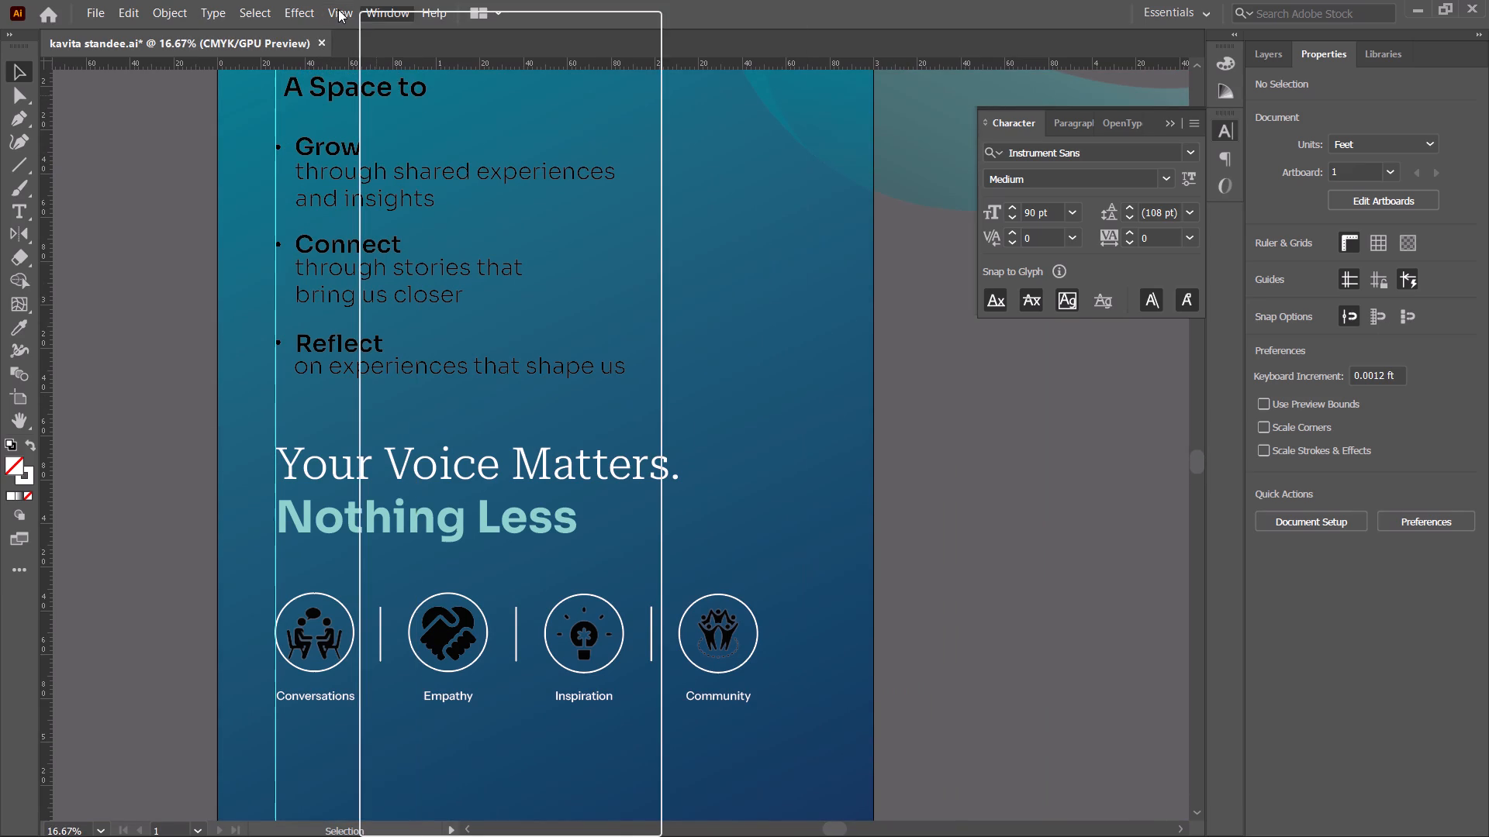
{"action": "left_click", "coordinate": [447, 157]}
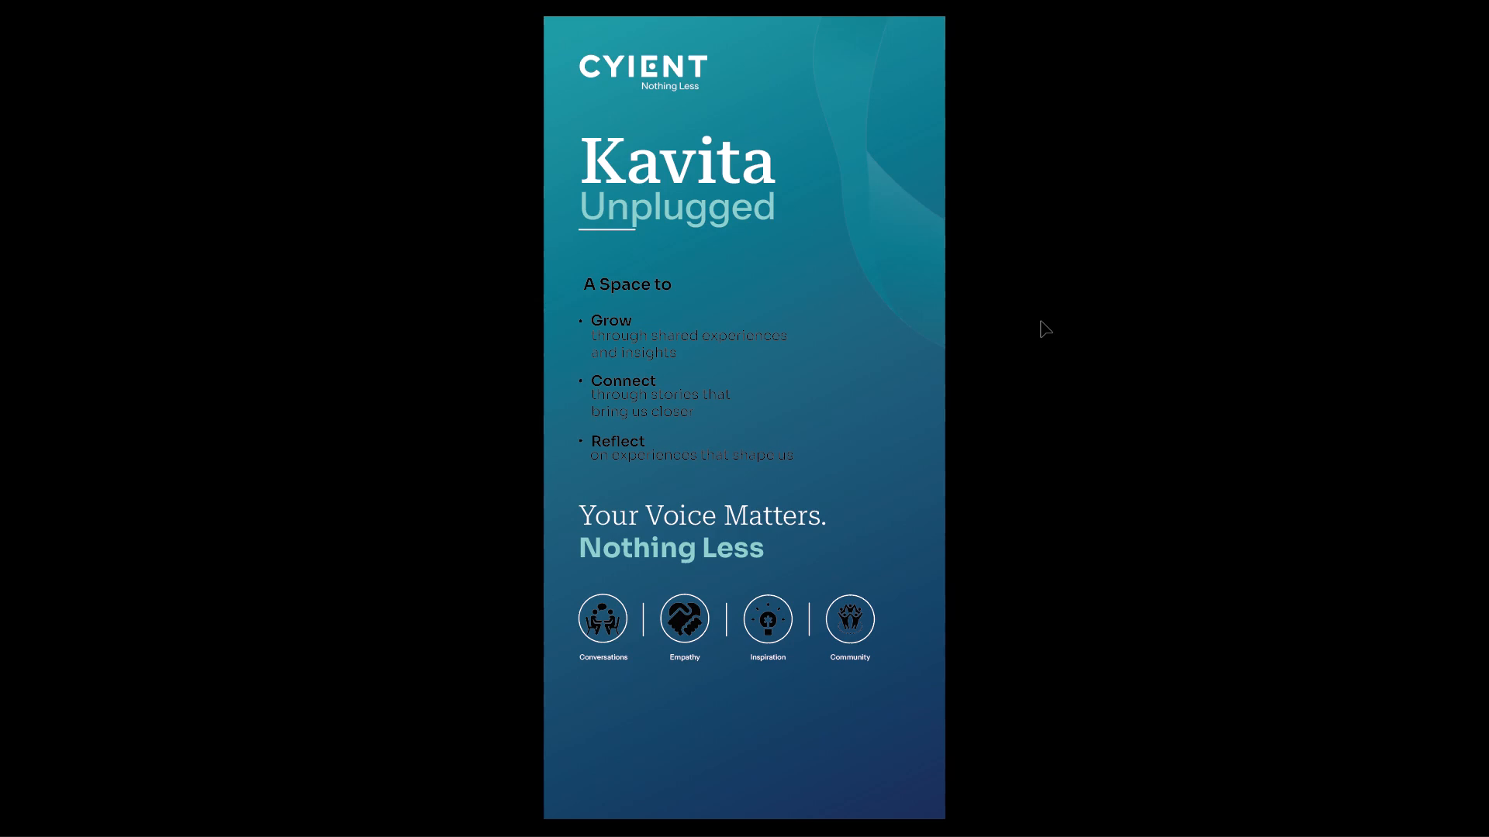
Leave the preview and undo the outline styling so the four icon circles have their solid white fill again.
{"action": "key", "text": "Escape"}
{"action": "key", "text": "space"}
{"action": "left_click_drag", "start_coordinate": [990, 401], "coordinate": [901, 405]}
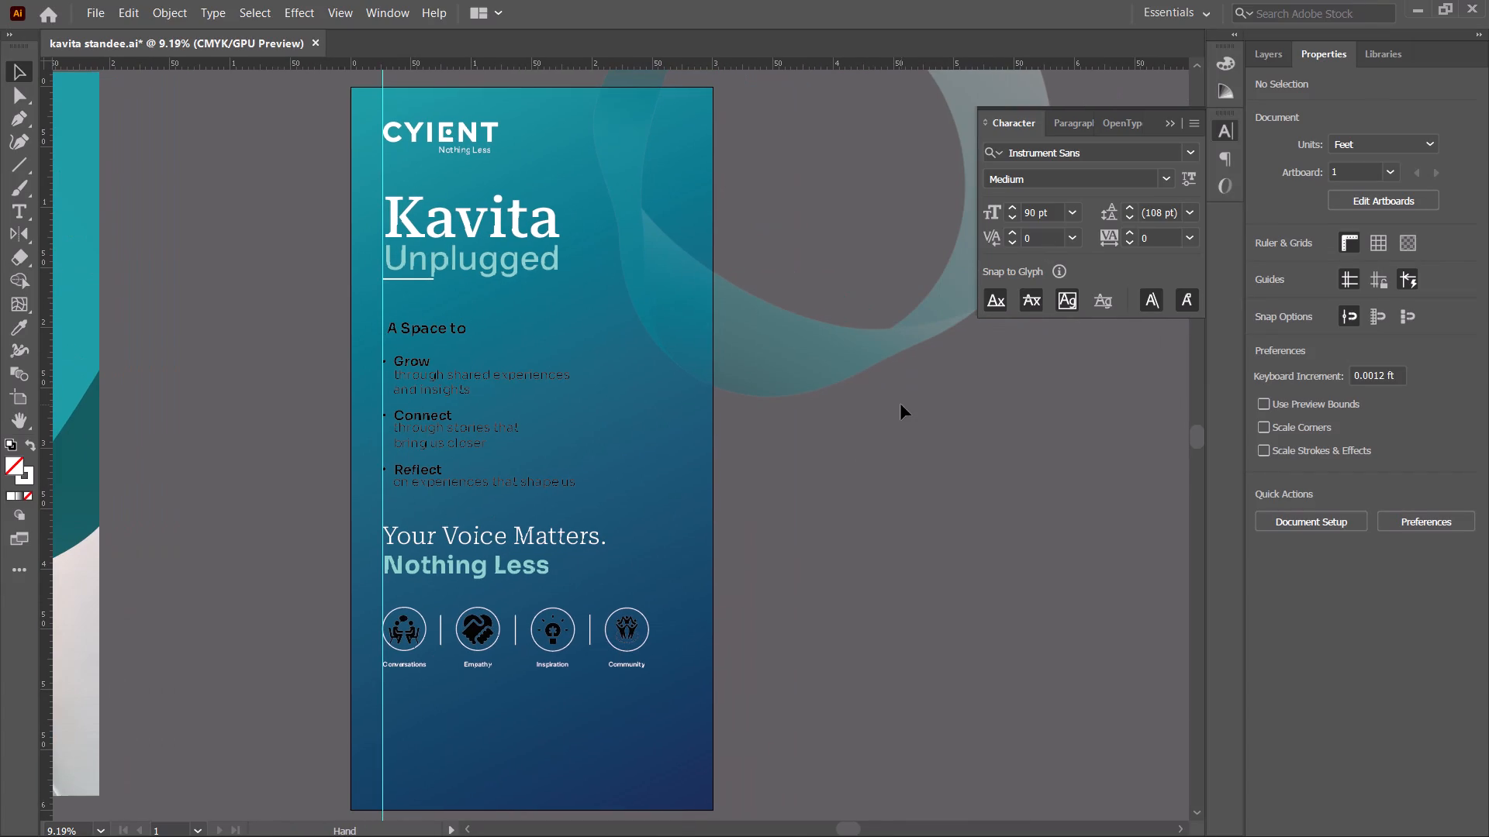
{"action": "scroll", "coordinate": [834, 797], "scroll_direction": "down", "scroll_amount": 5}
{"action": "key", "text": "ctrl+z"}
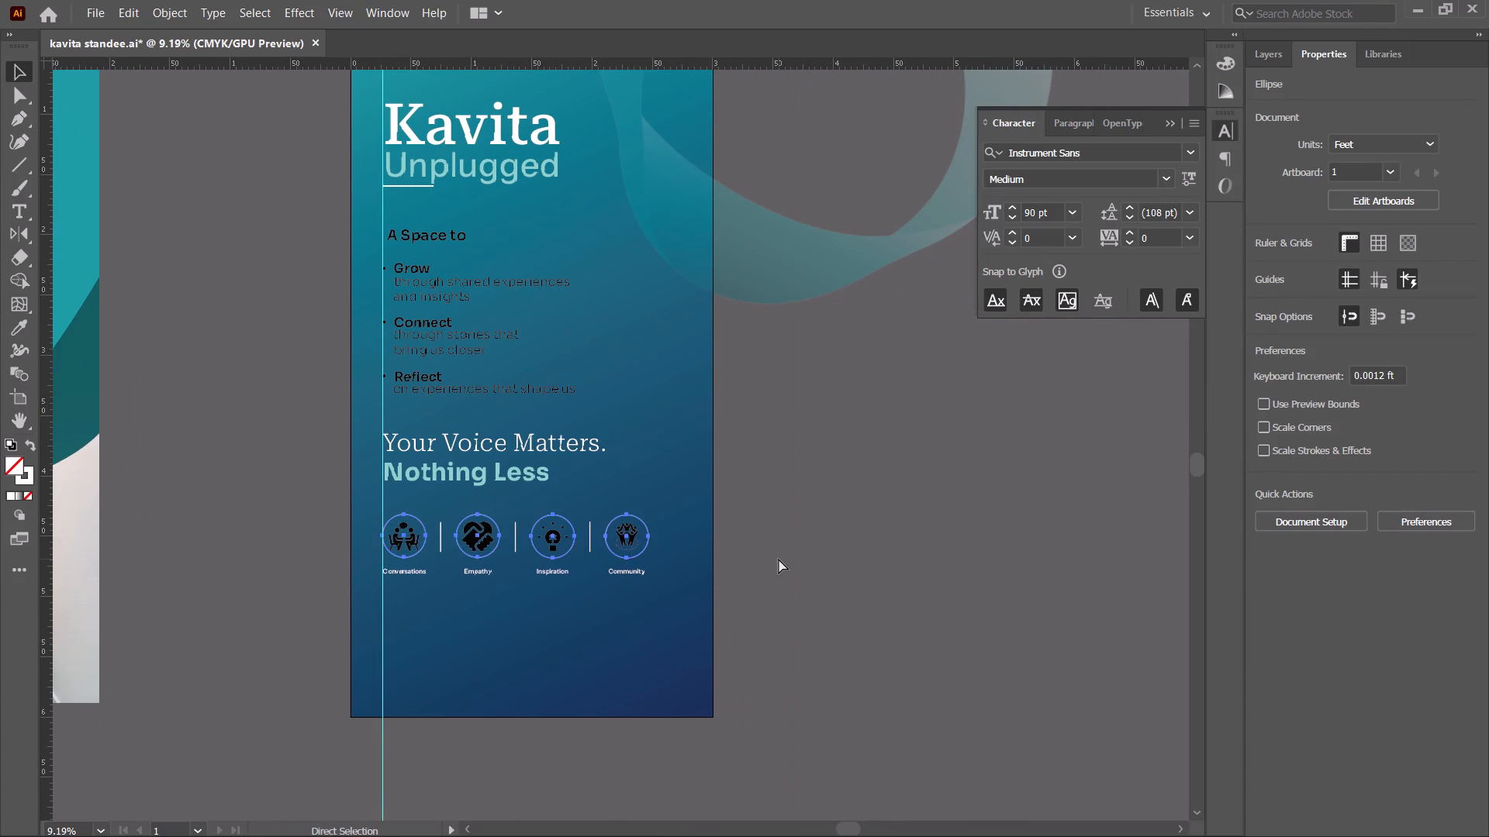
{"action": "key", "text": "ctrl+z"}
{"action": "key", "text": "ctrl+z"}
{"action": "key", "text": "ctrl+z"}
{"action": "key", "text": "ctrl+z"}
{"action": "key", "text": "ctrl+z"}
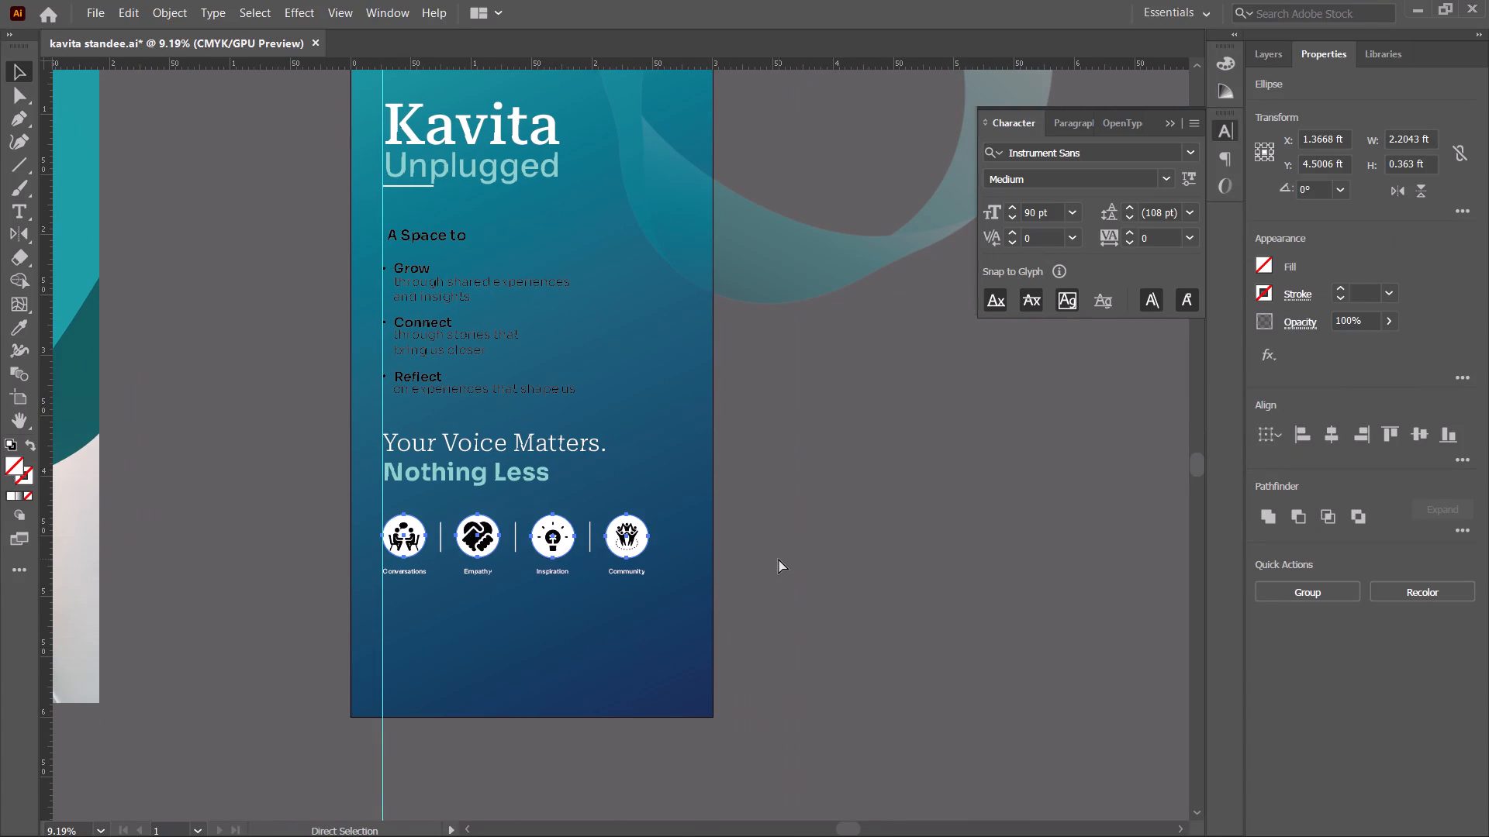
{"action": "left_click", "coordinate": [779, 559]}
Check the font settings of the Kavita title, "A Space to" line, Grow bullet text and "Your Voice Matters. Nothing Less" heading.
{"action": "scroll", "coordinate": [458, 260], "scroll_direction": "up", "scroll_amount": 4}
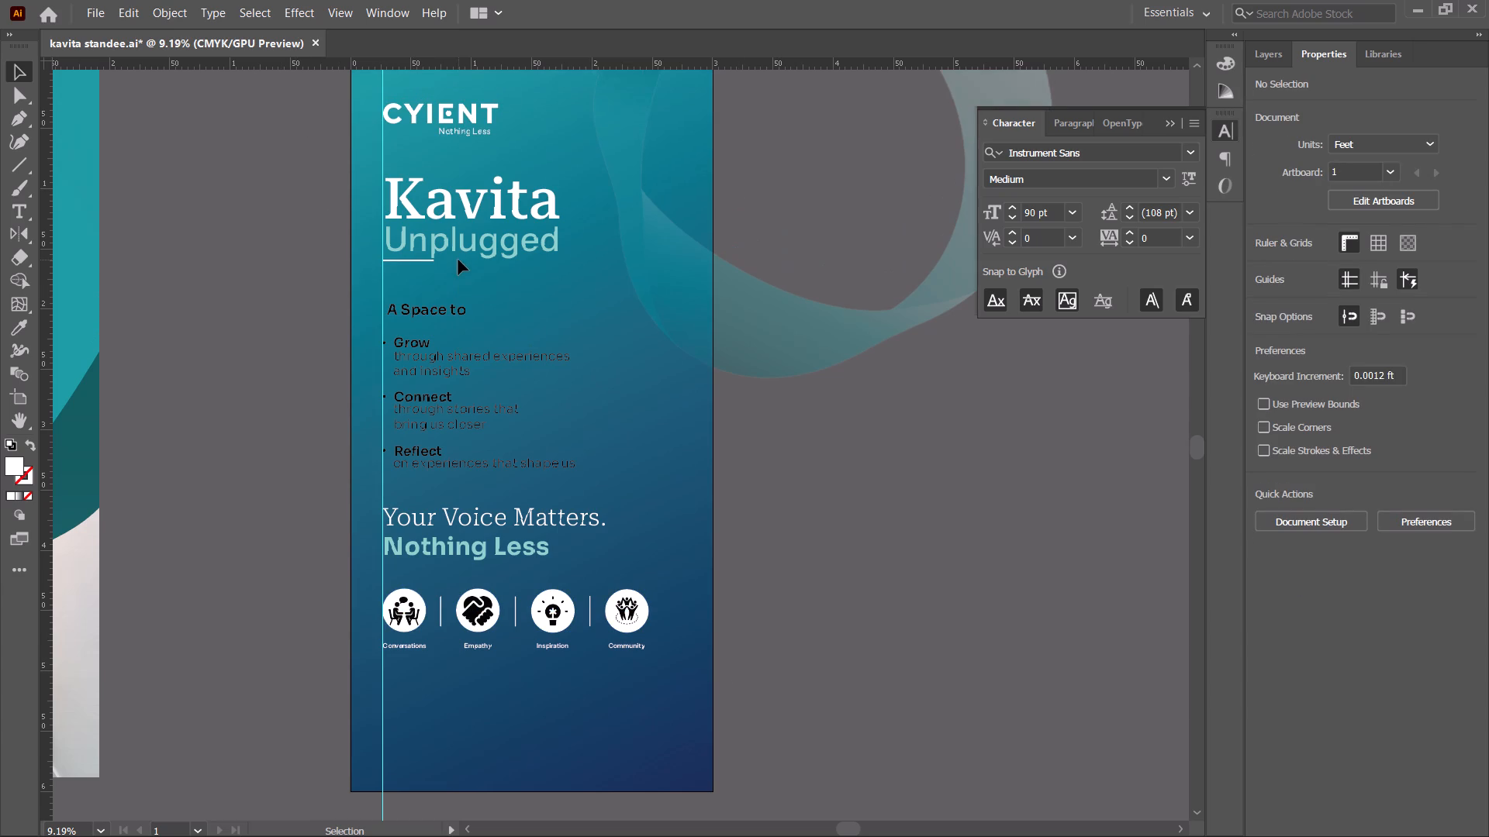
{"action": "scroll", "coordinate": [458, 260], "scroll_direction": "up", "scroll_amount": 2}
{"action": "left_click", "coordinate": [457, 244]}
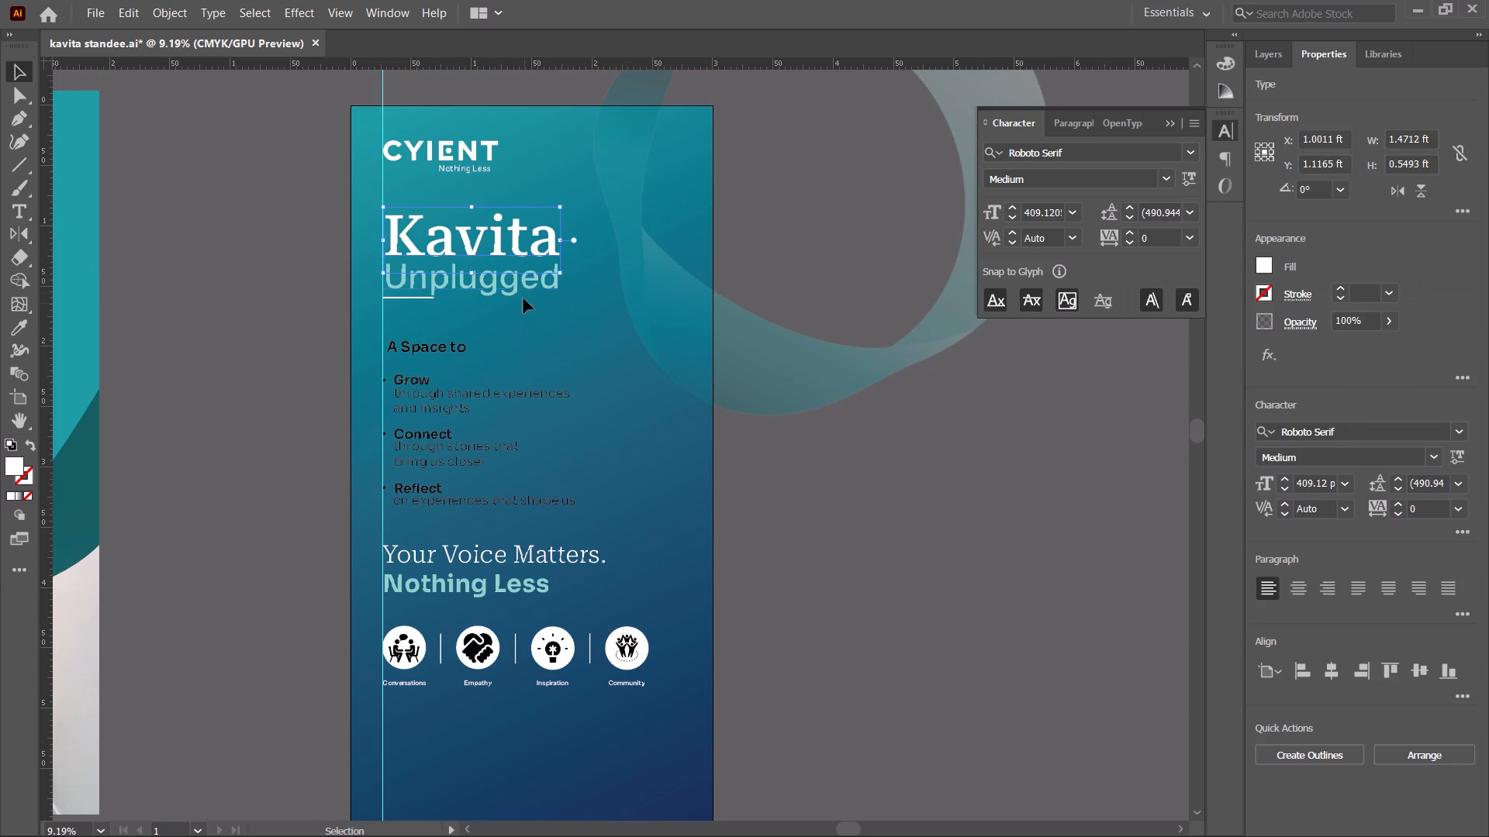
{"action": "left_click", "coordinate": [520, 292]}
{"action": "left_click", "coordinate": [458, 346]}
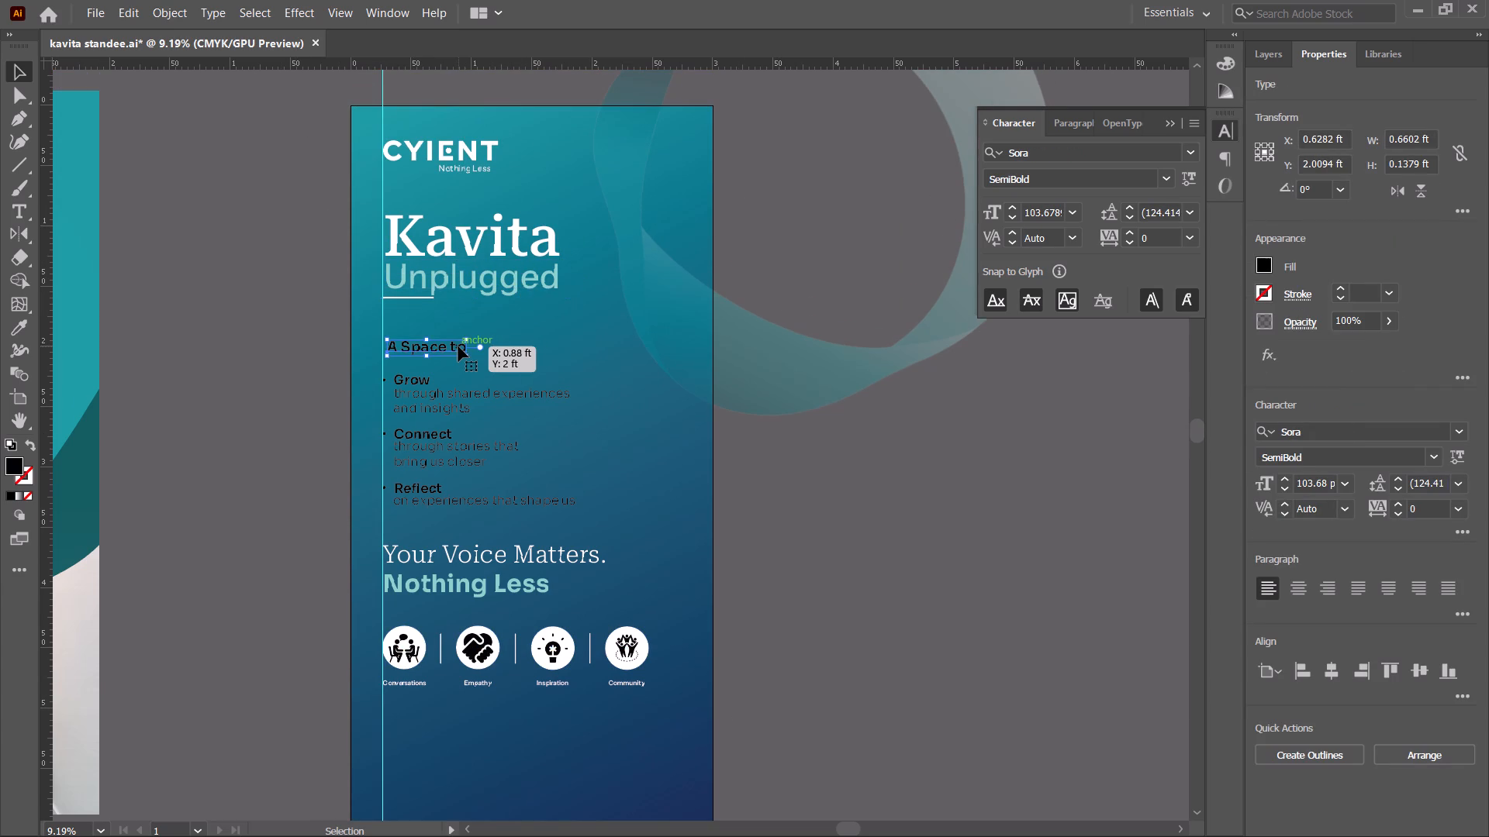
{"action": "left_click", "coordinate": [424, 381]}
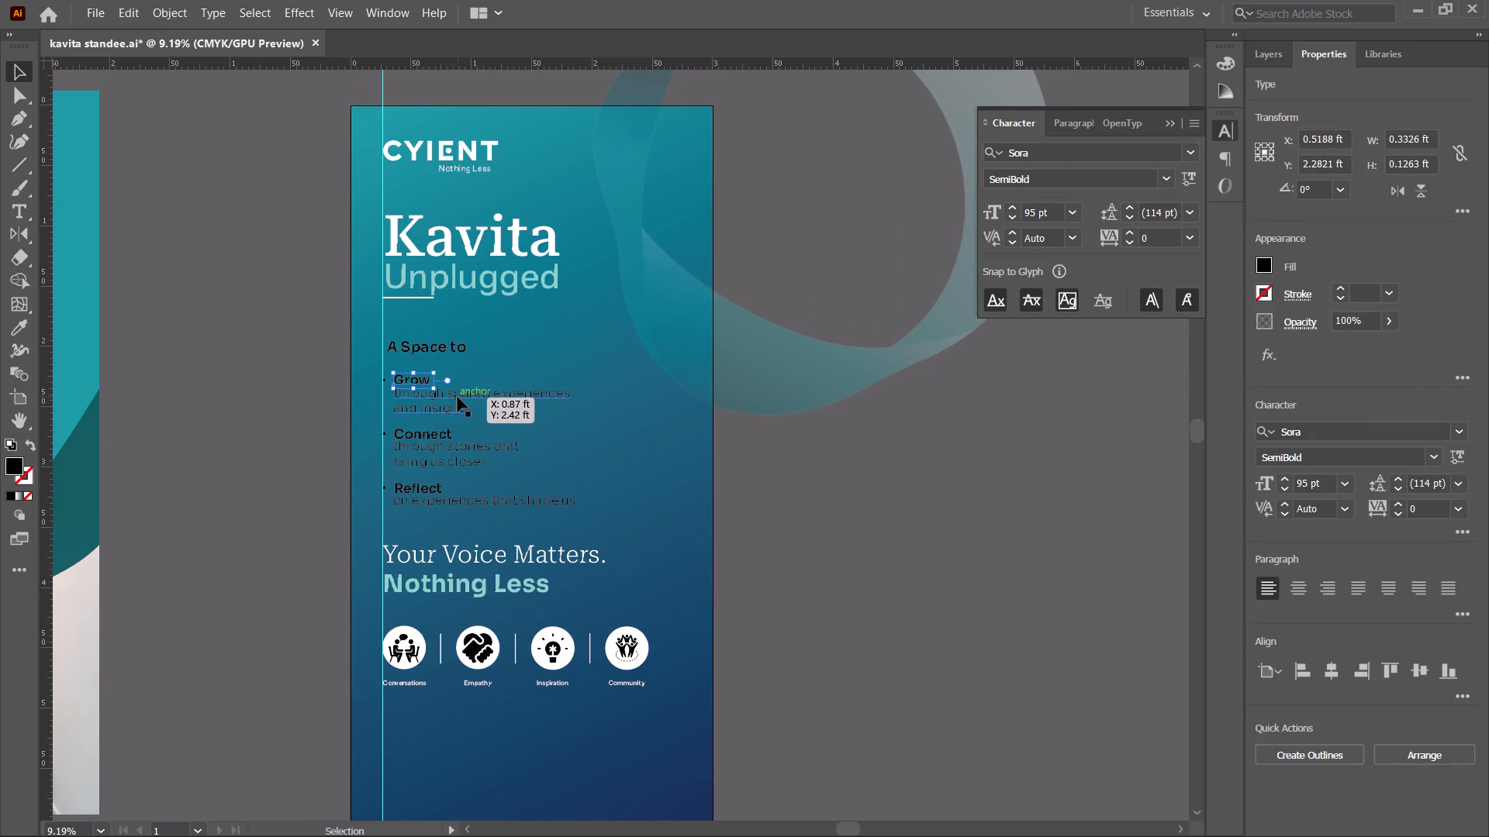
{"action": "left_click", "coordinate": [458, 397]}
{"action": "left_click", "coordinate": [462, 560]}
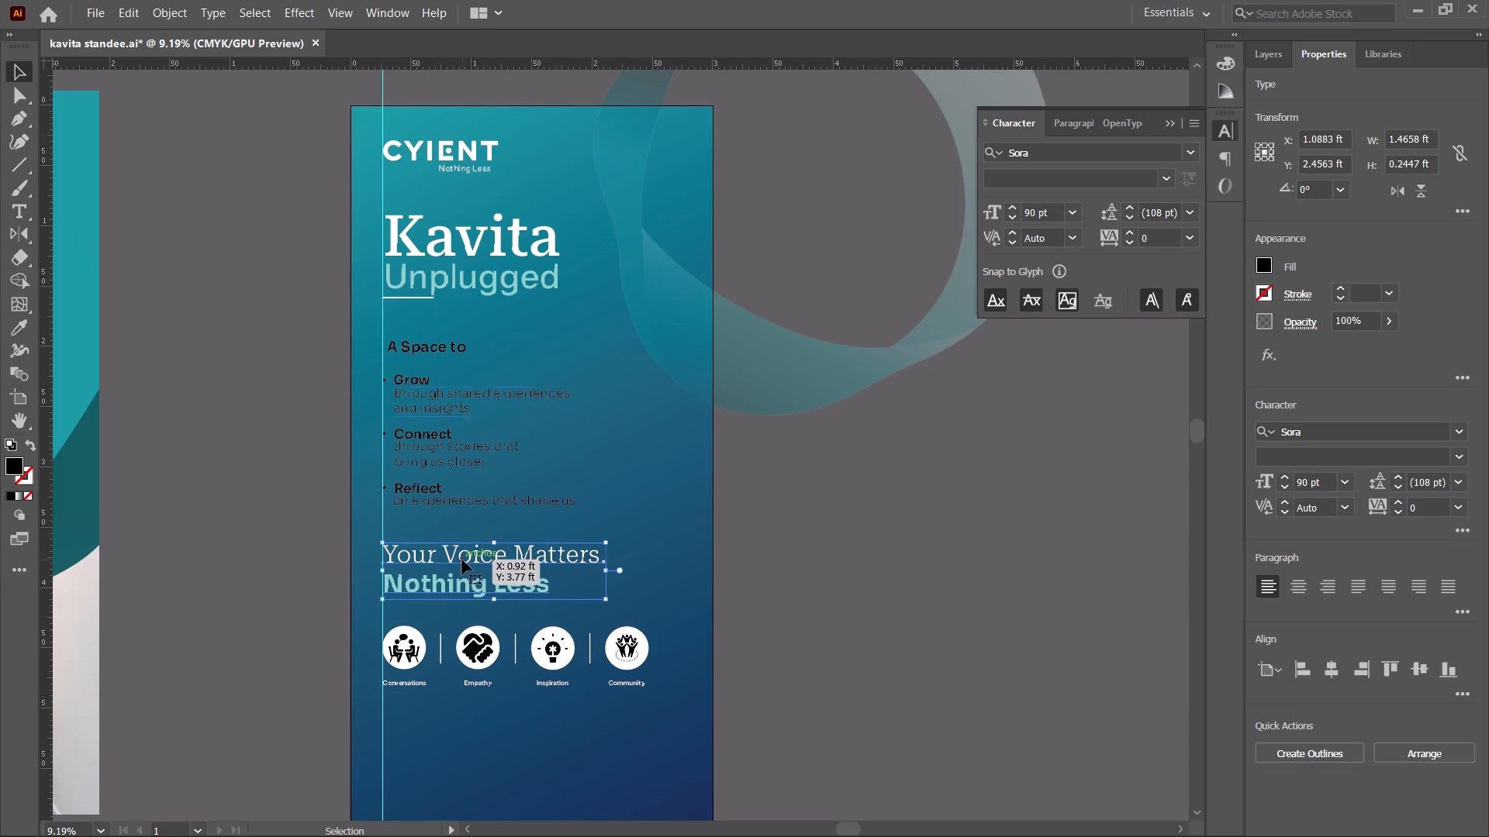
{"action": "key", "text": "t"}
{"action": "left_click_drag", "start_coordinate": [458, 560], "coordinate": [494, 550]}
{"action": "left_click_drag", "start_coordinate": [445, 580], "coordinate": [471, 581]}
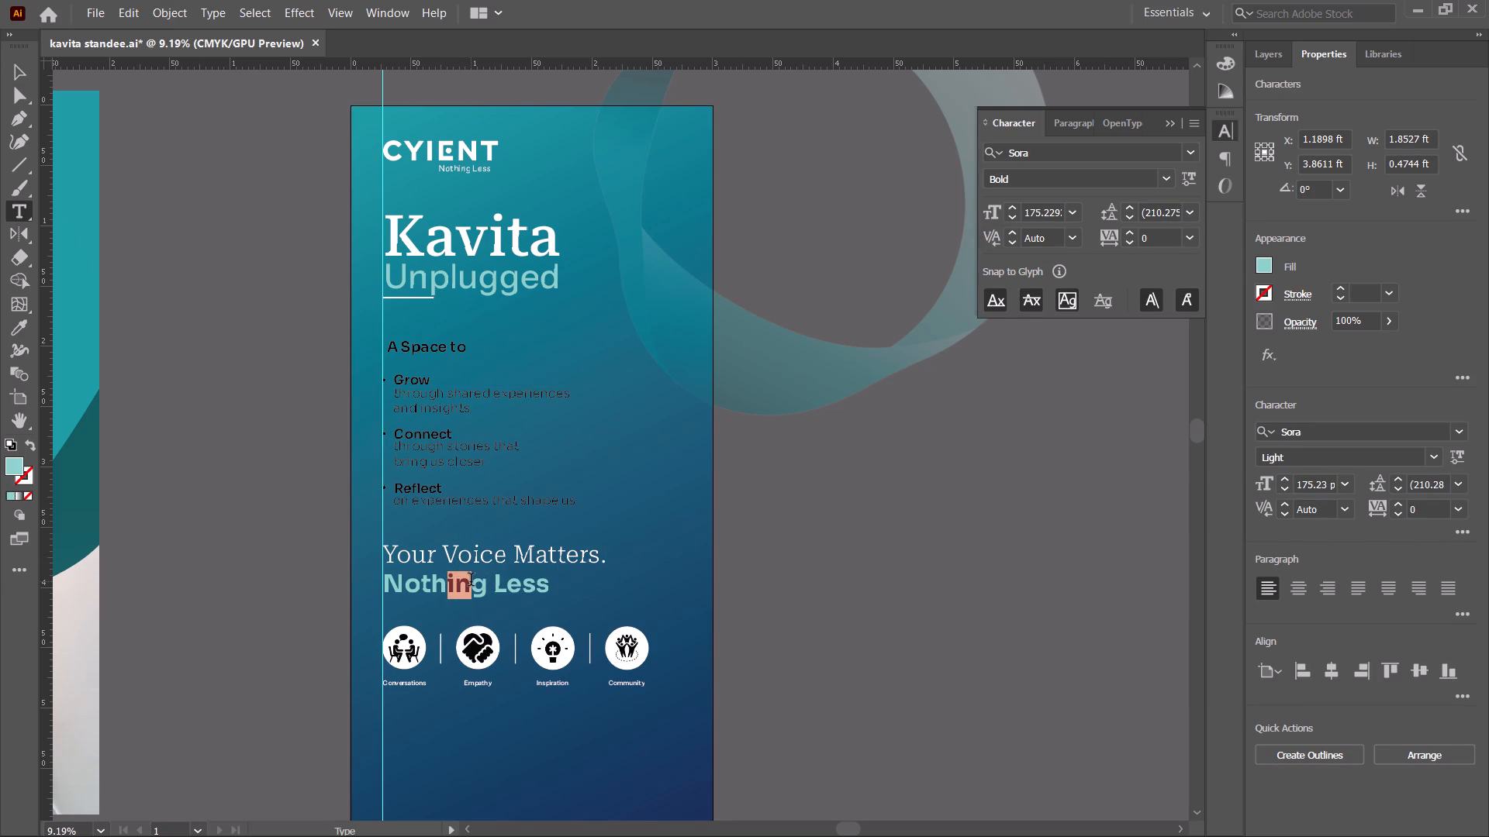
{"action": "left_click", "coordinate": [19, 75]}
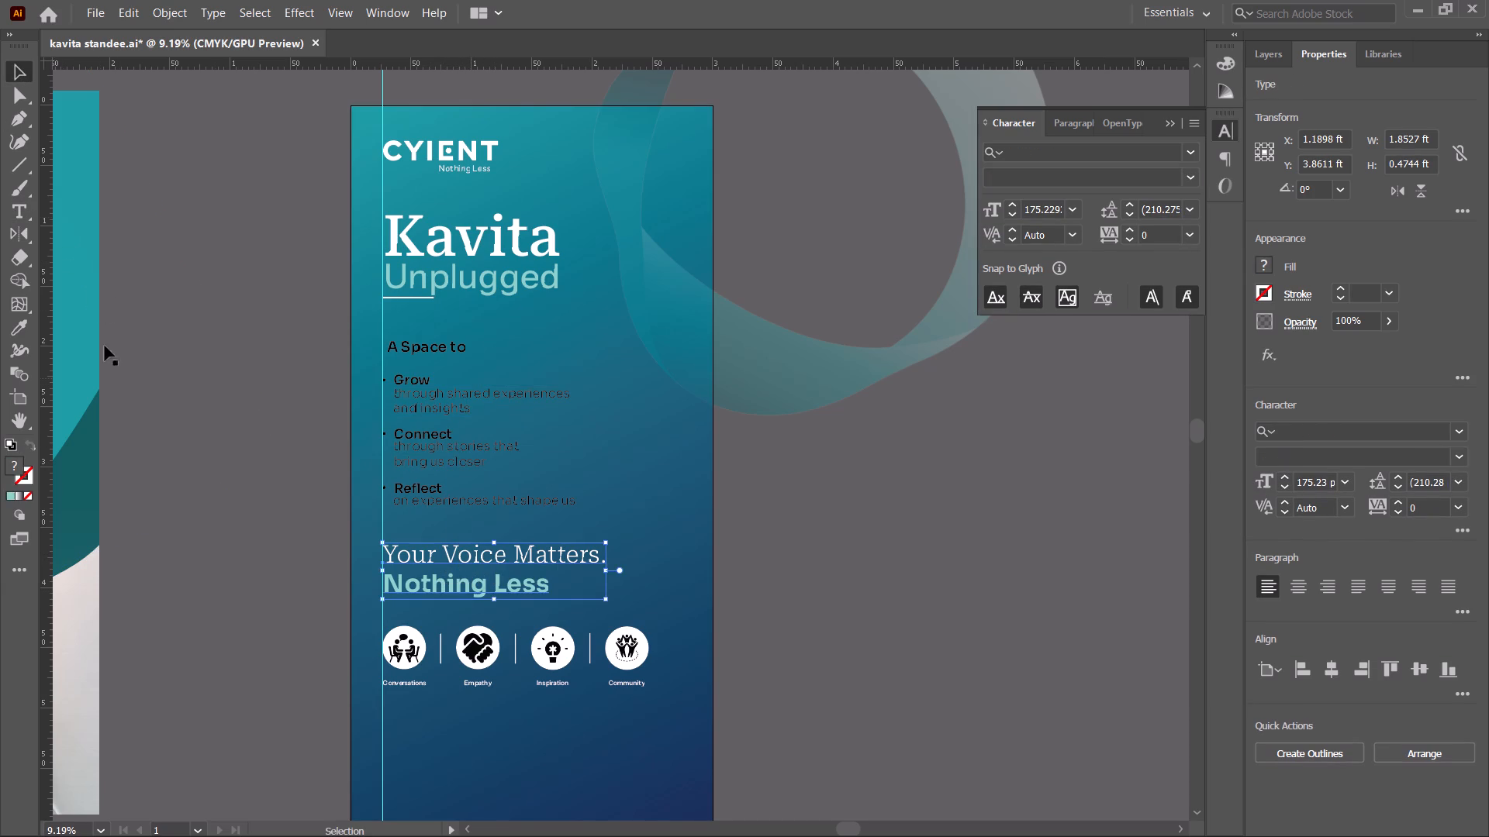
{"action": "left_click", "coordinate": [171, 548]}
Save the standee document.
{"action": "scroll", "coordinate": [178, 553], "scroll_direction": "down", "scroll_amount": 6}
{"action": "scroll", "coordinate": [232, 540], "scroll_direction": "up", "scroll_amount": 4}
{"action": "key", "text": "ctrl+s"}
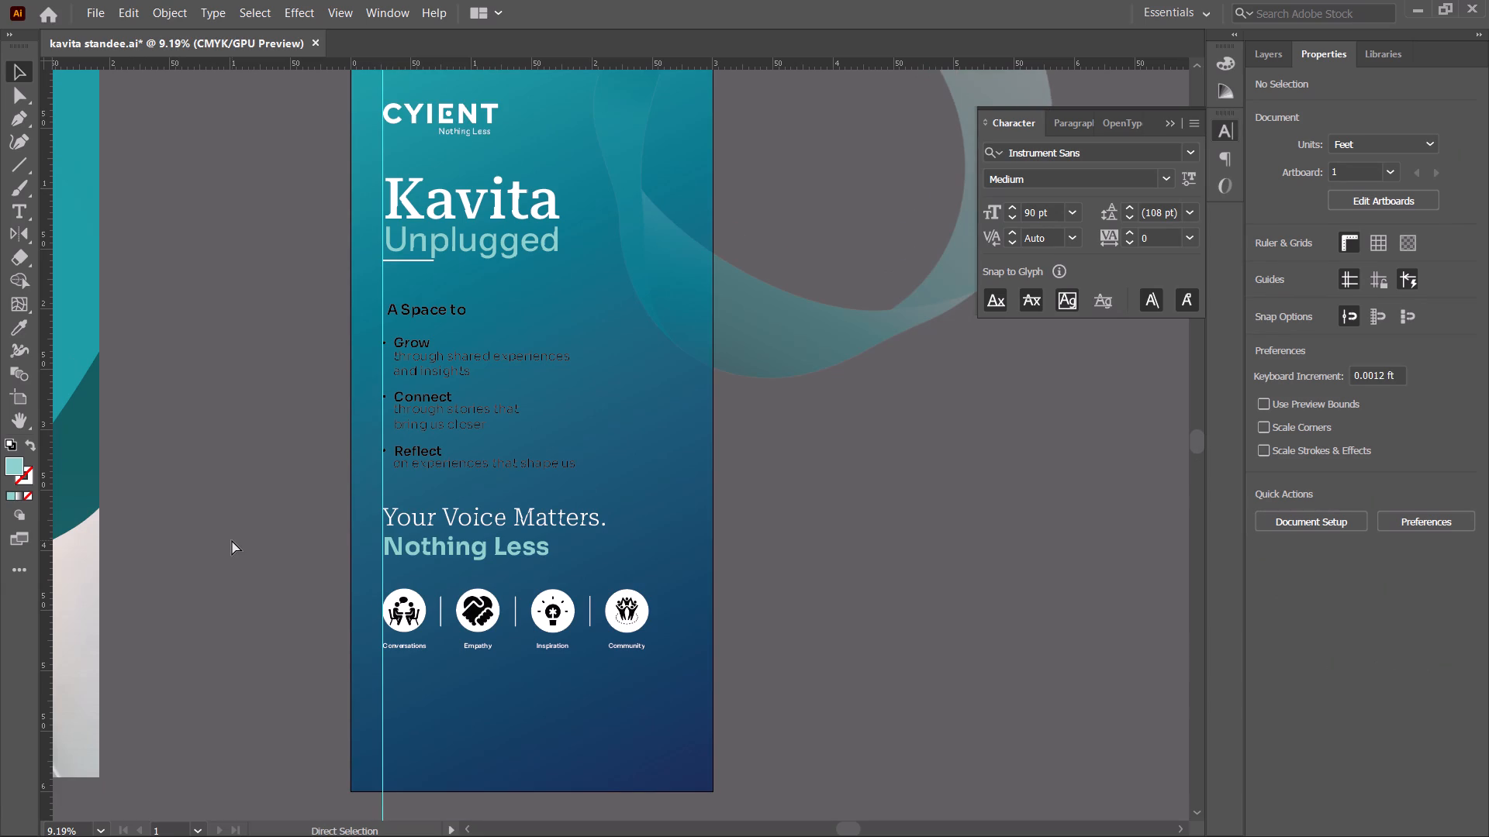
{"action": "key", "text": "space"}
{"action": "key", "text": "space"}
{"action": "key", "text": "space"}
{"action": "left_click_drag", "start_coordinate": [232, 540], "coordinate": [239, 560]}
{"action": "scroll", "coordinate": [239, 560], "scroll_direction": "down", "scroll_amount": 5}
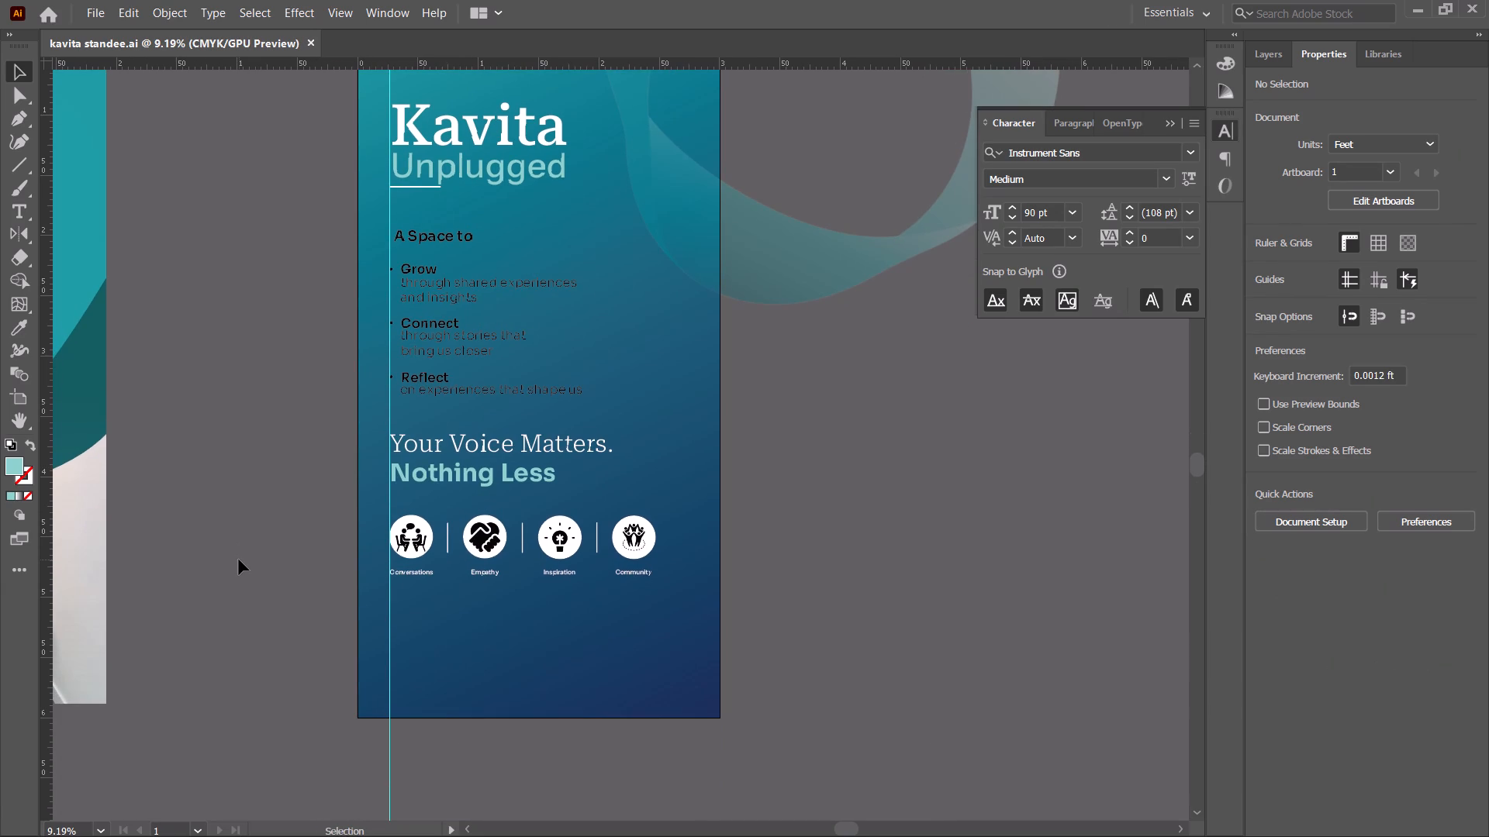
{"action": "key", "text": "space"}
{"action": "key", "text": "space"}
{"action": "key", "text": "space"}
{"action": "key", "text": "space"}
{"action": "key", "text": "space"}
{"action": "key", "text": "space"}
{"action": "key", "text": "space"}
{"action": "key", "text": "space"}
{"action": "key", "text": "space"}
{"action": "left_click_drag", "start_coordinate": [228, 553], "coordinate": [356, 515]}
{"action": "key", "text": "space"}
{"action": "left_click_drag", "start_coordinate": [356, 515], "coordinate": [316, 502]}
Switch to Chrome and search Google for "qr" in a new tab.
{"action": "key", "text": "alt+Tab"}
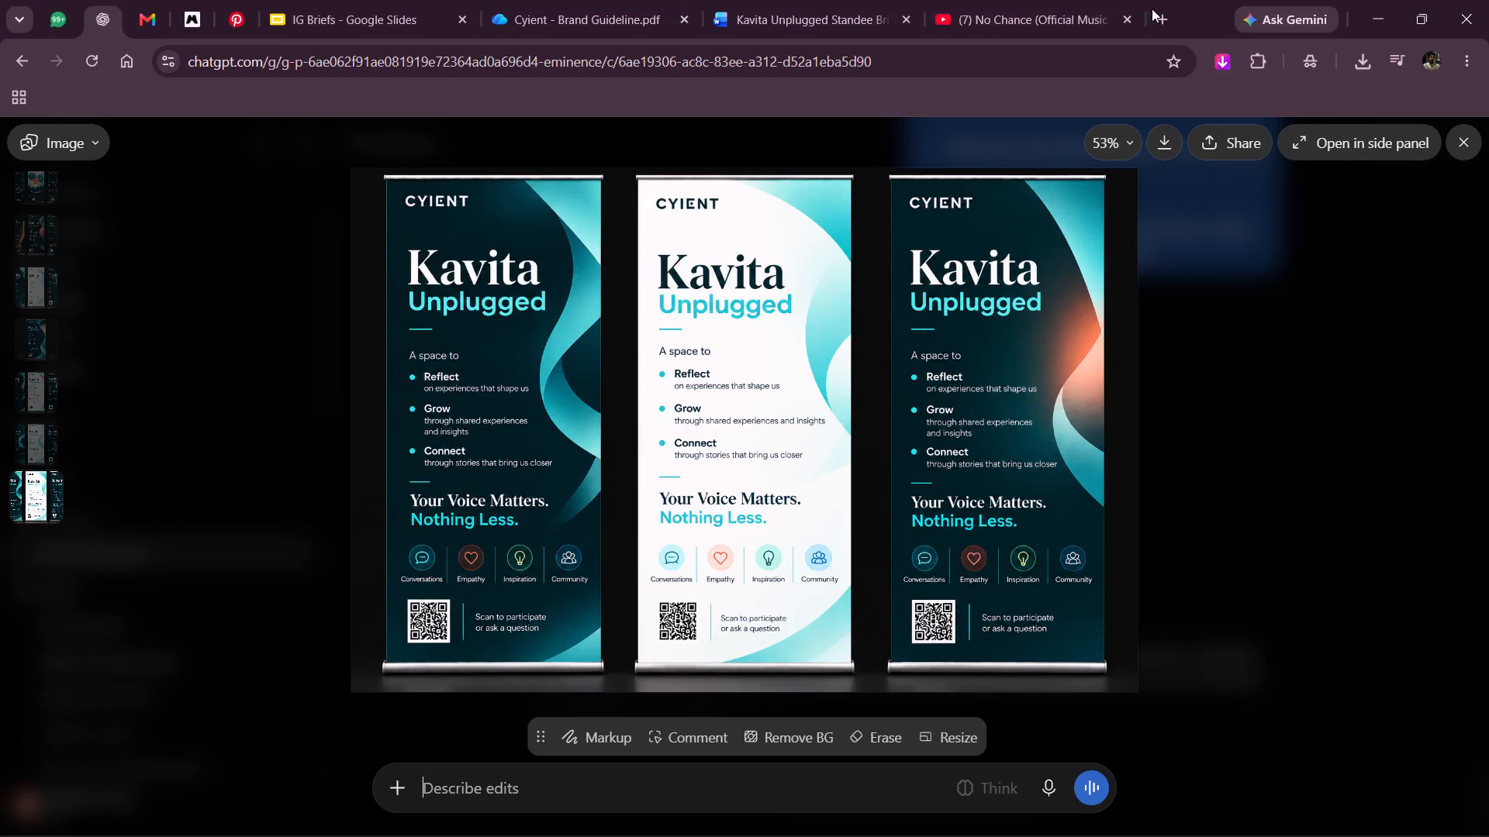
{"action": "left_click", "coordinate": [1152, 9]}
{"action": "left_click", "coordinate": [800, 89]}
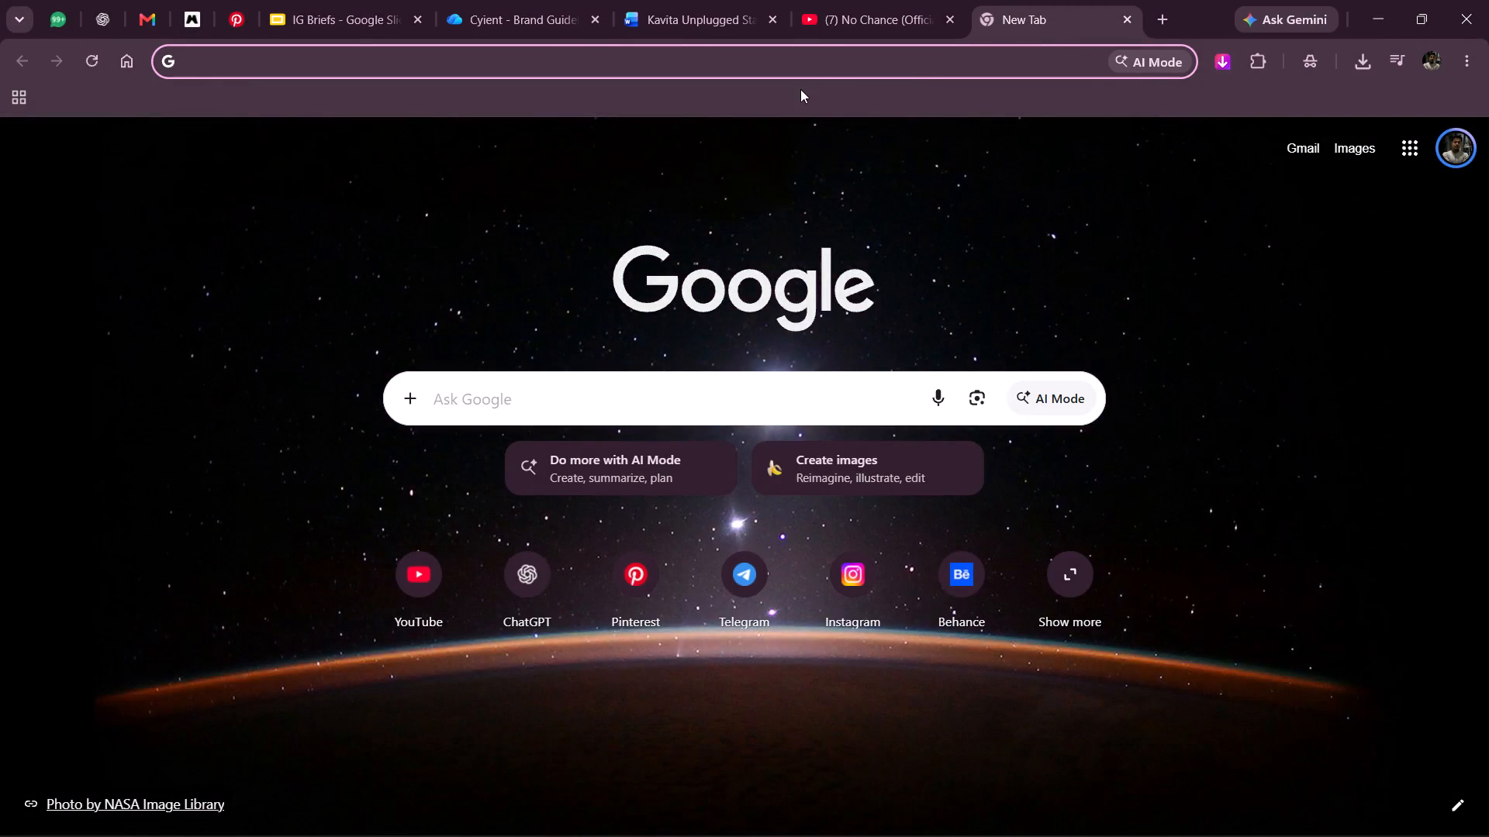
{"action": "type", "text": "or"}
{"action": "key", "text": "BackSpace"}
{"action": "key", "text": "BackSpace"}
{"action": "key", "text": "q"}
{"action": "key", "text": "r"}
{"action": "key", "text": "Return"}
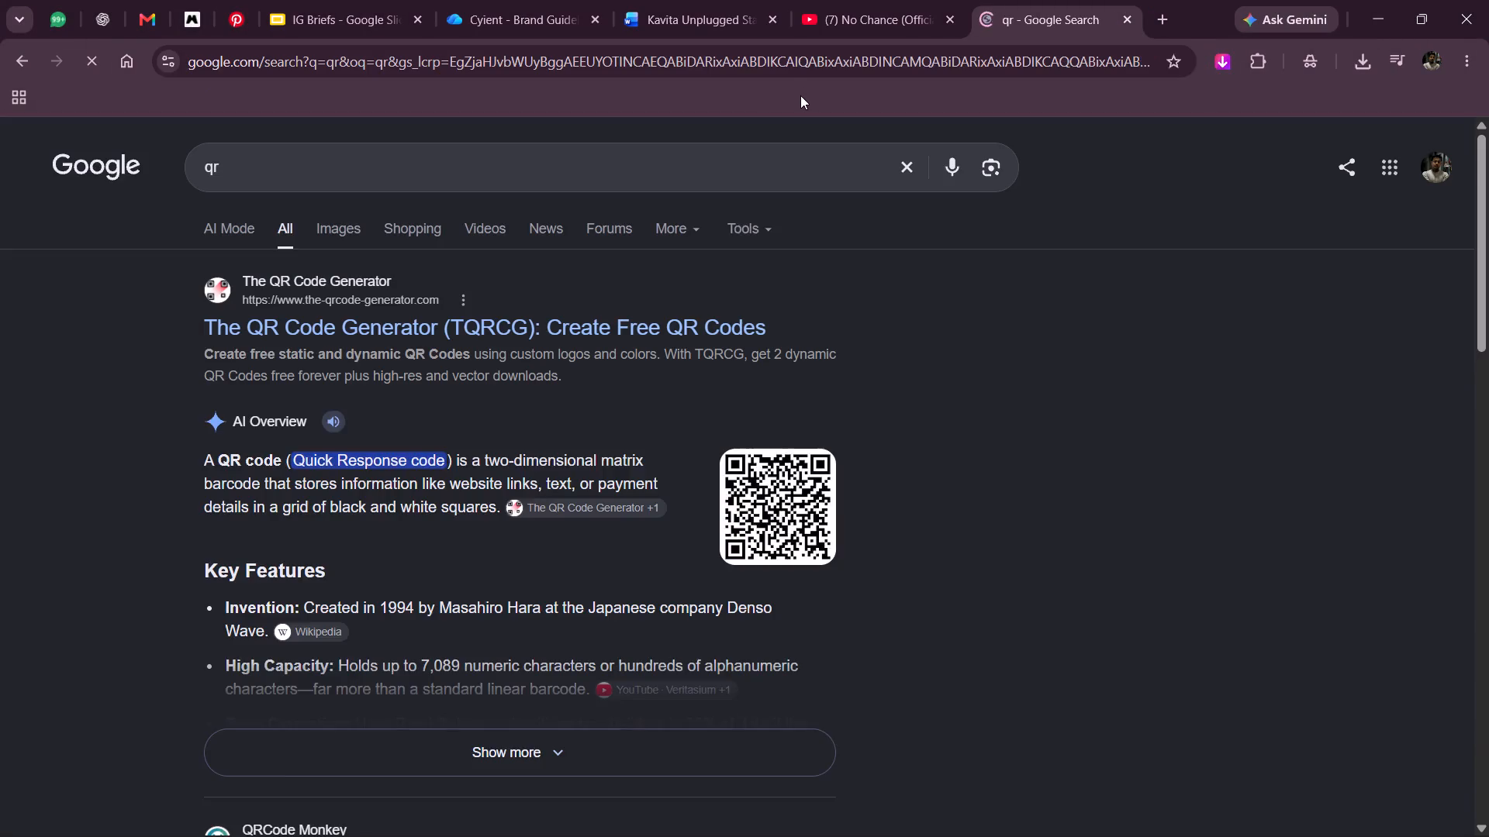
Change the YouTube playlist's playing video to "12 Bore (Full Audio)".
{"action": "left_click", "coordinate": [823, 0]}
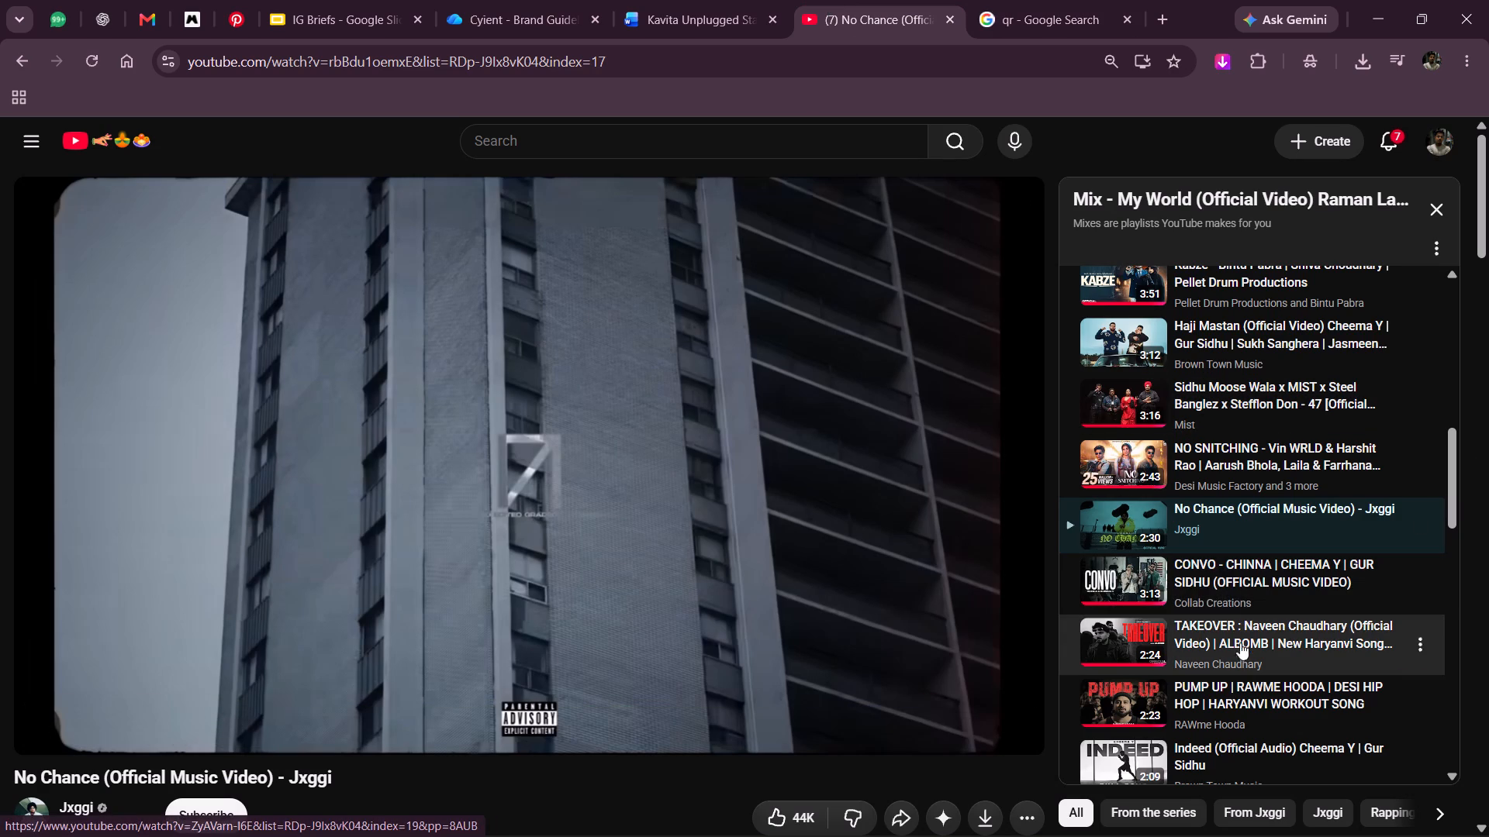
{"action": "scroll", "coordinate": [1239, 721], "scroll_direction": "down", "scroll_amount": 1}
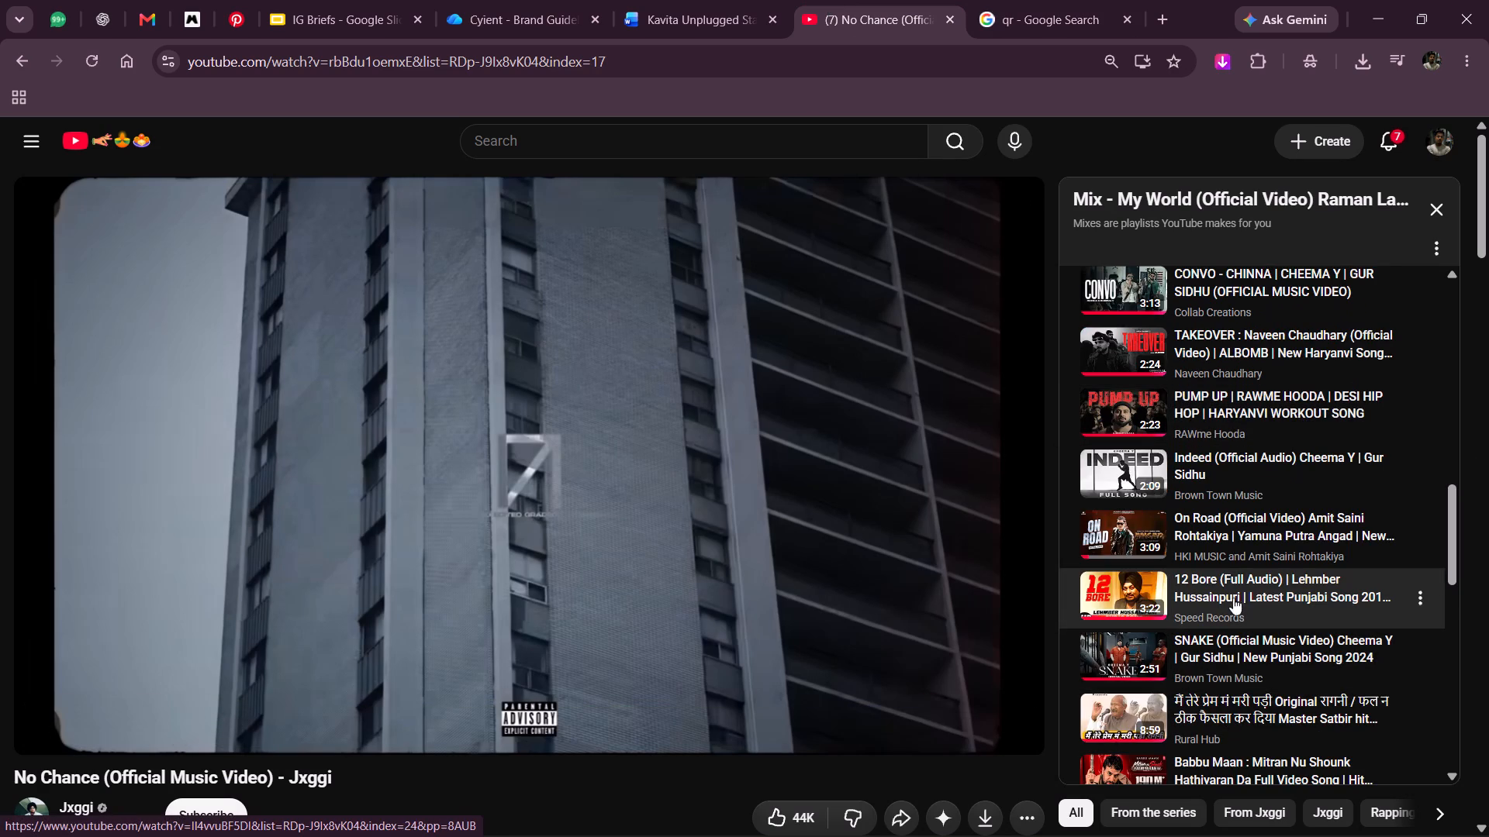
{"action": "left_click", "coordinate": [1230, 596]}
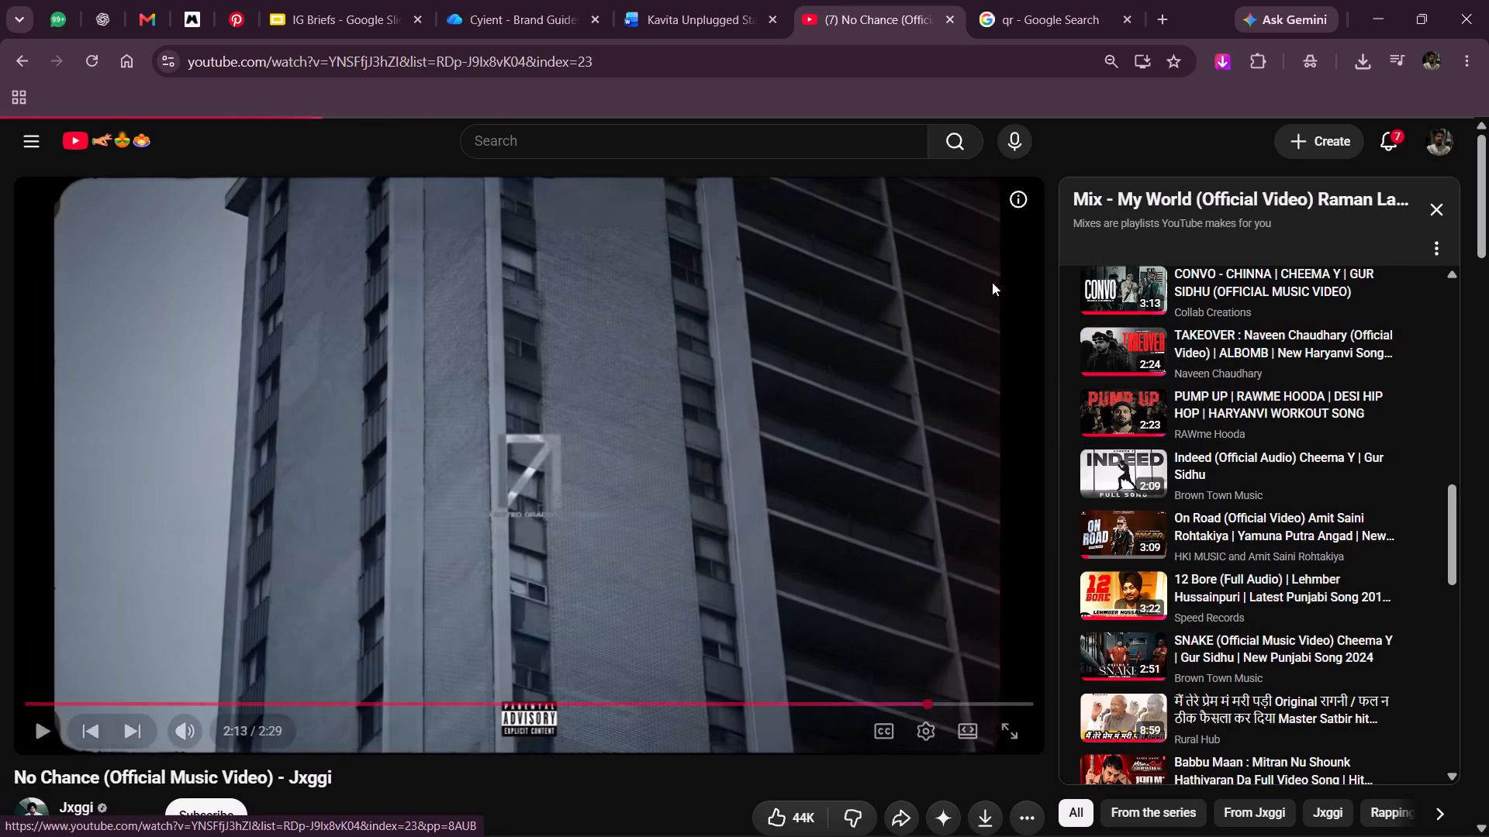
Copy the enlarged QR code image from the "qr" search results, and close the search tab.
{"action": "left_click", "coordinate": [1014, 0]}
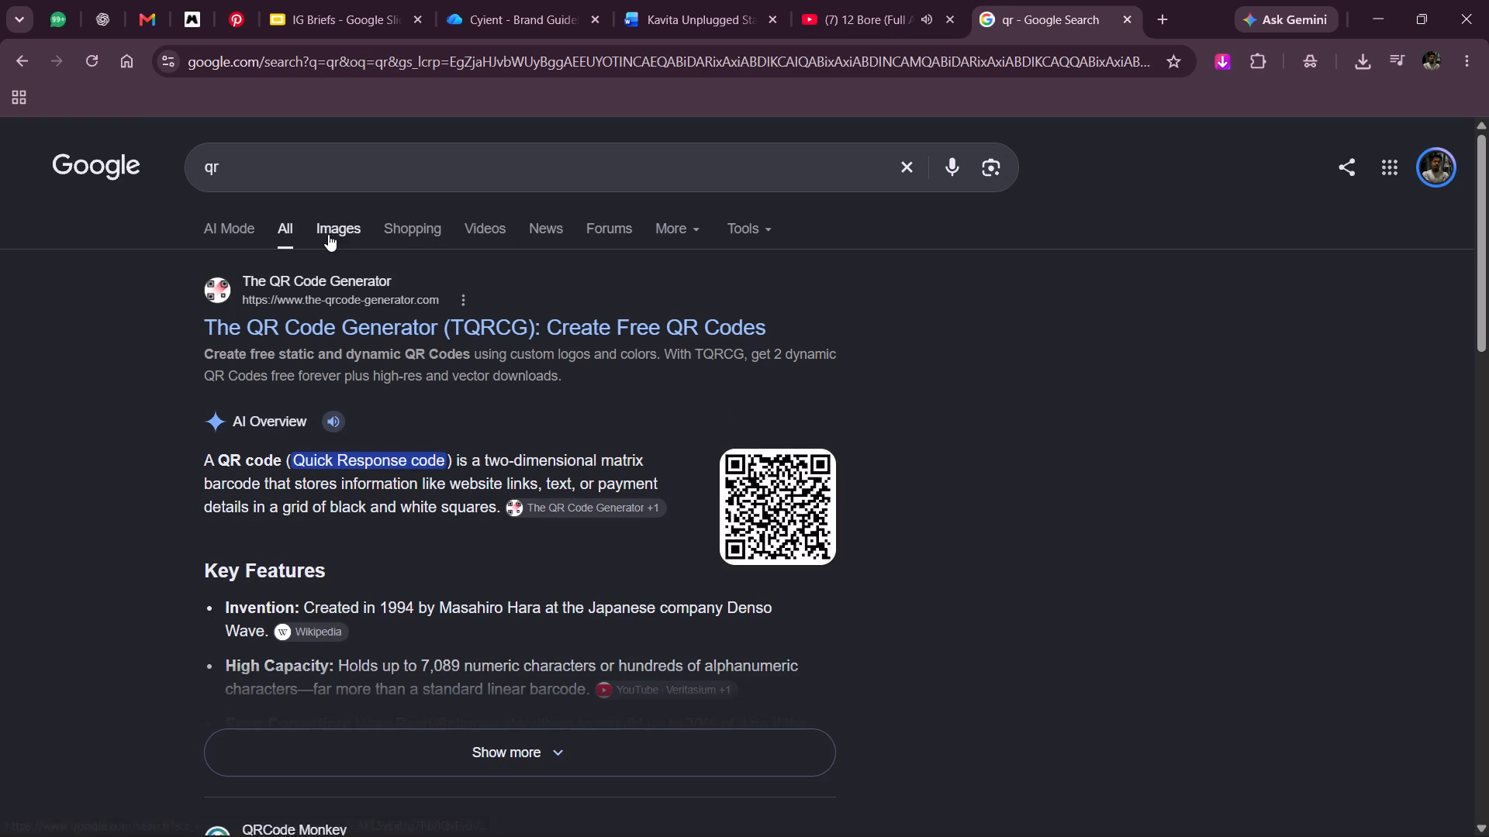
{"action": "left_click", "coordinate": [776, 504]}
{"action": "right_click", "coordinate": [988, 417]}
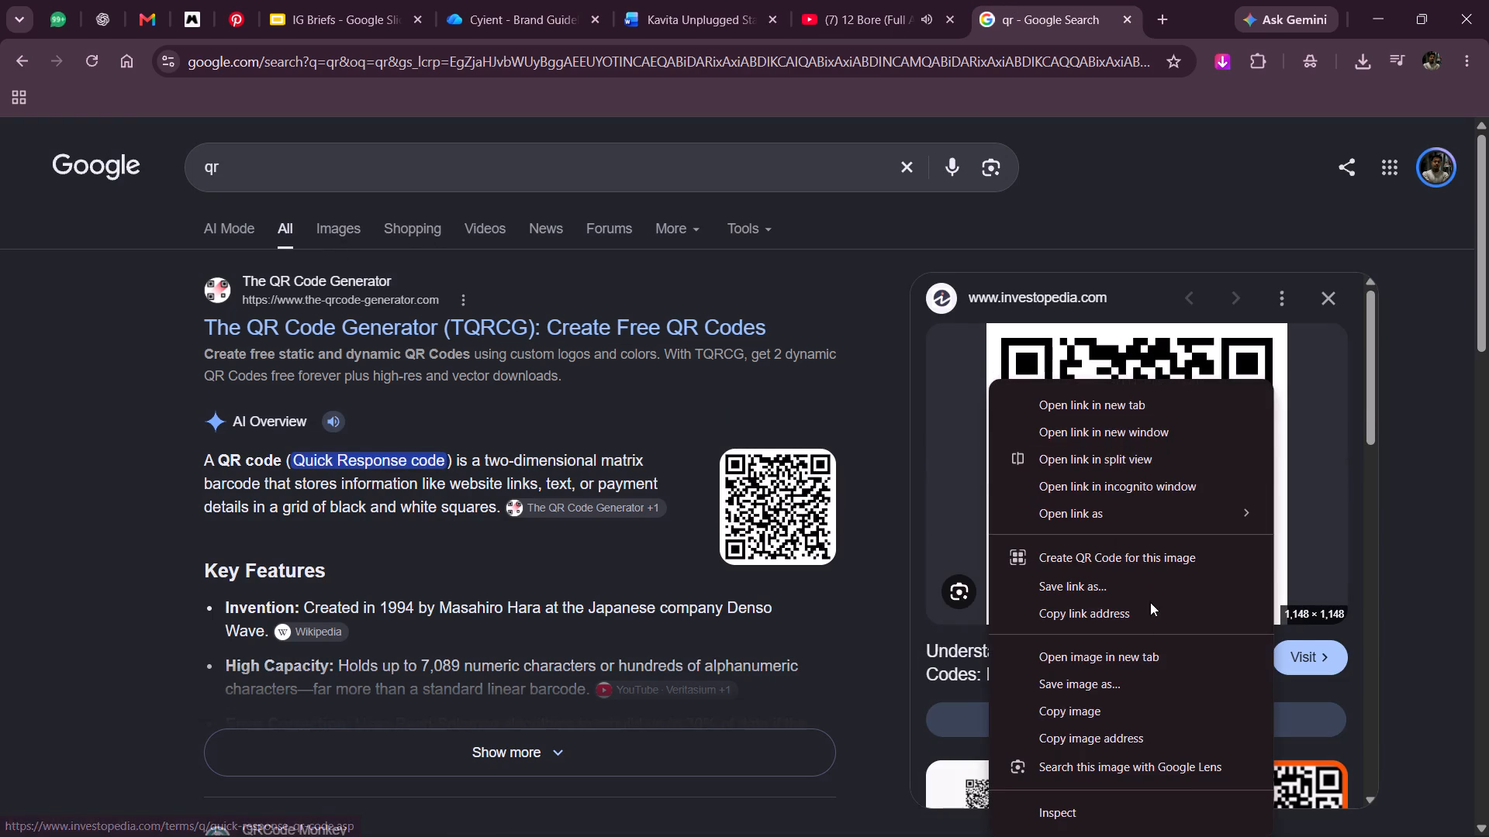
{"action": "left_click", "coordinate": [1127, 676]}
{"action": "right_click", "coordinate": [1070, 534]}
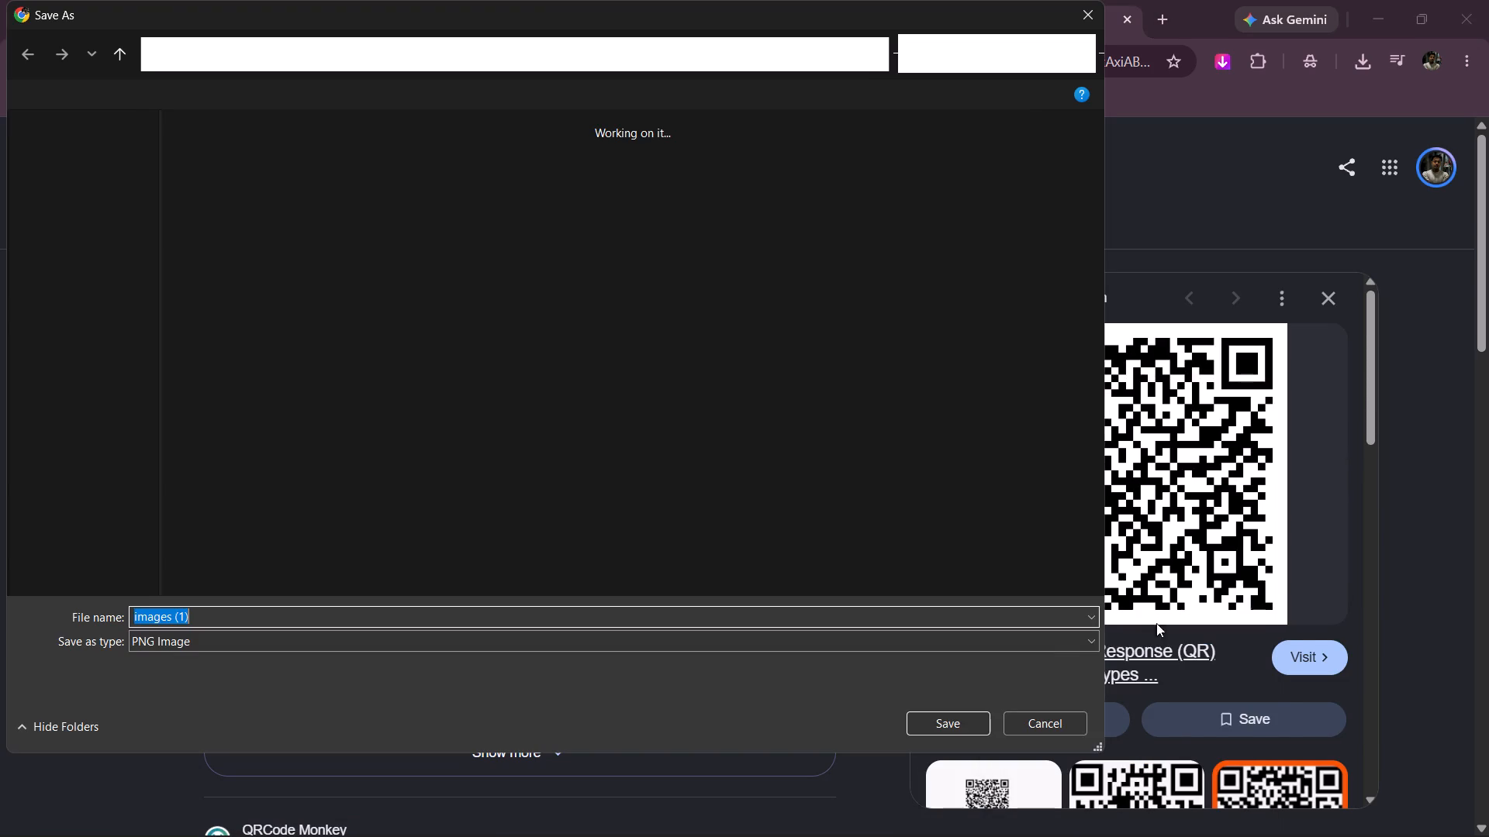
{"action": "left_click", "coordinate": [1044, 725]}
{"action": "right_click", "coordinate": [1084, 525]}
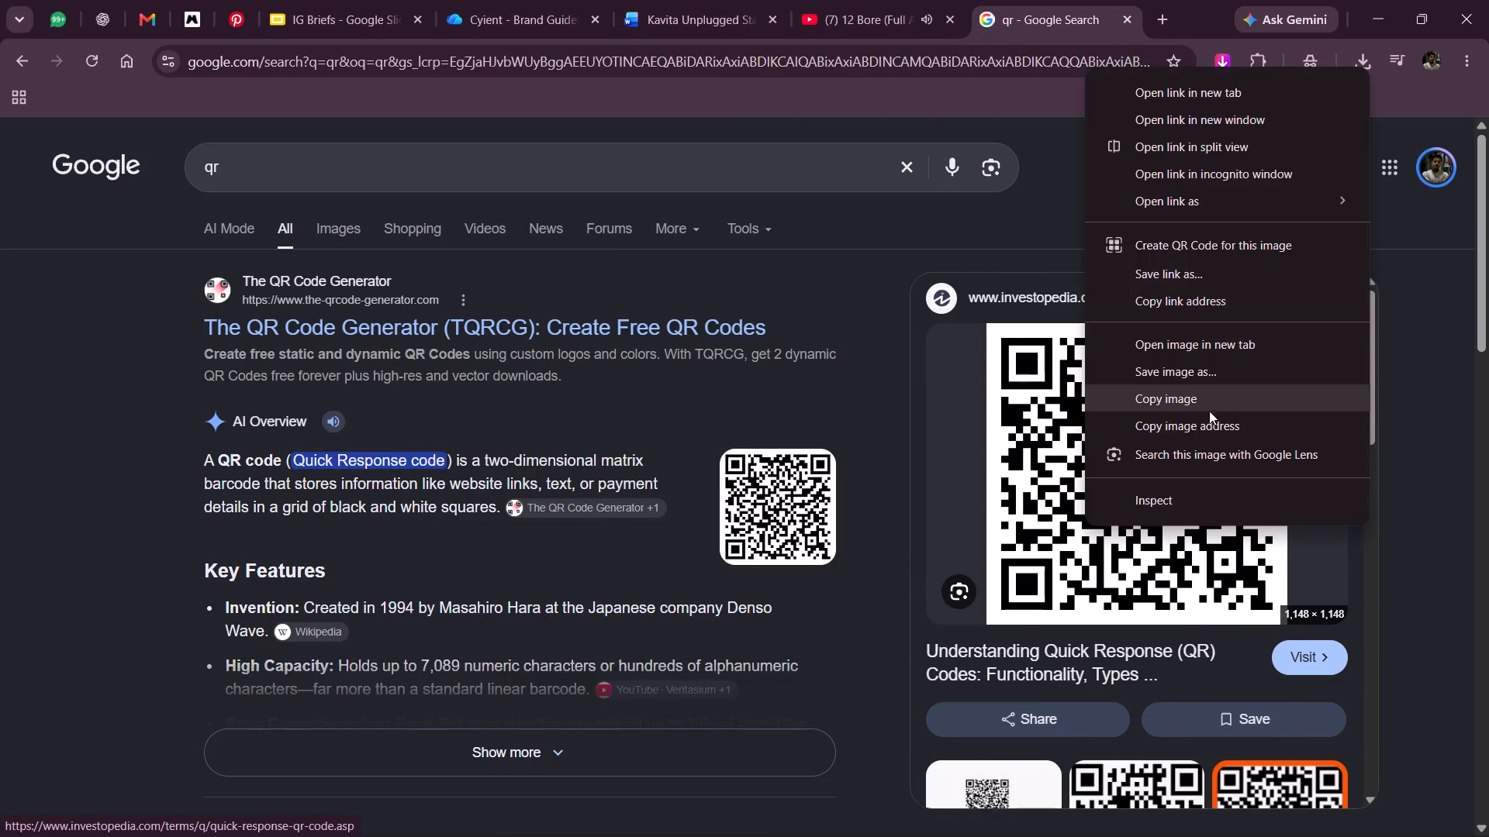
{"action": "left_click", "coordinate": [1211, 399]}
{"action": "left_click", "coordinate": [1121, 17]}
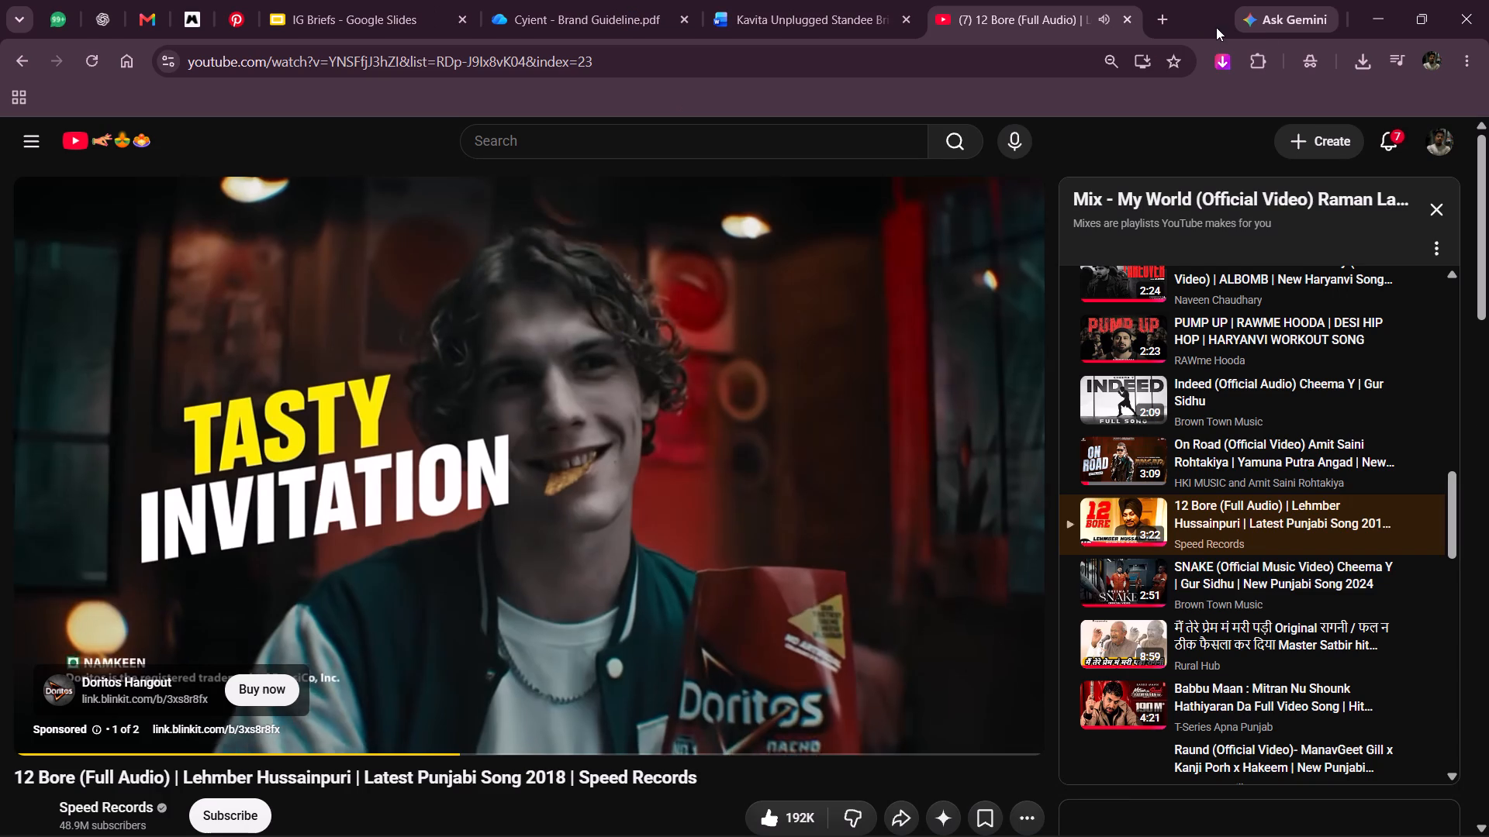
Return to Illustrator, paste the QR code below the standee's icon row and scale it to about 0.66 ft square.
{"action": "left_click", "coordinate": [1353, 25]}
{"action": "left_click", "coordinate": [840, 0]}
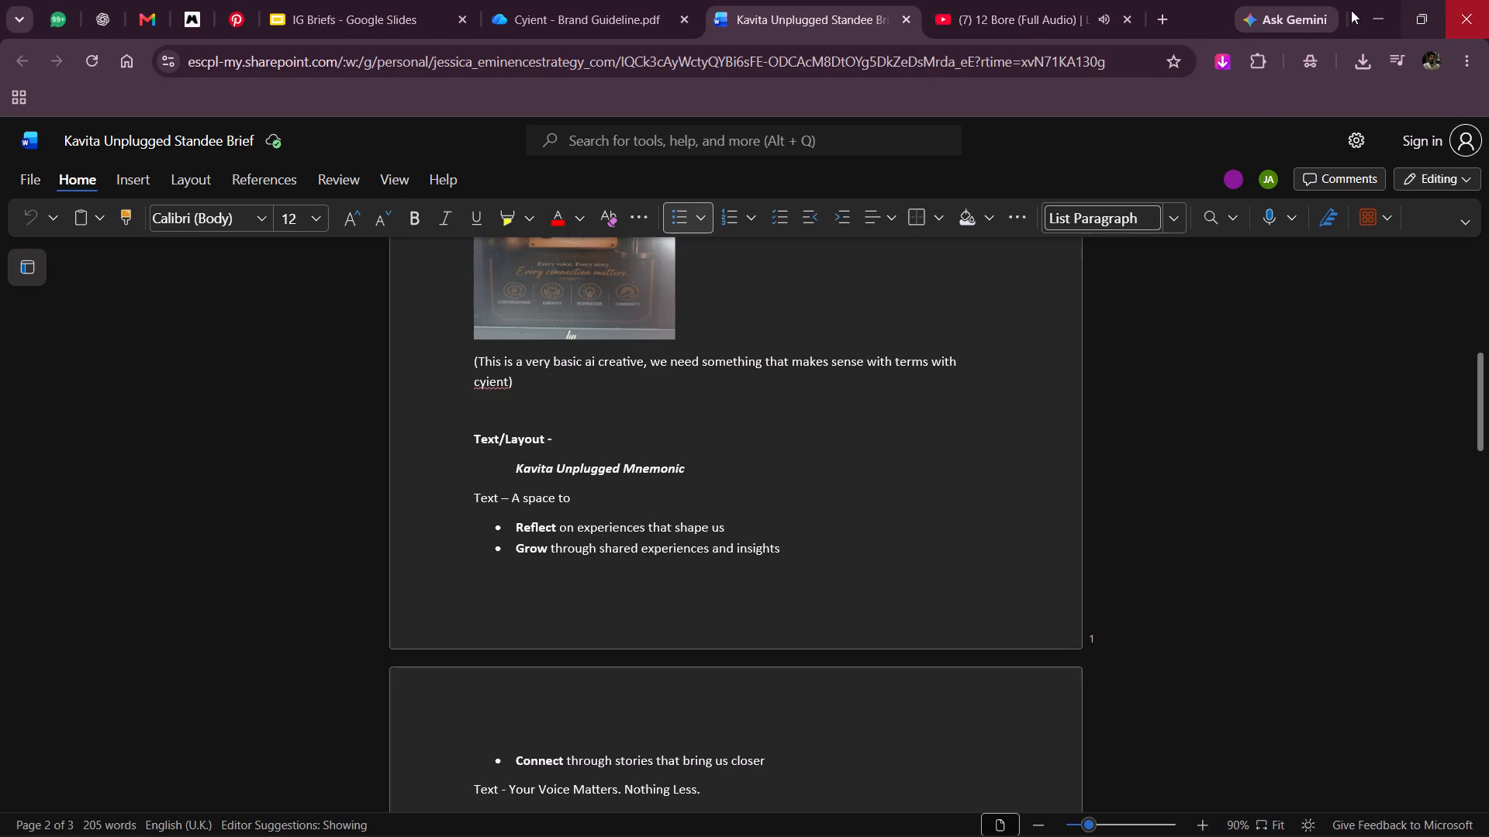
{"action": "left_click", "coordinate": [1385, 17]}
{"action": "key", "text": "ctrl+v"}
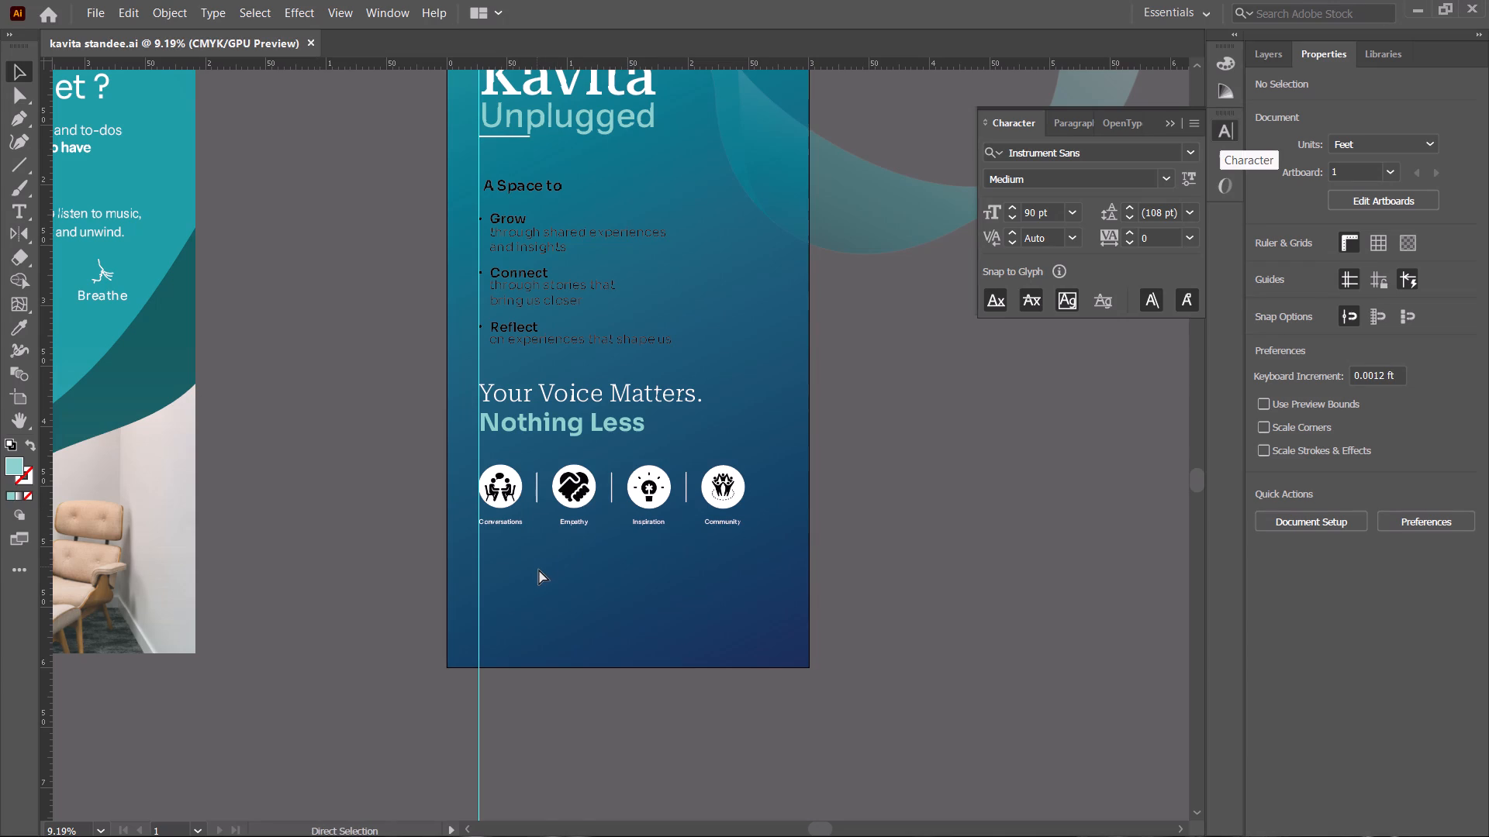
{"action": "left_click_drag", "start_coordinate": [612, 440], "coordinate": [545, 595]}
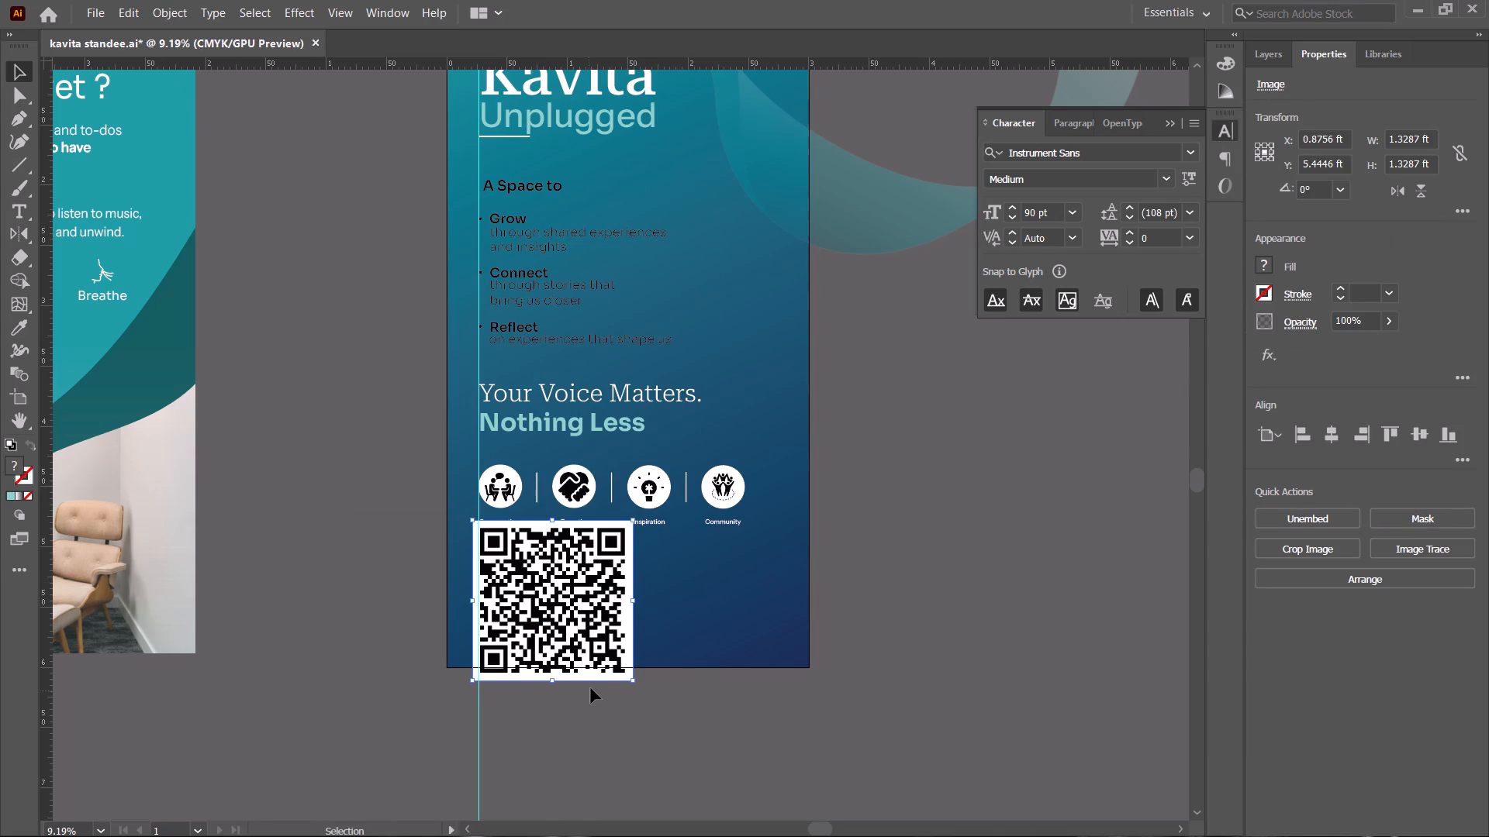
{"action": "left_click_drag", "start_coordinate": [631, 680], "coordinate": [552, 599]}
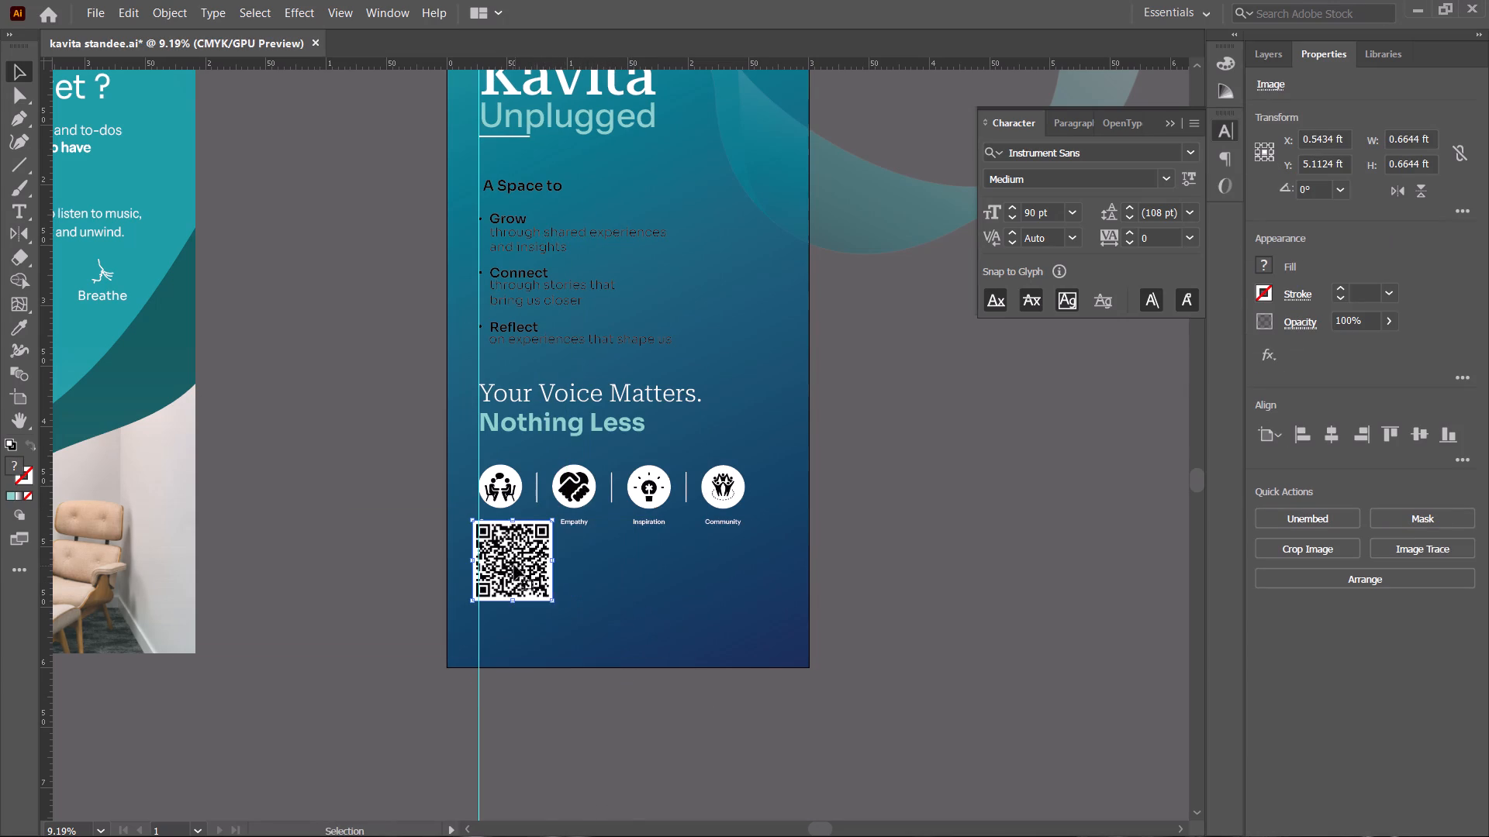
Position the QR code beneath the Conversations icon, aligned to the vertical guide, at about X 0.60 ft, Y 5.31 ft.
{"action": "left_click_drag", "start_coordinate": [513, 563], "coordinate": [523, 593]}
{"action": "scroll", "coordinate": [509, 588], "scroll_direction": "up", "scroll_amount": 2, "text": "alt"}
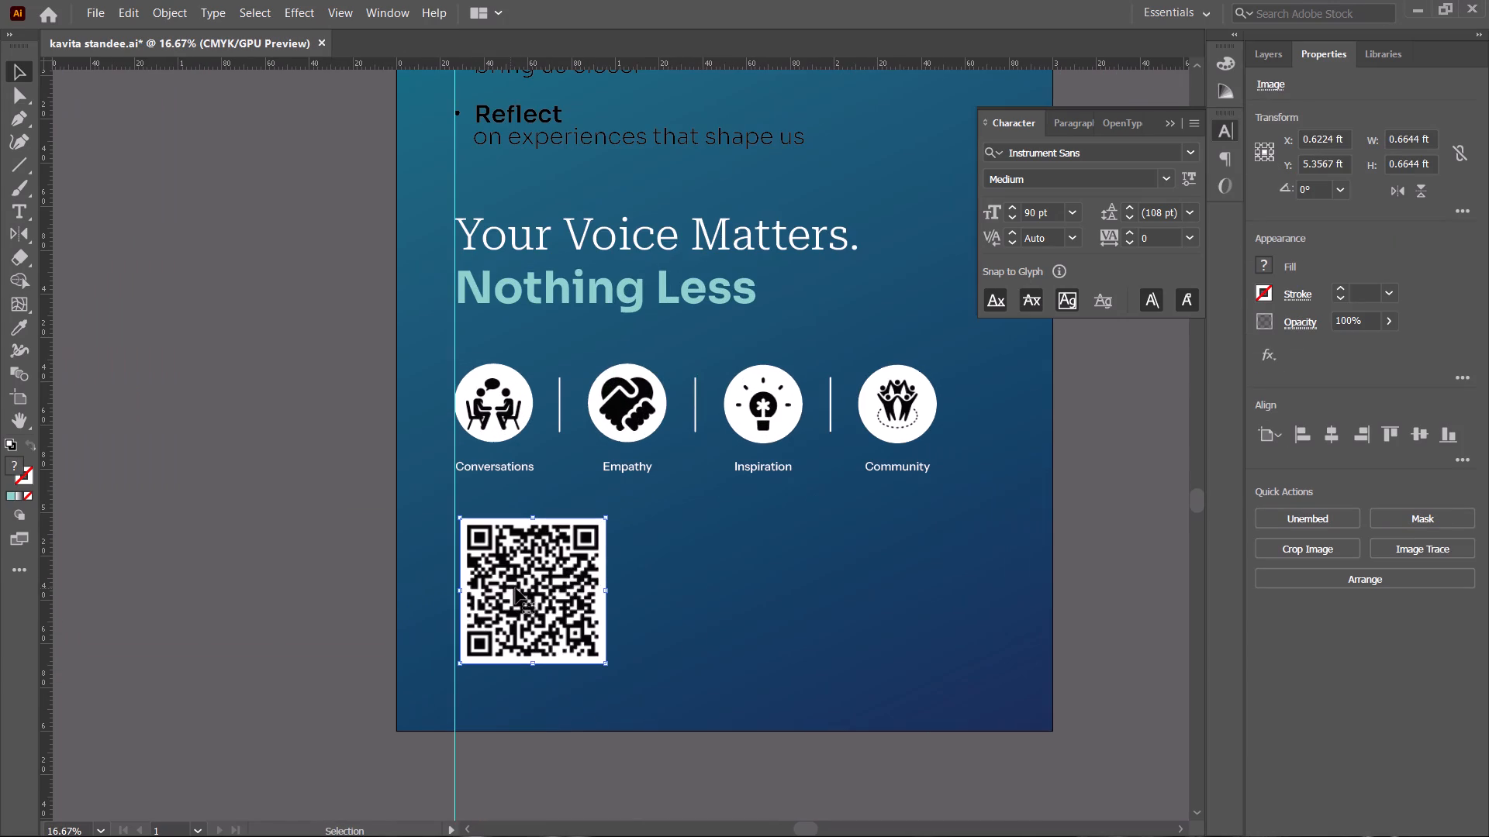
{"action": "left_click_drag", "start_coordinate": [518, 587], "coordinate": [511, 577]}
{"action": "scroll", "coordinate": [513, 578], "scroll_direction": "down", "scroll_amount": 3, "text": "alt"}
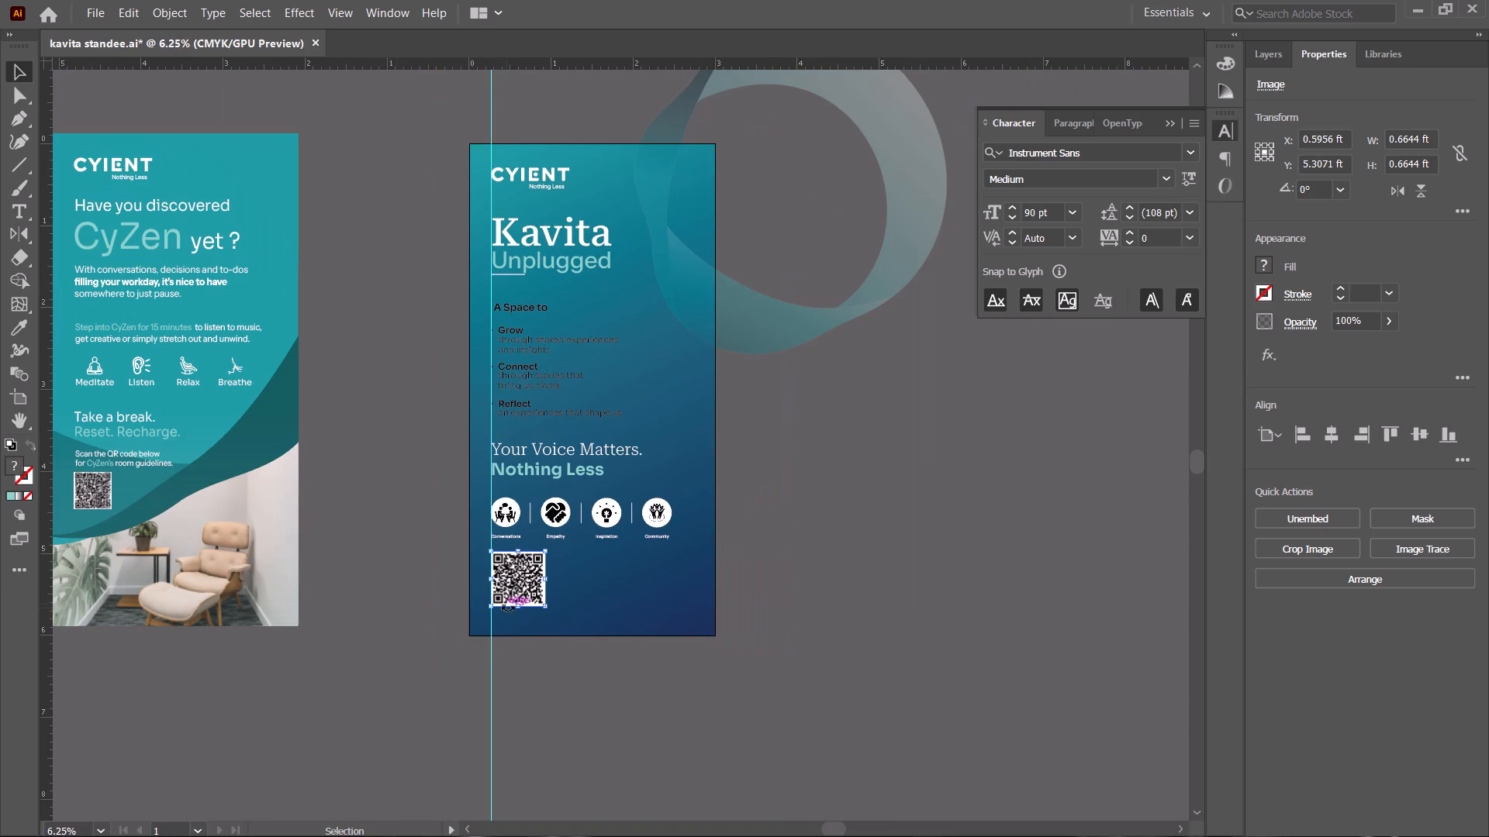
{"action": "left_click", "coordinate": [390, 585]}
Switch to the Kavita Unplugged brief in Chrome and copy the call-to-action text "Scan to participate or ask a question".
{"action": "key", "text": "alt+Tab"}
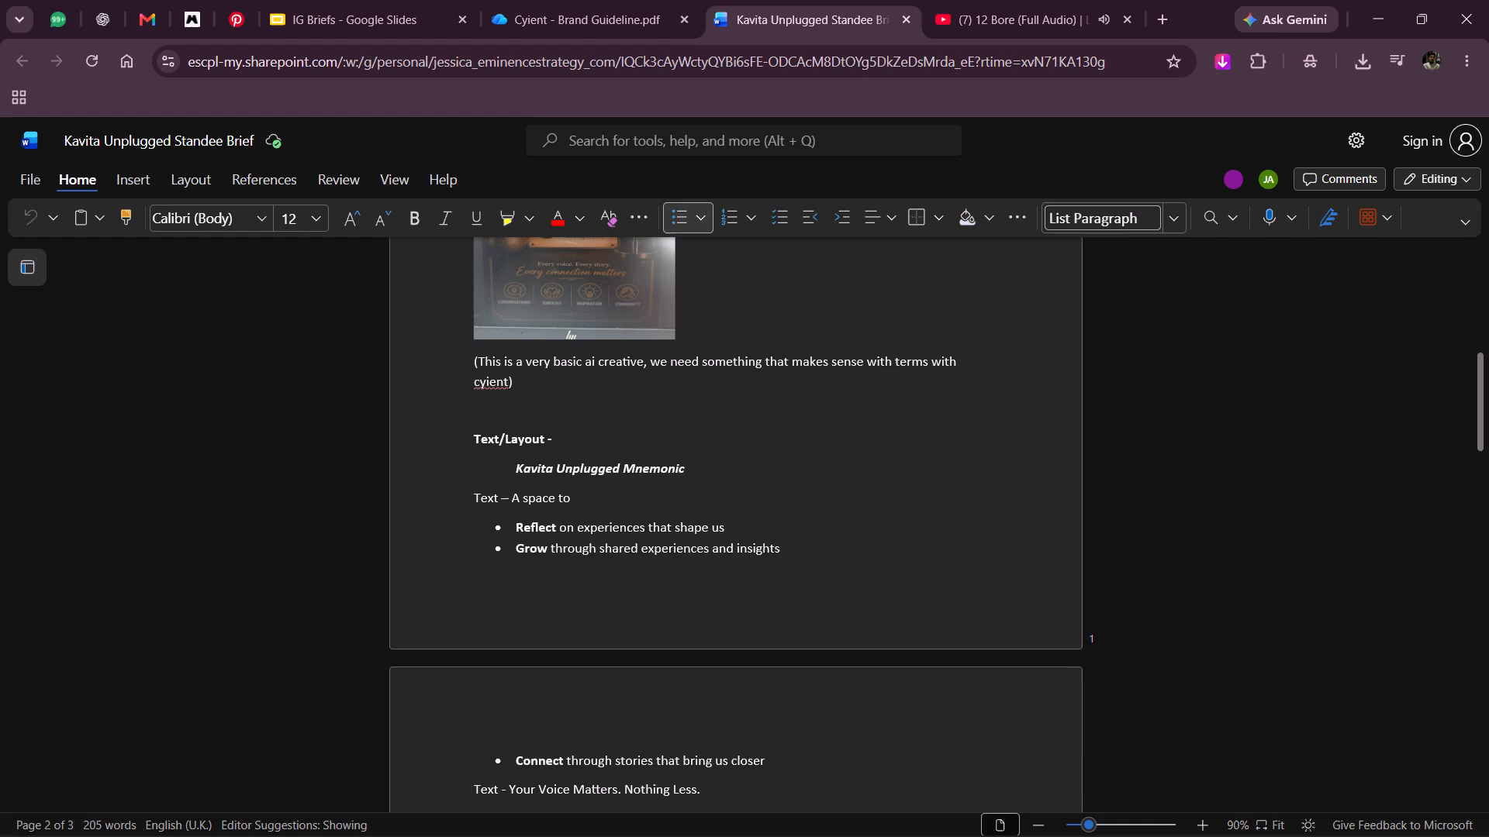
{"action": "scroll", "coordinate": [644, 624], "scroll_direction": "down", "scroll_amount": 2}
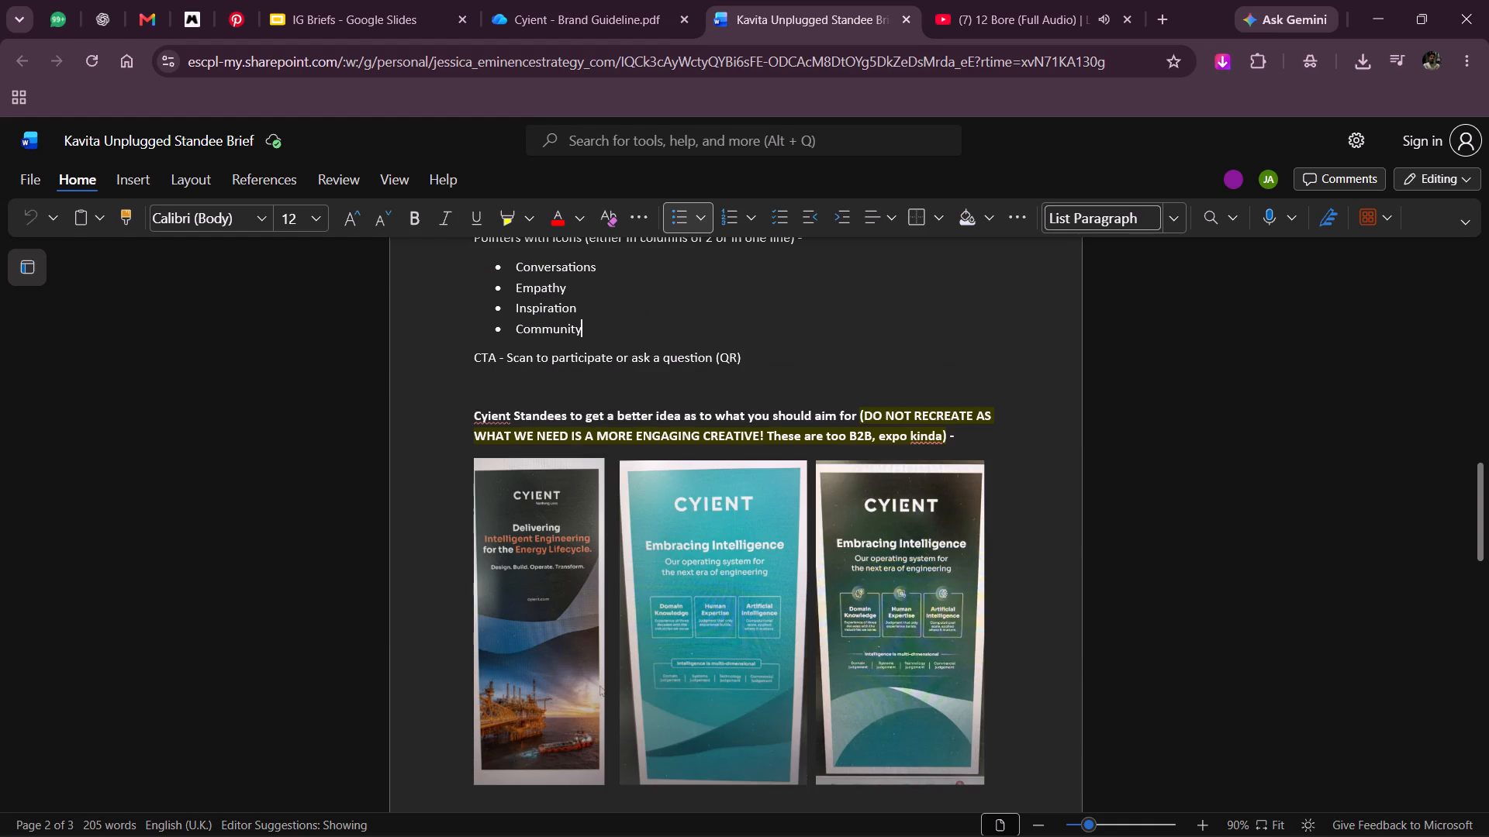
{"action": "left_click_drag", "start_coordinate": [505, 356], "coordinate": [696, 357]}
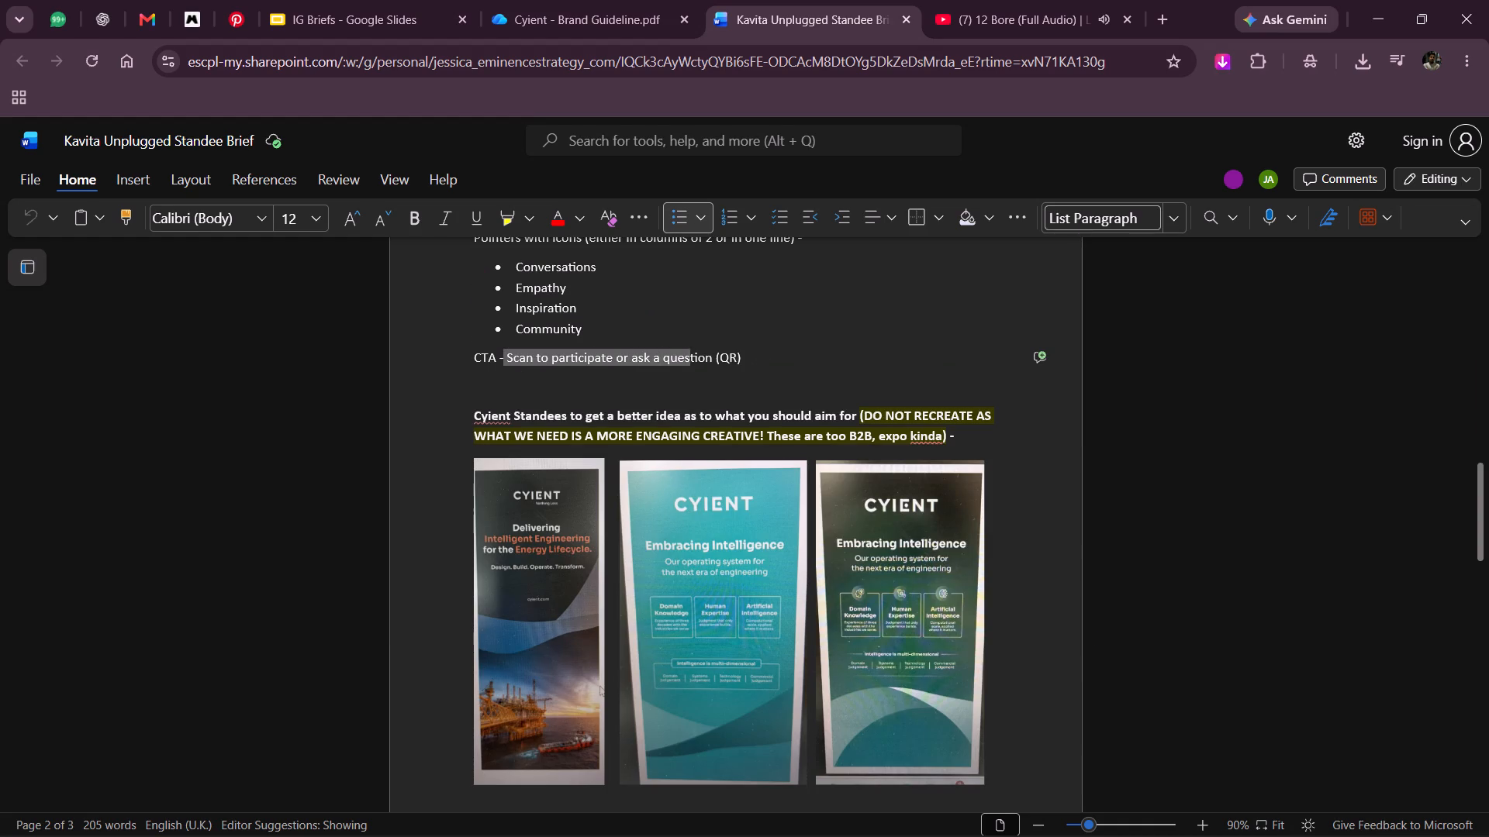
{"action": "left_click_drag", "start_coordinate": [696, 357], "coordinate": [711, 359]}
{"action": "key", "text": "ctrl+c"}
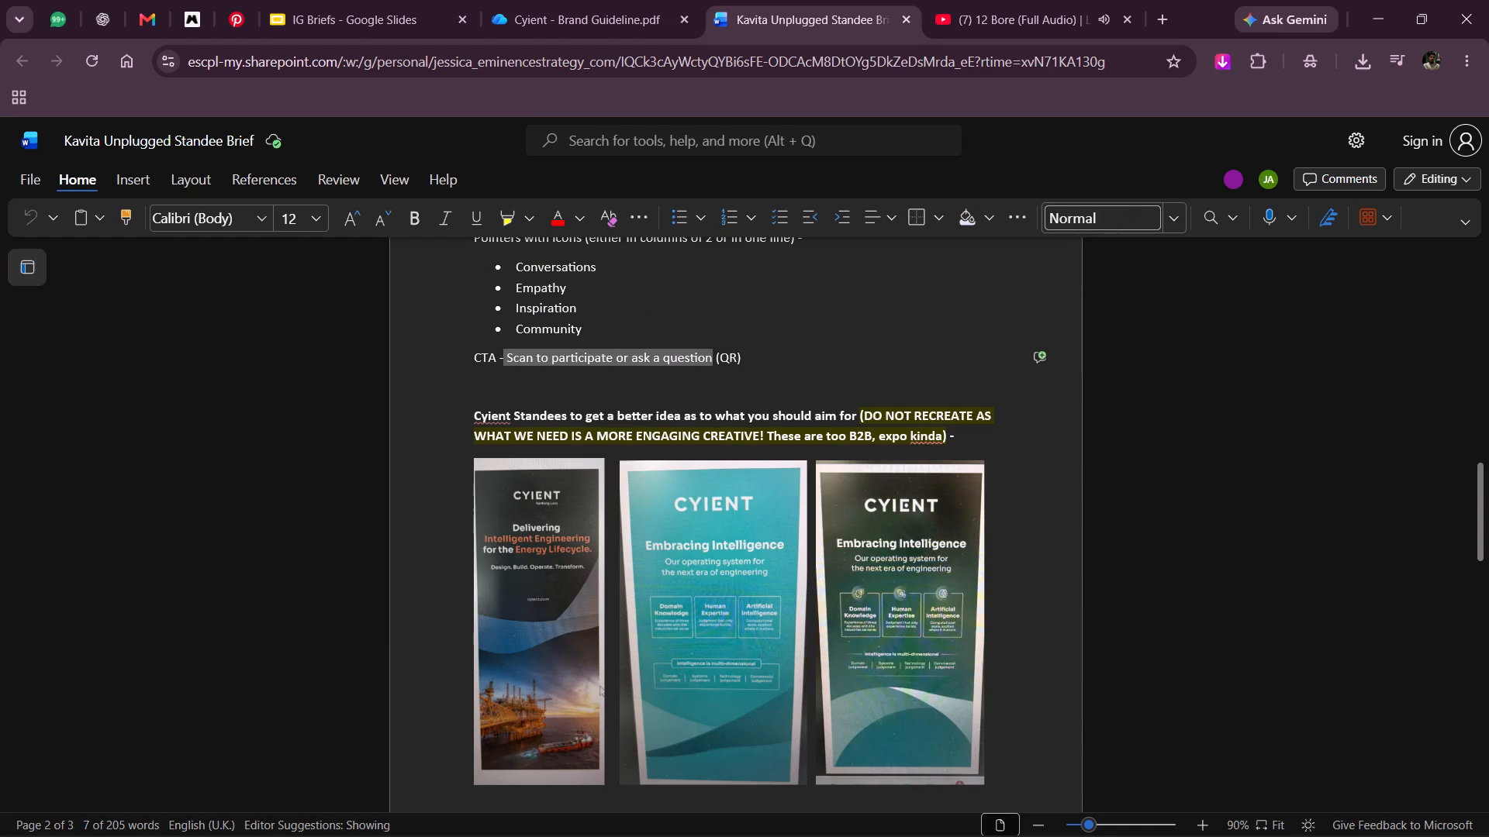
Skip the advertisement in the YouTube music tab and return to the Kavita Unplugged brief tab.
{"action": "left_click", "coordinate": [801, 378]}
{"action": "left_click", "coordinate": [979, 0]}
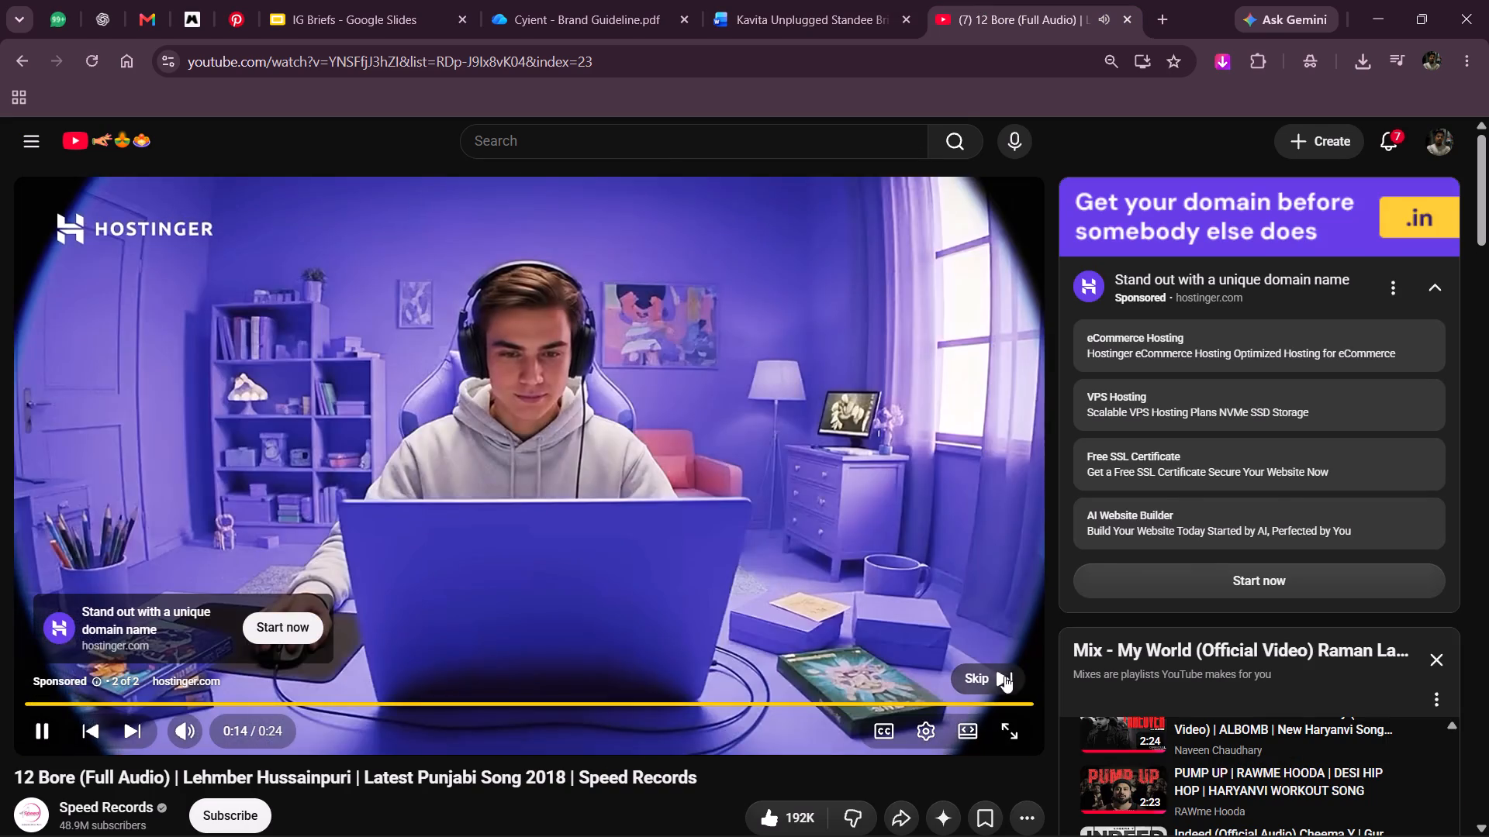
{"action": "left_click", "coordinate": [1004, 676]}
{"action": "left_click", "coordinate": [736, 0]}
Switch to Illustrator, duplicate the standee's "Unplugged" text beside the QR code and set the copy's font size to 72 pt.
{"action": "key", "text": "alt+Tab"}
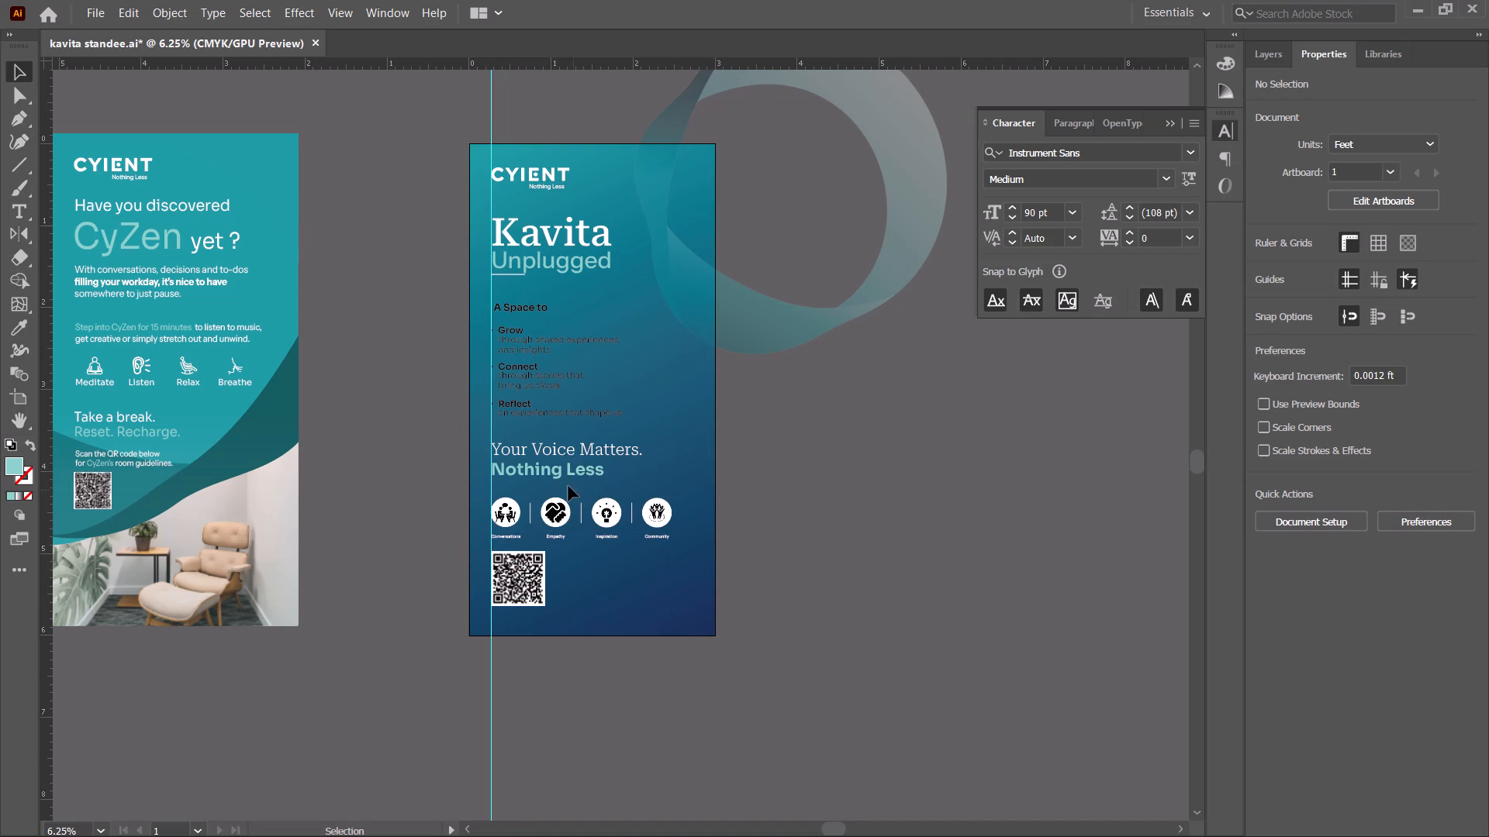
{"action": "left_click_drag", "start_coordinate": [548, 263], "coordinate": [630, 578], "text": "alt"}
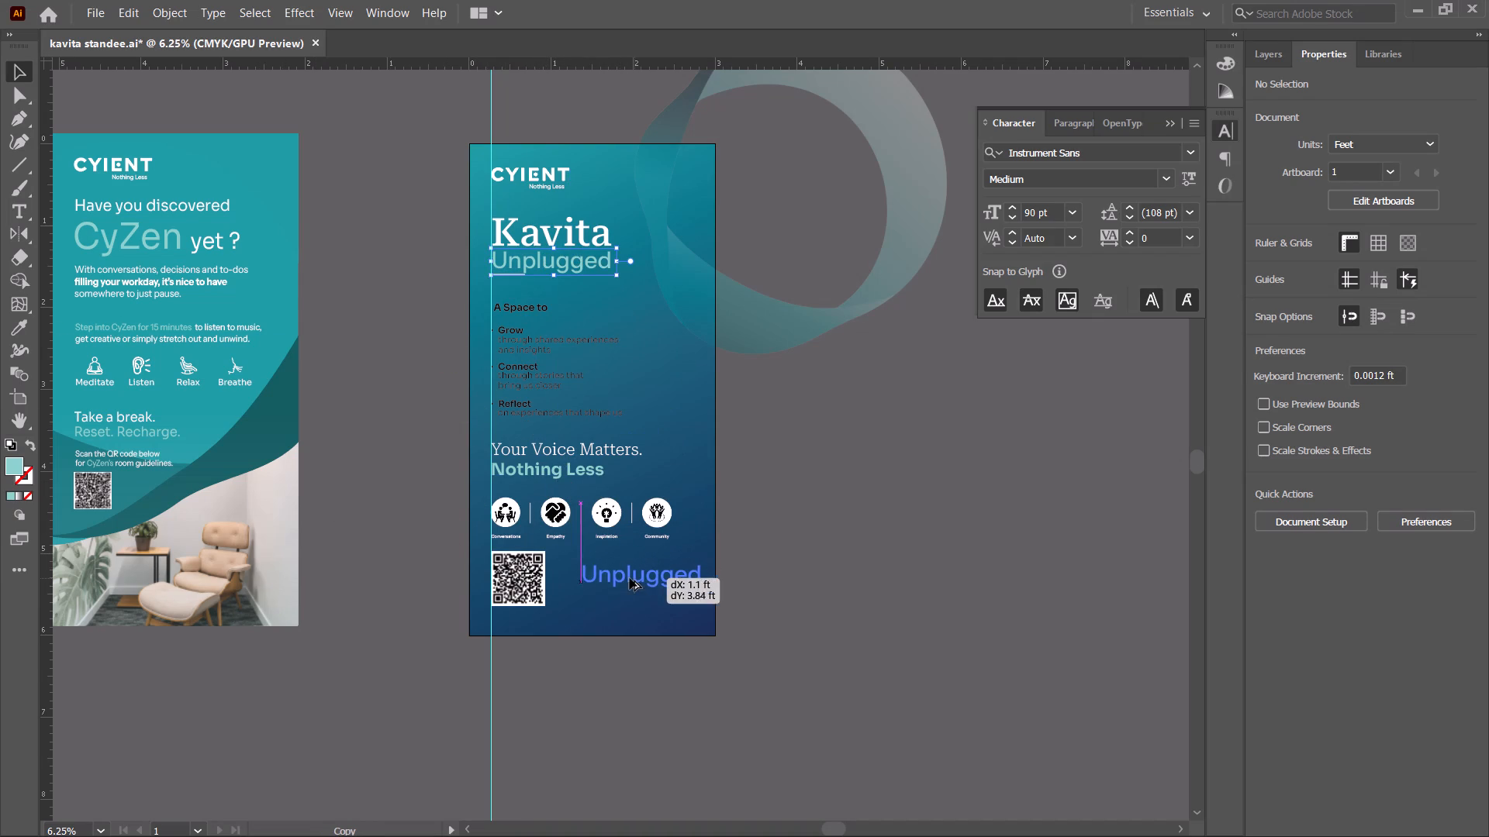
{"action": "left_click_drag", "start_coordinate": [630, 578], "coordinate": [604, 563], "text": "alt"}
{"action": "left_click", "coordinate": [1071, 212]}
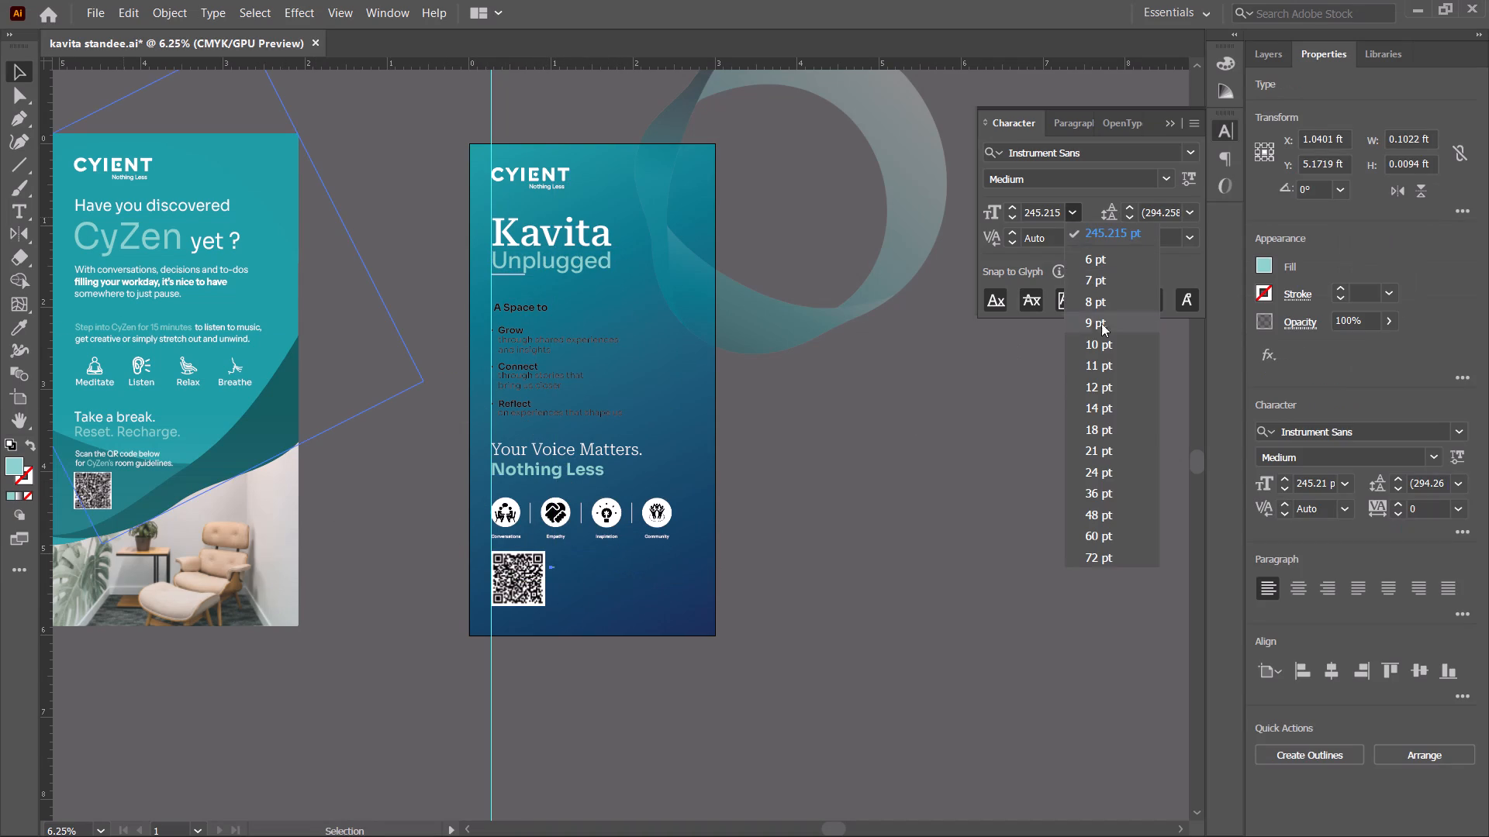
{"action": "left_click", "coordinate": [1122, 563]}
Replace the duplicated "Unplugged" text with the copied call-to-action "Scan to participate or ask a question".
{"action": "scroll", "coordinate": [580, 593], "scroll_direction": "up", "scroll_amount": 5, "text": "alt"}
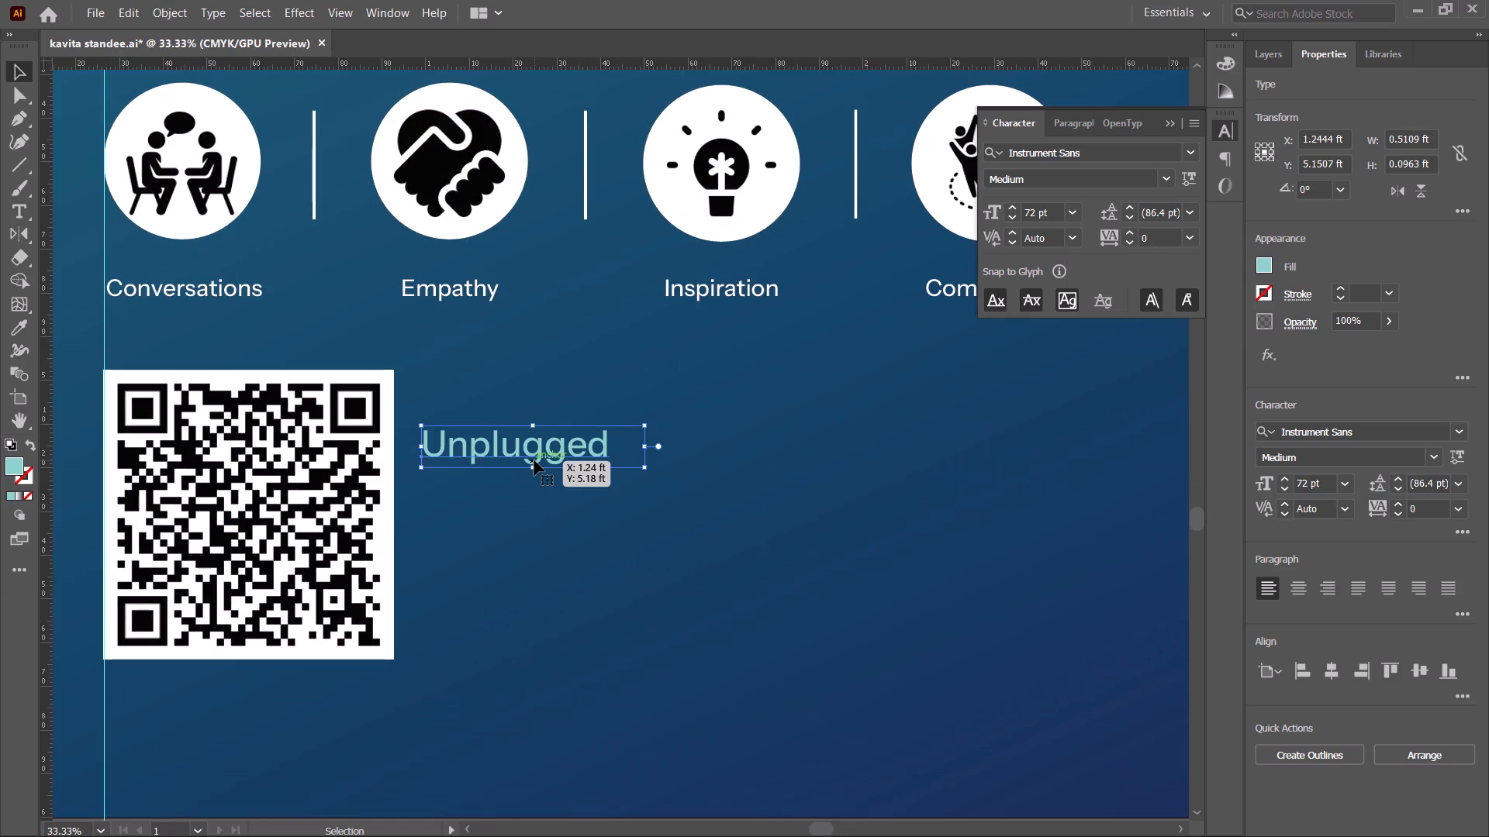
{"action": "key", "text": "t"}
{"action": "triple_click", "coordinate": [527, 460]}
{"action": "key", "text": "ctrl+v"}
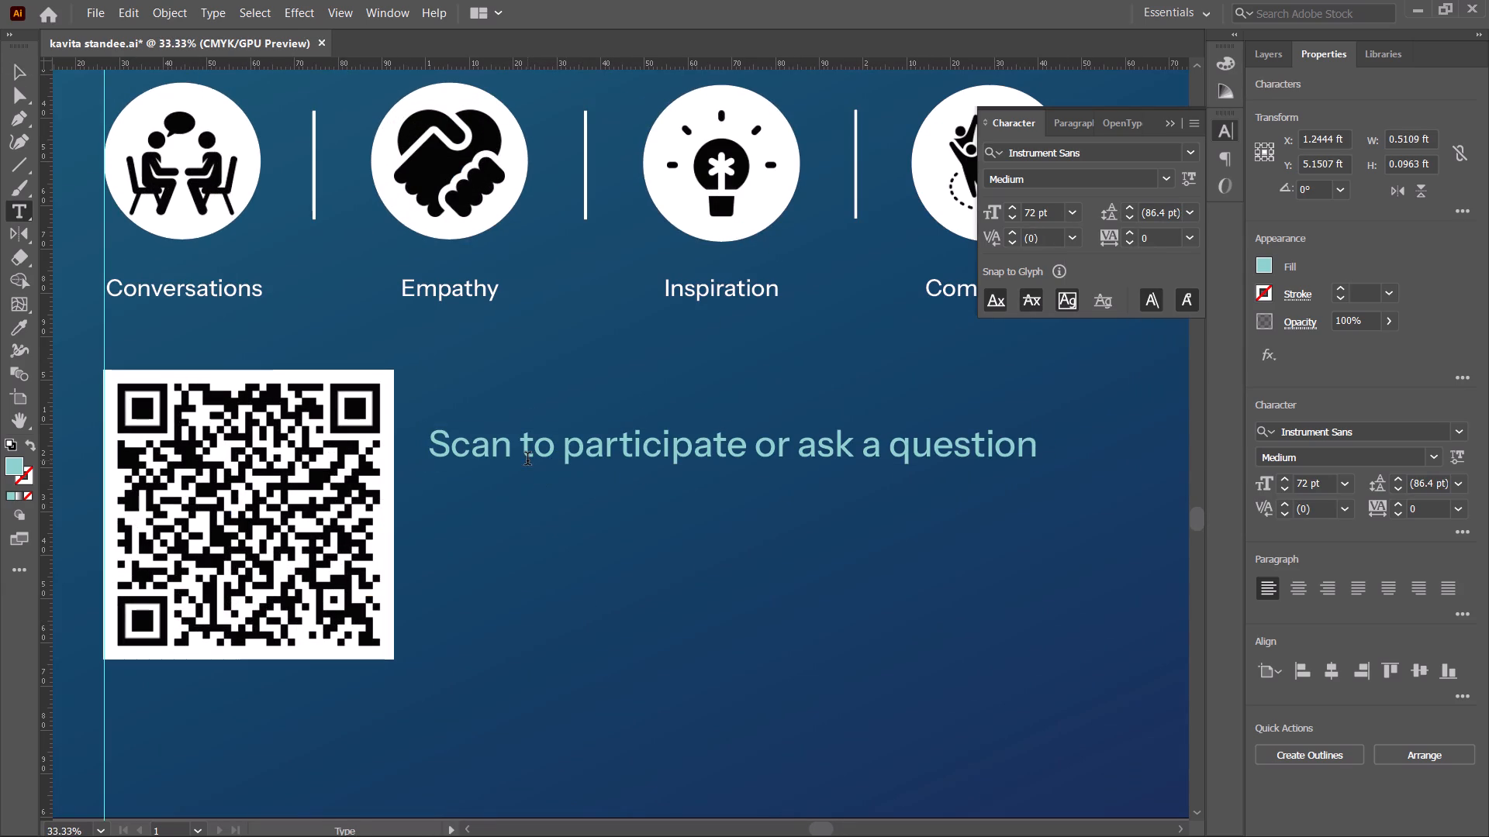
{"action": "left_click", "coordinate": [9, 67]}
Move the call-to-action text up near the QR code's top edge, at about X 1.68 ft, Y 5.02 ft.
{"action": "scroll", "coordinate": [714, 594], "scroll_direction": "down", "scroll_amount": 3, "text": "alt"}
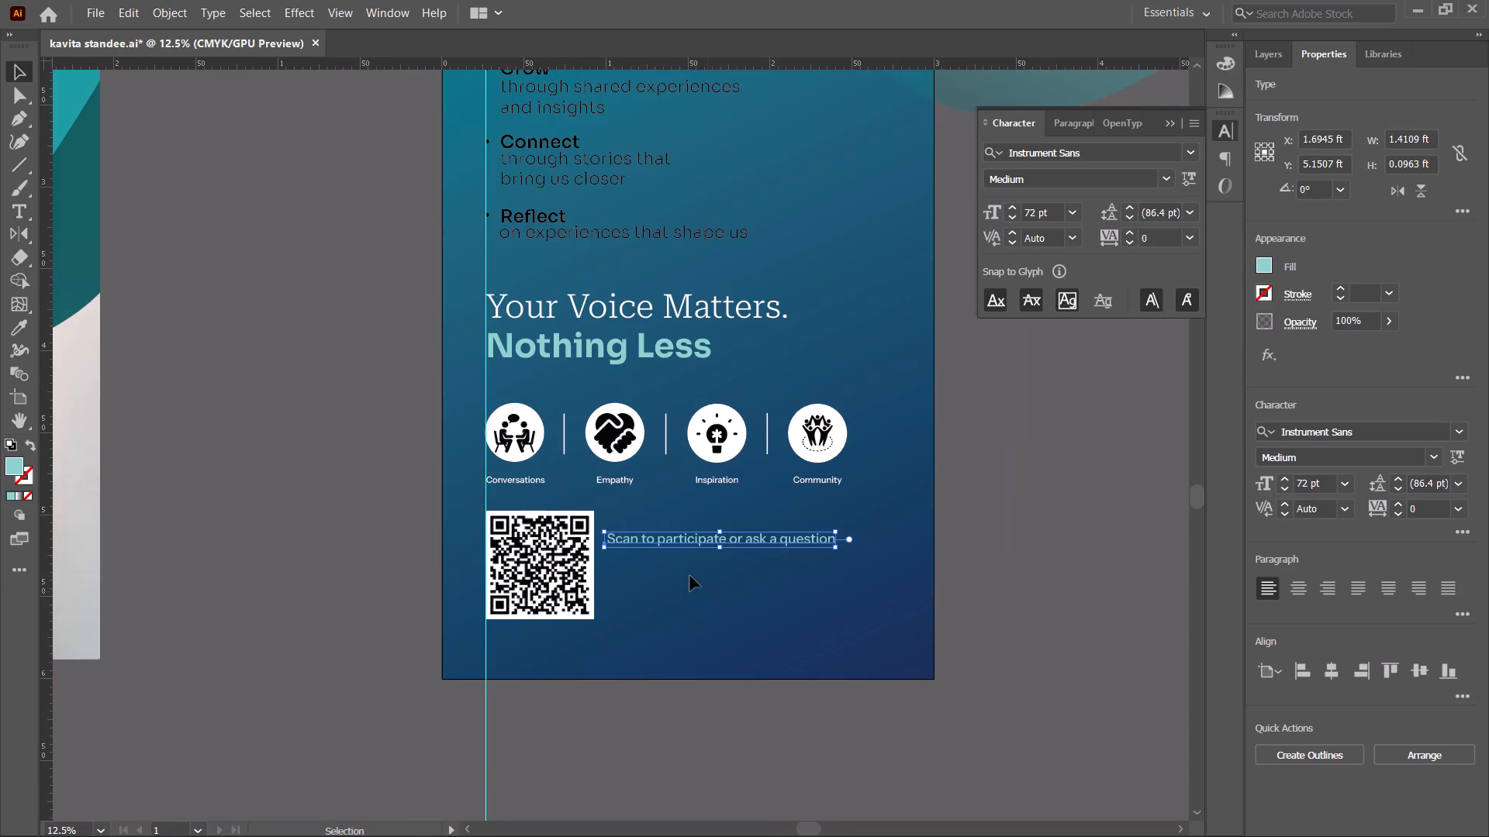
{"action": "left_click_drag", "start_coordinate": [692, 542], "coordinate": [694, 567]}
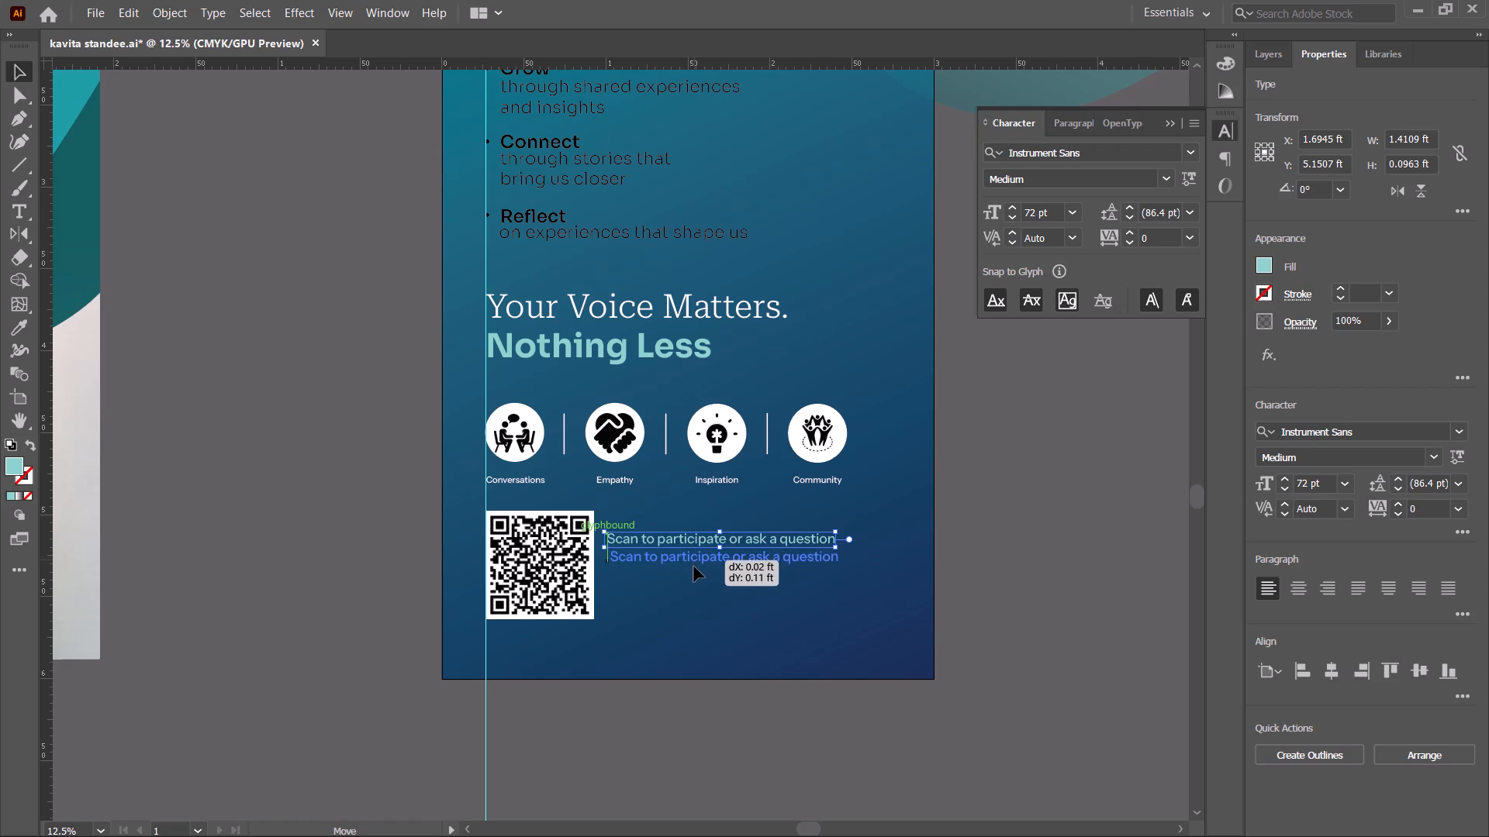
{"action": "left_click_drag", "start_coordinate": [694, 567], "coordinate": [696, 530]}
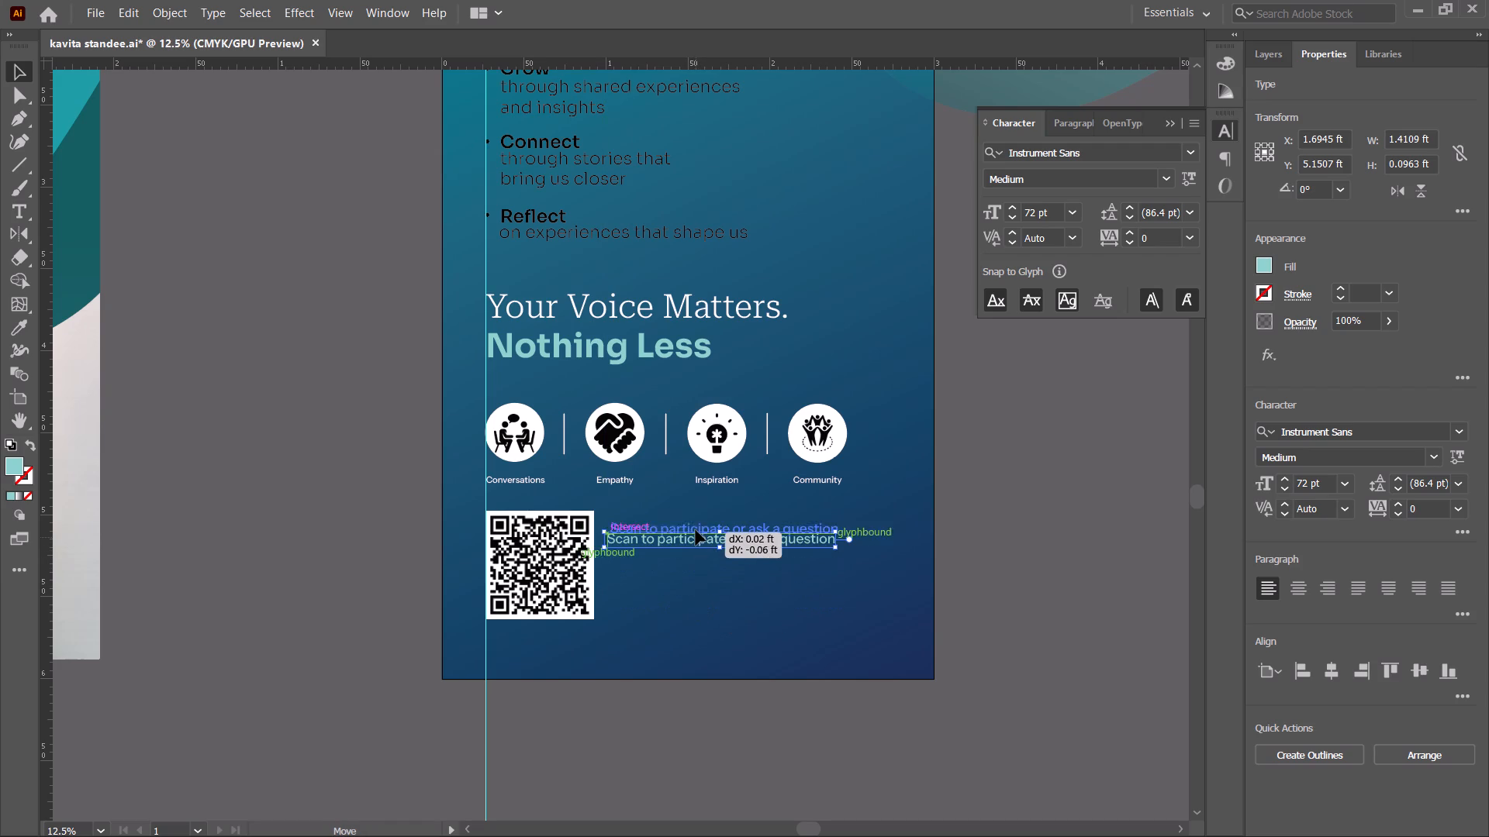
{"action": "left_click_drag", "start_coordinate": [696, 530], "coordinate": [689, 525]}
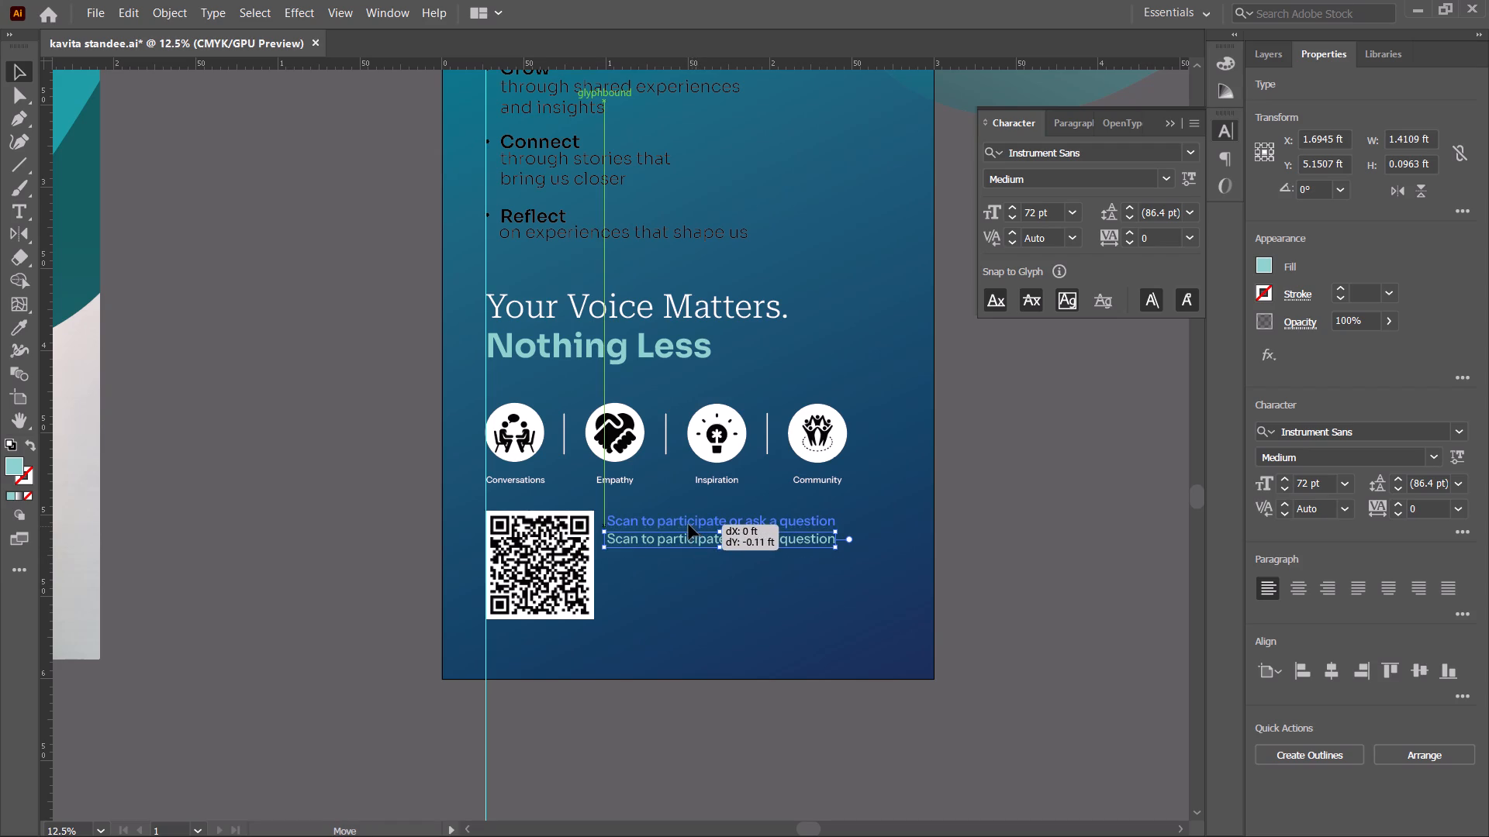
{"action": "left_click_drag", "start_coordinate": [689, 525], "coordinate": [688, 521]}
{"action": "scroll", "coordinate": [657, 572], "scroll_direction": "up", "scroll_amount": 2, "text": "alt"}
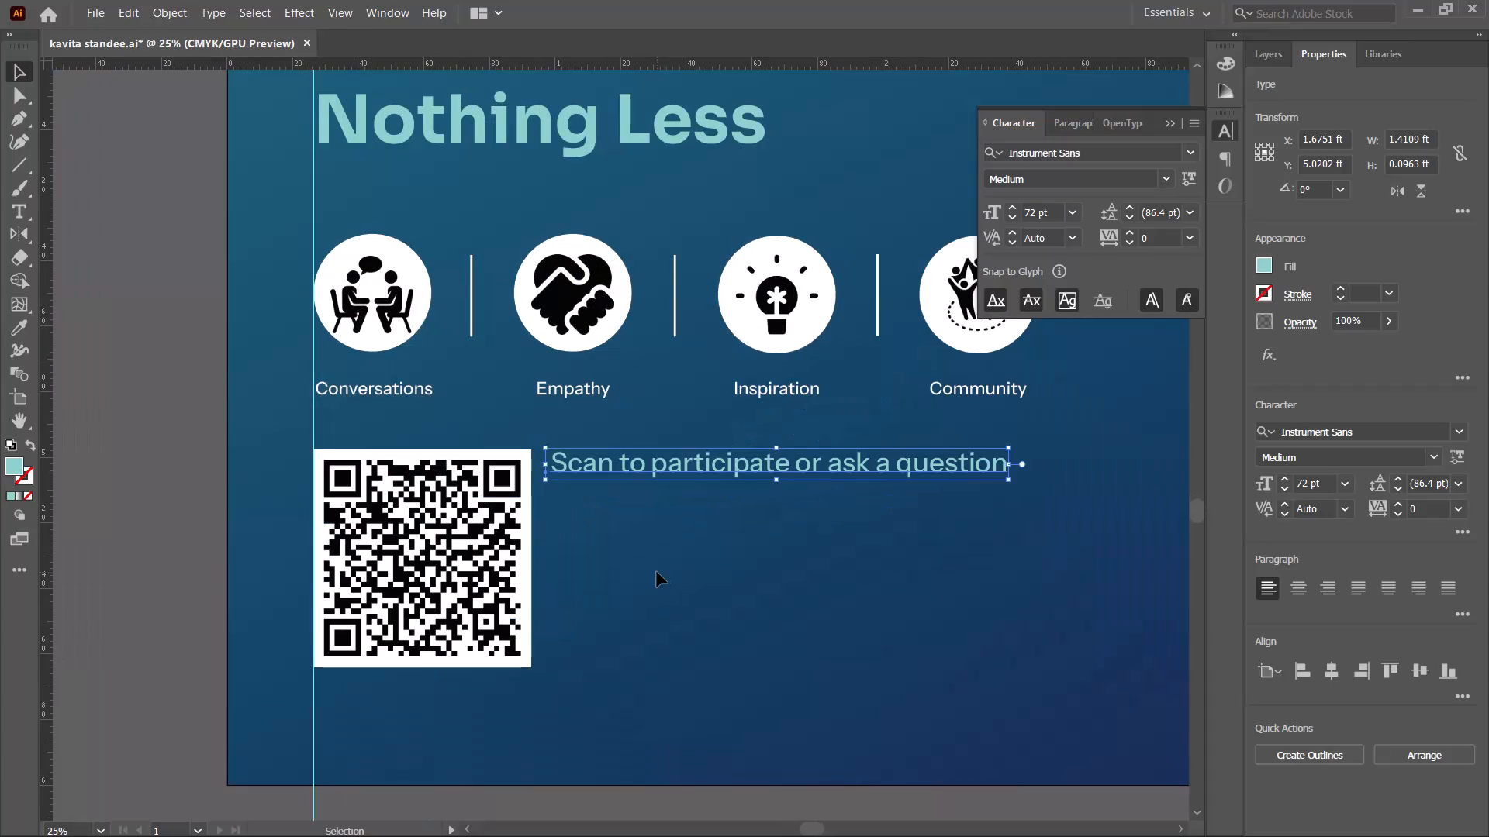
Check the standee mockups in ChatGPT, return to Illustrator and move the call-to-action text farther from the QR code, to about X 2.14 ft.
{"action": "key", "text": "alt+Tab"}
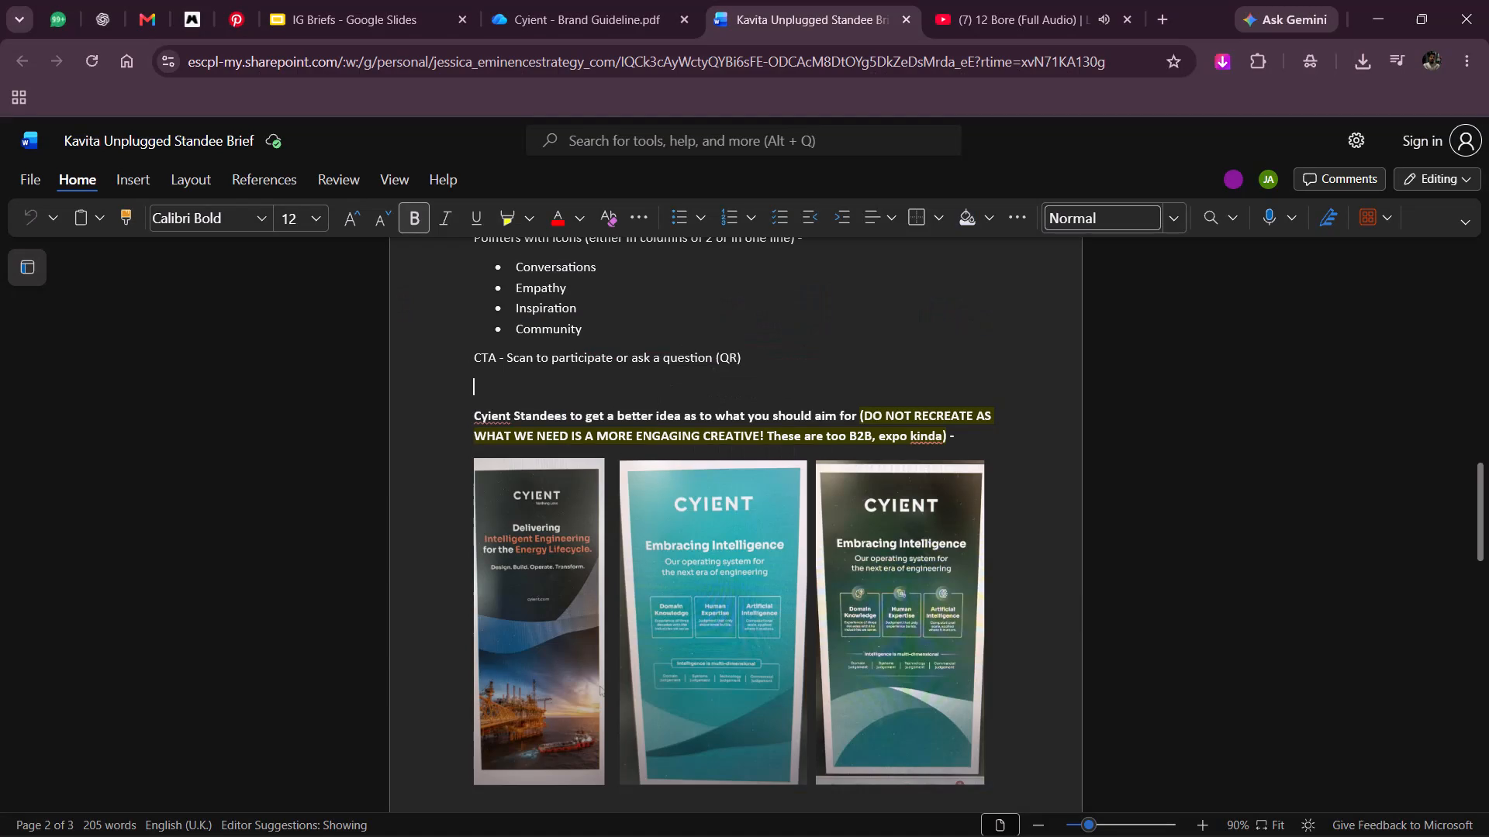
{"action": "left_click", "coordinate": [109, 0]}
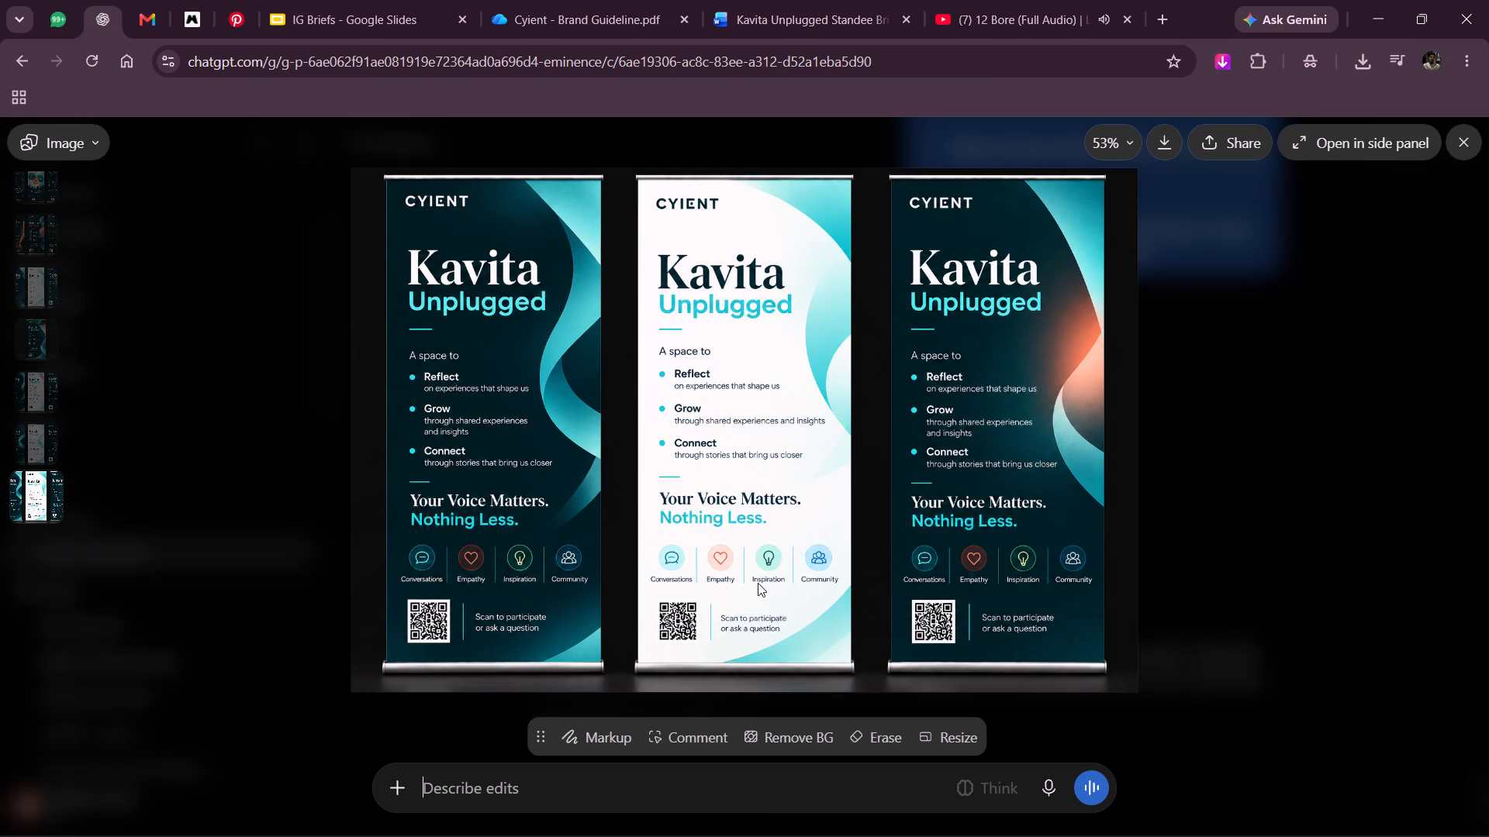
{"action": "key", "text": "alt+Tab"}
{"action": "key", "text": "alt+Tab"}
{"action": "key", "text": "alt+Tab"}
{"action": "left_click_drag", "start_coordinate": [661, 458], "coordinate": [879, 467]}
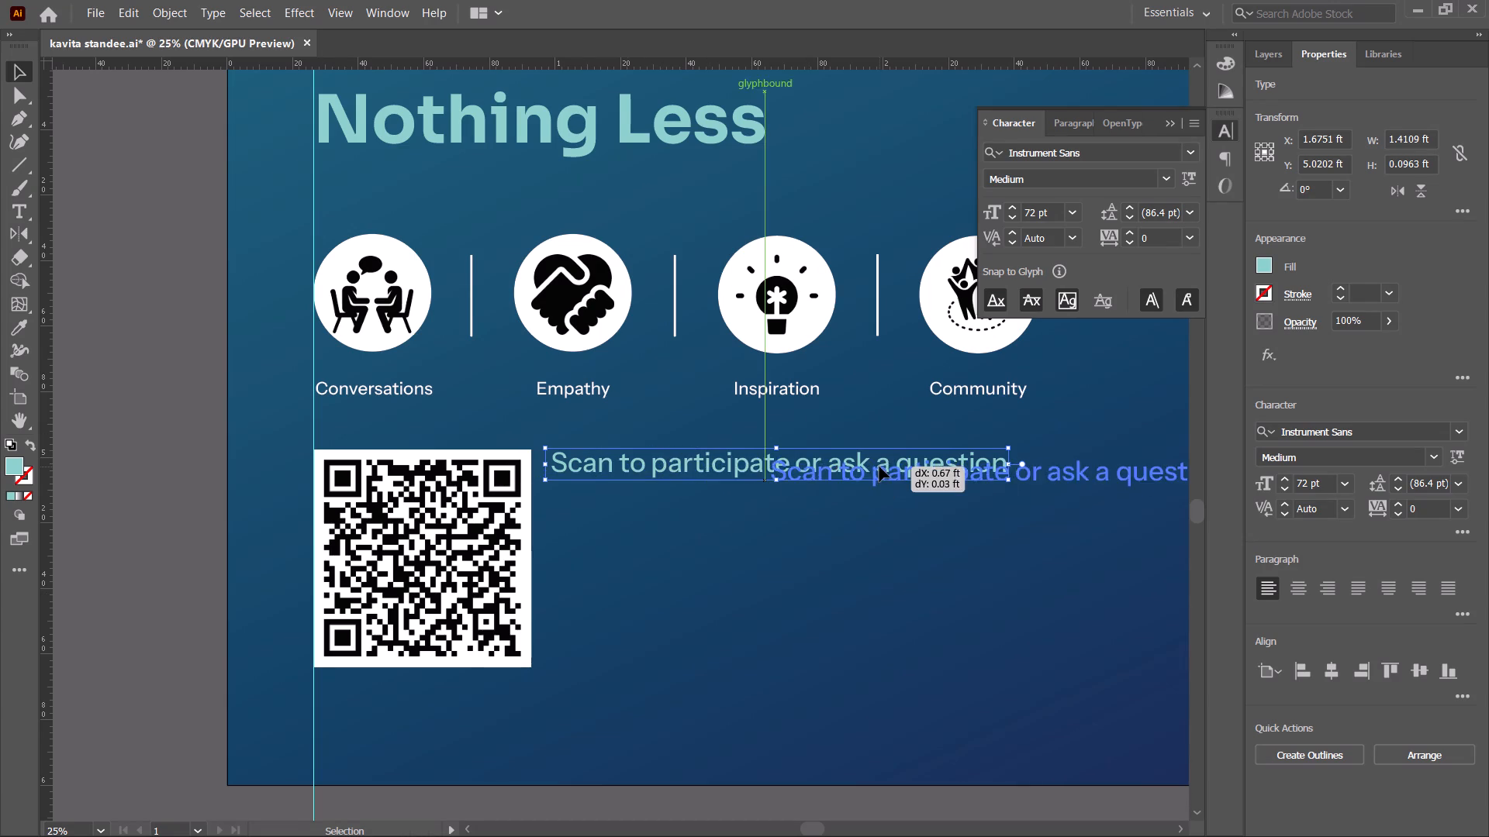
{"action": "left_click_drag", "start_coordinate": [879, 467], "coordinate": [810, 455]}
Break the call-to-action text into two lines after "participate" and remove the space before "Scan".
{"action": "key", "text": "t"}
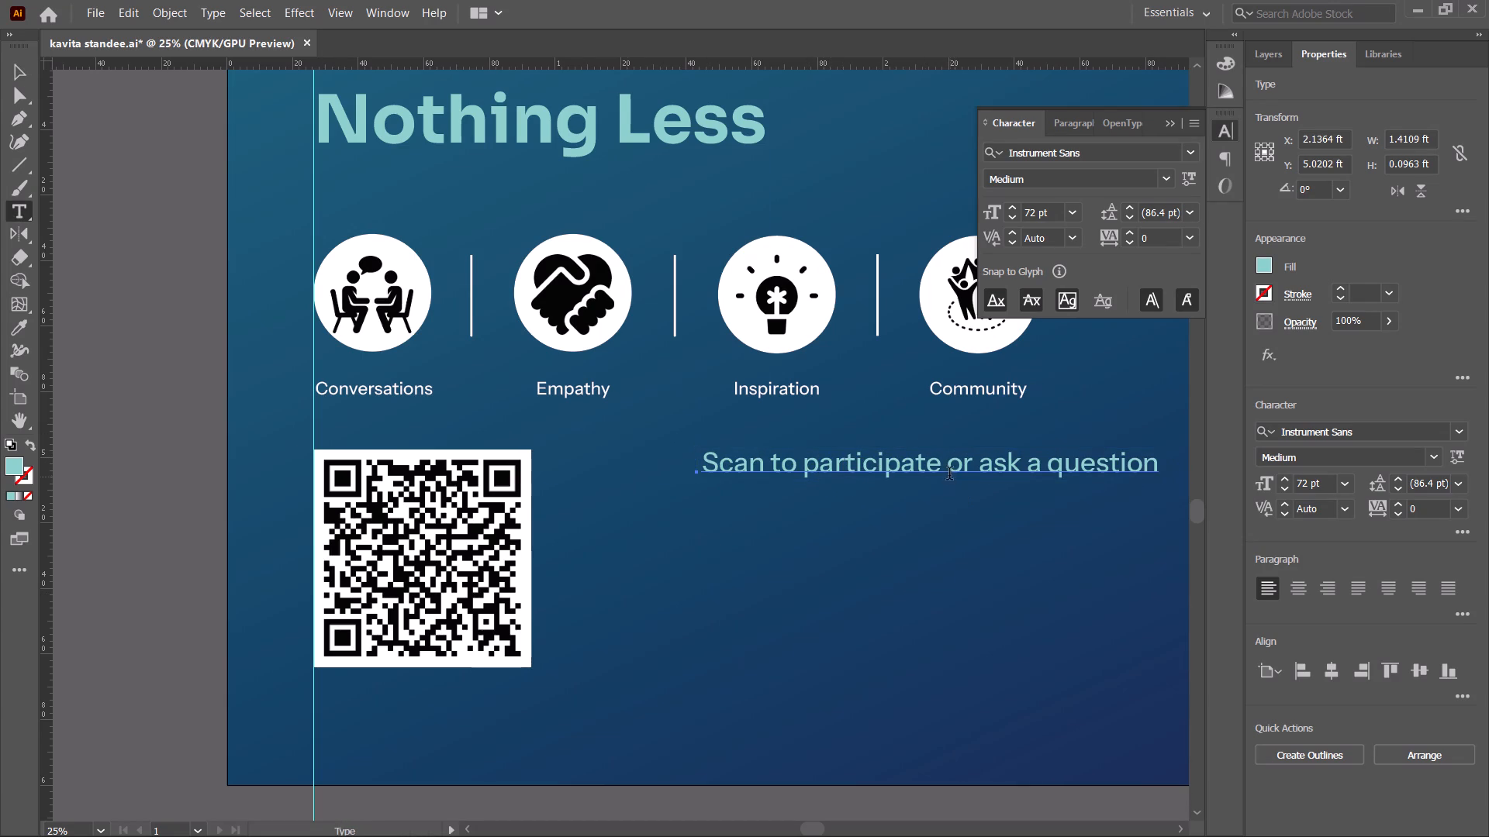
{"action": "left_click", "coordinate": [945, 470]}
{"action": "key", "text": "BackSpace"}
{"action": "key", "text": "Return"}
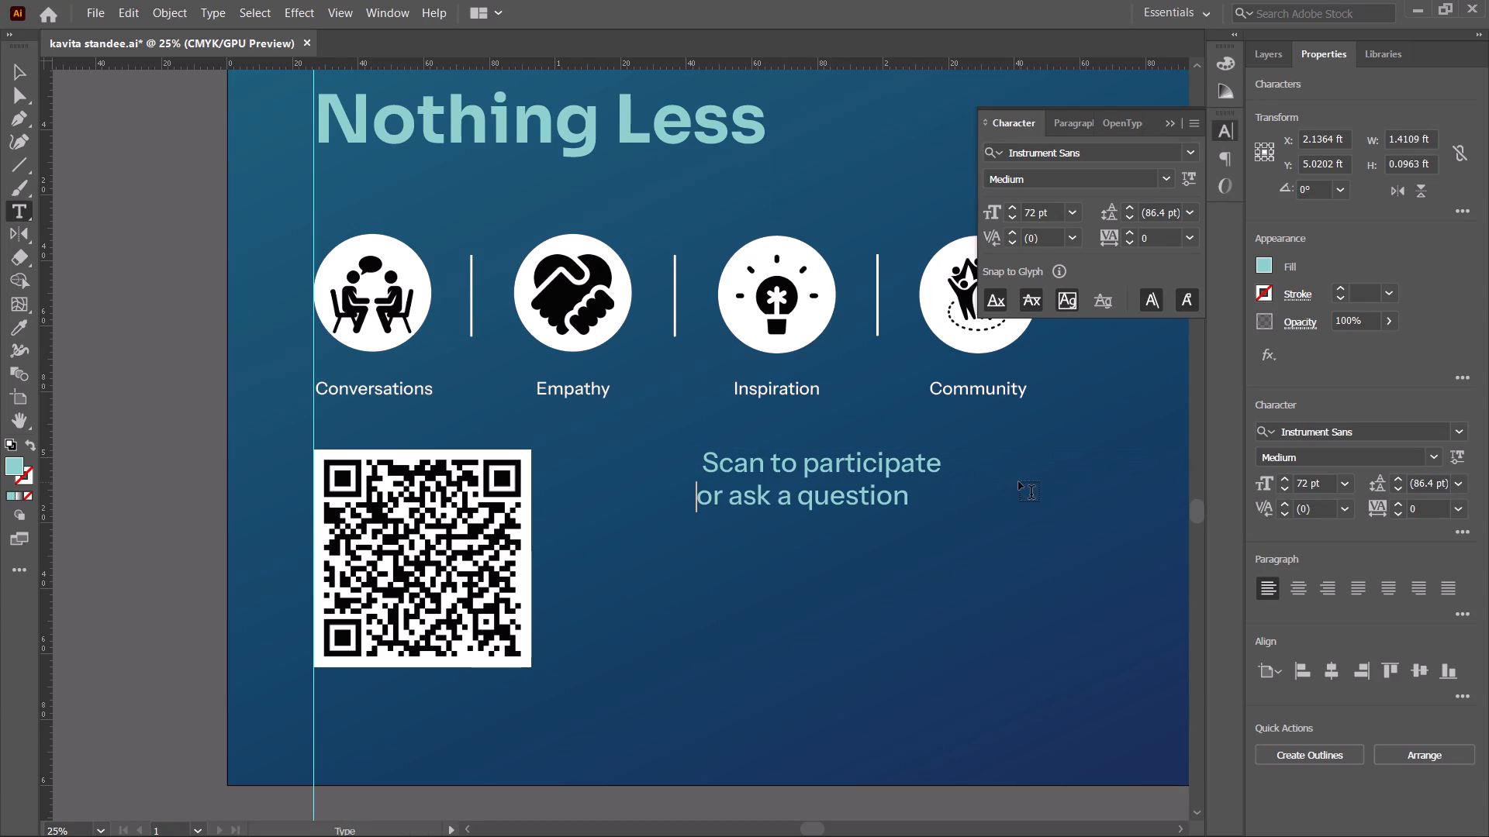
{"action": "left_click", "coordinate": [705, 464]}
{"action": "key", "text": "BackSpace"}
{"action": "key", "text": "BackSpace"}
{"action": "key", "text": "BackSpace"}
{"action": "key", "text": "BackSpace"}
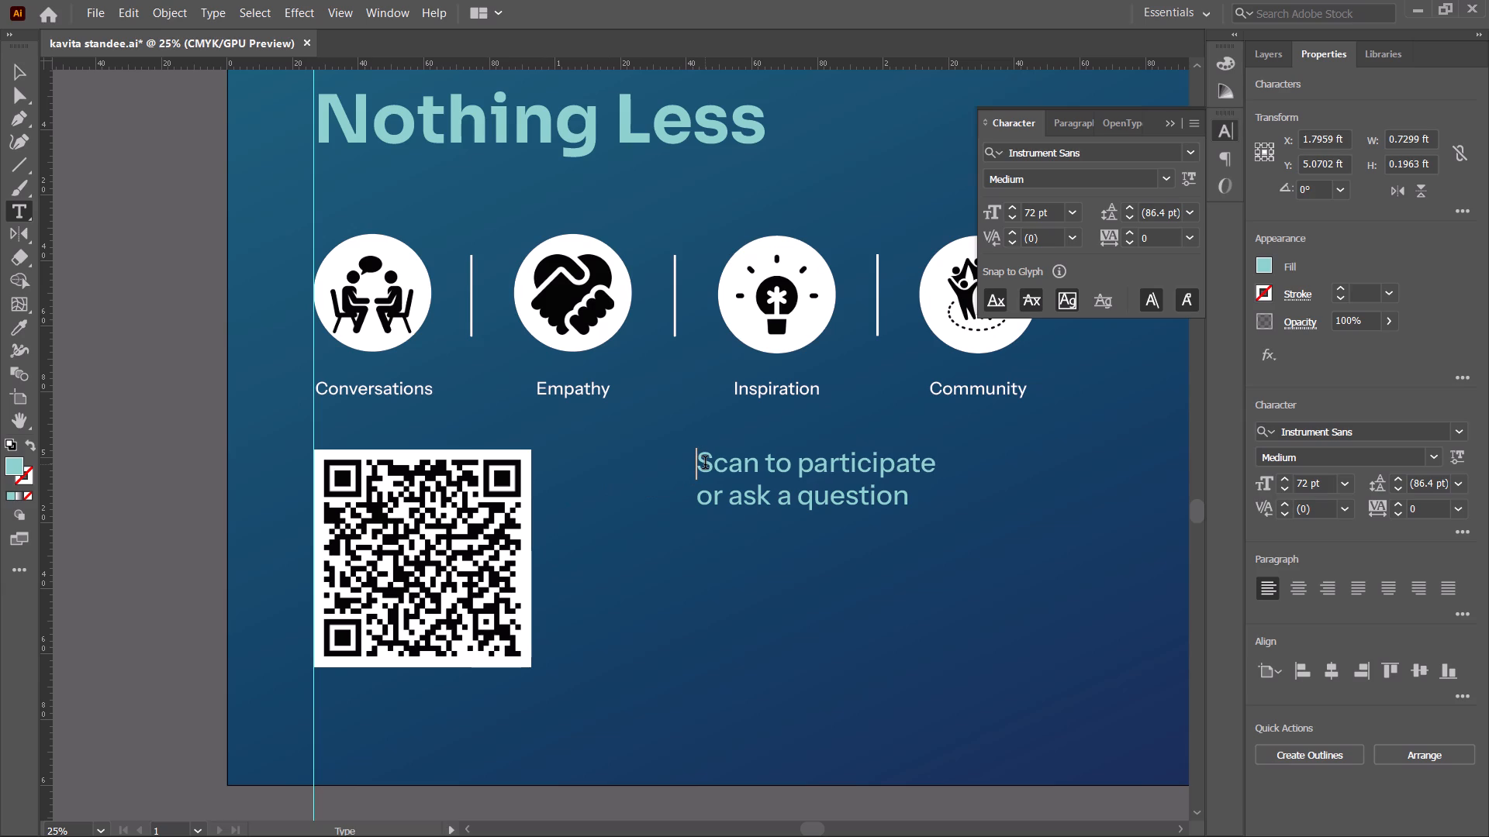
Try a 250 pt font size on the whole two-line call-to-action text, and set it to 100 pt.
{"action": "left_click_drag", "start_coordinate": [705, 464], "coordinate": [975, 560]}
{"action": "left_click_drag", "start_coordinate": [697, 467], "coordinate": [755, 480]}
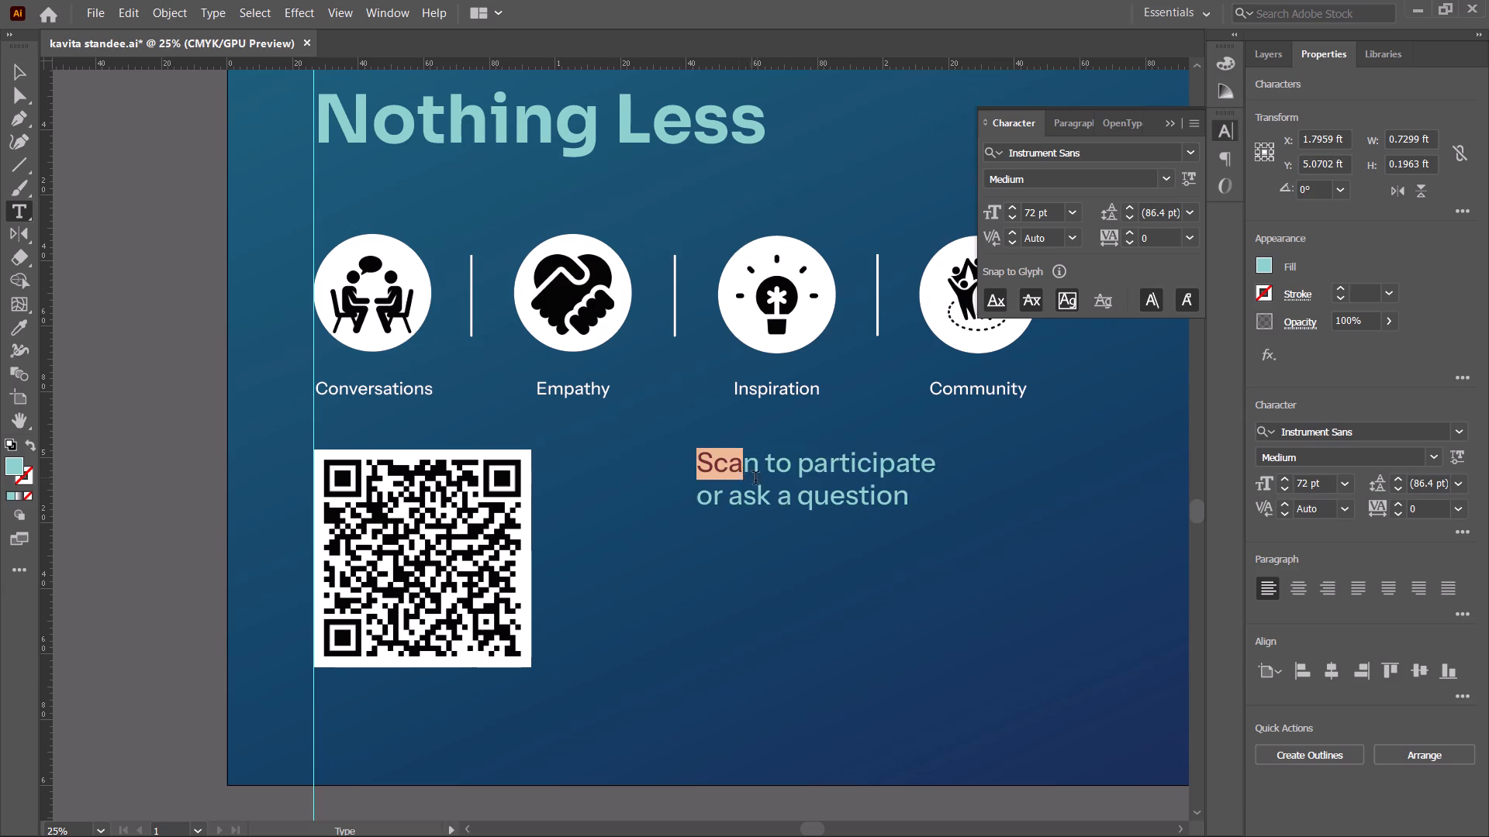
{"action": "left_click_drag", "start_coordinate": [755, 480], "coordinate": [1015, 547]}
{"action": "left_click_drag", "start_coordinate": [1051, 213], "coordinate": [1037, 213]}
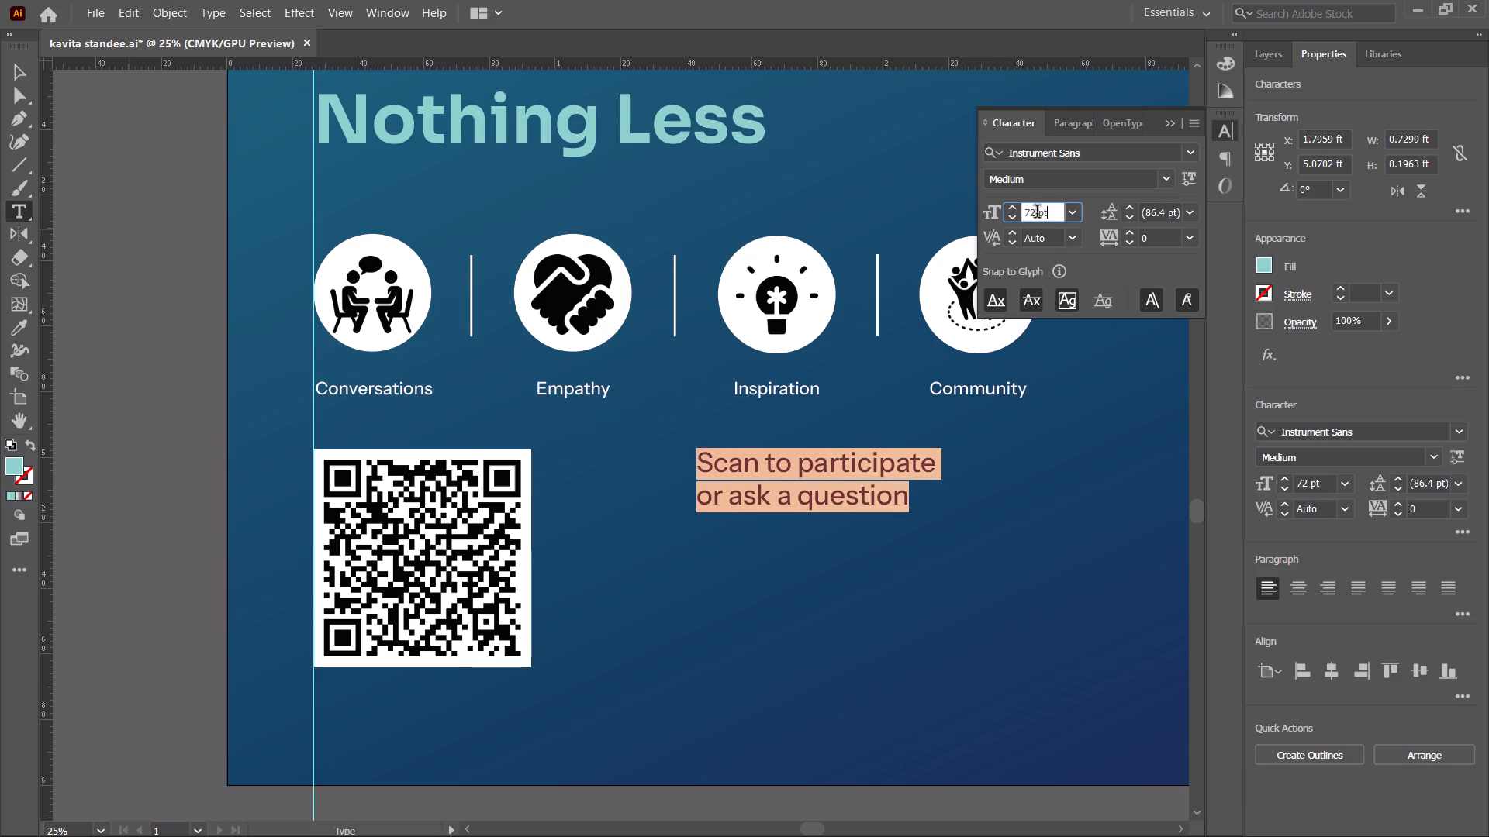
{"action": "left_click_drag", "start_coordinate": [1037, 213], "coordinate": [991, 215]}
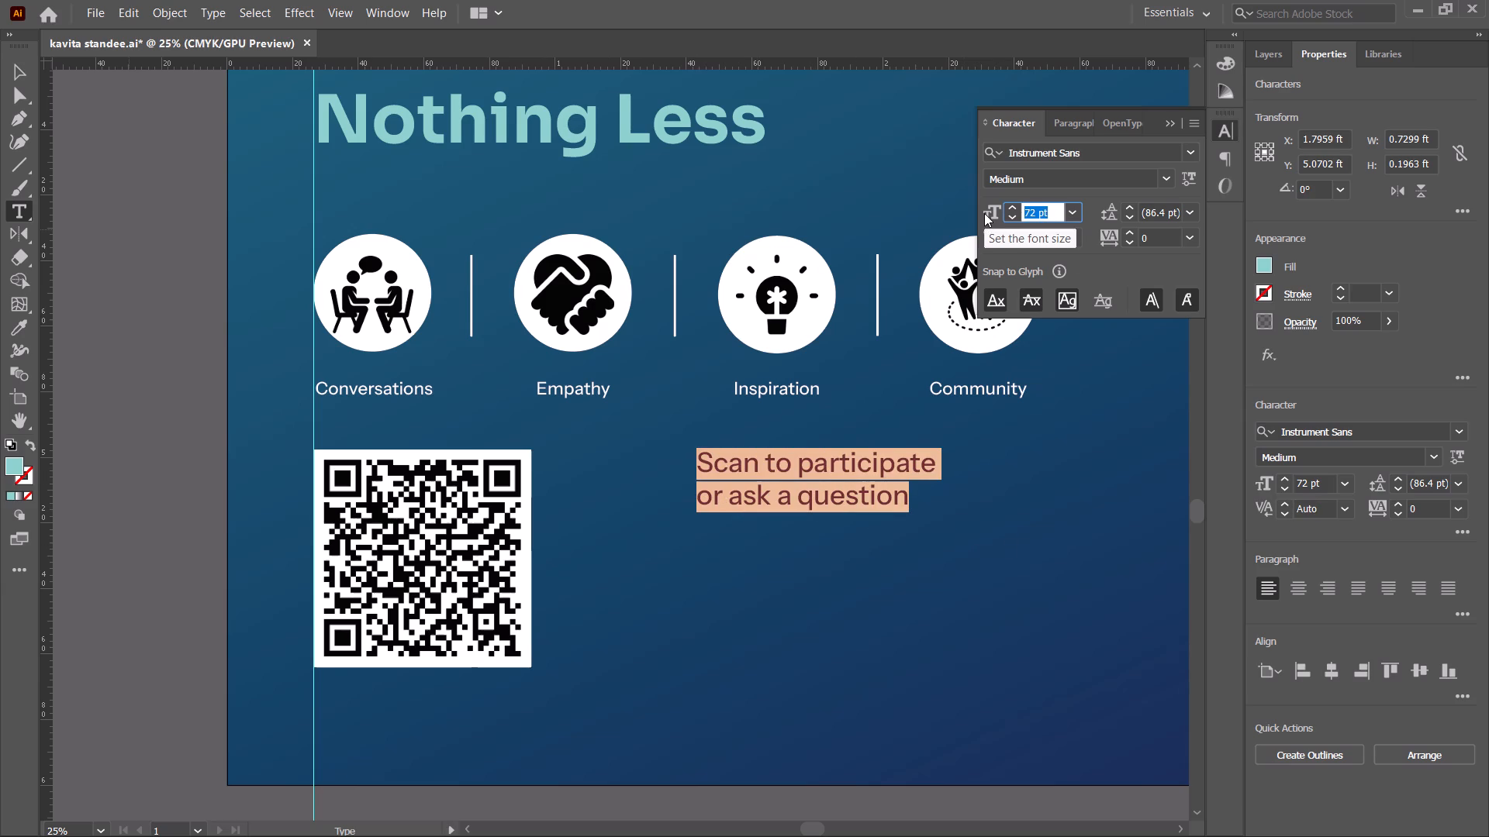
{"action": "type", "text": "250"}
{"action": "key", "text": "Return"}
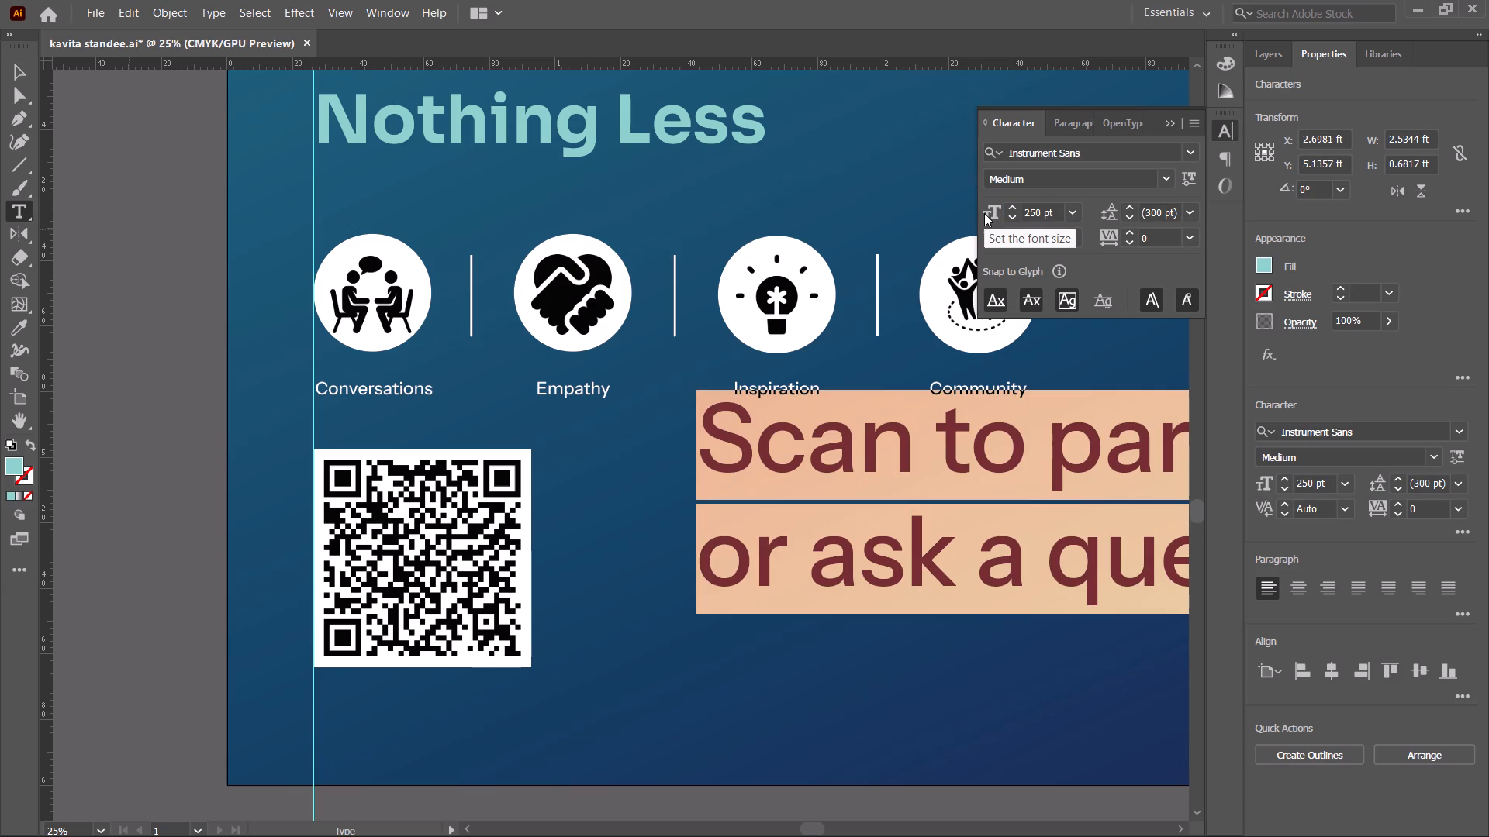
{"action": "double_click", "coordinate": [1031, 206]}
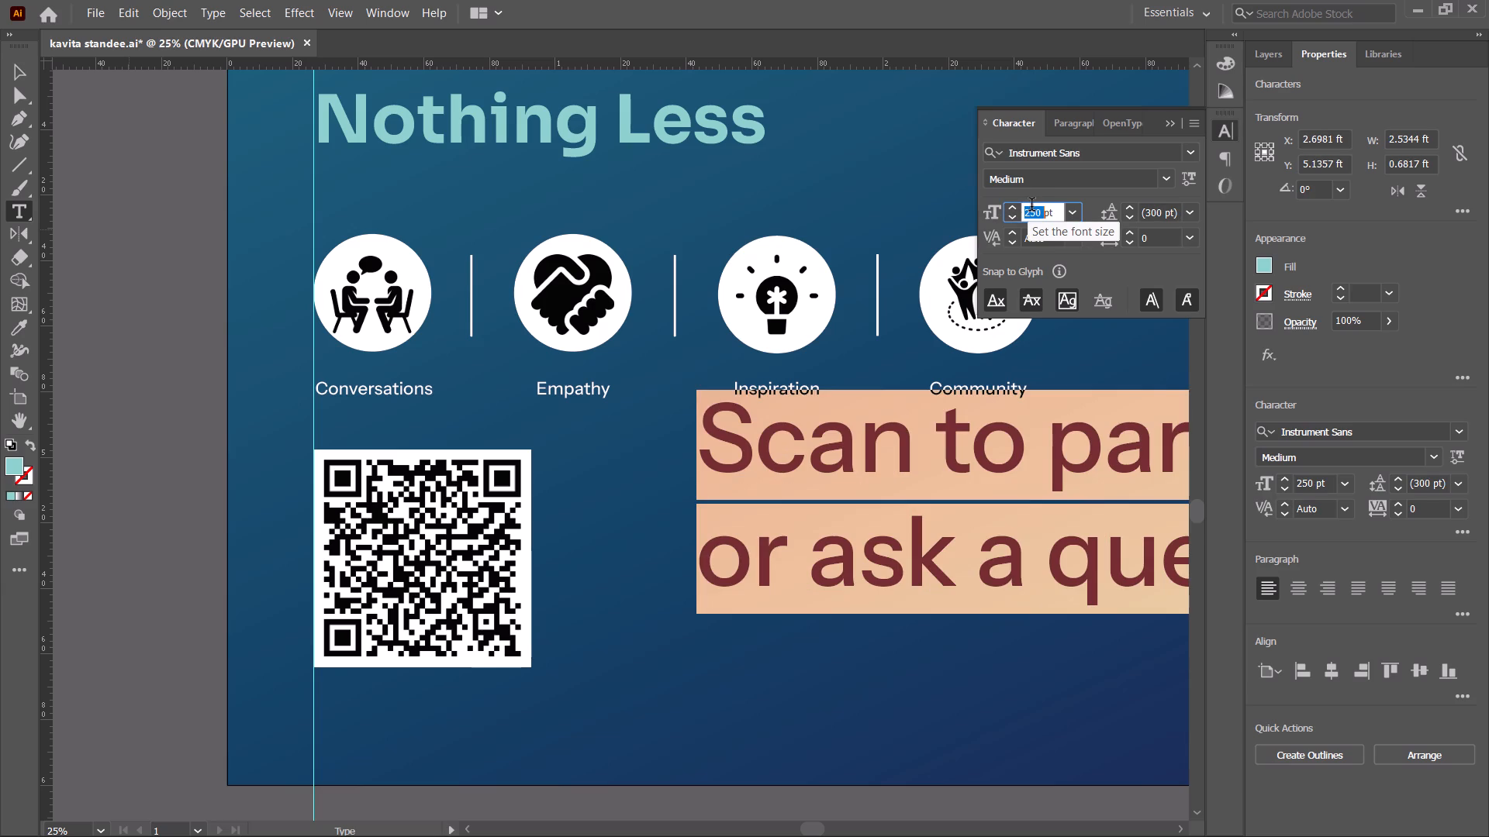
{"action": "type", "text": "100"}
{"action": "key", "text": "Return"}
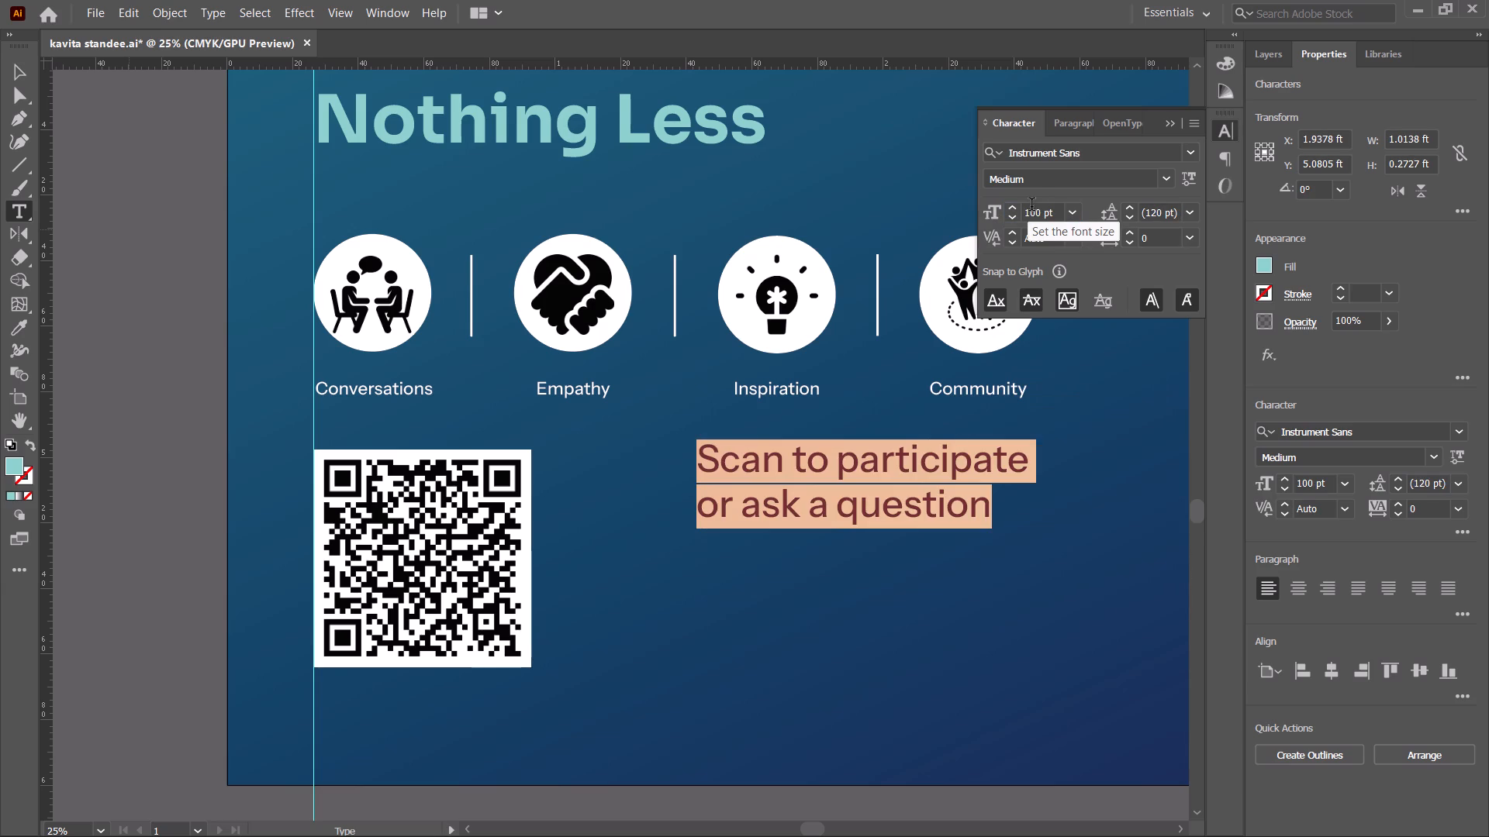
{"action": "left_click", "coordinate": [19, 81]}
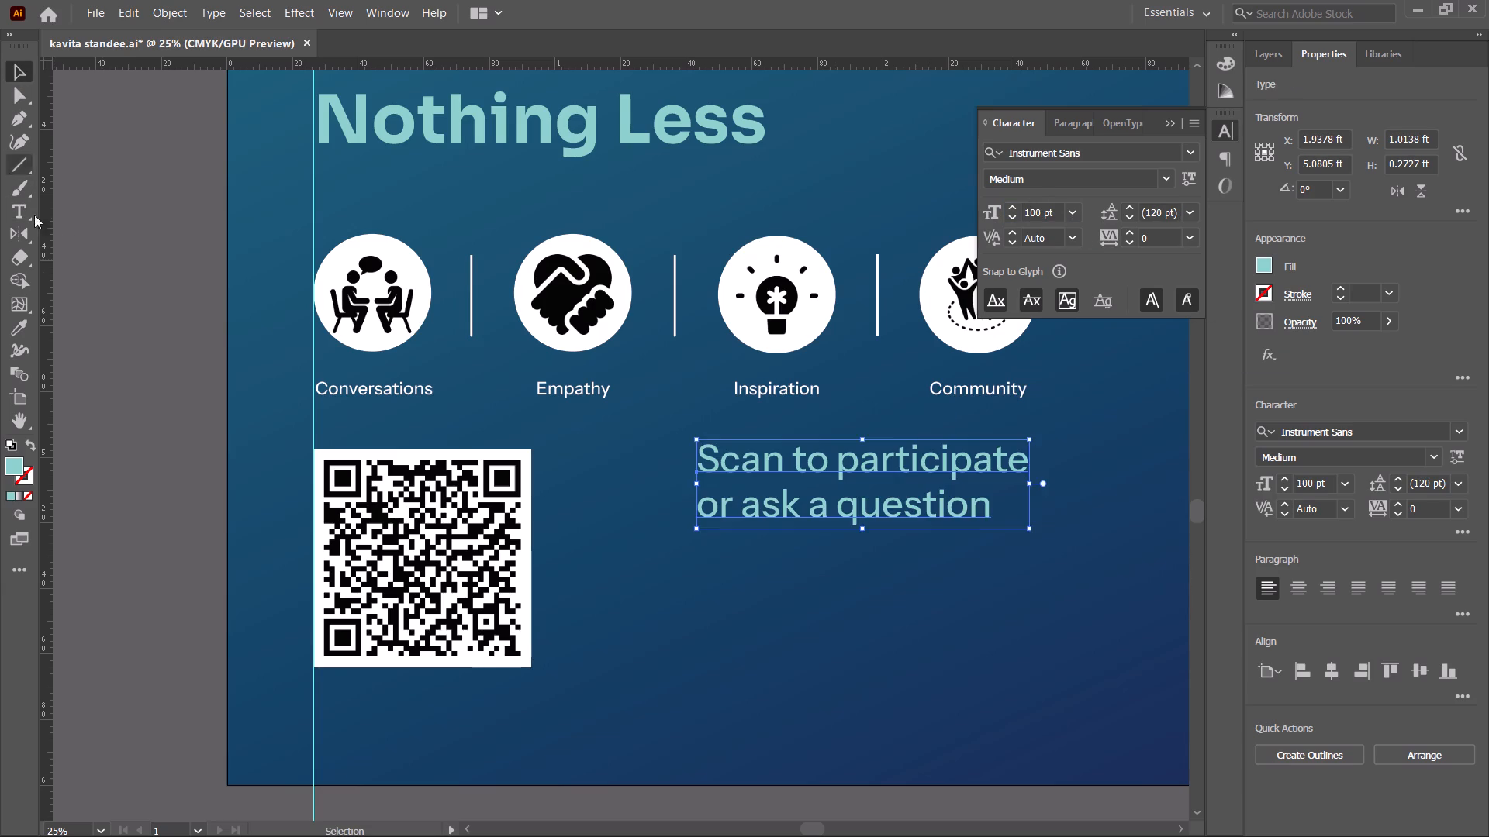
{"action": "left_click", "coordinate": [54, 312]}
Move the call-to-action text down and closer to the QR code, roughly centred on the code's height.
{"action": "left_click_drag", "start_coordinate": [745, 457], "coordinate": [699, 522]}
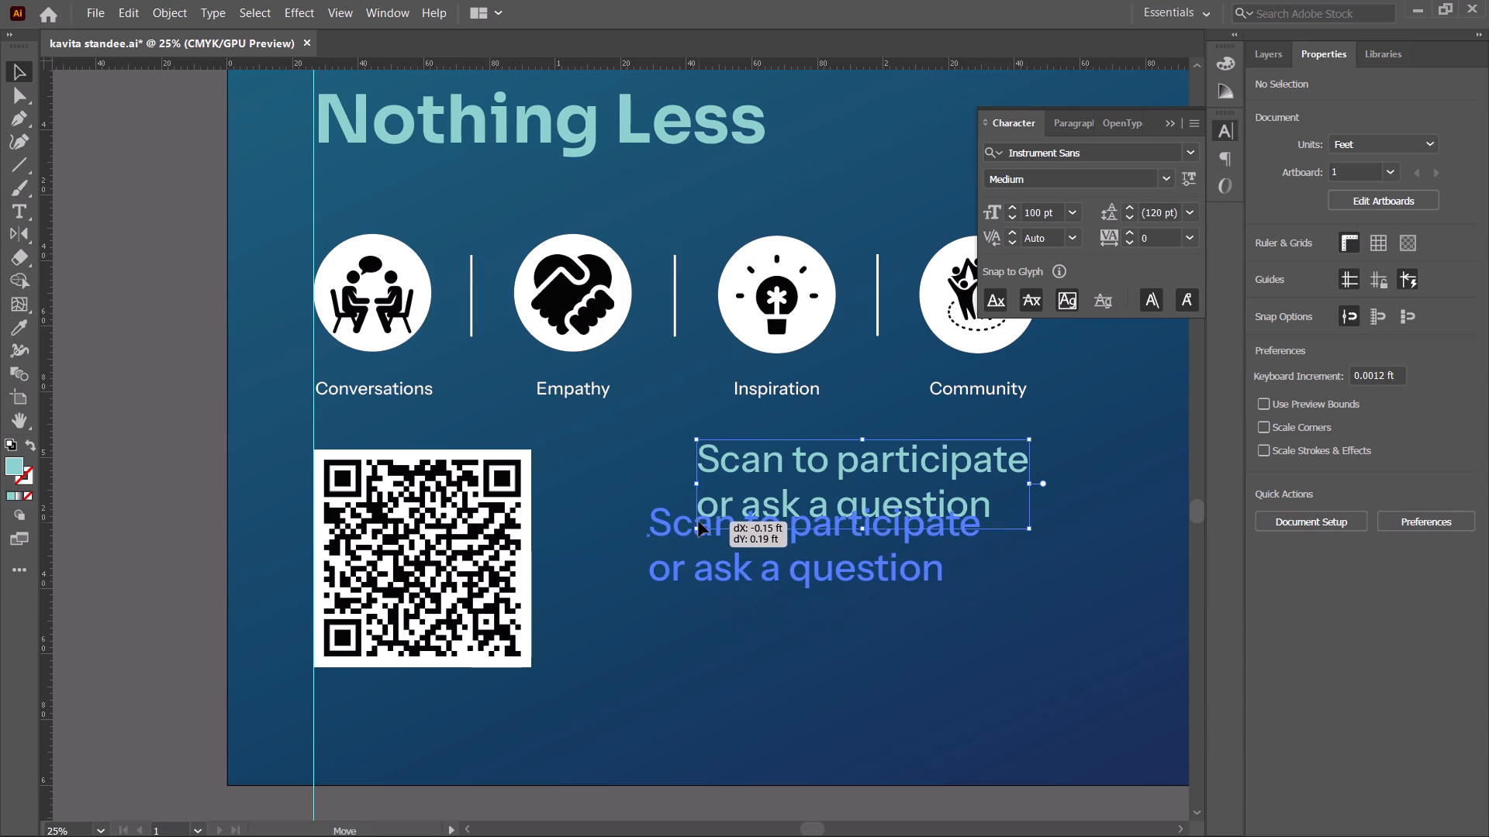
{"action": "left_click_drag", "start_coordinate": [699, 522], "coordinate": [710, 523]}
{"action": "left_click", "coordinate": [613, 480]}
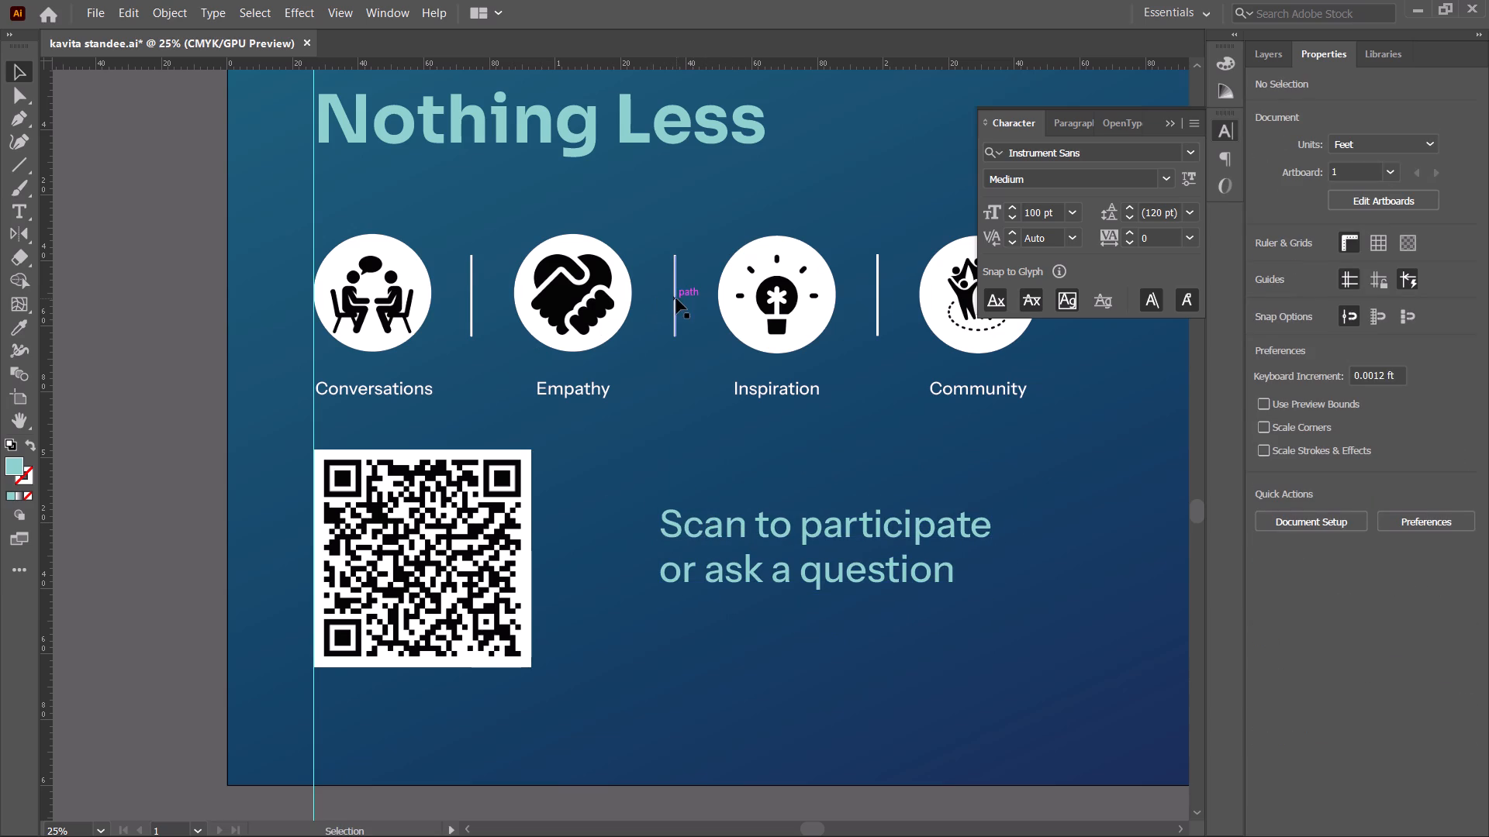
Duplicate an icon-row divider line between the QR code and the call-to-action text, lengthen it and centre it beside the code.
{"action": "left_click_drag", "start_coordinate": [676, 298], "coordinate": [582, 544], "text": "alt"}
{"action": "left_click_drag", "start_coordinate": [582, 581], "coordinate": [582, 635]}
{"action": "left_click_drag", "start_coordinate": [581, 559], "coordinate": [582, 543]}
{"action": "left_click", "coordinate": [665, 627]}
Align the call-to-action text beside the divider at about Y 5.30 ft and enlarge it to about 1.23 by 0.33 ft.
{"action": "left_click_drag", "start_coordinate": [728, 526], "coordinate": [716, 533]}
{"action": "left_click_drag", "start_coordinate": [979, 553], "coordinate": [1043, 540], "text": "shift"}
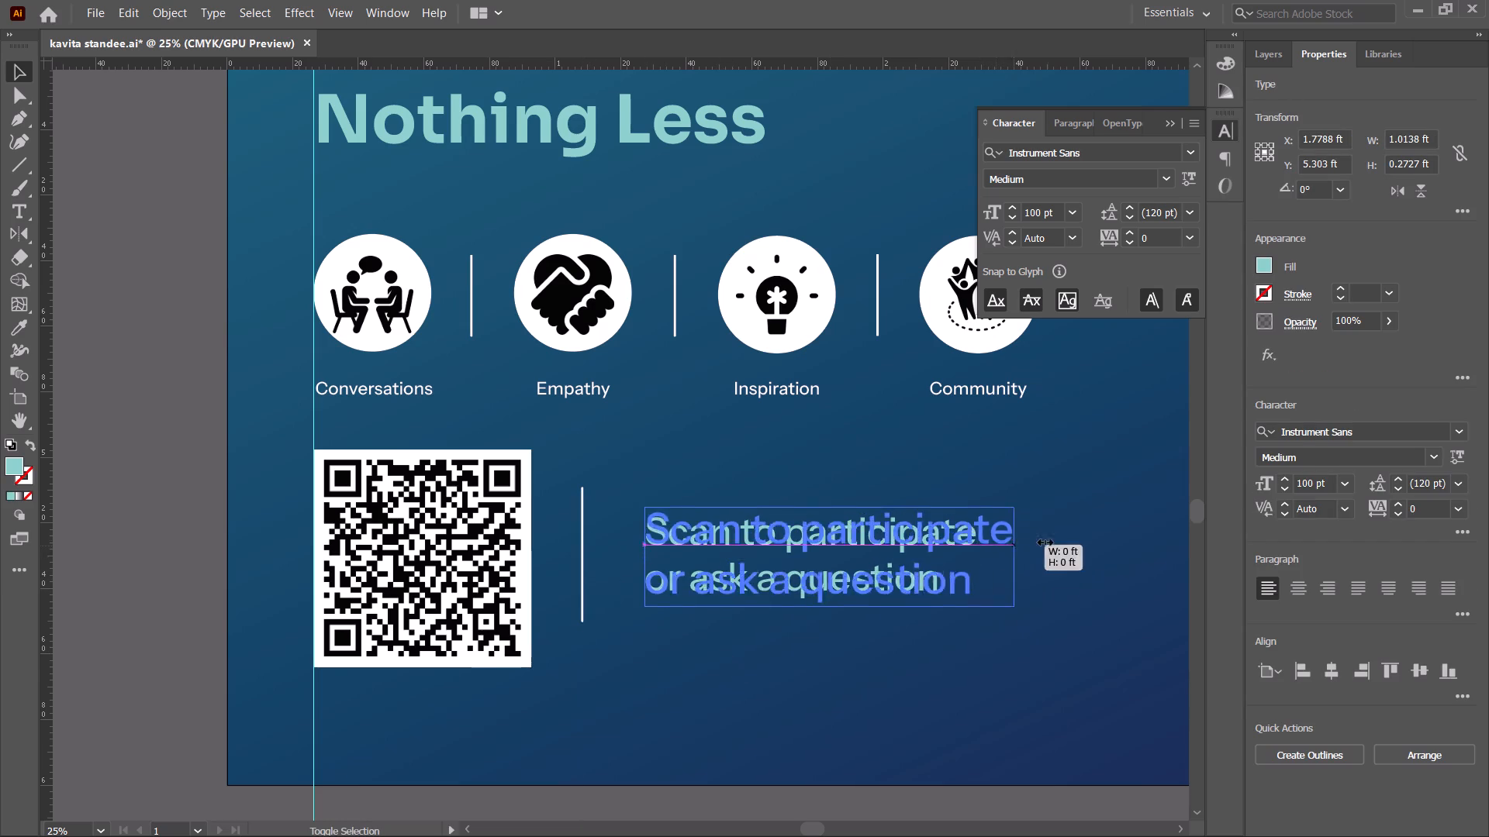
{"action": "left_click_drag", "start_coordinate": [1043, 540], "coordinate": [1049, 539], "text": "shift"}
Check the ChatGPT standee mockups again, return to Illustrator and change the call-to-action text's fill colour to white.
{"action": "key", "text": "space"}
{"action": "key", "text": "space"}
{"action": "key", "text": "space"}
{"action": "key", "text": "space"}
{"action": "key", "text": "space"}
{"action": "key", "text": "space"}
{"action": "left_click", "coordinate": [1010, 691]}
{"action": "left_click_drag", "start_coordinate": [1011, 693], "coordinate": [905, 706]}
{"action": "key", "text": "alt+Tab"}
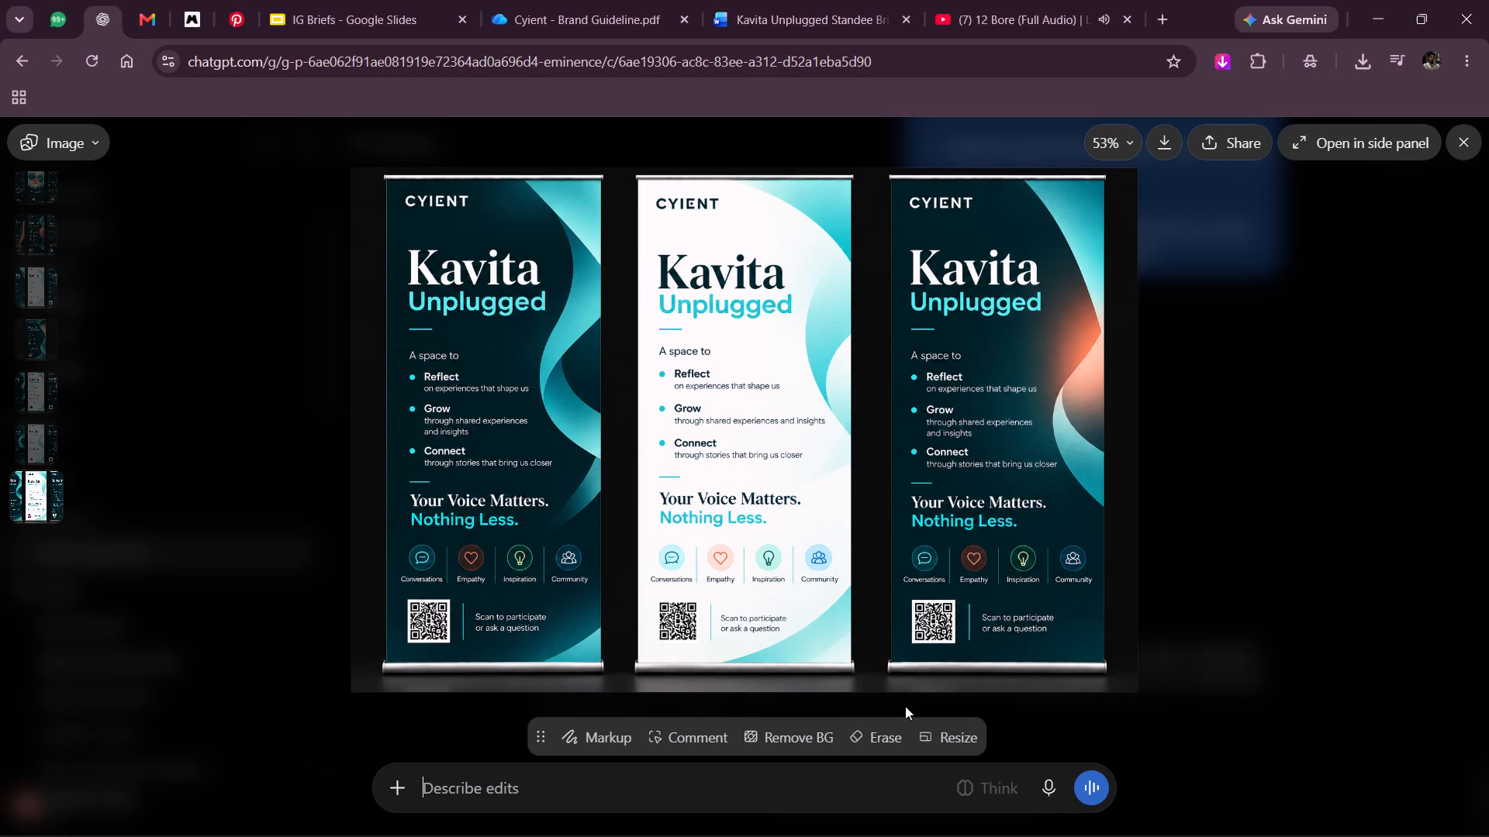
{"action": "key", "text": "alt+Tab"}
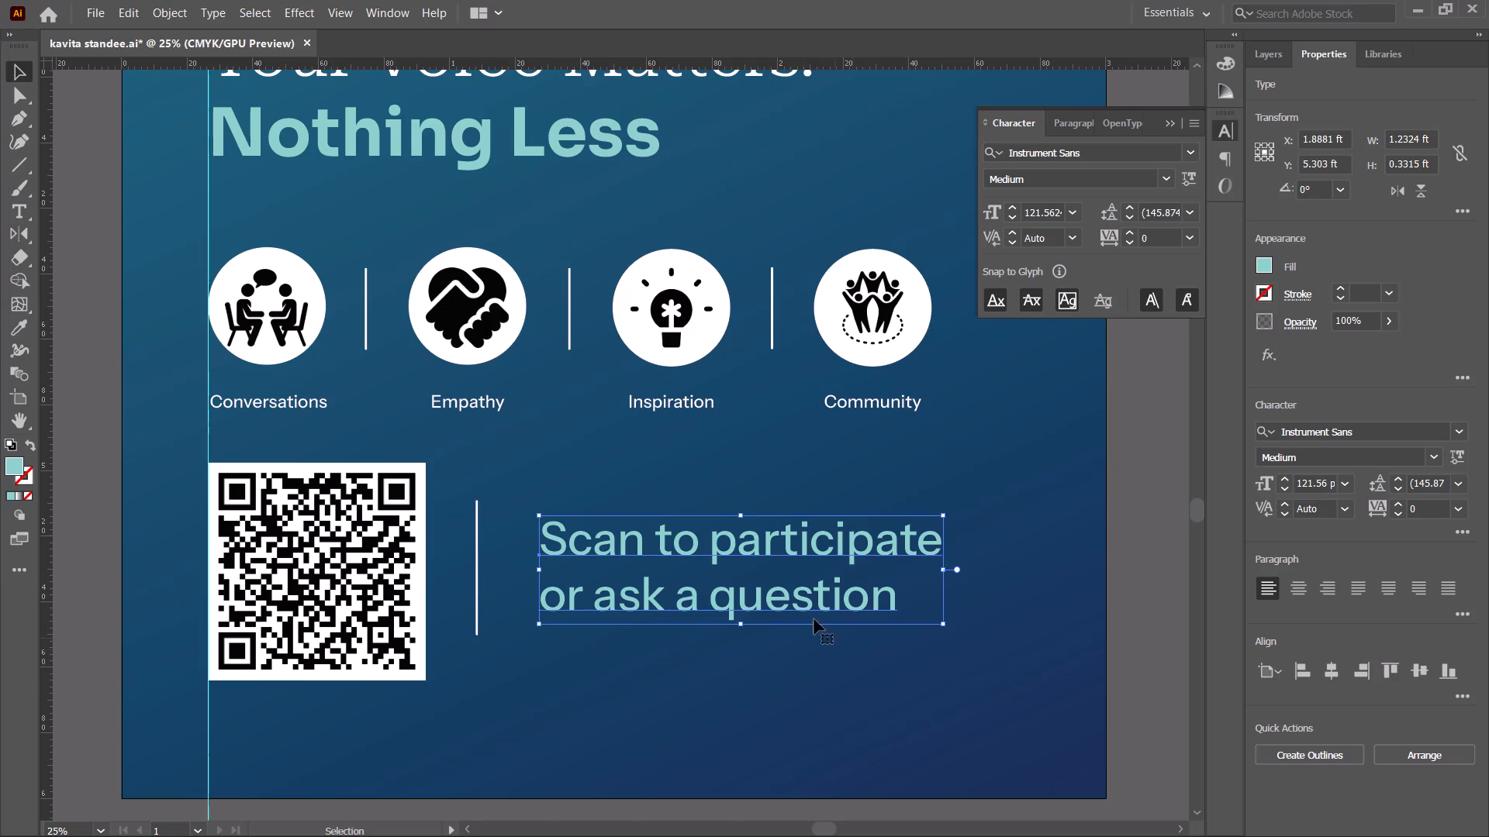
{"action": "double_click", "coordinate": [3, 466]}
{"action": "double_click", "coordinate": [17, 464]}
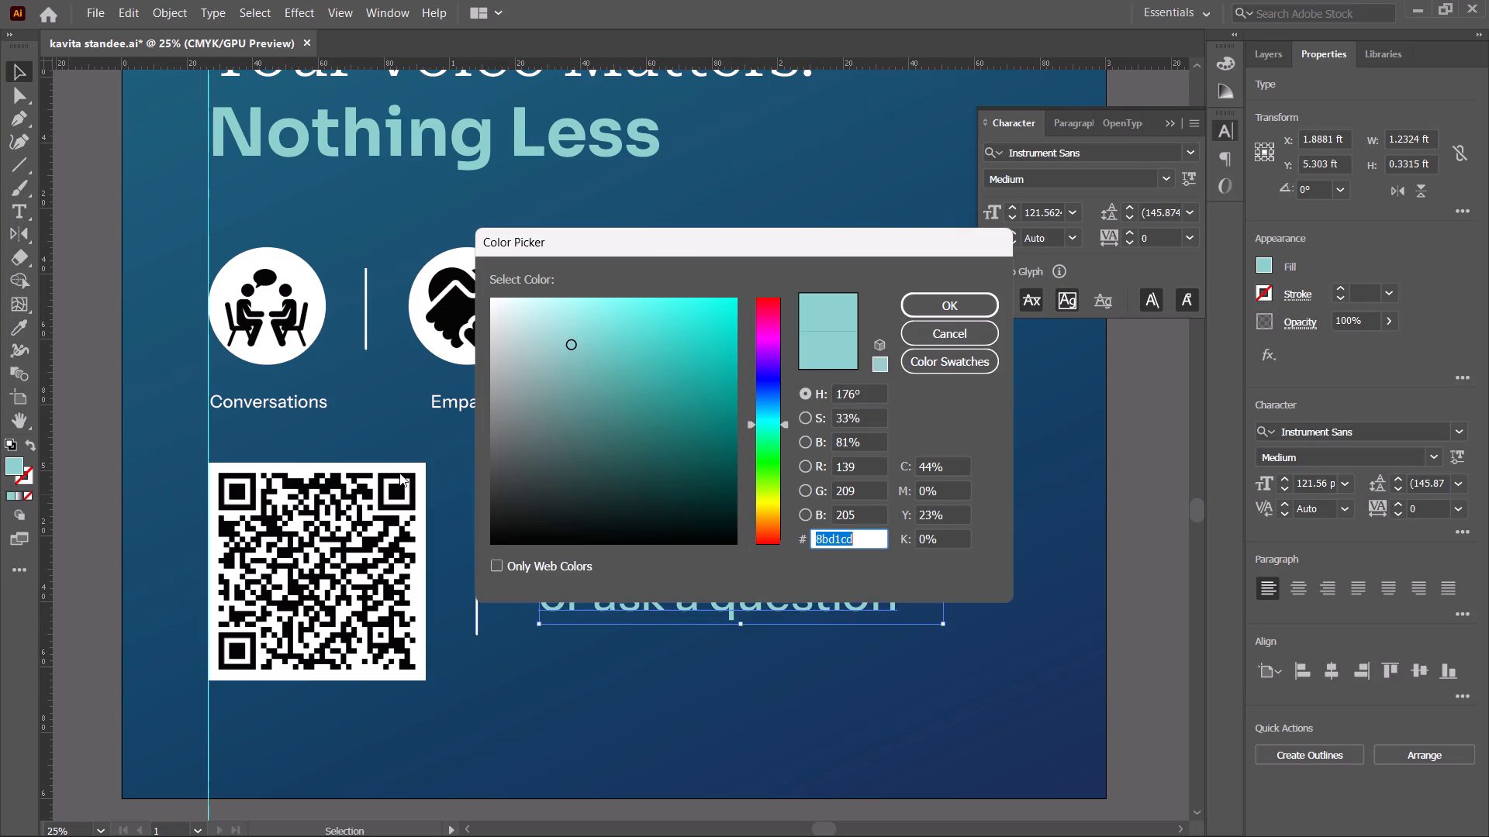
{"action": "left_click_drag", "start_coordinate": [567, 355], "coordinate": [458, 288]}
{"action": "left_click", "coordinate": [932, 300]}
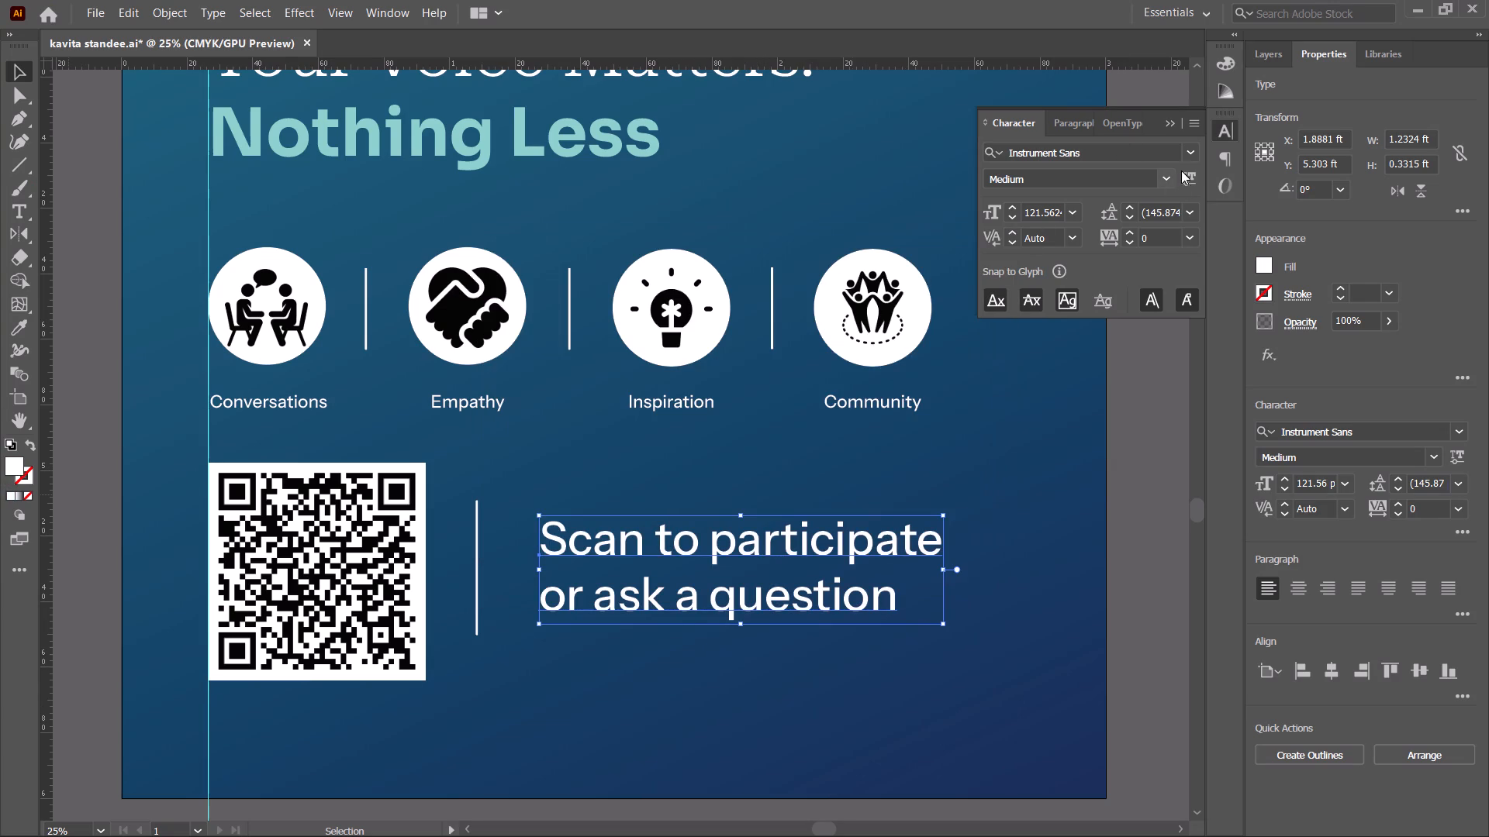
Set the call-to-action text's font style to Regular and save the standee document.
{"action": "left_click", "coordinate": [1162, 181]}
{"action": "left_click", "coordinate": [1090, 201]}
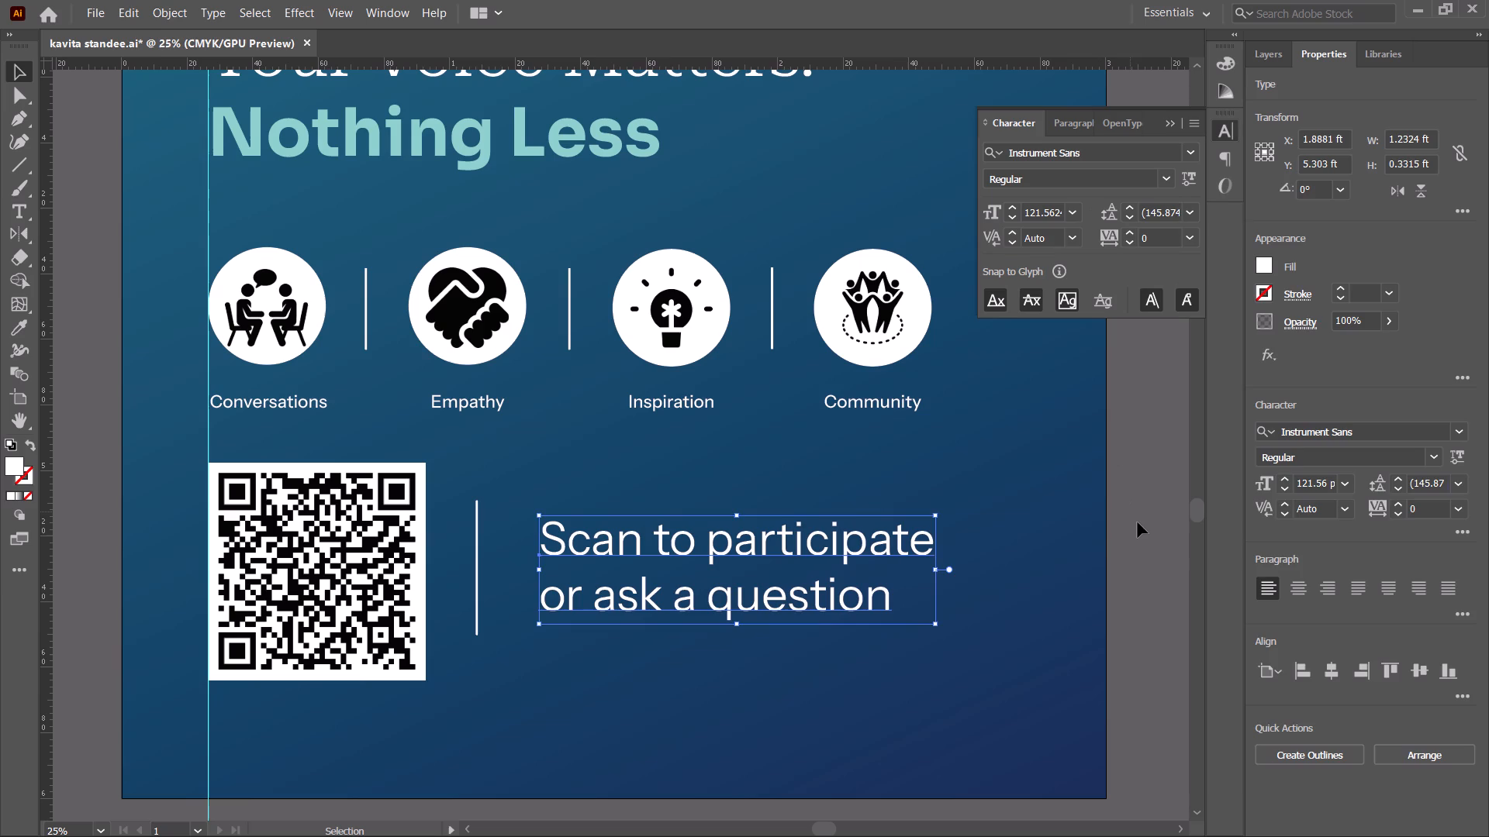
{"action": "left_click", "coordinate": [1142, 522]}
{"action": "key", "text": "ctrl+s"}
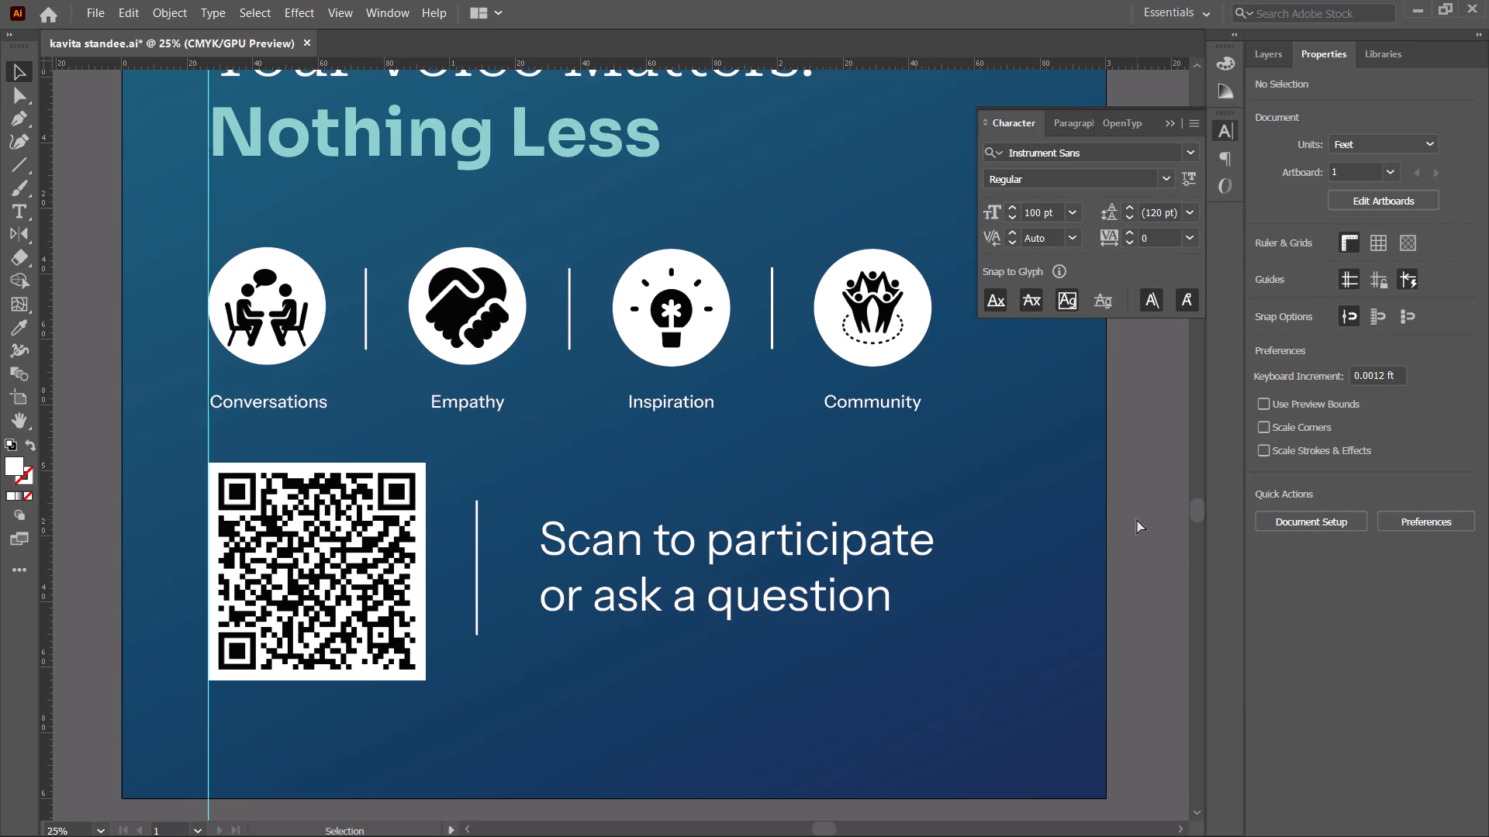
Set the leading of the "Scan to participate or ask a question" text to 129 pt.
{"action": "left_click", "coordinate": [803, 549]}
{"action": "left_click", "coordinate": [1176, 215]}
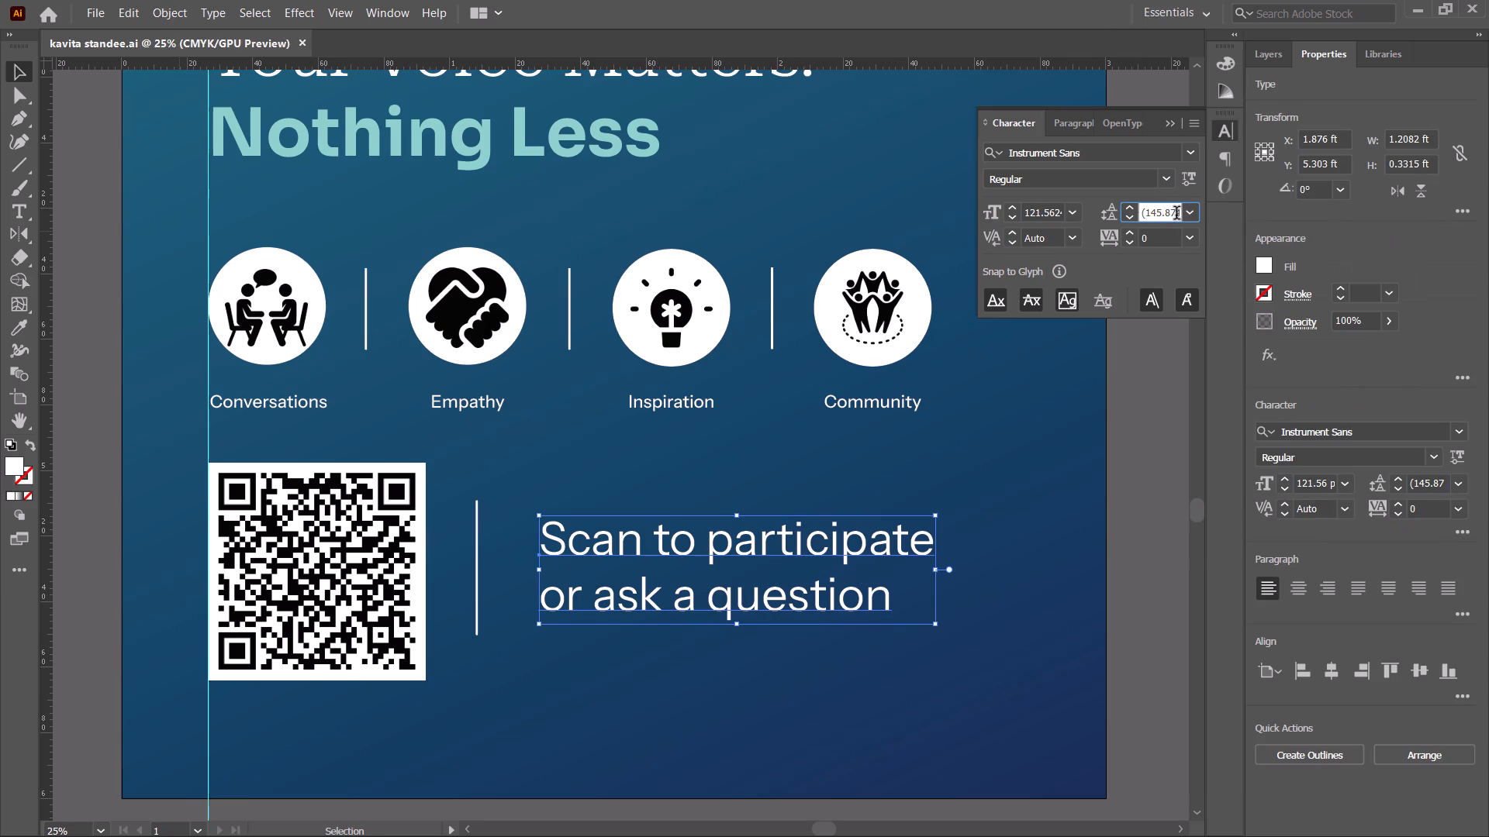
{"action": "scroll", "coordinate": [1176, 215], "scroll_direction": "down", "scroll_amount": 17}
{"action": "left_click", "coordinate": [1140, 547]}
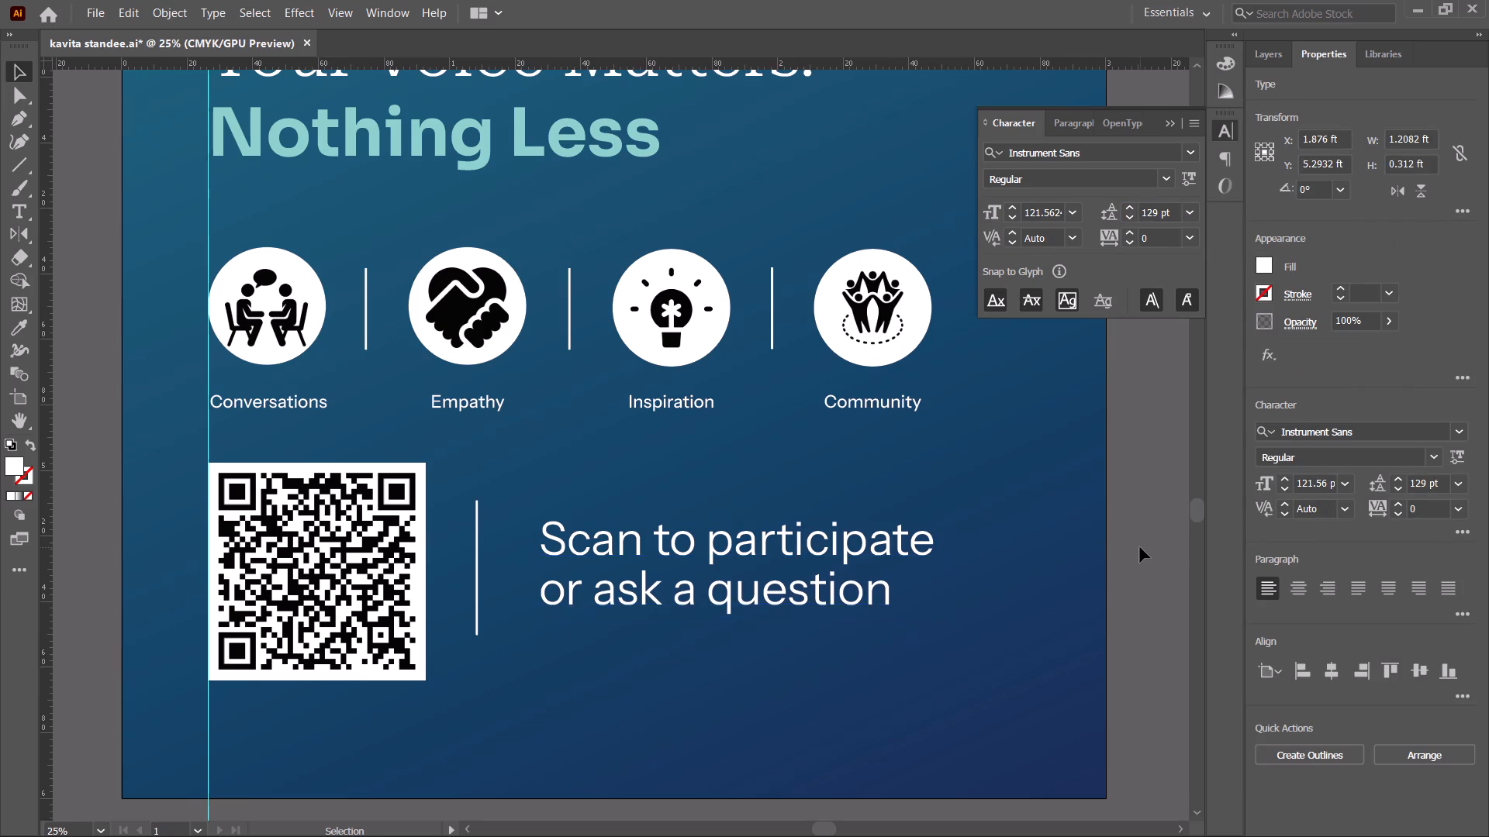
Move the call-to-action text closer to its divider line, to about X 1.84 ft.
{"action": "scroll", "coordinate": [1058, 580], "scroll_direction": "down", "scroll_amount": 1, "text": "alt"}
{"action": "left_click", "coordinate": [883, 573]}
{"action": "left_click_drag", "start_coordinate": [900, 574], "coordinate": [889, 574]}
{"action": "left_click", "coordinate": [1104, 532]}
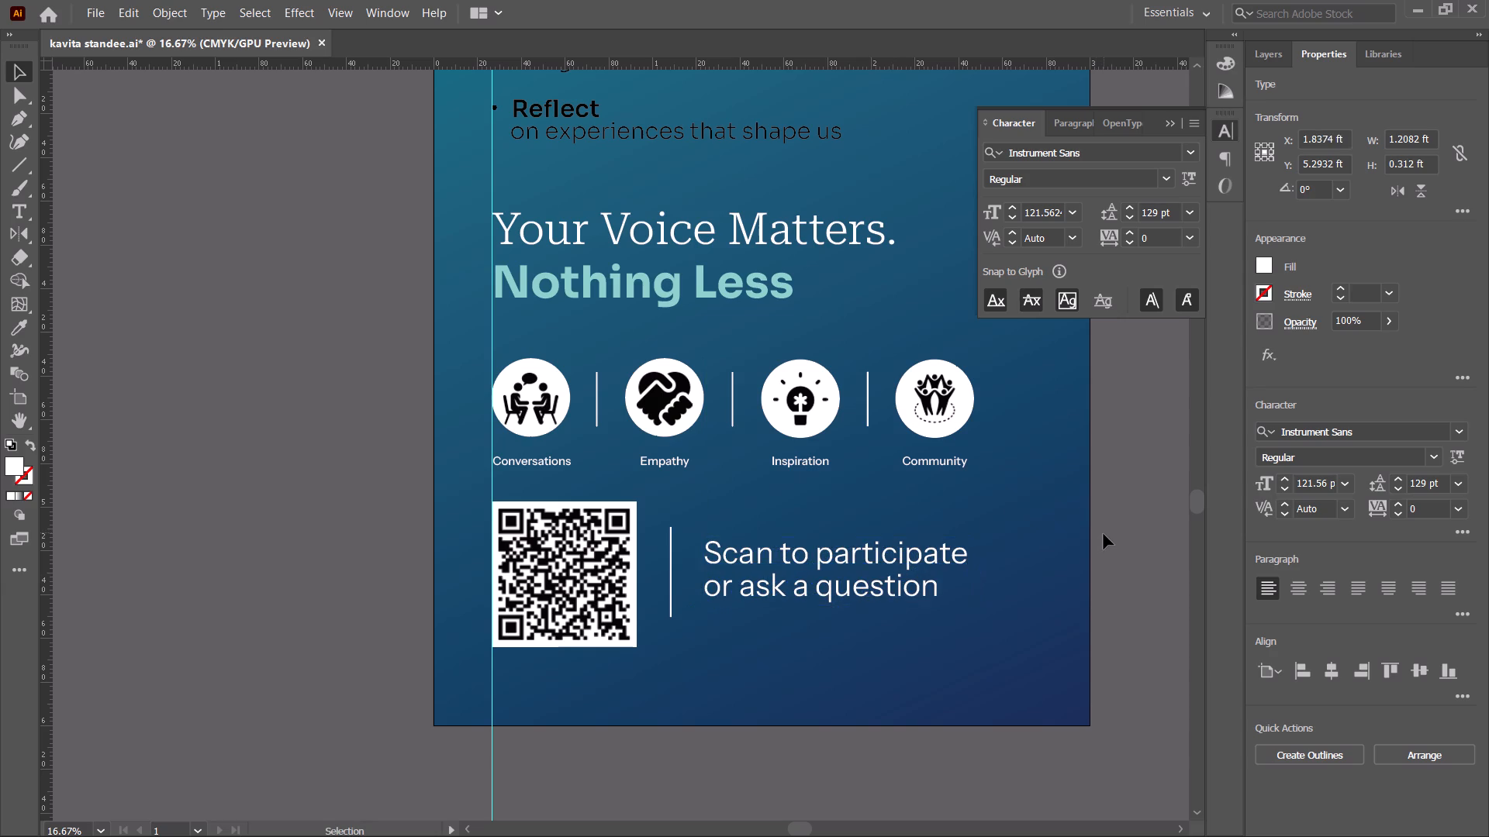
Set the font style of the three descriptions under Grow, Connect and Reflect to Sora SemiBold.
{"action": "scroll", "coordinate": [1101, 534], "scroll_direction": "down", "scroll_amount": 3, "text": "alt"}
{"action": "key", "text": "space"}
{"action": "left_click_drag", "start_coordinate": [1043, 563], "coordinate": [1000, 566]}
{"action": "scroll", "coordinate": [986, 574], "scroll_direction": "up", "scroll_amount": 2}
{"action": "key", "text": "space"}
{"action": "left_click_drag", "start_coordinate": [986, 575], "coordinate": [910, 574]}
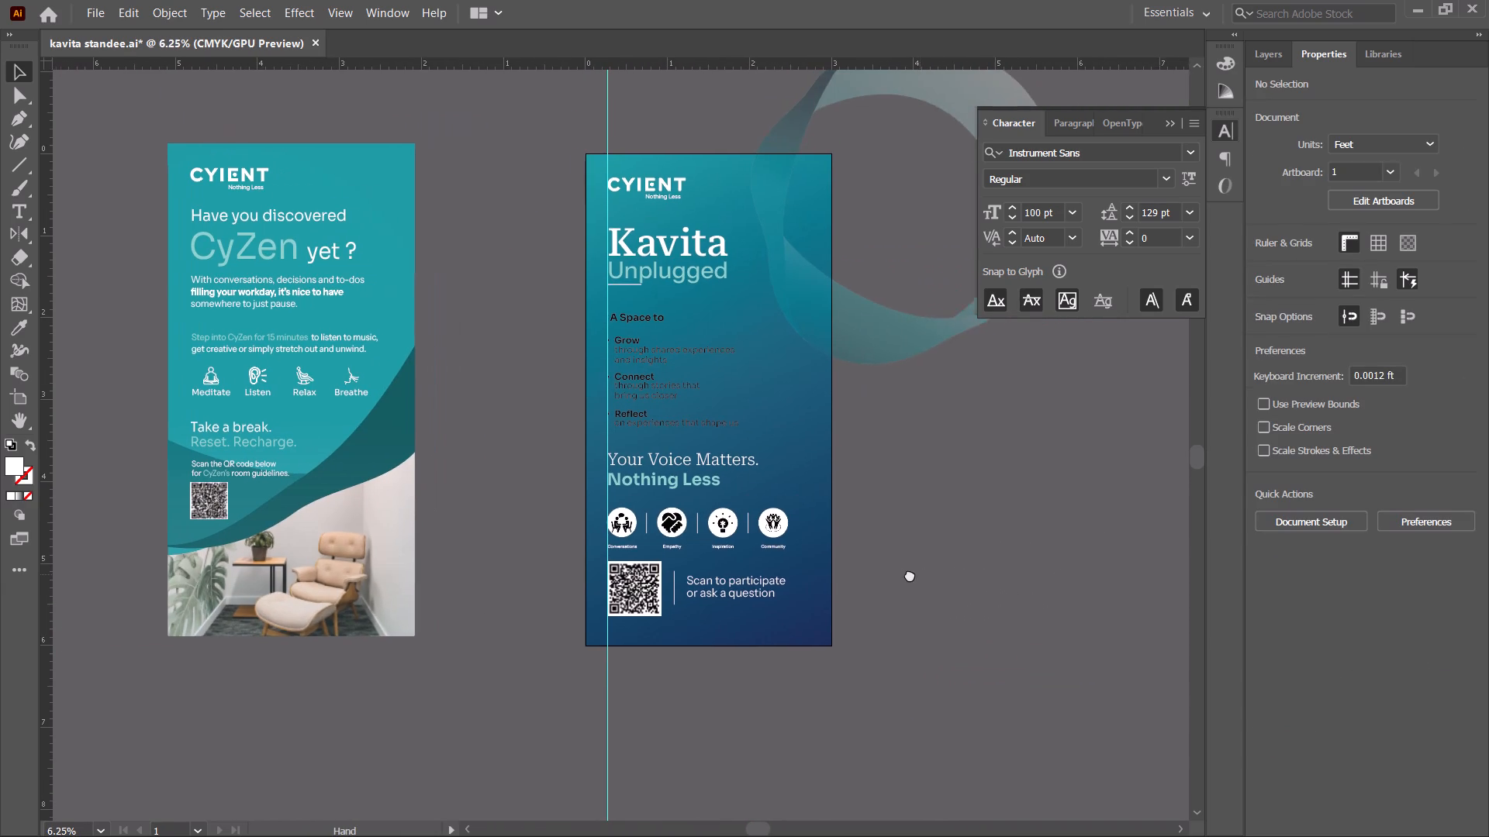
{"action": "left_click_drag", "start_coordinate": [910, 574], "coordinate": [888, 570]}
{"action": "scroll", "coordinate": [889, 563], "scroll_direction": "up", "scroll_amount": 2, "text": "alt"}
{"action": "key", "text": "space"}
{"action": "left_click_drag", "start_coordinate": [814, 498], "coordinate": [952, 619]}
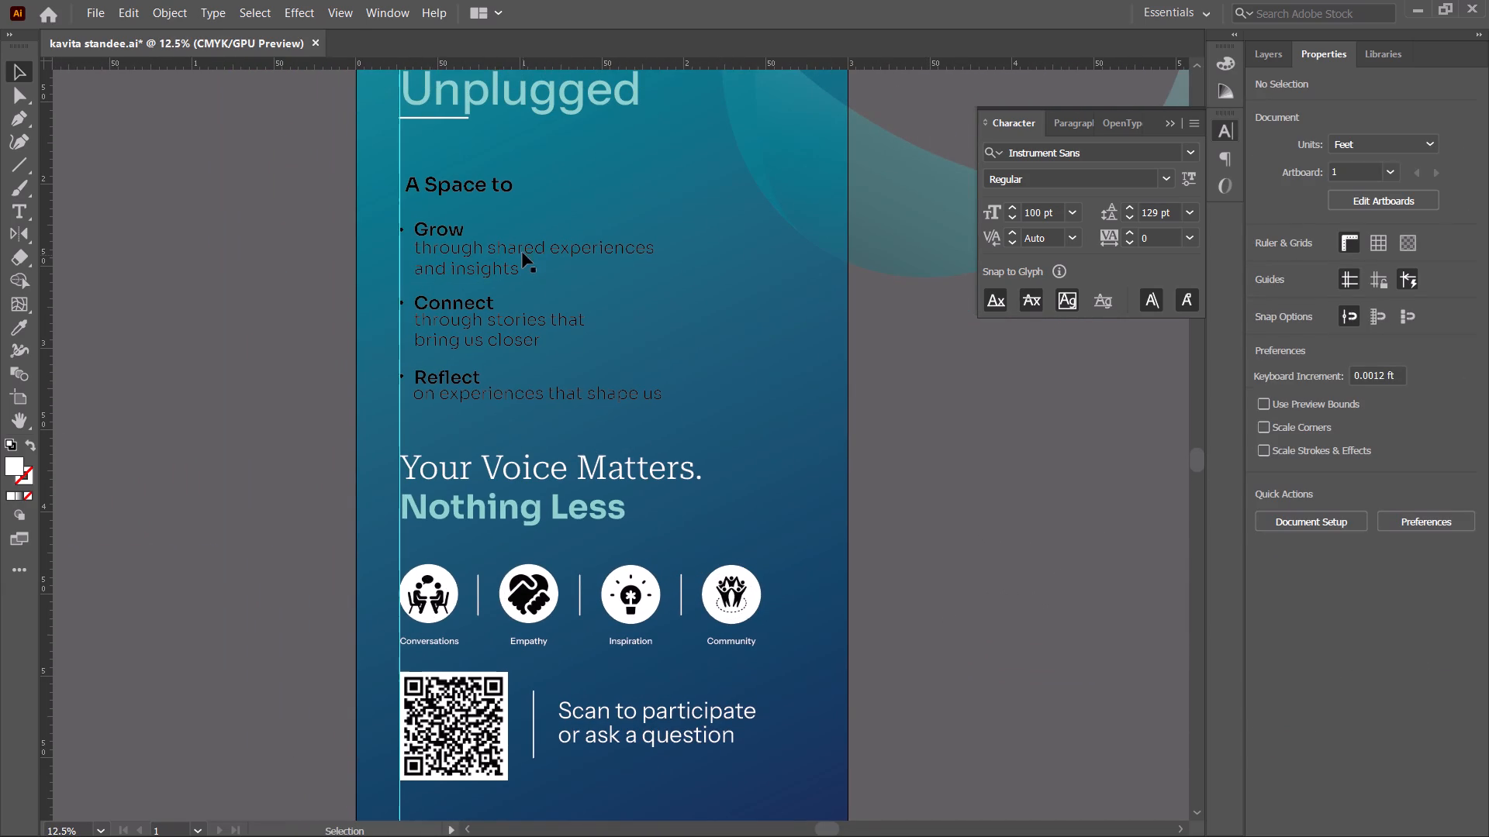
{"action": "left_click", "coordinate": [520, 249]}
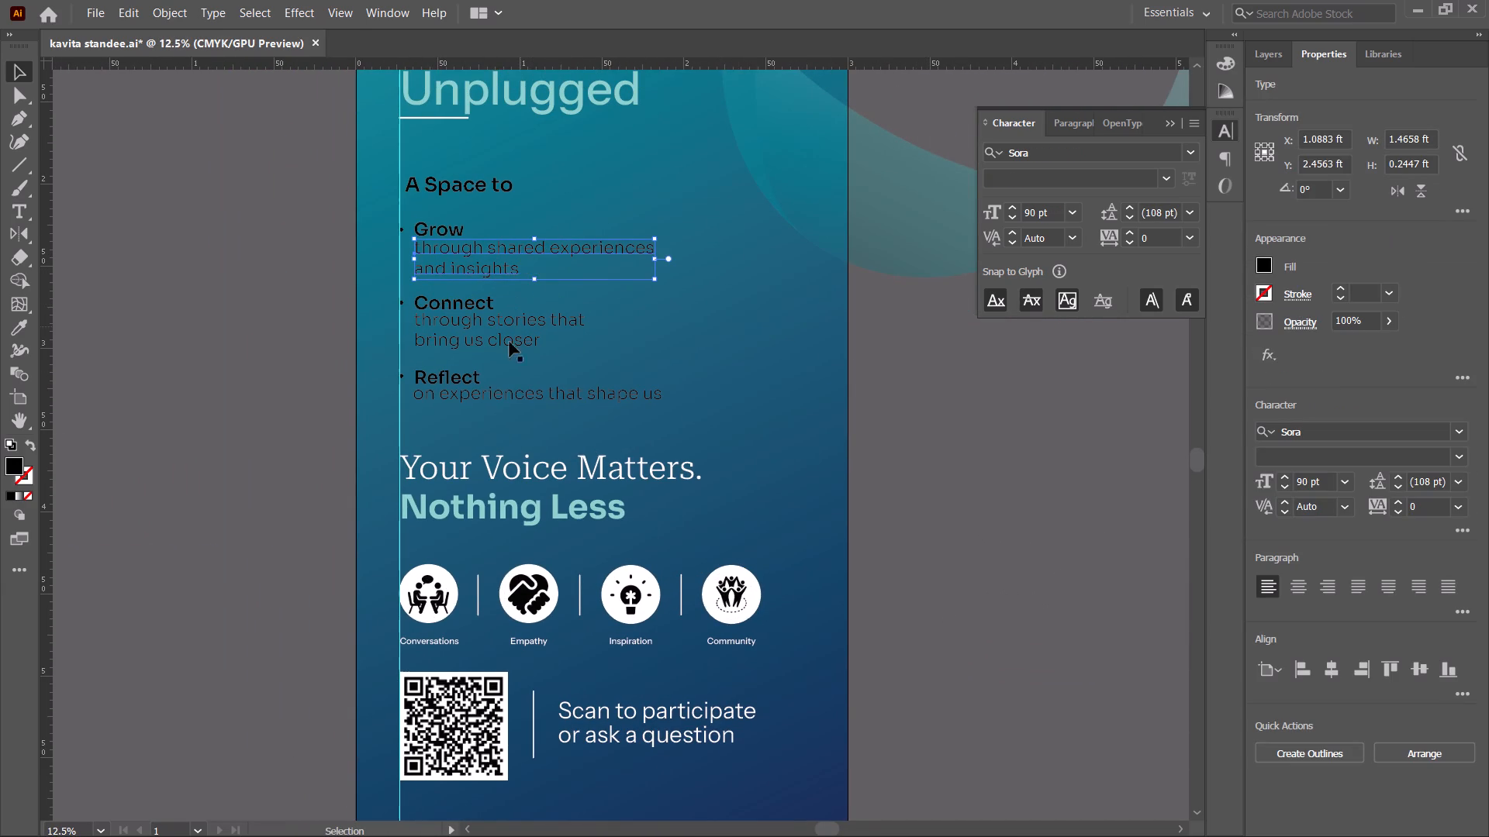
{"action": "left_click", "coordinate": [497, 333], "text": "shift"}
{"action": "left_click", "coordinate": [521, 391], "text": "shift"}
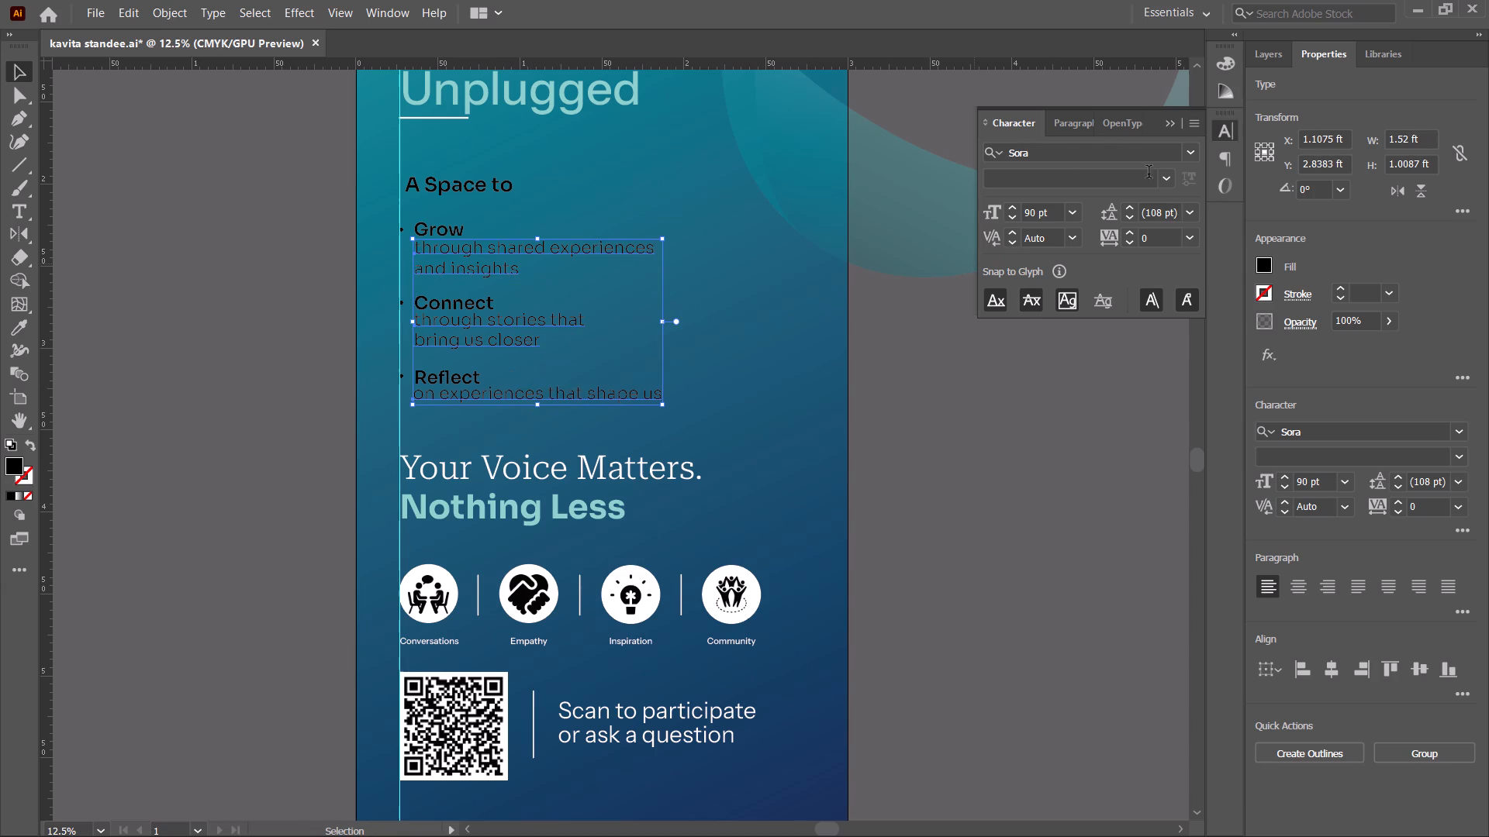
{"action": "left_click", "coordinate": [1165, 179]}
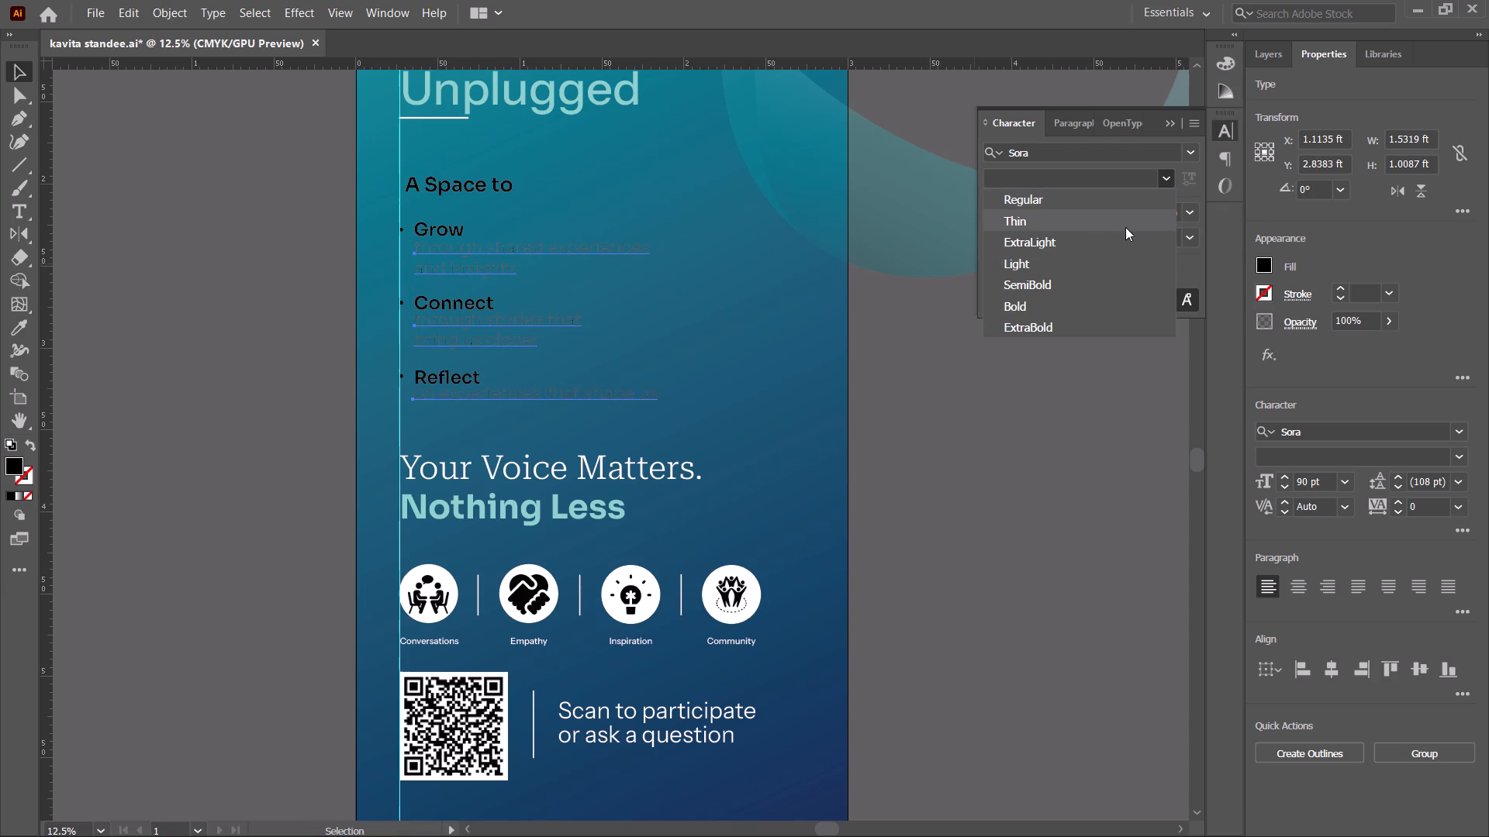
{"action": "left_click", "coordinate": [1111, 283]}
{"action": "left_click", "coordinate": [1020, 481]}
Set the Grow, Connect and Reflect headings to Bold and enlarge them together to about 106.3 pt.
{"action": "scroll", "coordinate": [378, 283], "scroll_direction": "up", "scroll_amount": 1, "text": "alt"}
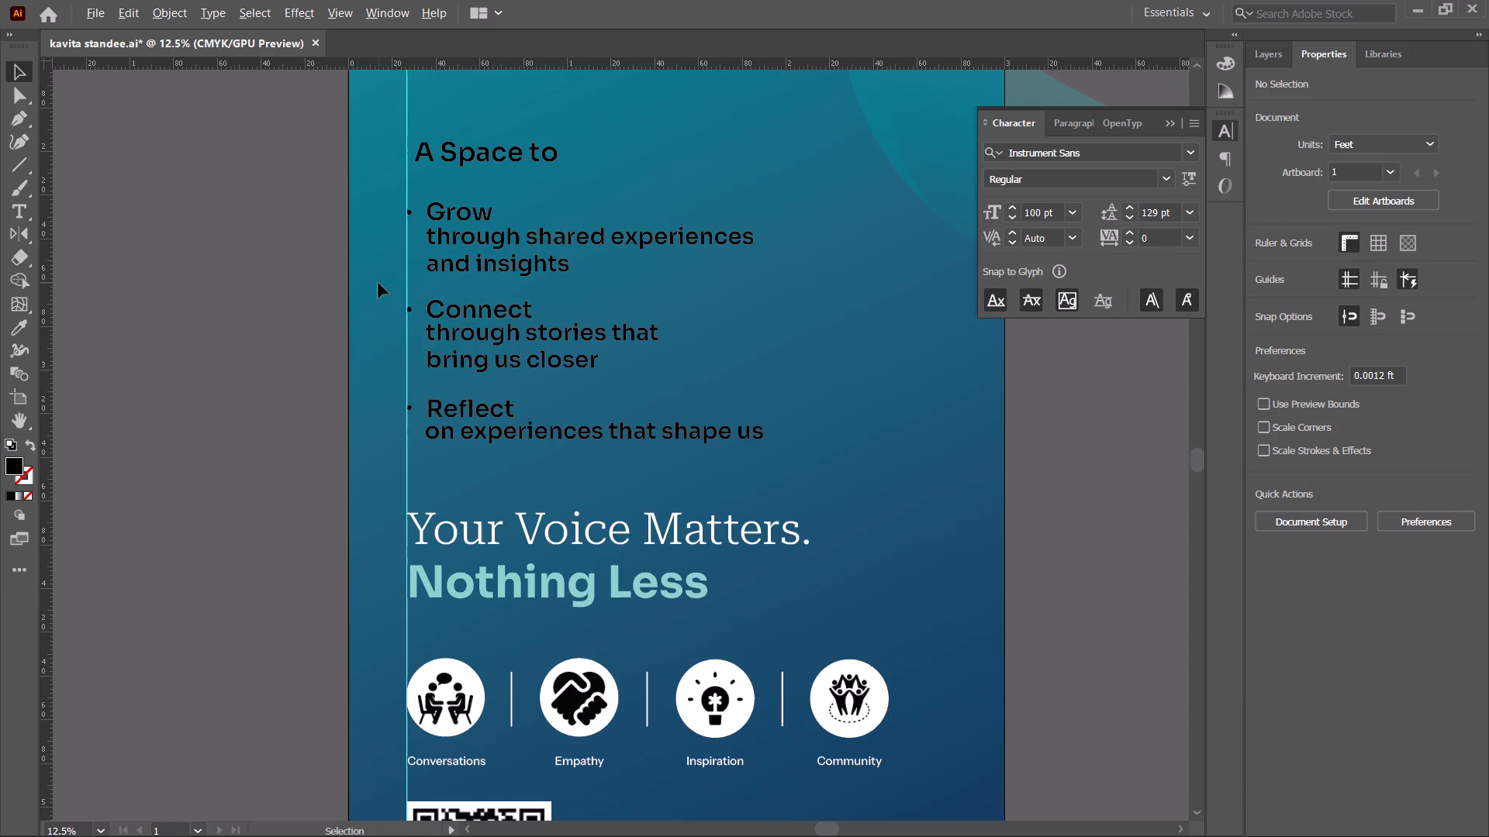
{"action": "left_click", "coordinate": [462, 213]}
{"action": "left_click", "coordinate": [474, 307], "text": "ctrl"}
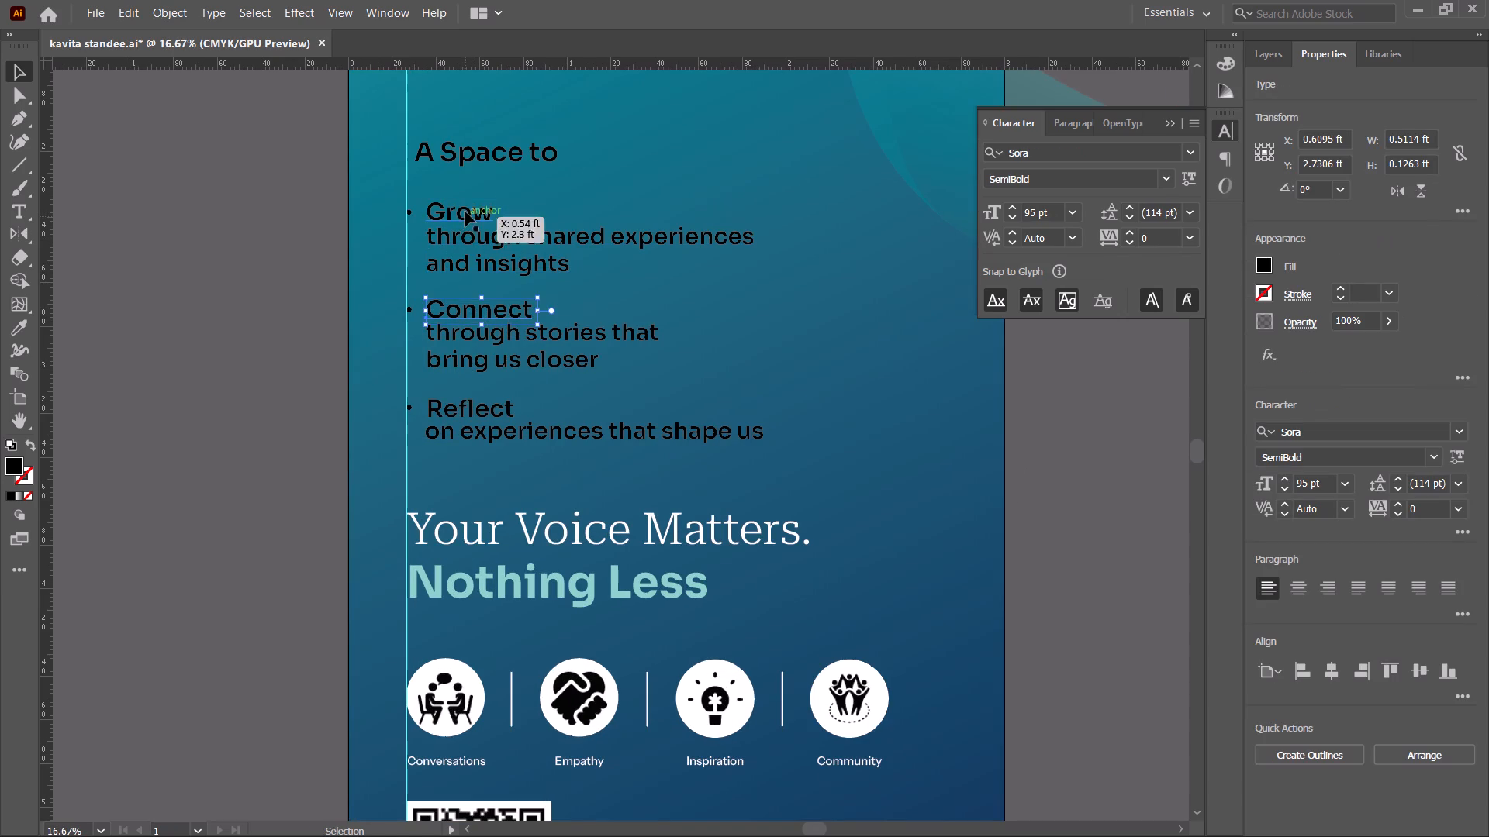
{"action": "left_click", "coordinate": [465, 209]}
{"action": "left_click", "coordinate": [472, 315], "text": "shift"}
{"action": "left_click", "coordinate": [477, 408], "text": "shift"}
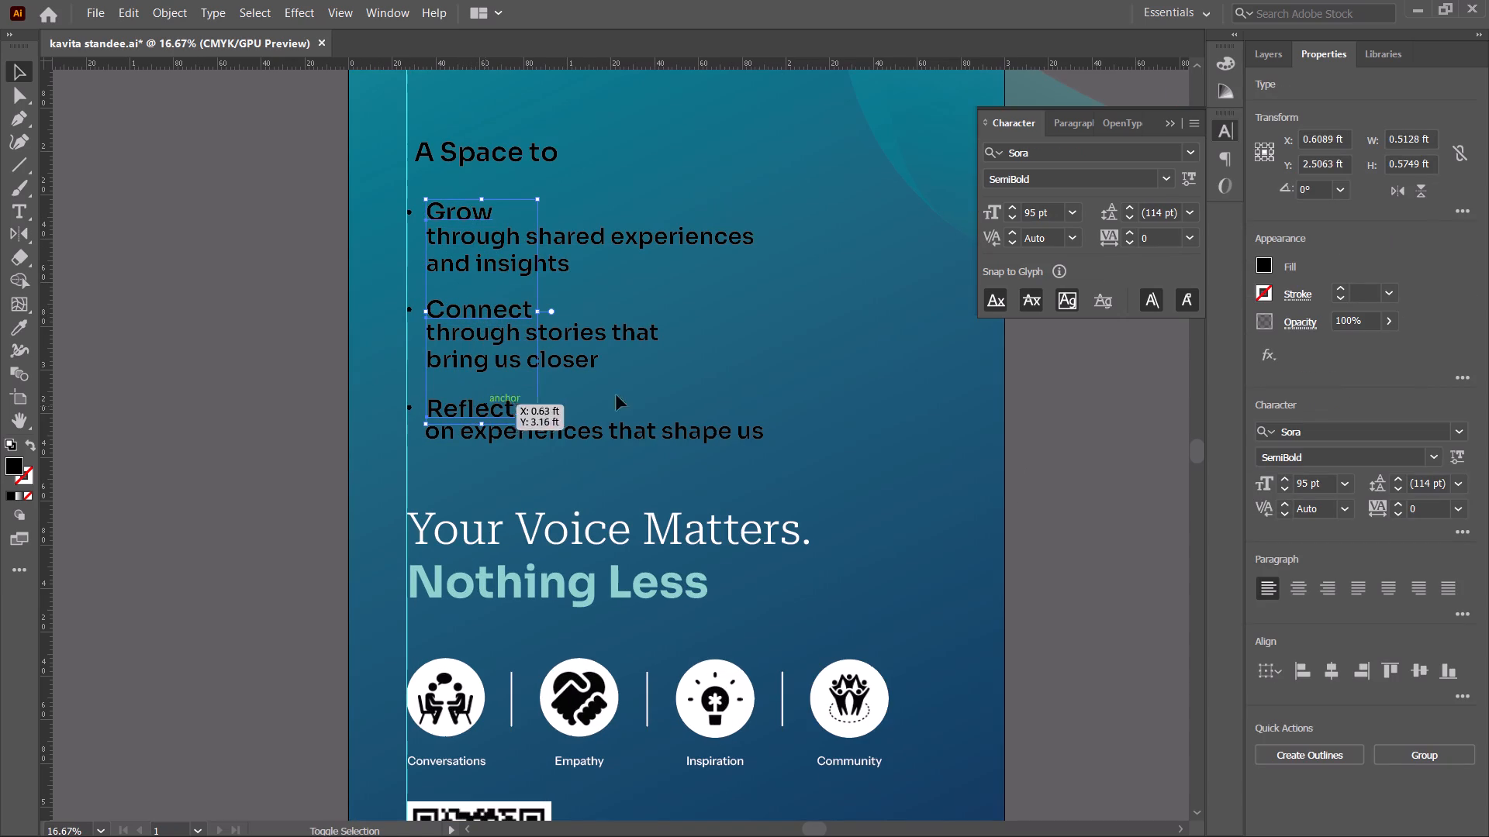
{"action": "left_click", "coordinate": [1163, 186]}
{"action": "left_click", "coordinate": [1057, 299]}
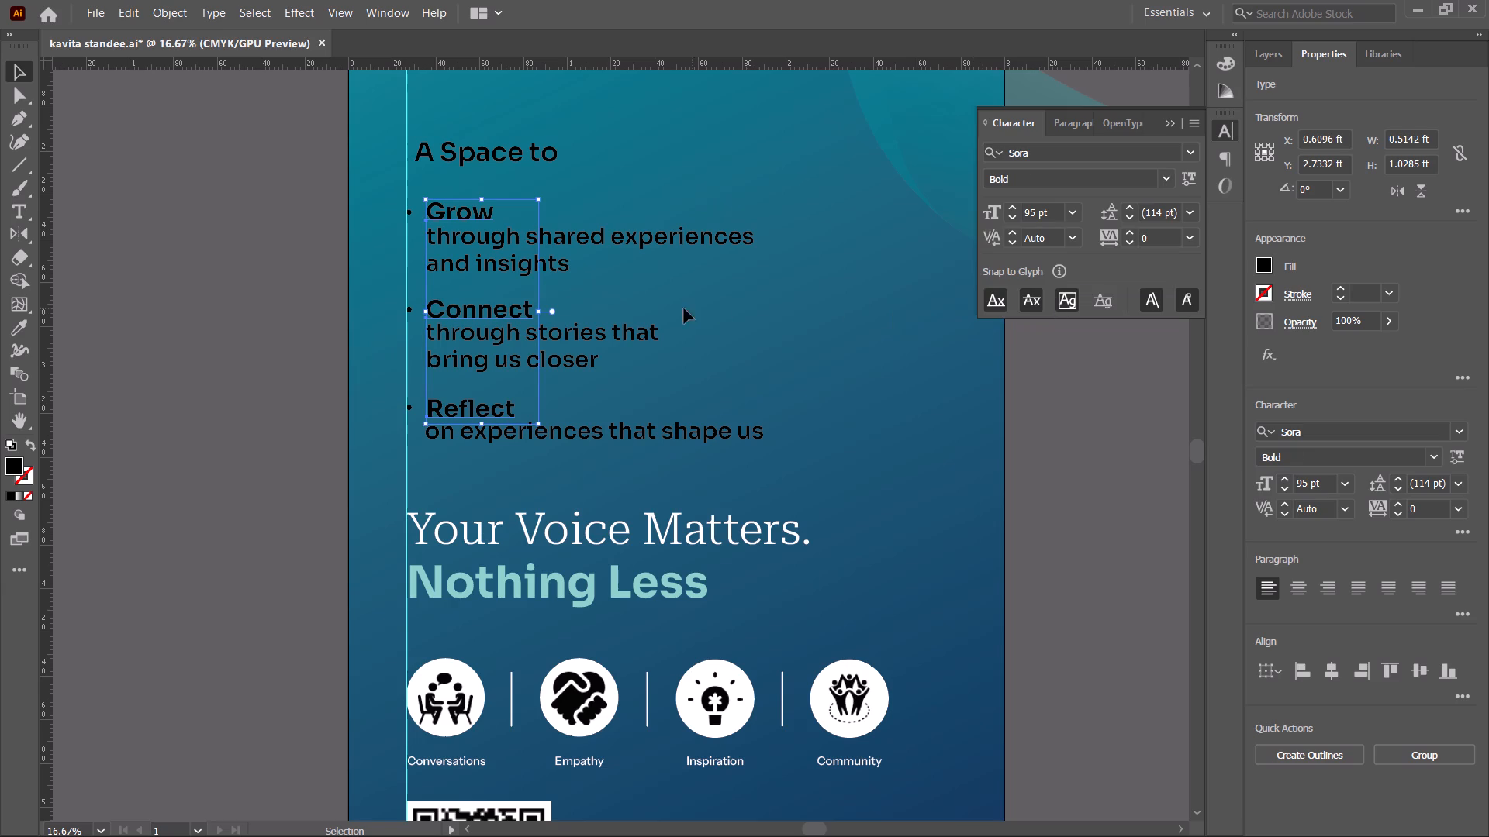
{"action": "left_click_drag", "start_coordinate": [537, 311], "coordinate": [553, 310], "text": "shift"}
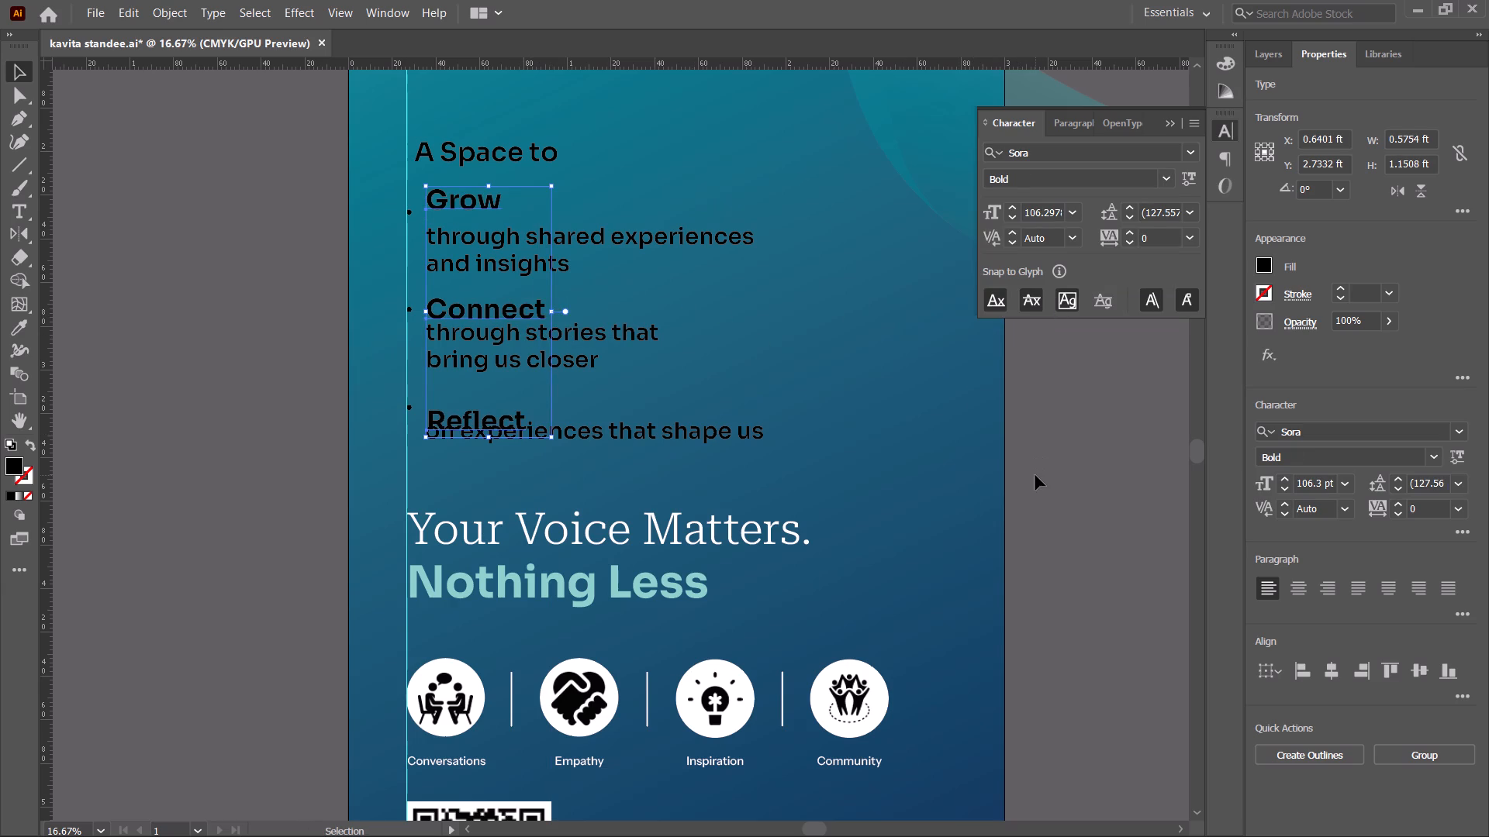
{"action": "left_click", "coordinate": [1035, 475]}
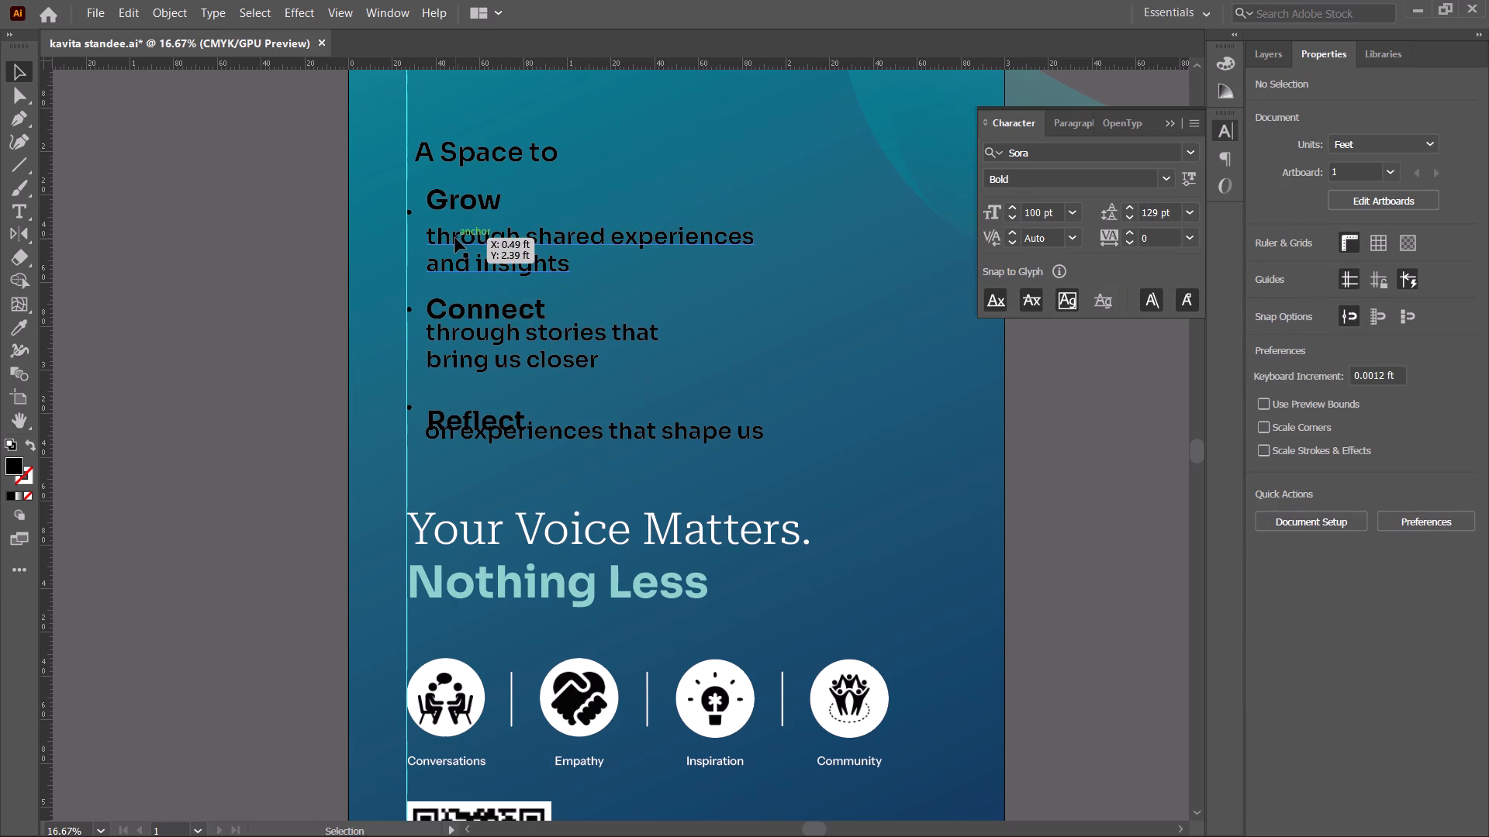
Lower the Grow heading to about Y 2.29 ft so it lines up with its bullet.
{"action": "left_click", "coordinate": [454, 196]}
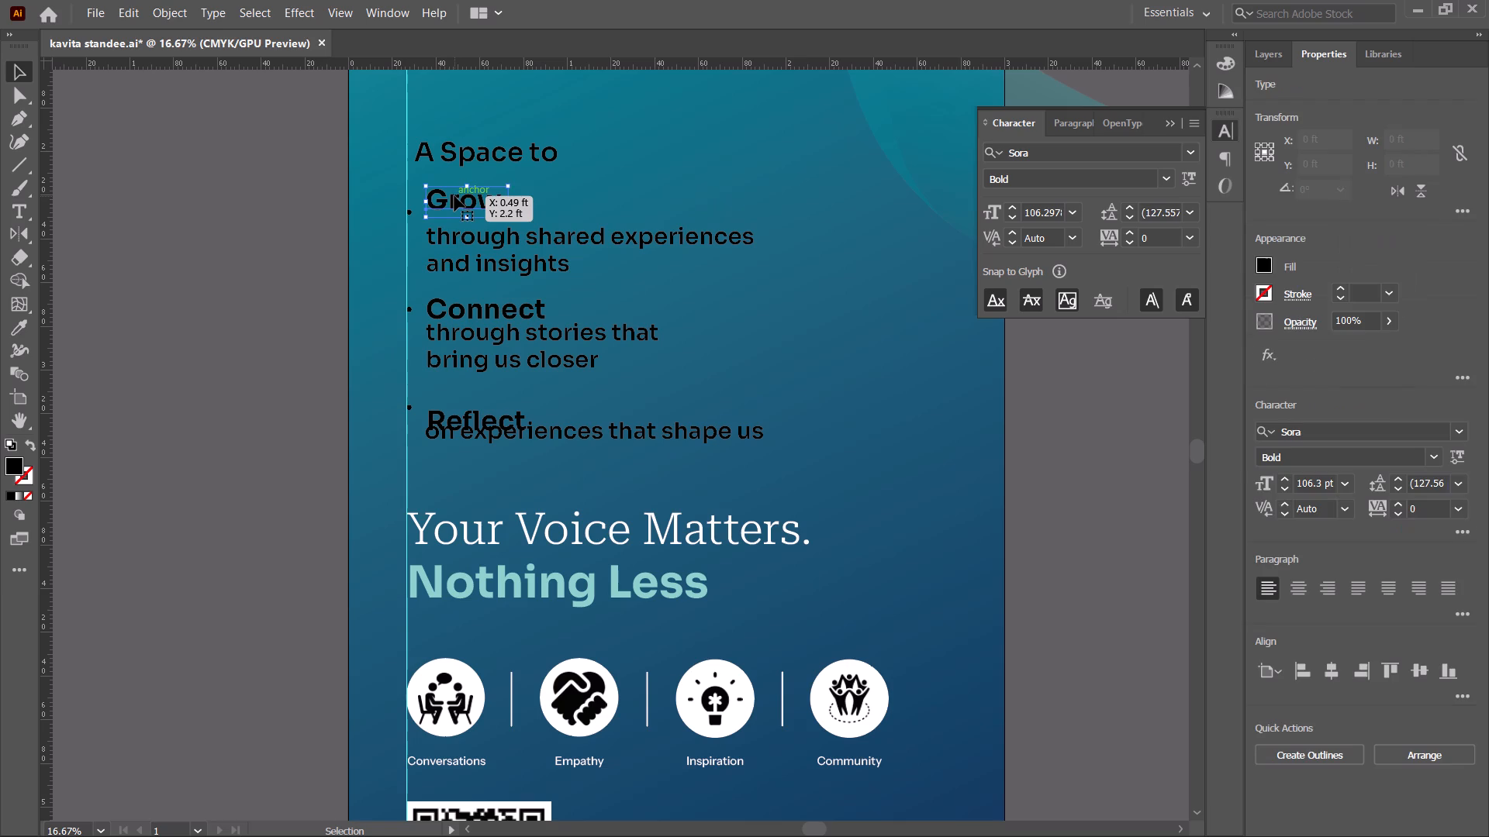
{"action": "key", "text": "shift+Down"}
{"action": "key", "text": "shift+Down"}
{"action": "key", "text": "shift+Down"}
{"action": "key", "text": "shift+Down"}
{"action": "key", "text": "shift+Down"}
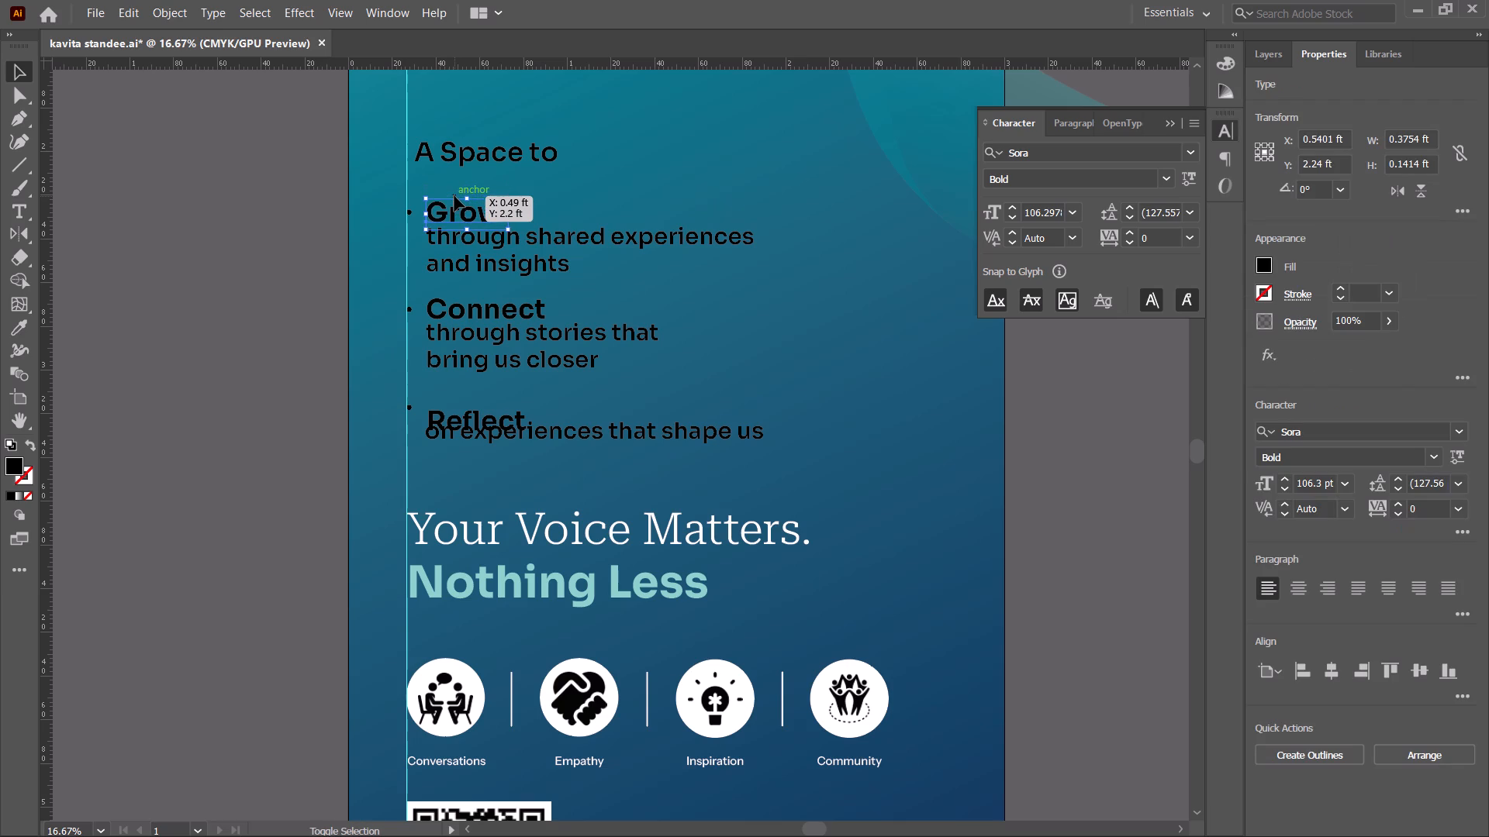
{"action": "left_click", "coordinate": [1062, 370]}
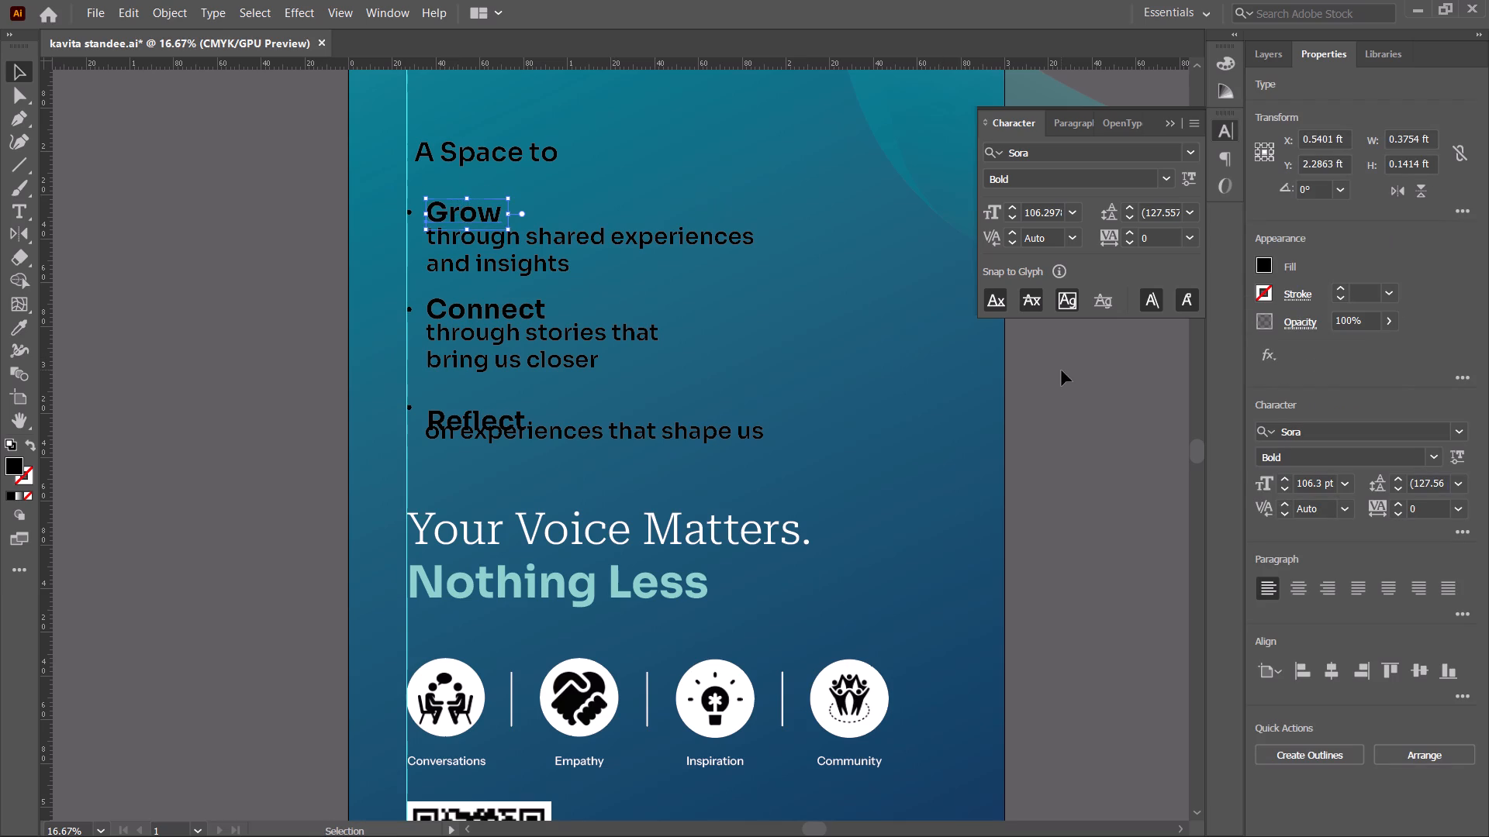
Shrink the description under Grow to about 86.8 pt and change its font to Instrument Sans Regular.
{"action": "left_click", "coordinate": [500, 250]}
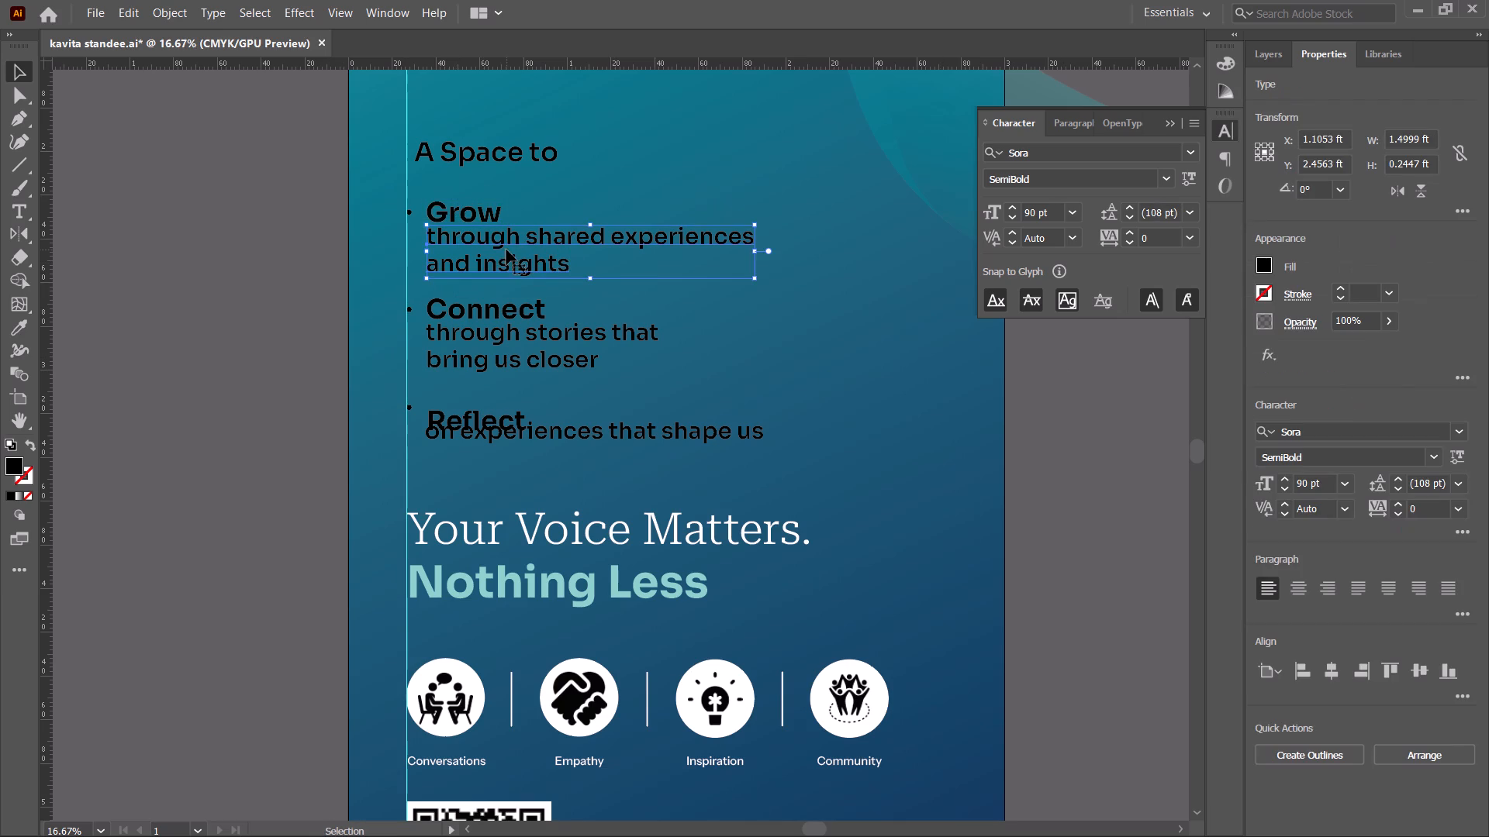
{"action": "left_click_drag", "start_coordinate": [758, 249], "coordinate": [739, 249], "text": "shift"}
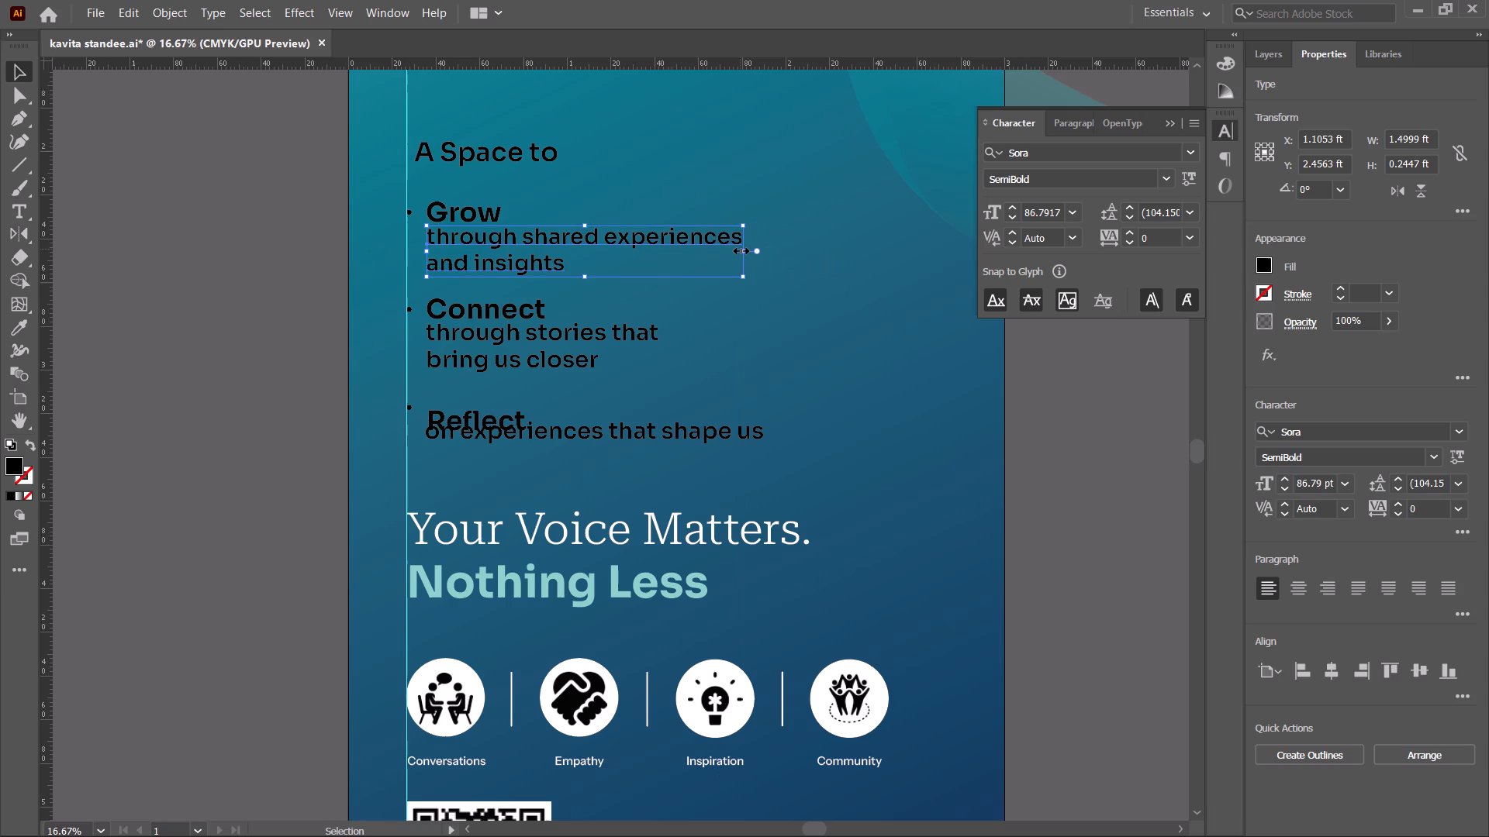
{"action": "left_click", "coordinate": [864, 325]}
{"action": "left_click", "coordinate": [534, 248]}
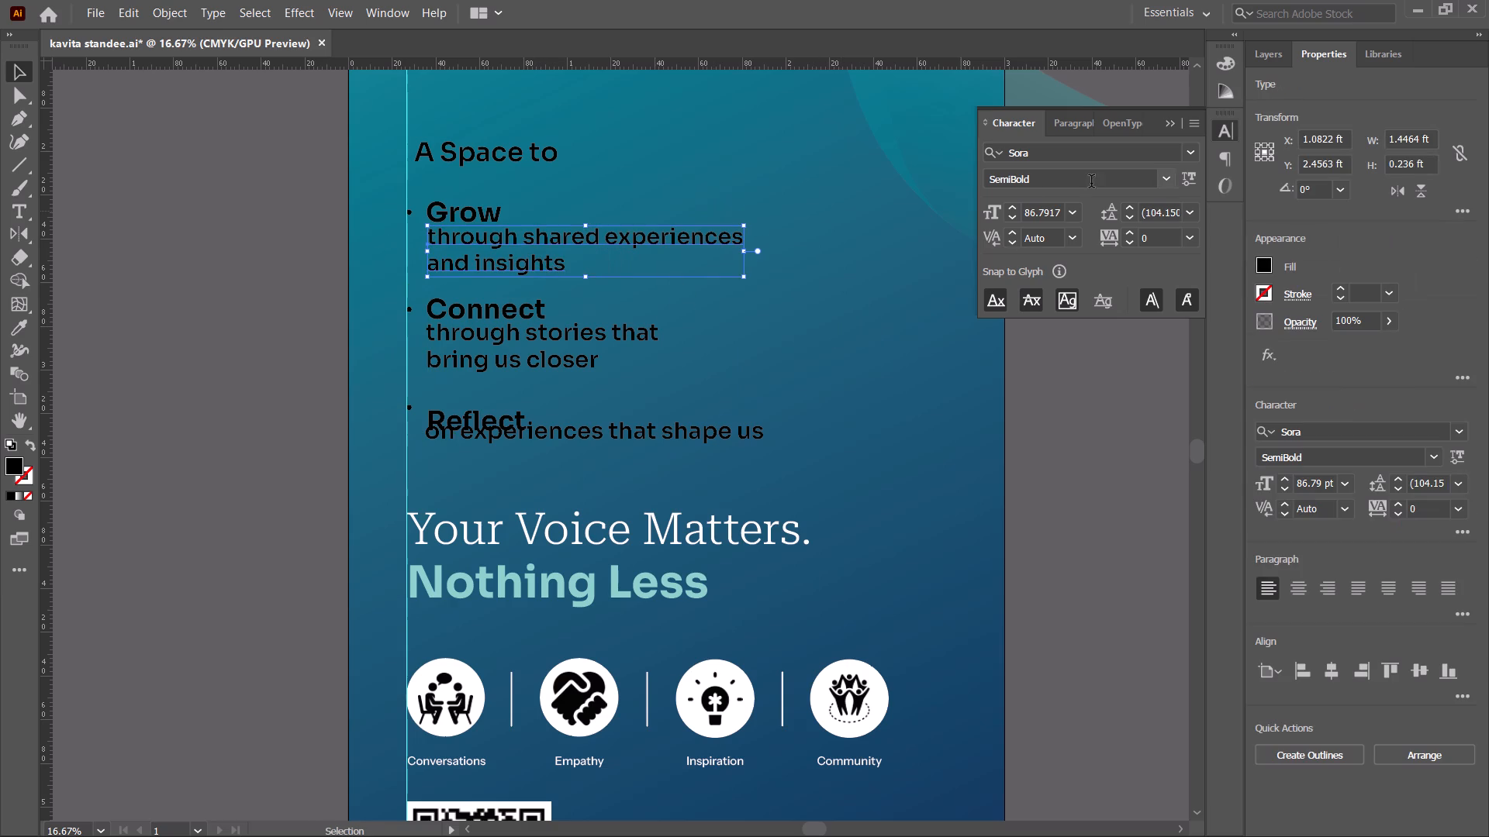
{"action": "left_click", "coordinate": [1148, 158]}
{"action": "type", "text": "in"}
{"action": "left_click", "coordinate": [1272, 253]}
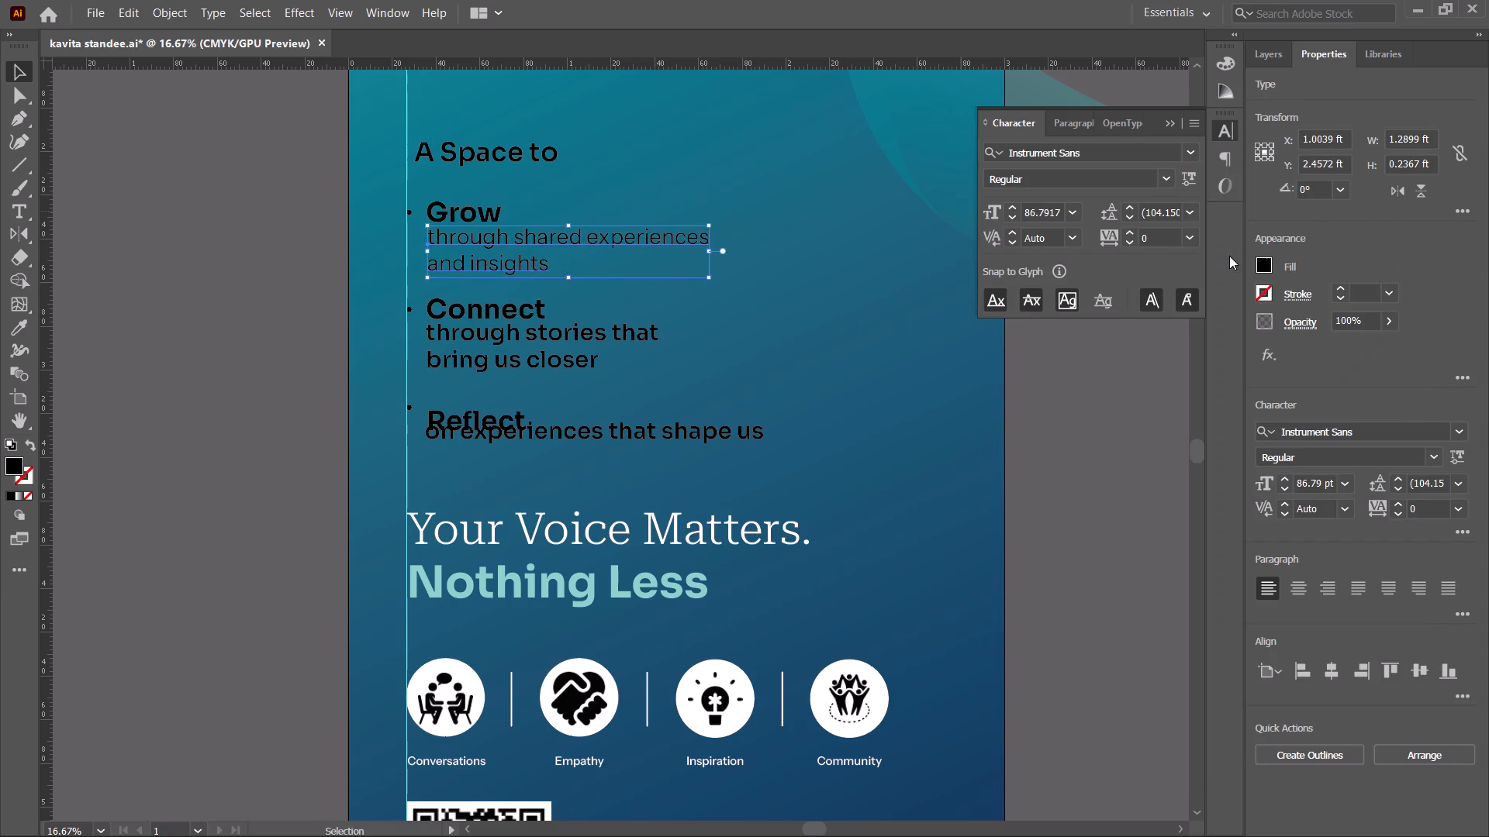
{"action": "left_click", "coordinate": [899, 279]}
Set the font style of the description under Grow to Medium.
{"action": "scroll", "coordinate": [734, 246], "scroll_direction": "up", "scroll_amount": 2, "text": "alt"}
{"action": "key", "text": "space"}
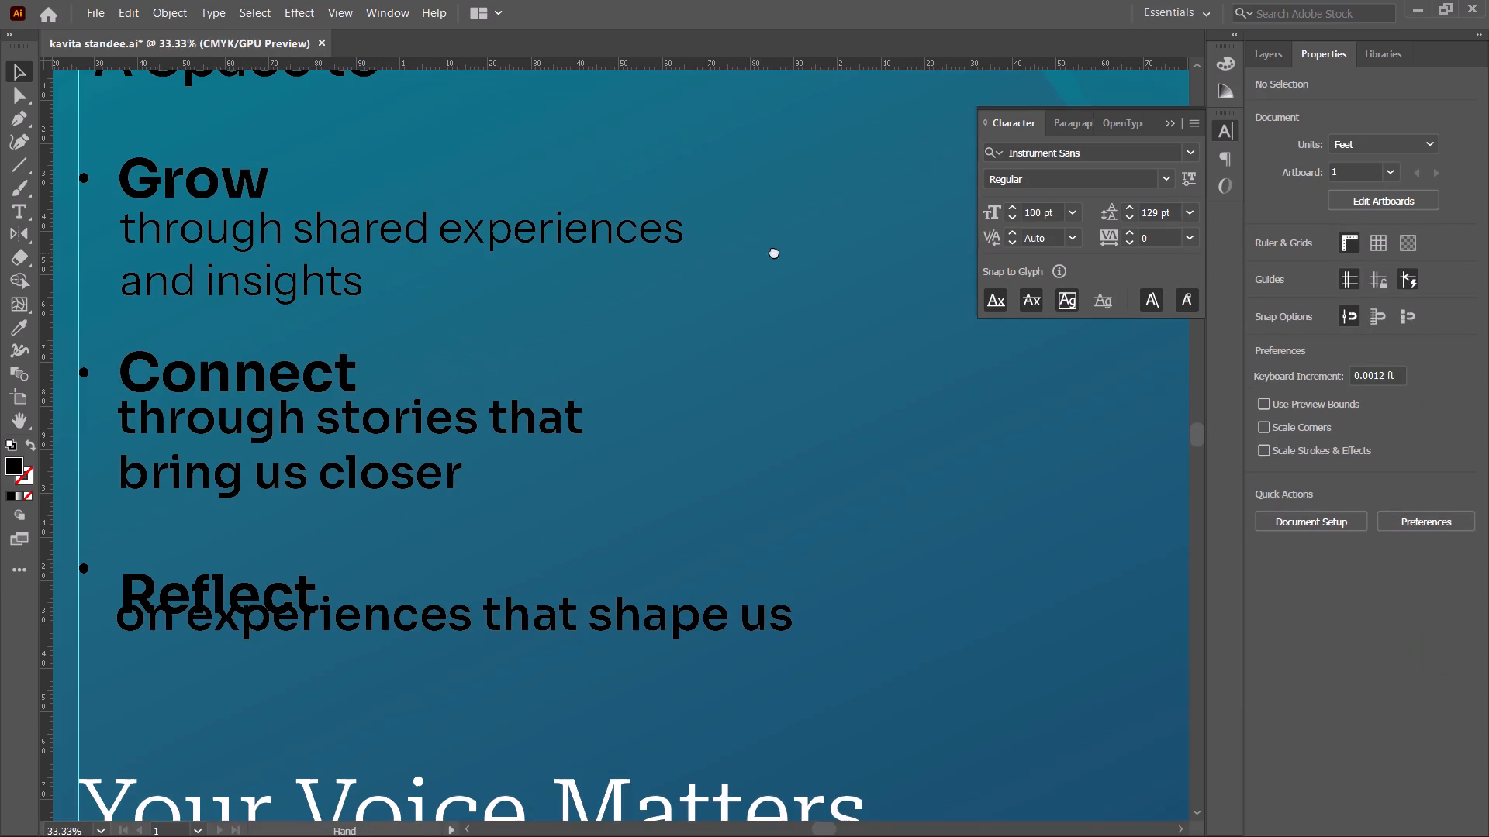
{"action": "left_click_drag", "start_coordinate": [772, 252], "coordinate": [810, 251]}
{"action": "scroll", "coordinate": [810, 251], "scroll_direction": "down", "scroll_amount": 5, "text": "alt"}
{"action": "key", "text": "space"}
{"action": "left_click_drag", "start_coordinate": [810, 251], "coordinate": [718, 263]}
{"action": "scroll", "coordinate": [727, 271], "scroll_direction": "up", "scroll_amount": 2, "text": "alt"}
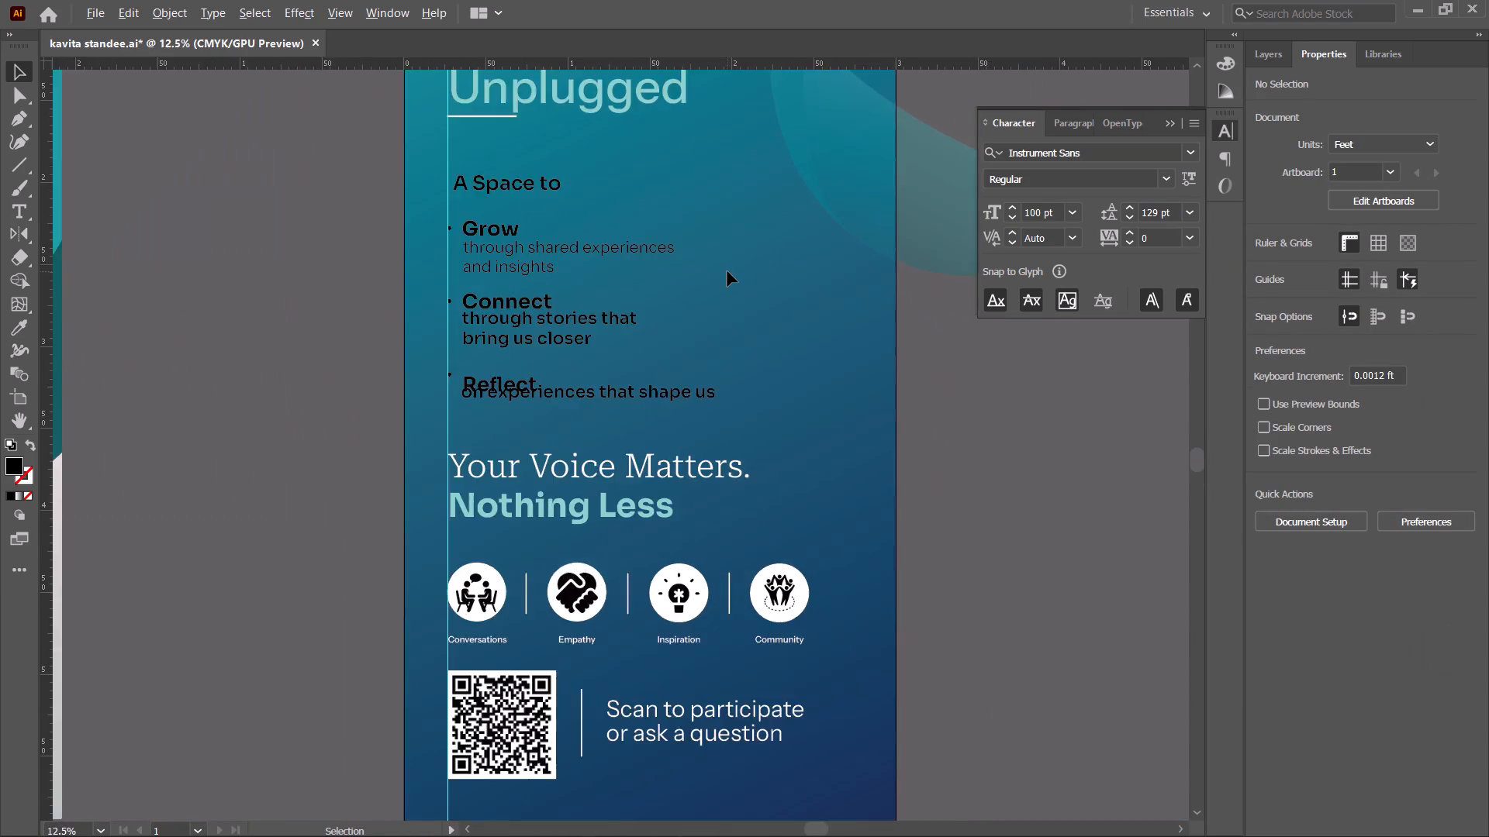
{"action": "scroll", "coordinate": [727, 271], "scroll_direction": "up", "scroll_amount": 1, "text": "alt"}
{"action": "left_click", "coordinate": [554, 229]}
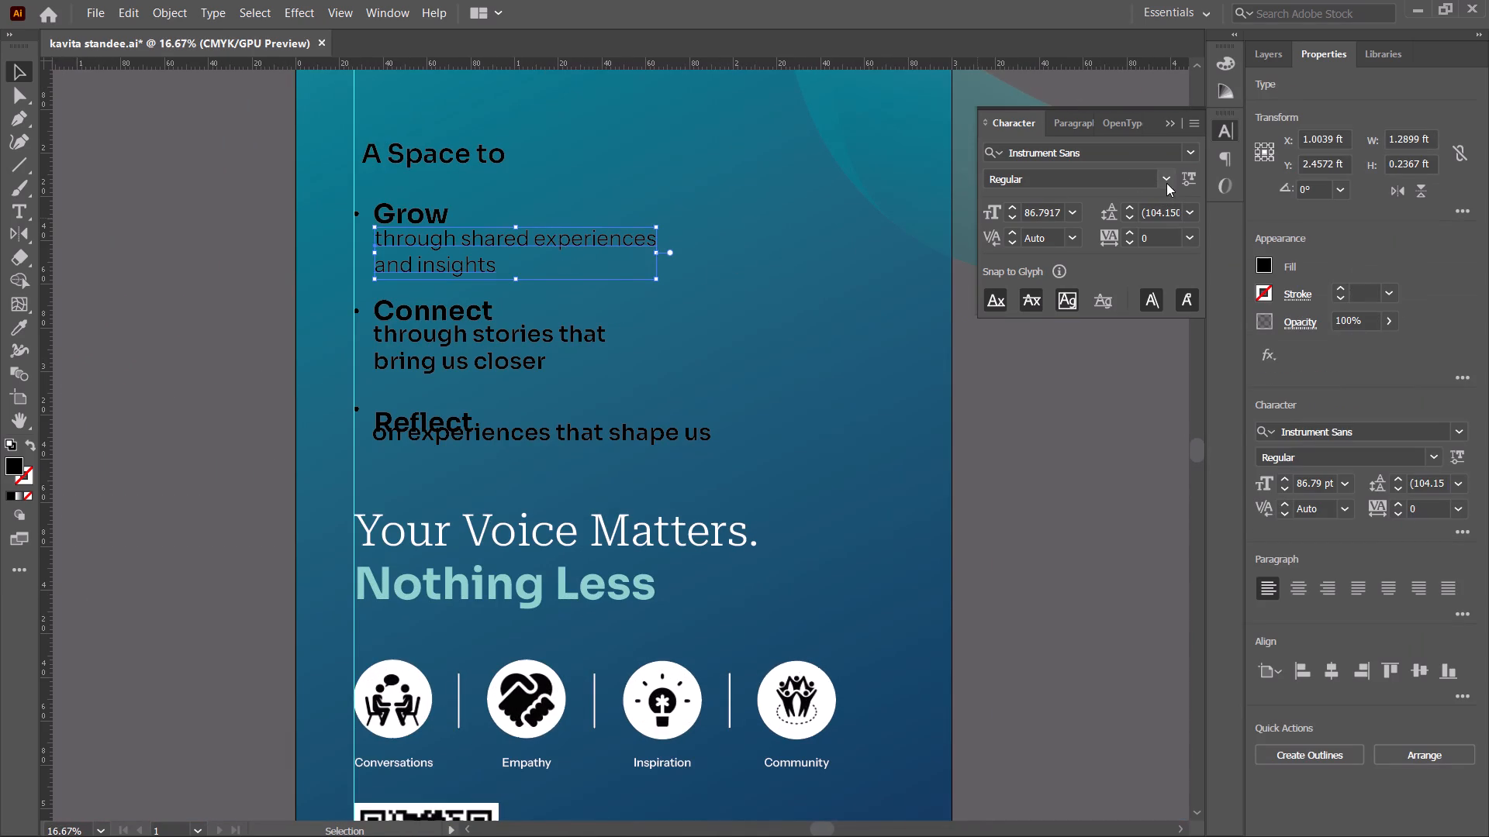
{"action": "left_click", "coordinate": [1166, 183]}
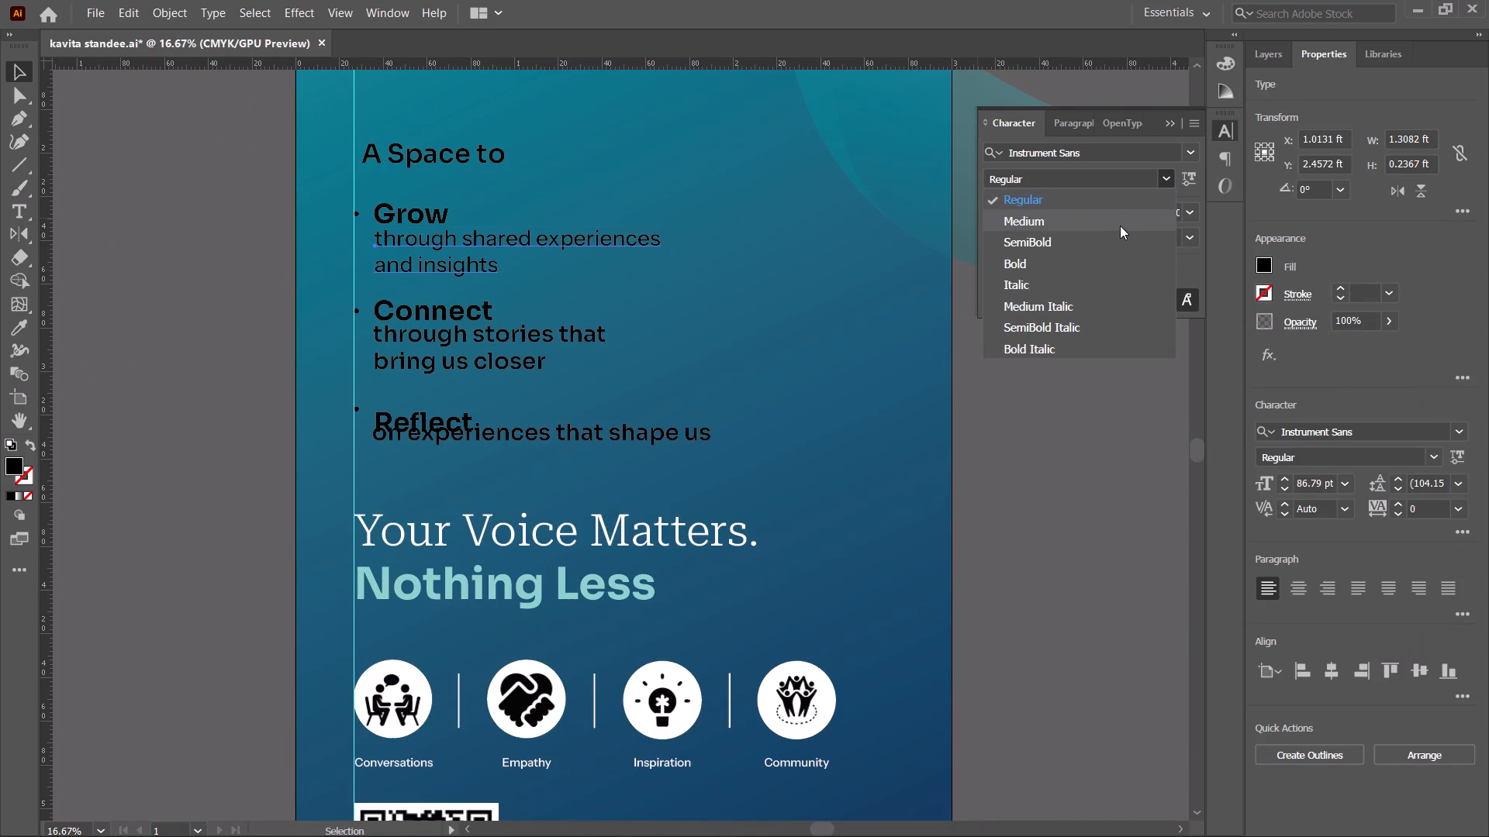
{"action": "left_click", "coordinate": [1120, 226]}
{"action": "left_click", "coordinate": [891, 295]}
Nudge the description under Grow slightly downward, away from its heading.
{"action": "scroll", "coordinate": [689, 284], "scroll_direction": "up", "scroll_amount": 1, "text": "alt"}
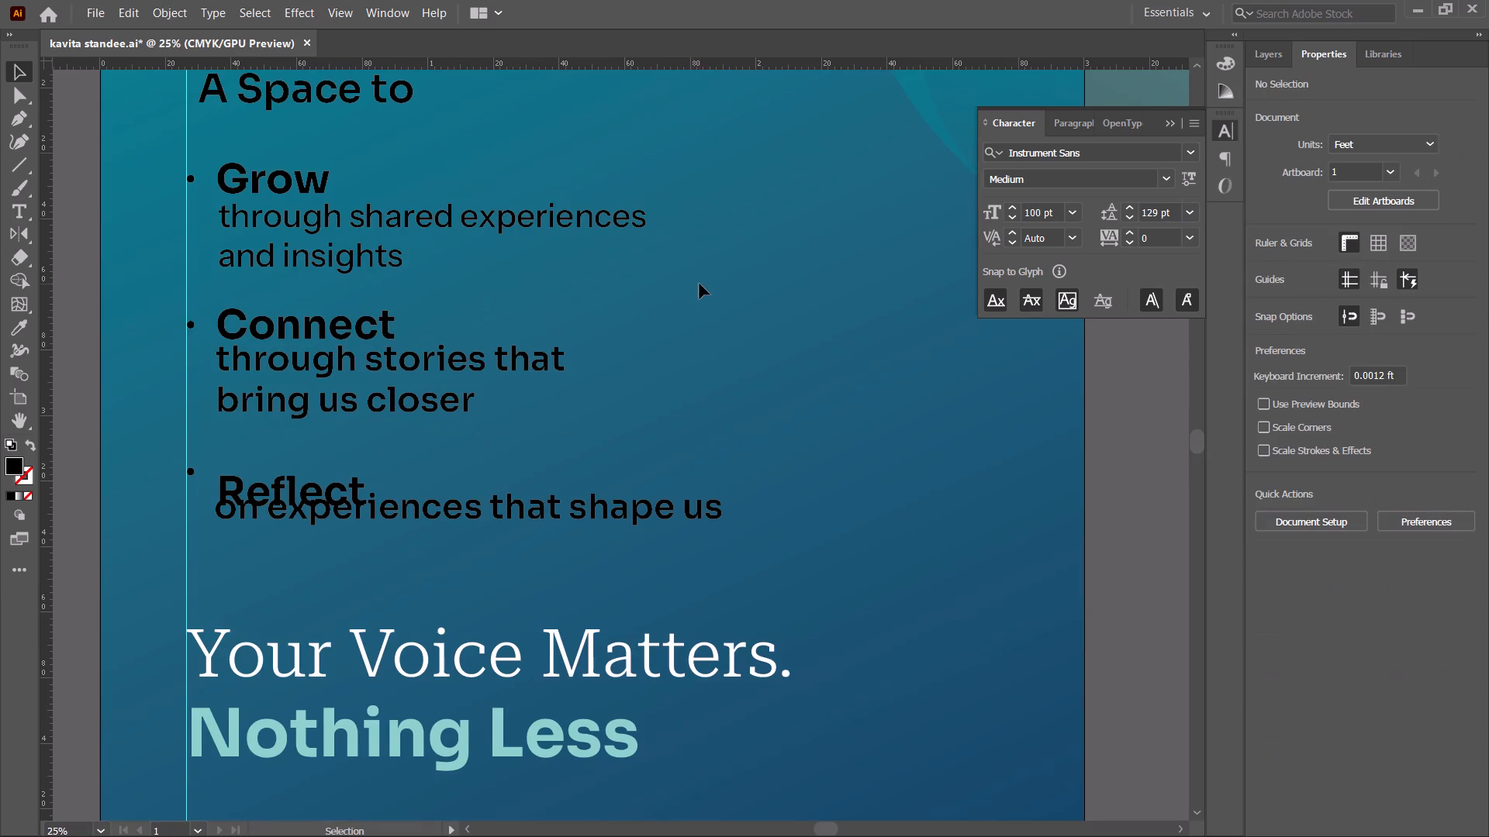
{"action": "key", "text": "space"}
{"action": "left_click_drag", "start_coordinate": [700, 284], "coordinate": [716, 284]}
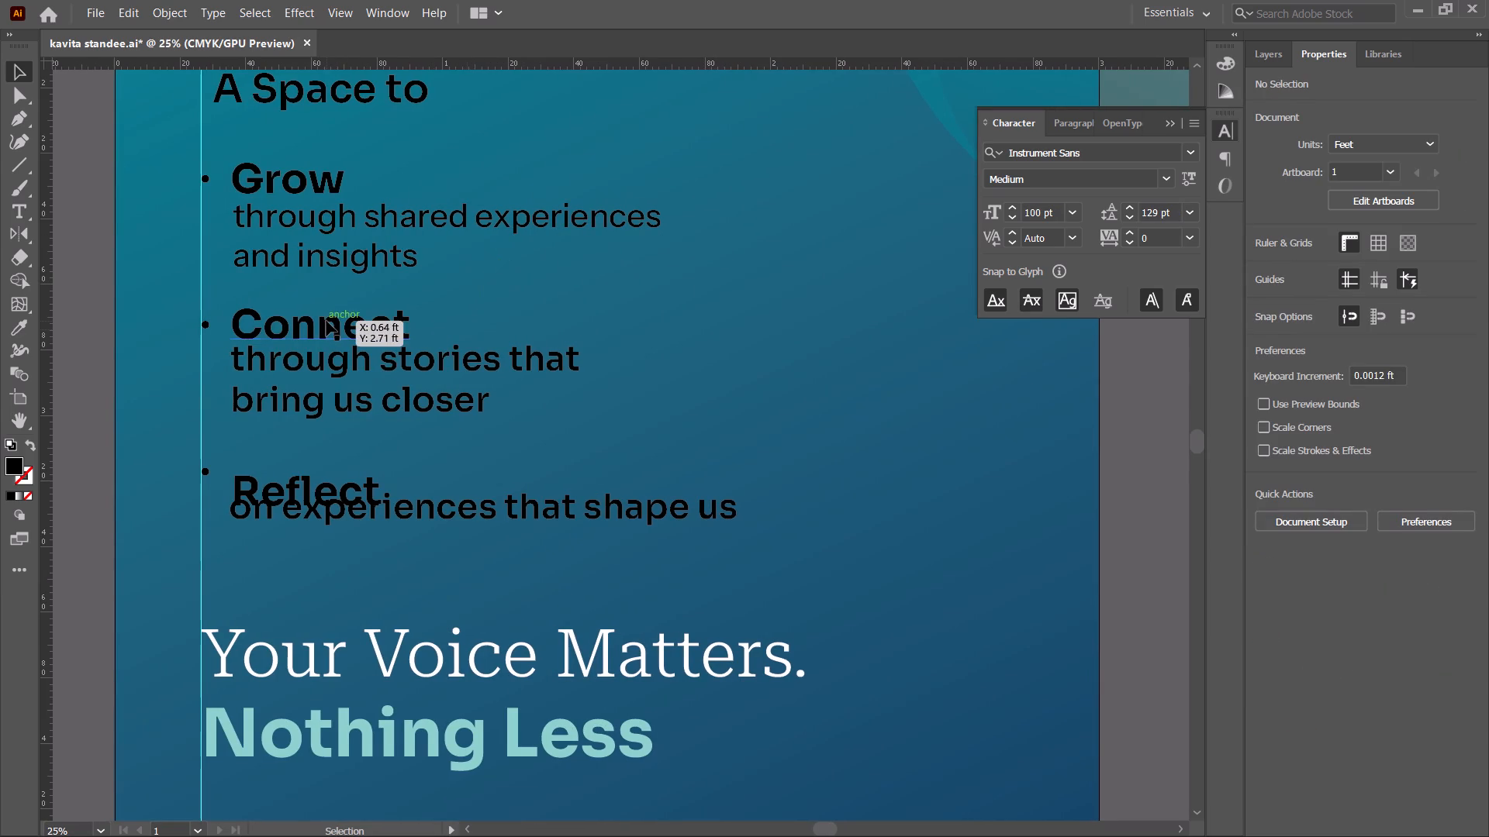
{"action": "key", "text": "space"}
{"action": "left_click_drag", "start_coordinate": [684, 363], "coordinate": [704, 361]}
{"action": "left_click", "coordinate": [420, 250]}
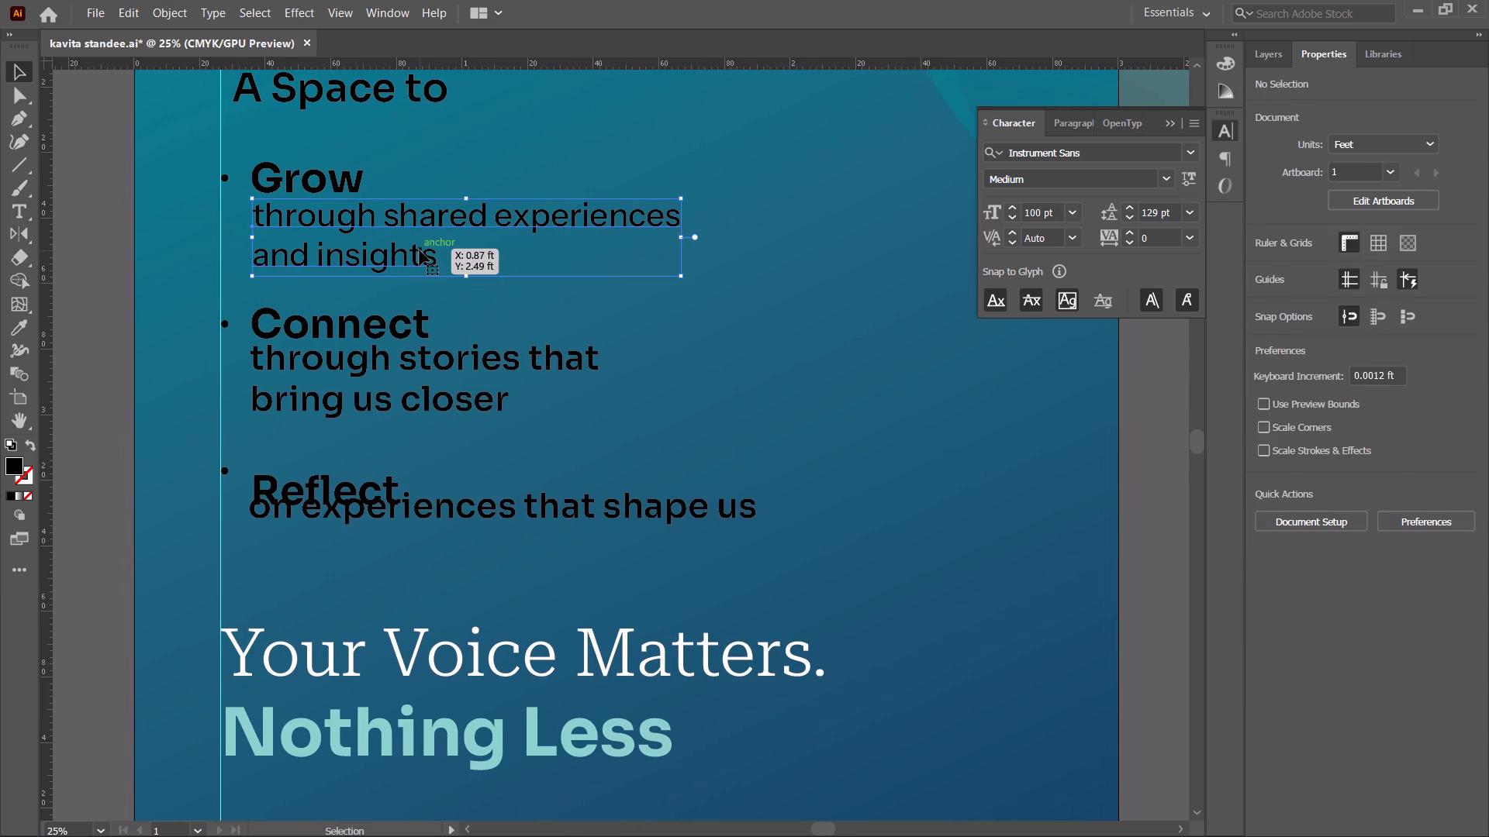
{"action": "key", "text": "Down"}
{"action": "key", "text": "Down"}
{"action": "left_click", "coordinate": [799, 352]}
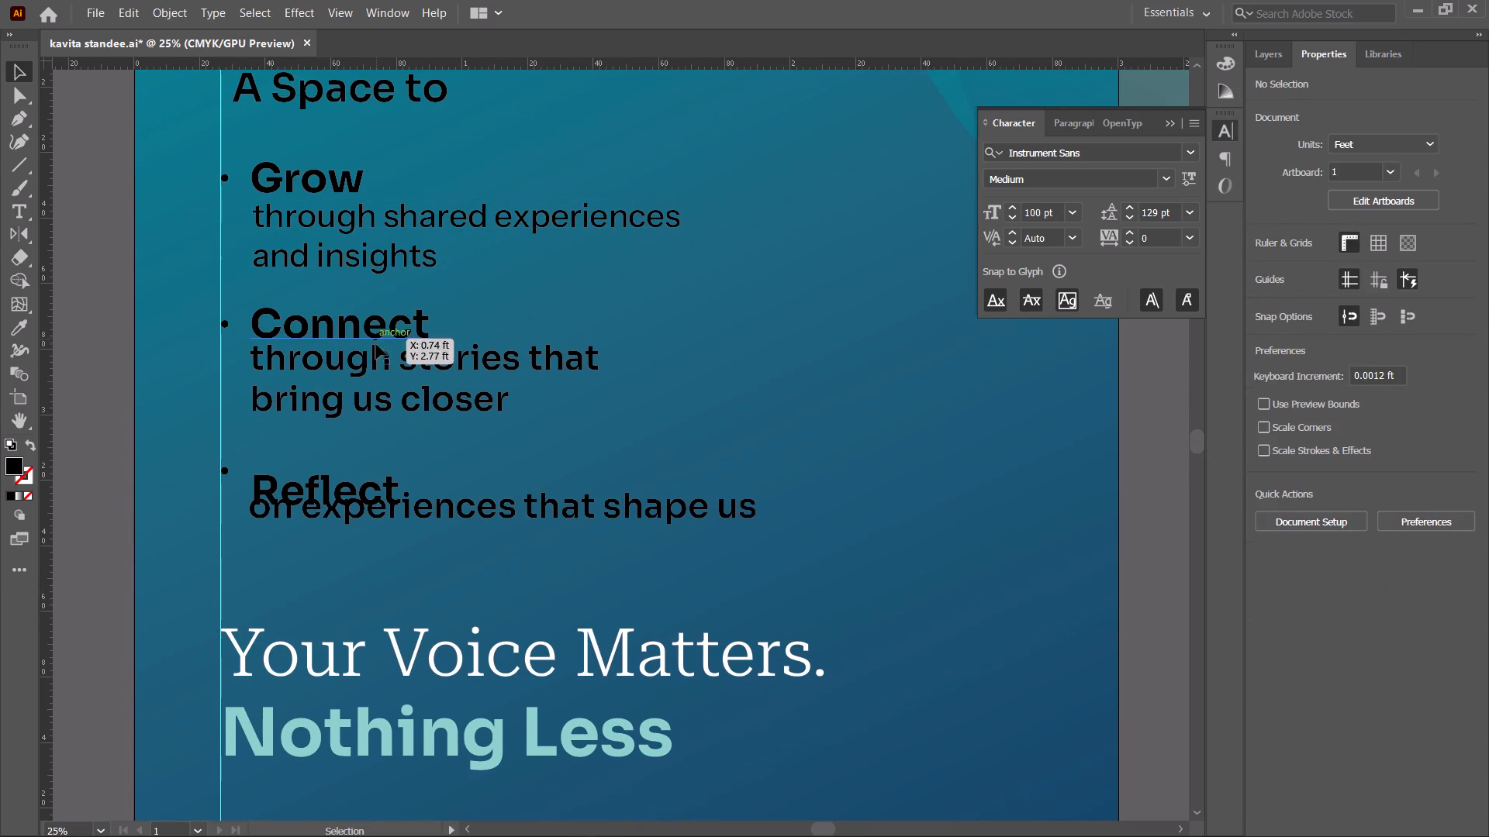
Move the description under Connect down about 0.01 ft and change its font to Instrument Sans Medium.
{"action": "left_click", "coordinate": [371, 366]}
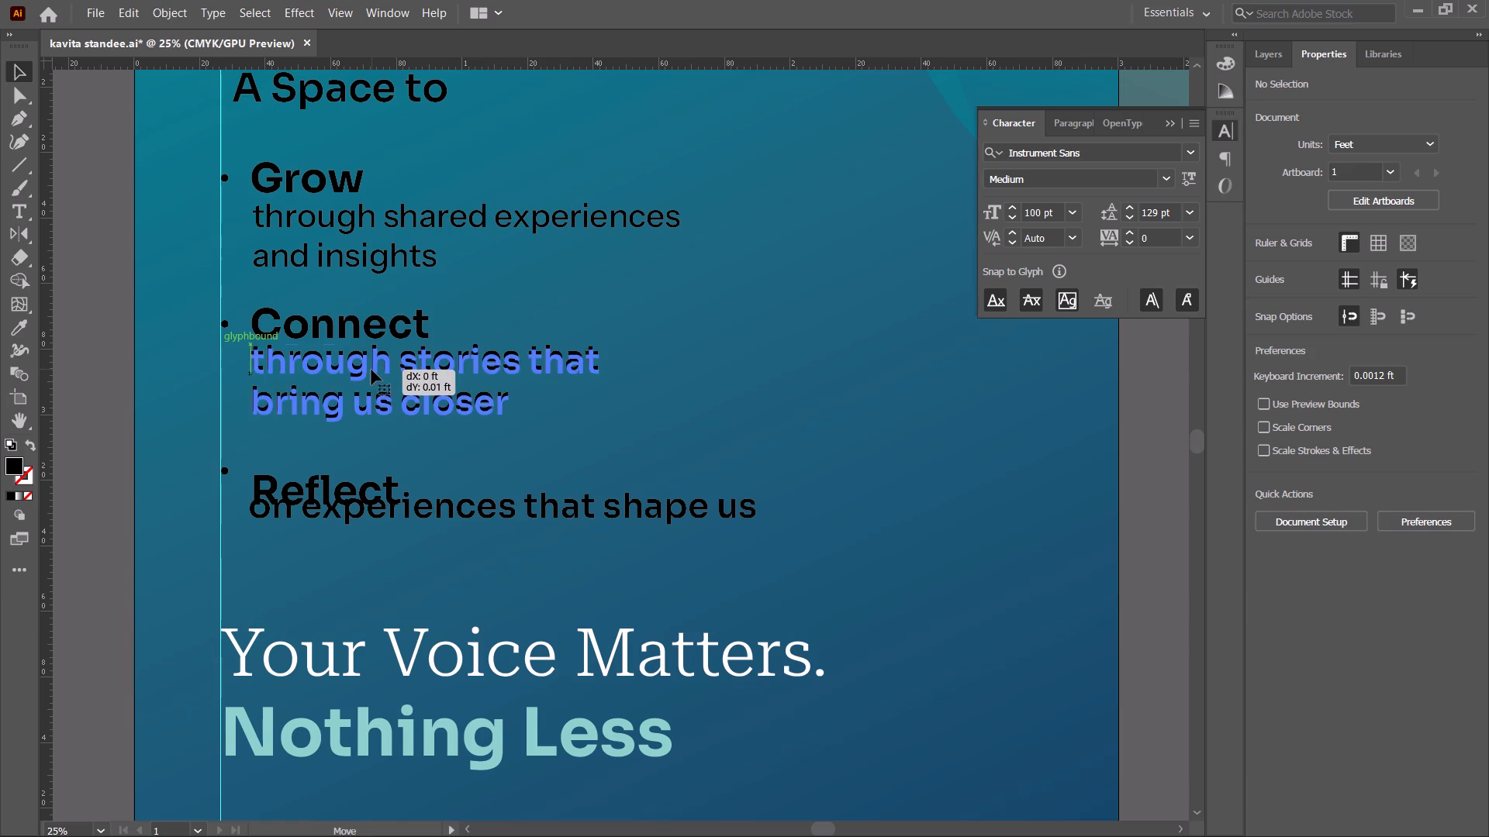
{"action": "left_click", "coordinate": [736, 375]}
{"action": "left_click", "coordinate": [419, 370]}
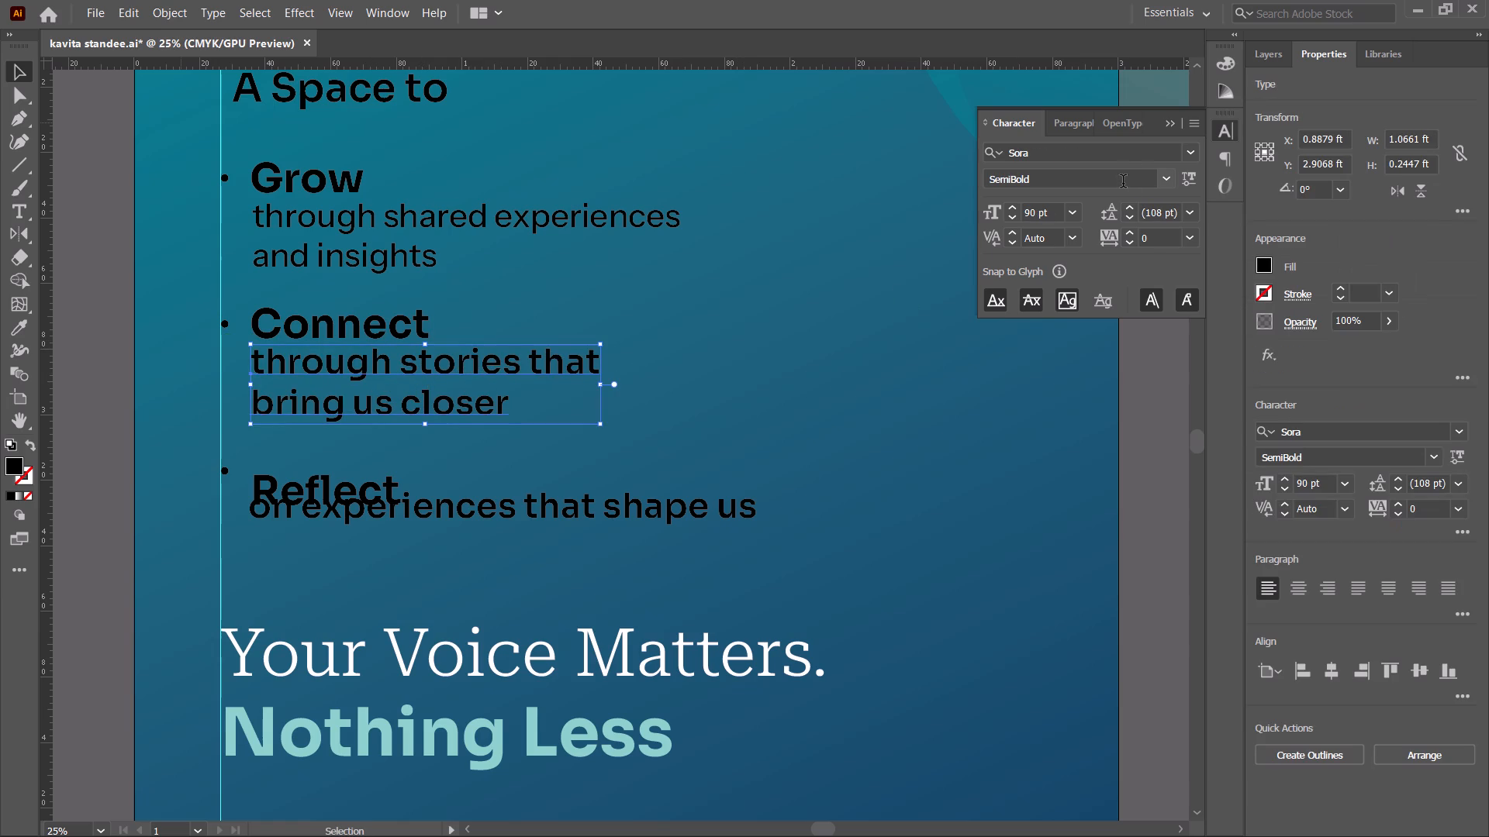
{"action": "left_click", "coordinate": [1122, 183]}
{"action": "left_click", "coordinate": [1062, 162]}
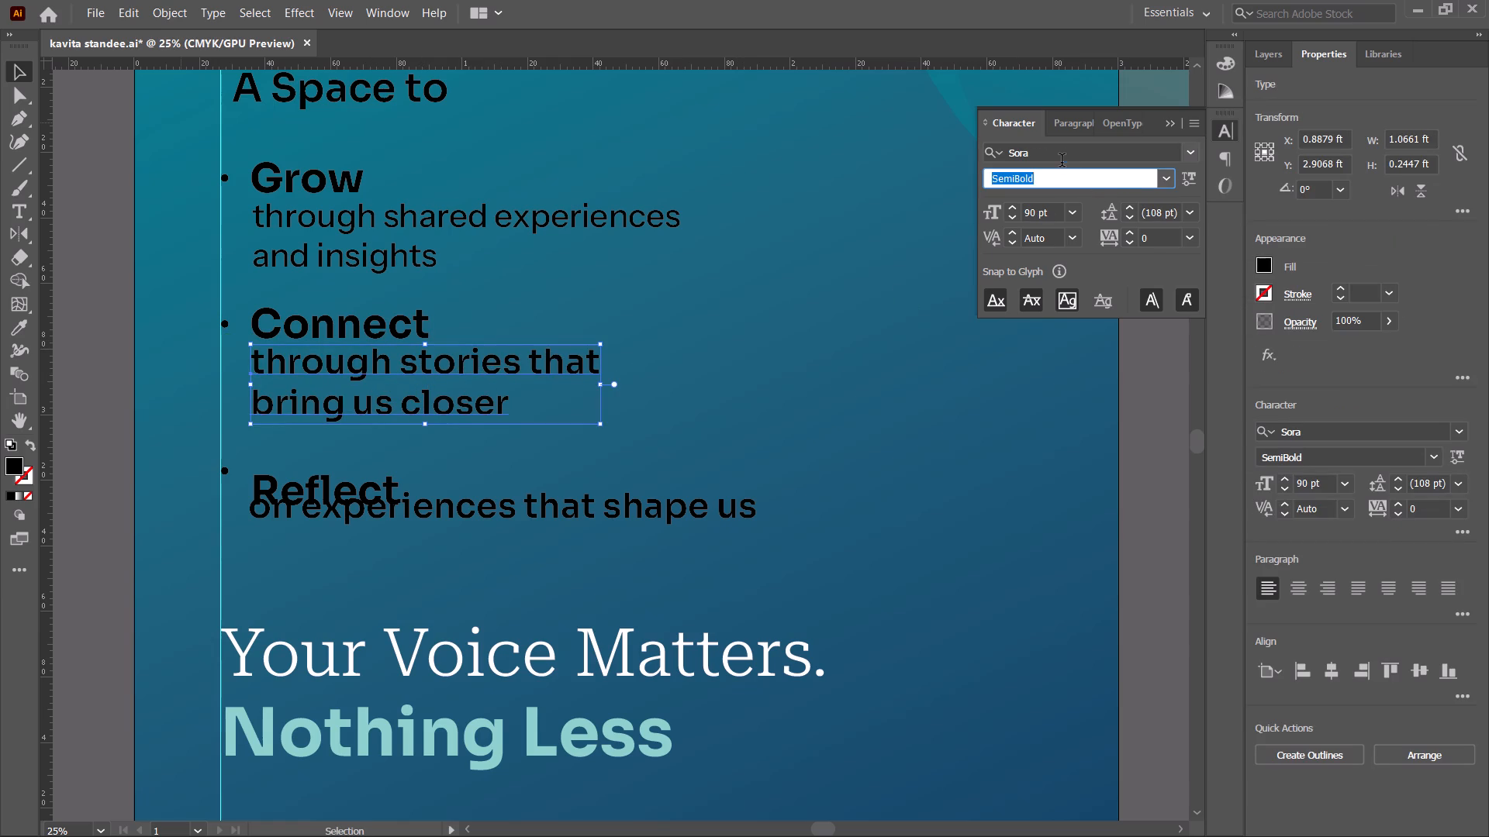
{"action": "type", "text": "ins"}
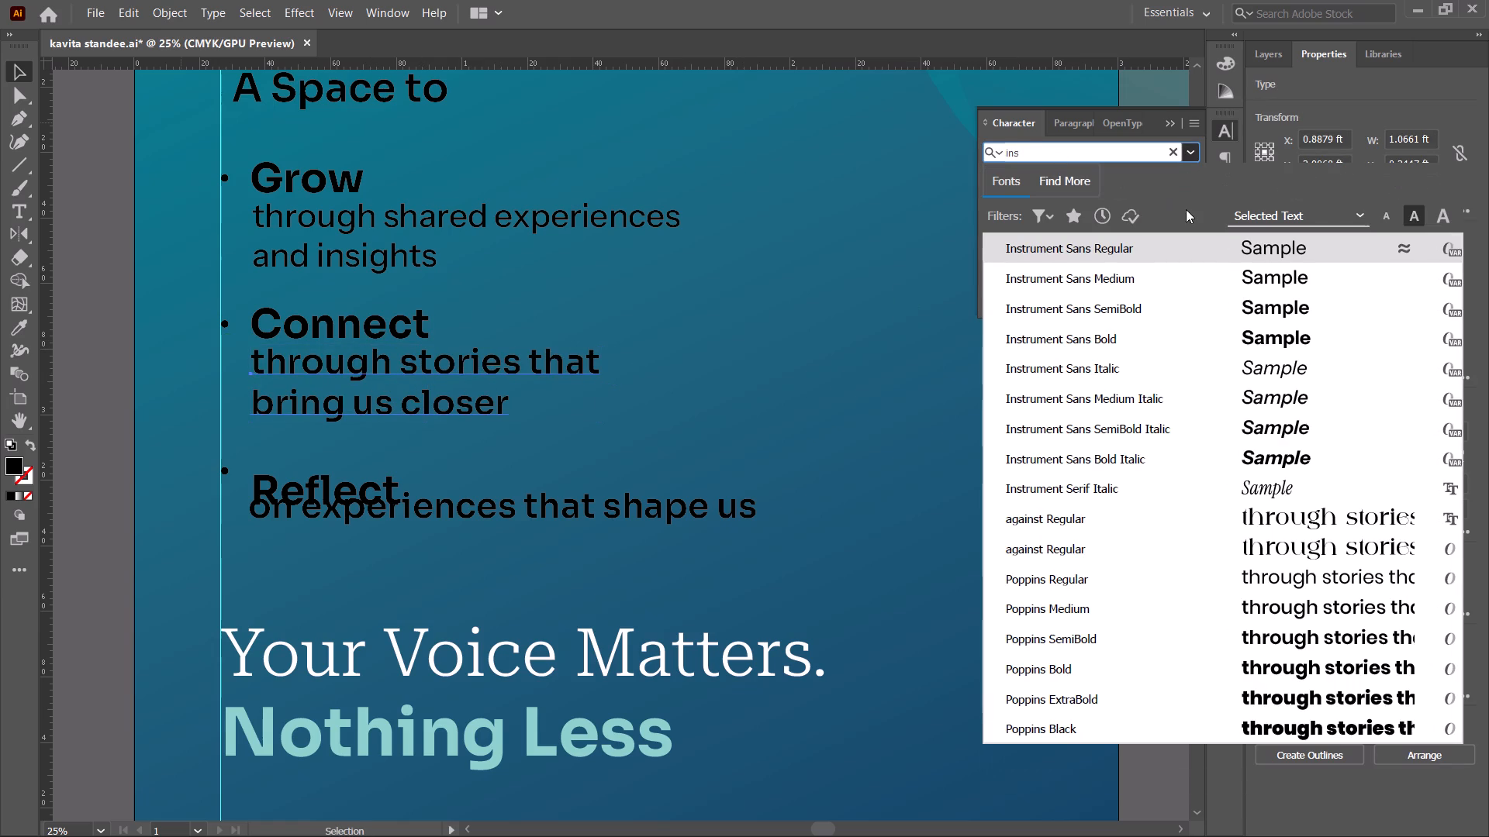
{"action": "left_click", "coordinate": [1211, 288]}
{"action": "left_click", "coordinate": [865, 412]}
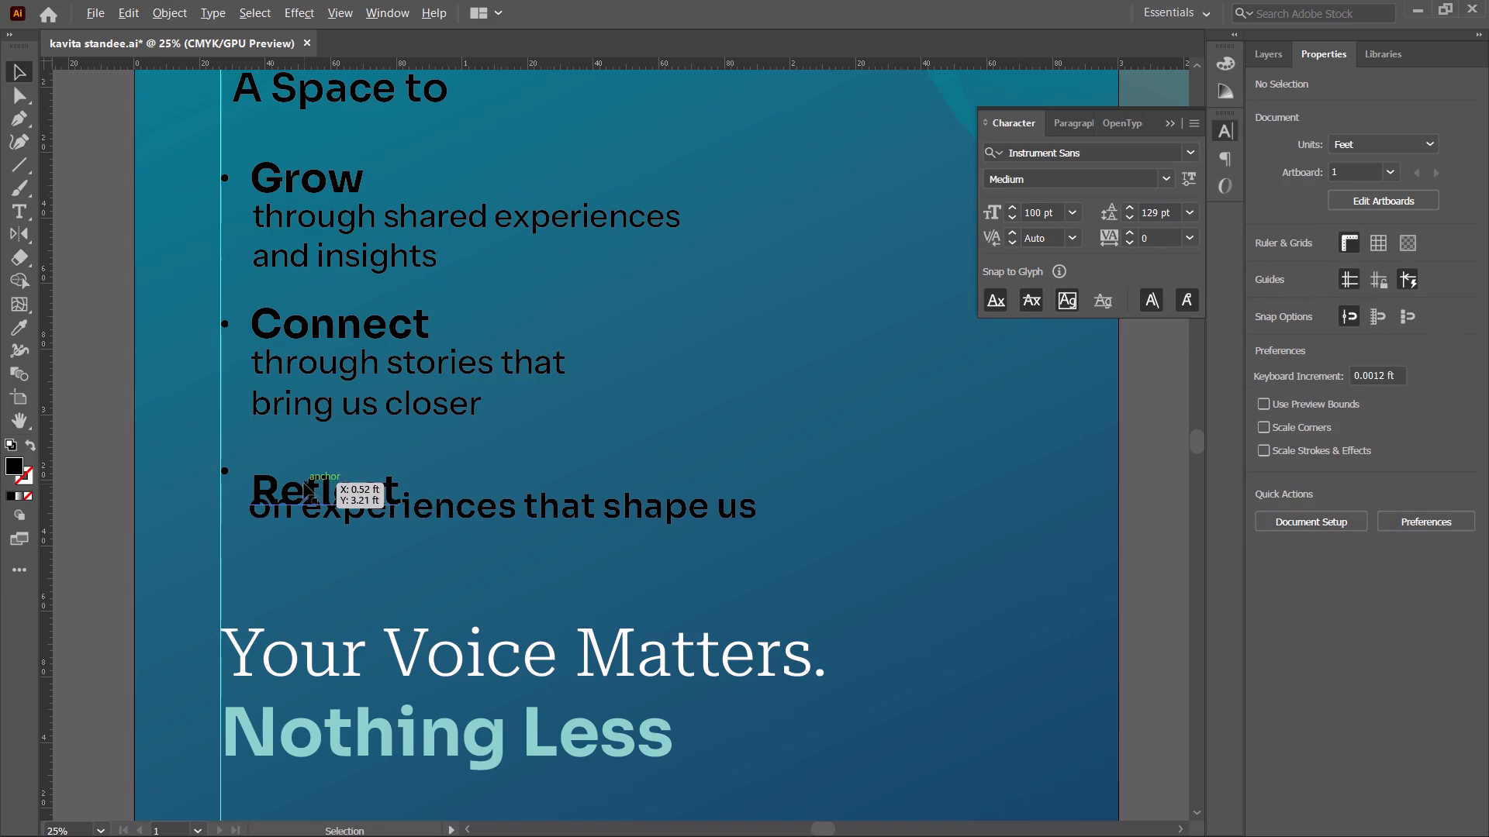
Move the Reflect heading up so it sits clear of its description and level with its bullet.
{"action": "scroll", "coordinate": [304, 484], "scroll_direction": "up", "scroll_amount": 3, "text": "alt"}
{"action": "left_click_drag", "start_coordinate": [296, 486], "coordinate": [295, 418]}
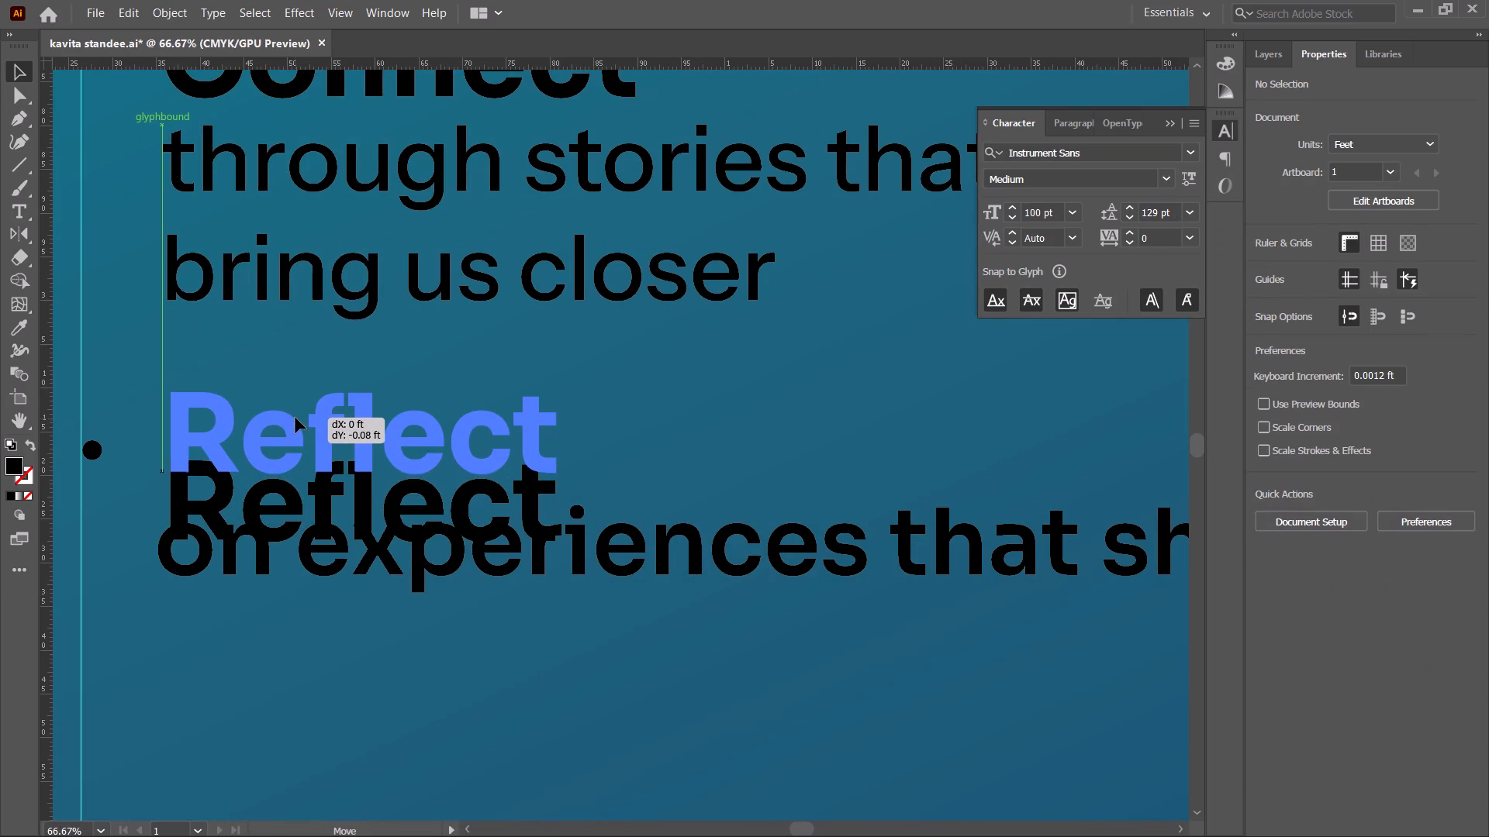
{"action": "left_click_drag", "start_coordinate": [295, 418], "coordinate": [290, 438]}
Move the description under Reflect down about 0.01 ft and change its font to Instrument Sans Medium.
{"action": "left_click", "coordinate": [320, 598]}
{"action": "left_click", "coordinate": [313, 569]}
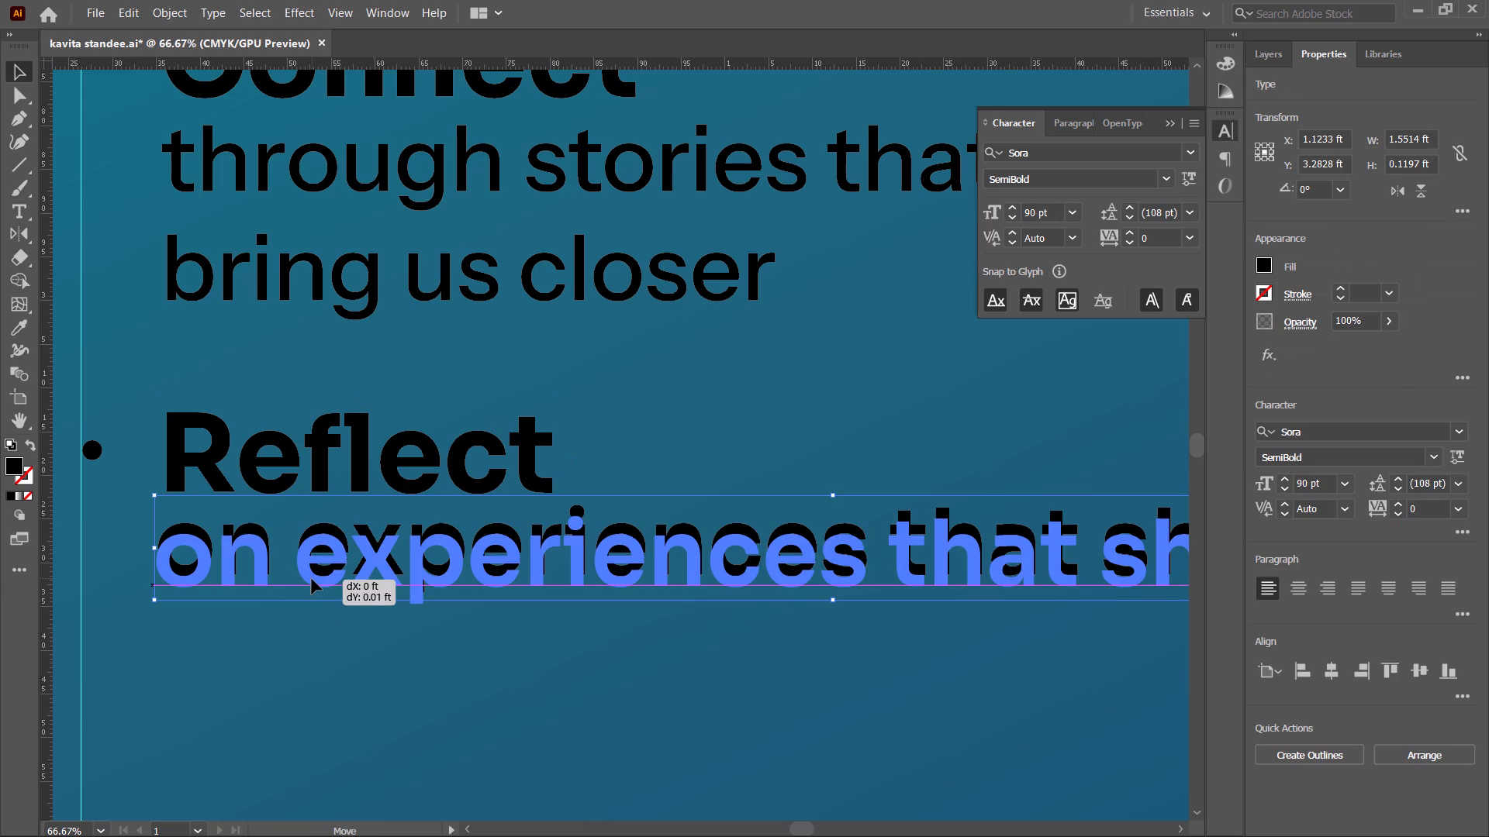
{"action": "left_click", "coordinate": [333, 638]}
{"action": "left_click", "coordinate": [454, 557]}
{"action": "left_click_drag", "start_coordinate": [722, 532], "coordinate": [721, 544]}
{"action": "left_click", "coordinate": [1143, 160]}
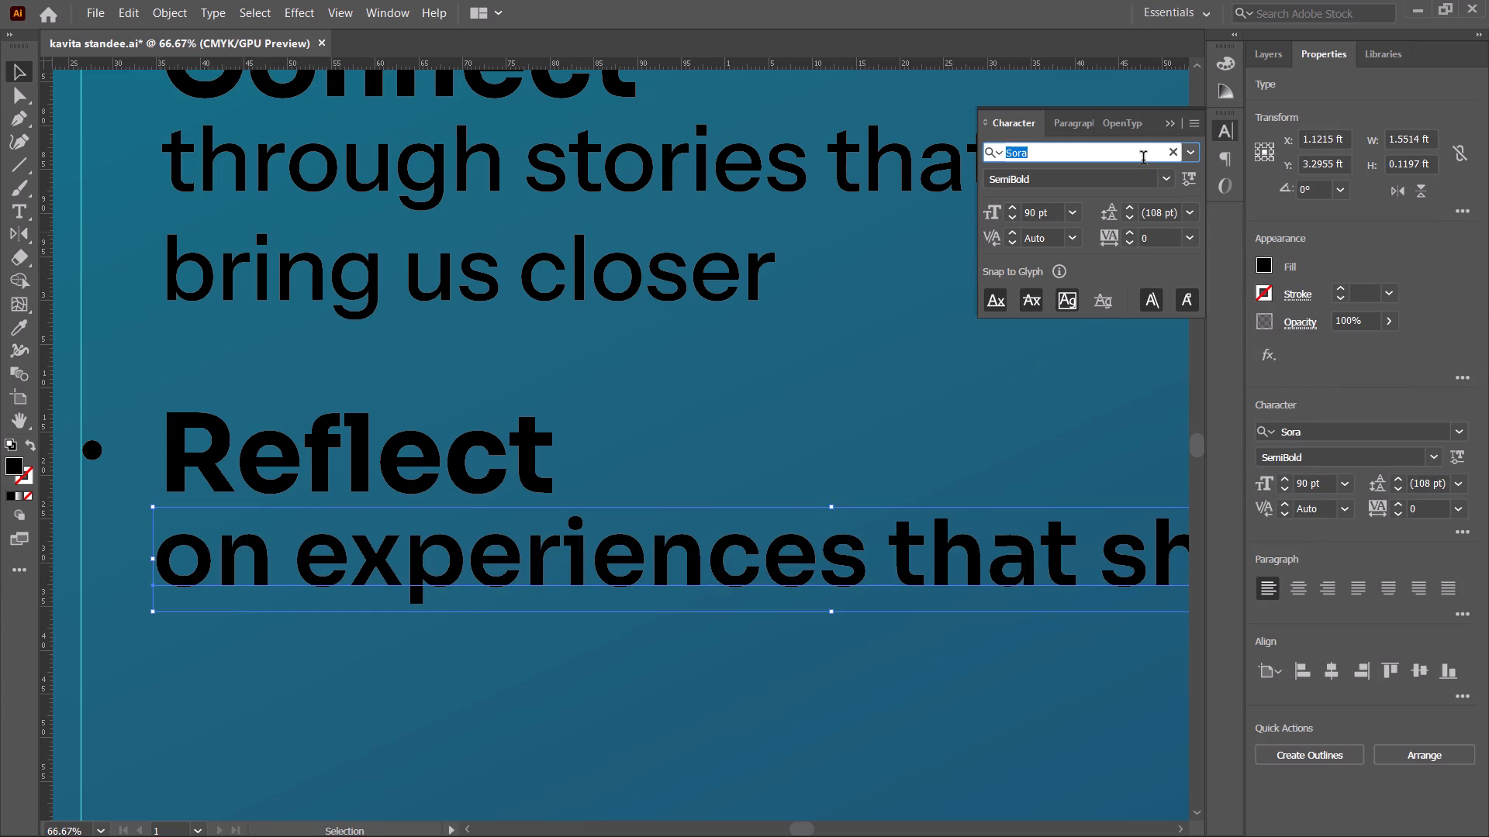
{"action": "type", "text": "ins"}
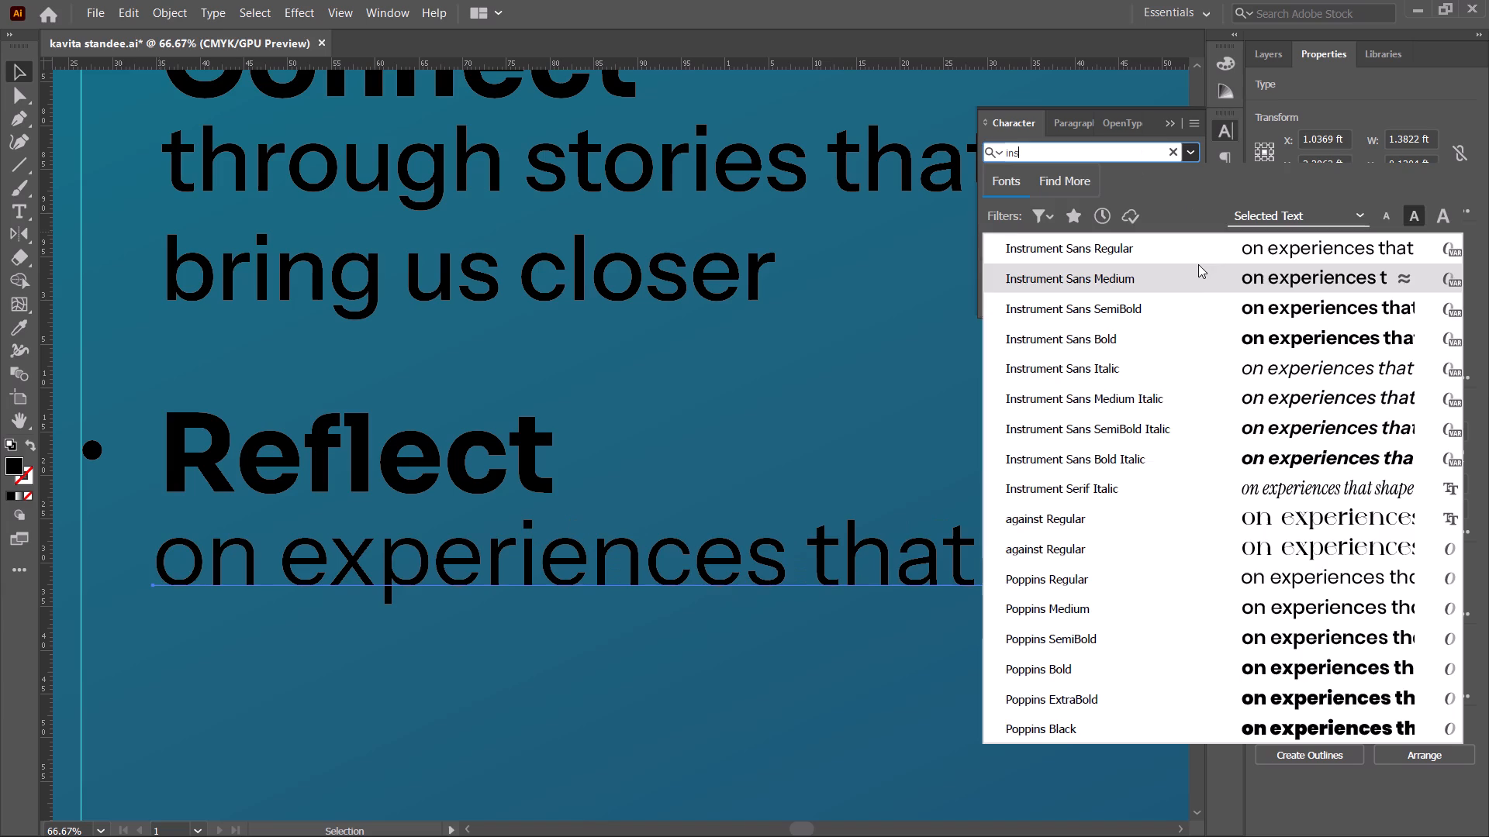
{"action": "left_click", "coordinate": [1198, 274]}
{"action": "left_click", "coordinate": [471, 656]}
Compare the three descriptions' font settings and reduce the description under Grow to 85 pt.
{"action": "scroll", "coordinate": [471, 656], "scroll_direction": "down", "scroll_amount": 3, "text": "alt"}
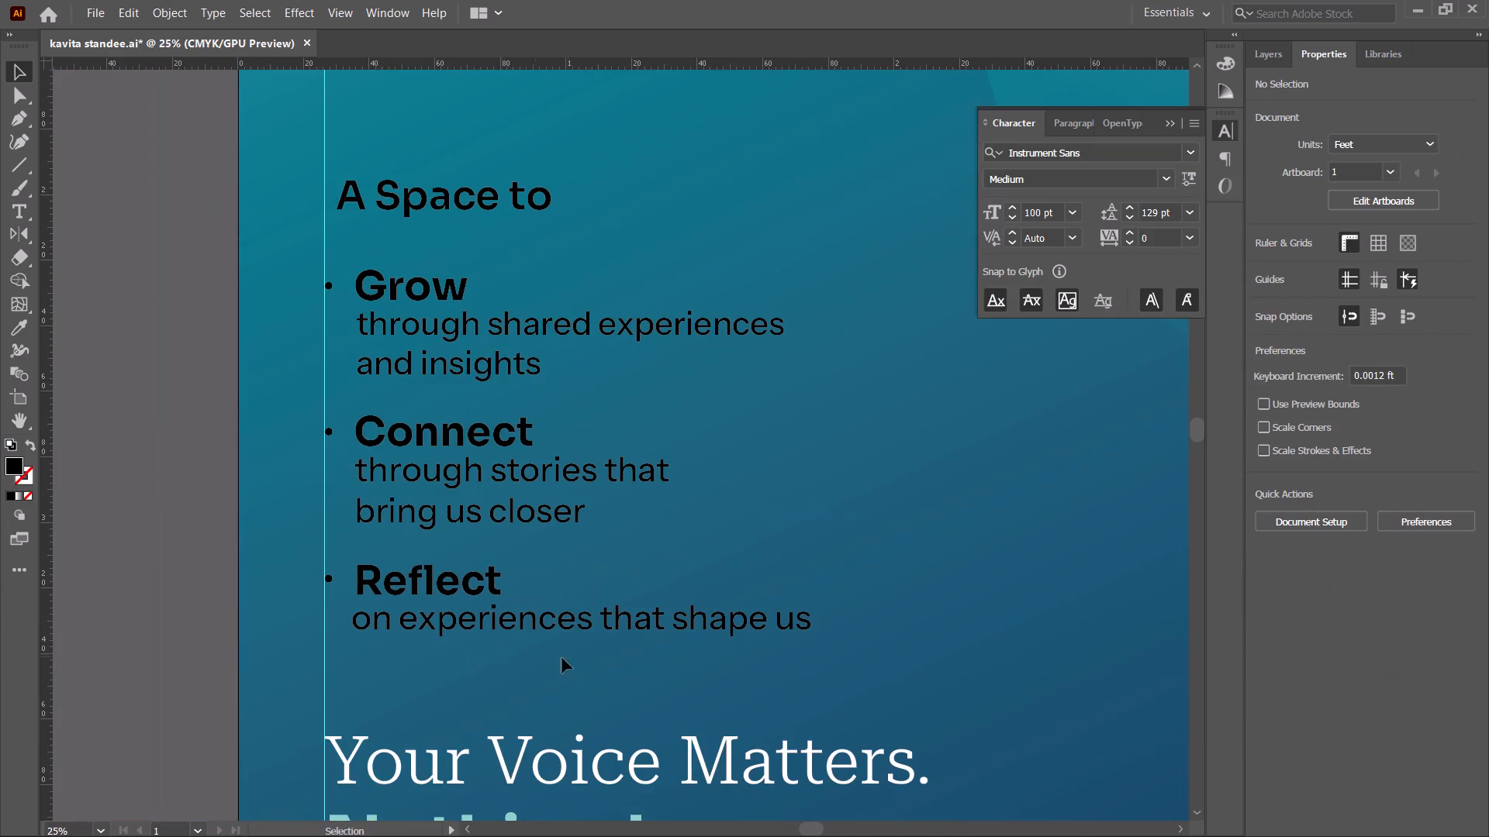
{"action": "key", "text": "space"}
{"action": "left_click_drag", "start_coordinate": [573, 660], "coordinate": [525, 656]}
{"action": "left_click", "coordinate": [621, 329]}
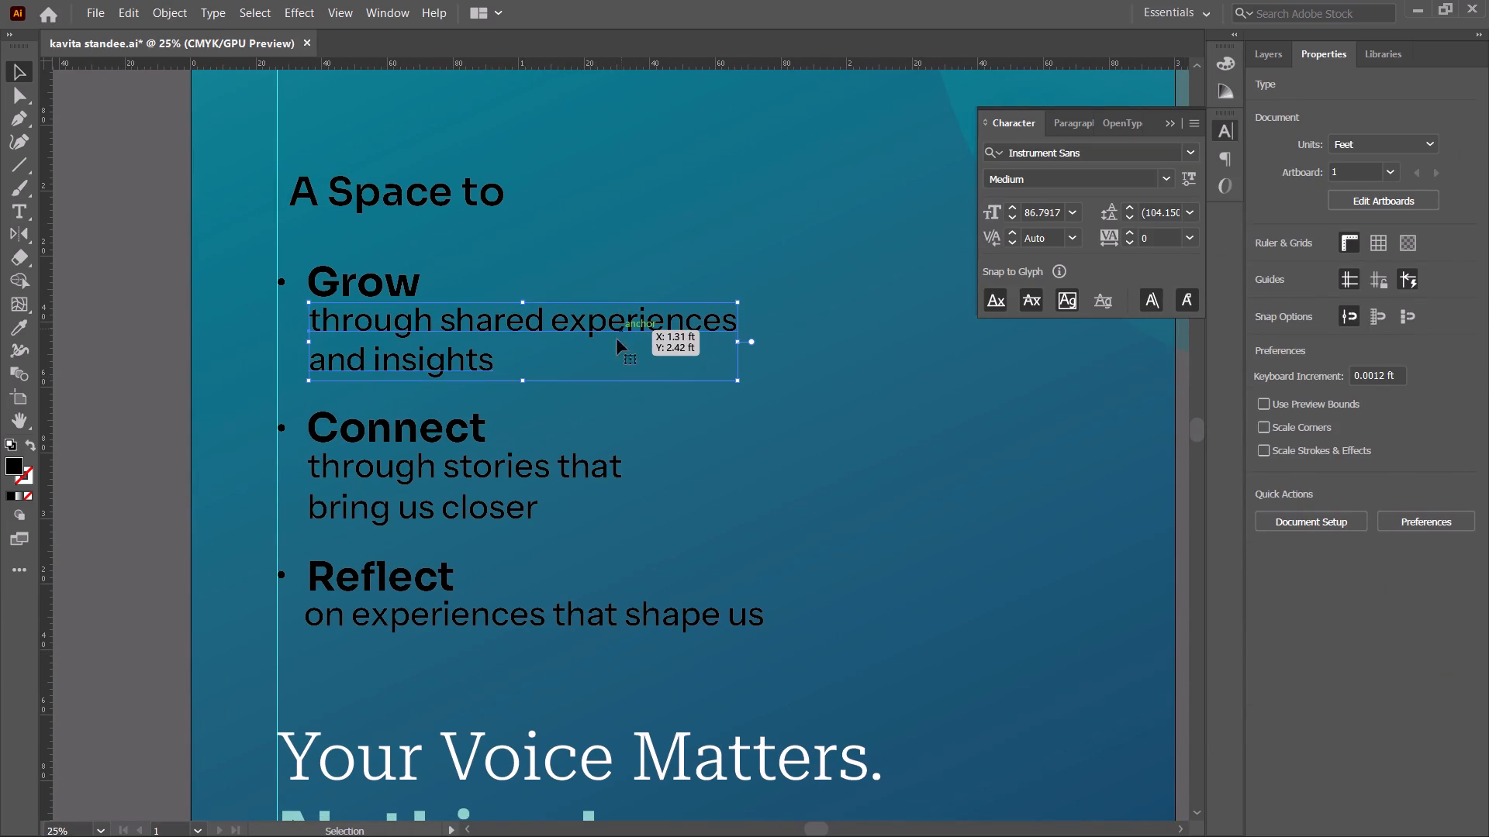
{"action": "left_click", "coordinate": [558, 458]}
{"action": "left_click", "coordinate": [551, 330]}
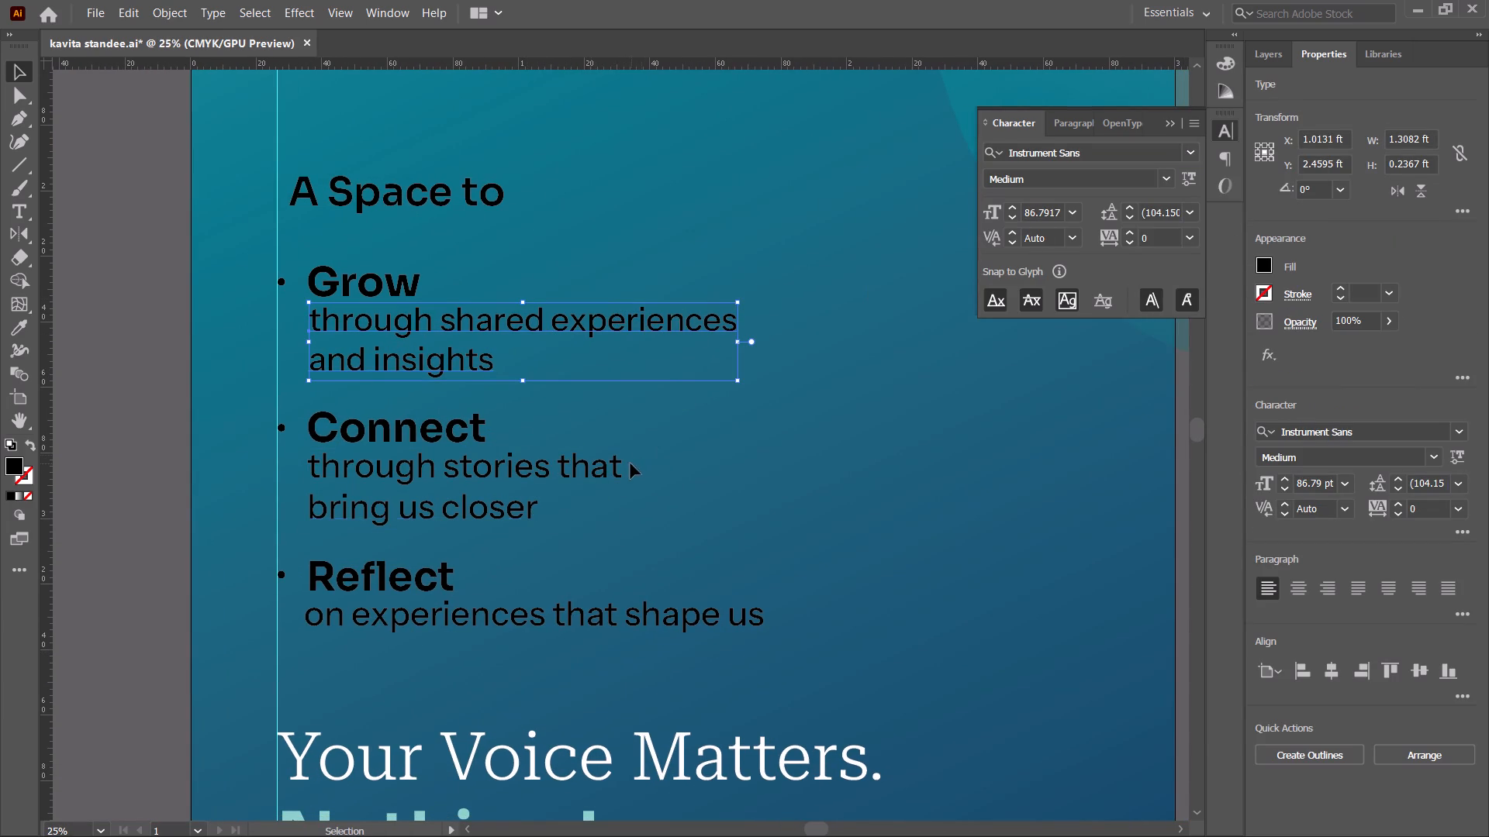
{"action": "left_click", "coordinate": [538, 470]}
{"action": "left_click", "coordinate": [544, 619]}
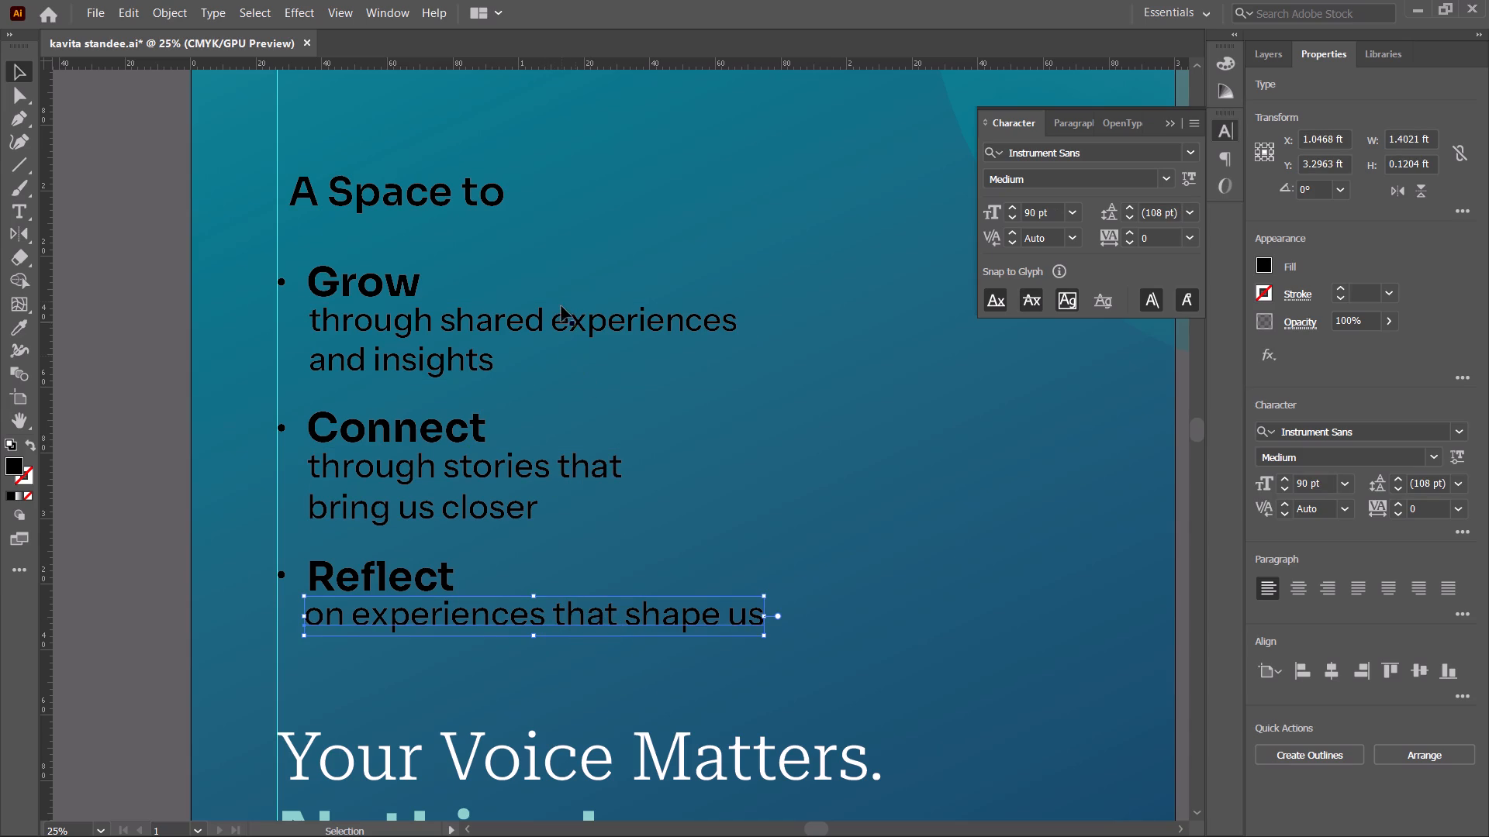
{"action": "left_click", "coordinate": [564, 323]}
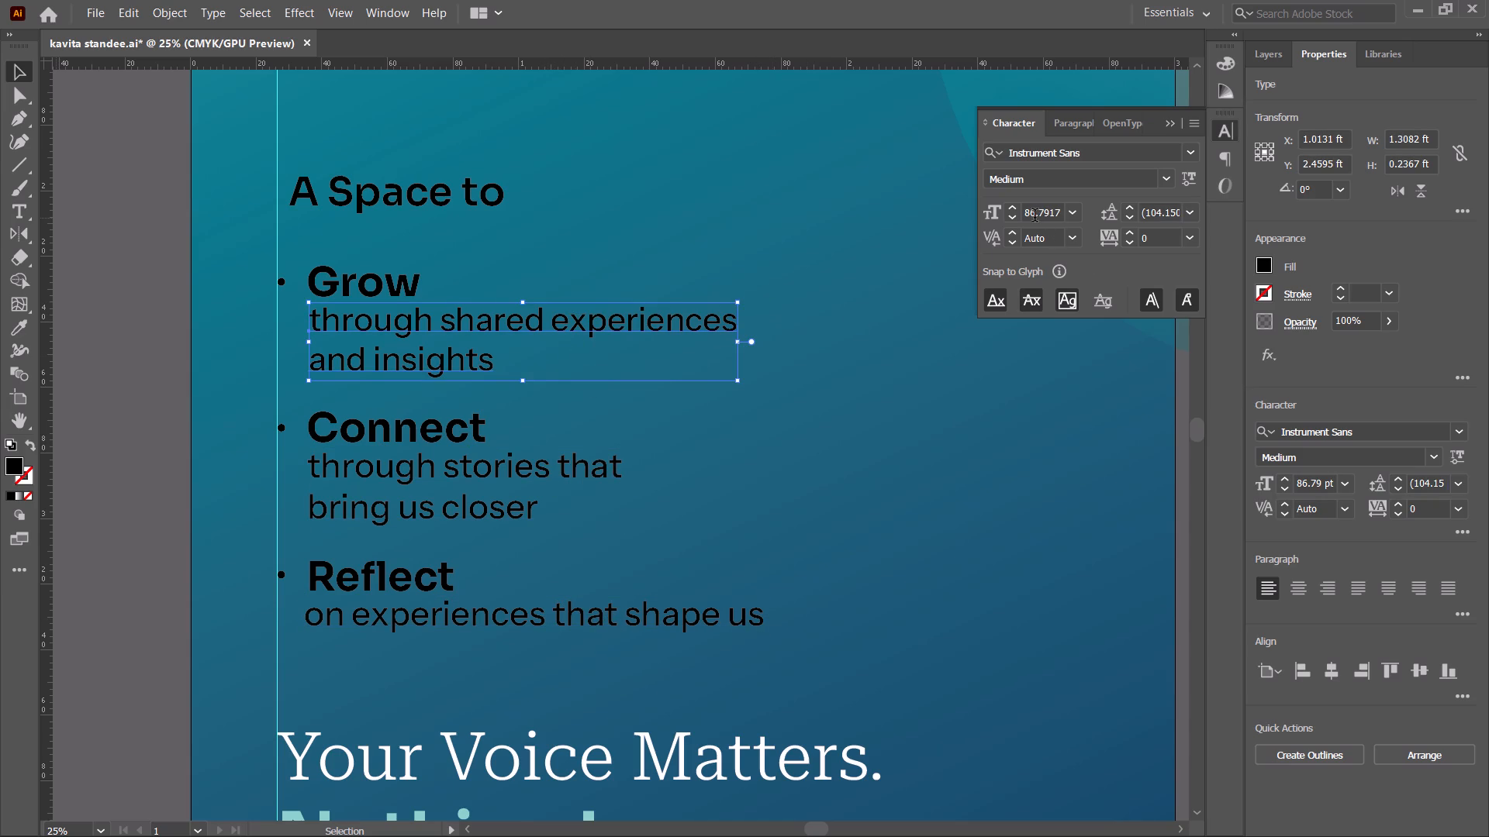
{"action": "left_click", "coordinate": [1033, 213]}
{"action": "scroll", "coordinate": [1033, 213], "scroll_direction": "down", "scroll_amount": 1}
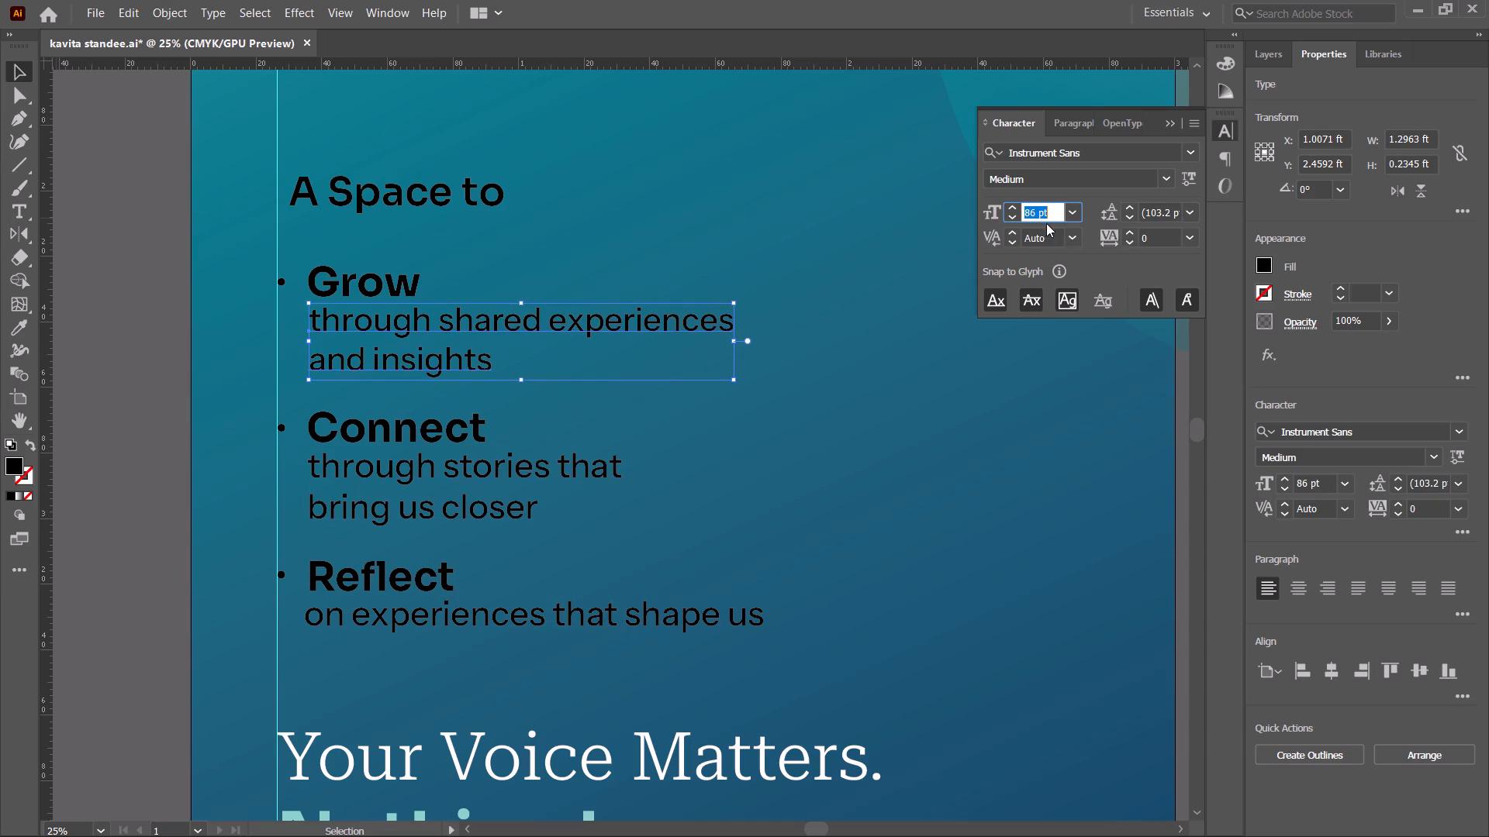
{"action": "scroll", "coordinate": [1042, 218], "scroll_direction": "down", "scroll_amount": 1}
{"action": "left_click", "coordinate": [1006, 421]}
Set the font size of the descriptions under Connect and Reflect to 85 pt.
{"action": "left_click", "coordinate": [586, 468]}
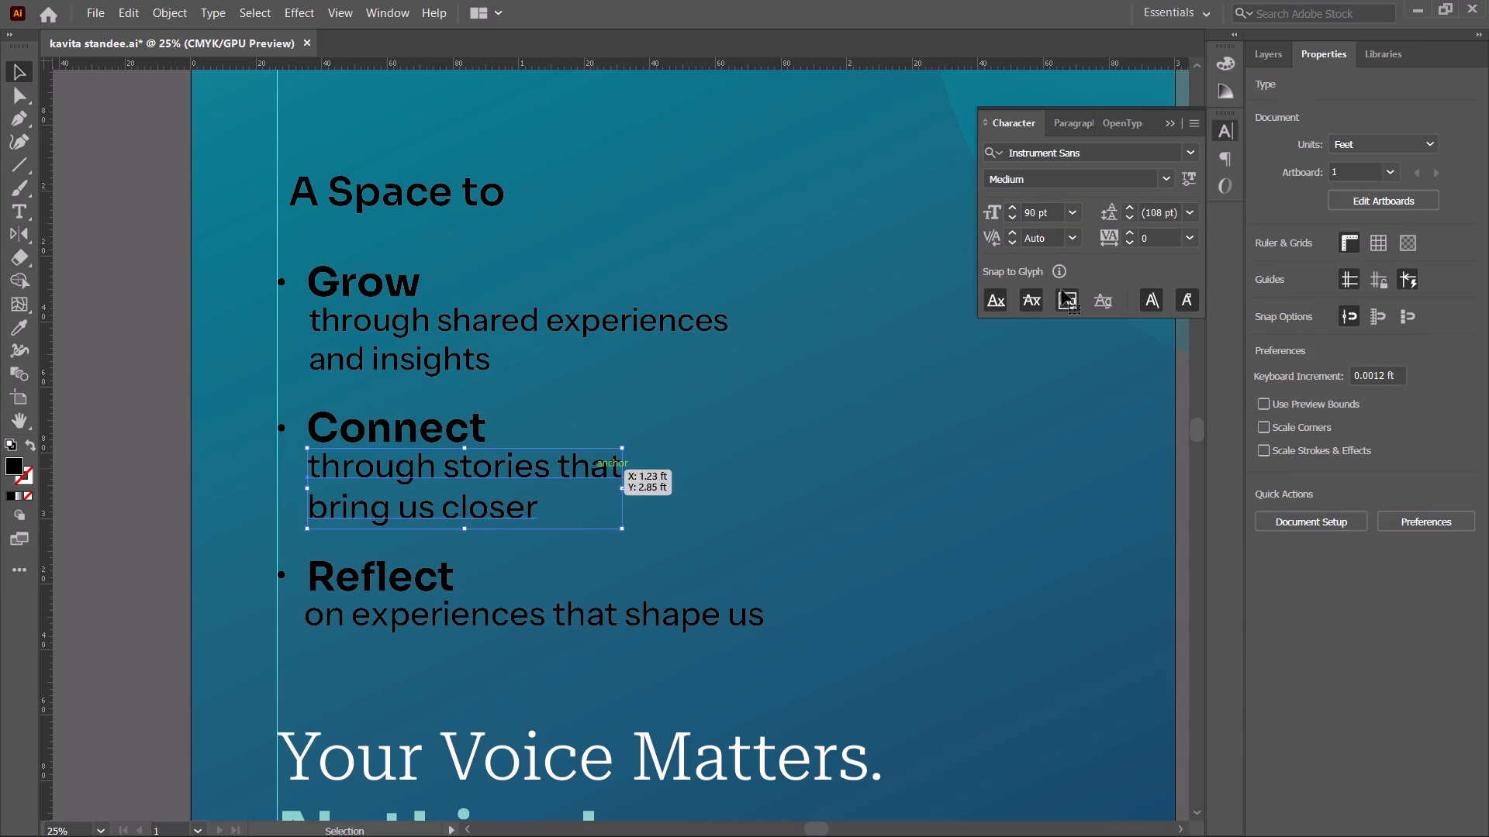
{"action": "left_click_drag", "start_coordinate": [1047, 213], "coordinate": [990, 205]}
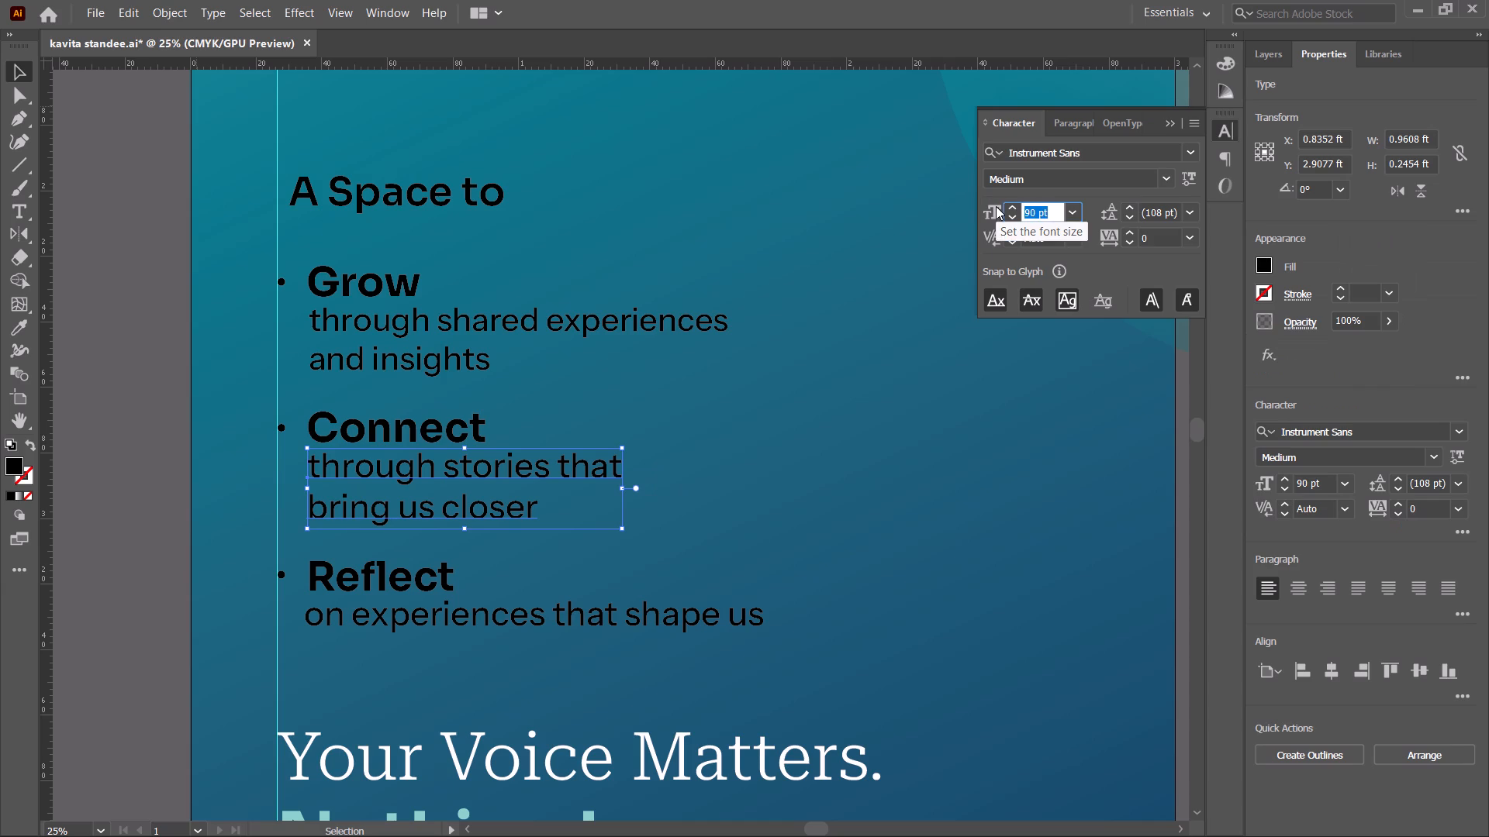
{"action": "type", "text": "85"}
{"action": "key", "text": "Return"}
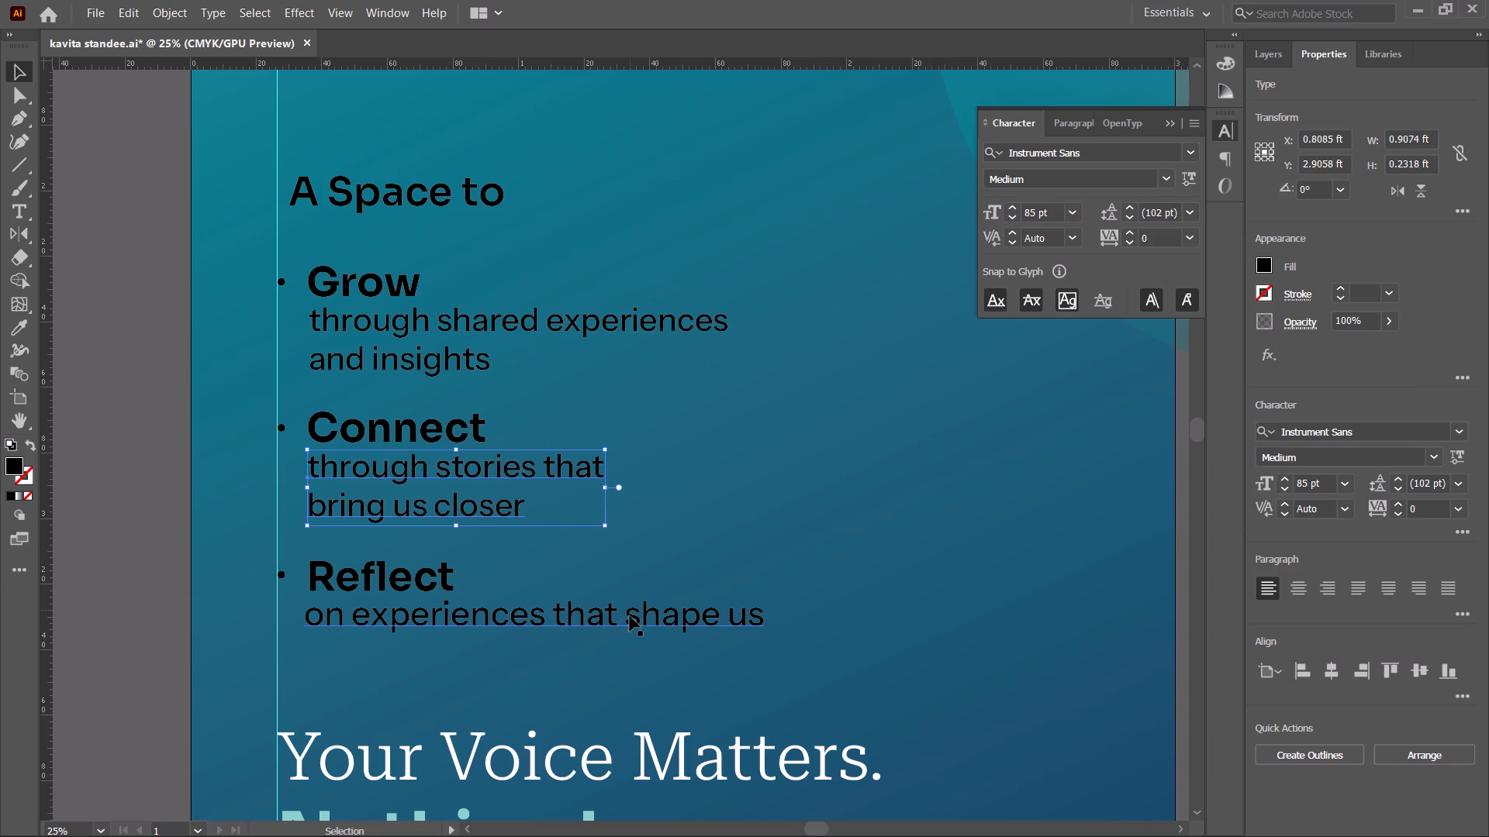
{"action": "left_click", "coordinate": [634, 623]}
{"action": "double_click", "coordinate": [1032, 212]}
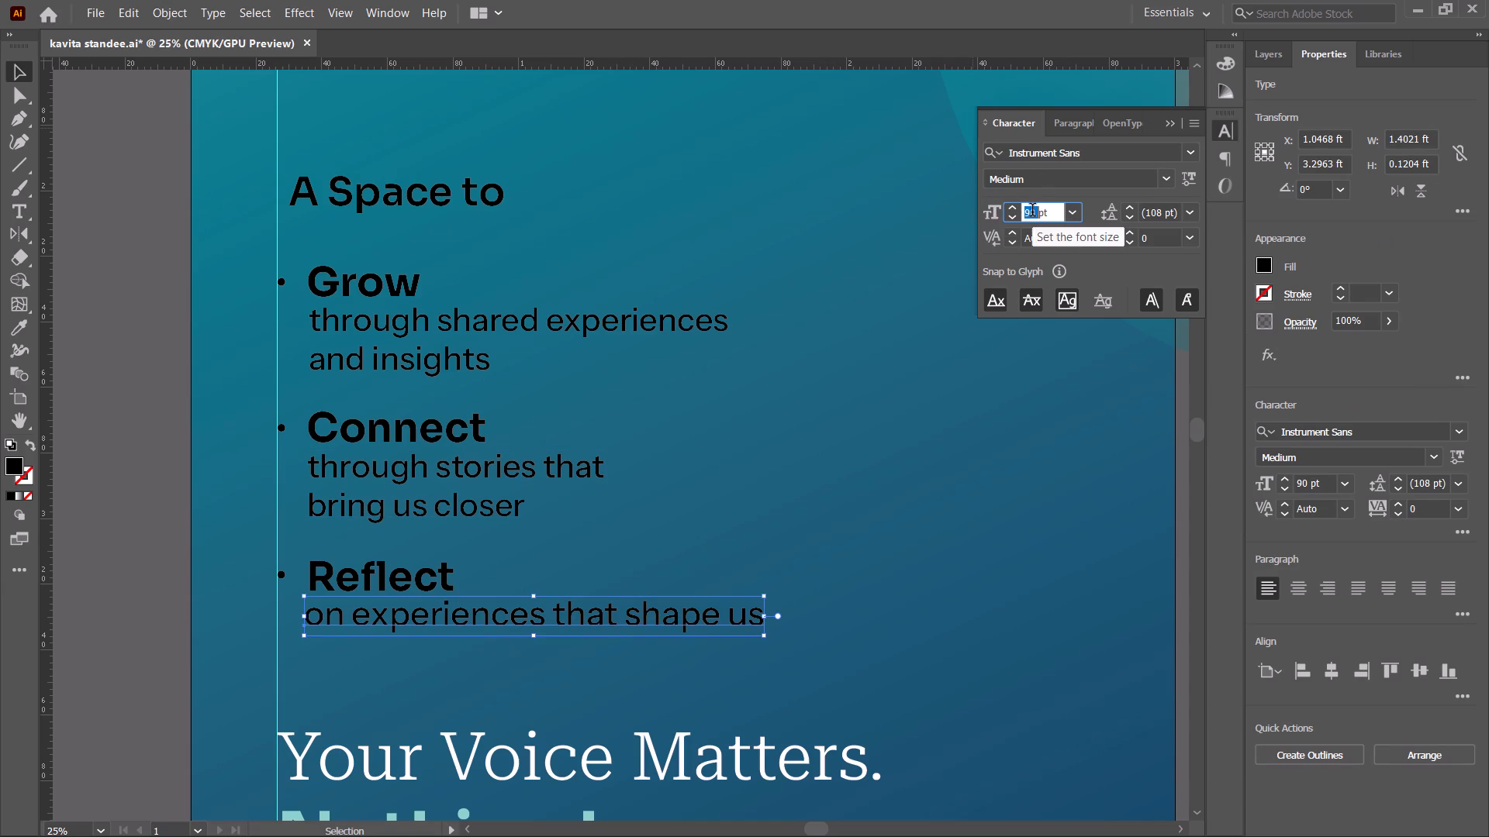
{"action": "type", "text": "85"}
{"action": "key", "text": "Return"}
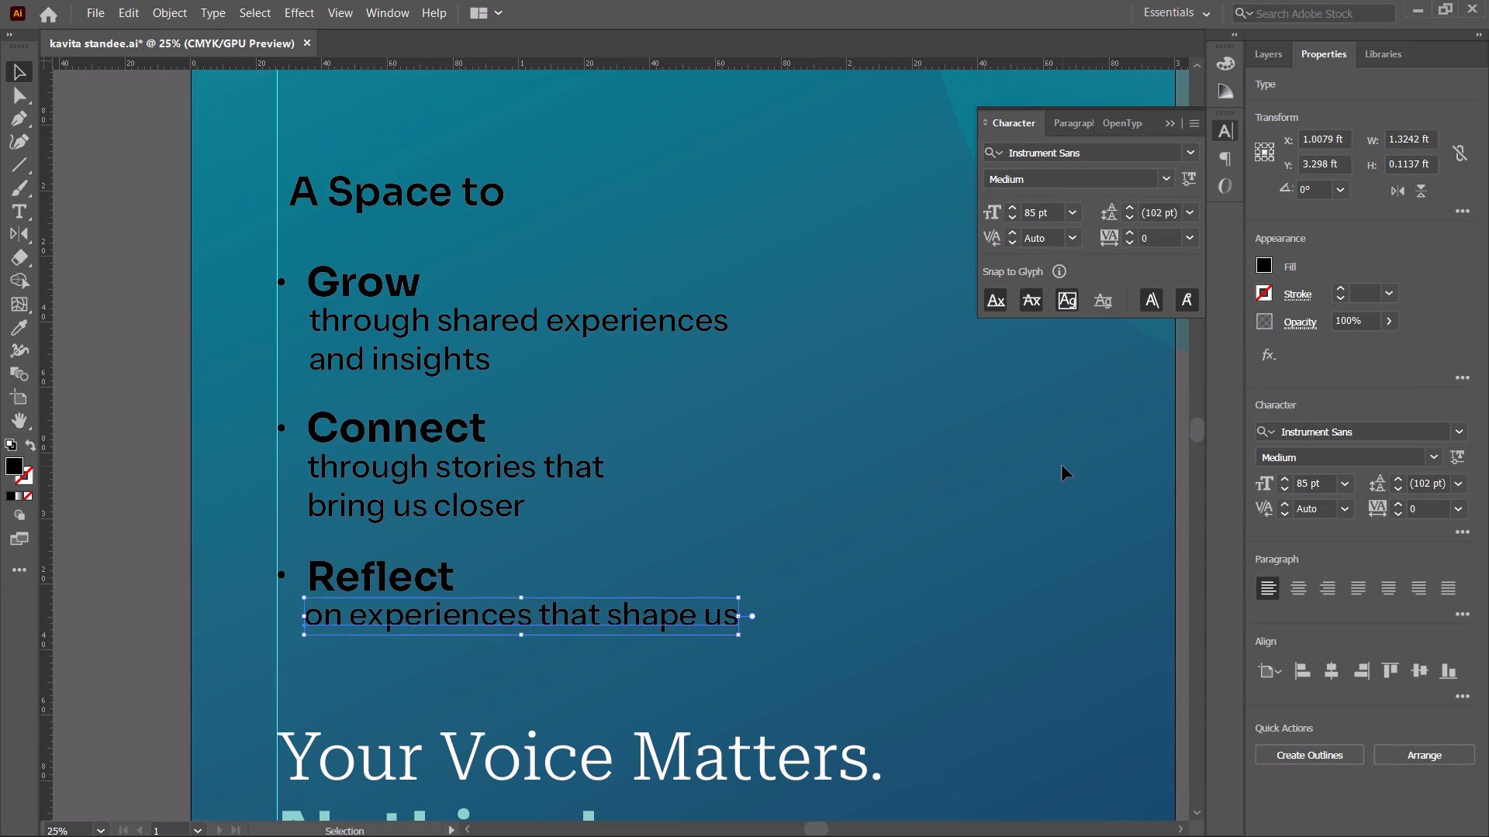
{"action": "left_click", "coordinate": [1062, 466]}
Left-align the Grow, Connect and Reflect headings and their descriptions with one another.
{"action": "scroll", "coordinate": [1055, 466], "scroll_direction": "down", "scroll_amount": 2, "text": "alt"}
{"action": "key", "text": "space"}
{"action": "key", "text": "space"}
{"action": "key", "text": "space"}
{"action": "key", "text": "space"}
{"action": "left_click_drag", "start_coordinate": [1044, 465], "coordinate": [906, 465]}
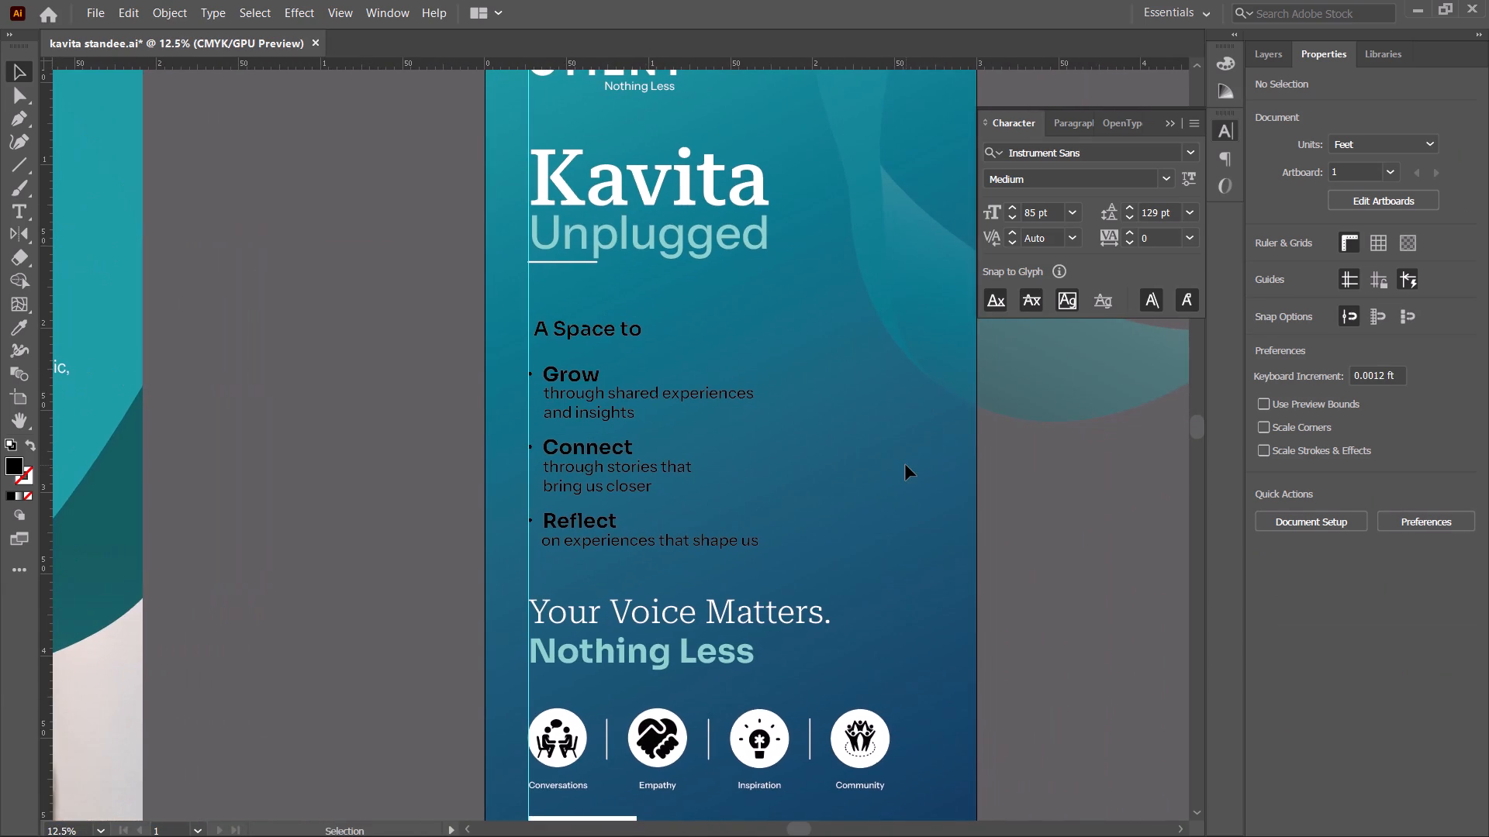
{"action": "scroll", "coordinate": [899, 465], "scroll_direction": "up", "scroll_amount": 2, "text": "alt"}
{"action": "key", "text": "space"}
{"action": "left_click_drag", "start_coordinate": [590, 488], "coordinate": [648, 467]}
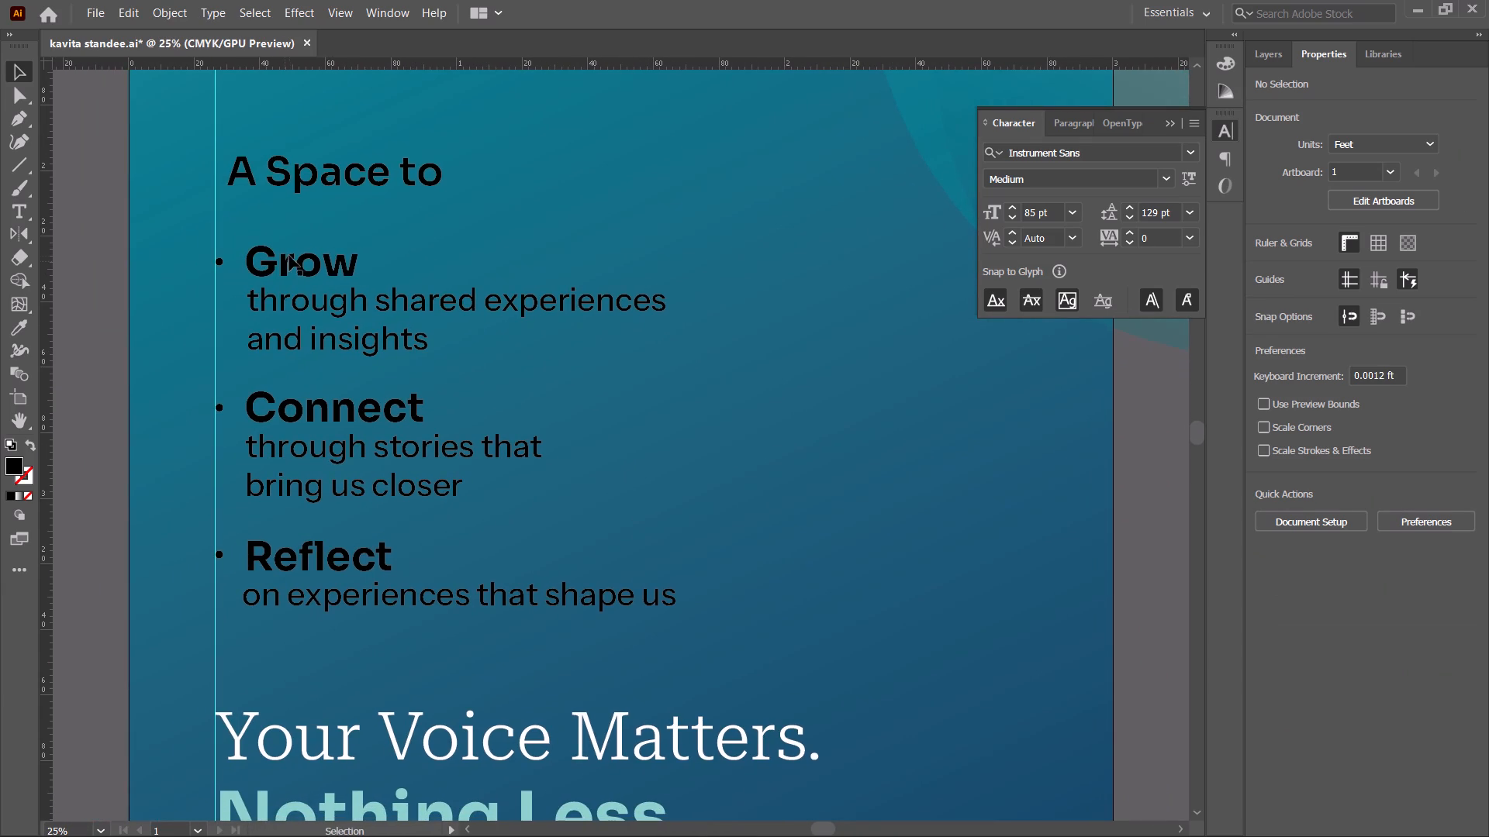
{"action": "left_click", "coordinate": [290, 256]}
{"action": "left_click", "coordinate": [272, 302], "text": "shift"}
{"action": "left_click", "coordinate": [301, 408], "text": "shift"}
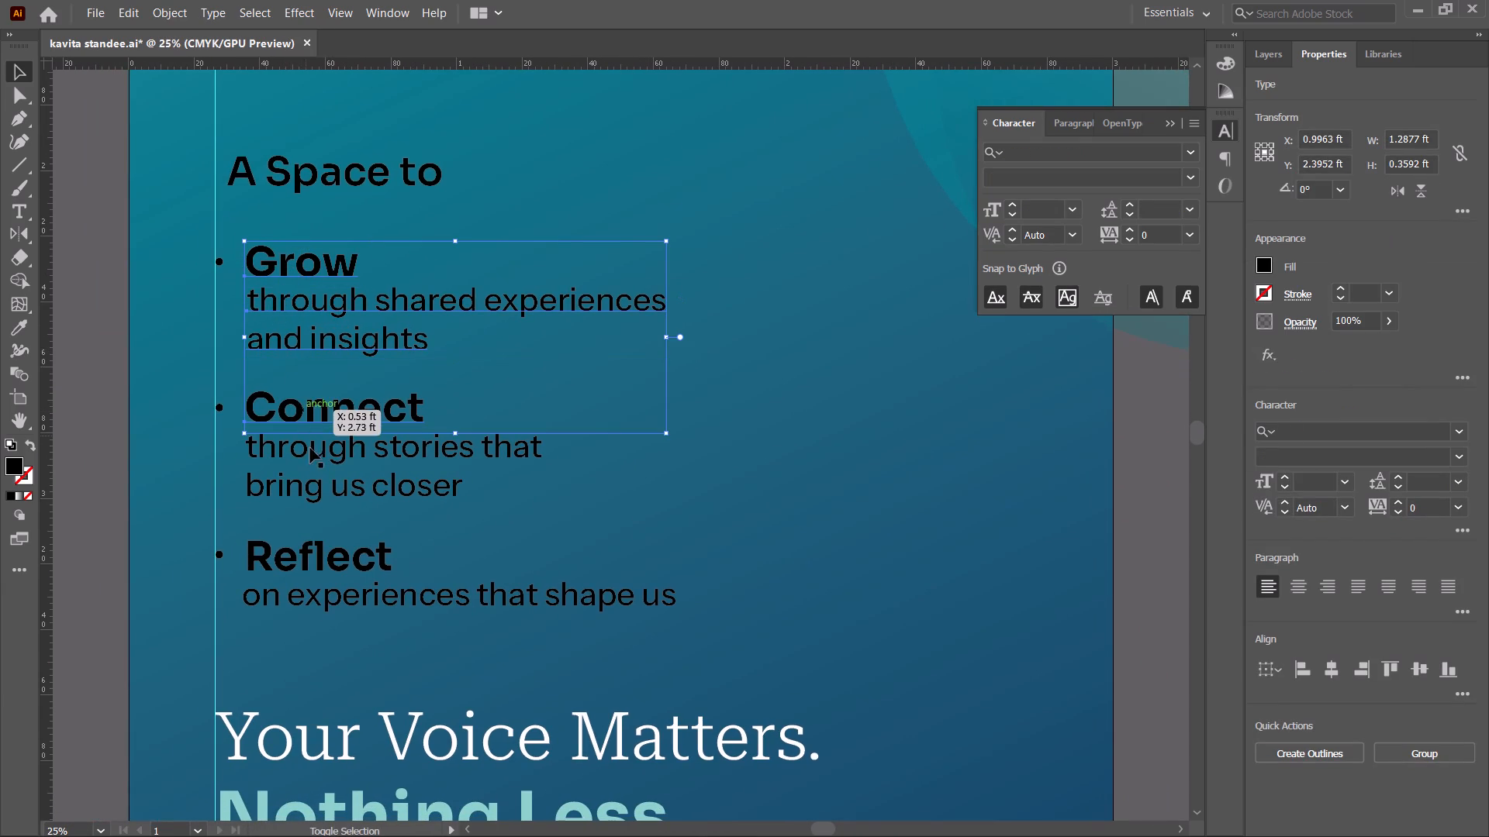
{"action": "left_click", "coordinate": [313, 460], "text": "shift"}
{"action": "left_click", "coordinate": [312, 555], "text": "shift"}
{"action": "left_click", "coordinate": [321, 604], "text": "shift"}
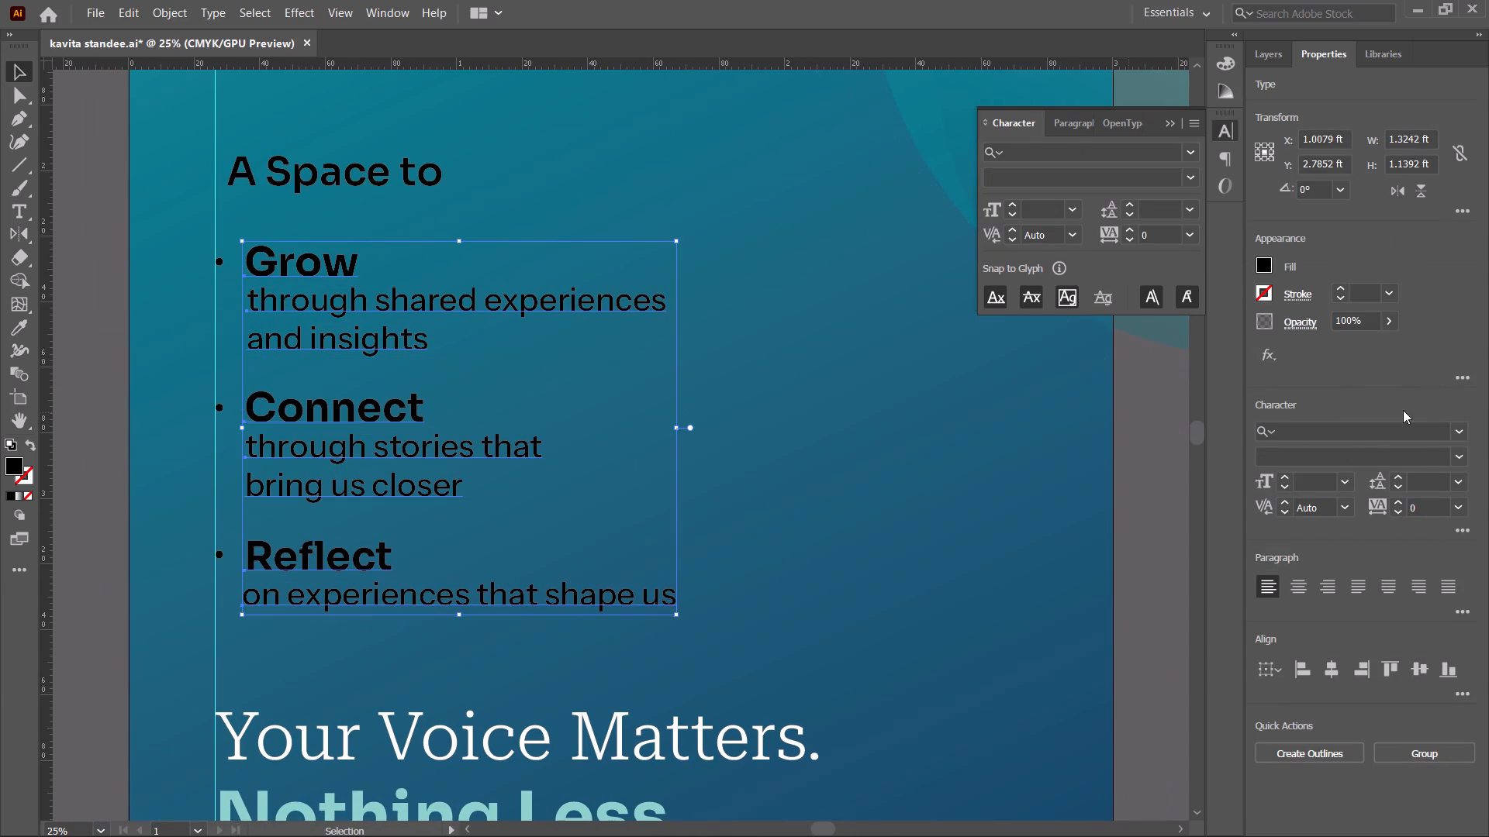
{"action": "left_click", "coordinate": [1301, 668]}
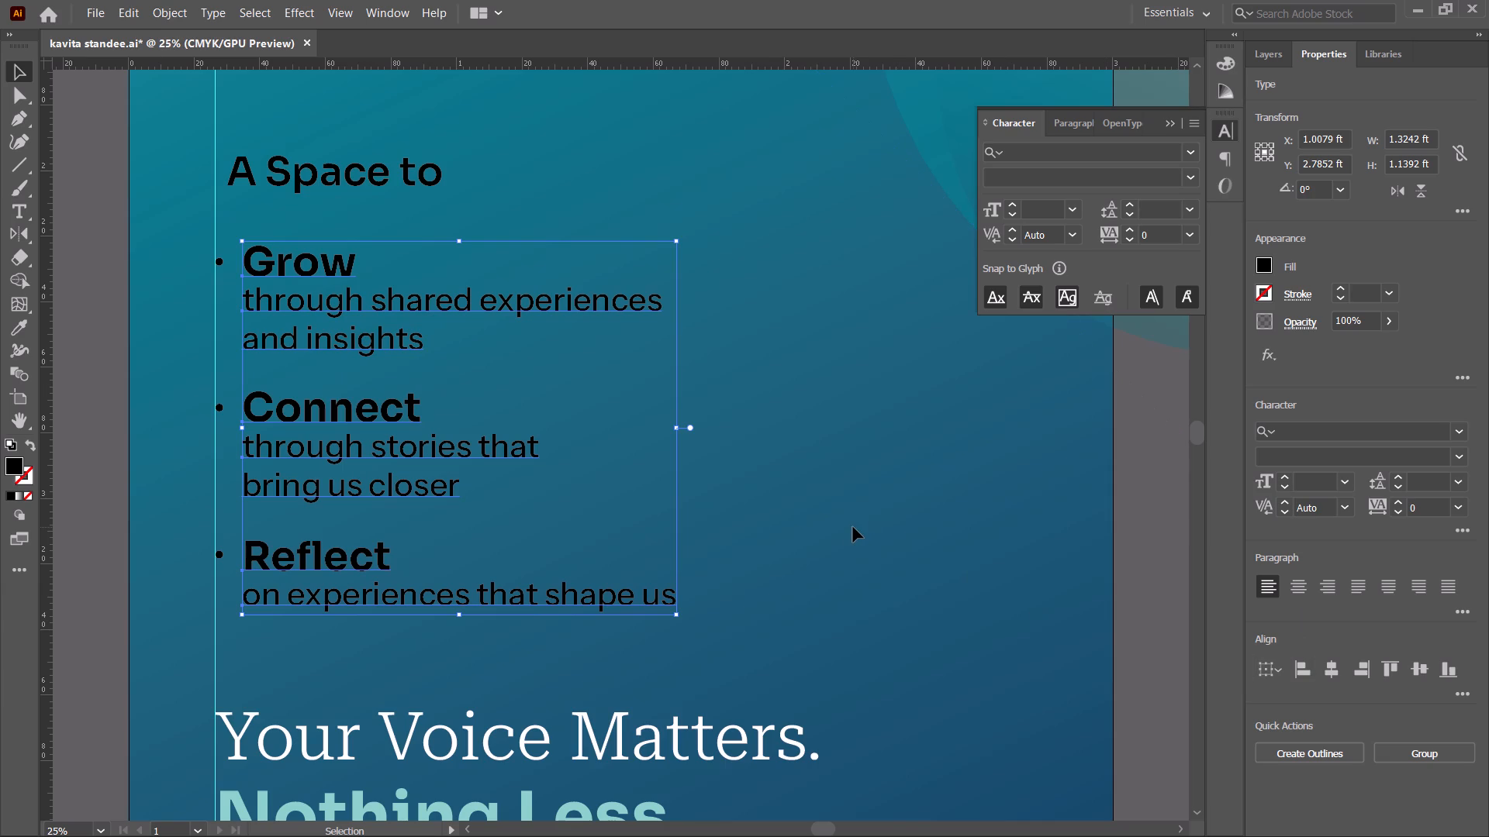
{"action": "left_click", "coordinate": [853, 527]}
Left-align the Kavita, Unplugged, "A Space to" and "Your Voice Matters. Nothing Less" texts with one another.
{"action": "scroll", "coordinate": [853, 527], "scroll_direction": "up", "scroll_amount": 17}
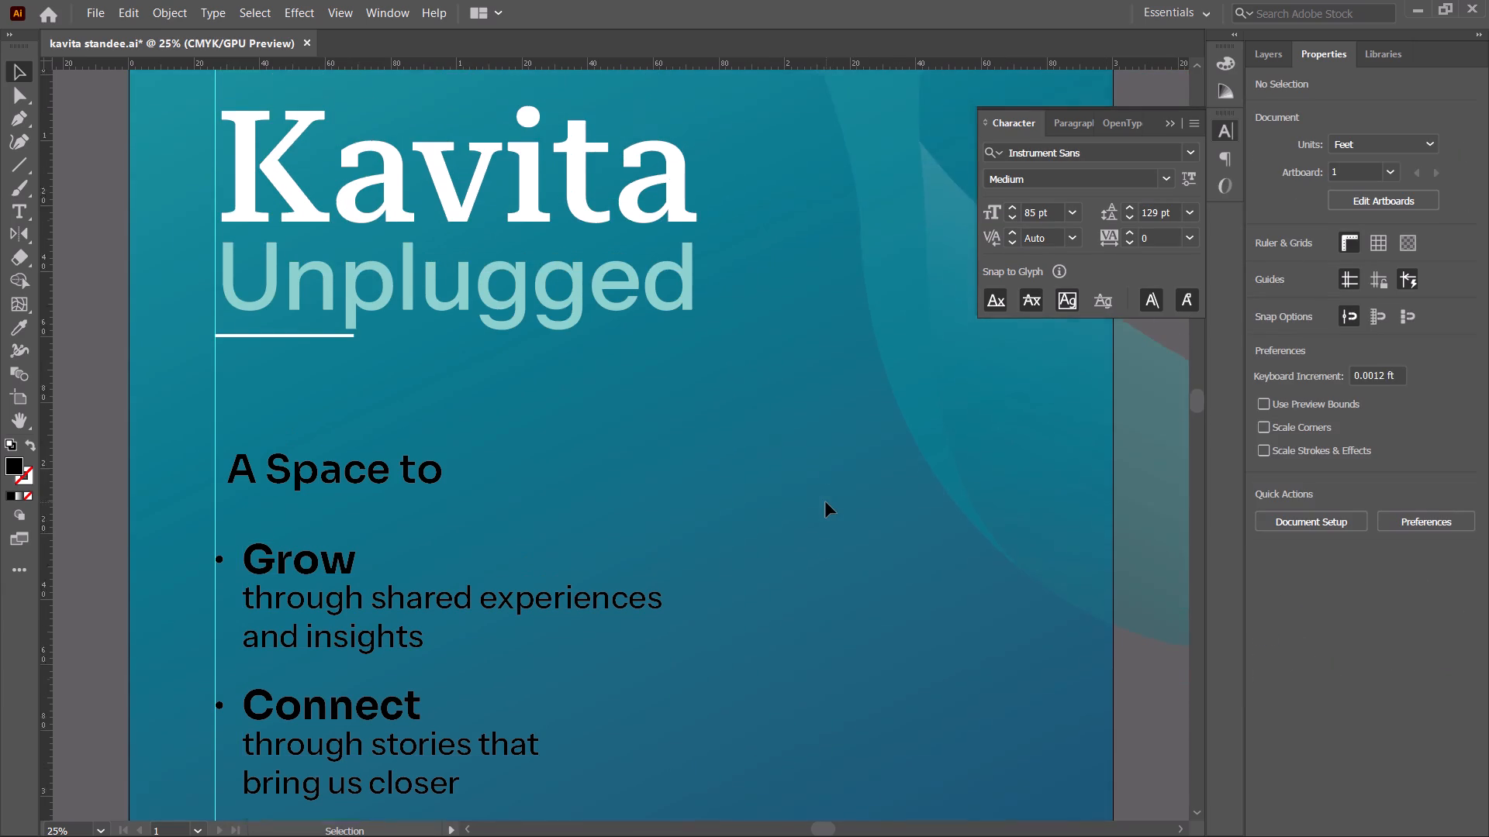
{"action": "scroll", "coordinate": [826, 502], "scroll_direction": "up", "scroll_amount": 2}
{"action": "scroll", "coordinate": [791, 503], "scroll_direction": "down", "scroll_amount": 1, "text": "alt"}
{"action": "left_click", "coordinate": [426, 153]}
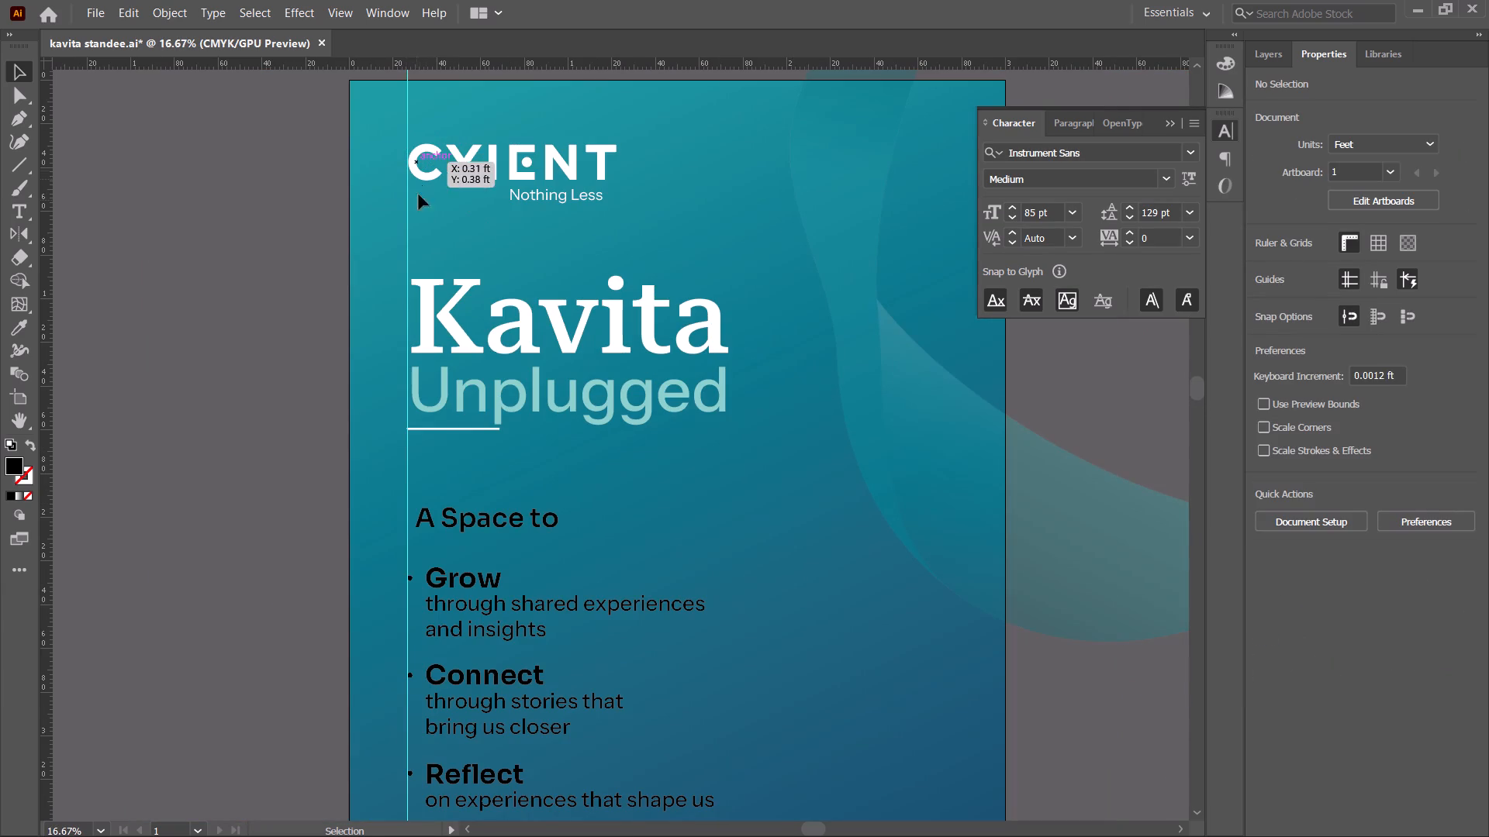
{"action": "left_click", "coordinate": [451, 306], "text": "shift"}
{"action": "left_click", "coordinate": [465, 405], "text": "shift"}
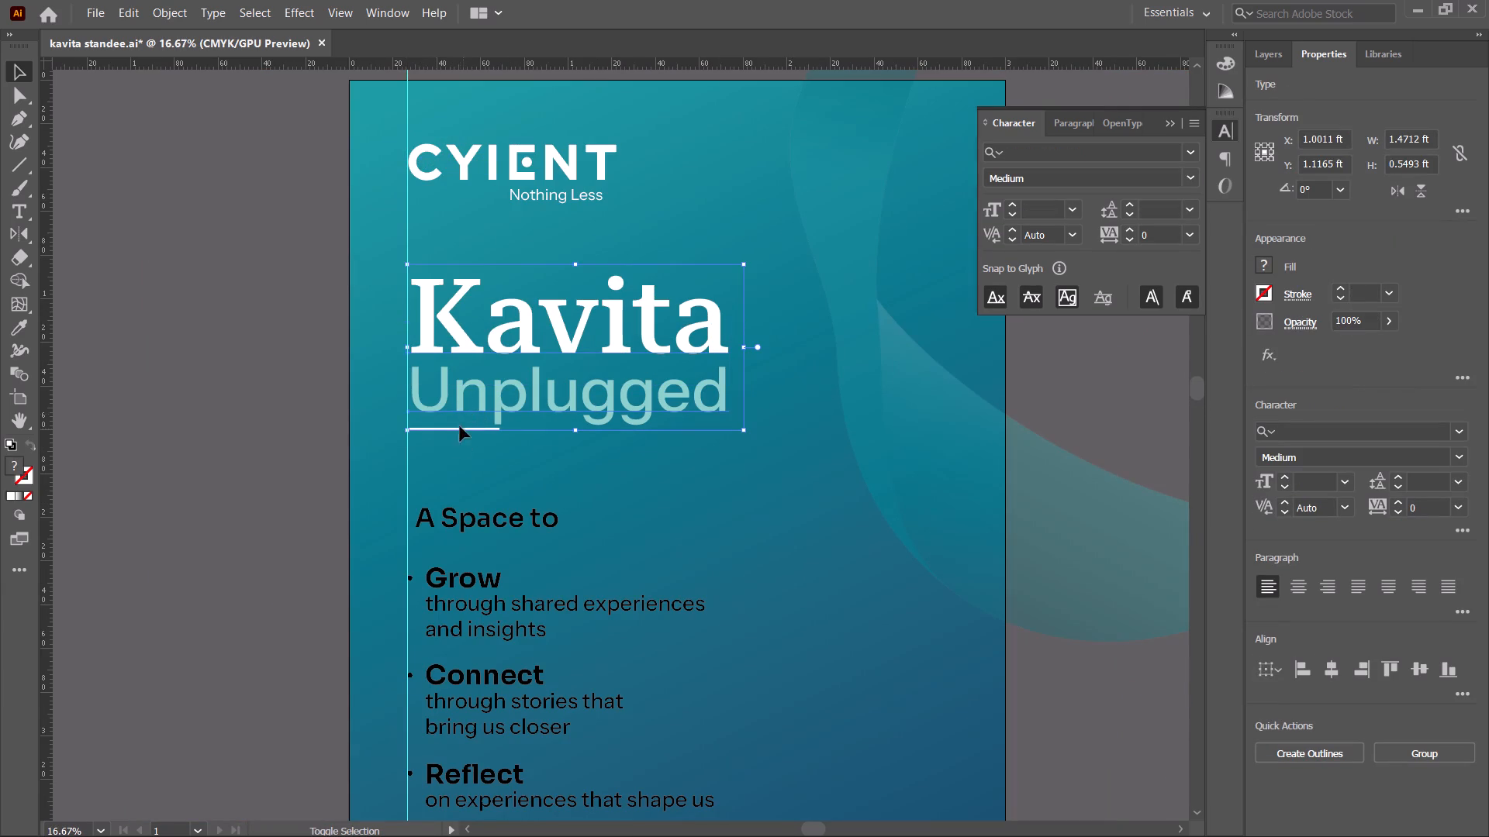
{"action": "left_click", "coordinate": [458, 526], "text": "shift"}
{"action": "scroll", "coordinate": [458, 526], "scroll_direction": "down", "scroll_amount": 5}
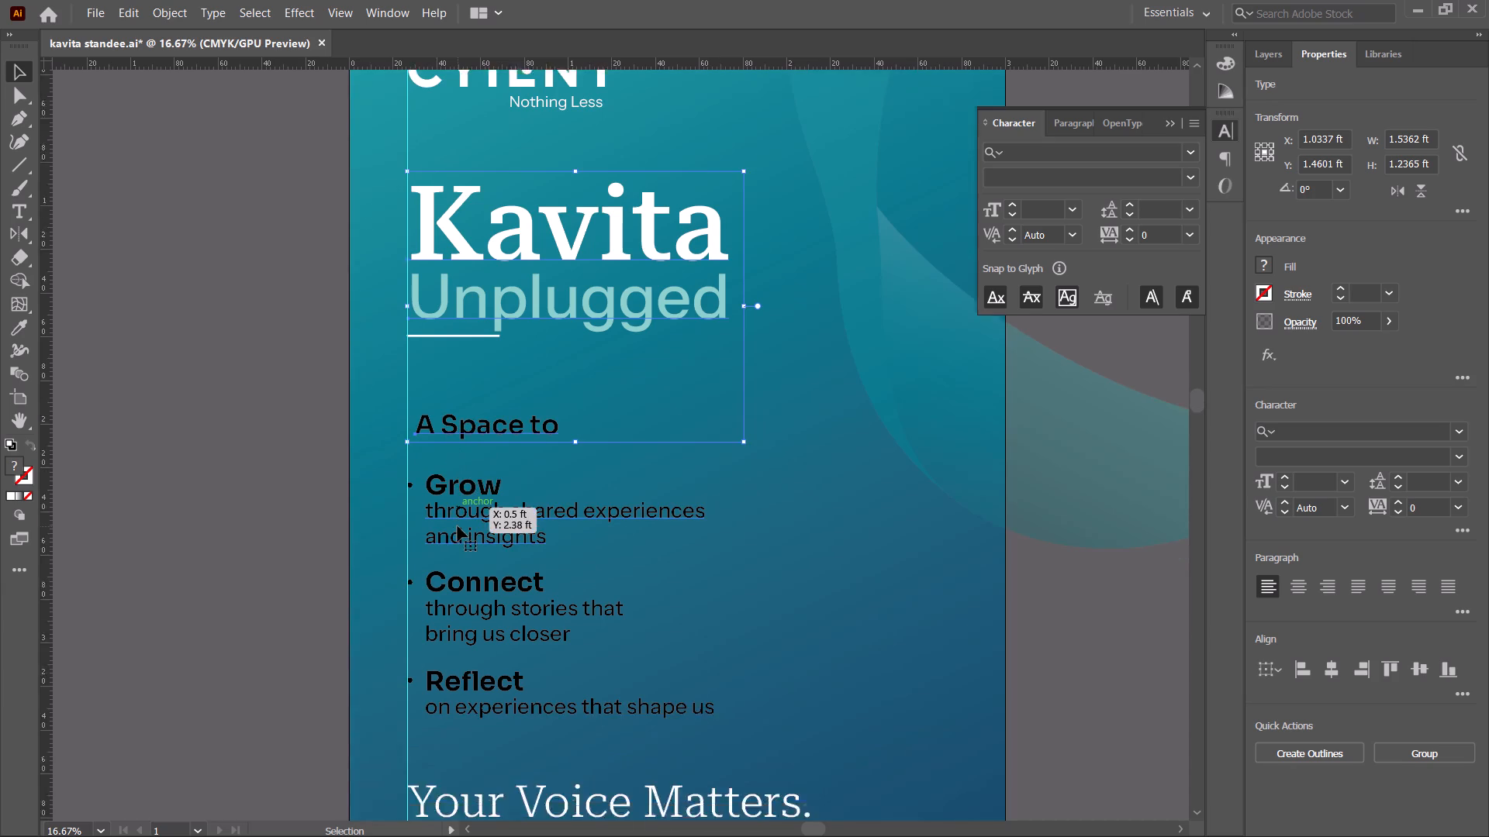
{"action": "scroll", "coordinate": [458, 526], "scroll_direction": "down", "scroll_amount": 7}
{"action": "scroll", "coordinate": [474, 649], "scroll_direction": "down", "scroll_amount": 4}
{"action": "left_click", "coordinate": [467, 602], "text": "shift"}
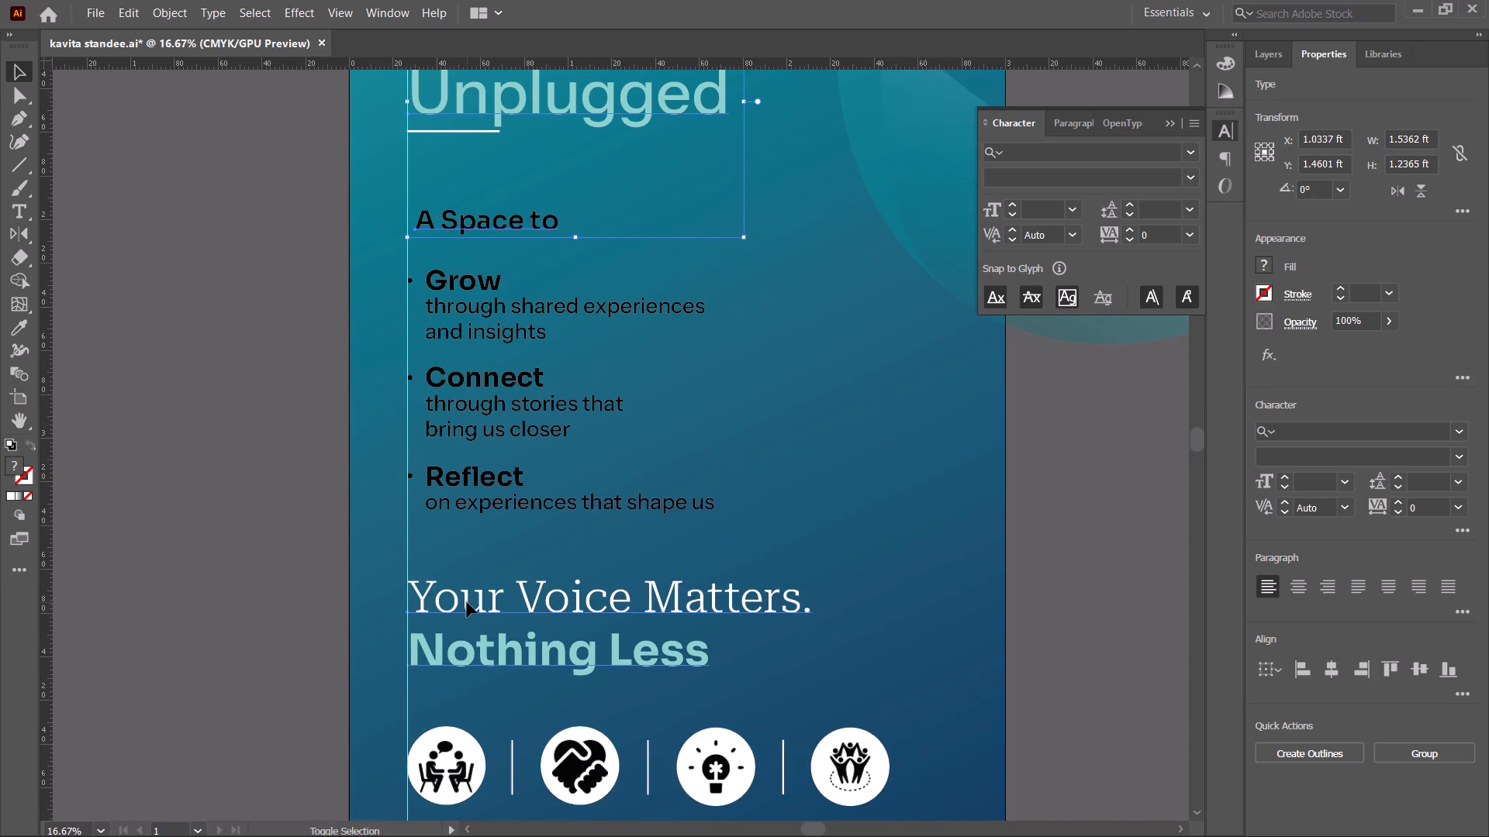
{"action": "left_click", "coordinate": [1293, 670]}
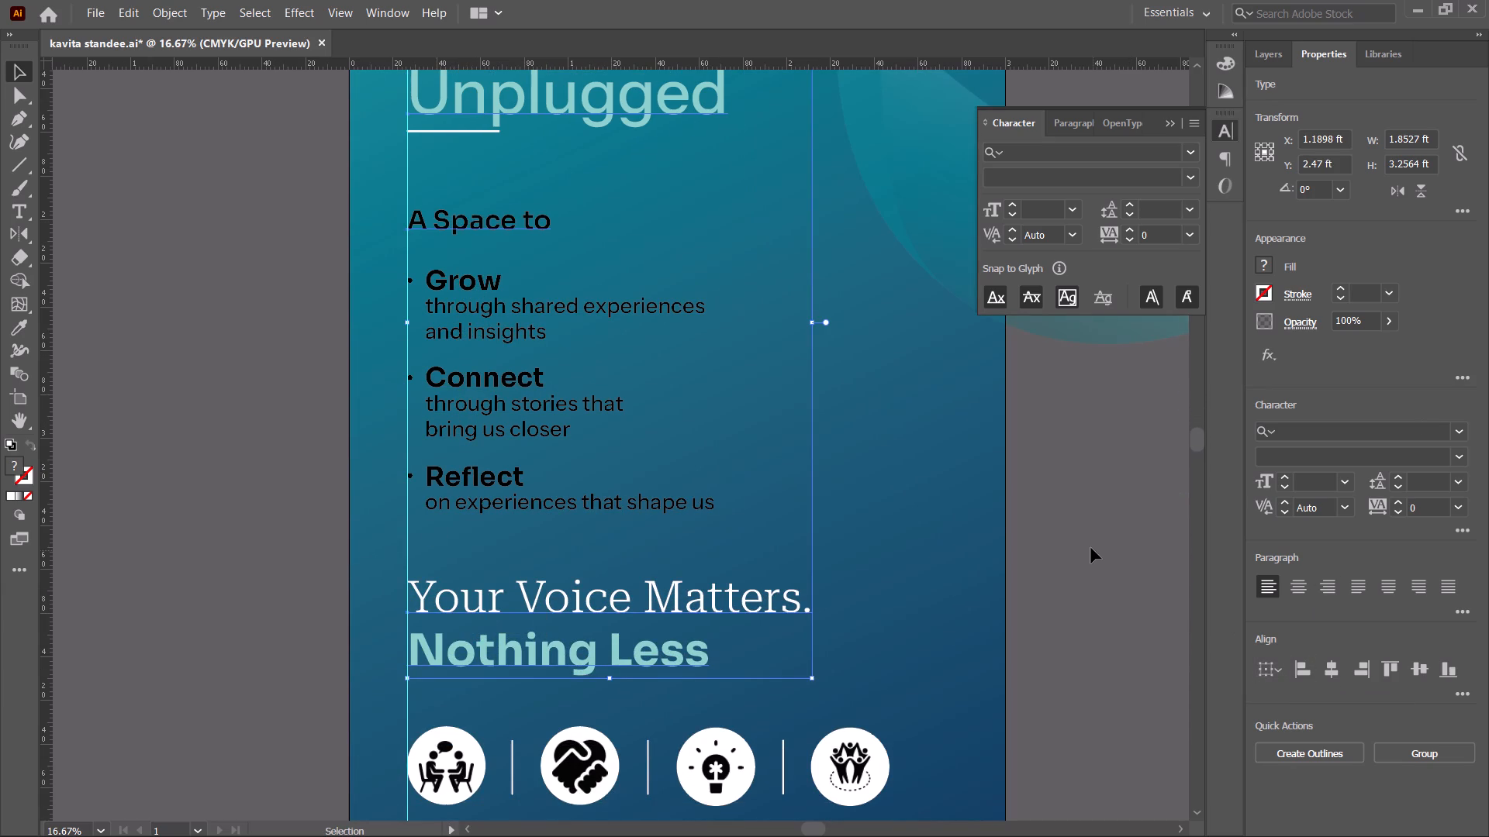
{"action": "left_click", "coordinate": [1091, 547]}
Review the whole standee layout in Presentation Mode, then return to normal editing view.
{"action": "scroll", "coordinate": [1091, 547], "scroll_direction": "up", "scroll_amount": 9}
{"action": "scroll", "coordinate": [1091, 547], "scroll_direction": "down", "scroll_amount": 1, "text": "alt"}
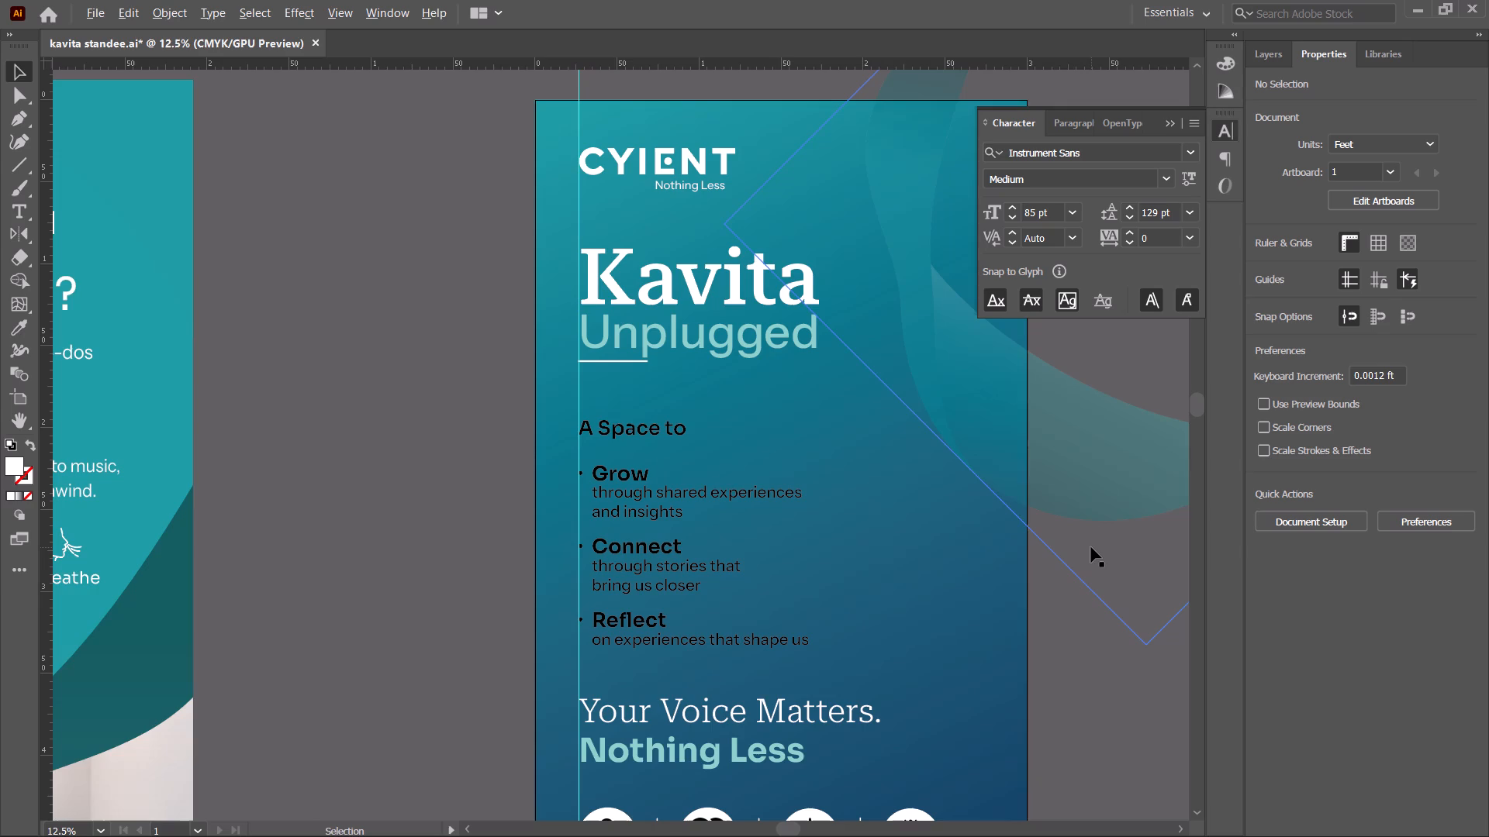
{"action": "key", "text": "space"}
{"action": "left_click_drag", "start_coordinate": [1058, 542], "coordinate": [1003, 531]}
{"action": "scroll", "coordinate": [981, 526], "scroll_direction": "down", "scroll_amount": 1, "text": "alt"}
{"action": "key", "text": "space"}
{"action": "key", "text": "space"}
{"action": "left_click_drag", "start_coordinate": [974, 528], "coordinate": [818, 484]}
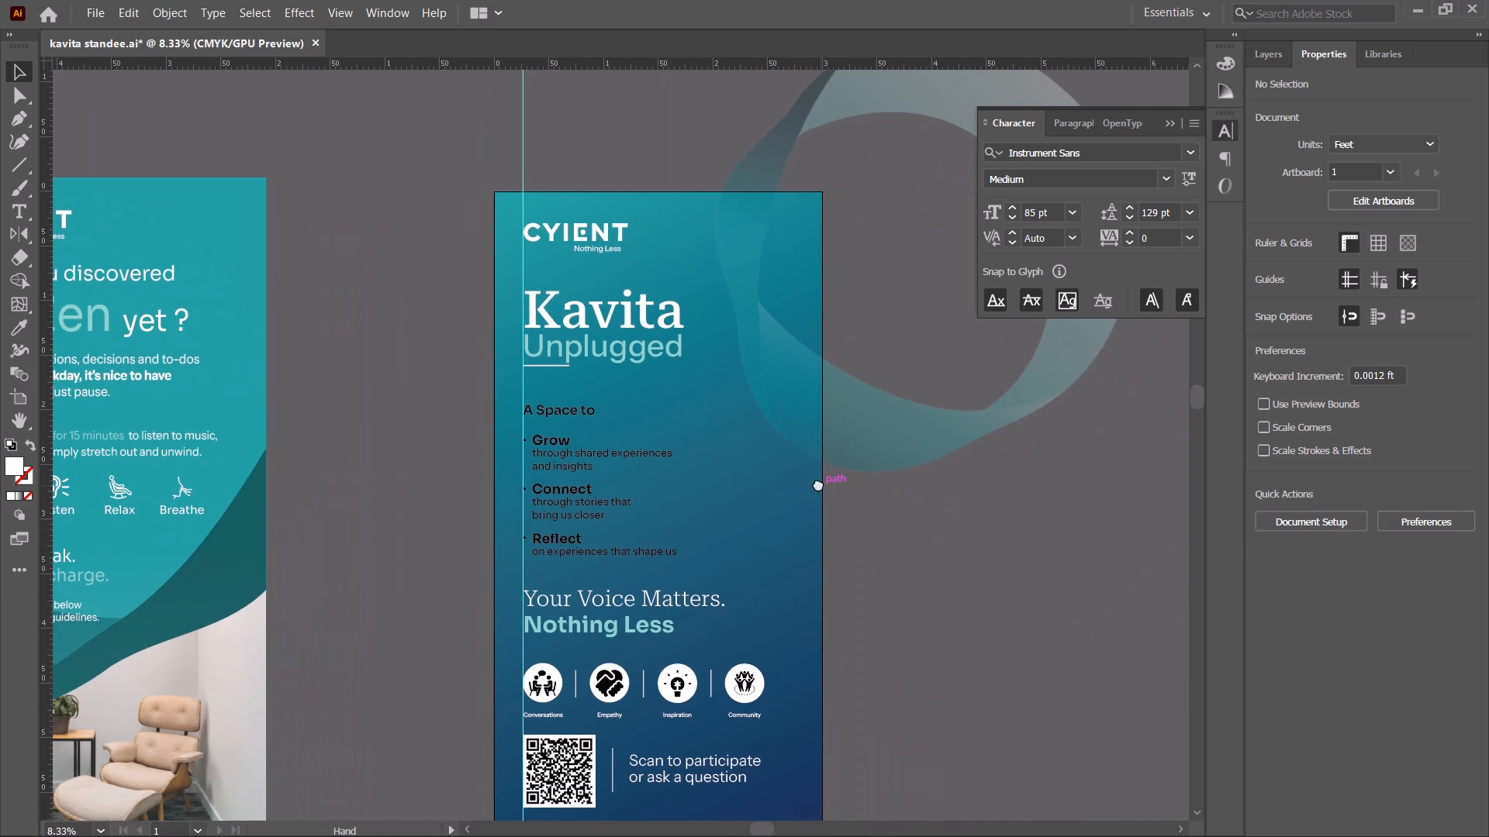
{"action": "left_click_drag", "start_coordinate": [818, 484], "coordinate": [817, 484]}
{"action": "left_click", "coordinate": [335, 5]}
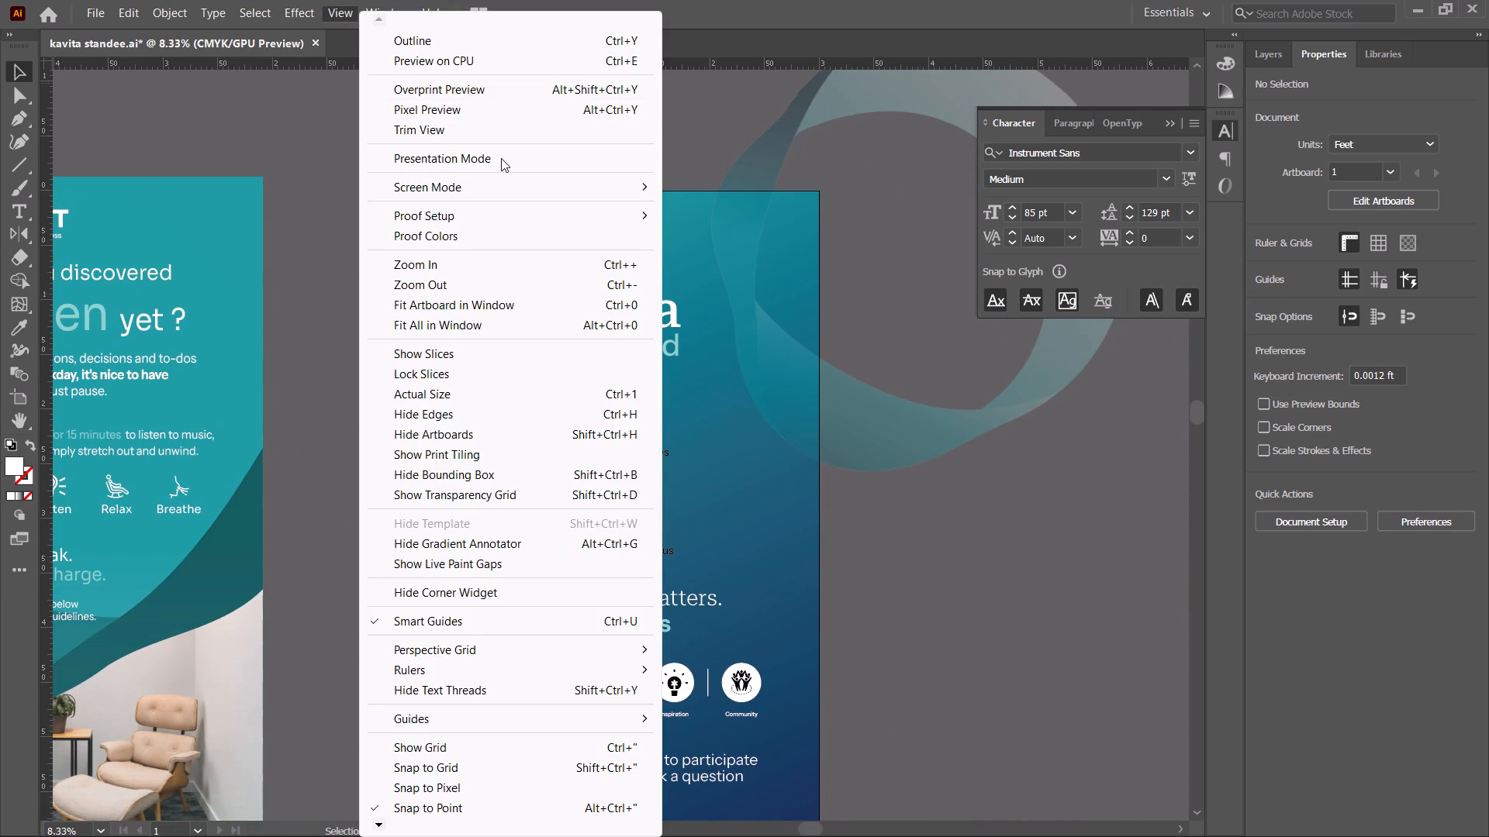
{"action": "left_click", "coordinate": [499, 158]}
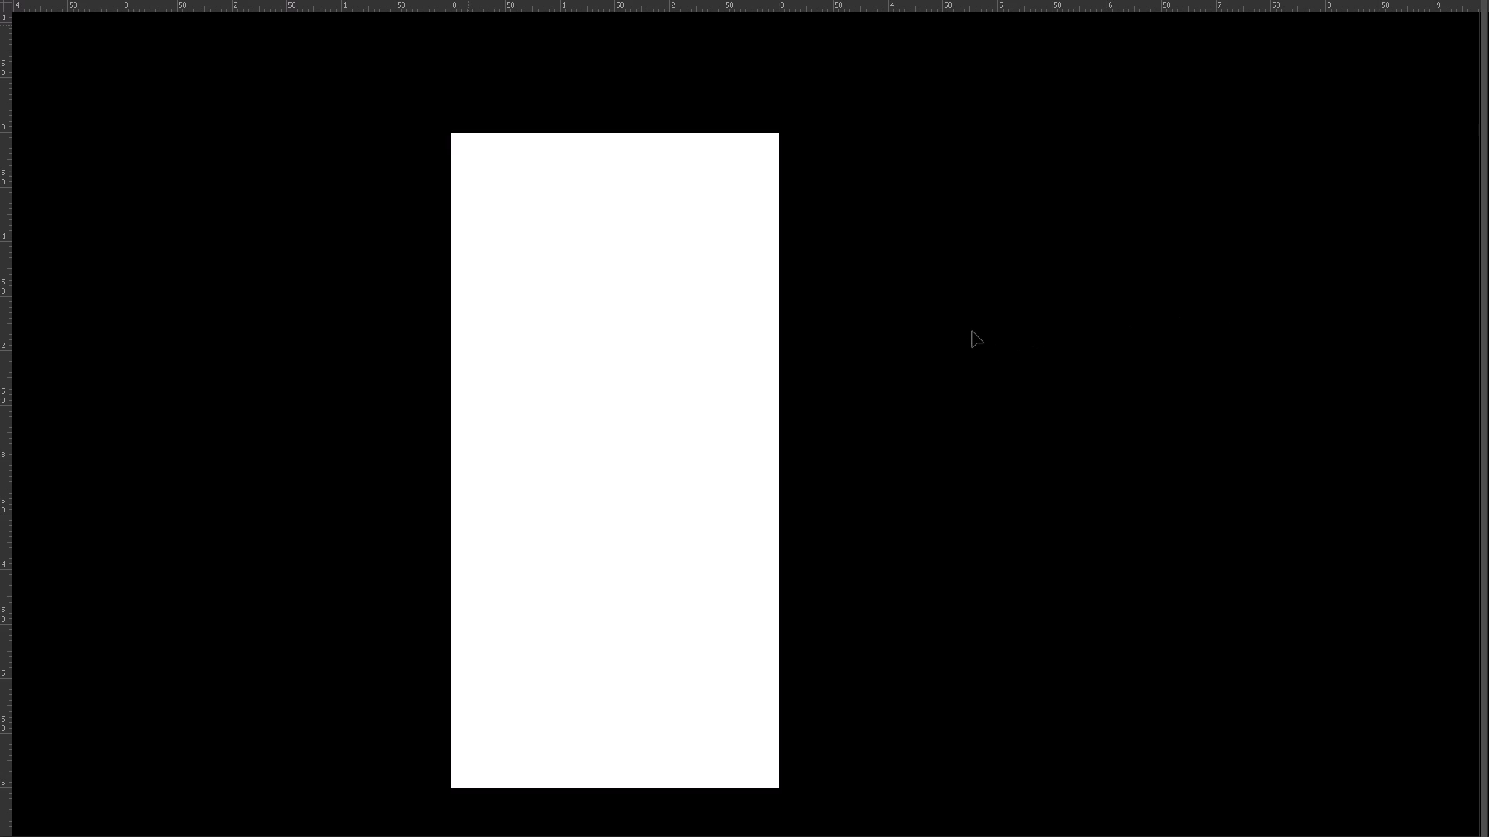
{"action": "key", "text": "Escape"}
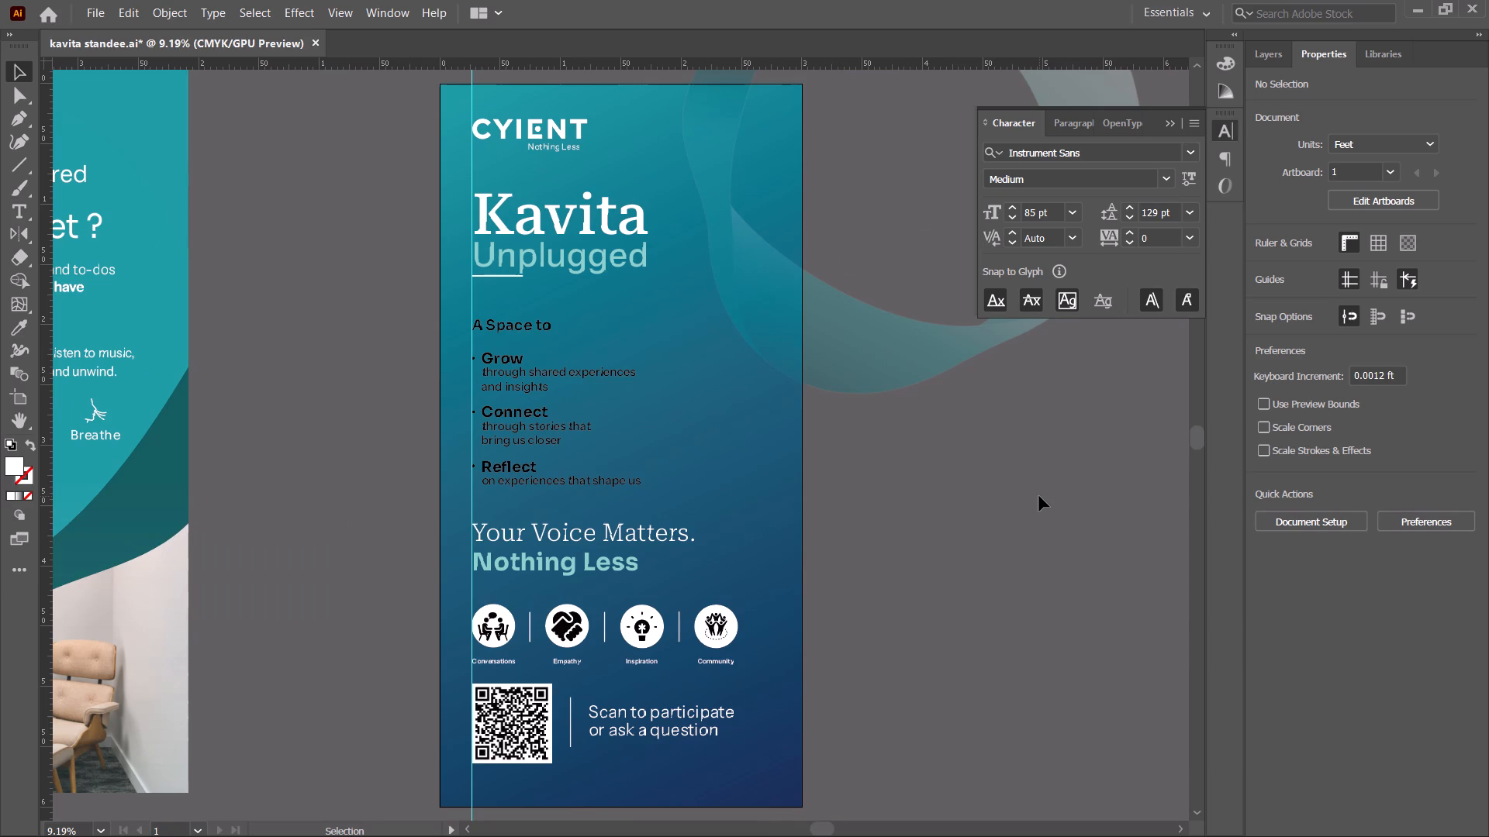
{"action": "left_click", "coordinate": [1039, 496]}
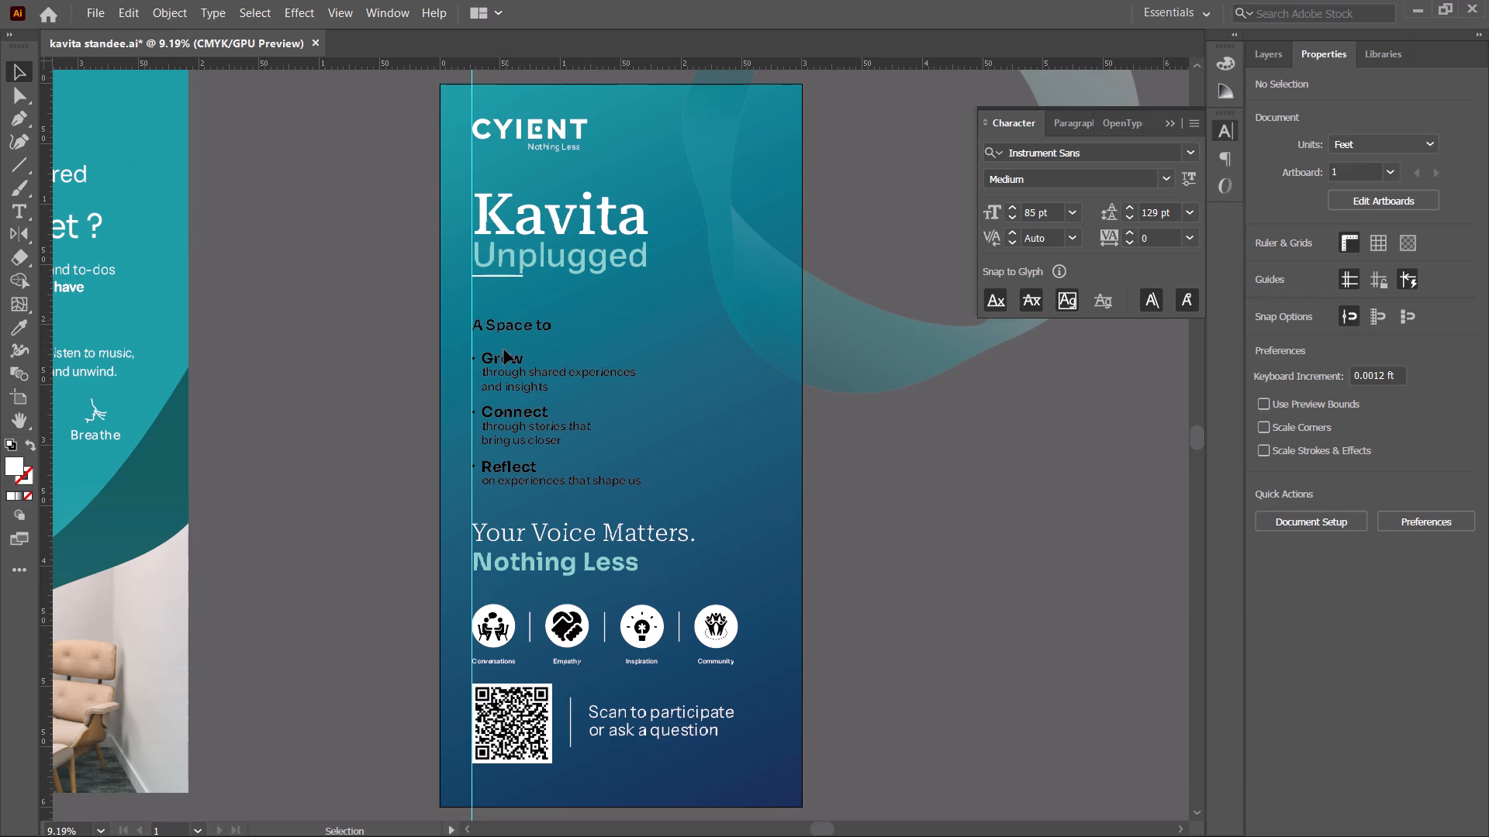
Select the Grow, Connect and Reflect headings together on the standee.
{"action": "left_click", "coordinate": [503, 358]}
{"action": "left_click", "coordinate": [513, 412], "text": "shift"}
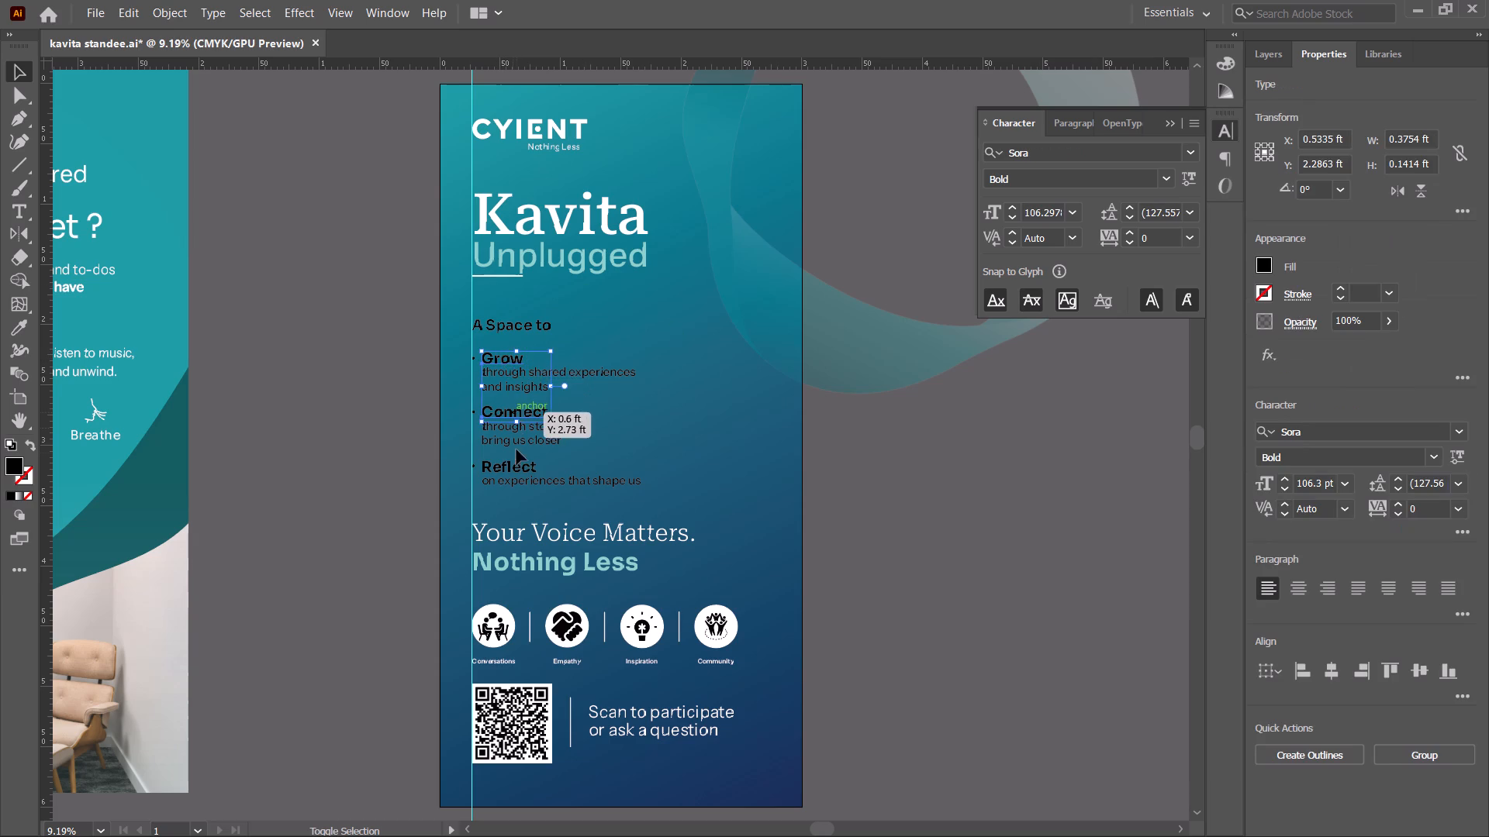
{"action": "left_click", "coordinate": [515, 463], "text": "shift"}
Switch to Chrome and examine the reference standee mockups and the color pairing rules in the Cyient brand guideline.
{"action": "key", "text": "alt+Tab"}
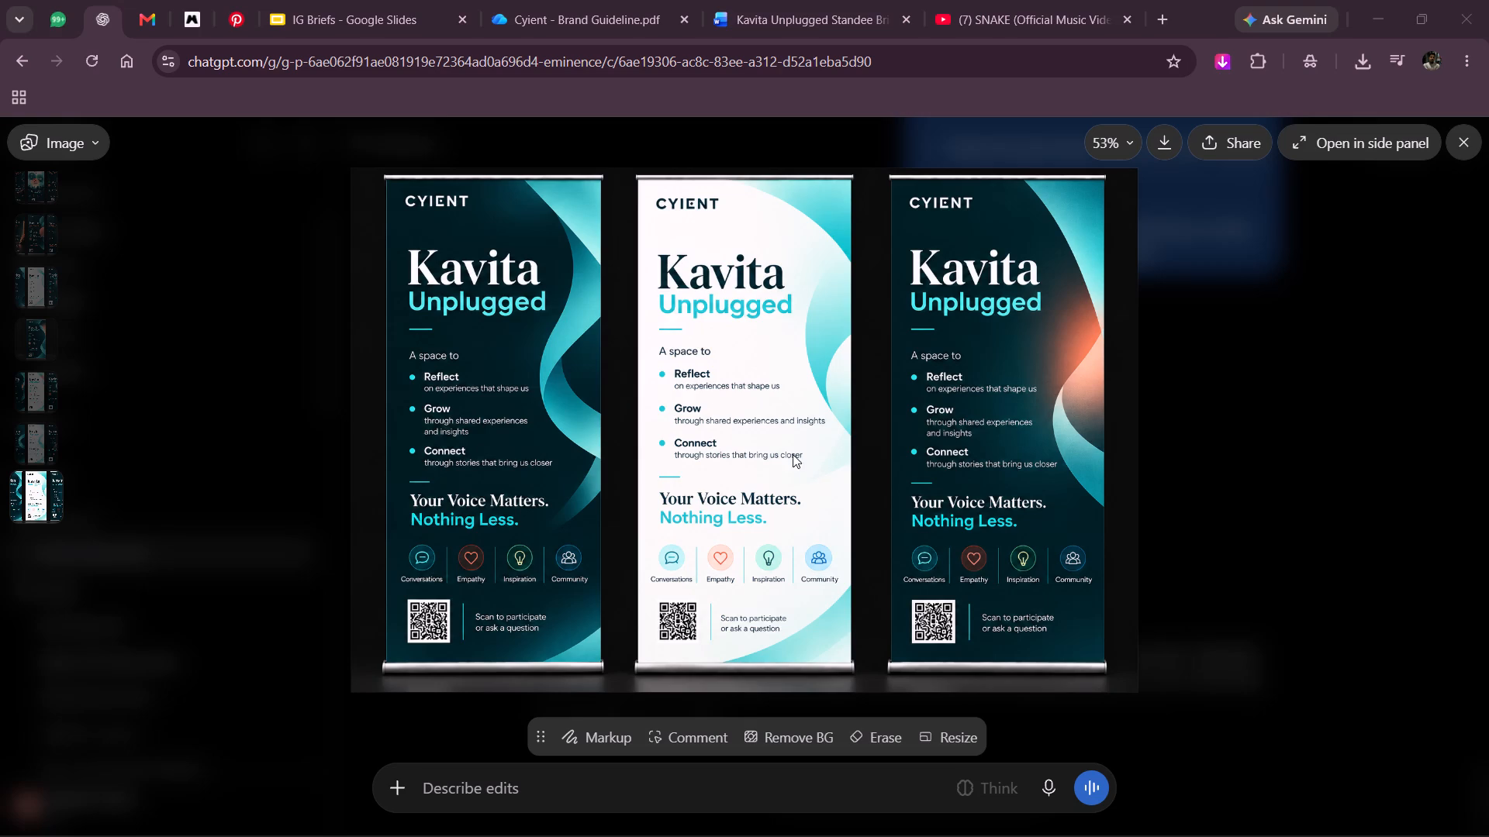
{"action": "key", "text": "alt+Tab"}
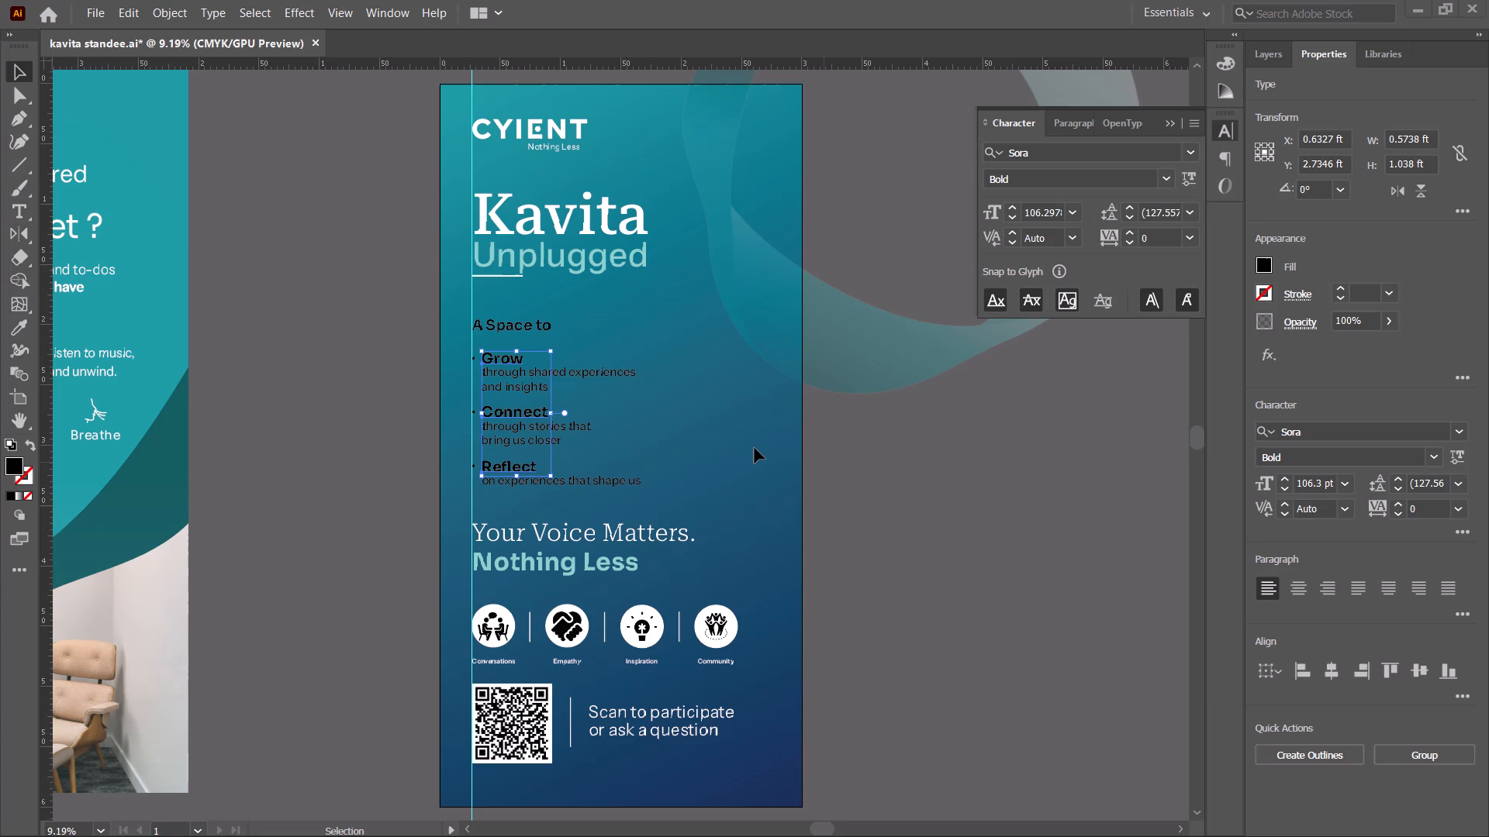
{"action": "key", "text": "alt+Tab"}
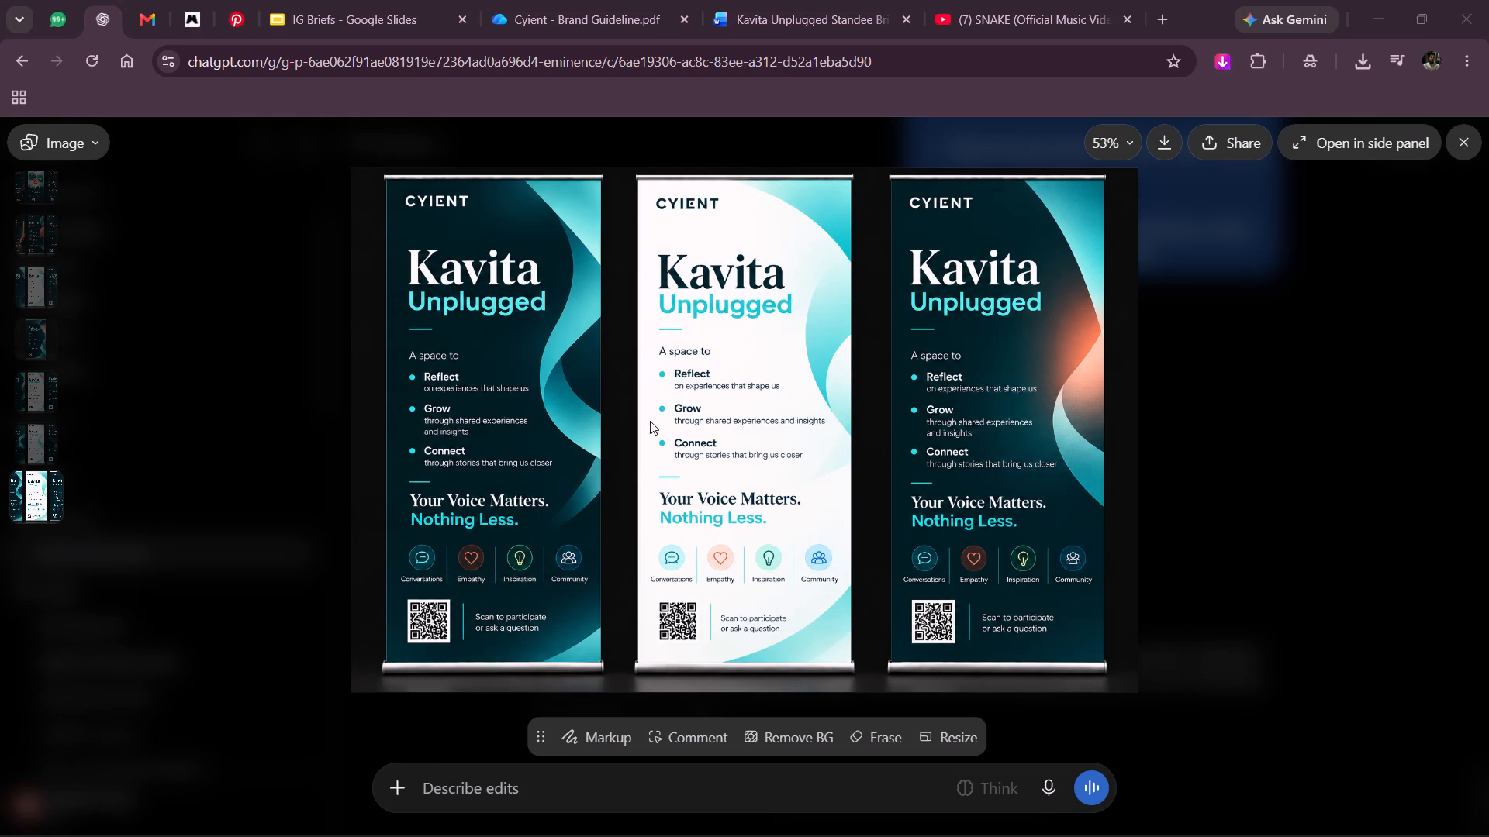
{"action": "left_click", "coordinate": [753, 14]}
{"action": "left_click", "coordinate": [622, 0]}
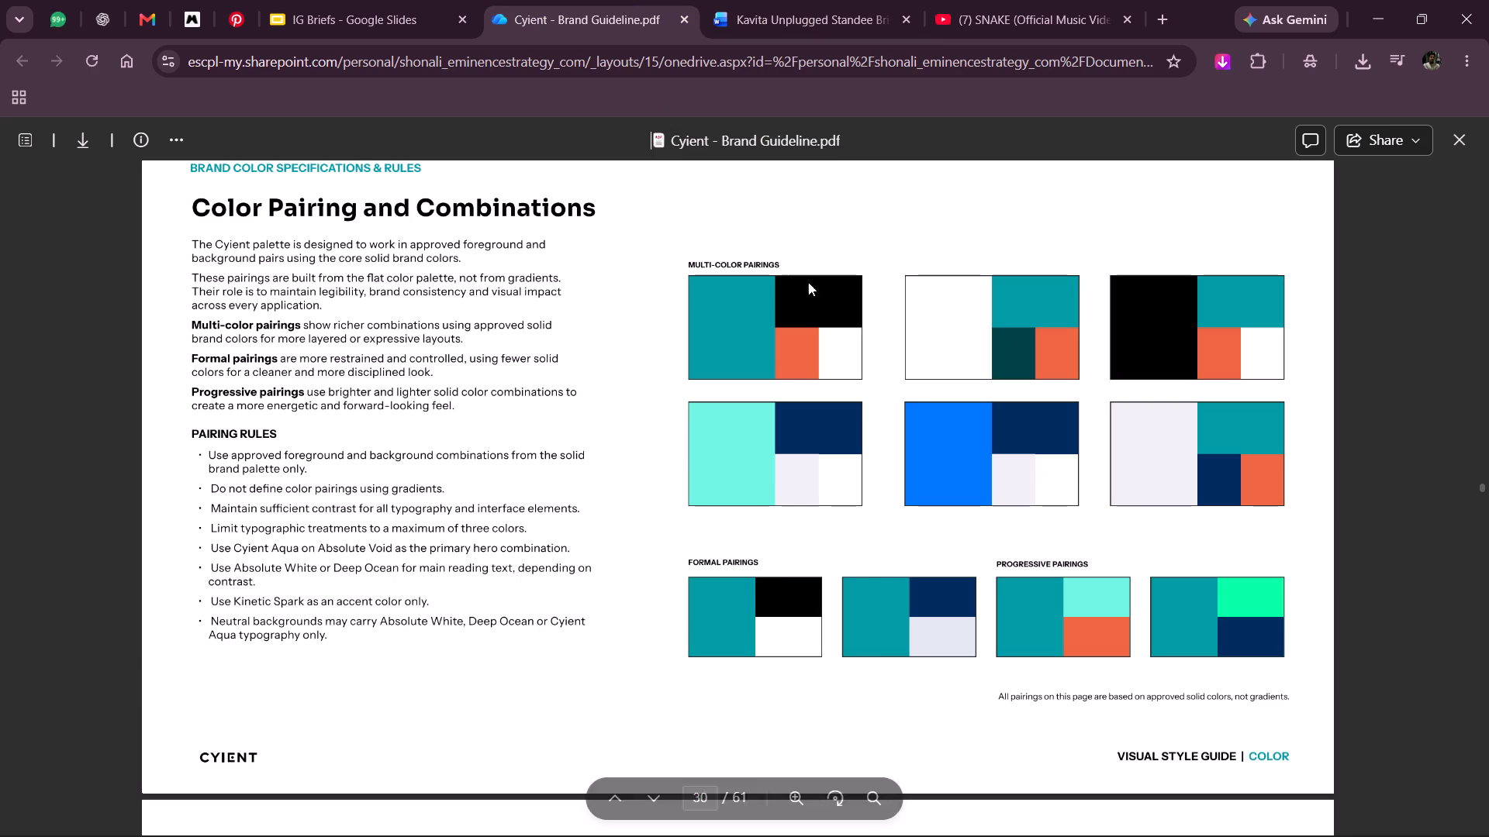
{"action": "scroll", "coordinate": [1002, 0], "scroll_direction": "up", "scroll_amount": 1}
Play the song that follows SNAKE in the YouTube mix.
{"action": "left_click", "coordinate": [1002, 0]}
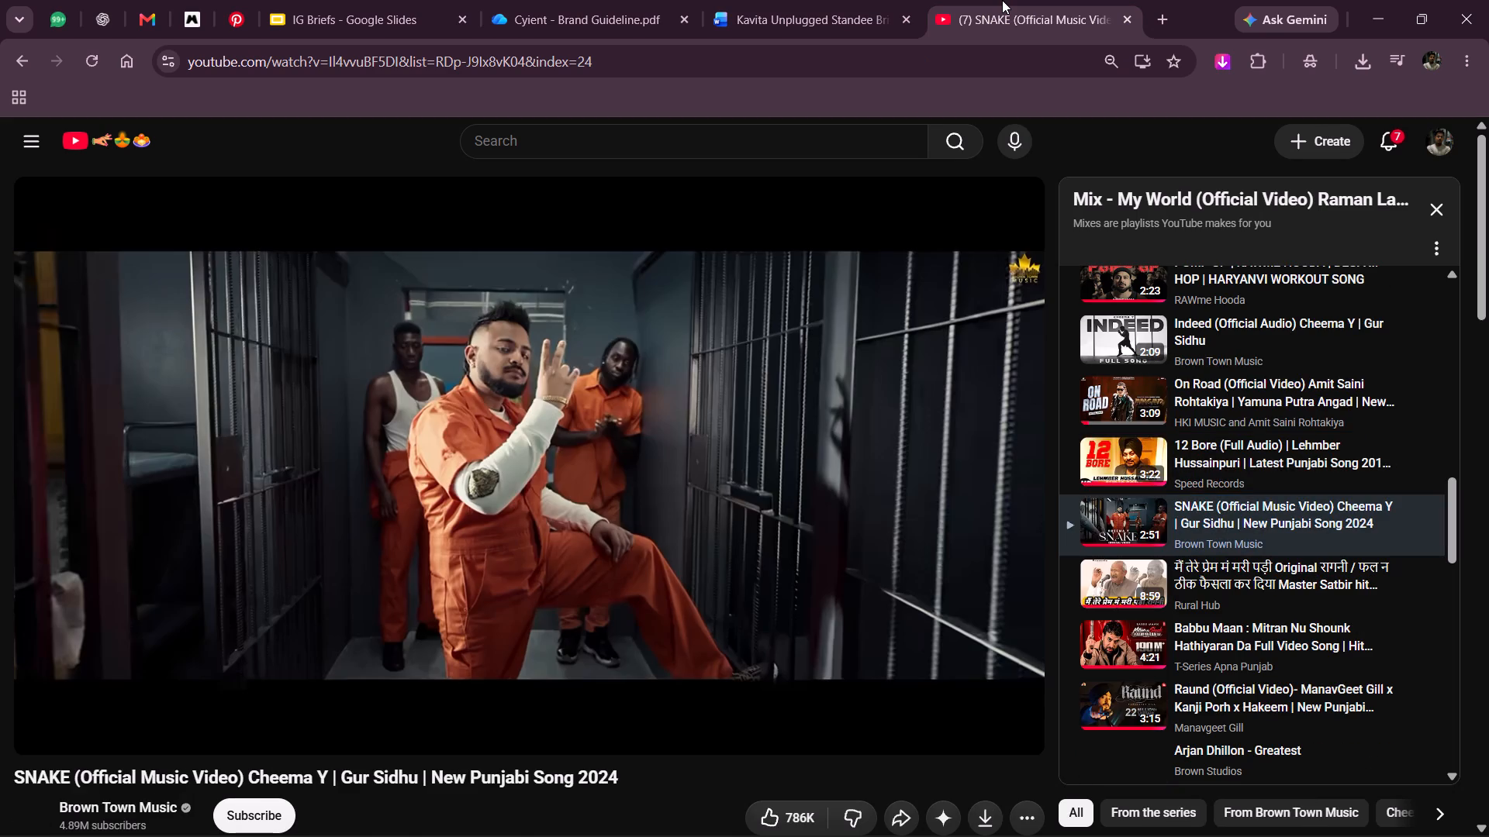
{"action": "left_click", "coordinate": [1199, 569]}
Examine the standee brief's sample designs and the Cyient brand guideline's color gradient, lifecycle layer and motion gradient pages.
{"action": "left_click", "coordinate": [734, 0]}
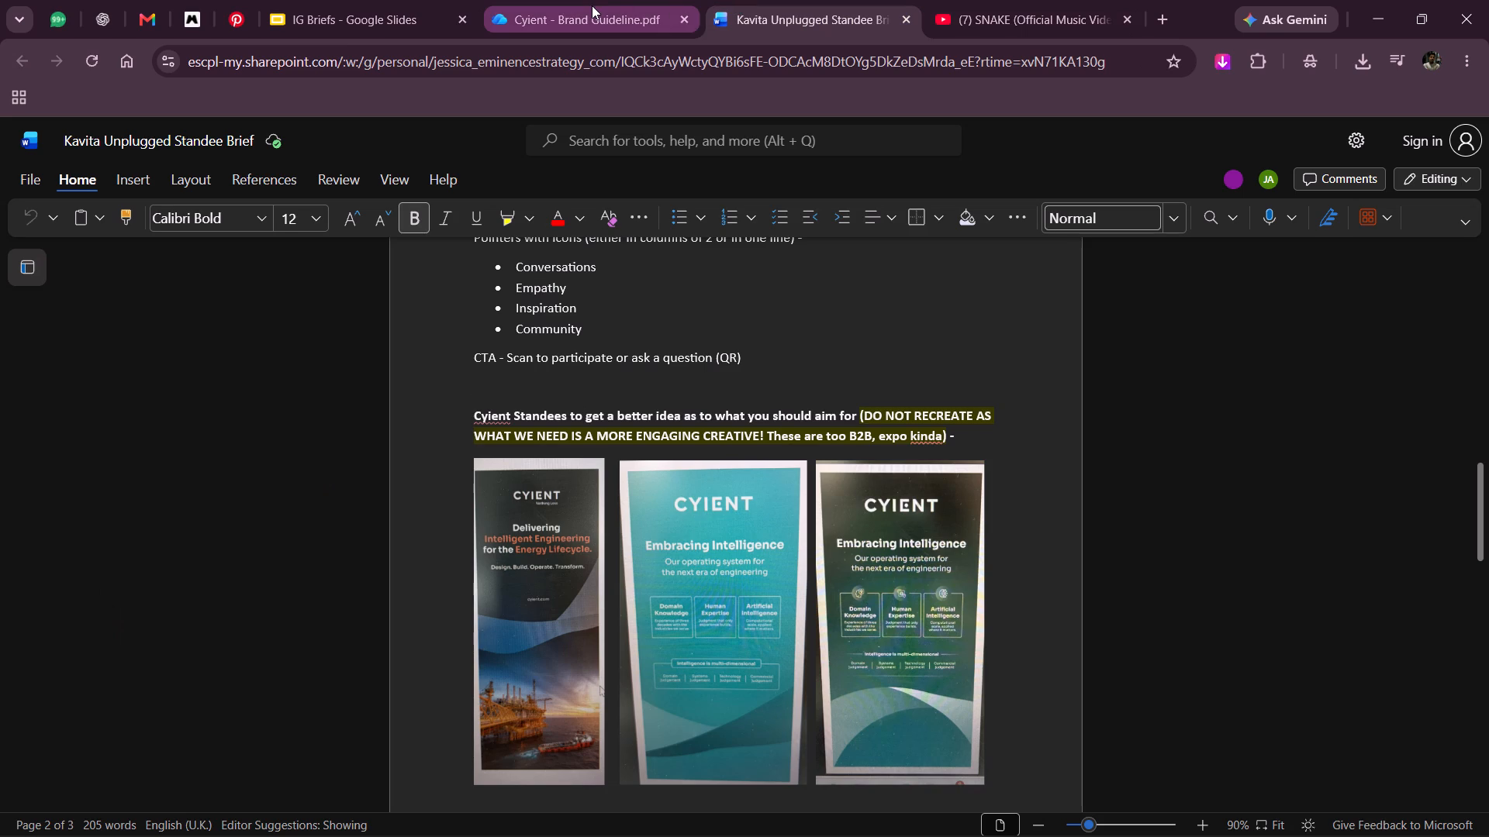
{"action": "left_click", "coordinate": [592, 5]}
{"action": "scroll", "coordinate": [579, 460], "scroll_direction": "down", "scroll_amount": 3}
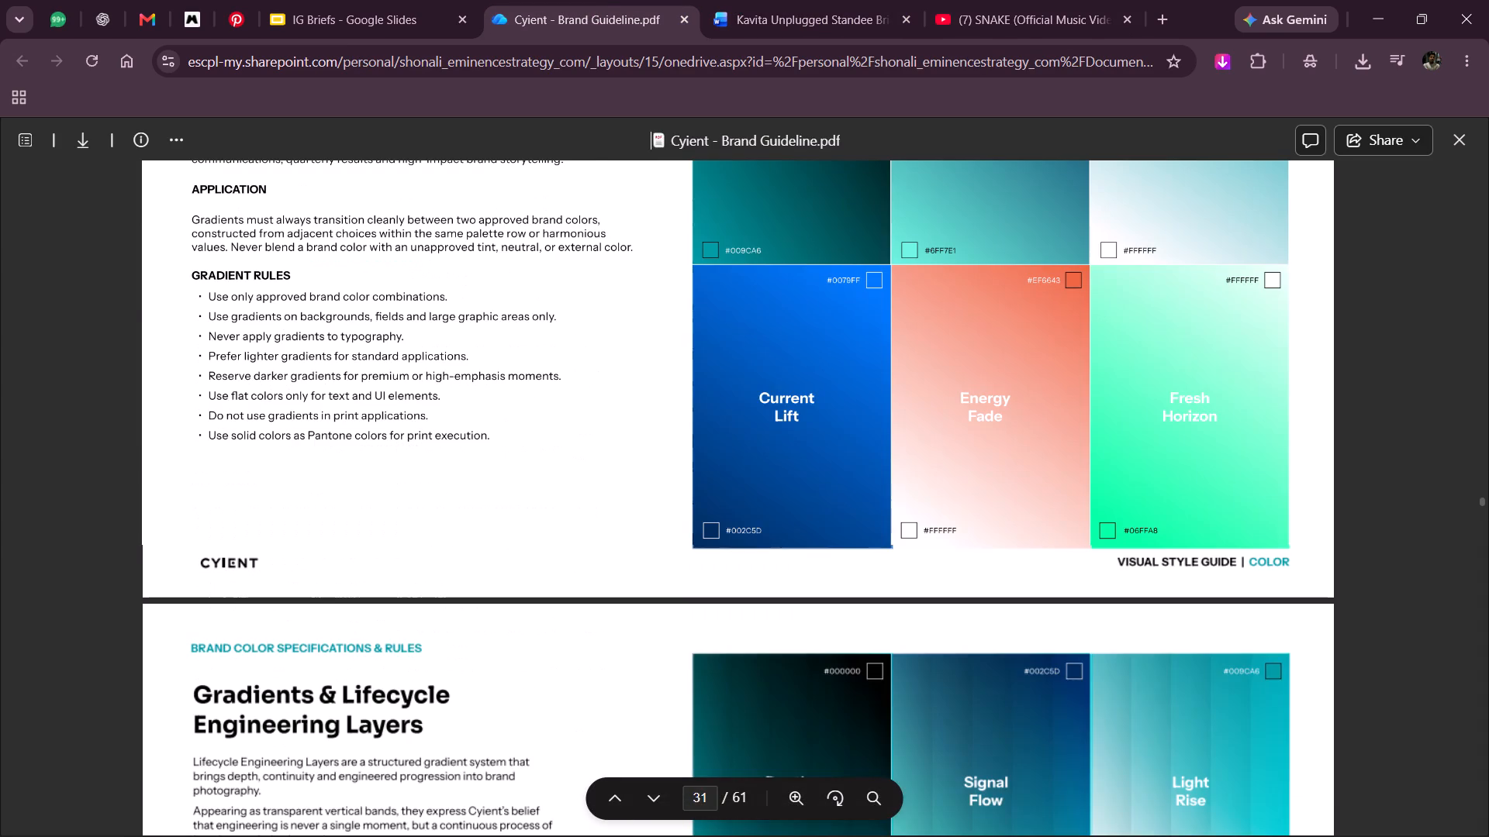
{"action": "scroll", "coordinate": [579, 460], "scroll_direction": "down", "scroll_amount": 2}
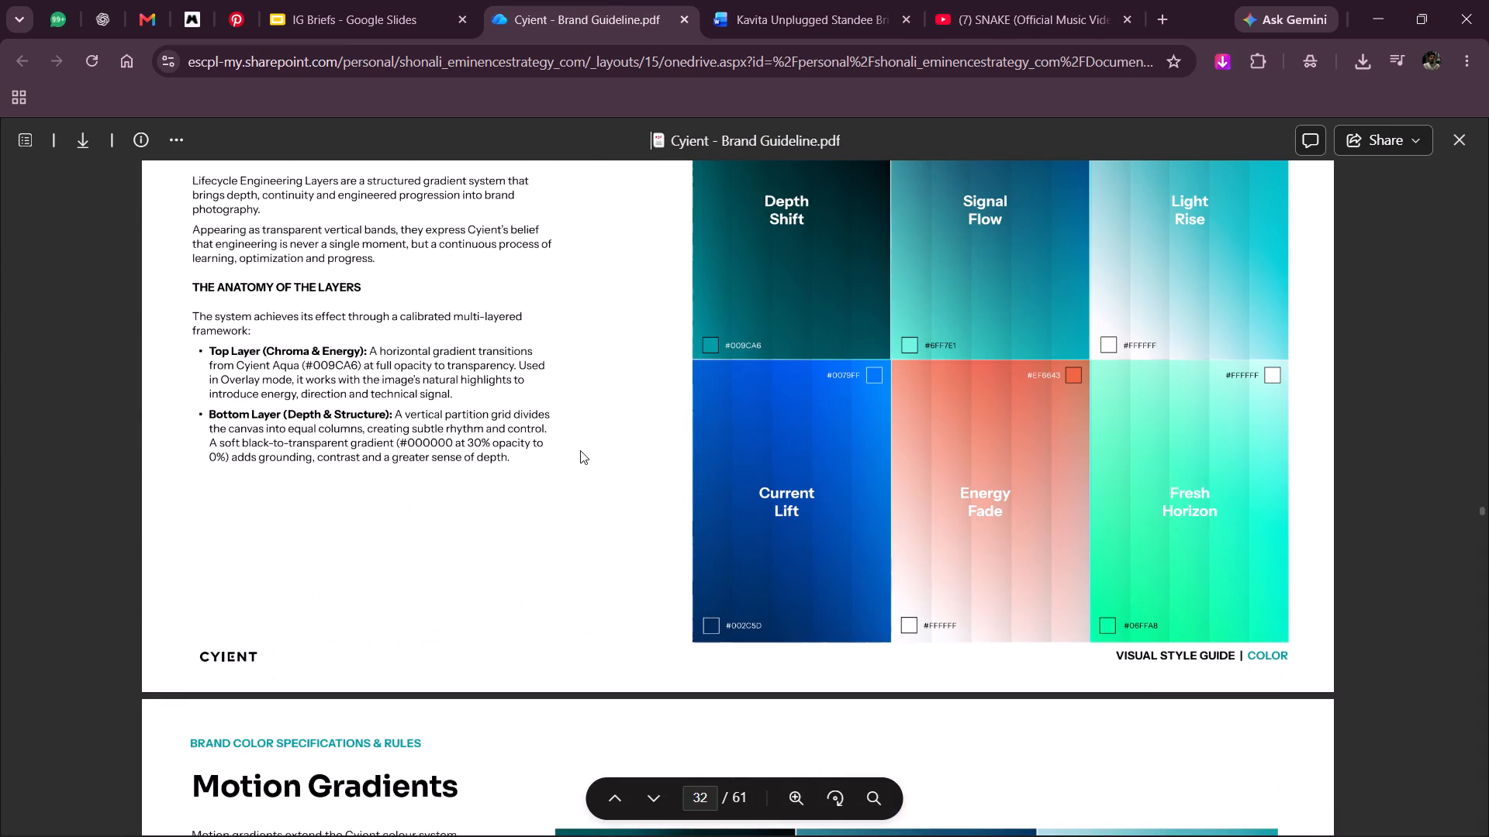
{"action": "scroll", "coordinate": [580, 450], "scroll_direction": "down", "scroll_amount": 2}
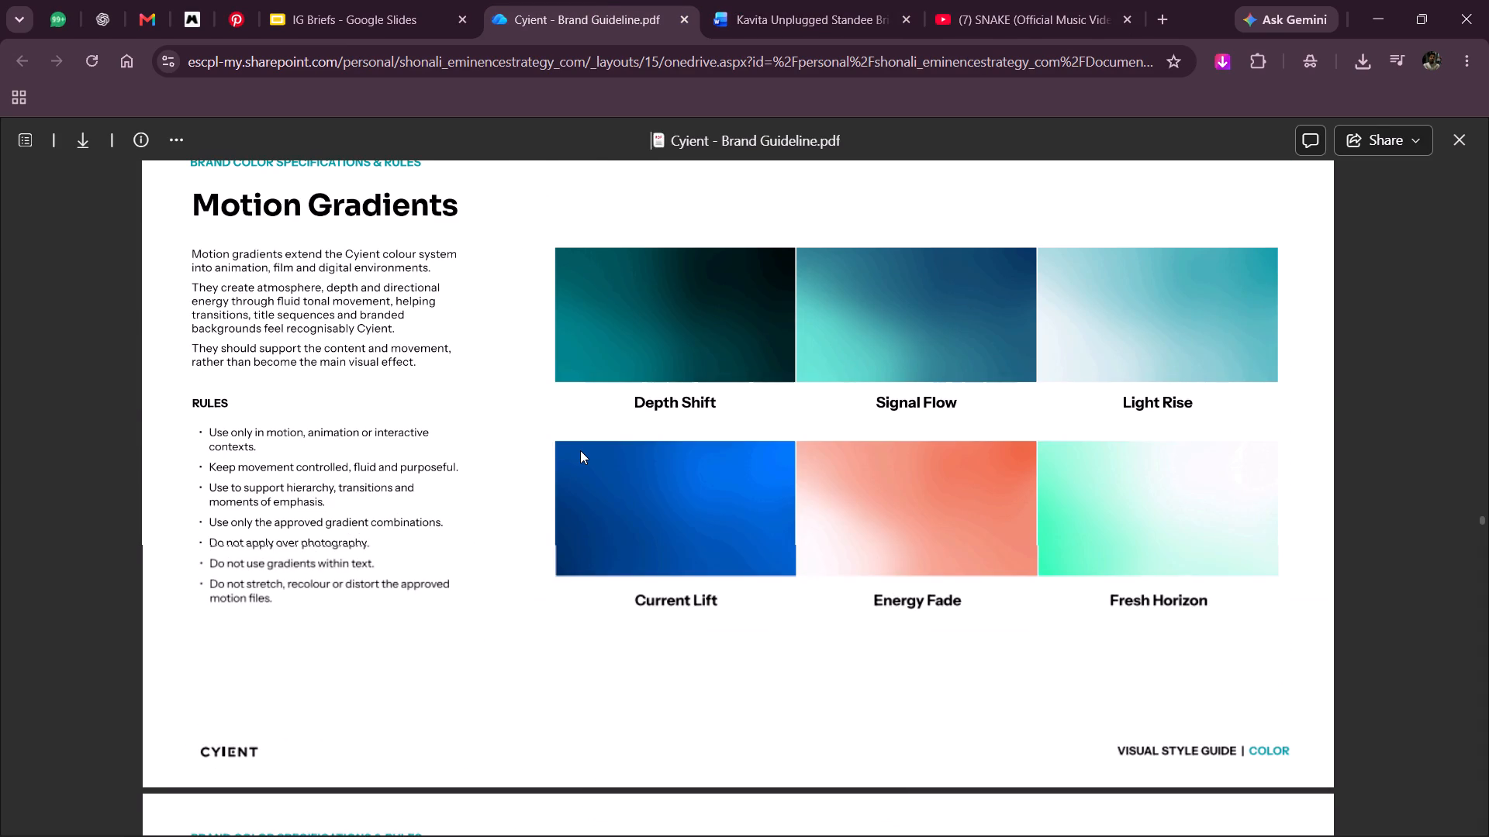
{"action": "scroll", "coordinate": [582, 442], "scroll_direction": "up", "scroll_amount": 1}
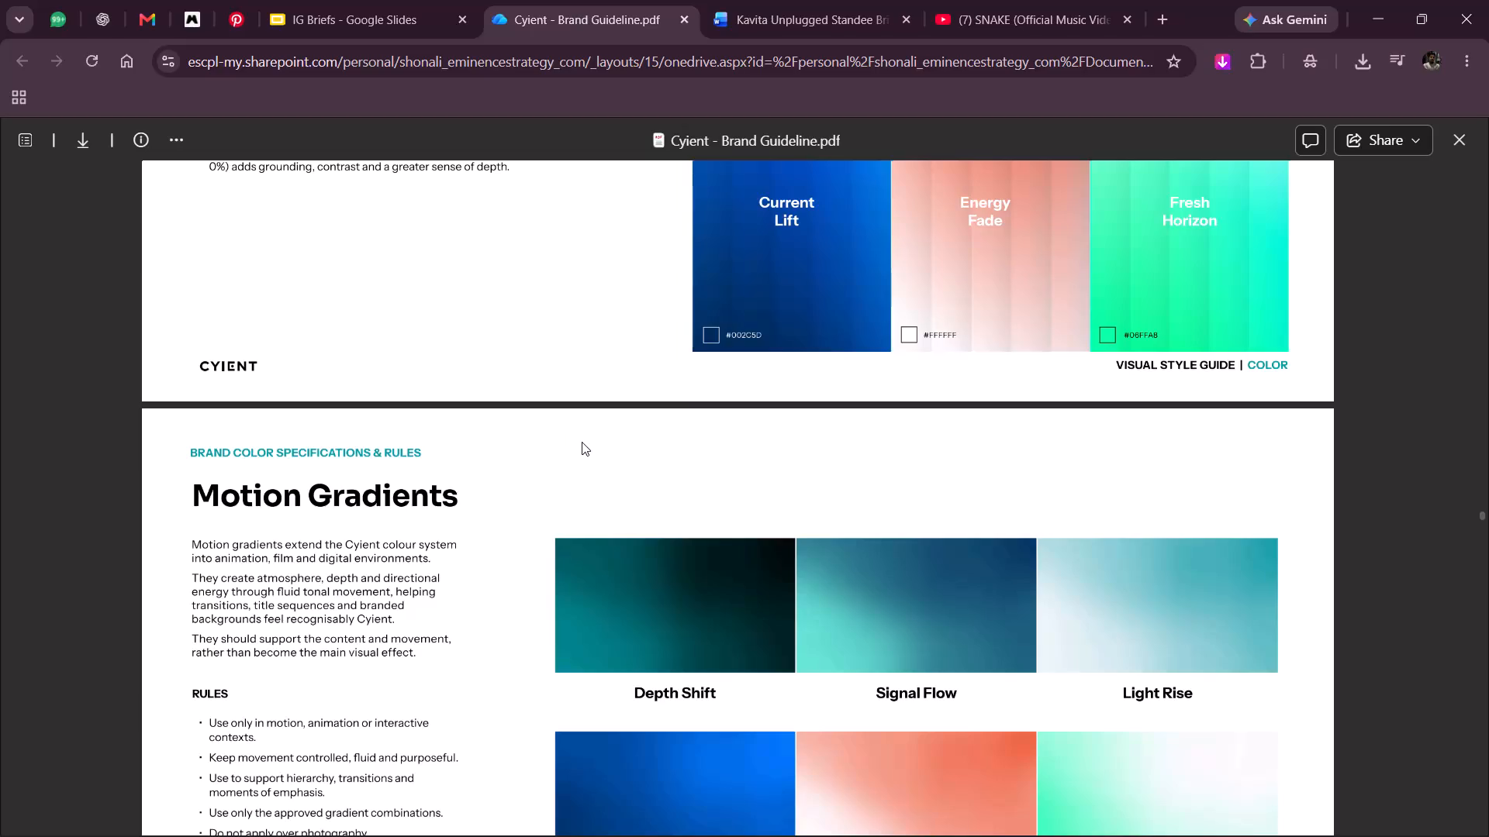
{"action": "scroll", "coordinate": [582, 442], "scroll_direction": "up", "scroll_amount": 4}
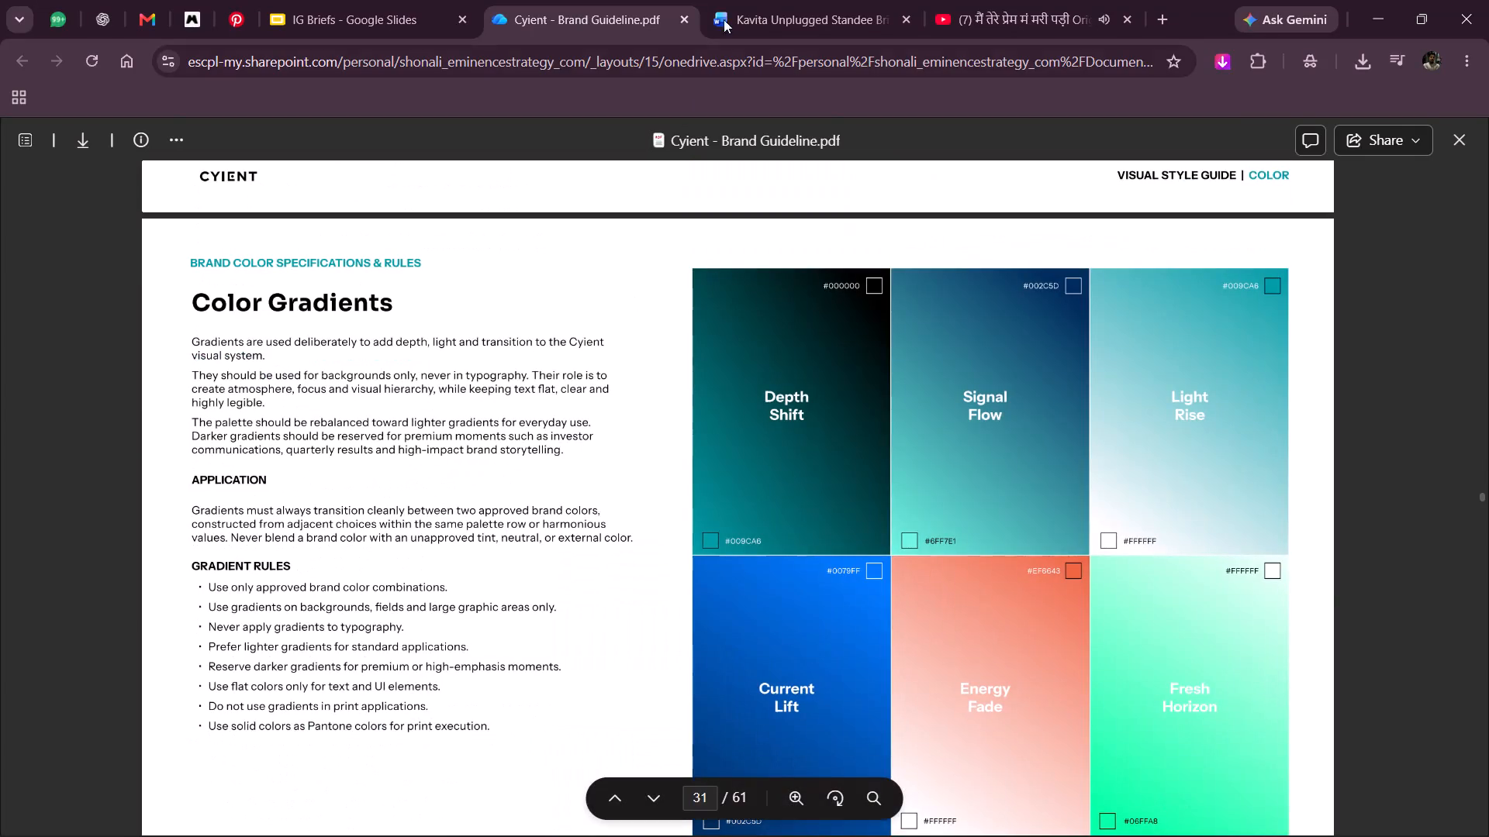
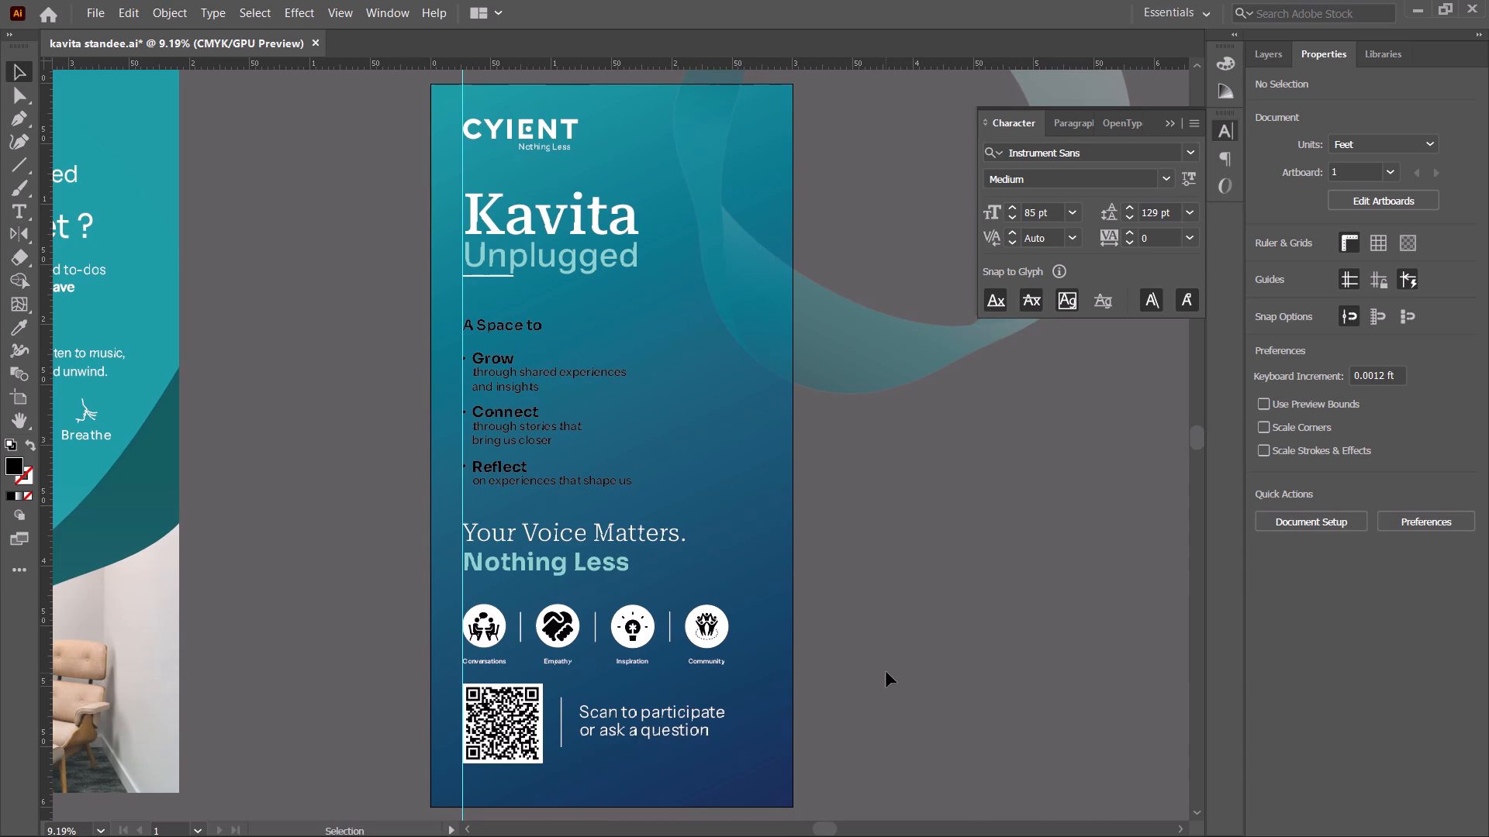
Save the Kavita standee document.
{"action": "scroll", "coordinate": [527, 274], "scroll_direction": "up", "scroll_amount": 2, "text": "alt"}
{"action": "scroll", "coordinate": [610, 347], "scroll_direction": "down", "scroll_amount": 1, "text": "alt"}
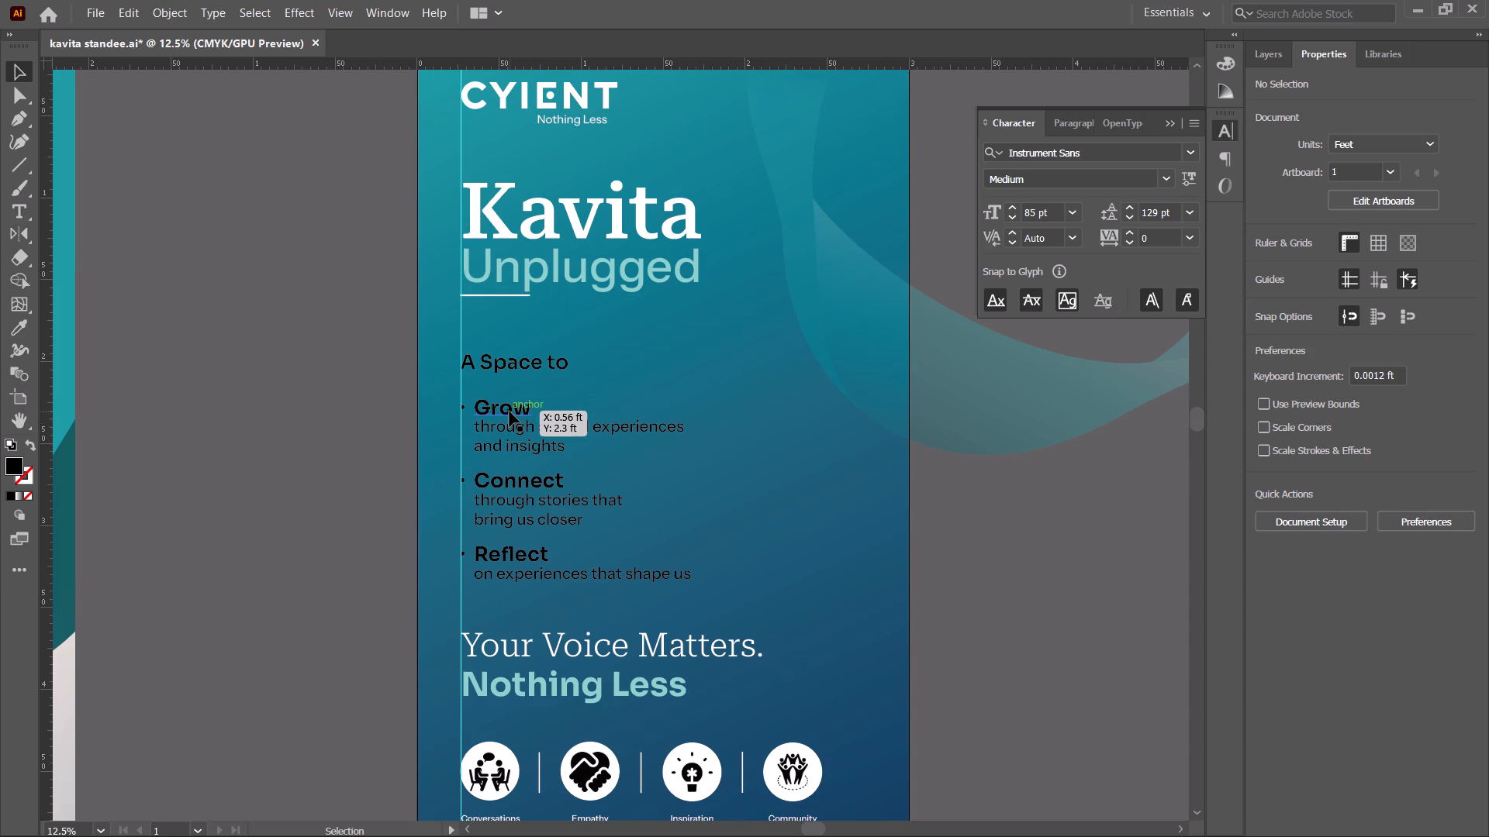
{"action": "key", "text": "ctrl+s"}
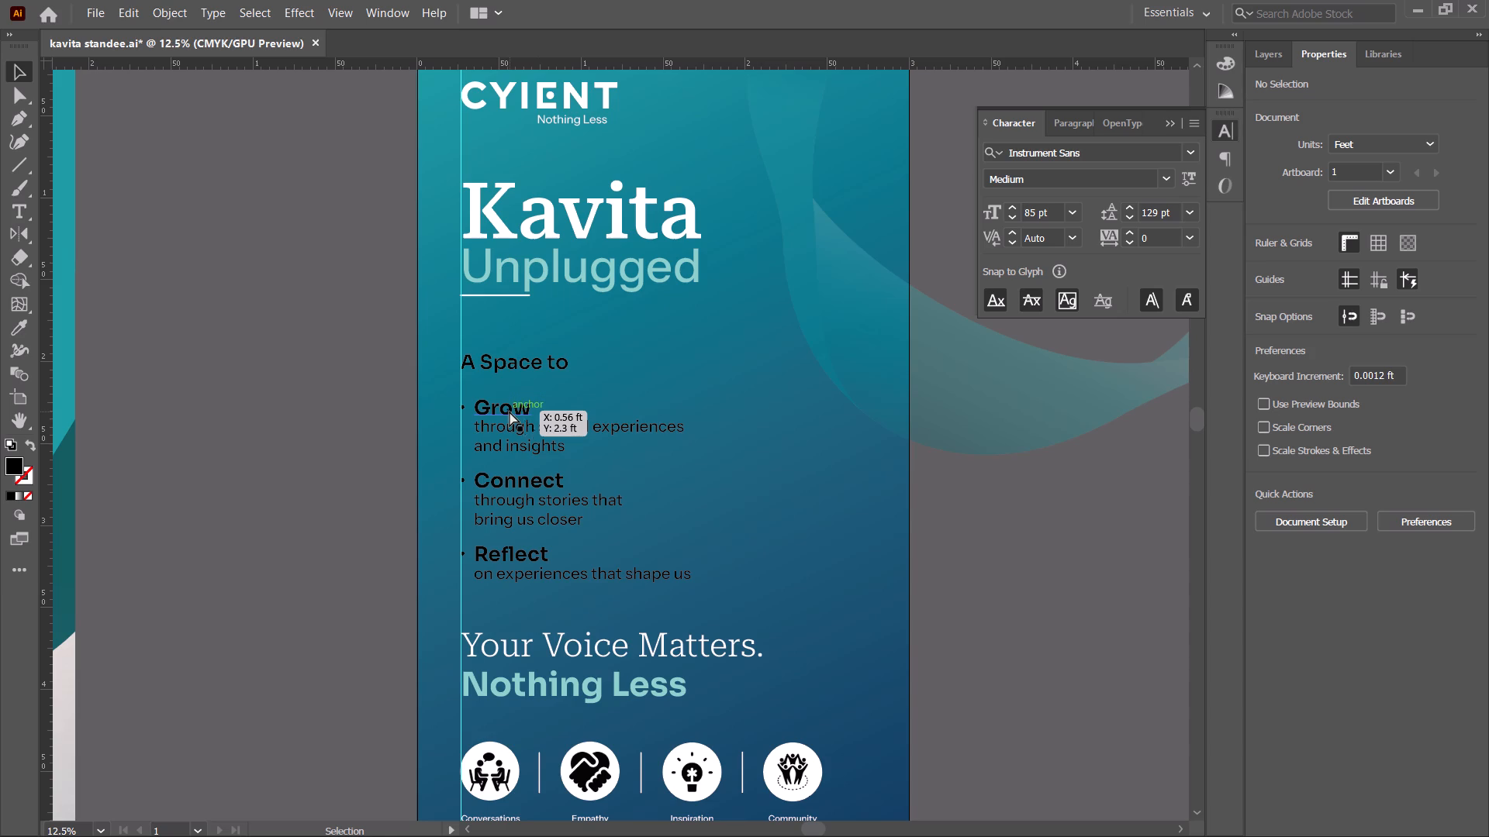
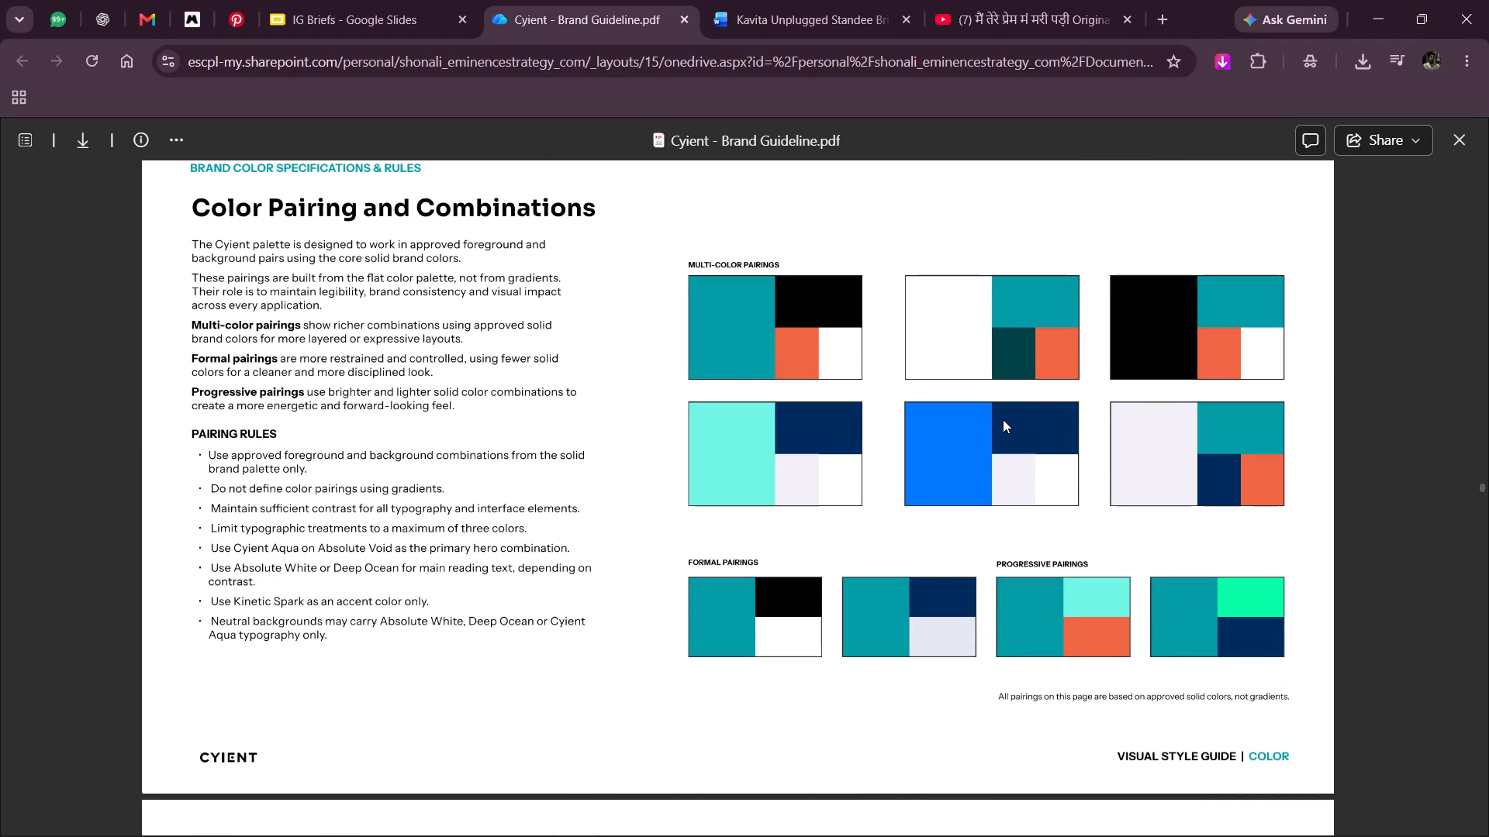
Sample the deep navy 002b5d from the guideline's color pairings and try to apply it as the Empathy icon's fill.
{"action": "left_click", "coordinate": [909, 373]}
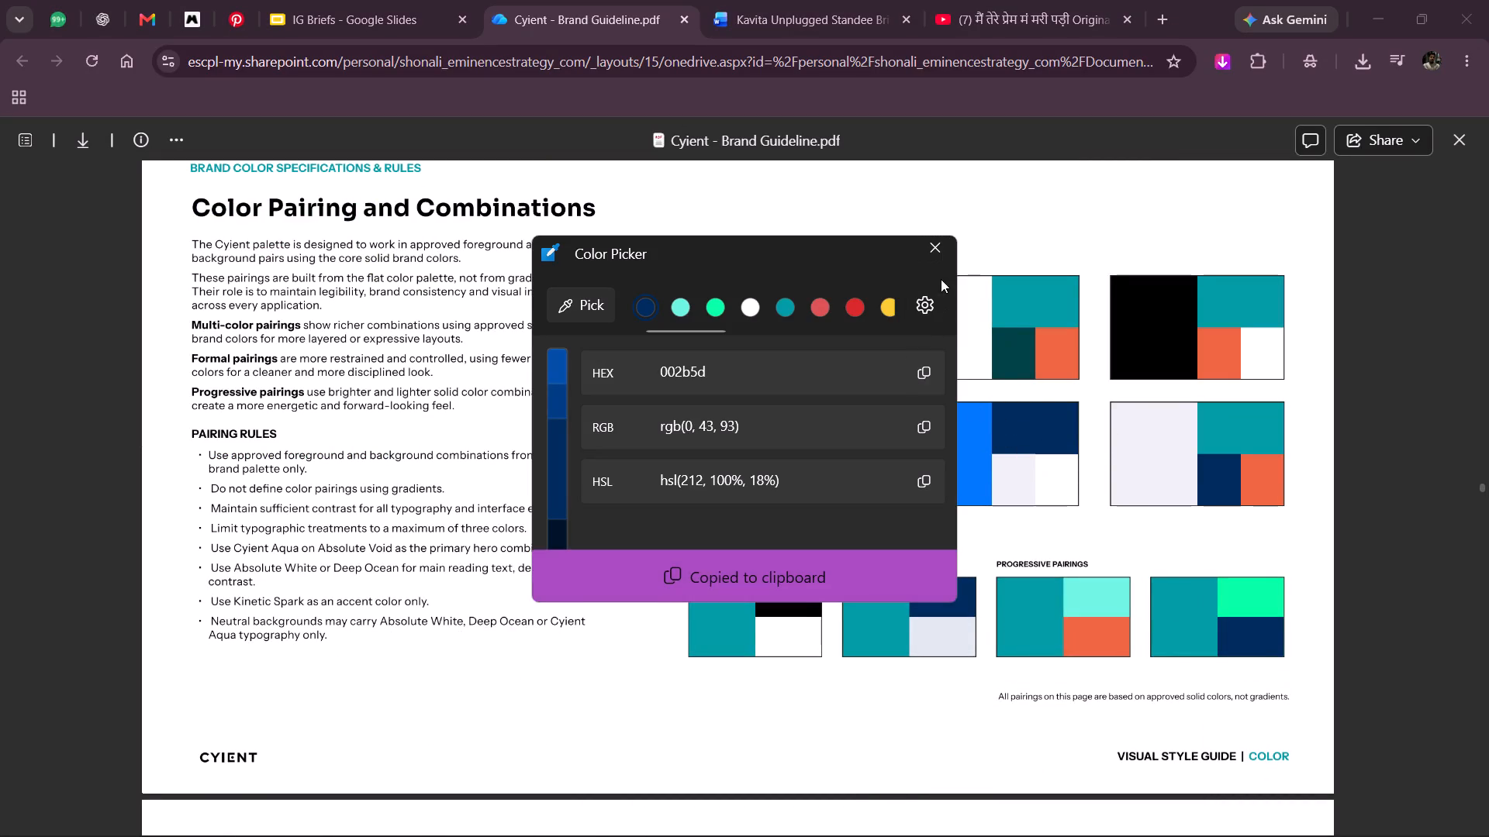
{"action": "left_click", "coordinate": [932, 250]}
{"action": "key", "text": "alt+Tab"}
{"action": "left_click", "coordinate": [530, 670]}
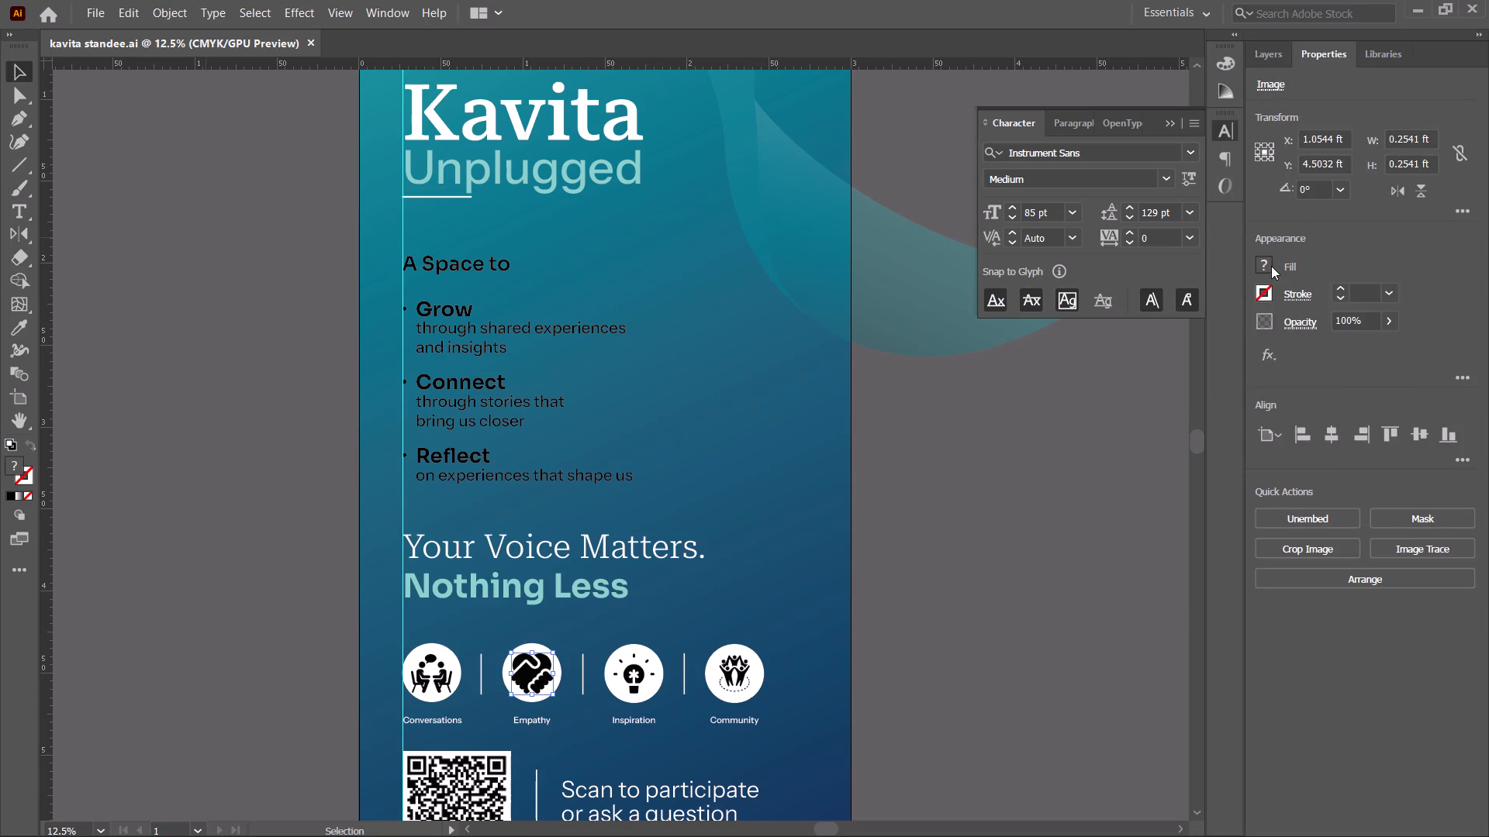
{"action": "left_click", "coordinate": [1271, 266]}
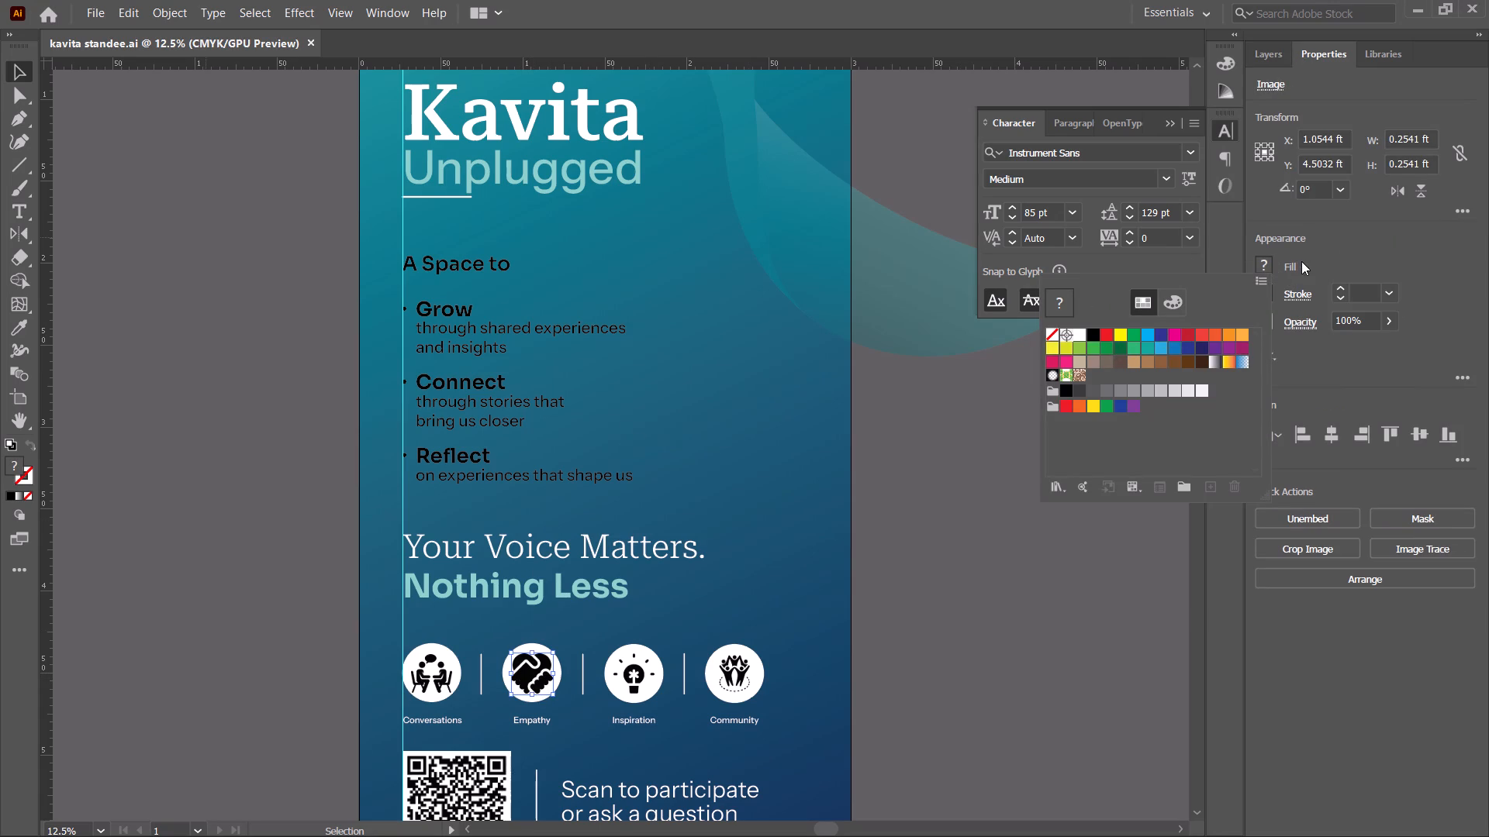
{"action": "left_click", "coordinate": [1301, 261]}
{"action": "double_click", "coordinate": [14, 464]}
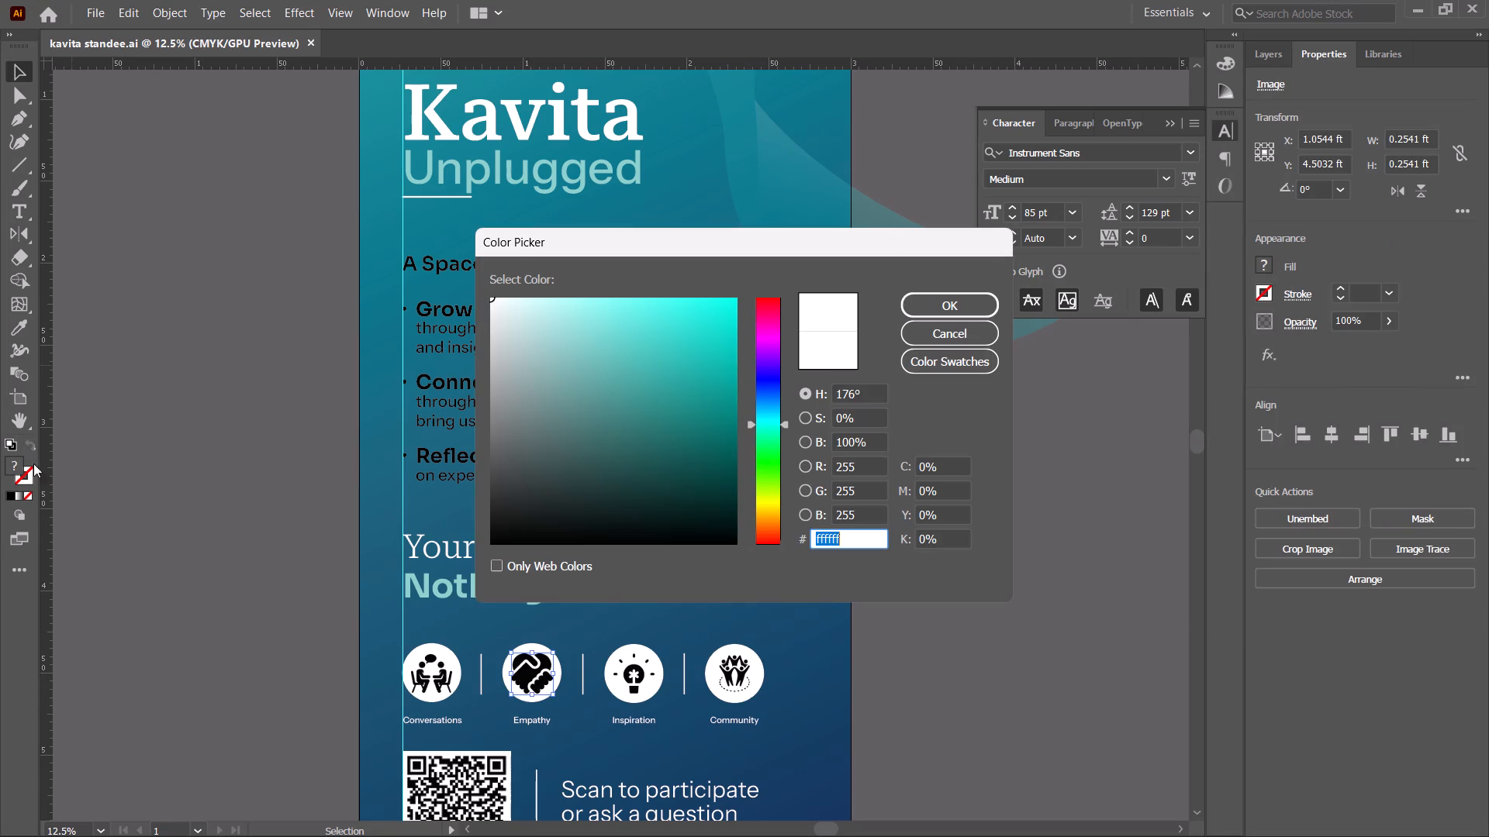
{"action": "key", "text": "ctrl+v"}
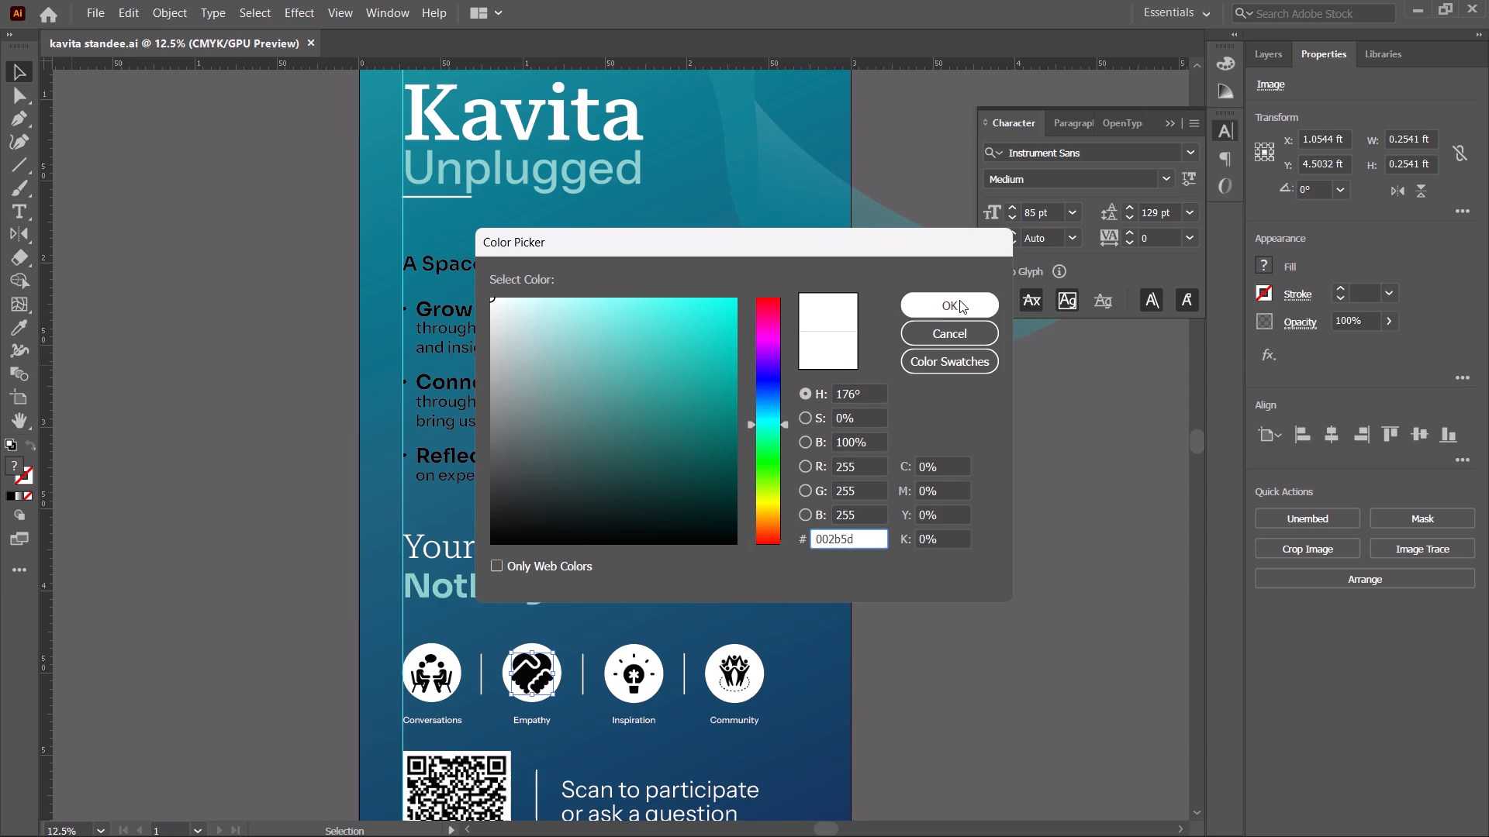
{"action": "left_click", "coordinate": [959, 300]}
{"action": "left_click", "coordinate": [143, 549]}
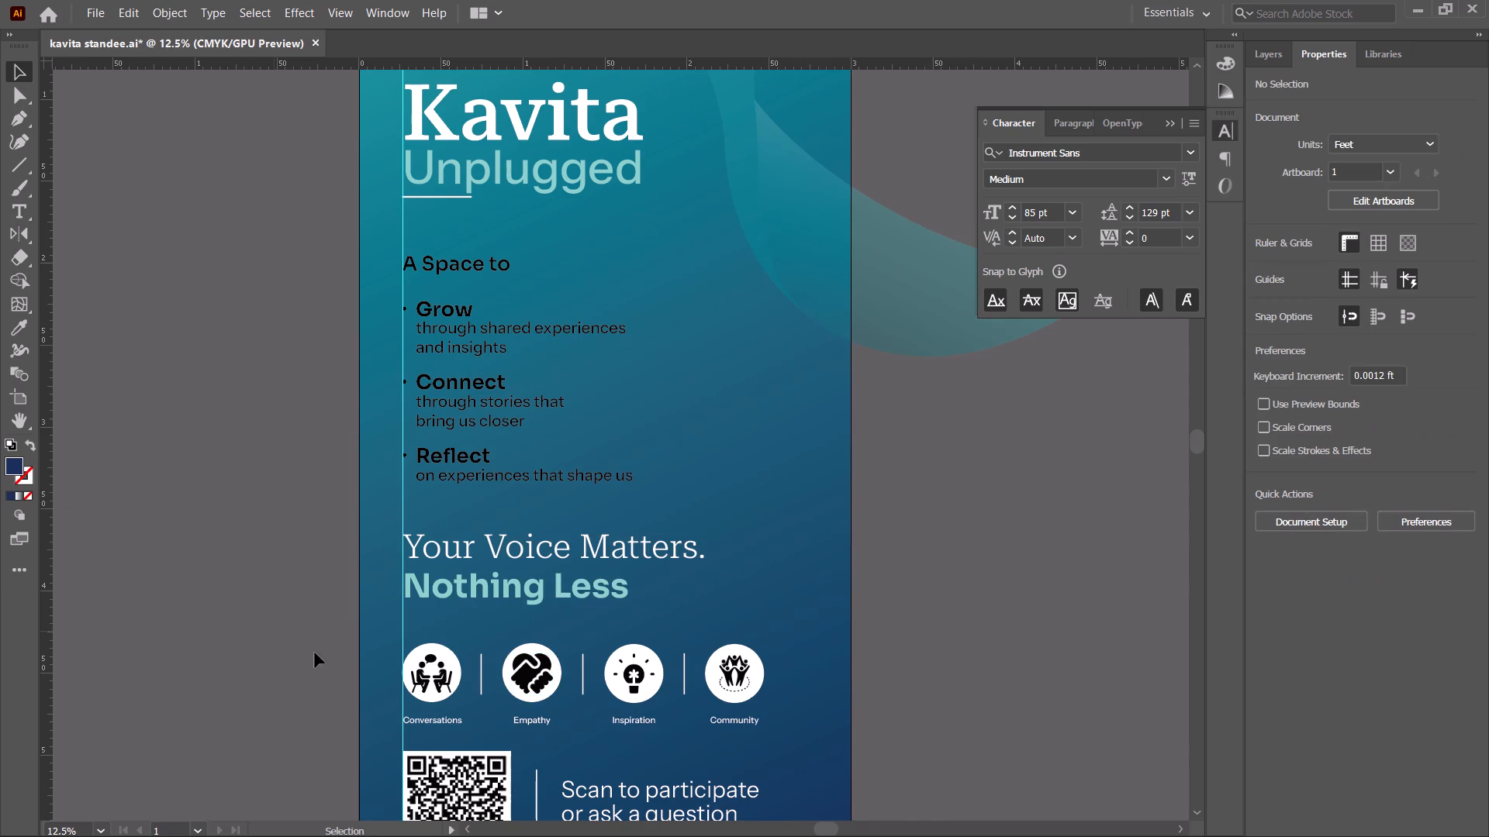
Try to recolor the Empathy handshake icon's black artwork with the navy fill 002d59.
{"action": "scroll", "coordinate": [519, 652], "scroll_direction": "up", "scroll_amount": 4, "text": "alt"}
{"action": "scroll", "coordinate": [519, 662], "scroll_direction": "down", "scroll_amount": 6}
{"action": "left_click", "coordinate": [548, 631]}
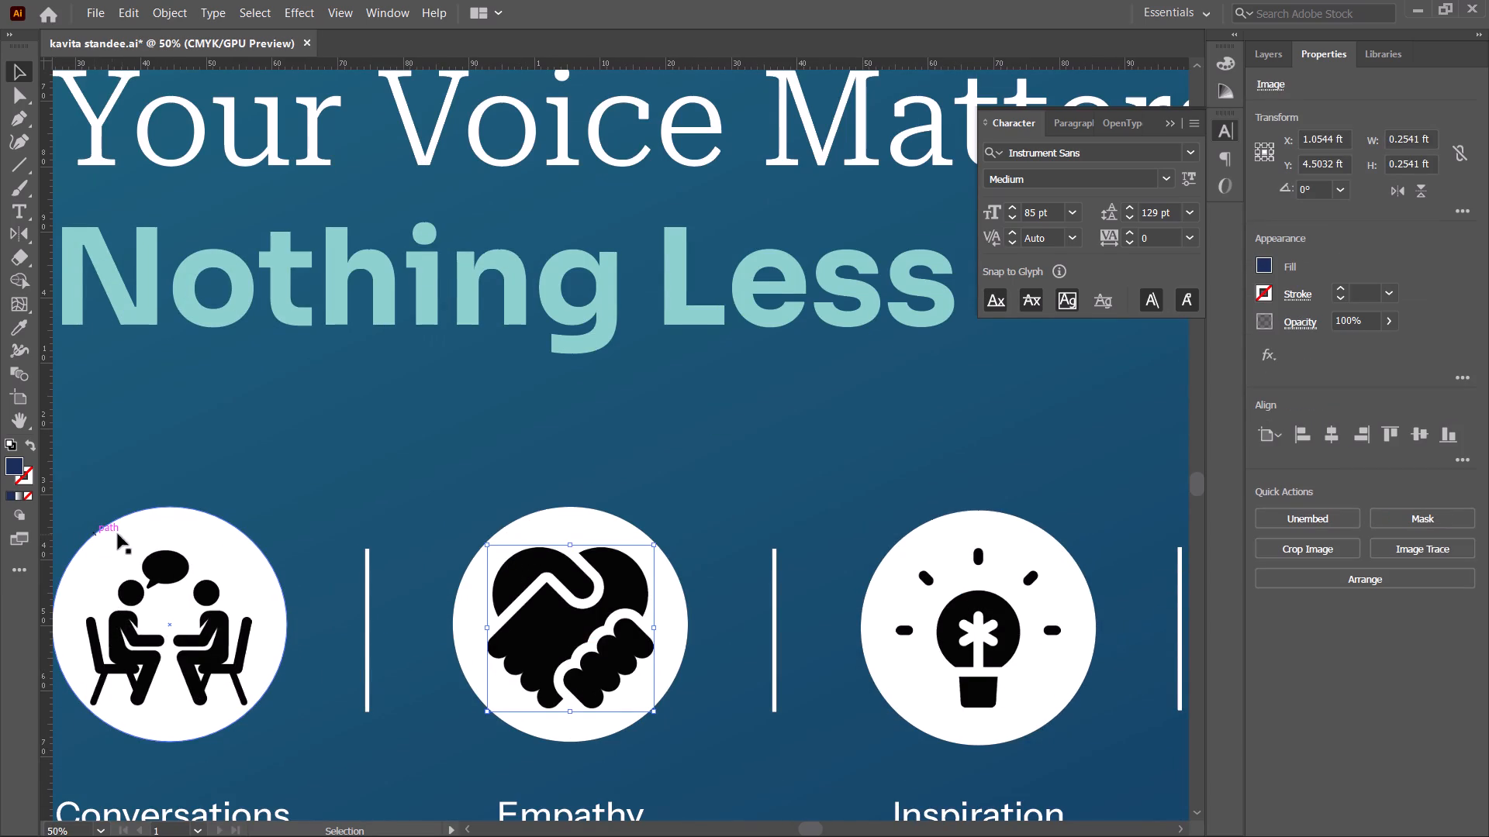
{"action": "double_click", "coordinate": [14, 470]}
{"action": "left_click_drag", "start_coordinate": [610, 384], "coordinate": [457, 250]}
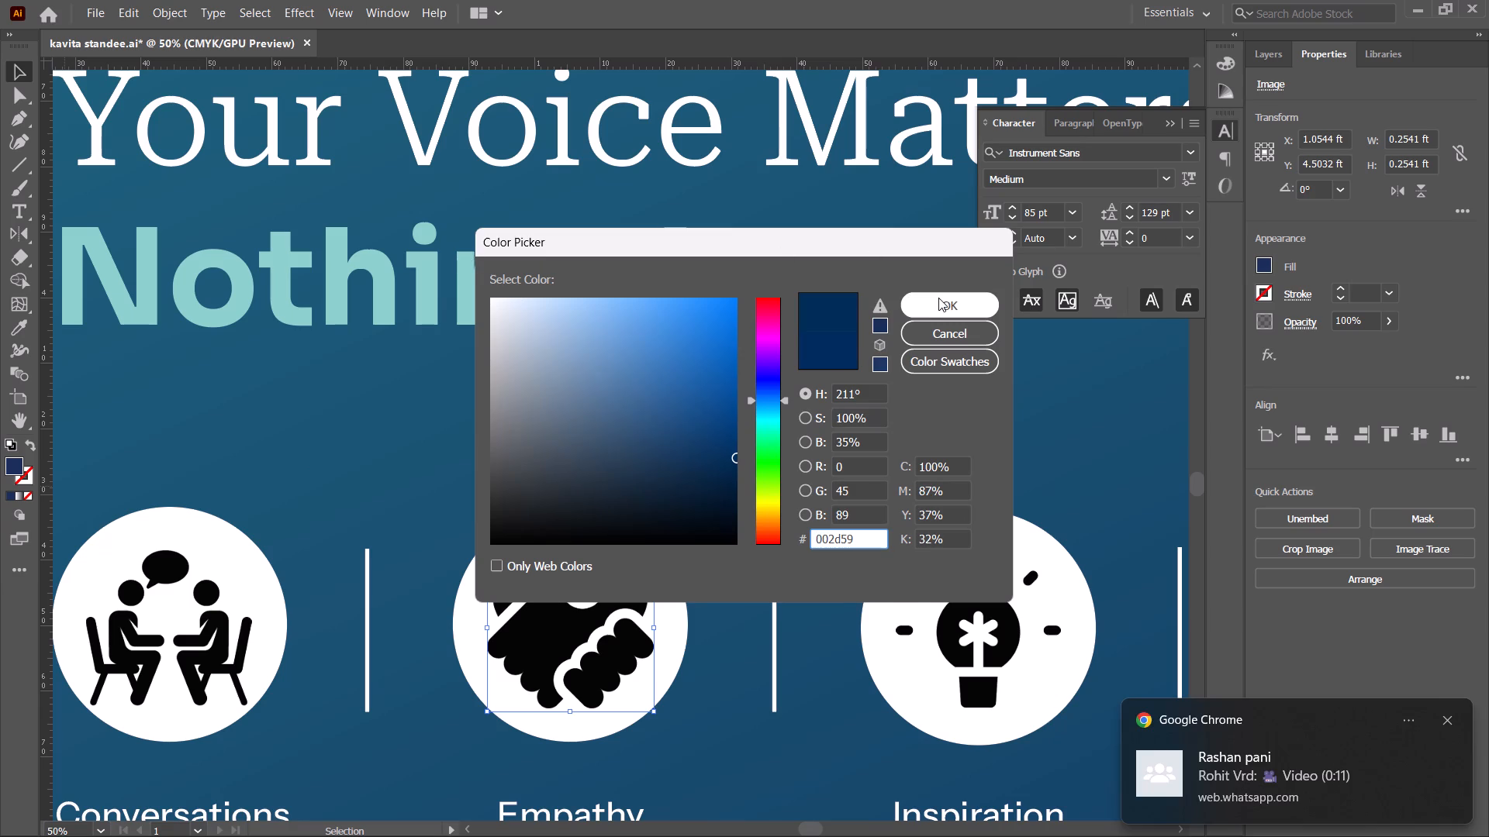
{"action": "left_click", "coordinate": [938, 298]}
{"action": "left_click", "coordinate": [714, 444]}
Dismiss the incoming chat notification covering the workspace.
{"action": "scroll", "coordinate": [712, 444], "scroll_direction": "down", "scroll_amount": 2, "text": "alt"}
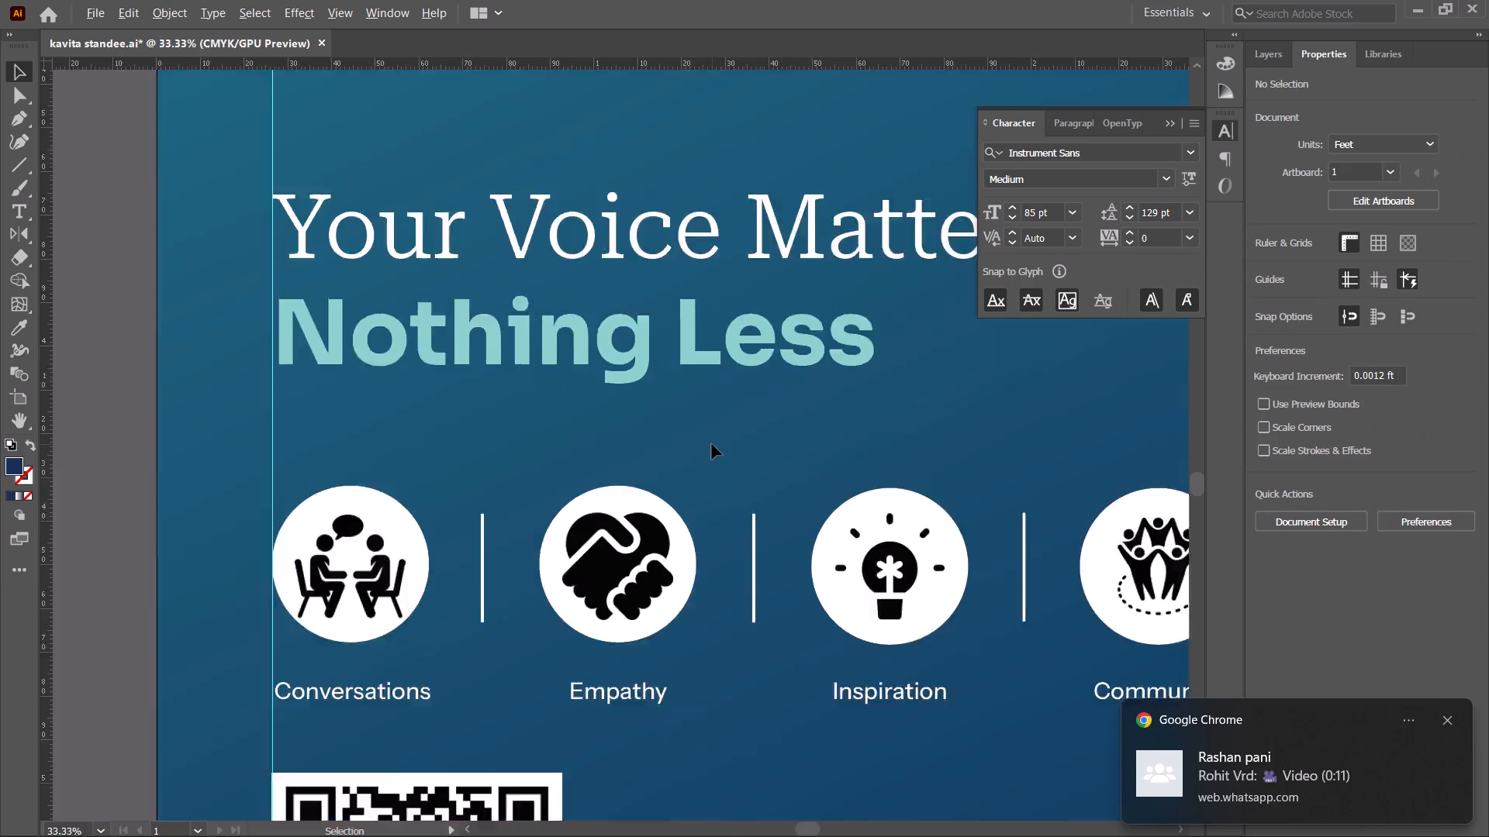
{"action": "scroll", "coordinate": [712, 444], "scroll_direction": "down", "scroll_amount": 1, "text": "alt"}
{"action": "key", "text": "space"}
{"action": "left_click_drag", "start_coordinate": [728, 468], "coordinate": [542, 472]}
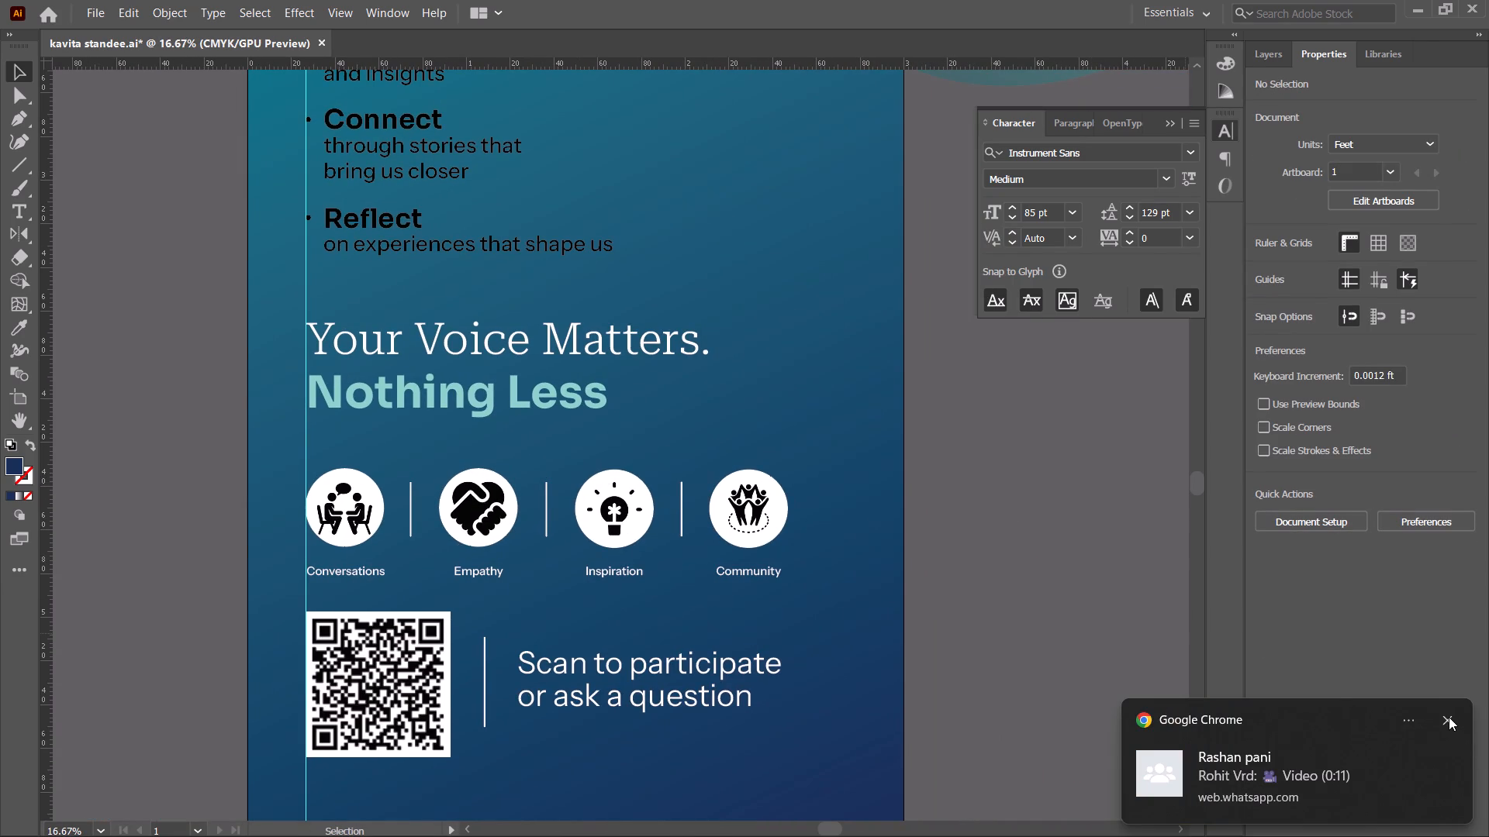
{"action": "left_click", "coordinate": [1449, 717]}
{"action": "left_click", "coordinate": [979, 598]}
Show the layer list of the standee document.
{"action": "left_click", "coordinate": [1260, 51]}
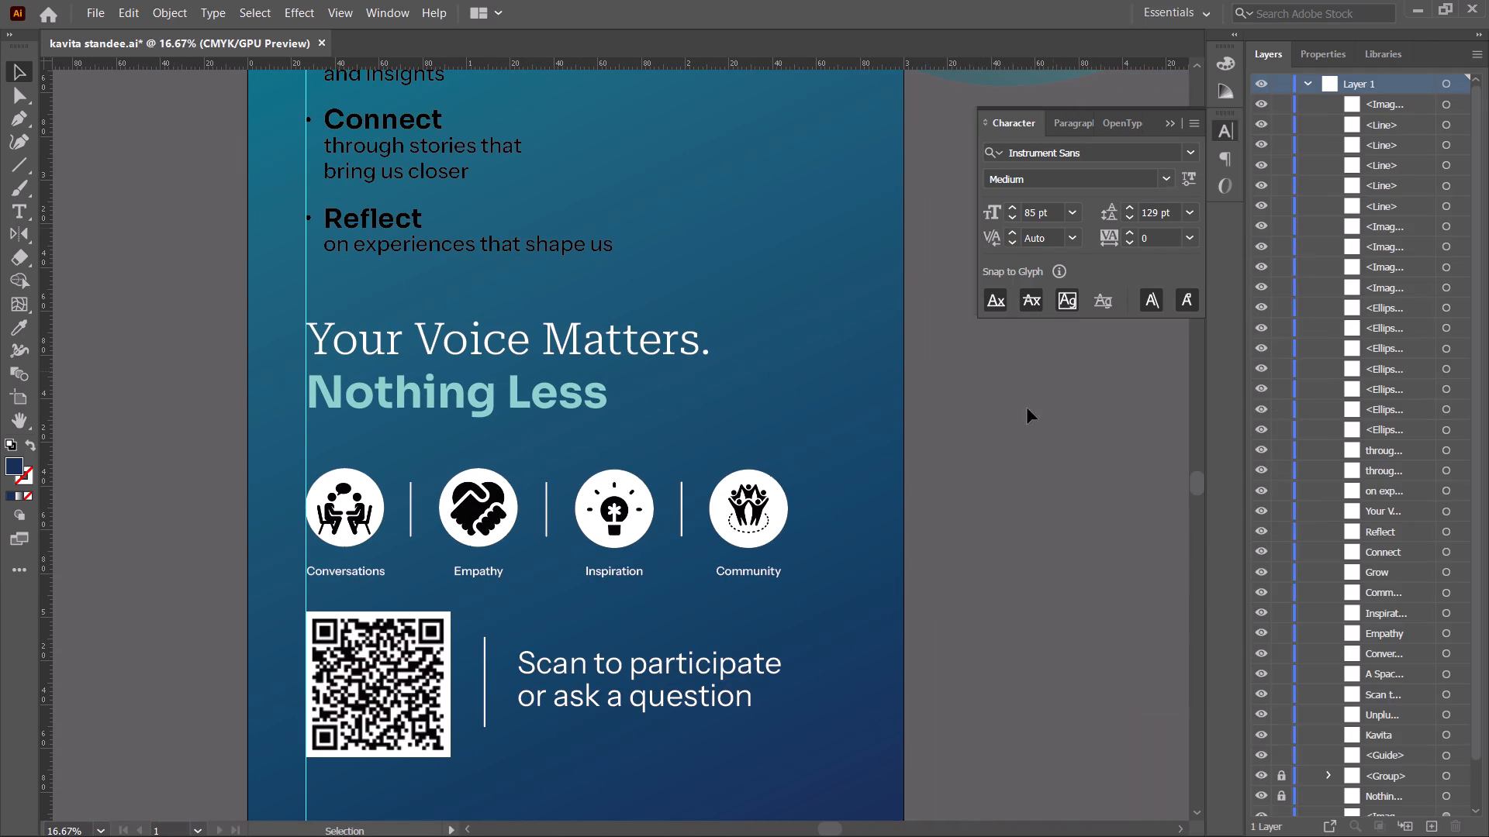
{"action": "left_click", "coordinate": [983, 474]}
Set the fill of the Grow, Connect and Reflect headings to white ffffff.
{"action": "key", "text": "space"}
{"action": "left_click_drag", "start_coordinate": [974, 464], "coordinate": [959, 518]}
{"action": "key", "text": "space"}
{"action": "left_click_drag", "start_coordinate": [986, 477], "coordinate": [931, 516]}
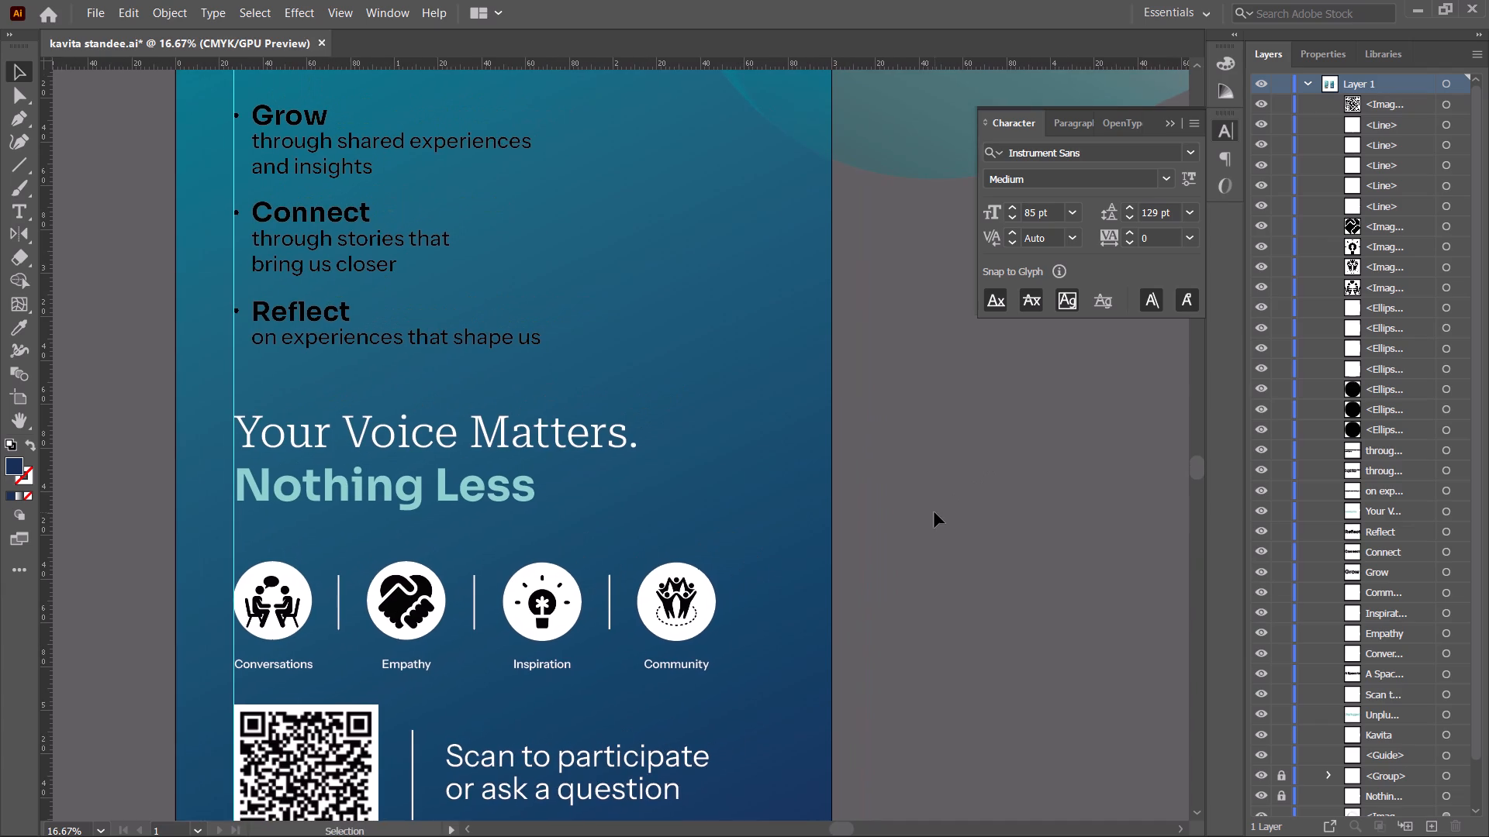
{"action": "scroll", "coordinate": [935, 512], "scroll_direction": "down", "scroll_amount": 1, "text": "alt"}
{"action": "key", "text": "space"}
{"action": "left_click_drag", "start_coordinate": [914, 476], "coordinate": [887, 537]}
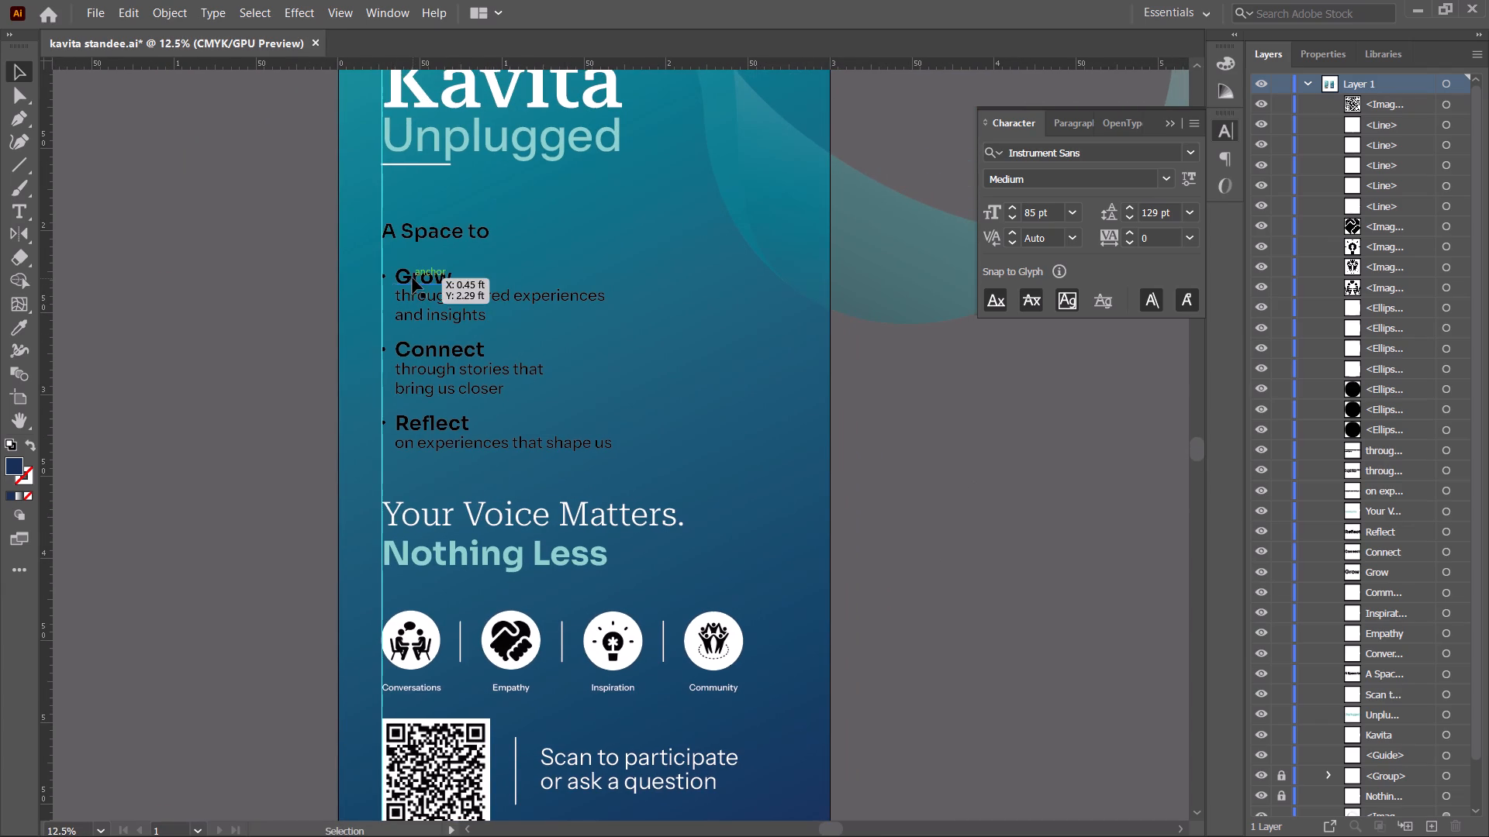
{"action": "left_click", "coordinate": [415, 277]}
{"action": "left_click", "coordinate": [436, 346], "text": "shift"}
{"action": "left_click", "coordinate": [443, 421], "text": "shift"}
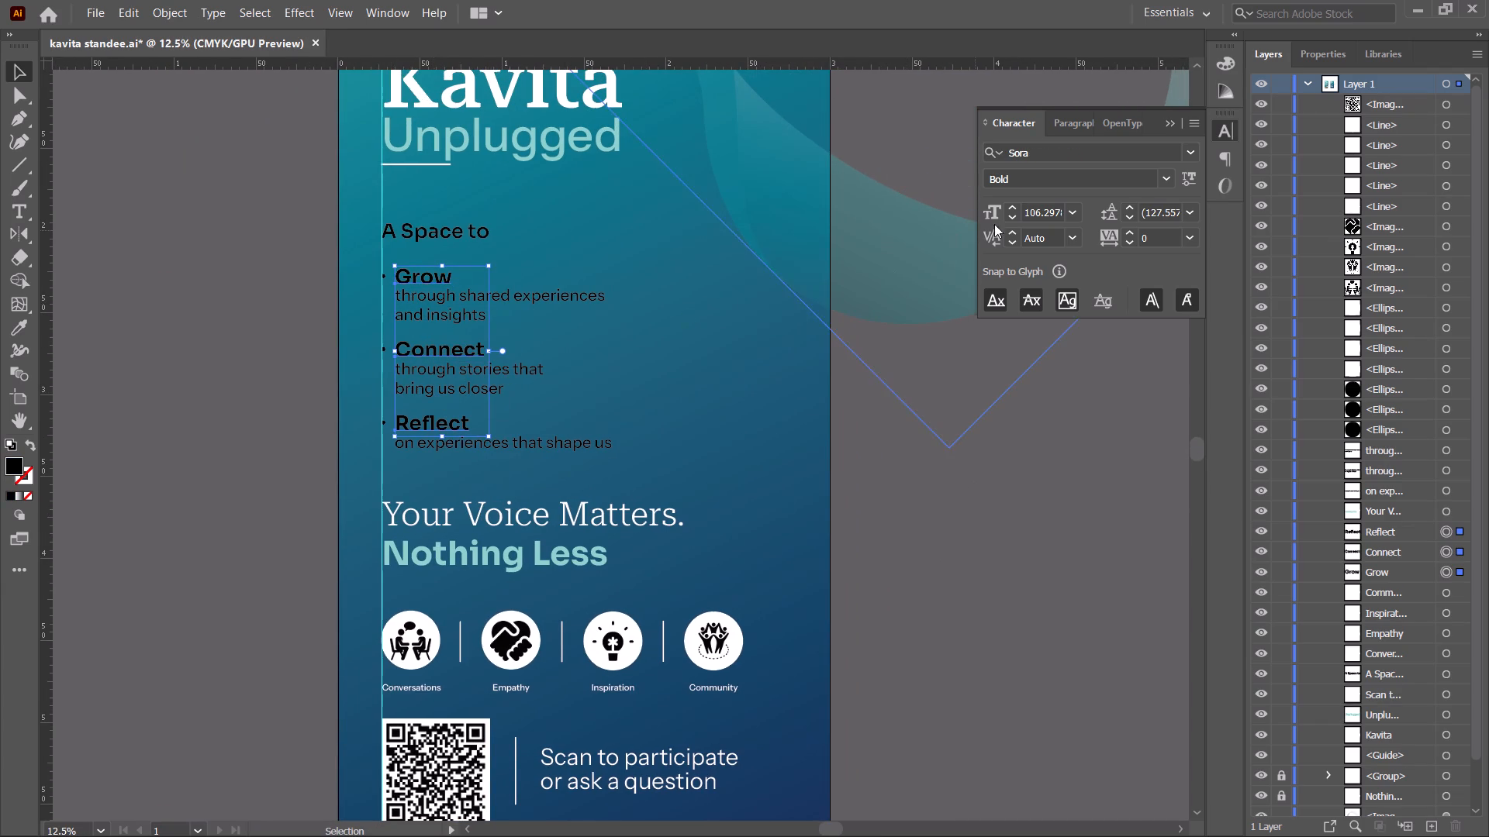
{"action": "double_click", "coordinate": [18, 462]}
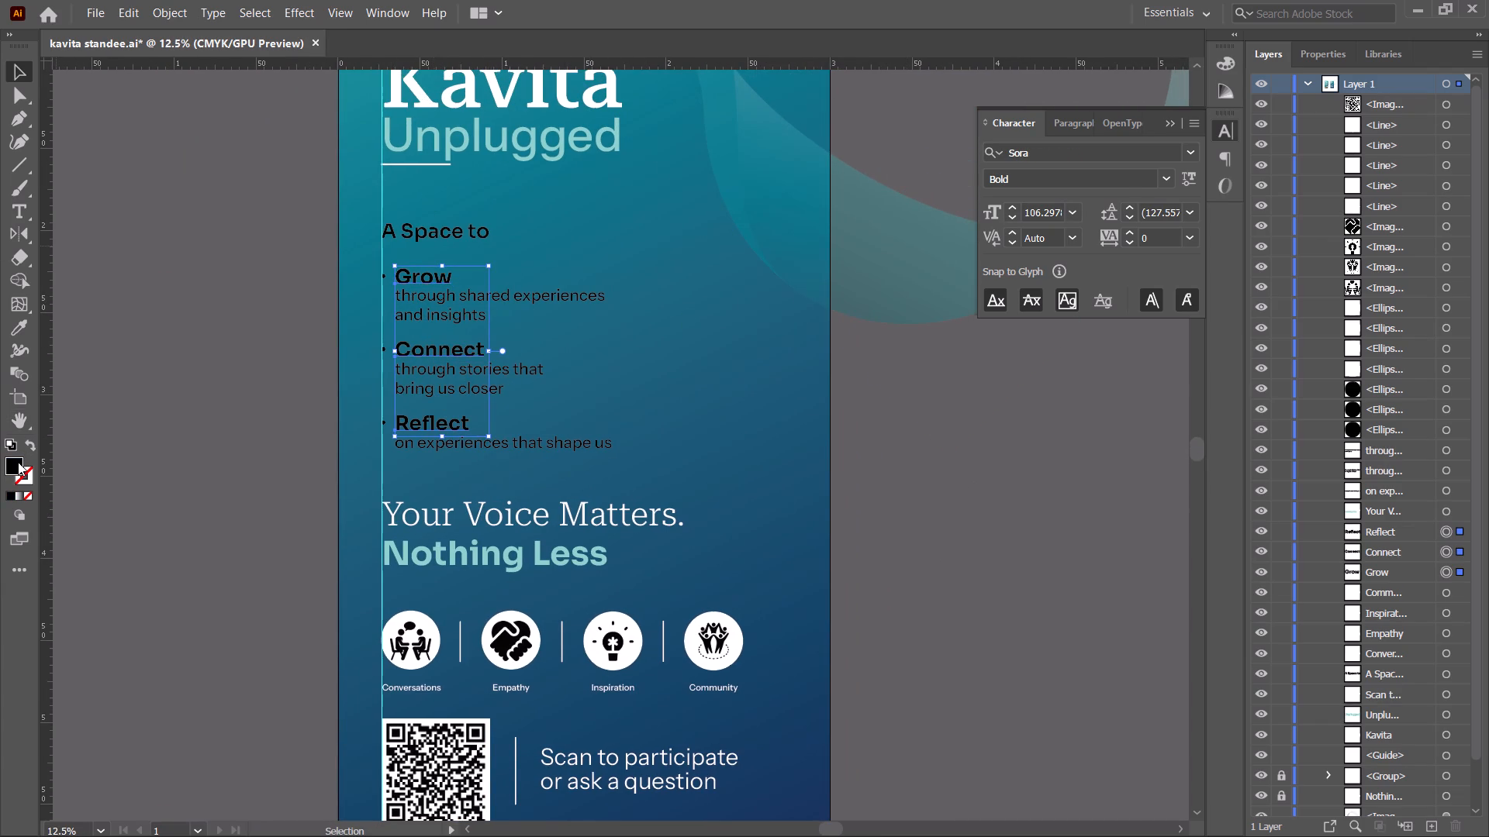
{"action": "left_click_drag", "start_coordinate": [527, 317], "coordinate": [485, 288]}
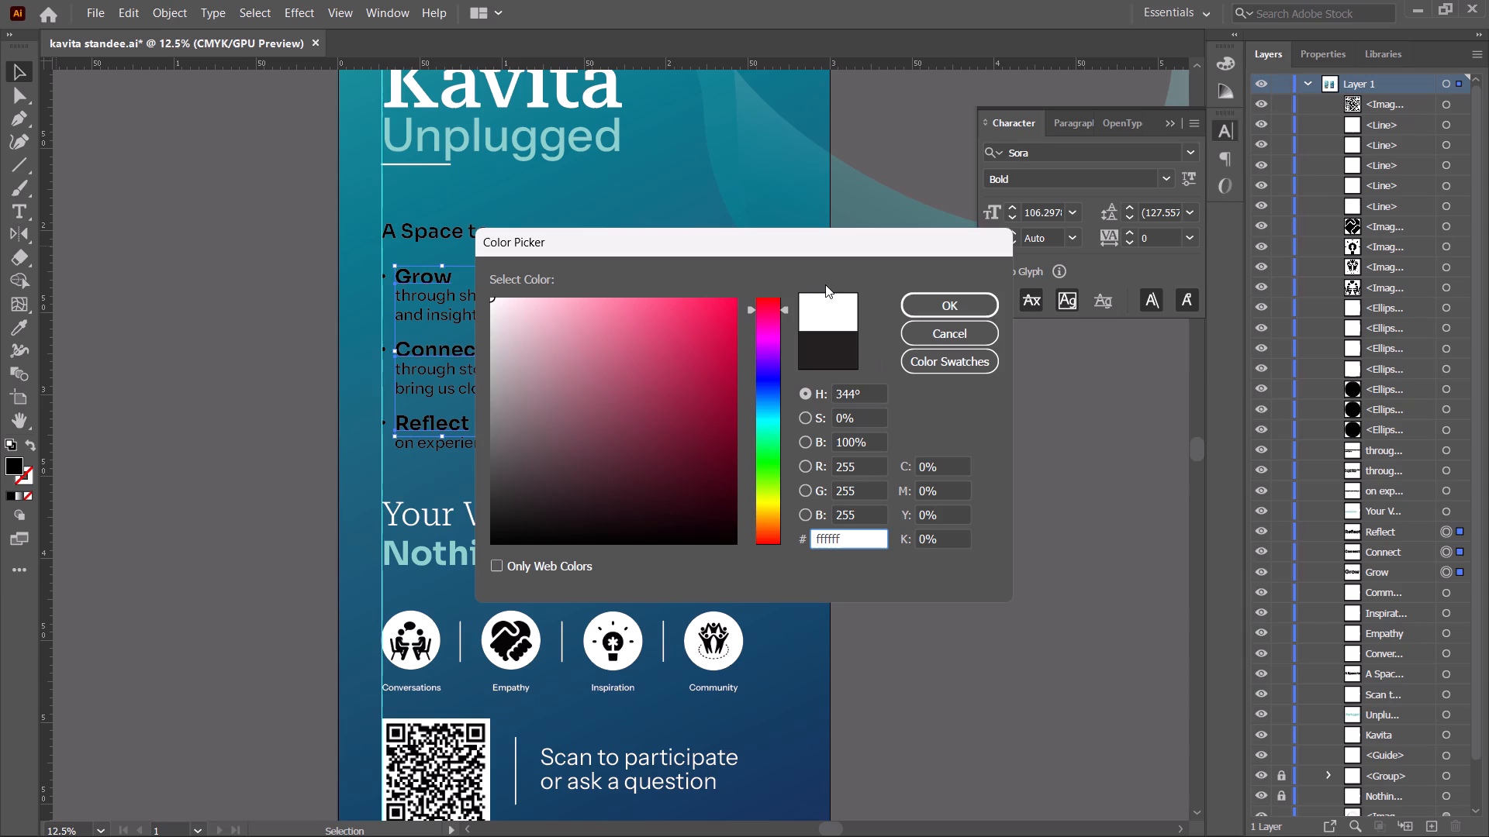
Set the fill of the Grow, Connect and Reflect headings to white, ffffff.
{"action": "left_click", "coordinate": [932, 307]}
{"action": "left_click", "coordinate": [956, 485]}
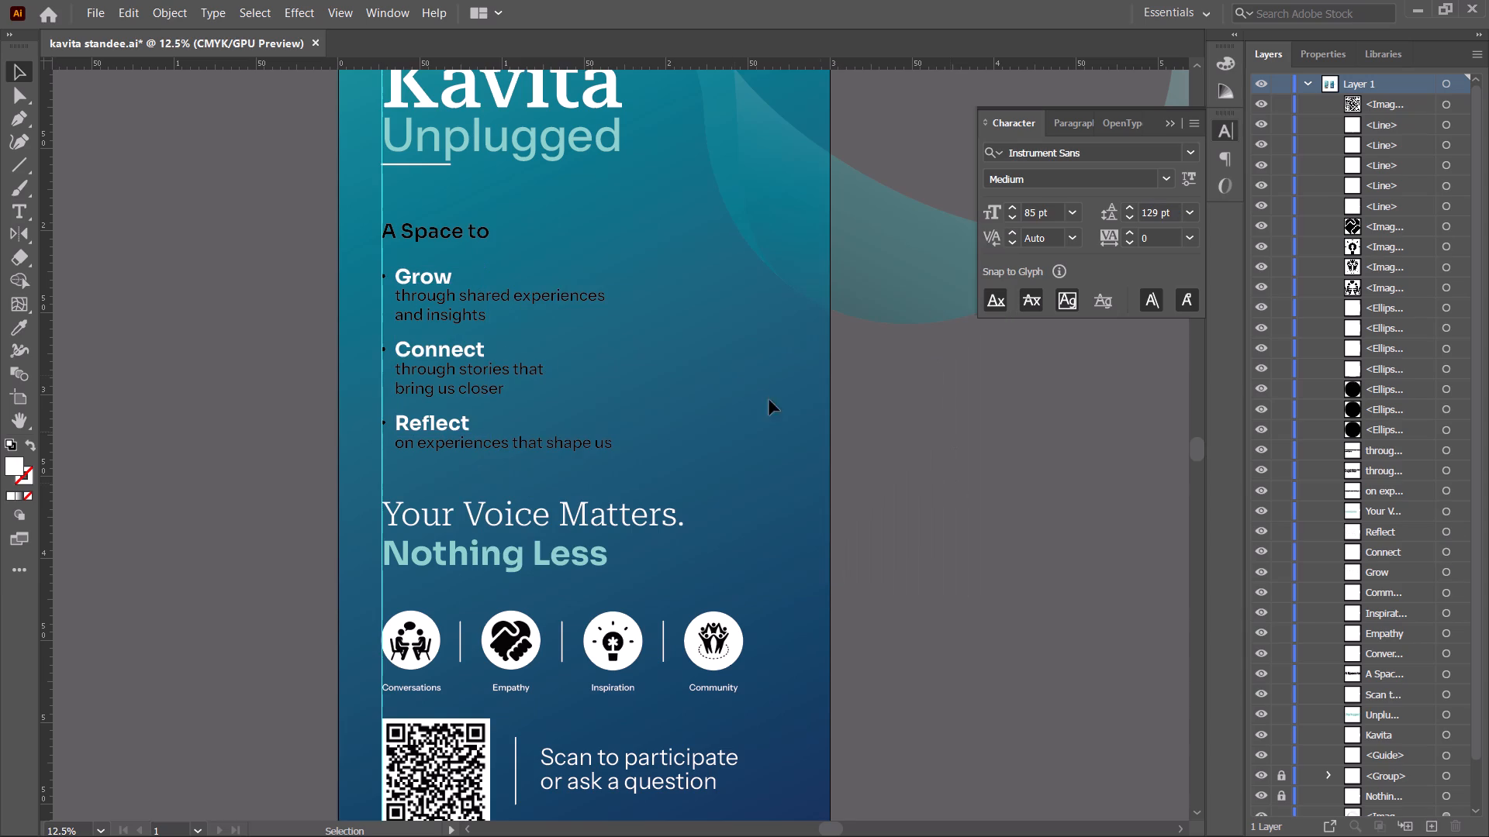
Recolor the three description texts under Grow, Connect and Reflect to white.
{"action": "left_click", "coordinate": [580, 298]}
{"action": "left_click", "coordinate": [485, 367], "text": "shift"}
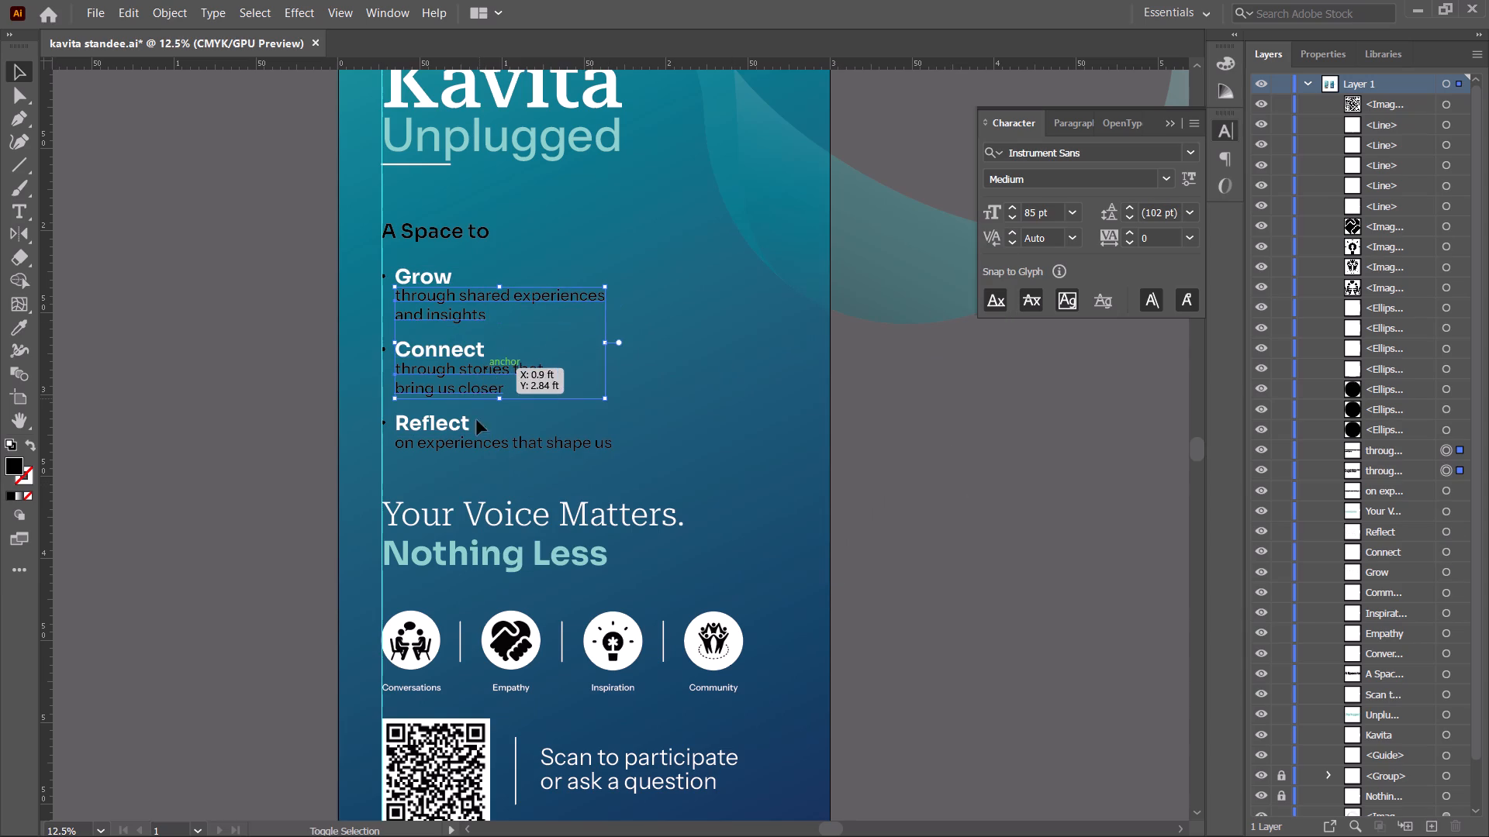
{"action": "left_click", "coordinate": [482, 450], "text": "shift"}
{"action": "double_click", "coordinate": [11, 464]}
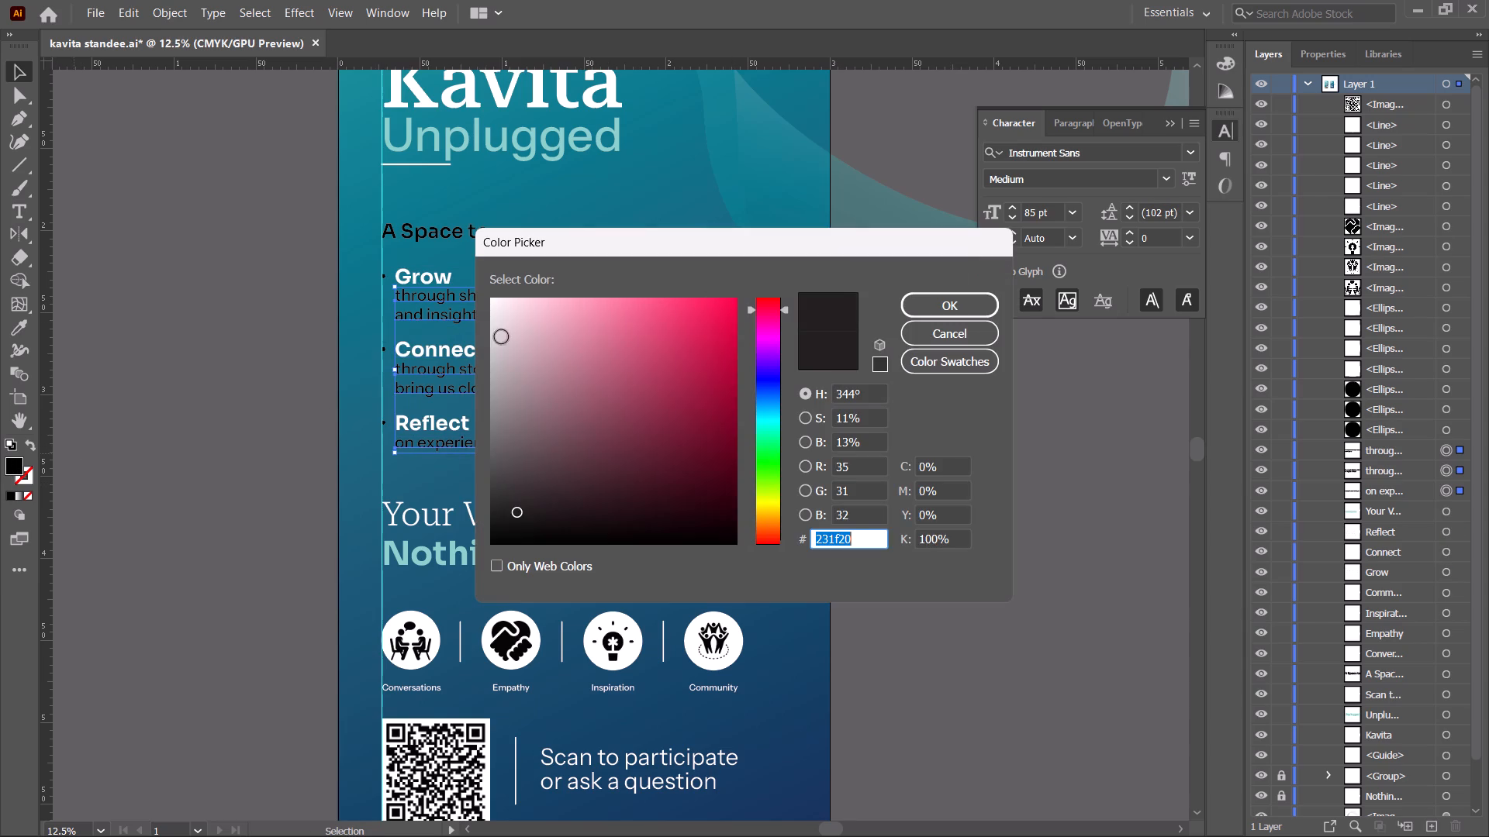
{"action": "left_click_drag", "start_coordinate": [521, 321], "coordinate": [490, 298]}
{"action": "left_click", "coordinate": [975, 304]}
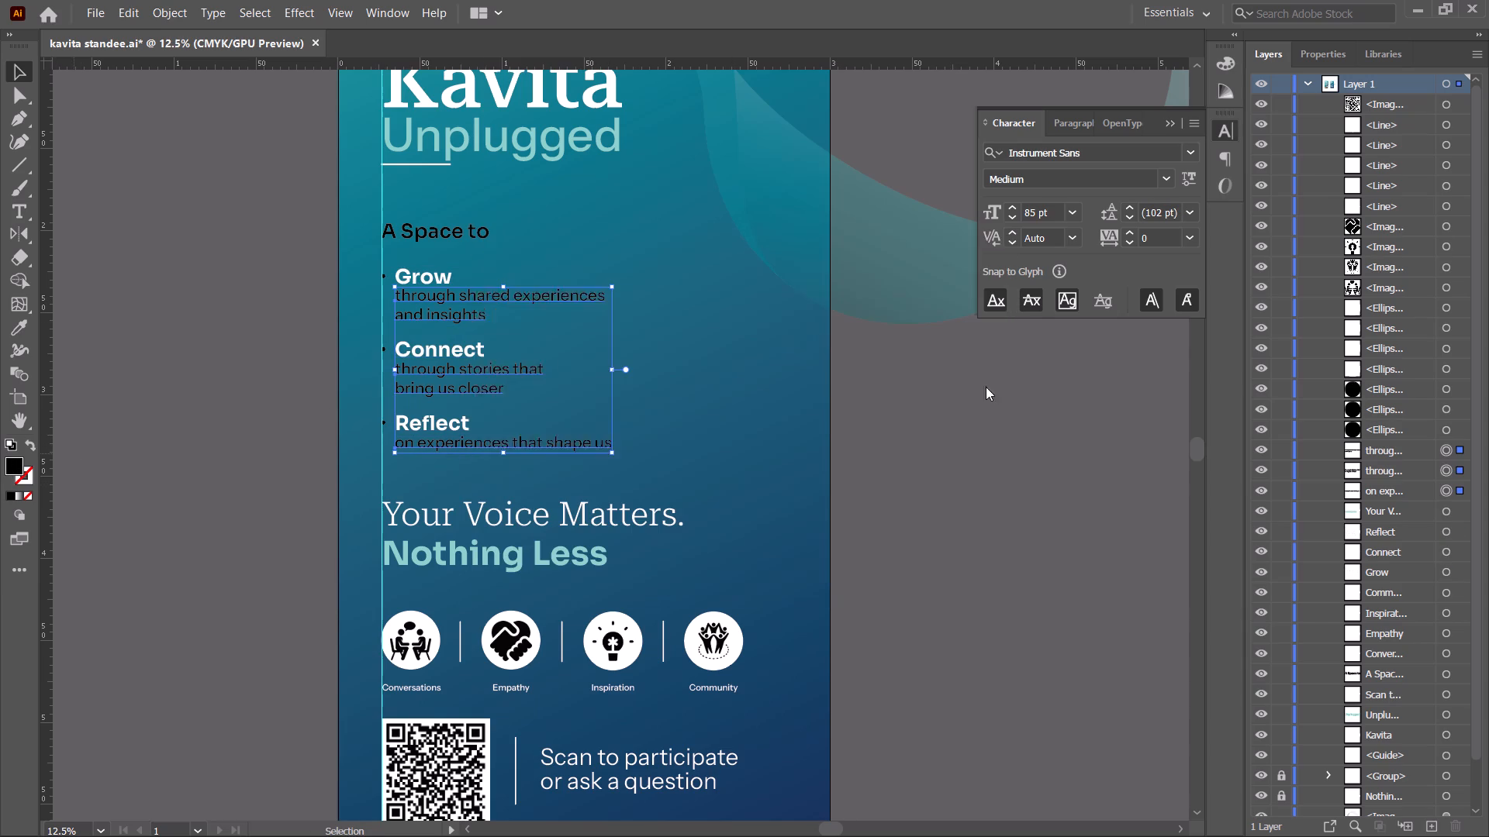
{"action": "left_click", "coordinate": [1029, 508]}
{"action": "key", "text": "space"}
{"action": "left_click_drag", "start_coordinate": [1023, 508], "coordinate": [1008, 514]}
Set the leading of the "through shared experiences and insights" text under Grow to 98 pt.
{"action": "left_click", "coordinate": [469, 304]}
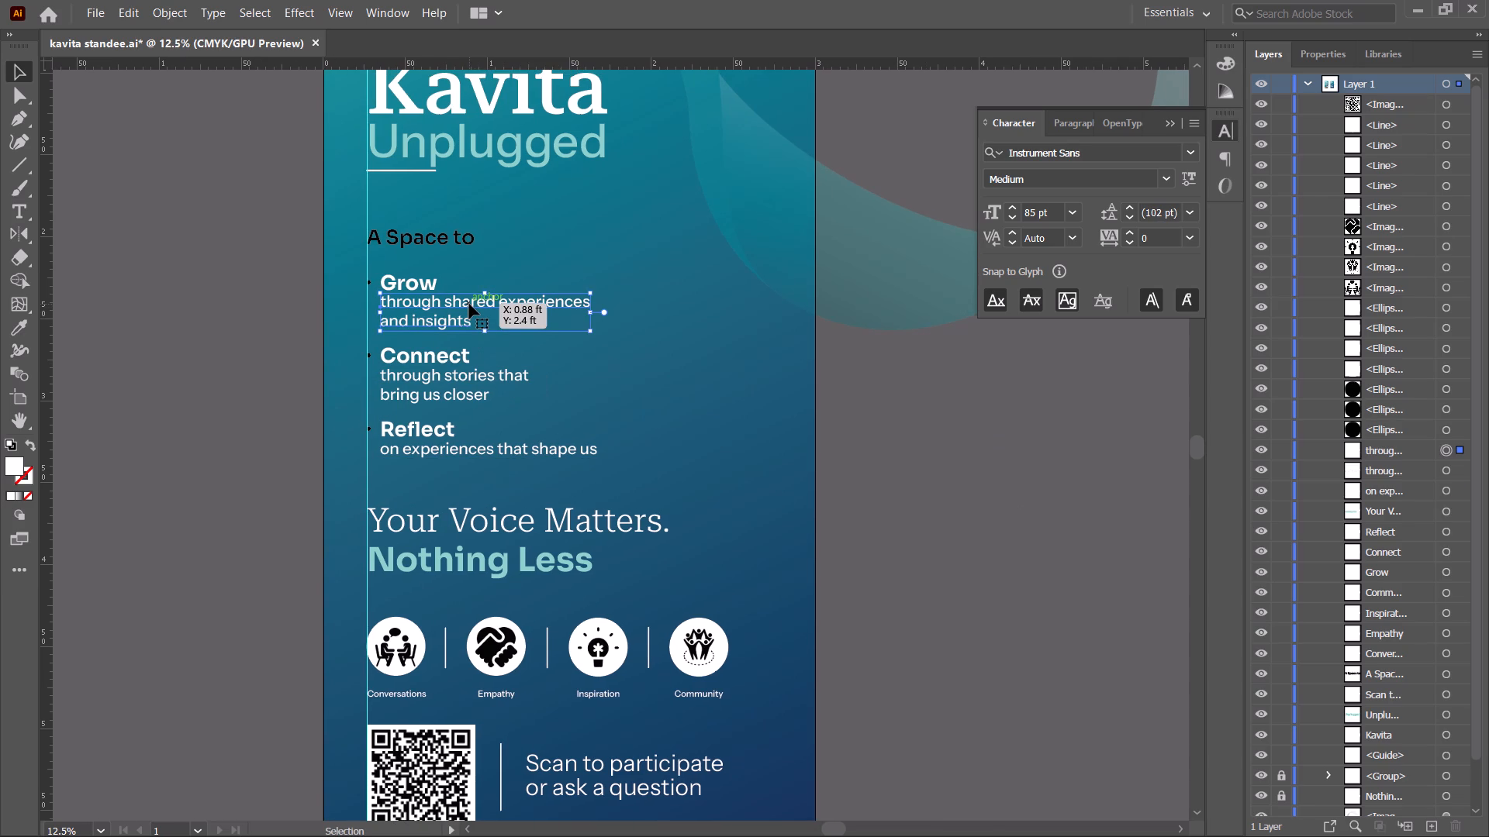
{"action": "scroll", "coordinate": [555, 334], "scroll_direction": "up", "scroll_amount": 1, "text": "alt"}
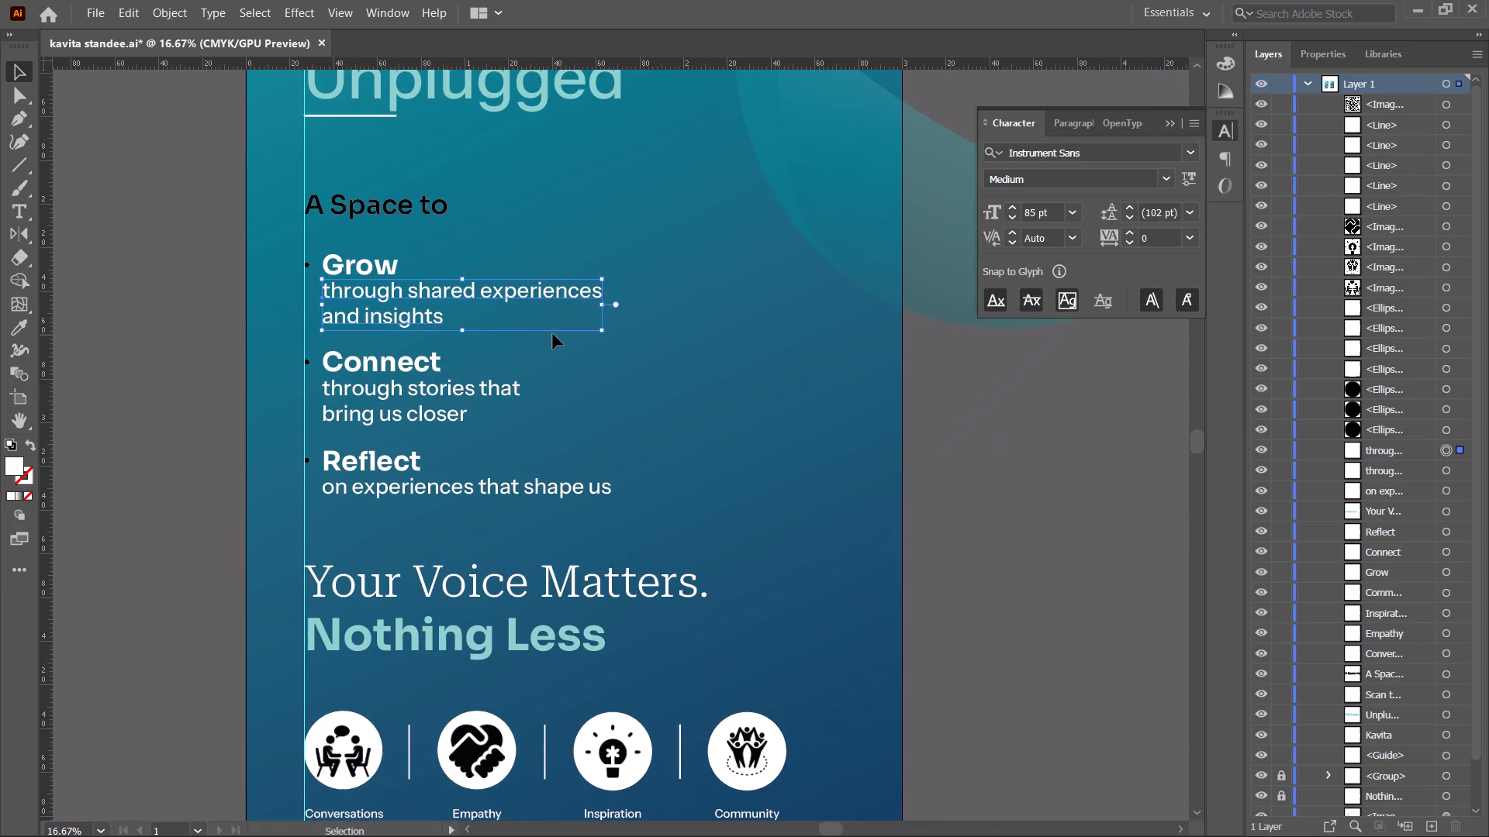
{"action": "scroll", "coordinate": [522, 323], "scroll_direction": "up", "scroll_amount": 1, "text": "alt"}
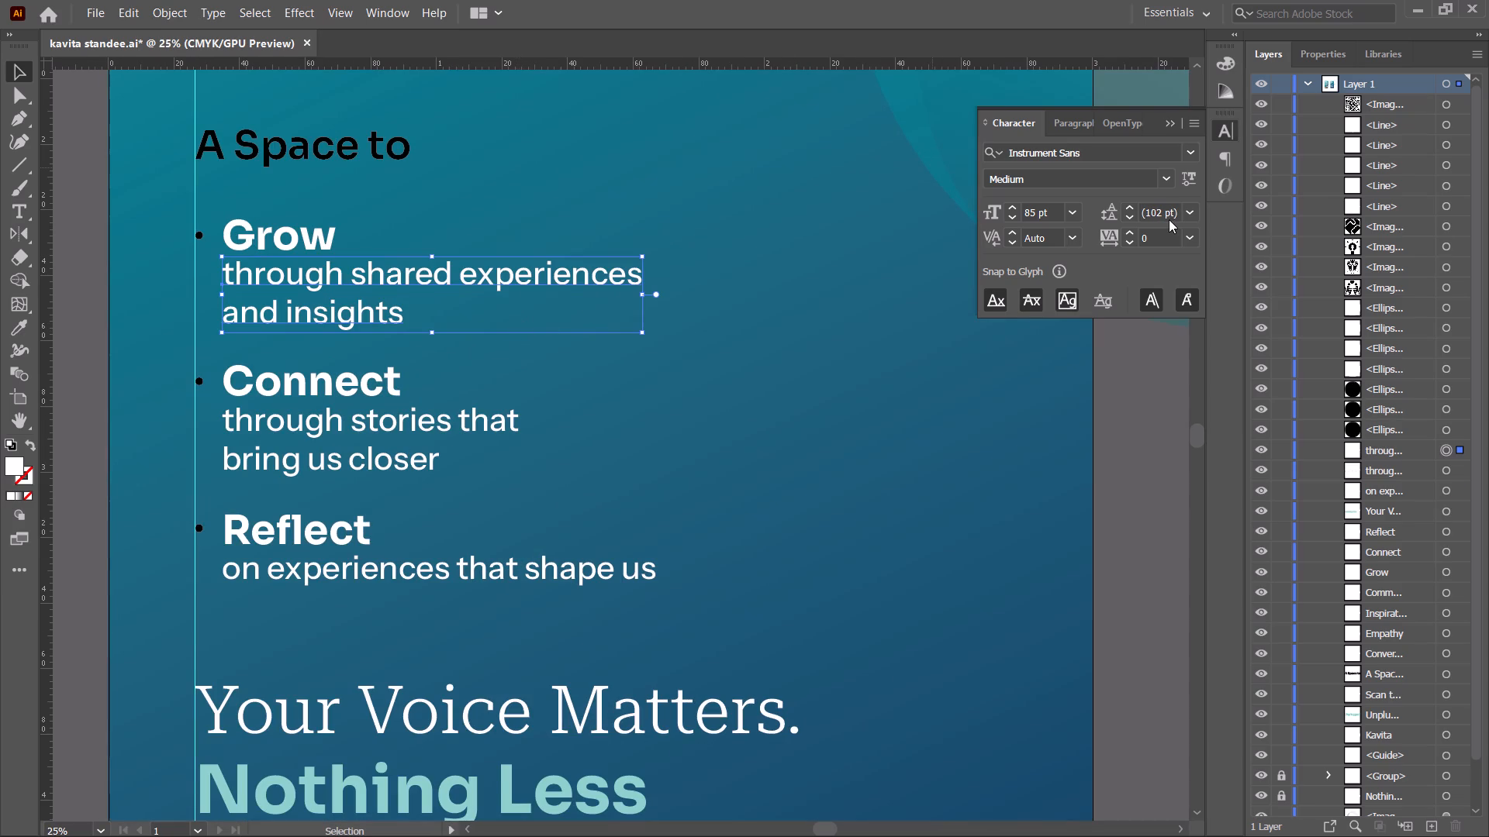
{"action": "left_click", "coordinate": [1163, 215]}
{"action": "scroll", "coordinate": [1163, 215], "scroll_direction": "down", "scroll_amount": 4}
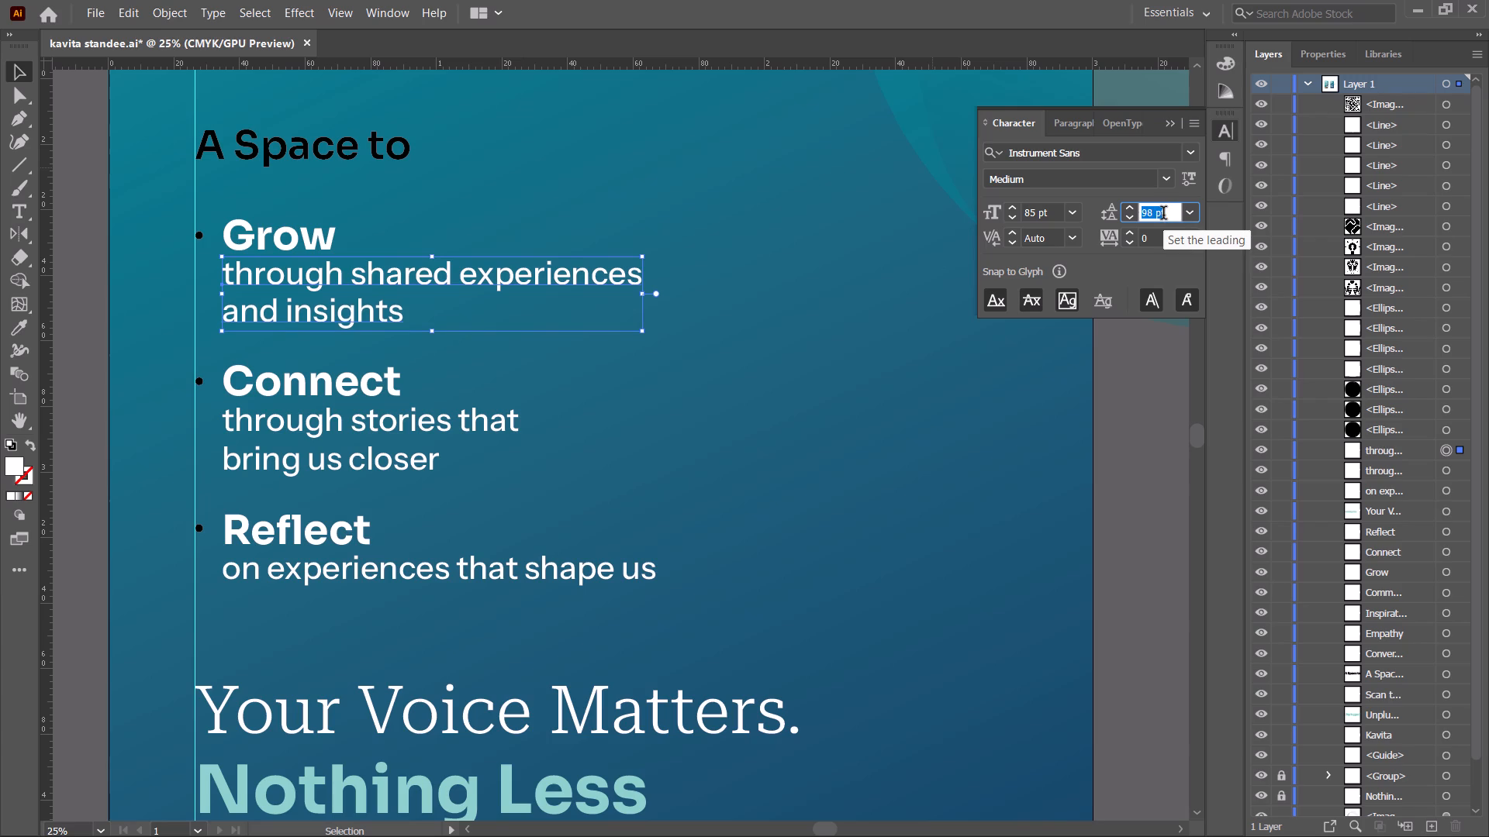
{"action": "scroll", "coordinate": [1163, 215], "scroll_direction": "down", "scroll_amount": 2}
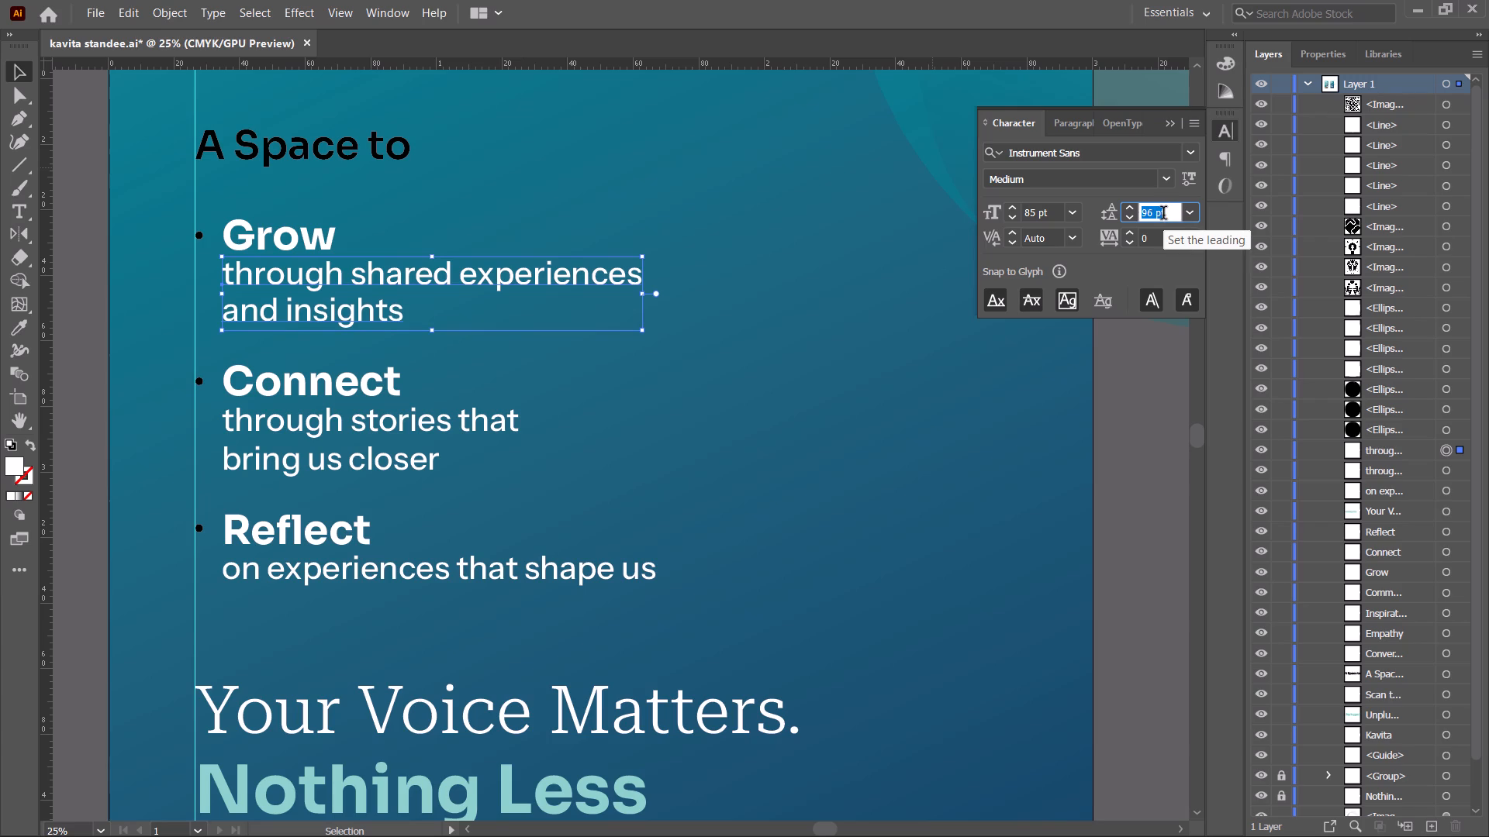
{"action": "scroll", "coordinate": [1163, 215], "scroll_direction": "up", "scroll_amount": 2}
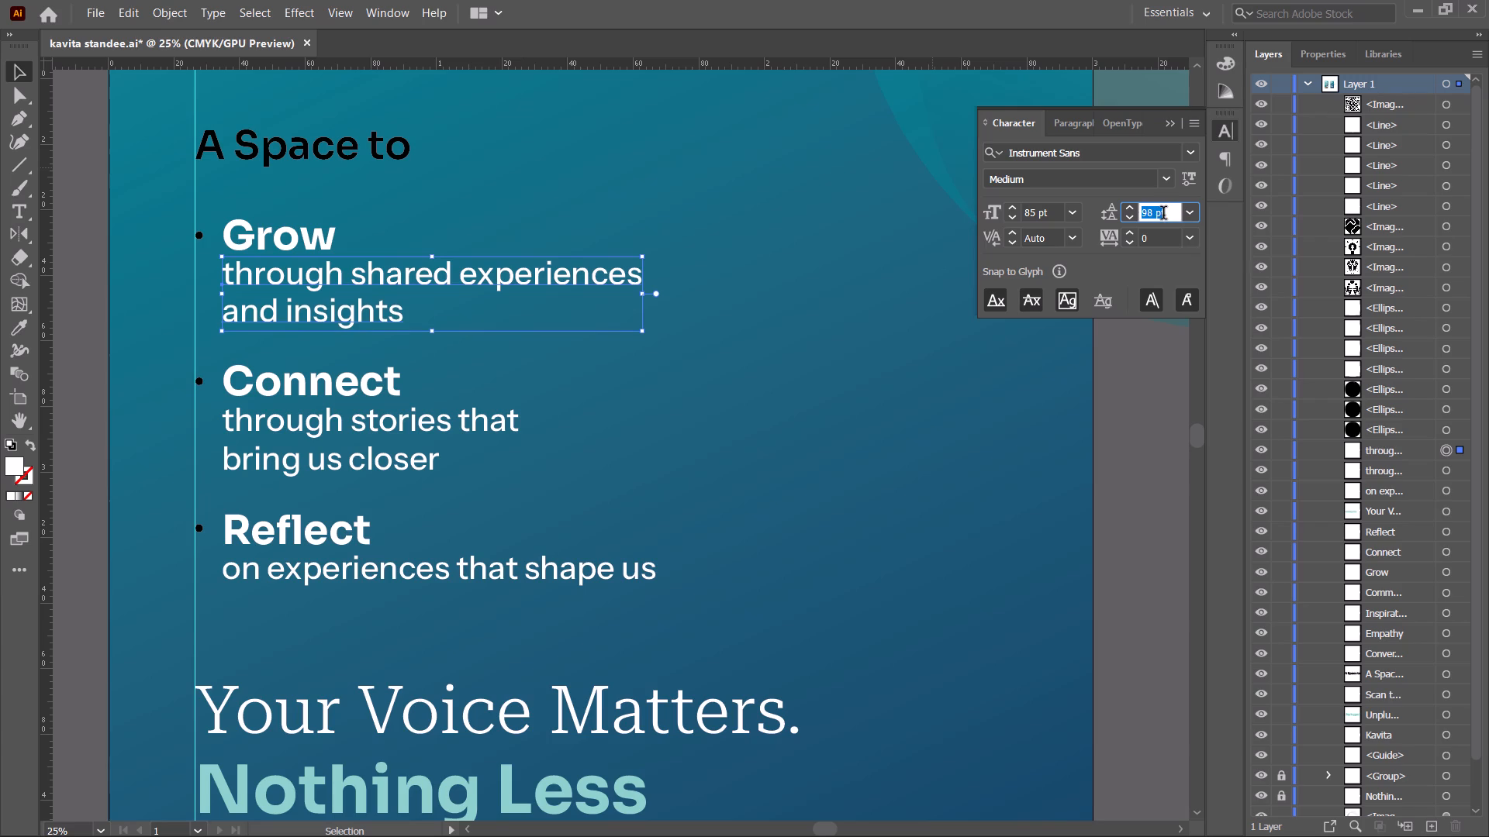
Set the leading of the "through stories that bring us closer" text under Connect to 98 pt.
{"action": "left_click", "coordinate": [333, 435]}
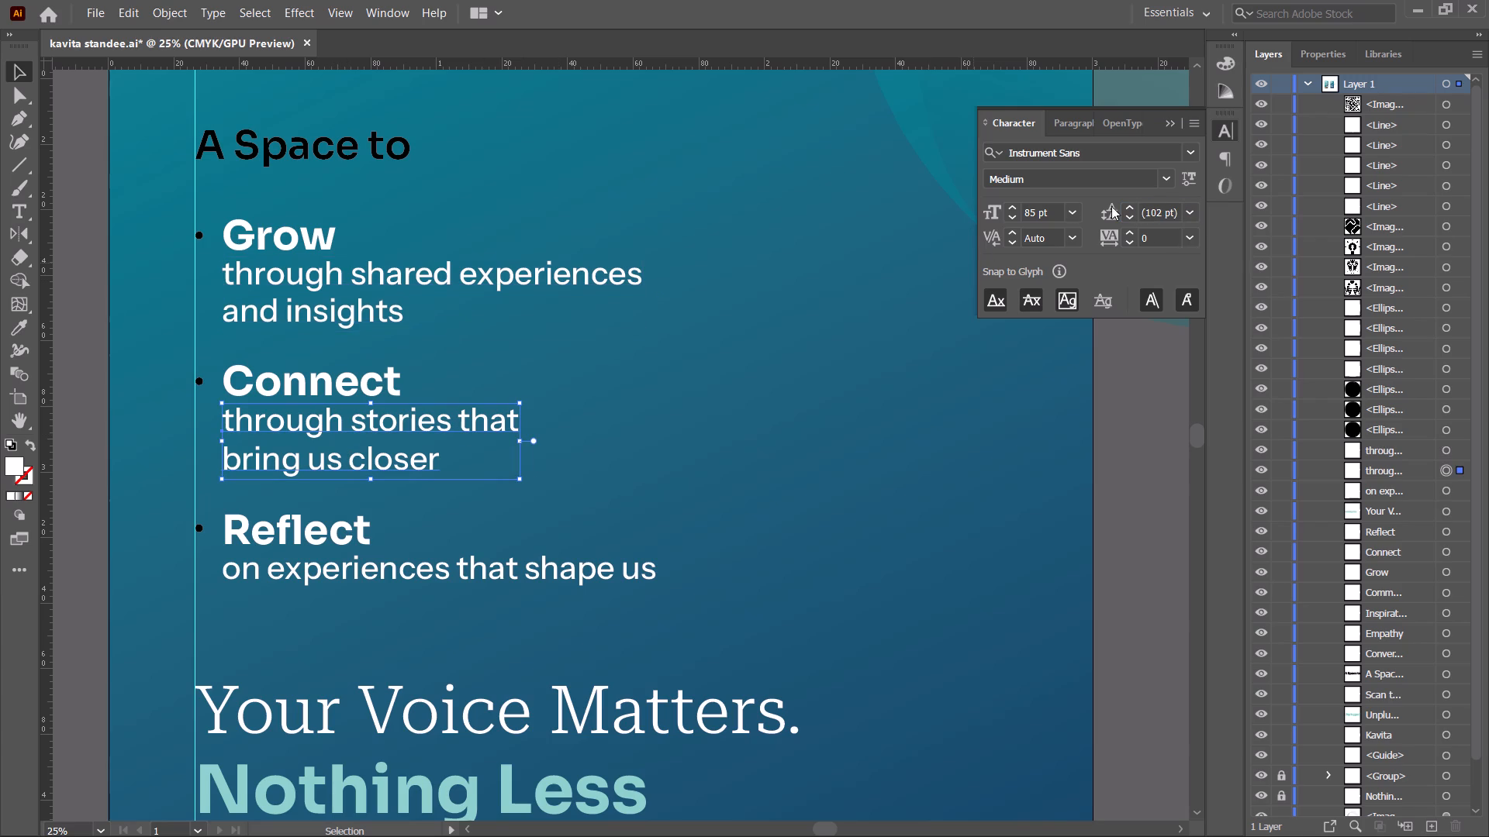
{"action": "left_click", "coordinate": [1154, 218]}
{"action": "scroll", "coordinate": [1154, 218], "scroll_direction": "down", "scroll_amount": 4}
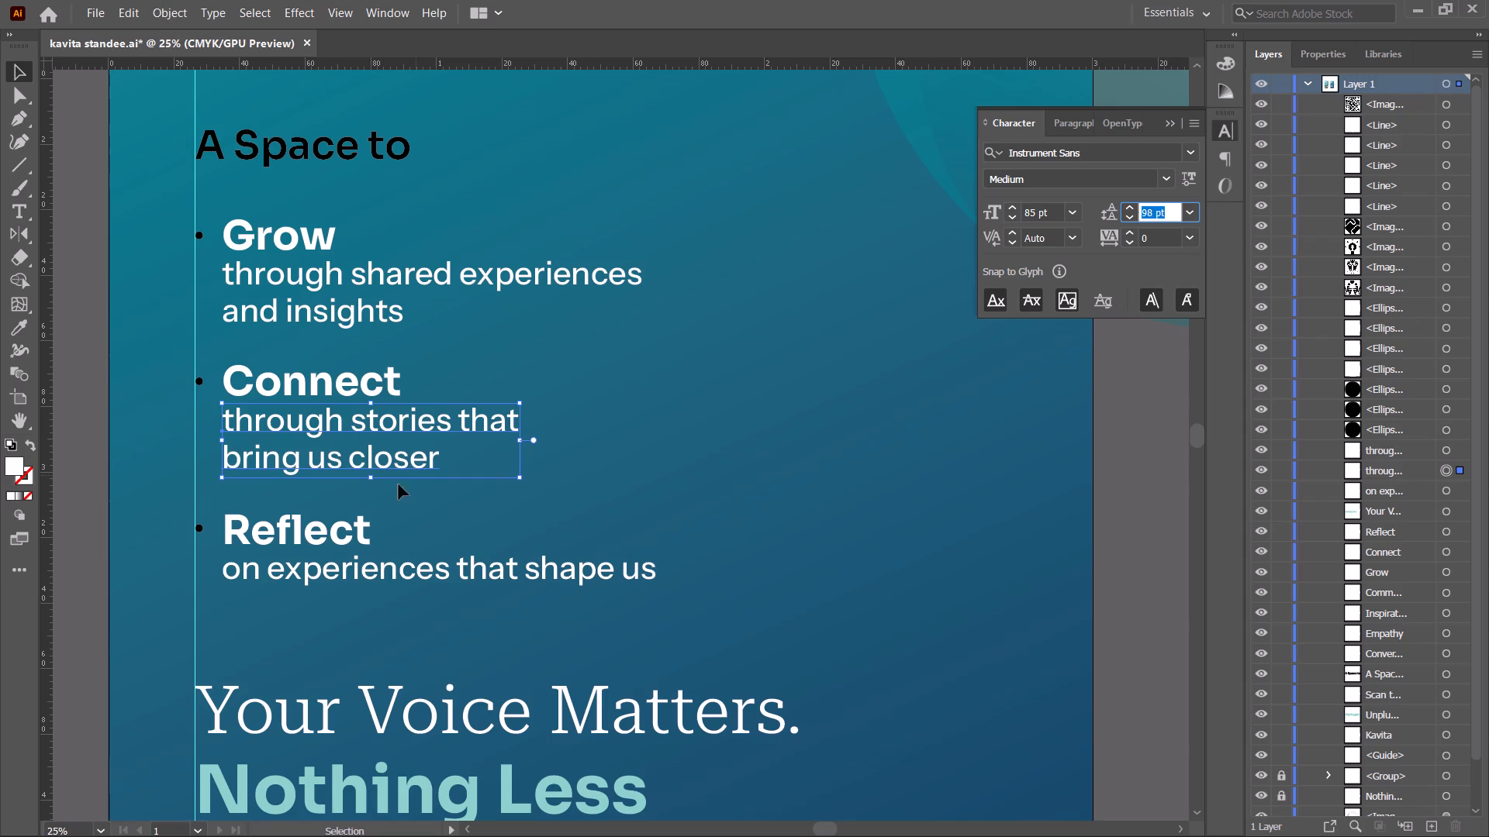
{"action": "left_click", "coordinate": [389, 569]}
{"action": "left_click", "coordinate": [777, 441]}
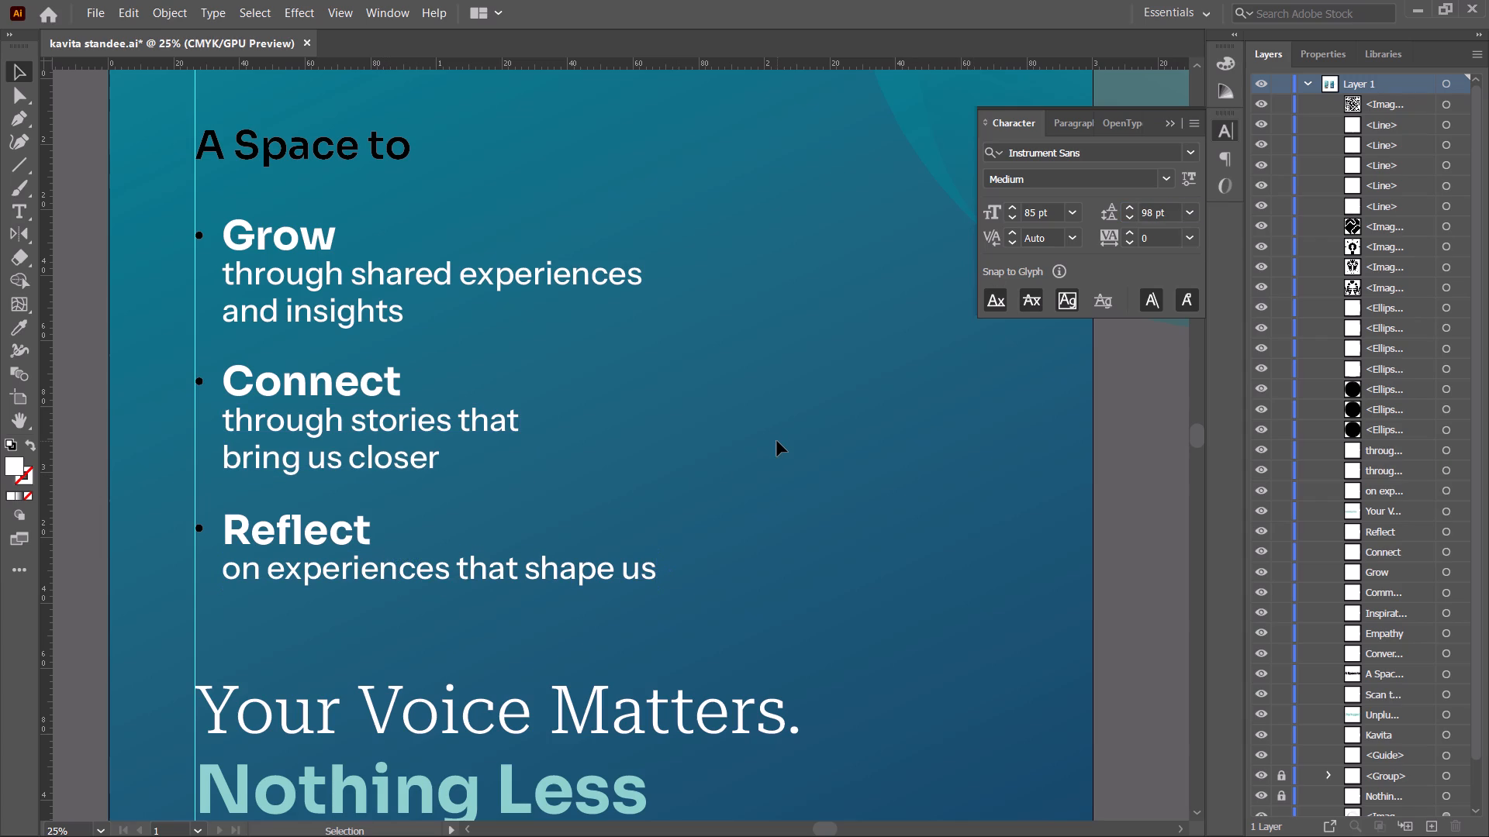
Nudge each description under Grow, Connect and Reflect slightly down from its heading, one increment each.
{"action": "left_click", "coordinate": [347, 283]}
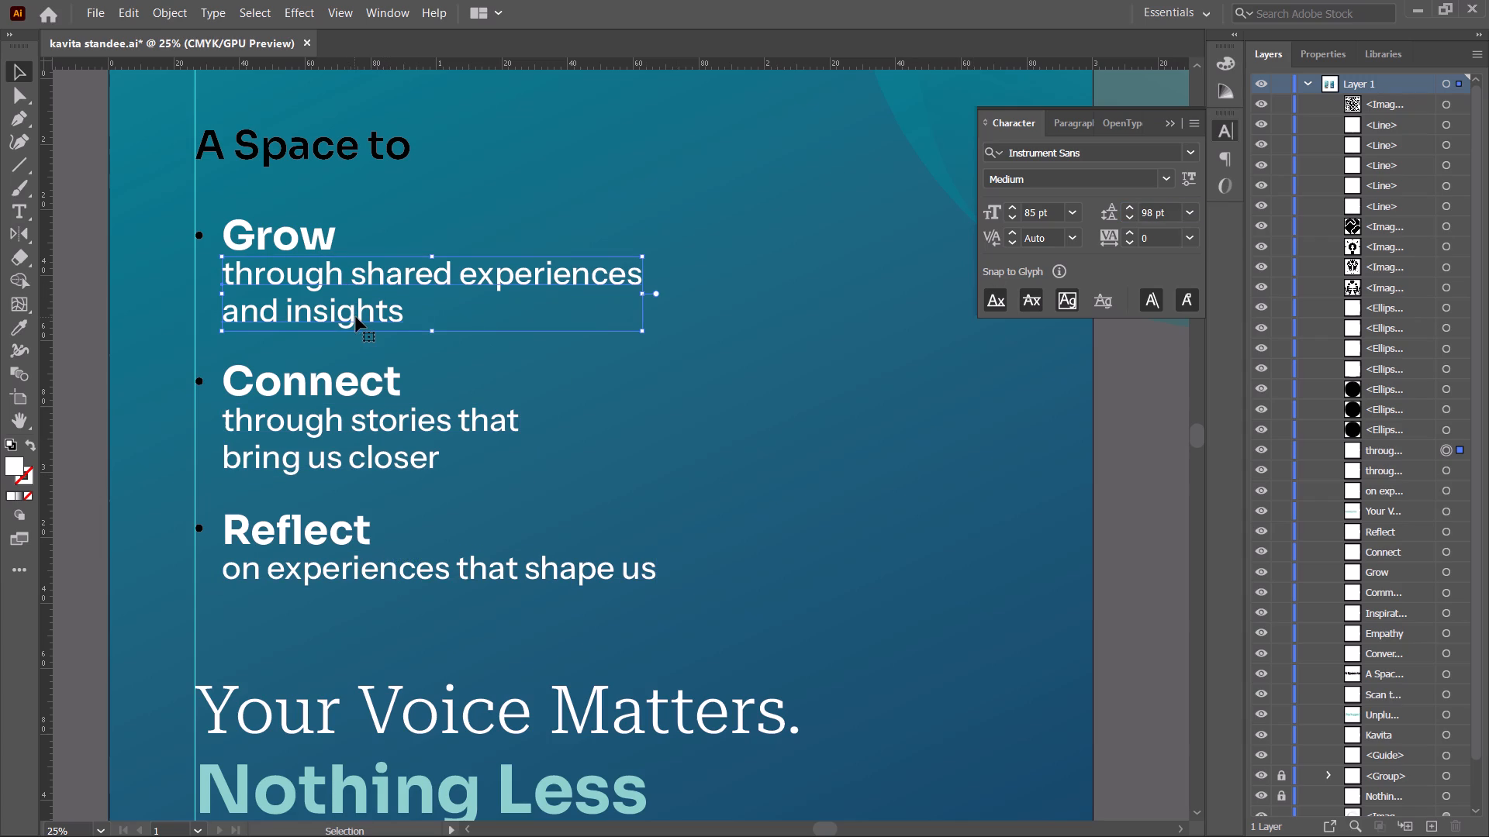
{"action": "key", "text": "Down"}
{"action": "left_click", "coordinate": [425, 428]}
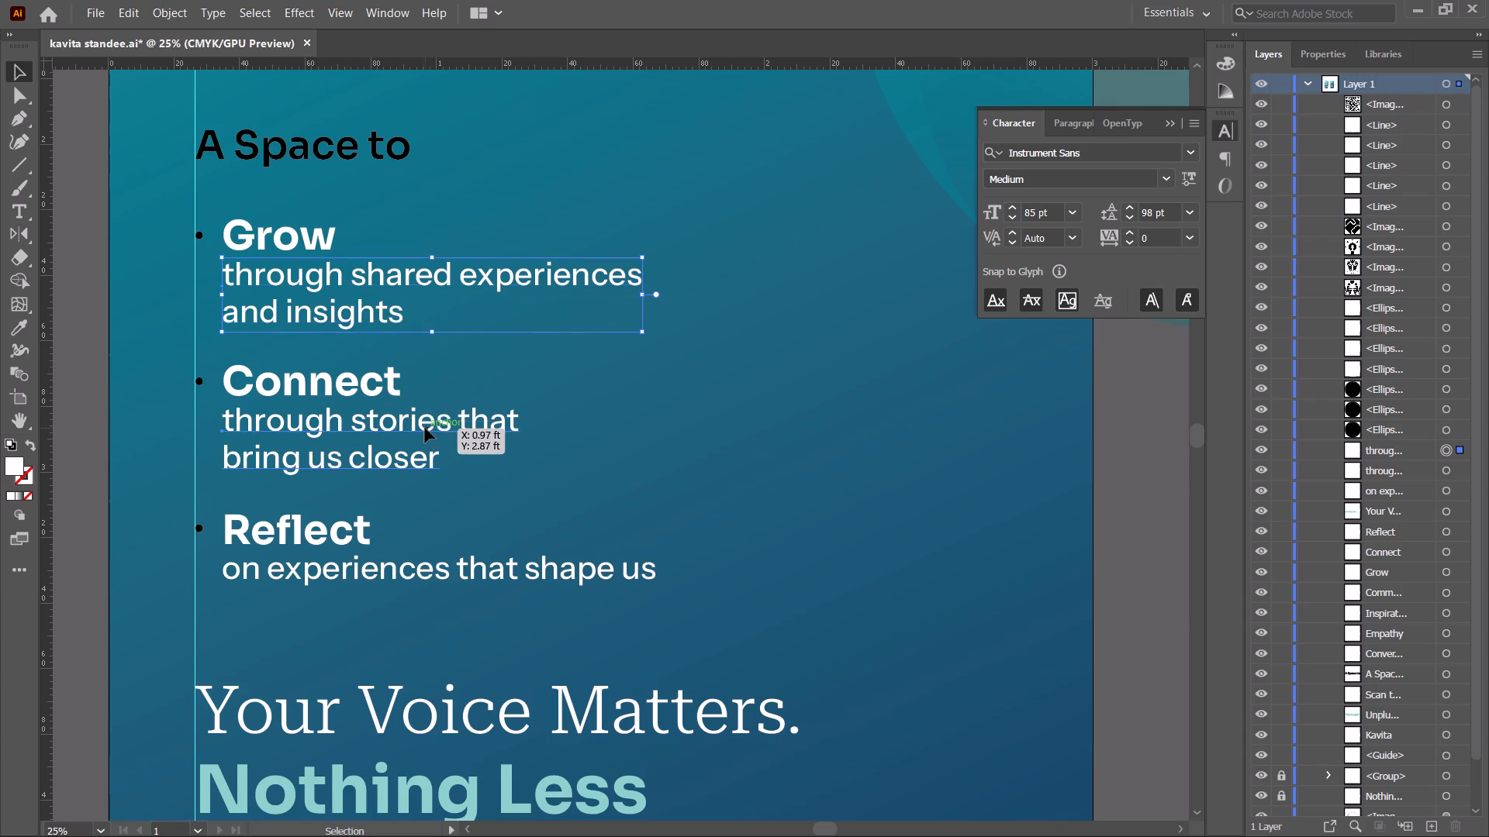
{"action": "key", "text": "Down"}
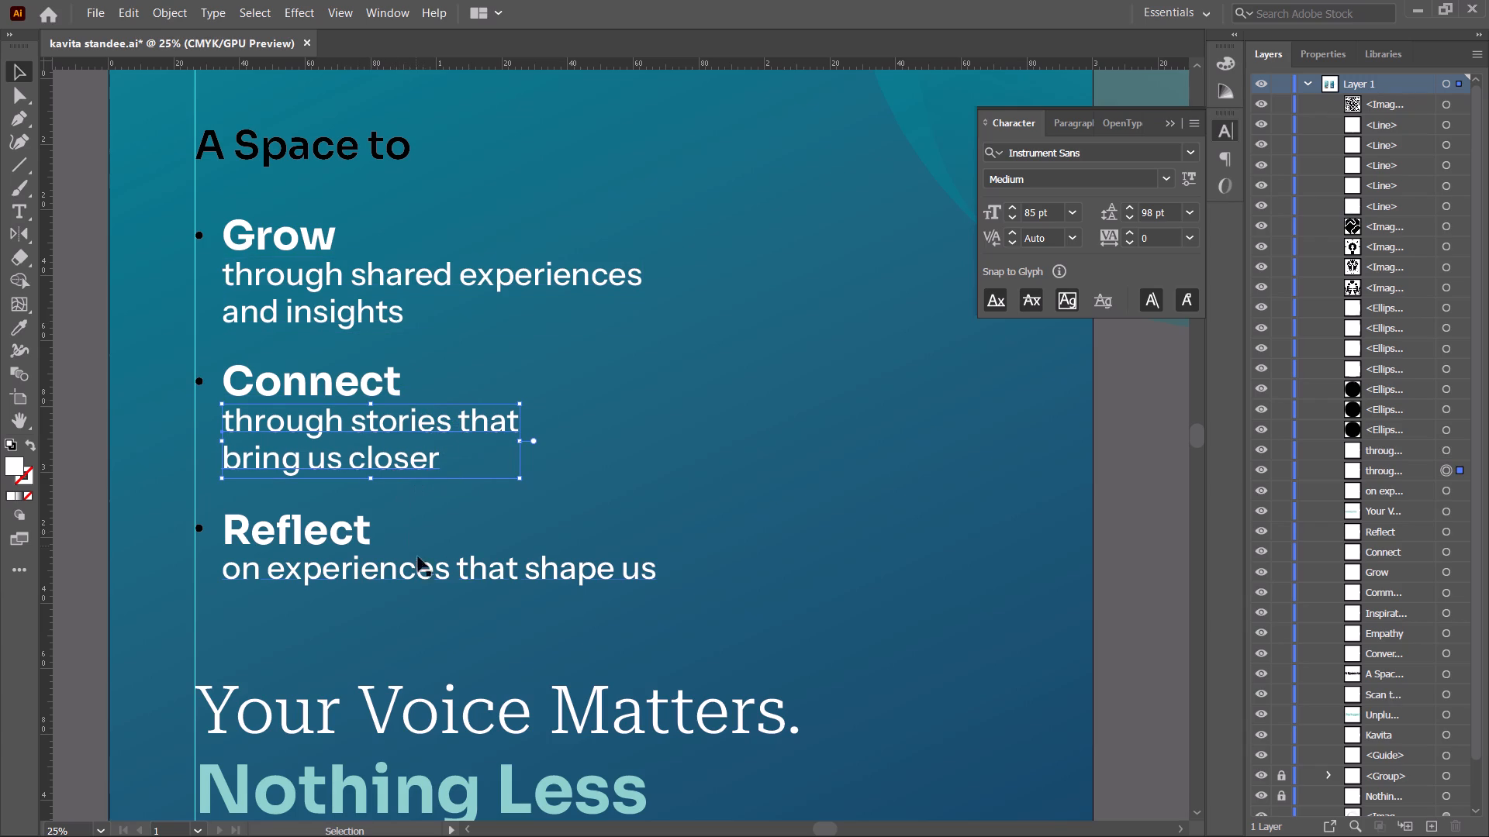
{"action": "left_click", "coordinate": [424, 567]}
{"action": "key", "text": "Down"}
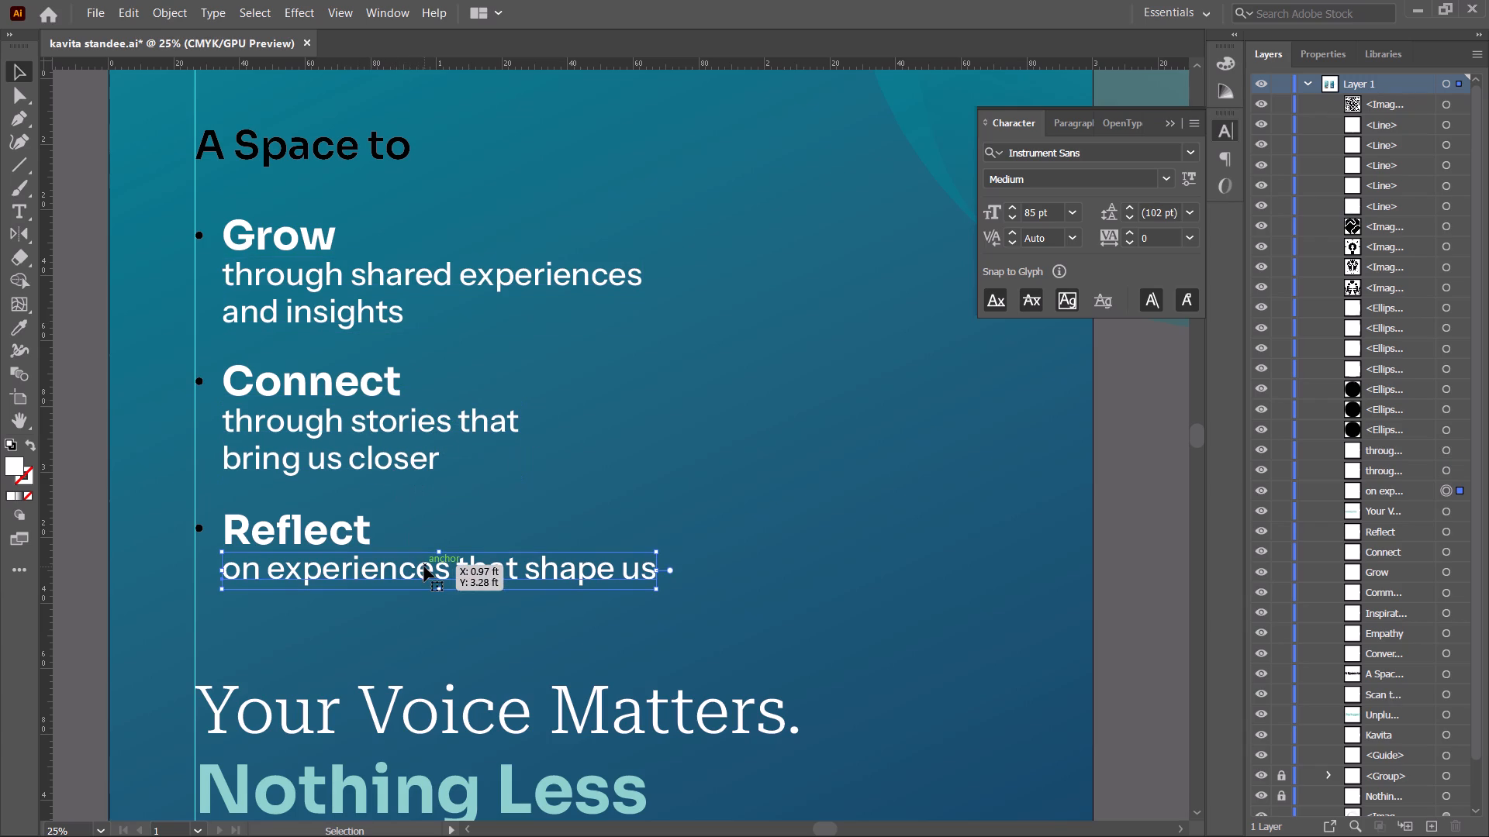
{"action": "left_click", "coordinate": [776, 546]}
Tighten the leading of the "Your Voice Matters. Nothing Less" text to 170 pt.
{"action": "scroll", "coordinate": [776, 546], "scroll_direction": "down", "scroll_amount": 2, "text": "alt"}
{"action": "left_click", "coordinate": [648, 671]}
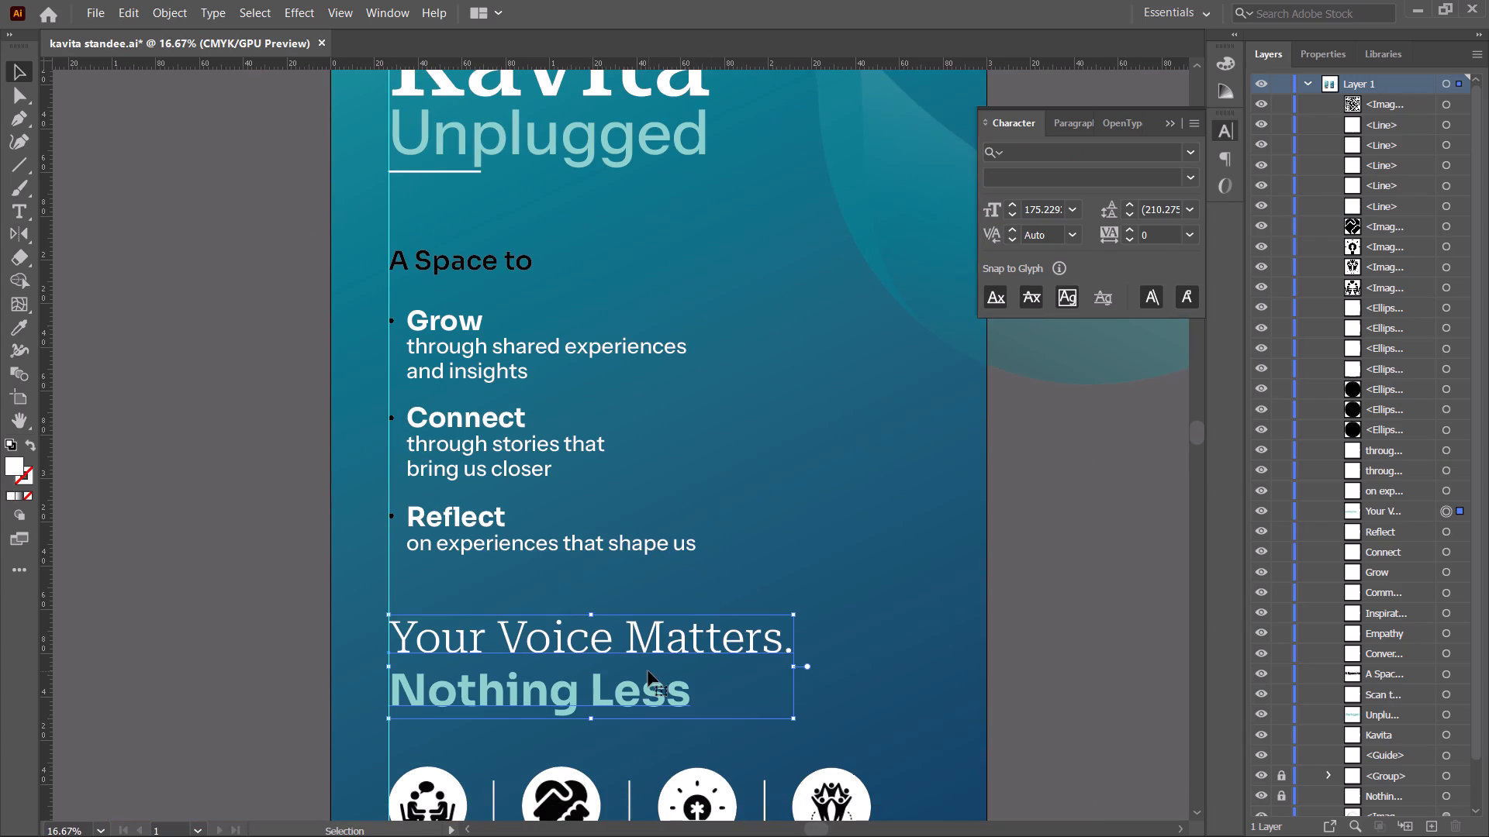
{"action": "left_click", "coordinate": [1164, 210]}
{"action": "scroll", "coordinate": [1164, 210], "scroll_direction": "down", "scroll_amount": 6}
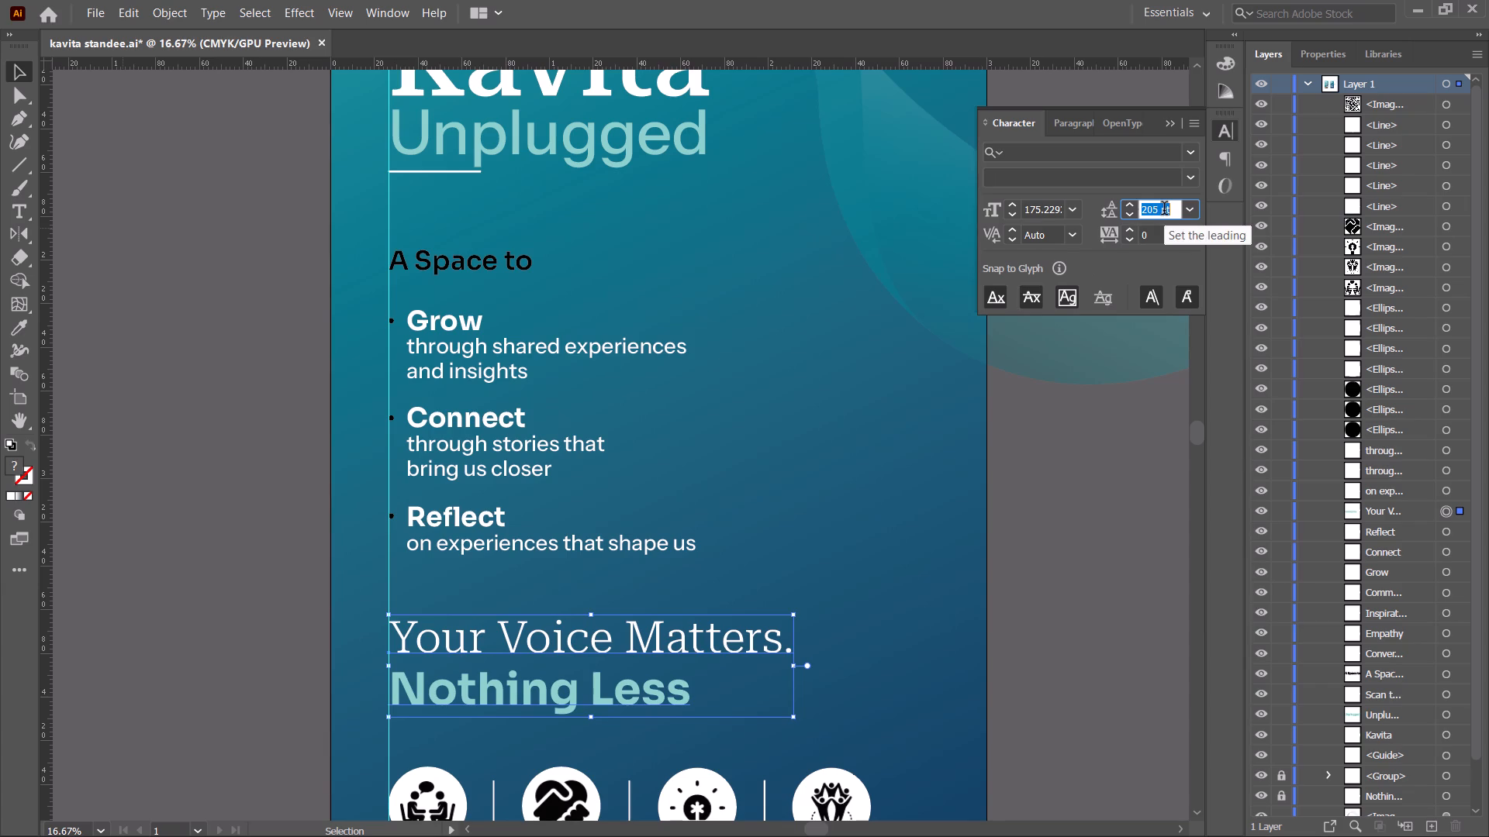
{"action": "scroll", "coordinate": [1164, 210], "scroll_direction": "down", "scroll_amount": 20}
{"action": "scroll", "coordinate": [1164, 210], "scroll_direction": "down", "scroll_amount": 10}
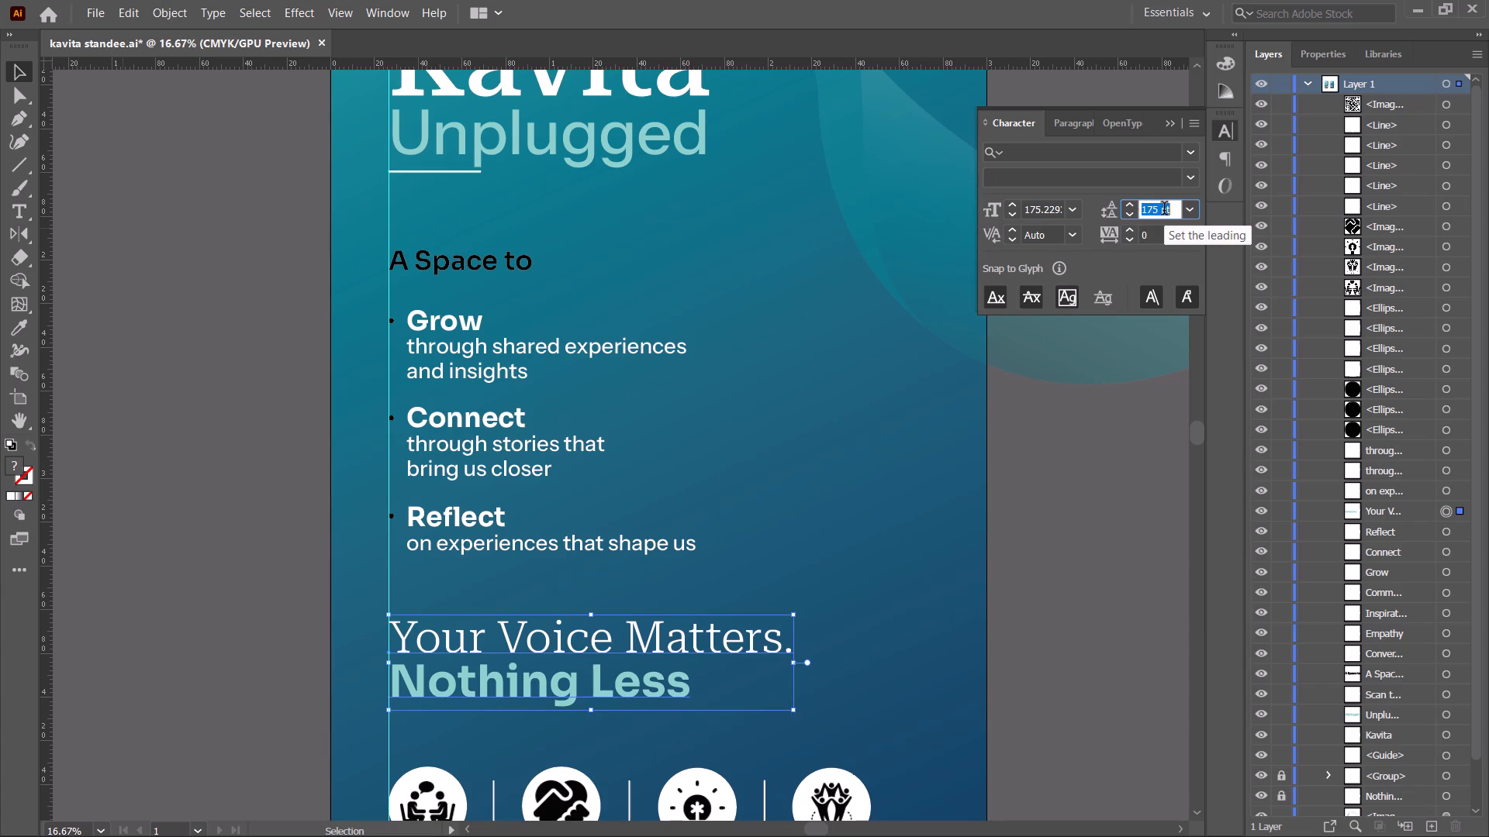
{"action": "scroll", "coordinate": [1164, 210], "scroll_direction": "down", "scroll_amount": 5}
{"action": "left_click", "coordinate": [1089, 536]}
Review the overall Kavita standee layout side by side with the CyZen reference standee.
{"action": "scroll", "coordinate": [1080, 555], "scroll_direction": "down", "scroll_amount": 2, "text": "alt"}
{"action": "key", "text": "space"}
{"action": "key", "text": "space"}
{"action": "key", "text": "space"}
{"action": "key", "text": "space"}
{"action": "key", "text": "space"}
{"action": "key", "text": "space"}
{"action": "key", "text": "space"}
{"action": "key", "text": "space"}
{"action": "key", "text": "space"}
{"action": "key", "text": "space"}
{"action": "key", "text": "space"}
{"action": "key", "text": "space"}
{"action": "key", "text": "space"}
{"action": "key", "text": "space"}
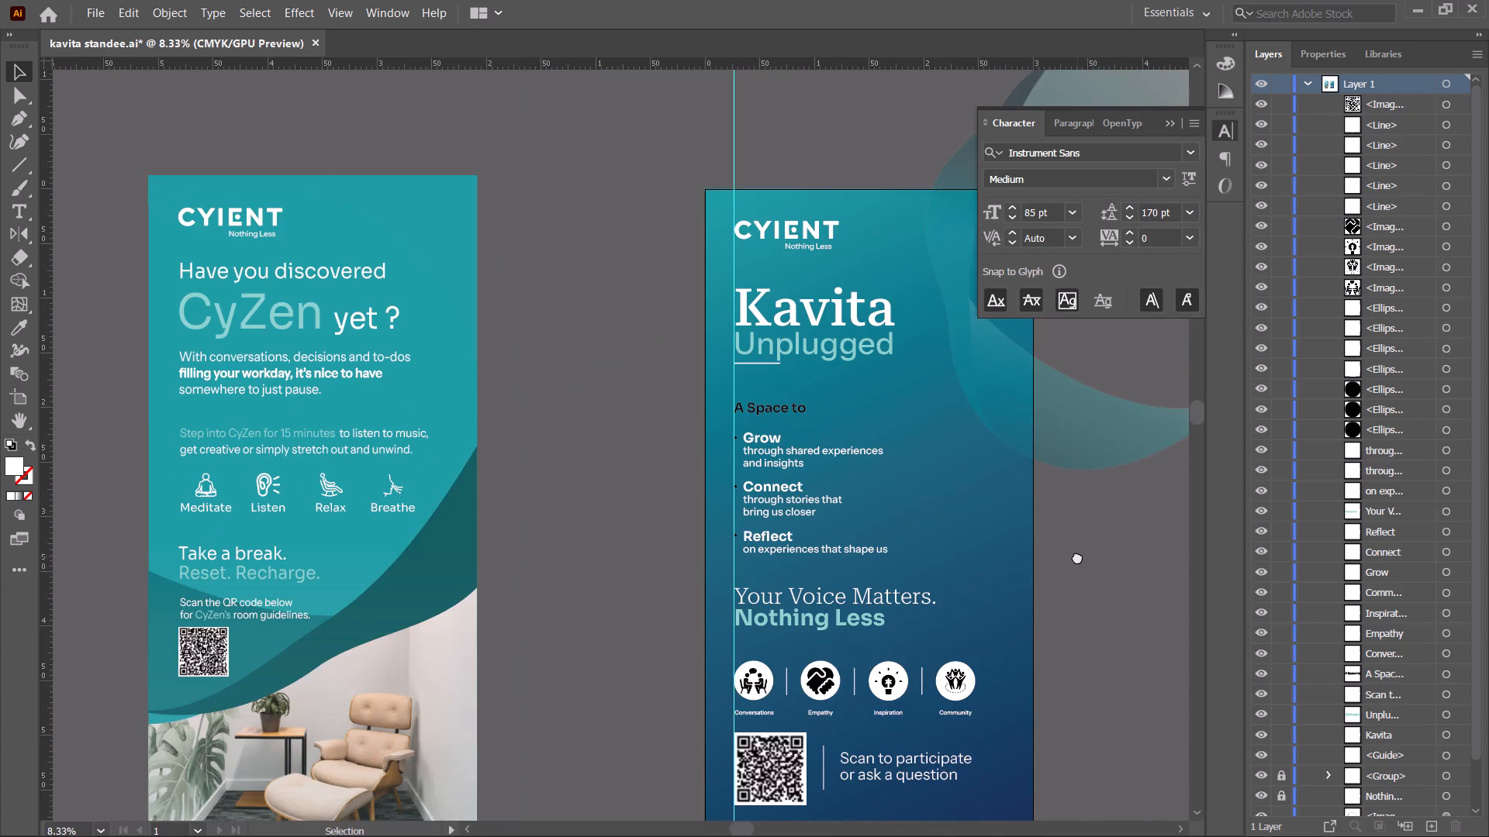
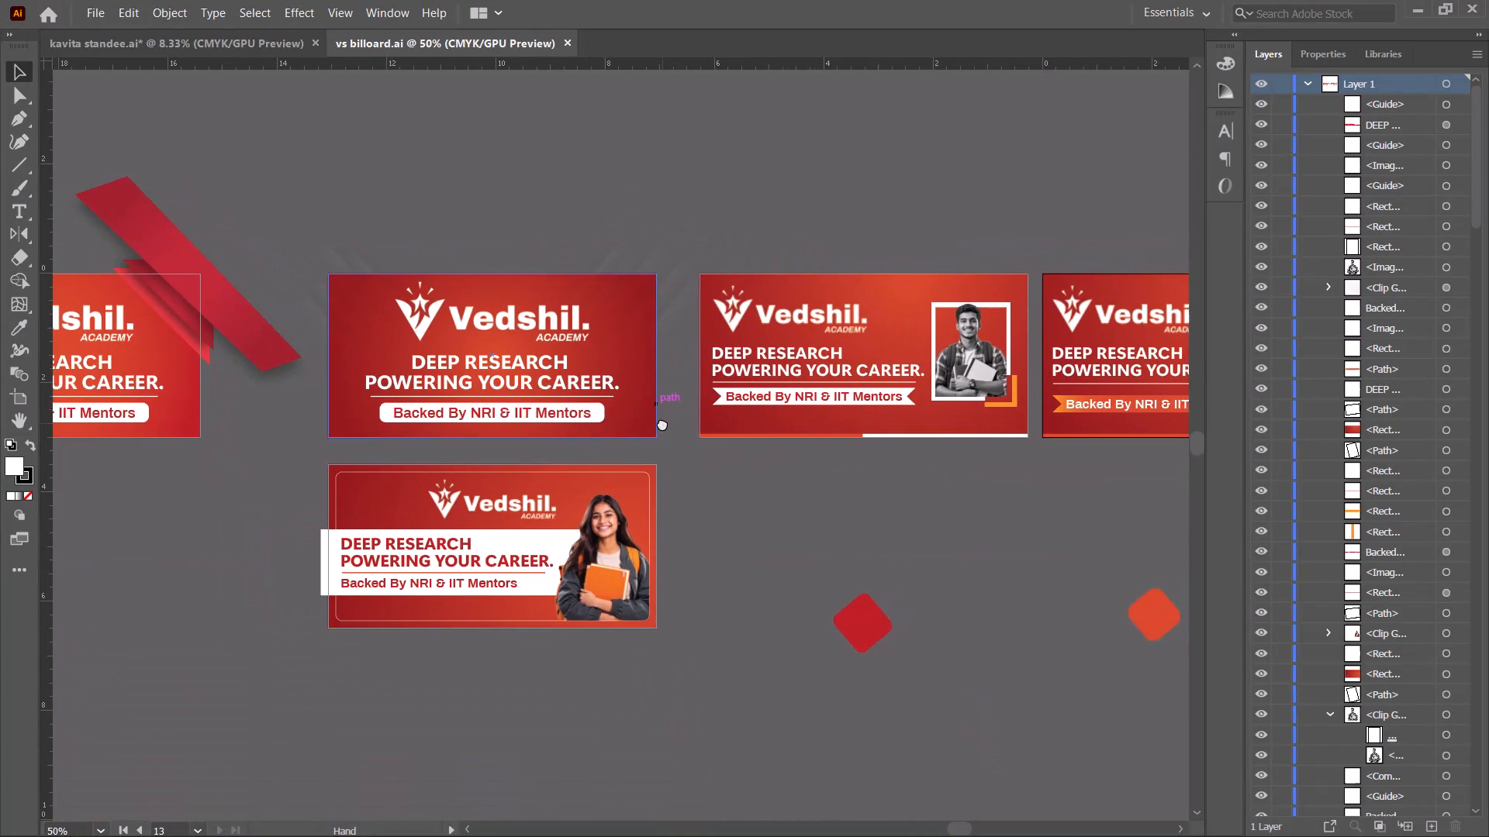
Examine the Vedshil Academy billboard layout variations in the vs billoard.ai document, comparing their headline, tagline and student photo arrangements.
{"action": "left_click_drag", "start_coordinate": [662, 423], "coordinate": [438, 456]}
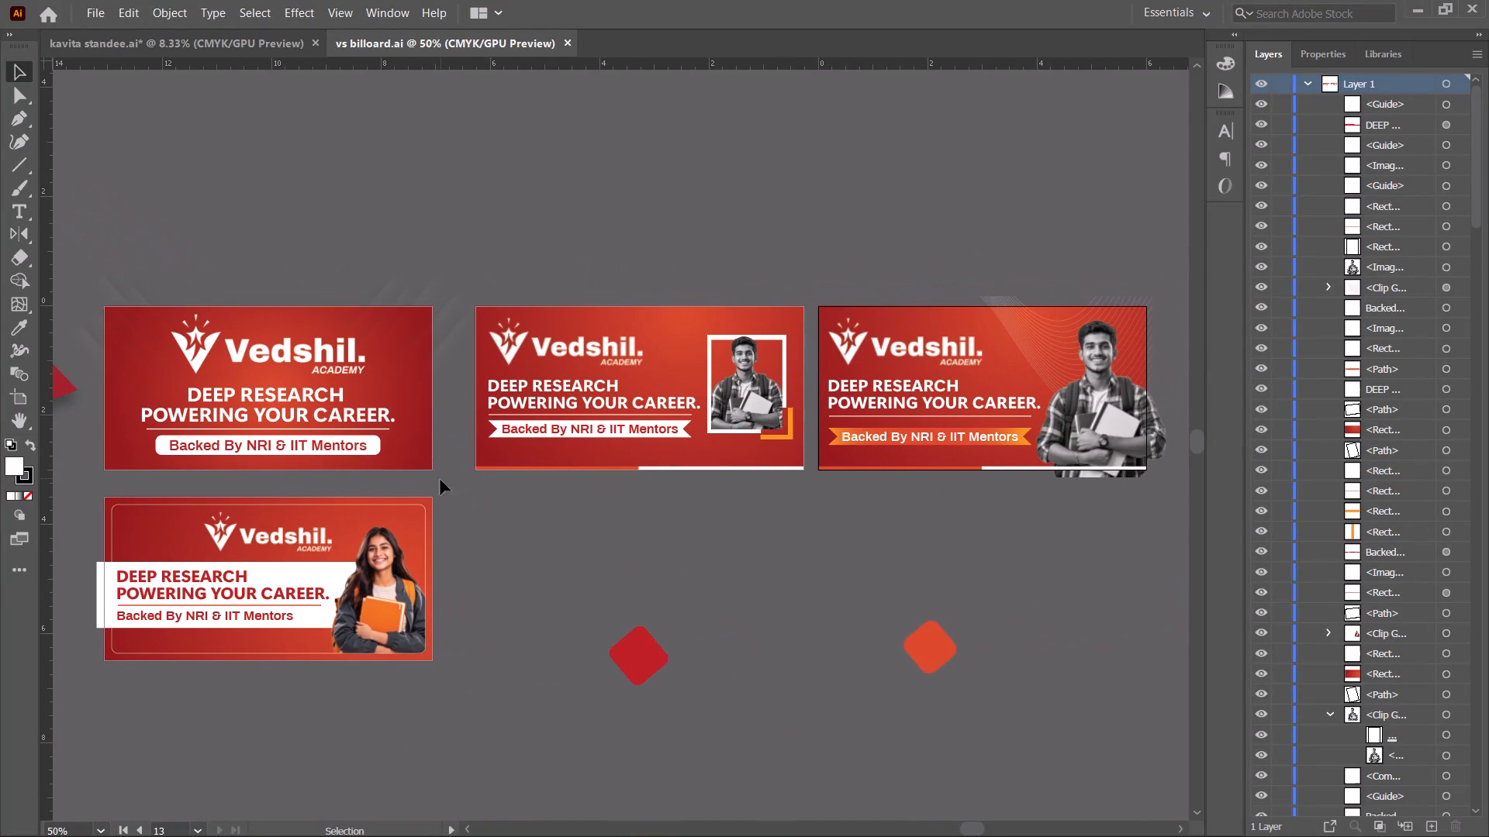
{"action": "scroll", "coordinate": [453, 493], "scroll_direction": "up", "scroll_amount": 1, "text": "alt"}
{"action": "key", "text": "space"}
{"action": "key", "text": "space"}
{"action": "key", "text": "space"}
{"action": "key", "text": "space"}
{"action": "key", "text": "space"}
{"action": "key", "text": "space"}
{"action": "key", "text": "space"}
{"action": "key", "text": "space"}
{"action": "key", "text": "space"}
{"action": "key", "text": "space"}
{"action": "key", "text": "space"}
{"action": "key", "text": "space"}
{"action": "key", "text": "space"}
{"action": "key", "text": "space"}
{"action": "key", "text": "space"}
{"action": "key", "text": "space"}
{"action": "key", "text": "space"}
{"action": "key", "text": "space"}
{"action": "key", "text": "space"}
{"action": "key", "text": "space"}
{"action": "left_click_drag", "start_coordinate": [472, 522], "coordinate": [662, 536]}
{"action": "key", "text": "space"}
{"action": "key", "text": "space"}
{"action": "key", "text": "space"}
{"action": "key", "text": "space"}
{"action": "key", "text": "space"}
{"action": "key", "text": "space"}
{"action": "key", "text": "space"}
{"action": "key", "text": "space"}
{"action": "key", "text": "space"}
{"action": "key", "text": "space"}
{"action": "key", "text": "space"}
{"action": "key", "text": "space"}
{"action": "key", "text": "space"}
{"action": "key", "text": "space"}
{"action": "key", "text": "space"}
{"action": "key", "text": "space"}
{"action": "key", "text": "space"}
{"action": "key", "text": "space"}
{"action": "key", "text": "space"}
{"action": "key", "text": "space"}
{"action": "left_click_drag", "start_coordinate": [733, 562], "coordinate": [345, 554]}
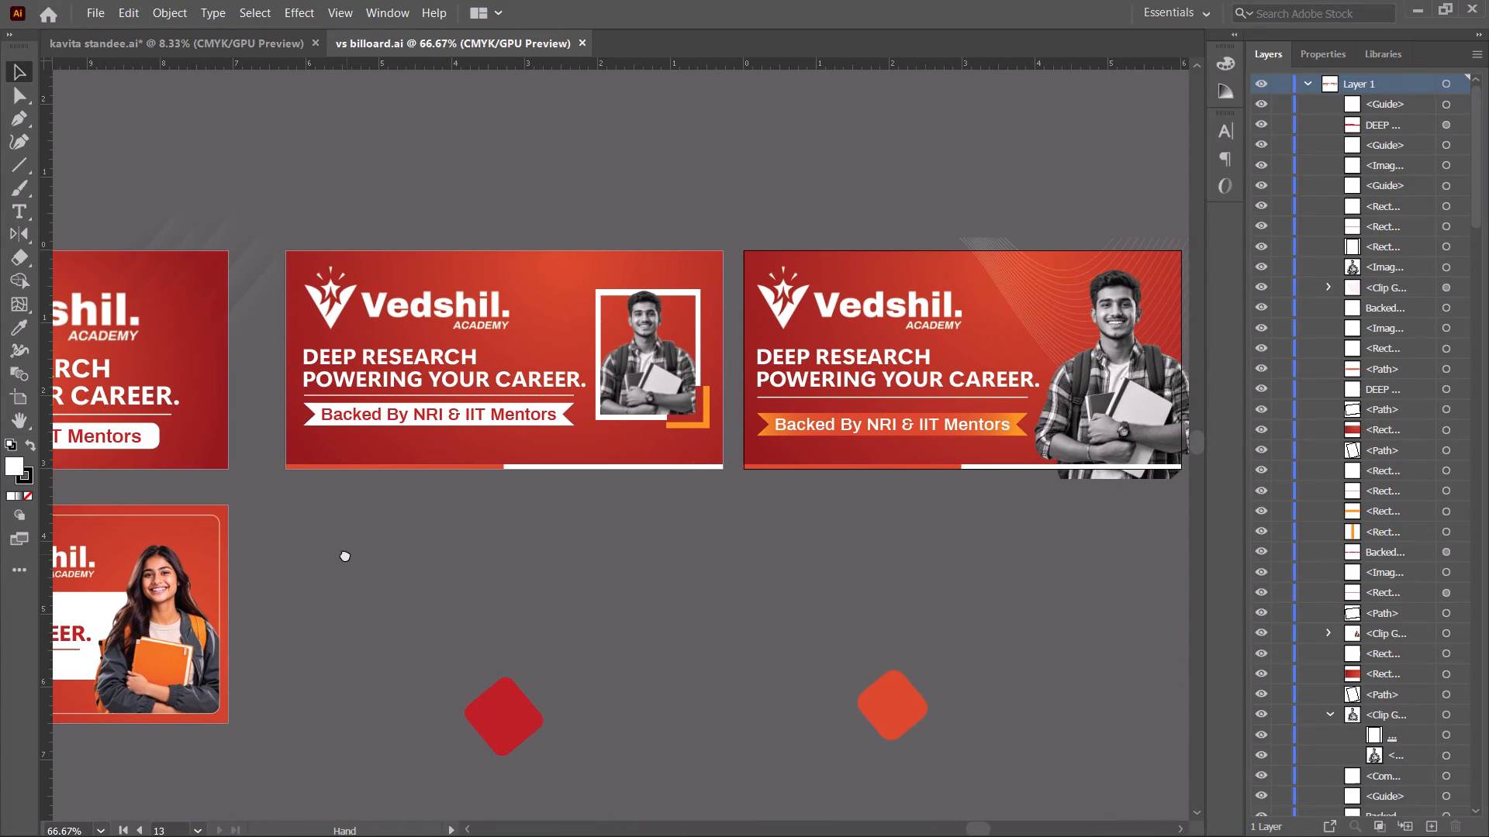
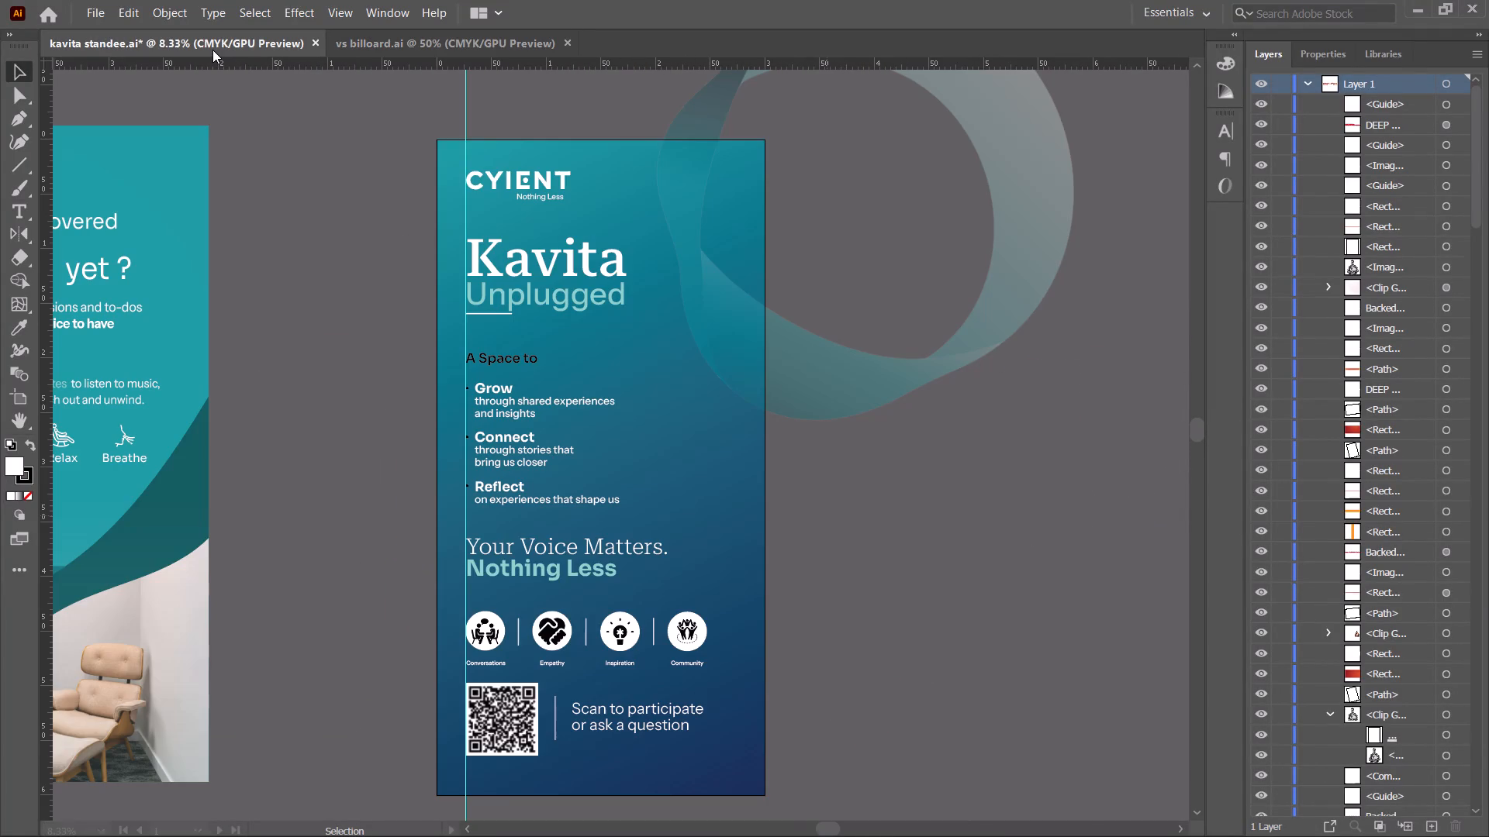
Examine the vs billoard.ai variation with the cut-out student photo up close, including its line pattern, headline and orange tagline ribbon.
{"action": "left_click", "coordinate": [472, 41]}
{"action": "left_click", "coordinate": [717, 632]}
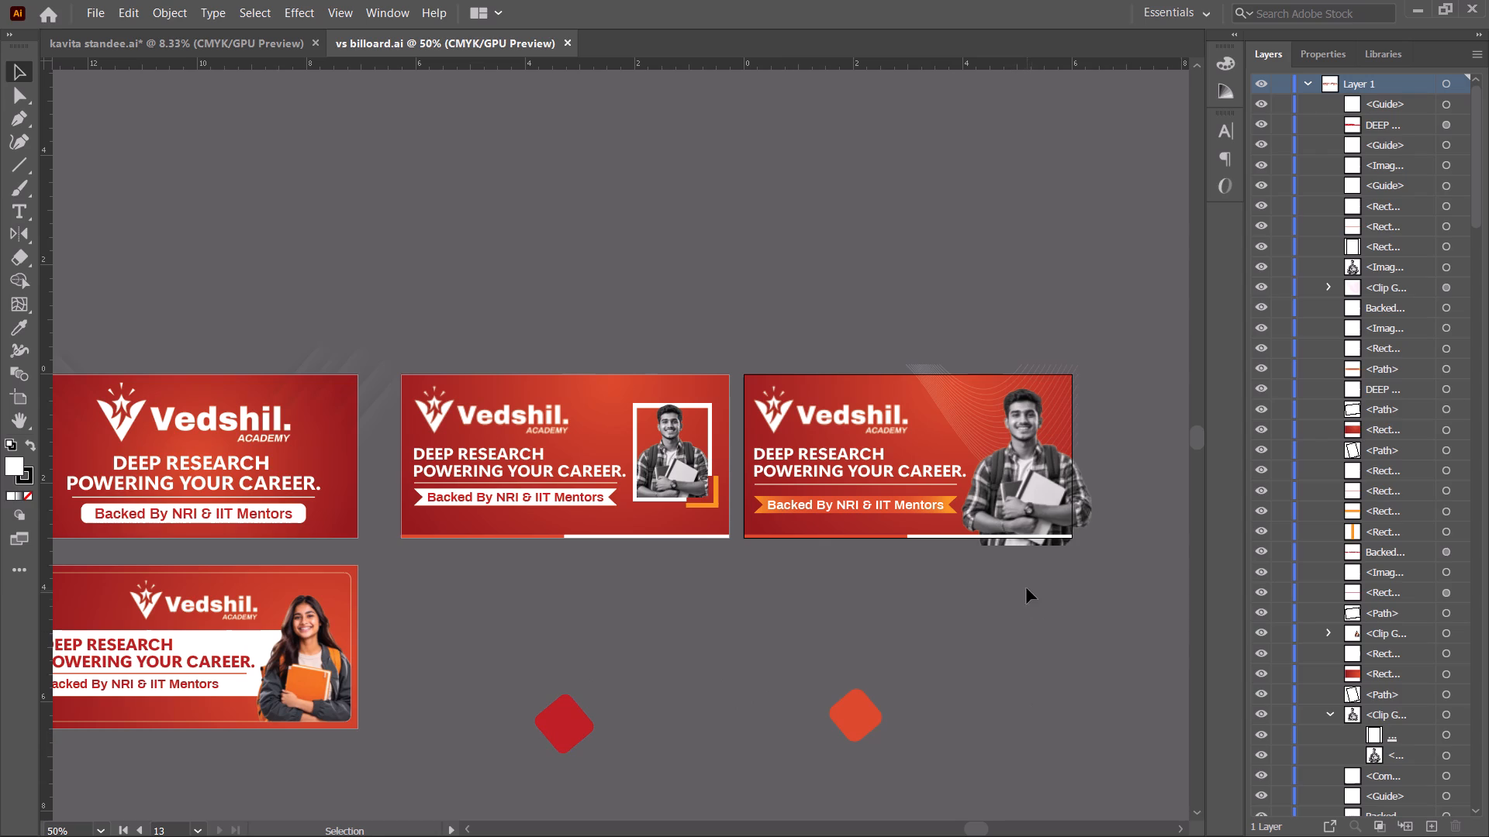
{"action": "scroll", "coordinate": [1074, 490], "scroll_direction": "up", "scroll_amount": 4, "text": "ctrl"}
{"action": "scroll", "coordinate": [1114, 475], "scroll_direction": "up", "scroll_amount": 6, "text": "alt"}
{"action": "key", "text": "space"}
{"action": "key", "text": "space"}
{"action": "key", "text": "space"}
{"action": "key", "text": "space"}
{"action": "key", "text": "space"}
{"action": "key", "text": "space"}
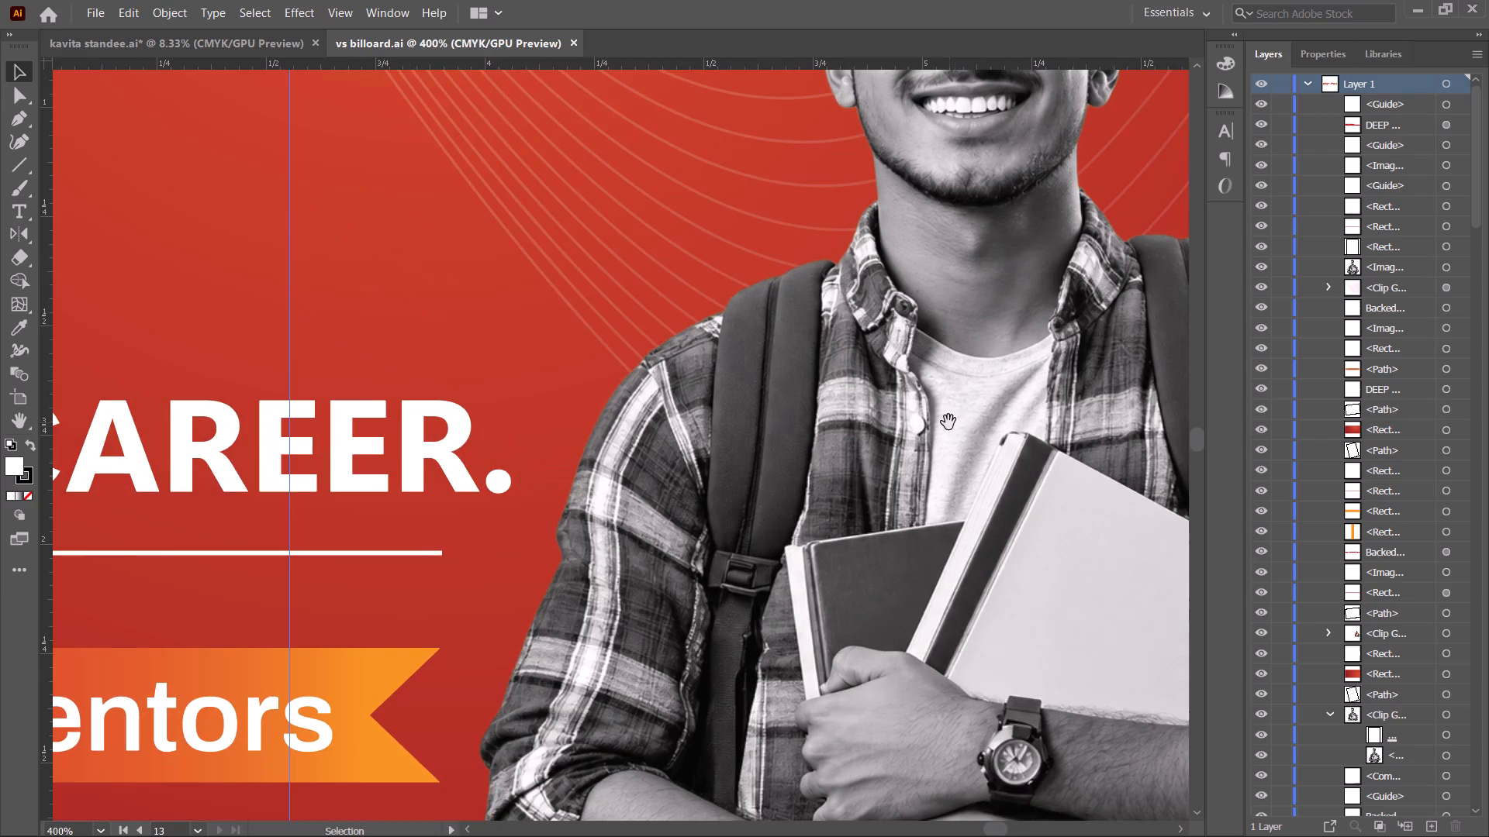
{"action": "left_click_drag", "start_coordinate": [948, 422], "coordinate": [599, 758]}
{"action": "scroll", "coordinate": [639, 497], "scroll_direction": "up", "scroll_amount": 4, "text": "ctrl"}
{"action": "scroll", "coordinate": [738, 448], "scroll_direction": "up", "scroll_amount": 4, "text": "alt"}
{"action": "scroll", "coordinate": [738, 448], "scroll_direction": "down", "scroll_amount": 3, "text": "alt"}
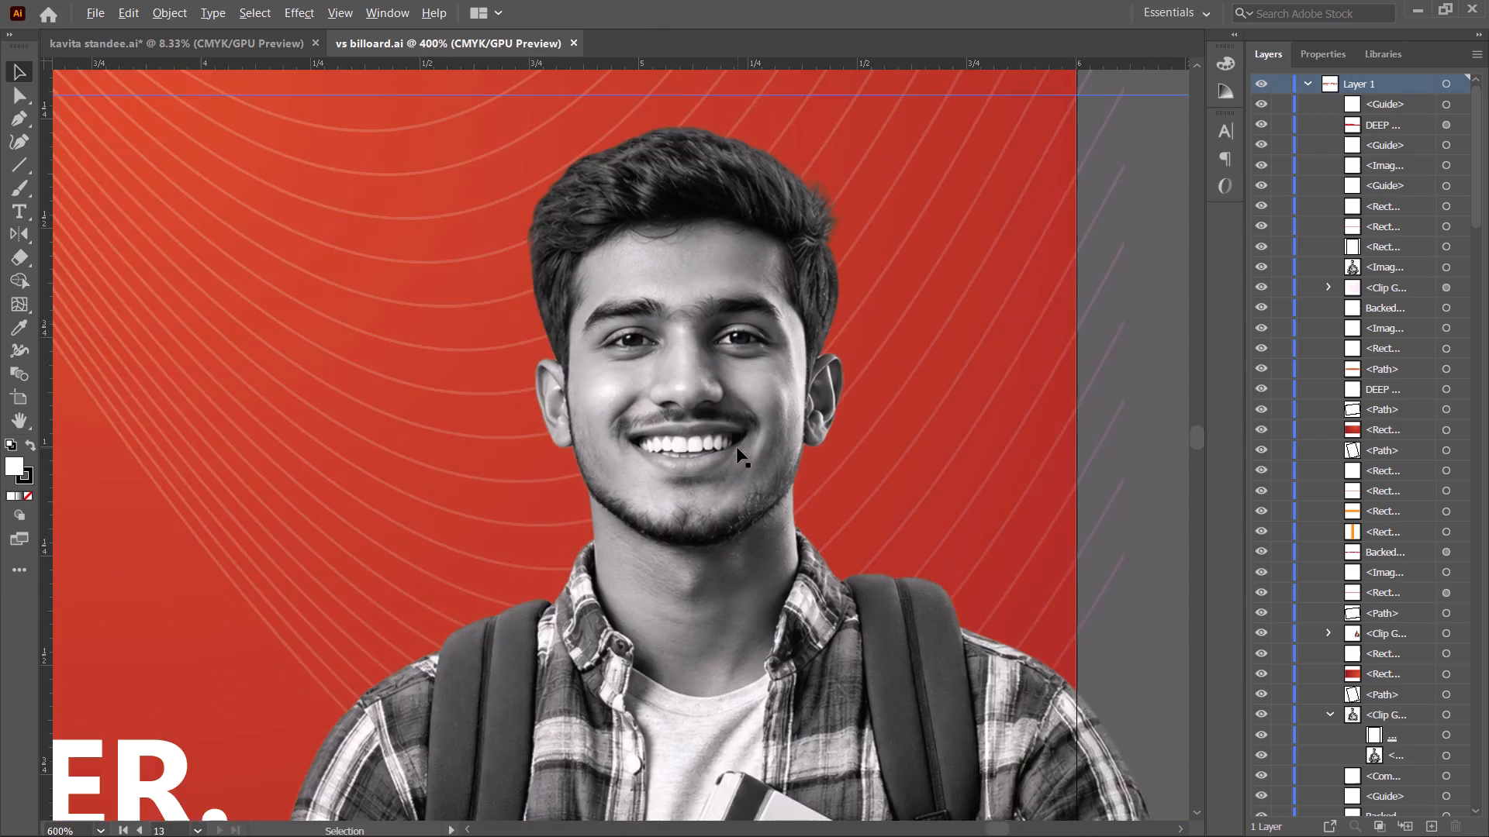
{"action": "scroll", "coordinate": [738, 448], "scroll_direction": "down", "scroll_amount": 3, "text": "alt"}
{"action": "key", "text": "space"}
{"action": "left_click_drag", "start_coordinate": [741, 448], "coordinate": [923, 467]}
{"action": "scroll", "coordinate": [925, 465], "scroll_direction": "down", "scroll_amount": 1, "text": "alt"}
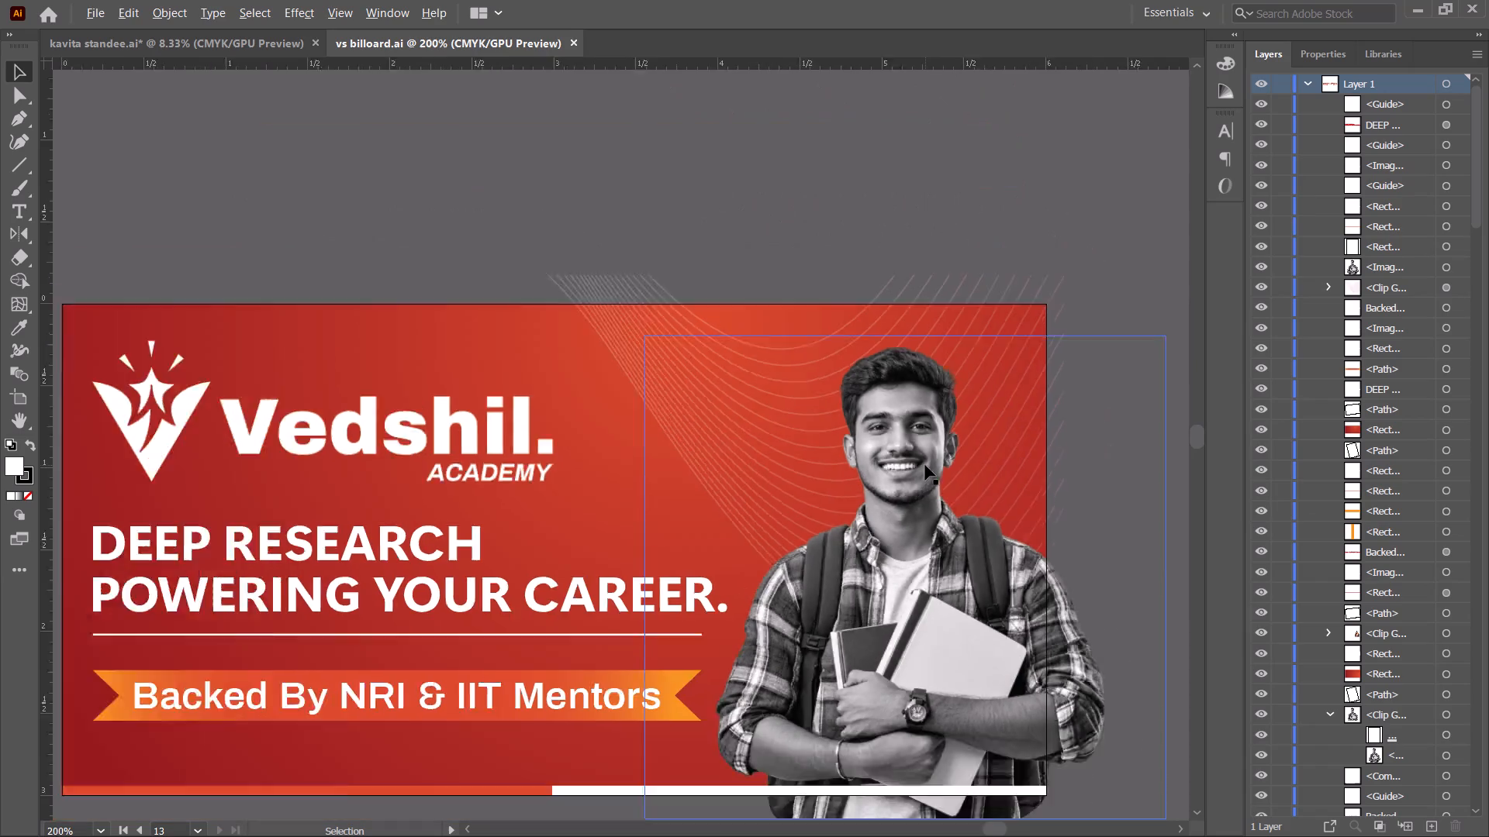
{"action": "scroll", "coordinate": [925, 465], "scroll_direction": "down", "scroll_amount": 3, "text": "alt"}
{"action": "scroll", "coordinate": [571, 451], "scroll_direction": "up", "scroll_amount": 4, "text": "alt"}
{"action": "scroll", "coordinate": [568, 449], "scroll_direction": "down", "scroll_amount": 3, "text": "alt"}
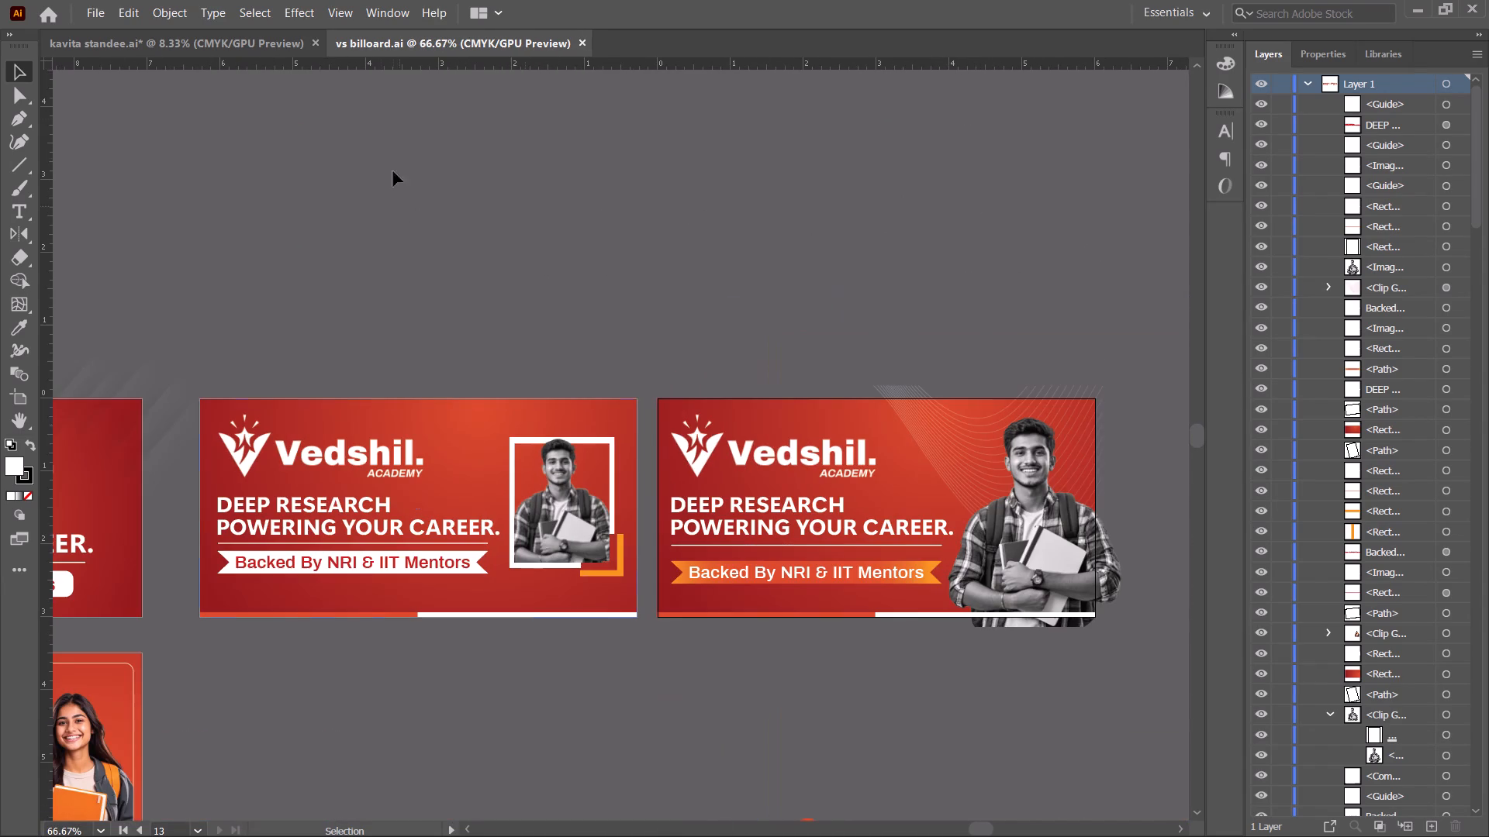
Close the vs billoard.ai document and return to the kavita standee.ai document.
{"action": "left_click", "coordinate": [585, 41]}
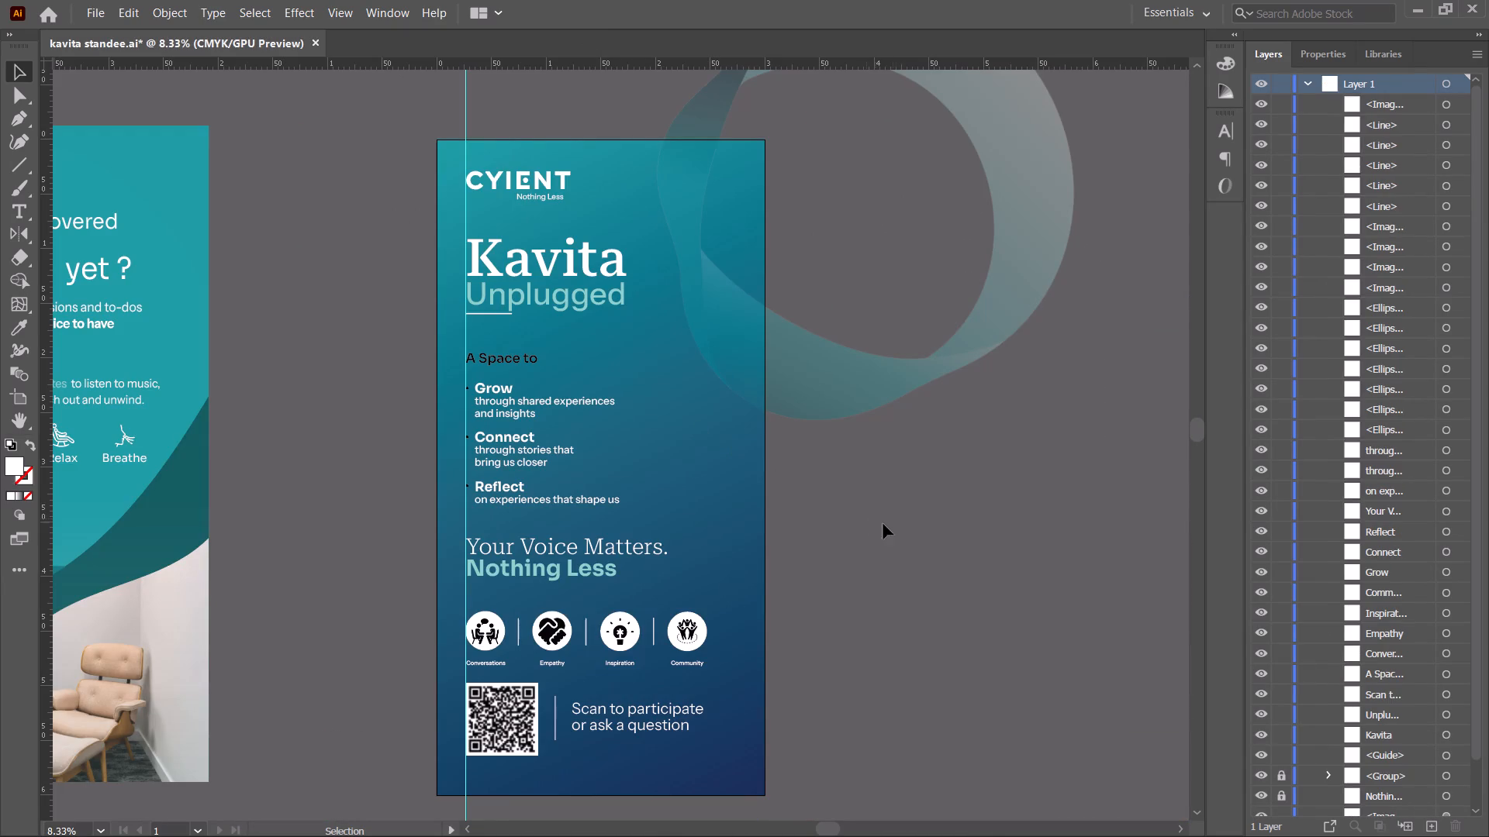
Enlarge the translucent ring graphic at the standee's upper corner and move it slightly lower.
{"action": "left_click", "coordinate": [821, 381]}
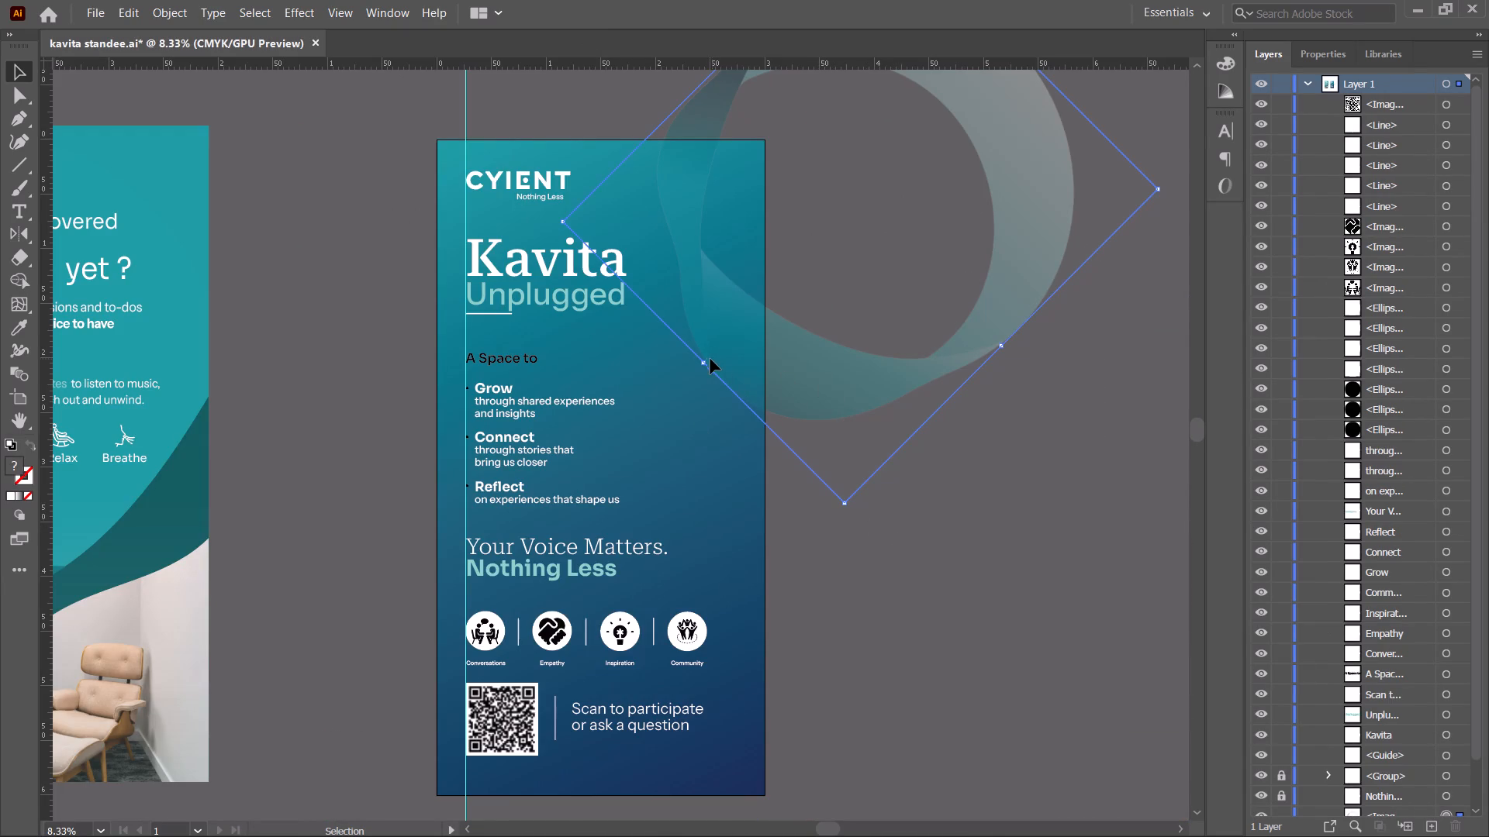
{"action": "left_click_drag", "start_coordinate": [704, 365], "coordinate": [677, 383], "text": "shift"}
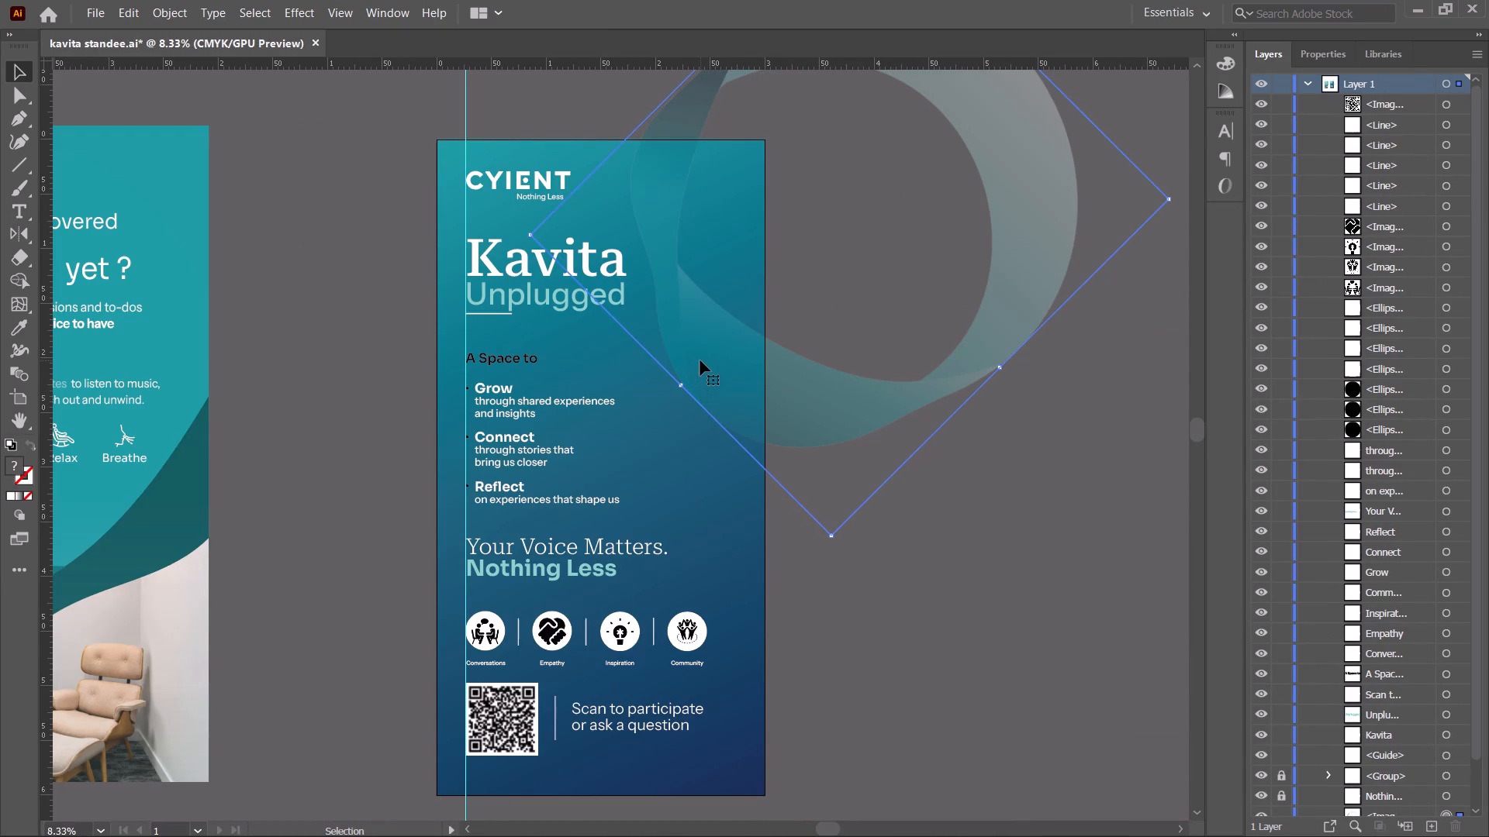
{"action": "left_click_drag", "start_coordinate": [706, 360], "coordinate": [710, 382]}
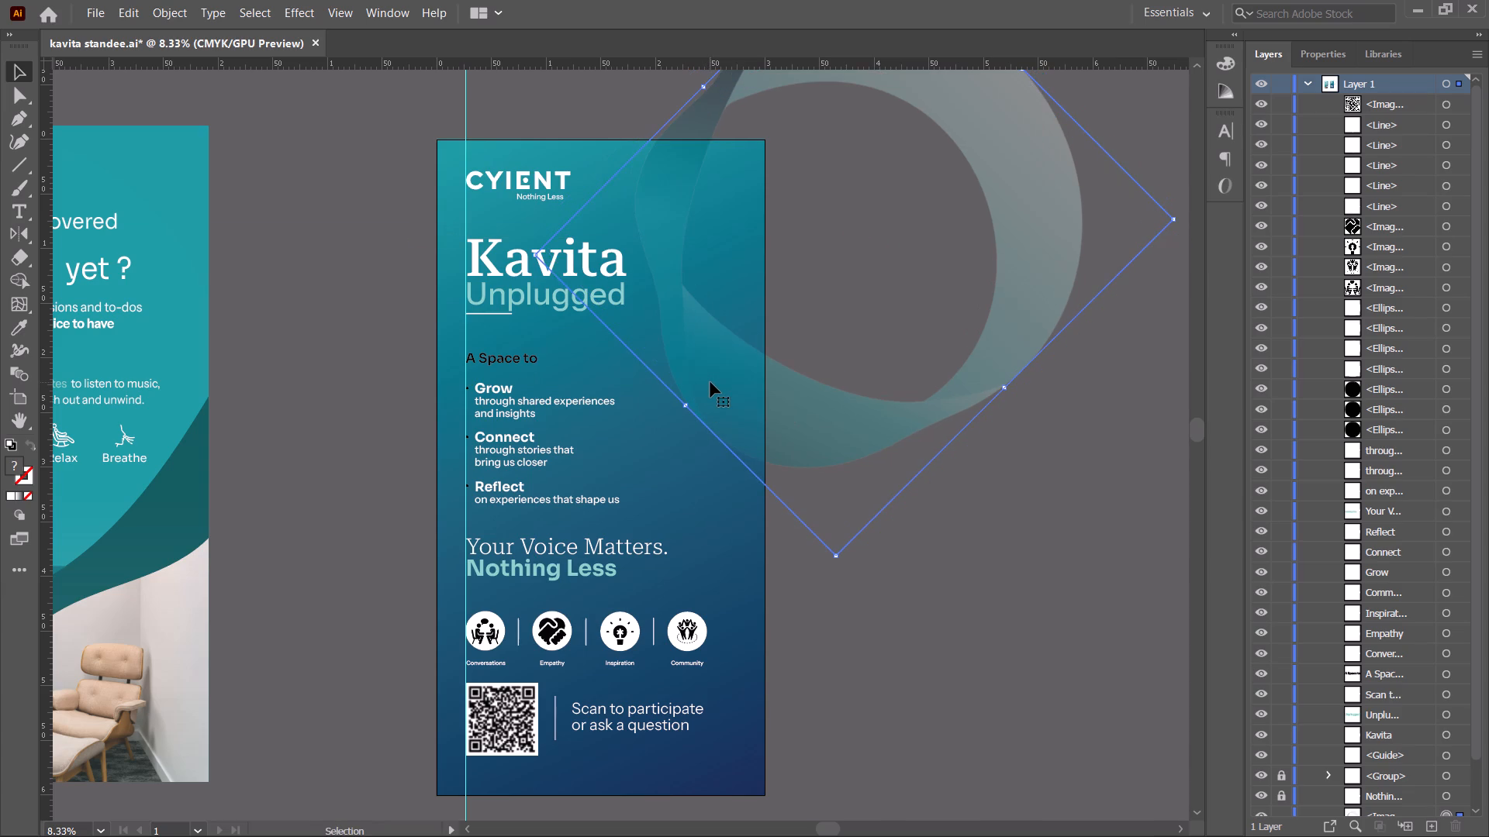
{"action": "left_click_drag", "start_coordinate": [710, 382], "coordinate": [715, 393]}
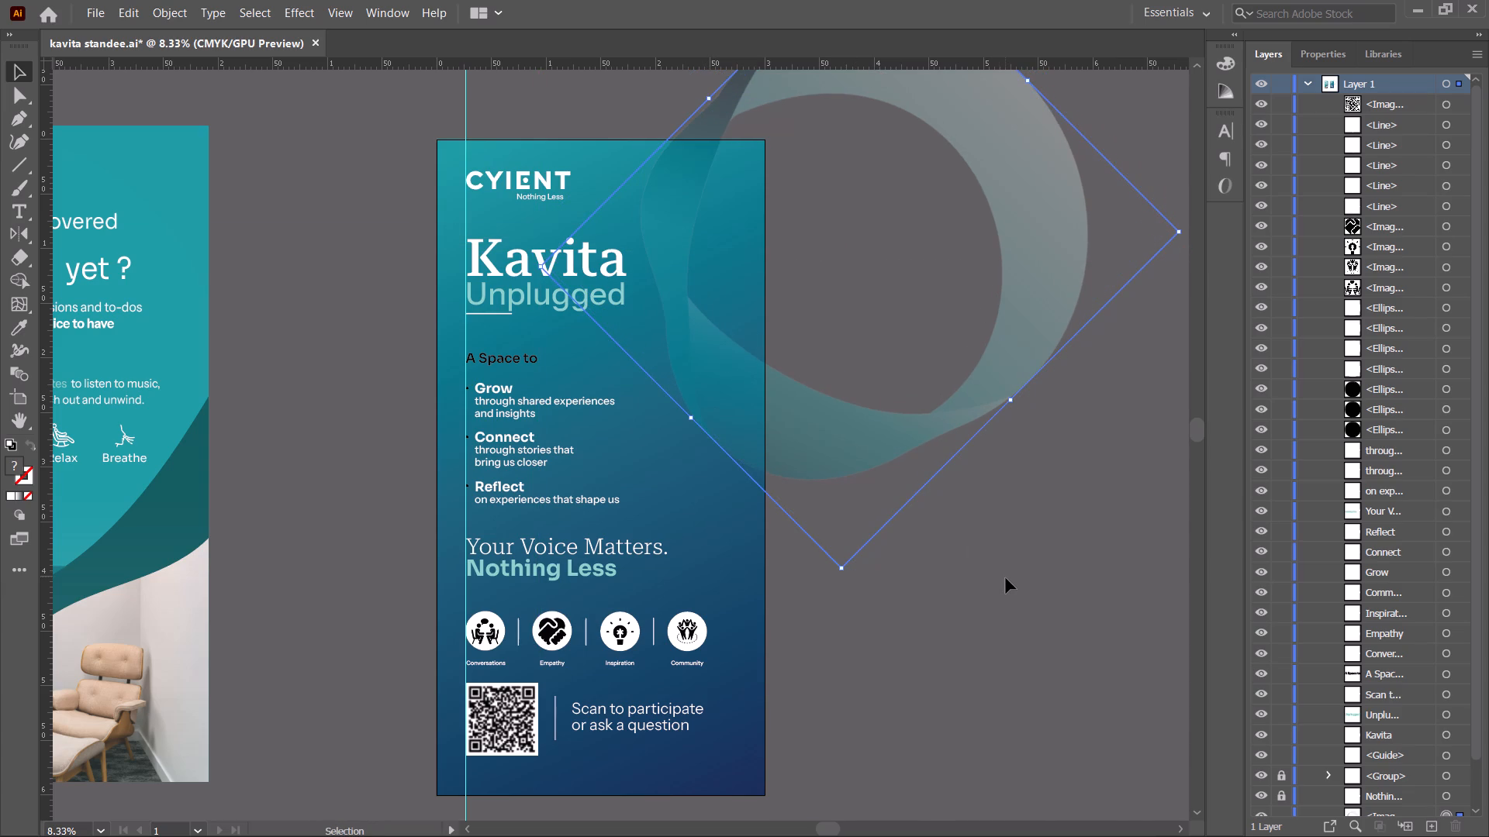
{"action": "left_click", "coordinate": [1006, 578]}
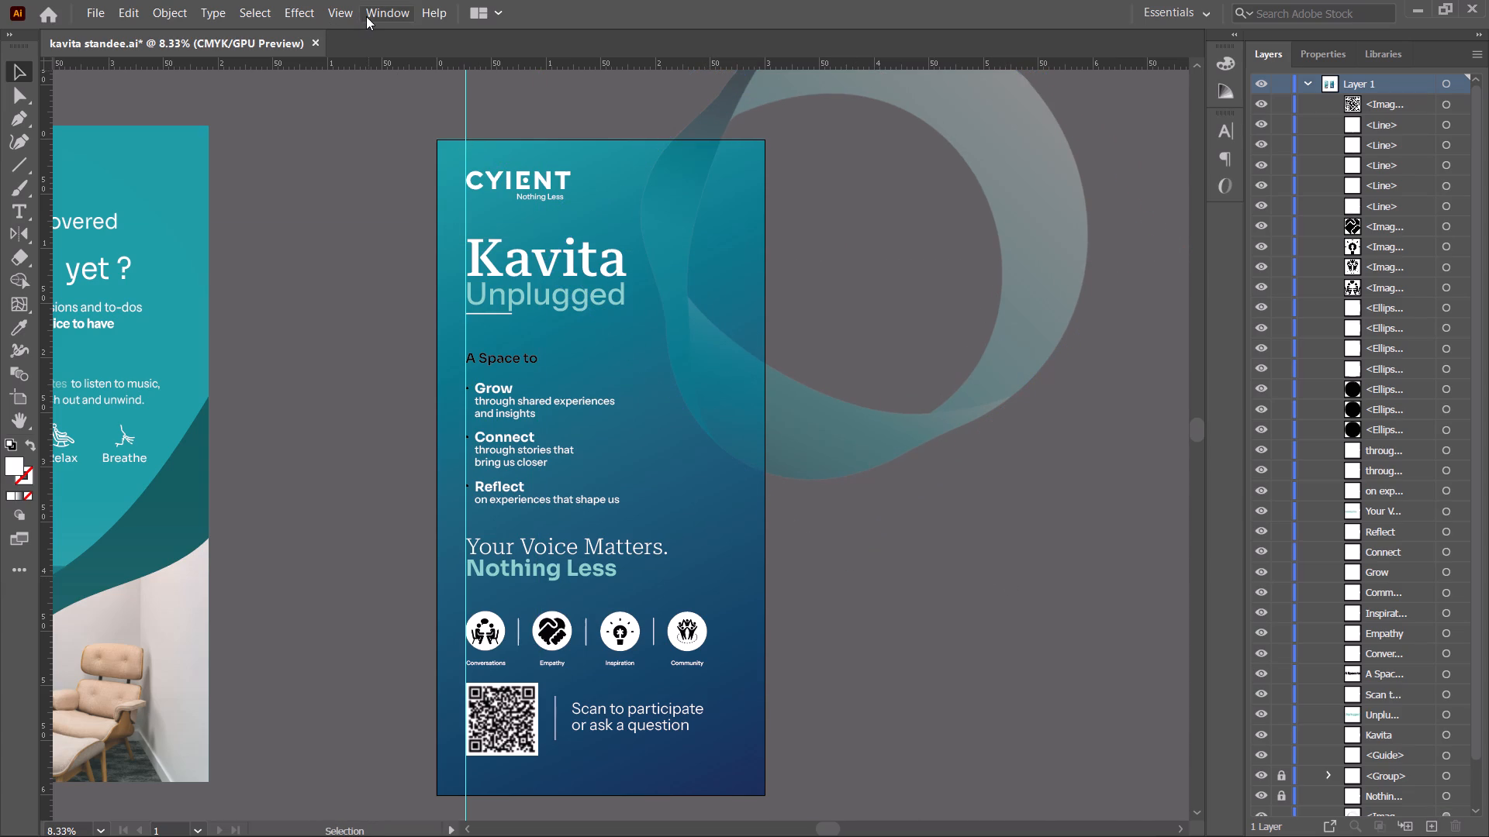
Preview the standee artboard in Presentation Mode.
{"action": "left_click", "coordinate": [337, 16]}
{"action": "left_click", "coordinate": [587, 159]}
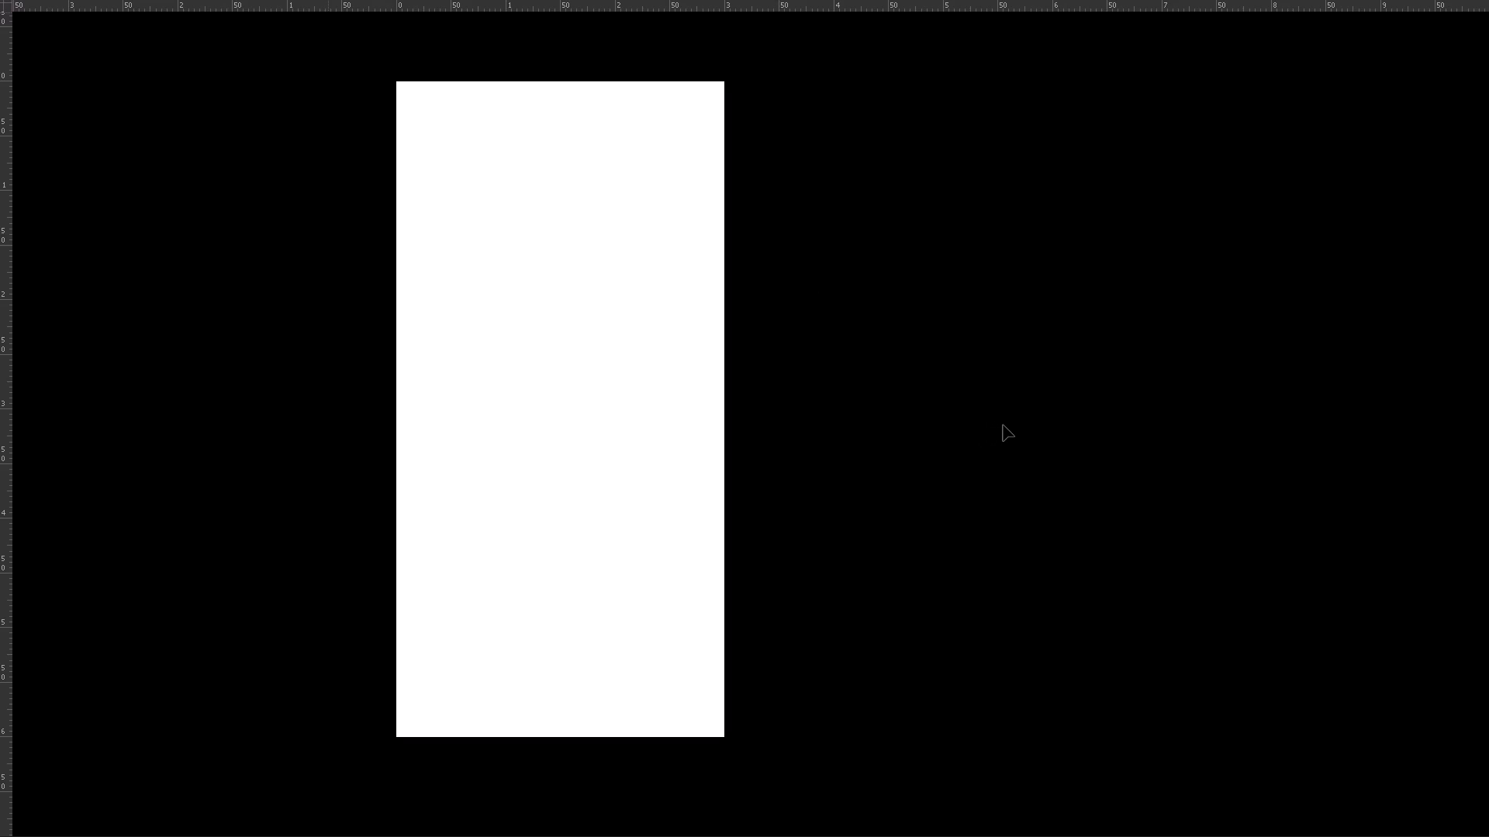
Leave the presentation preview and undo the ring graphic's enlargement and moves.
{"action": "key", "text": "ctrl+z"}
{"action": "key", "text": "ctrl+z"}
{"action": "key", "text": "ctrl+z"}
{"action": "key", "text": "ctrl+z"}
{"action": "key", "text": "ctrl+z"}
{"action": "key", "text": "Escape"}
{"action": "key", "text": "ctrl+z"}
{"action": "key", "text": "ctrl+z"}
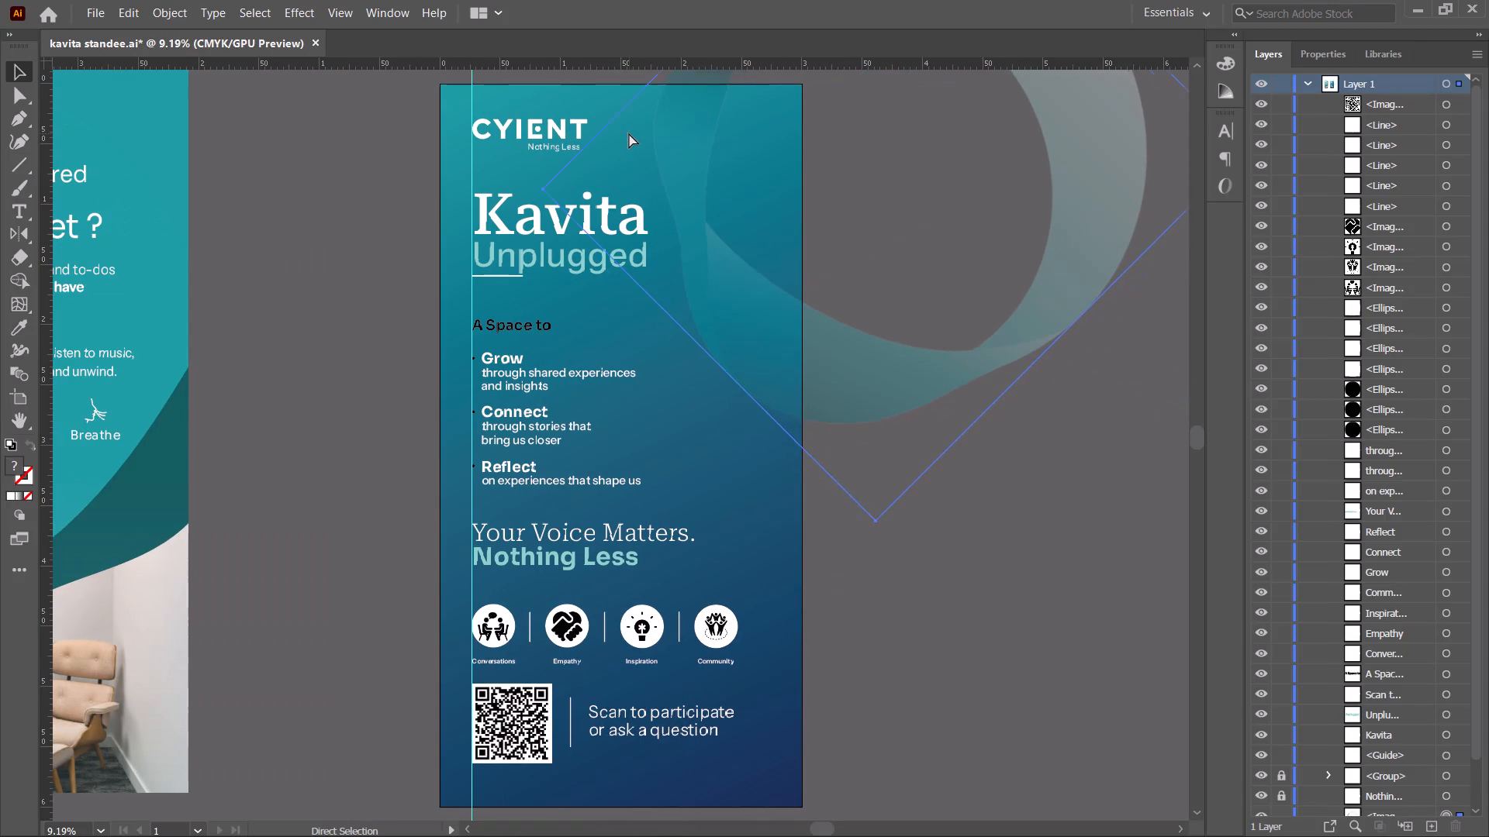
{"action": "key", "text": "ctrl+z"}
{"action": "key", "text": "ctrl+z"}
Preview the standee in Presentation Mode again, then return to the editing view.
{"action": "left_click", "coordinate": [335, 6]}
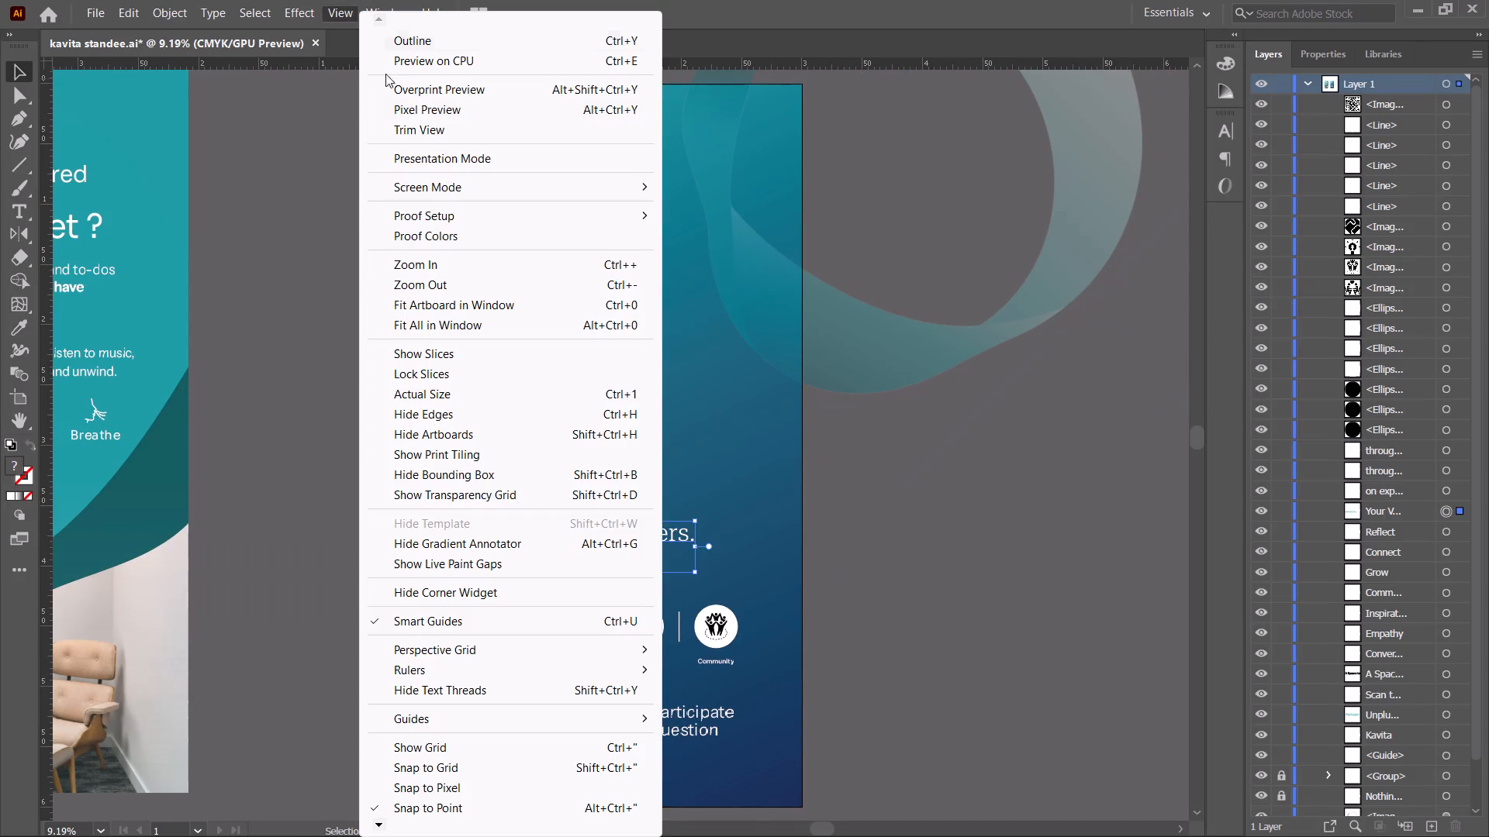
{"action": "left_click", "coordinate": [451, 154]}
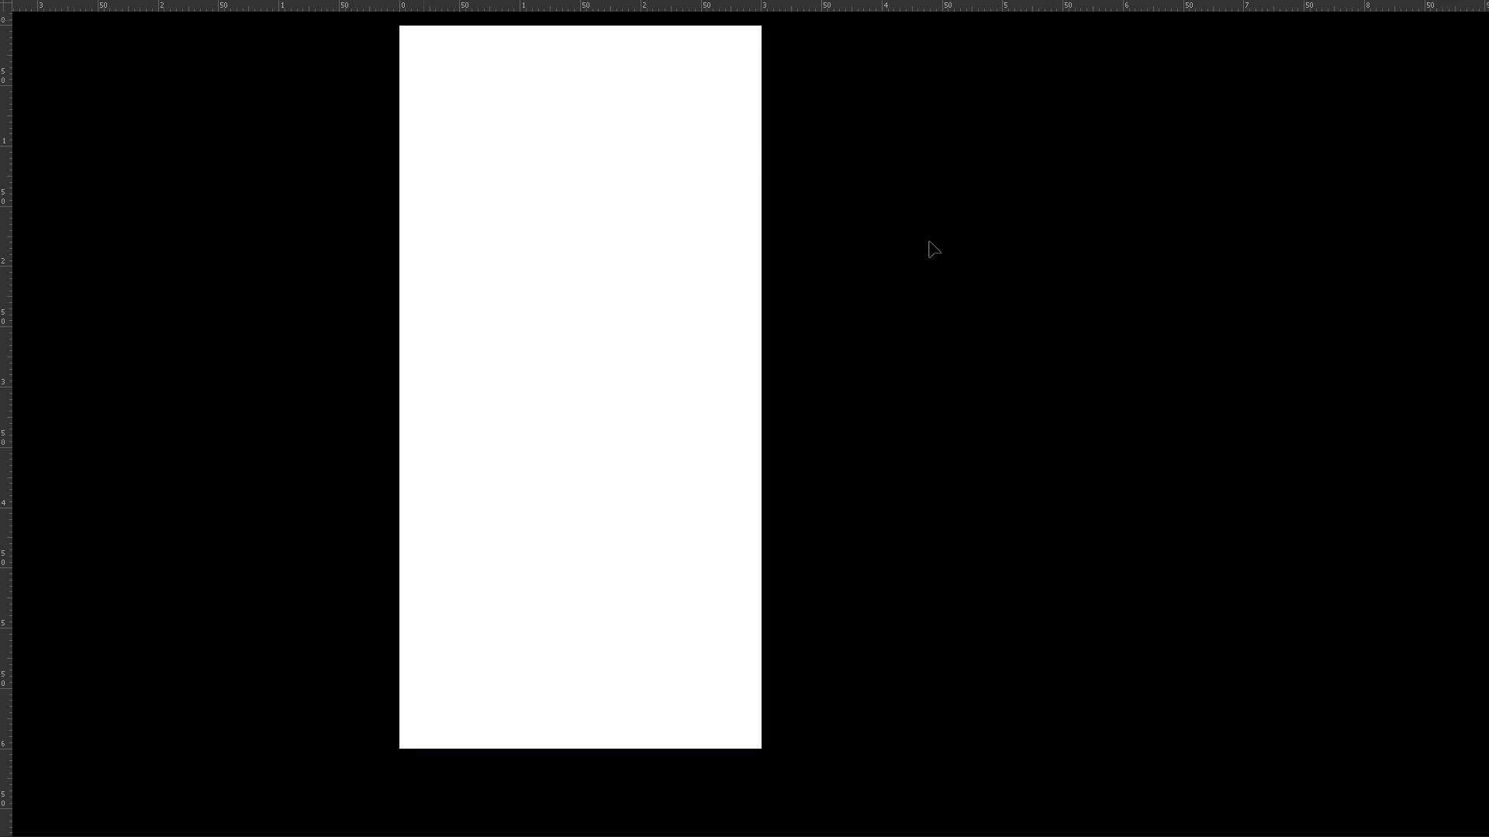
{"action": "key", "text": "Escape"}
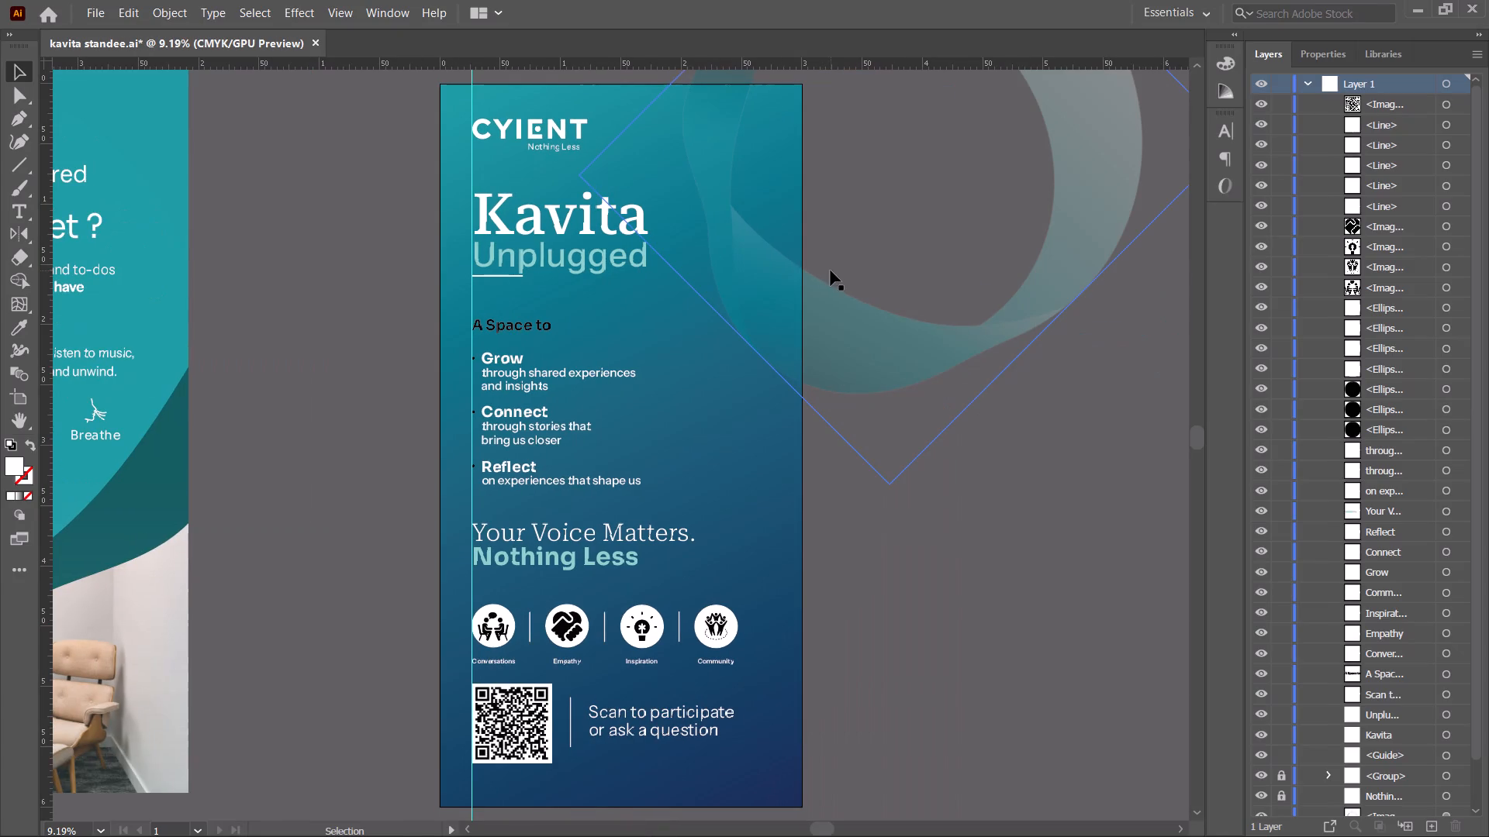
Rotate the translucent ring graphic slightly counterclockwise, shift it a little further into the standee and enlarge it slightly.
{"action": "key", "text": "space"}
{"action": "key", "text": "space"}
{"action": "key", "text": "space"}
{"action": "key", "text": "space"}
{"action": "key", "text": "space"}
{"action": "key", "text": "space"}
{"action": "left_click_drag", "start_coordinate": [817, 303], "coordinate": [713, 380]}
{"action": "left_click", "coordinate": [728, 382]}
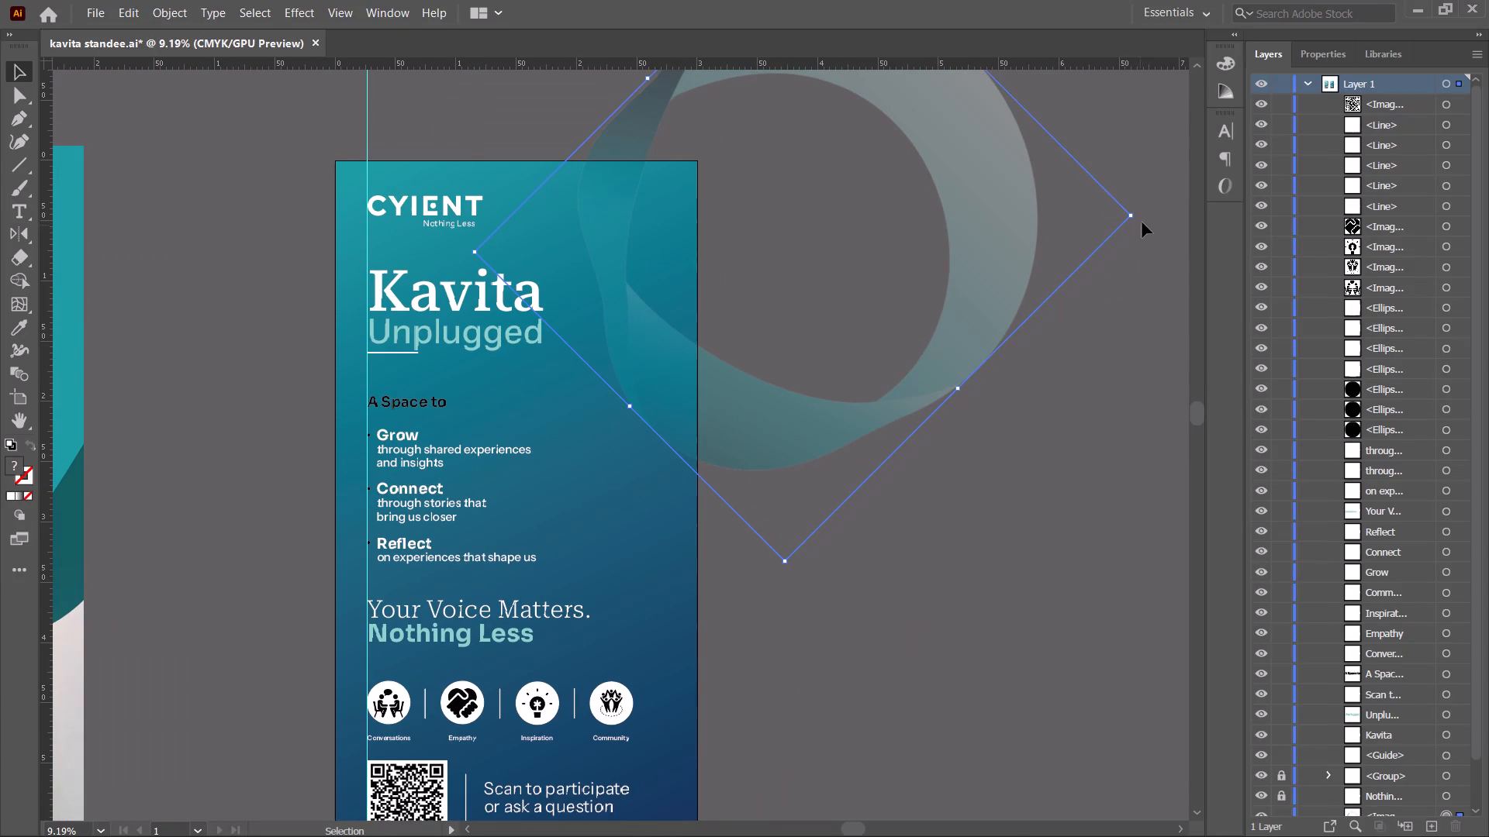
{"action": "left_click_drag", "start_coordinate": [1139, 215], "coordinate": [1138, 160]}
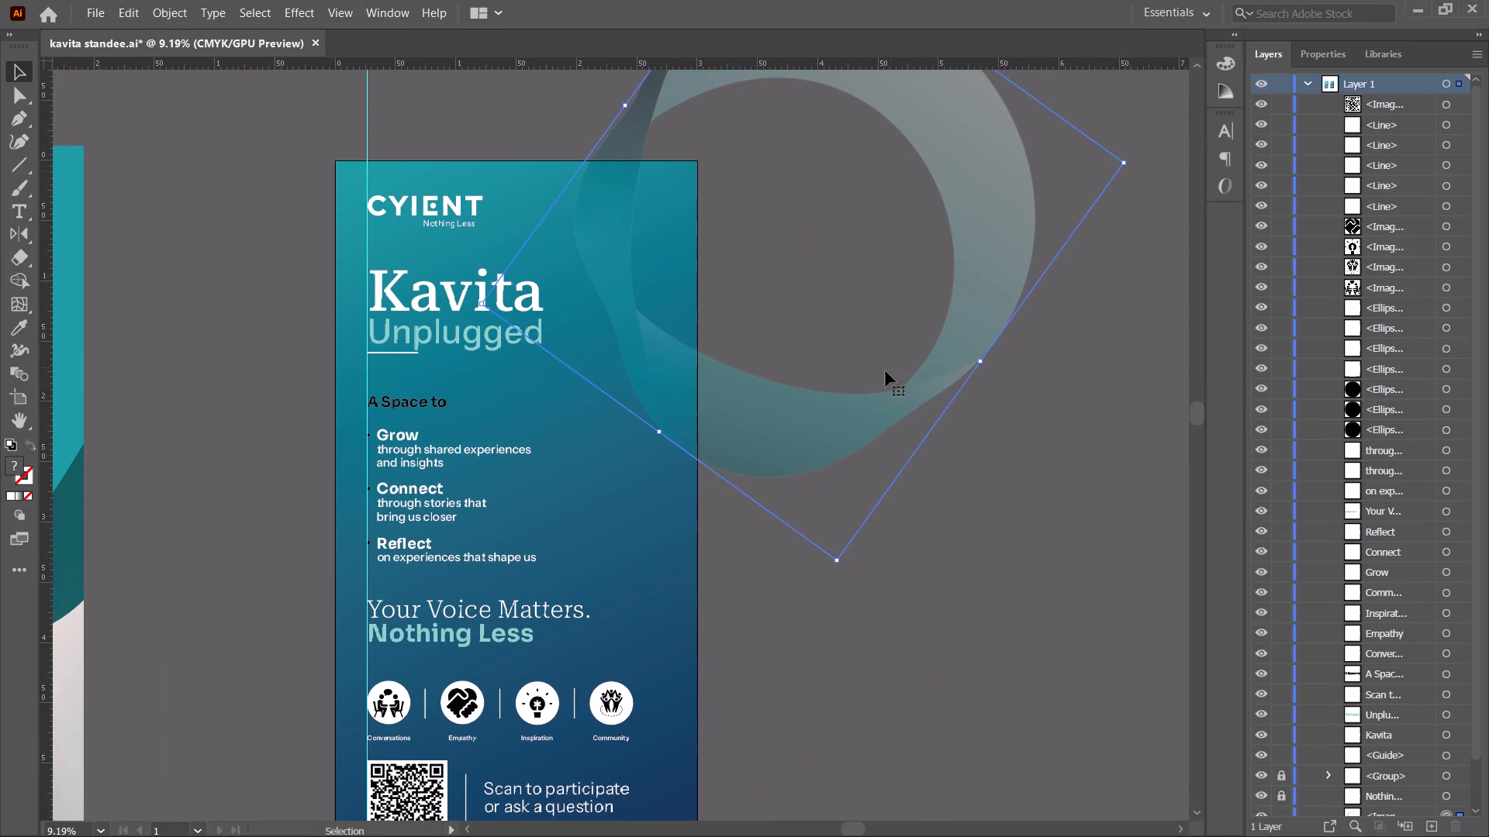
{"action": "left_click_drag", "start_coordinate": [838, 397], "coordinate": [818, 392]}
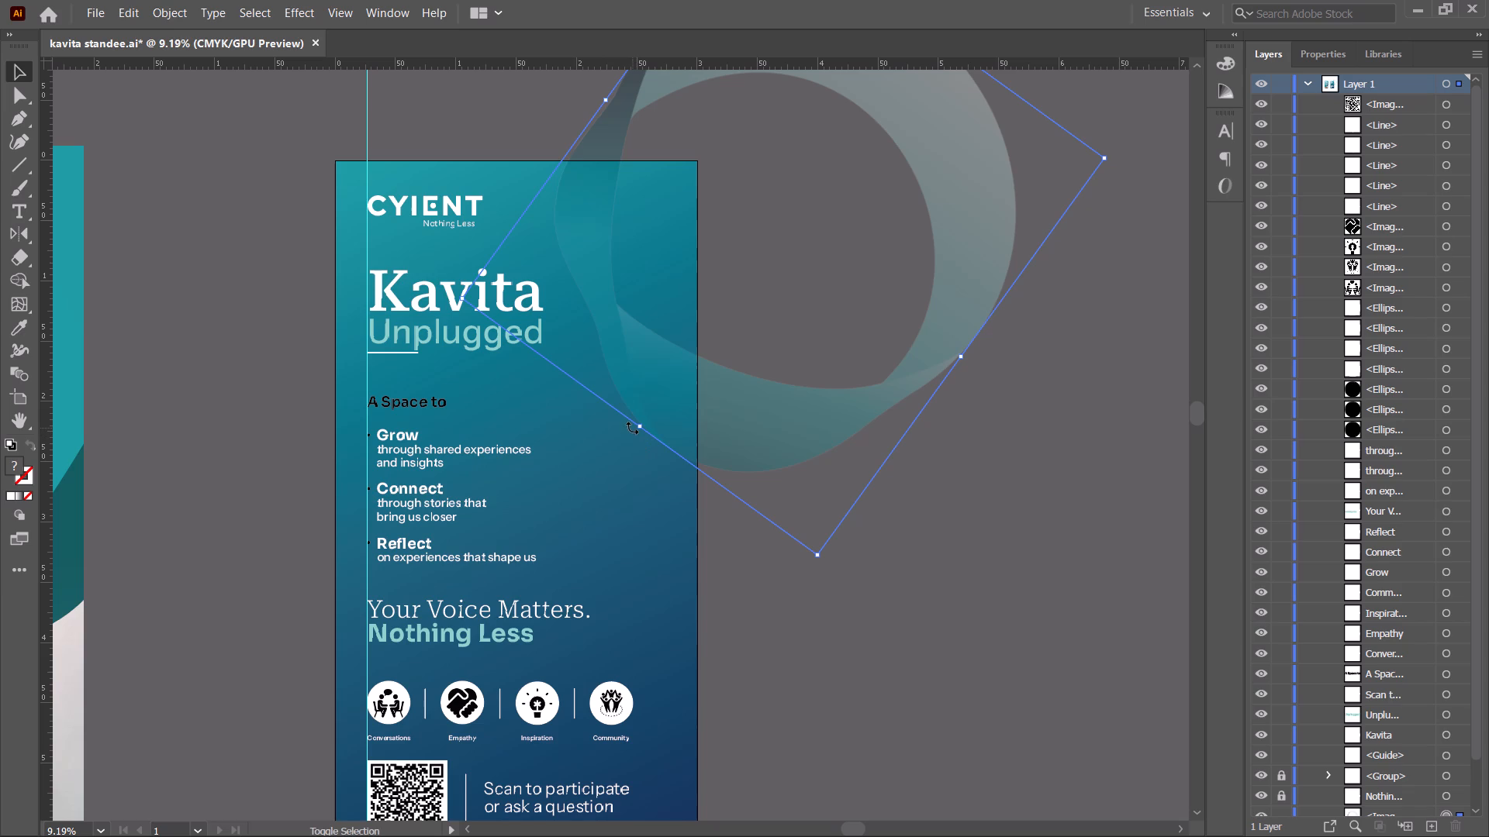
{"action": "left_click_drag", "start_coordinate": [641, 428], "coordinate": [632, 432], "text": "shift"}
{"action": "left_click", "coordinate": [925, 491]}
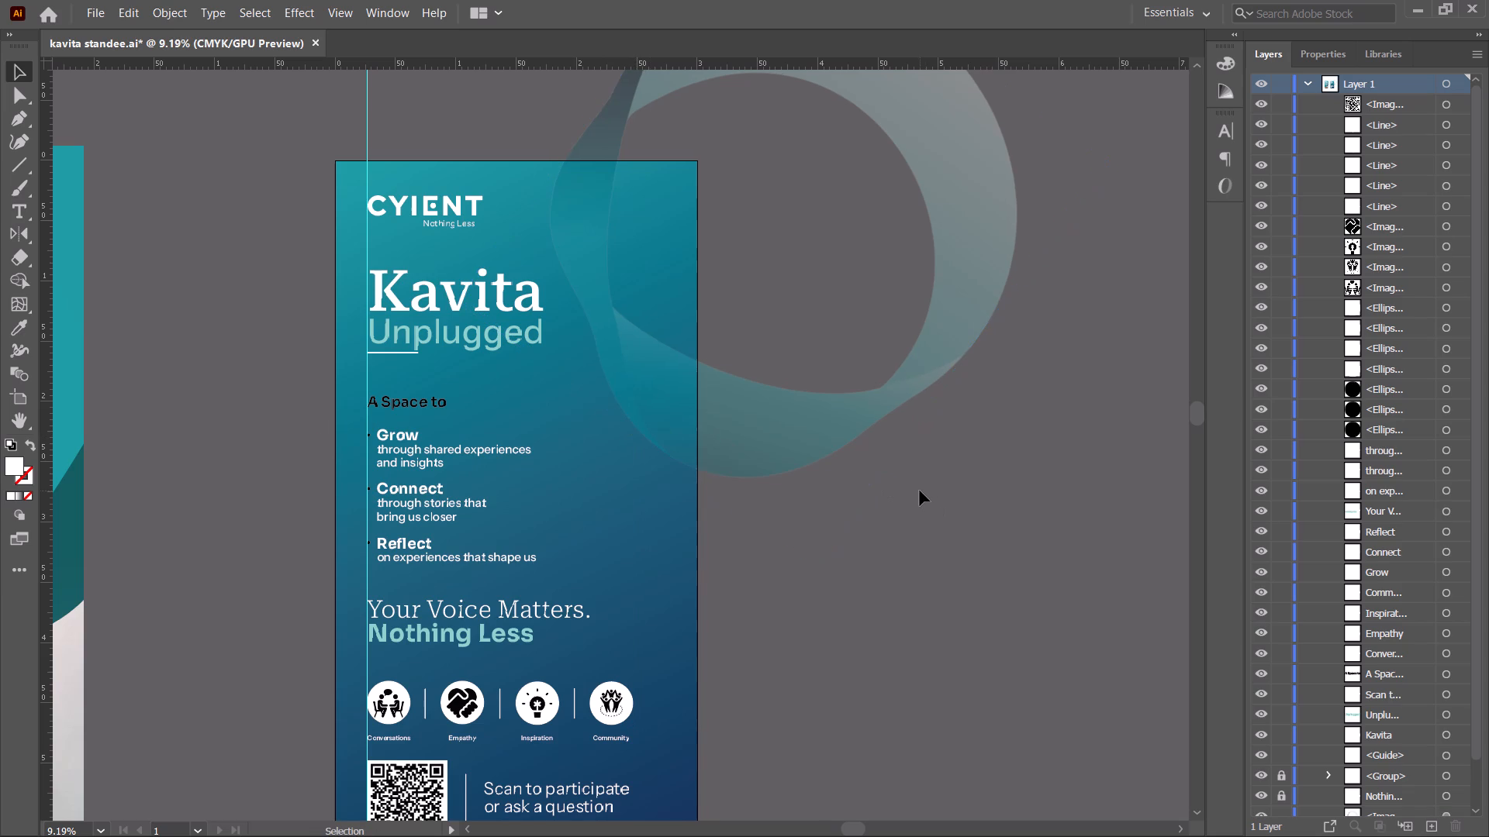
Preview the standee with the adjusted ring graphic in Presentation Mode, then return to the editing view.
{"action": "left_click", "coordinate": [329, 11]}
{"action": "left_click", "coordinate": [440, 155]}
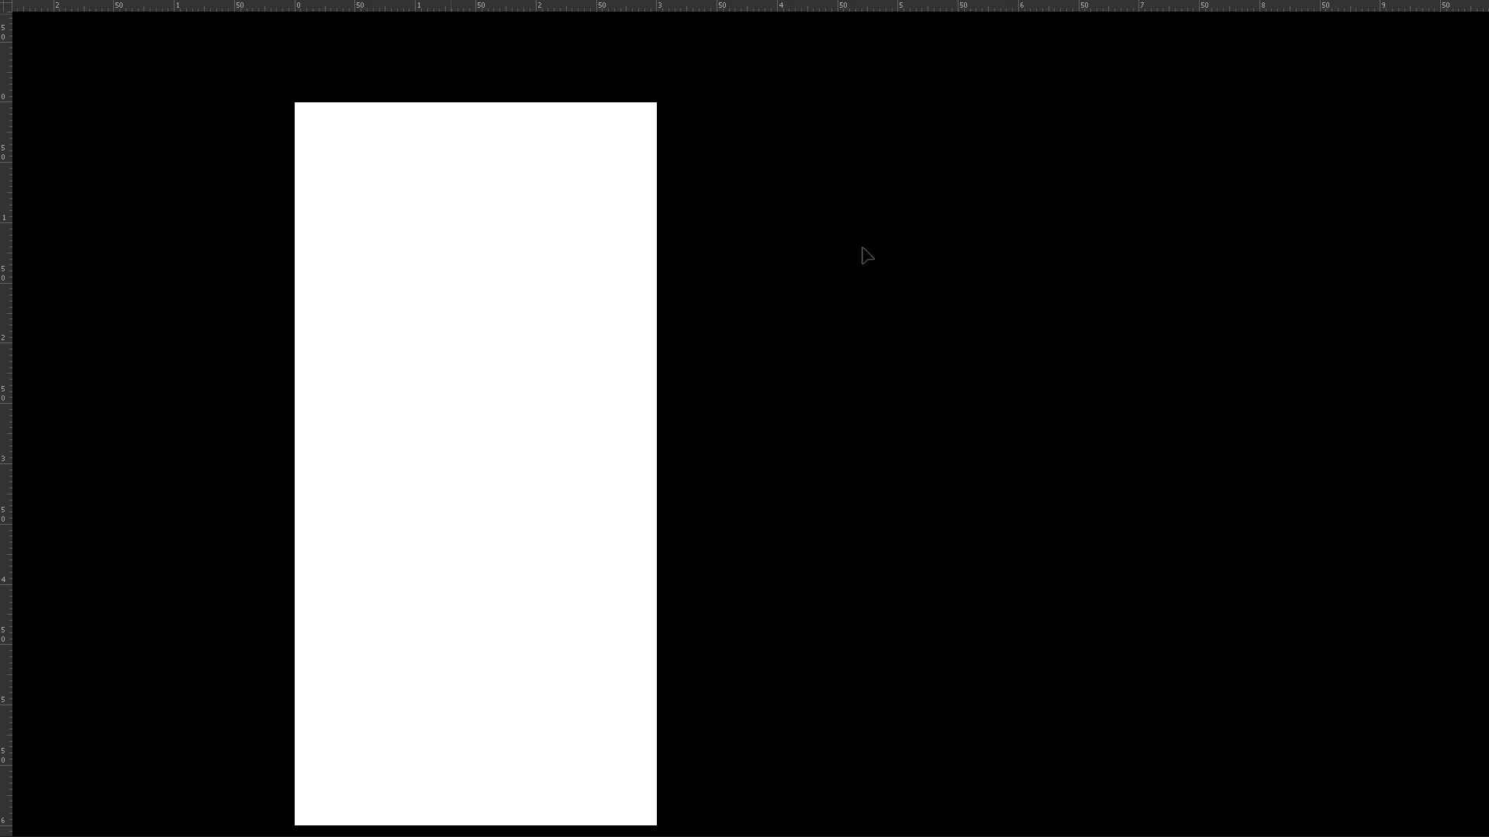
{"action": "key", "text": "Escape"}
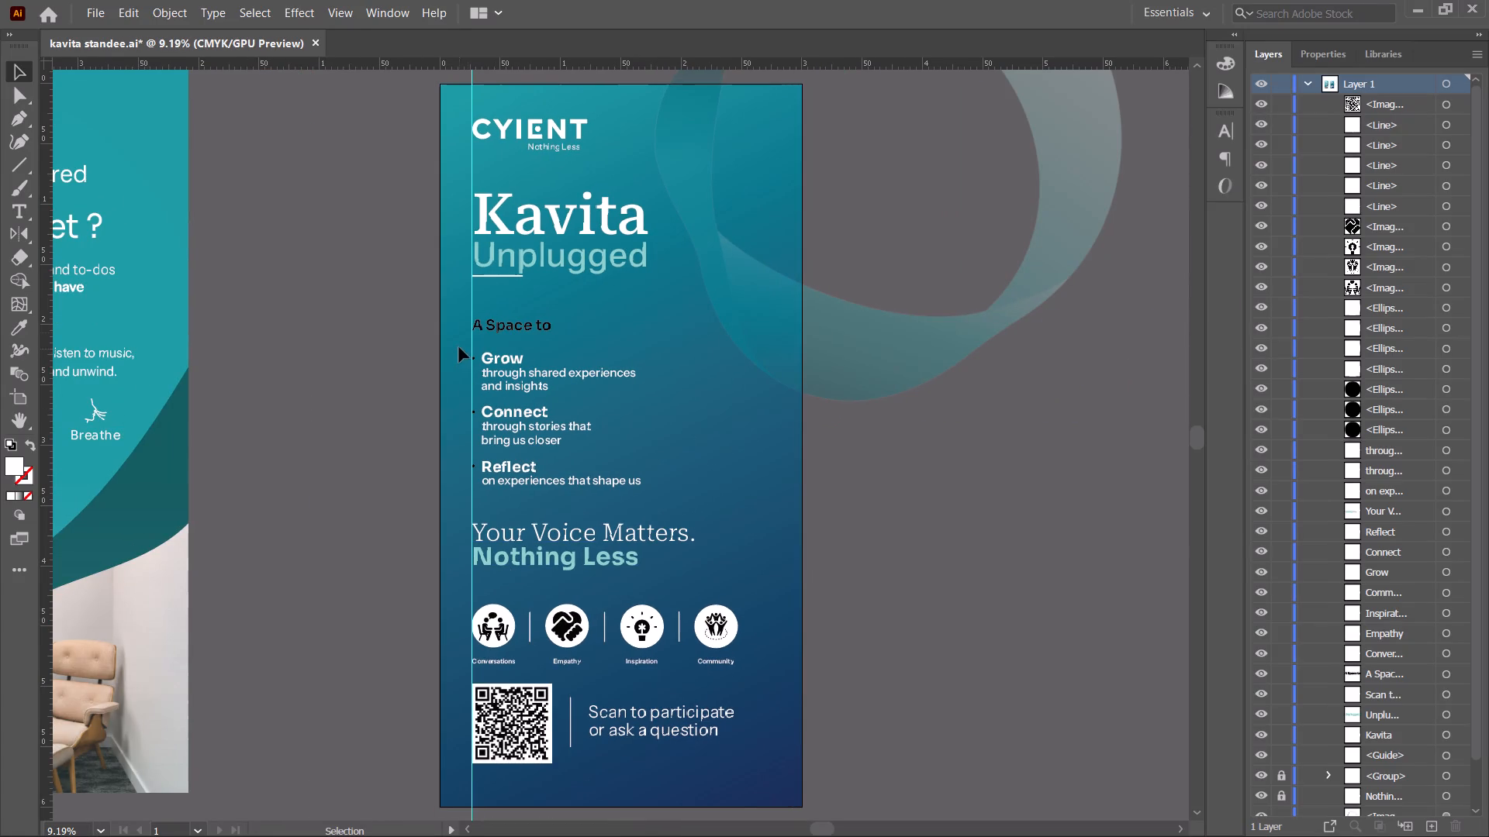
Set the fill colour of the "A Space to" heading to white (#ffffff).
{"action": "left_click", "coordinate": [479, 324]}
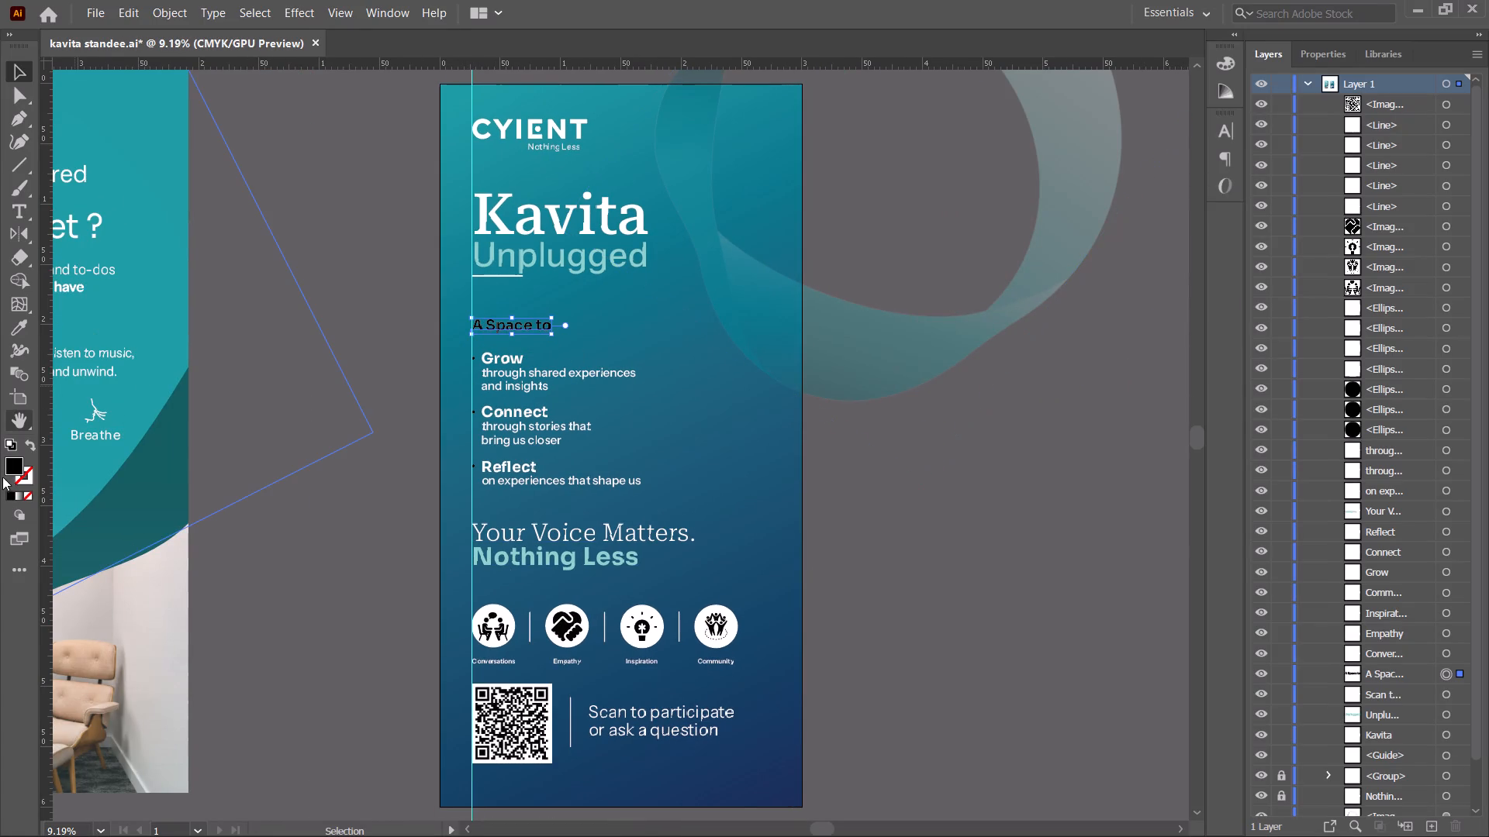
{"action": "left_click", "coordinate": [8, 458]}
{"action": "double_click", "coordinate": [8, 463]}
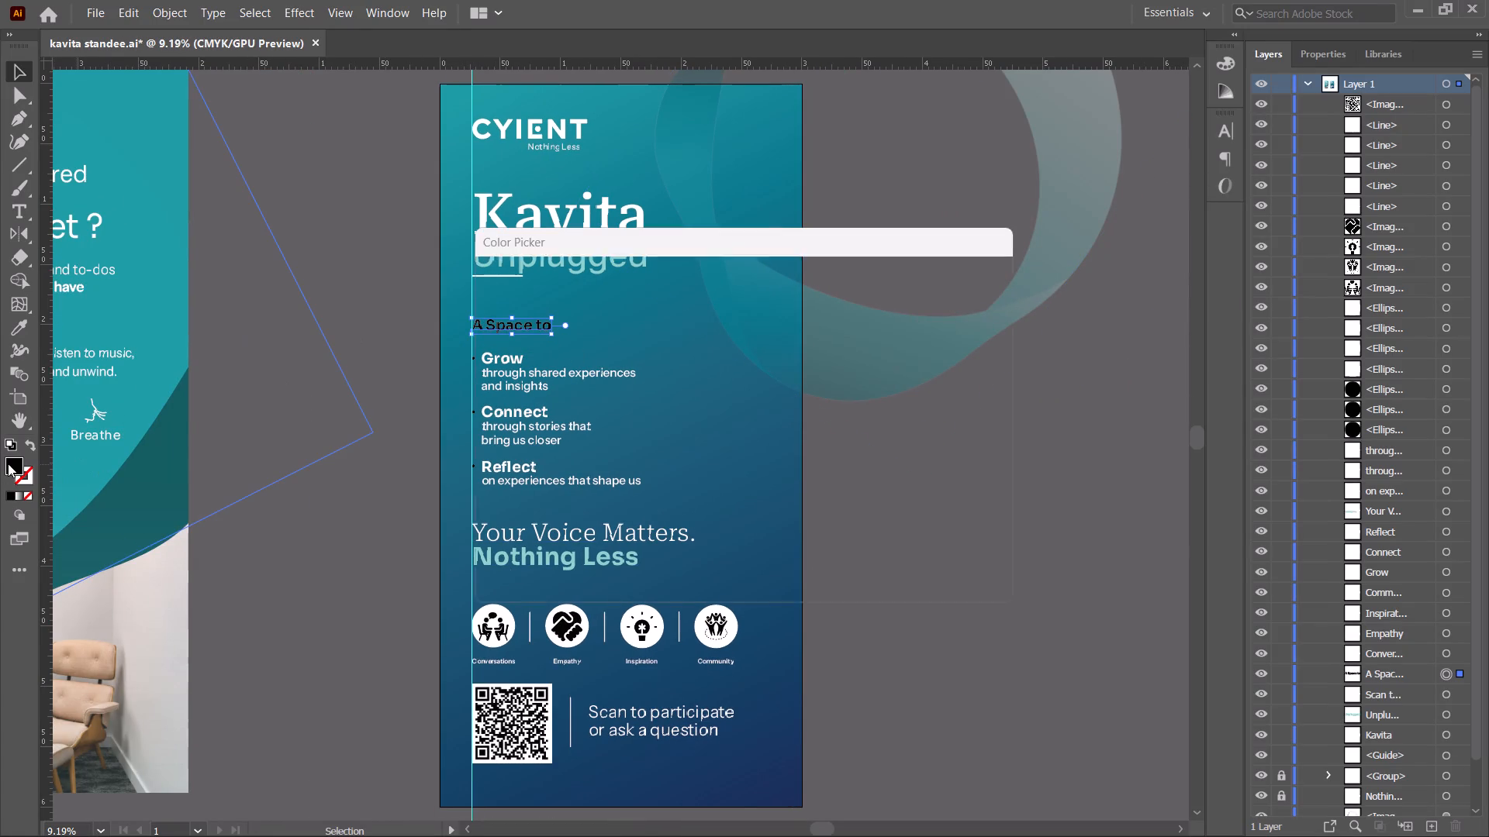
{"action": "left_click_drag", "start_coordinate": [489, 325], "coordinate": [395, 245]}
{"action": "left_click_drag", "start_coordinate": [505, 308], "coordinate": [467, 289]}
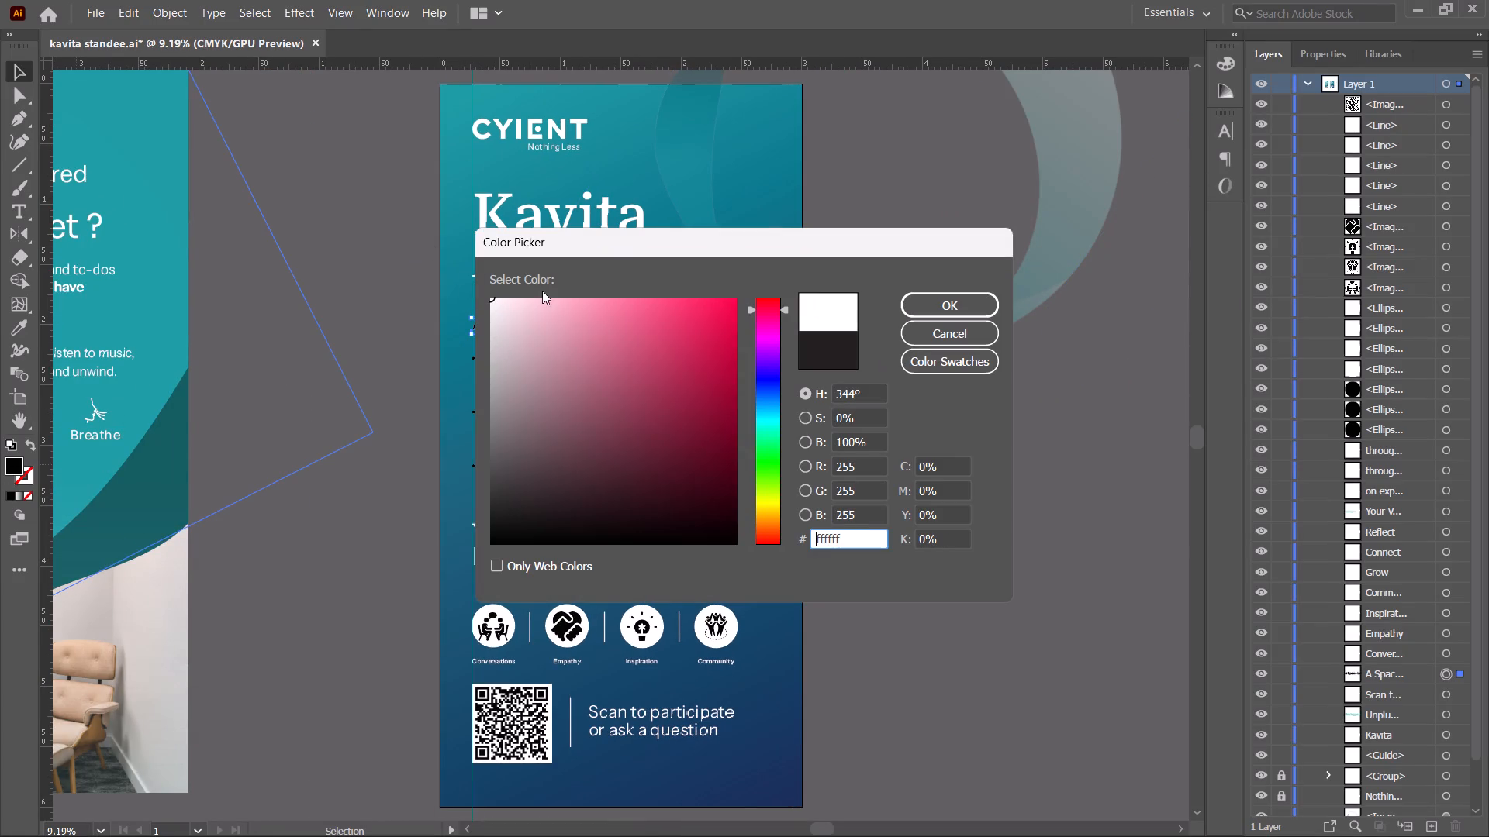
{"action": "left_click", "coordinate": [907, 304]}
{"action": "left_click", "coordinate": [1000, 536]}
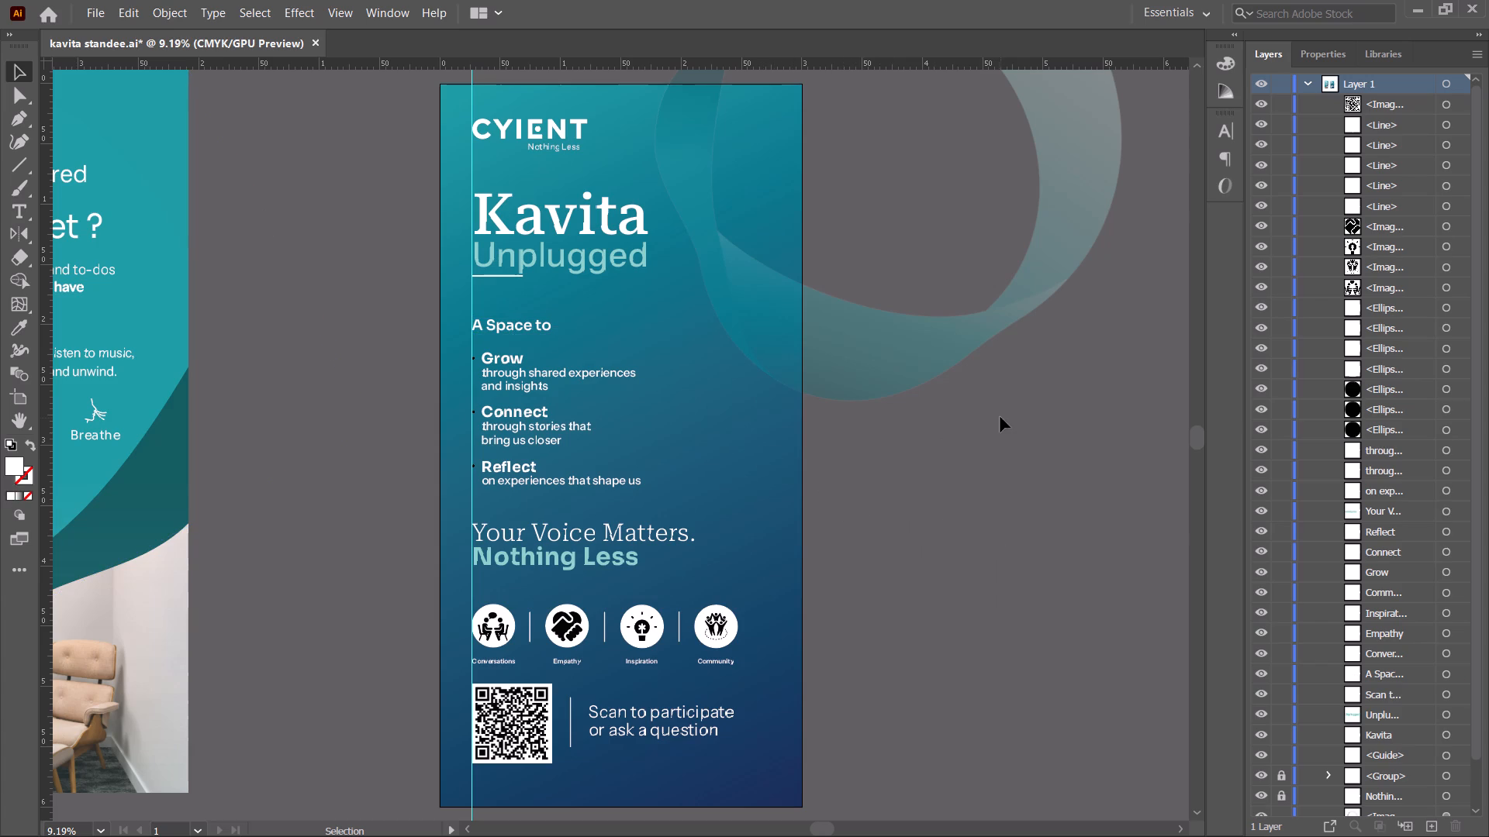
Scale down the "Scan to participate or ask a question" text beside the QR code to a font size of about 106.
{"action": "scroll", "coordinate": [517, 677], "scroll_direction": "up", "scroll_amount": 4, "text": "alt"}
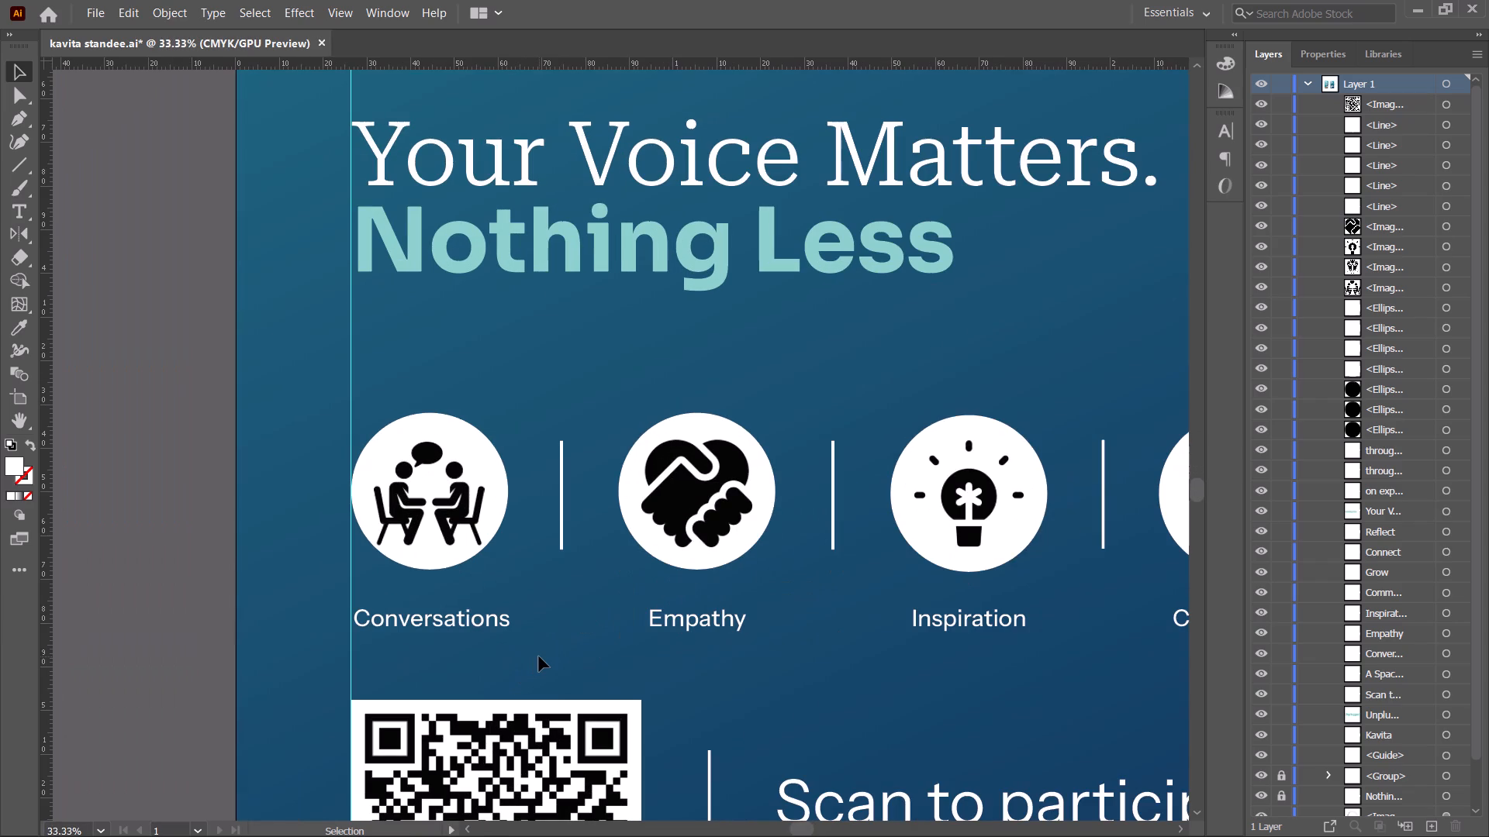
{"action": "scroll", "coordinate": [479, 640], "scroll_direction": "down", "scroll_amount": 1, "text": "alt"}
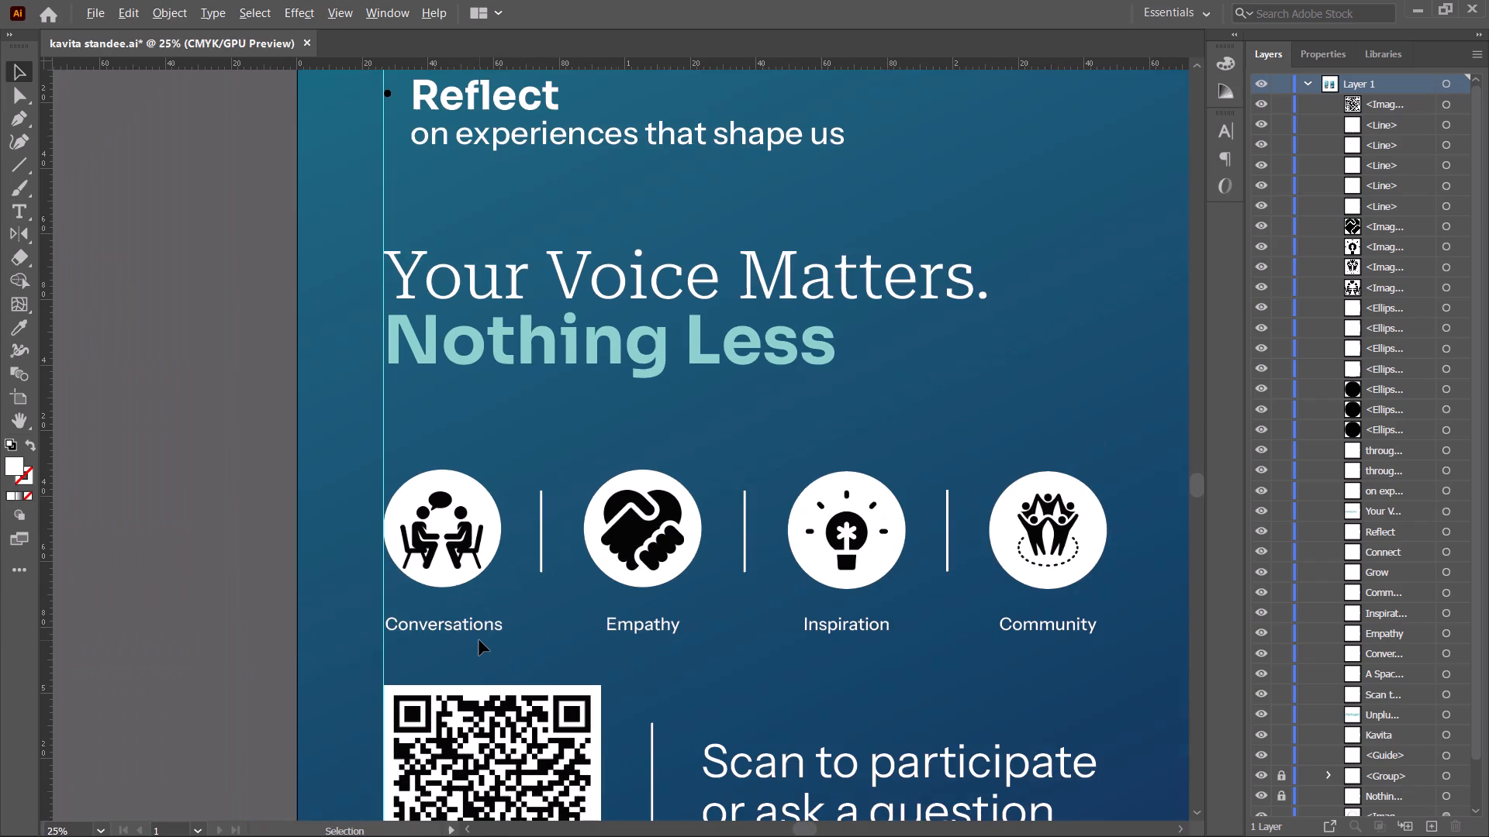
{"action": "scroll", "coordinate": [490, 641], "scroll_direction": "down", "scroll_amount": 1, "text": "alt"}
{"action": "key", "text": "space"}
{"action": "left_click_drag", "start_coordinate": [494, 641], "coordinate": [425, 625]}
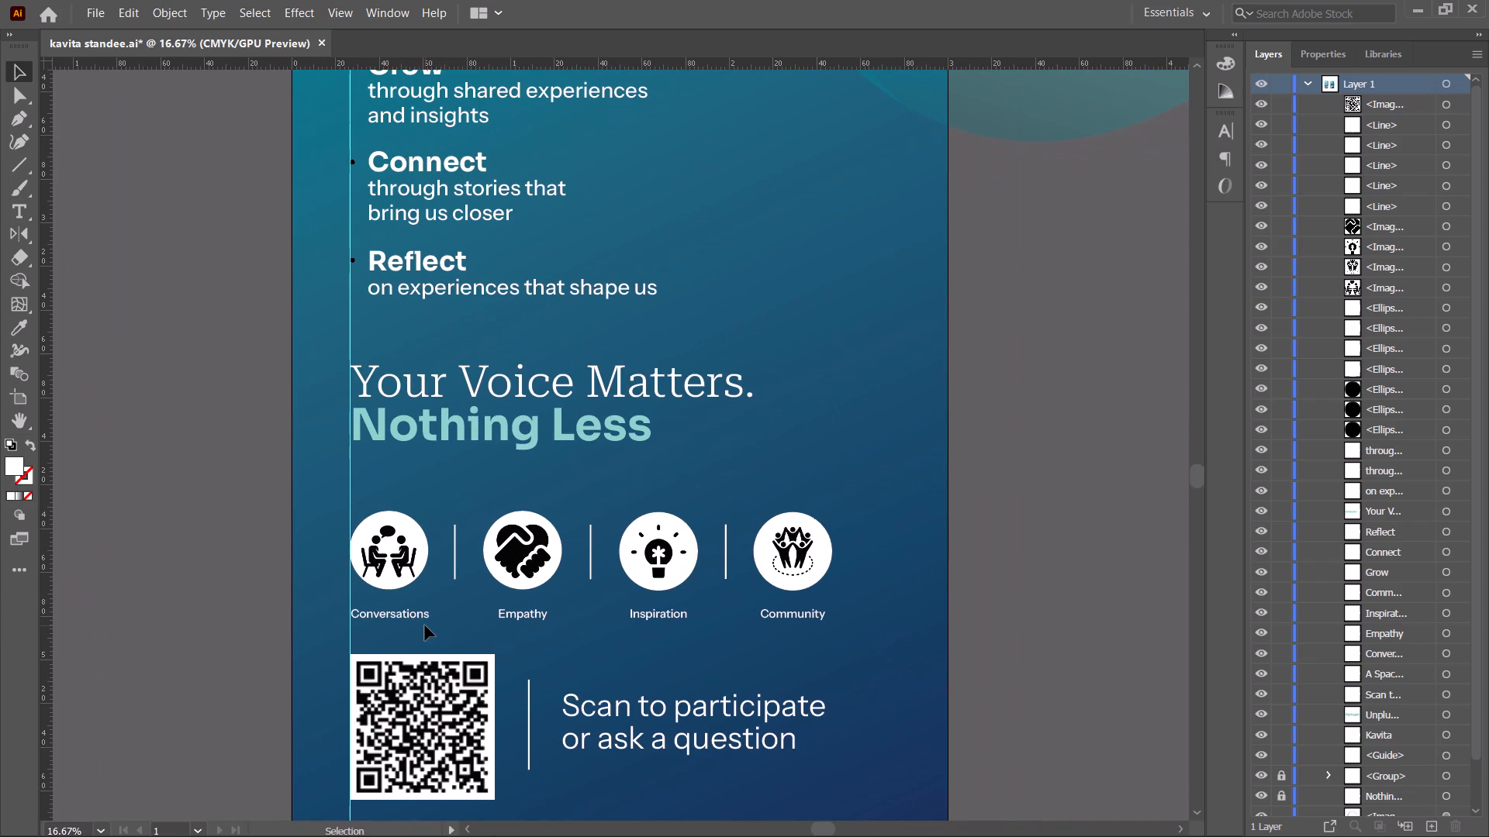
{"action": "scroll", "coordinate": [428, 628], "scroll_direction": "down", "scroll_amount": 2}
{"action": "left_click", "coordinate": [637, 667]}
{"action": "left_click_drag", "start_coordinate": [823, 688], "coordinate": [797, 687], "text": "shift"}
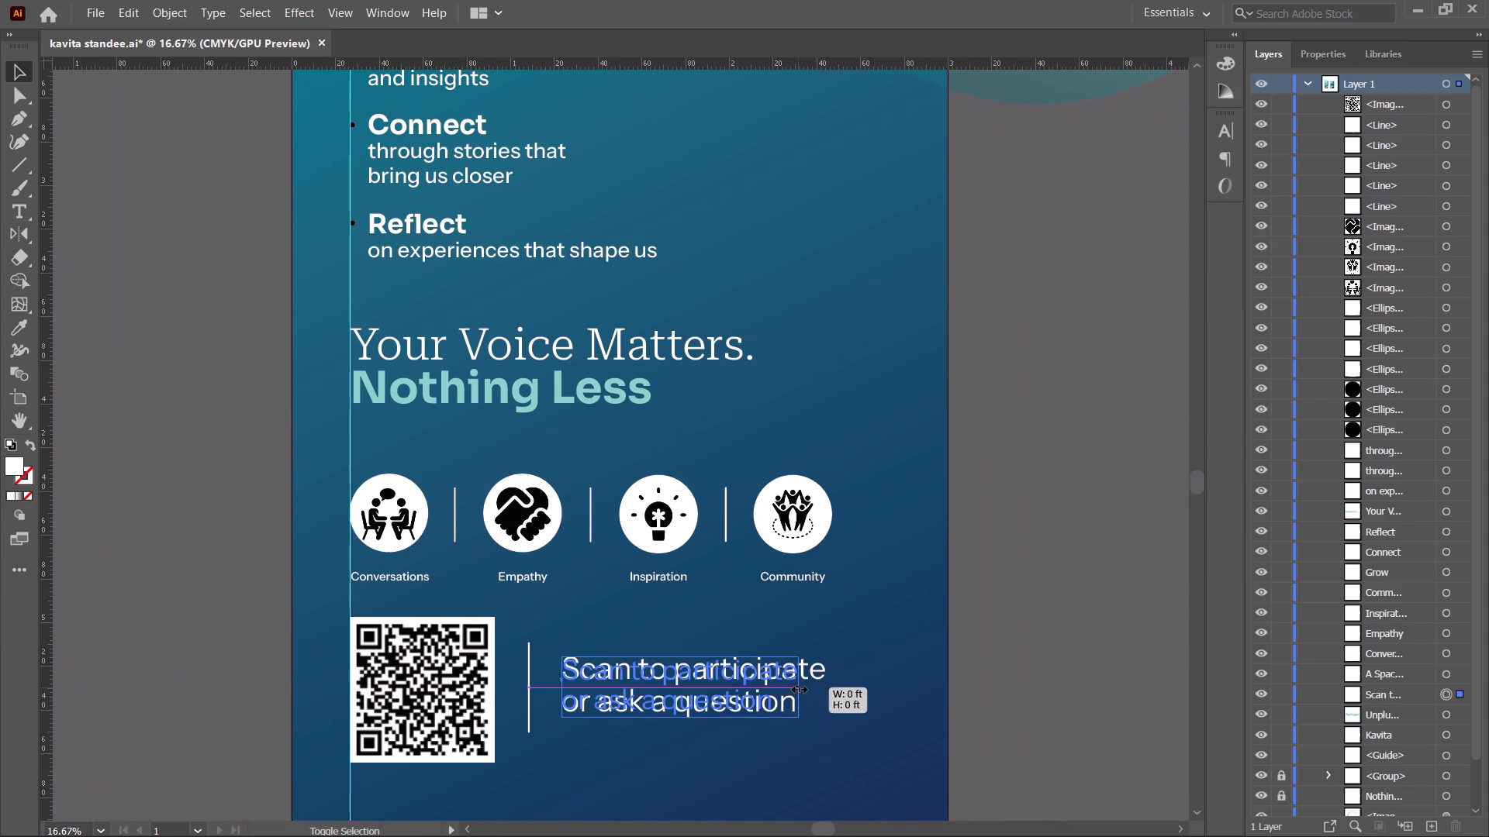
{"action": "left_click_drag", "start_coordinate": [797, 687], "coordinate": [793, 687], "text": "shift"}
{"action": "left_click", "coordinate": [1005, 655]}
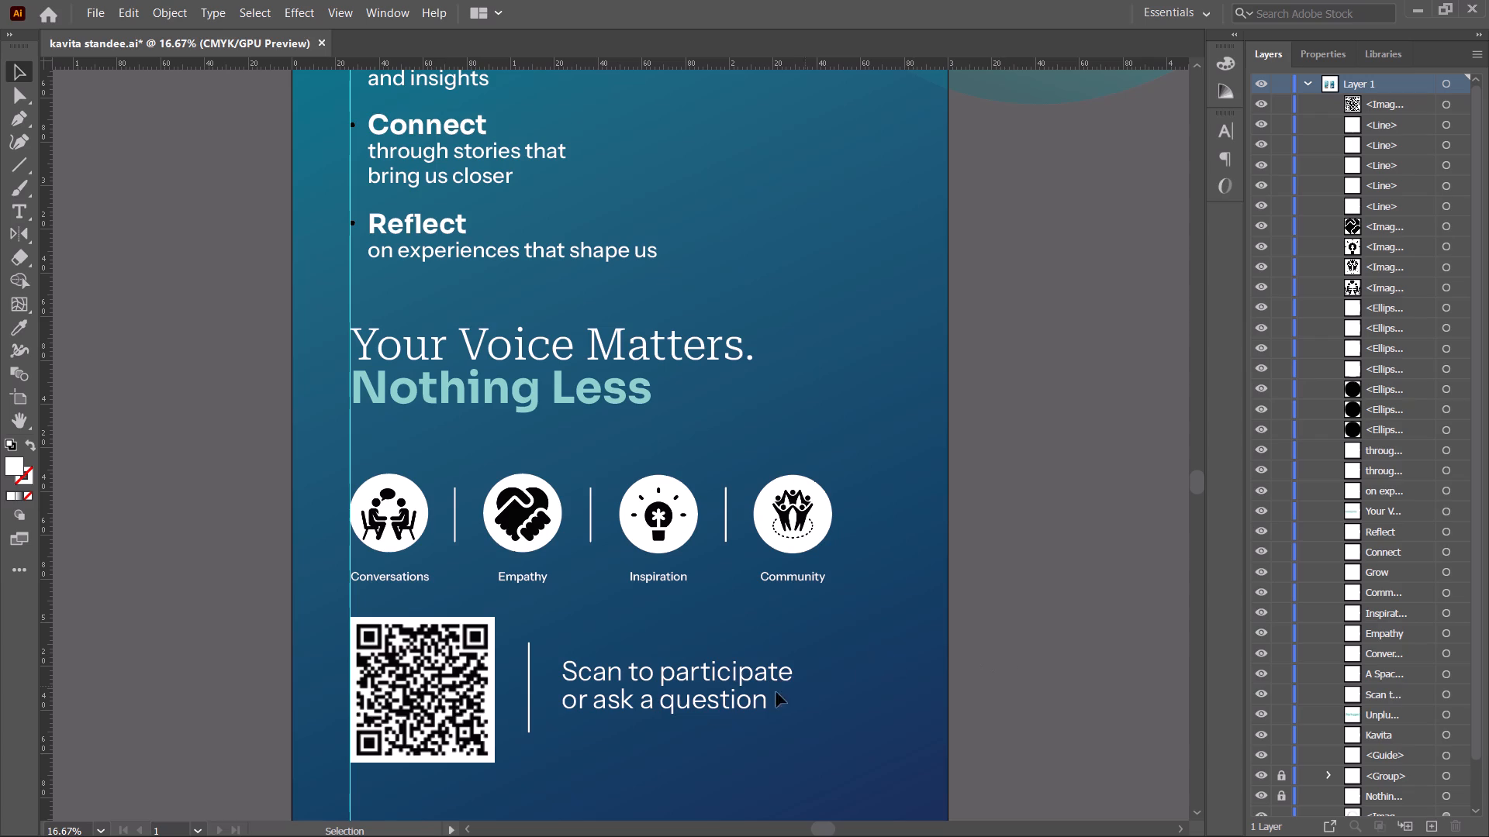
Set the leading of the "Scan to participate or ask a question" text to 110 pt.
{"action": "left_click", "coordinate": [703, 682]}
{"action": "left_click", "coordinate": [1229, 133]}
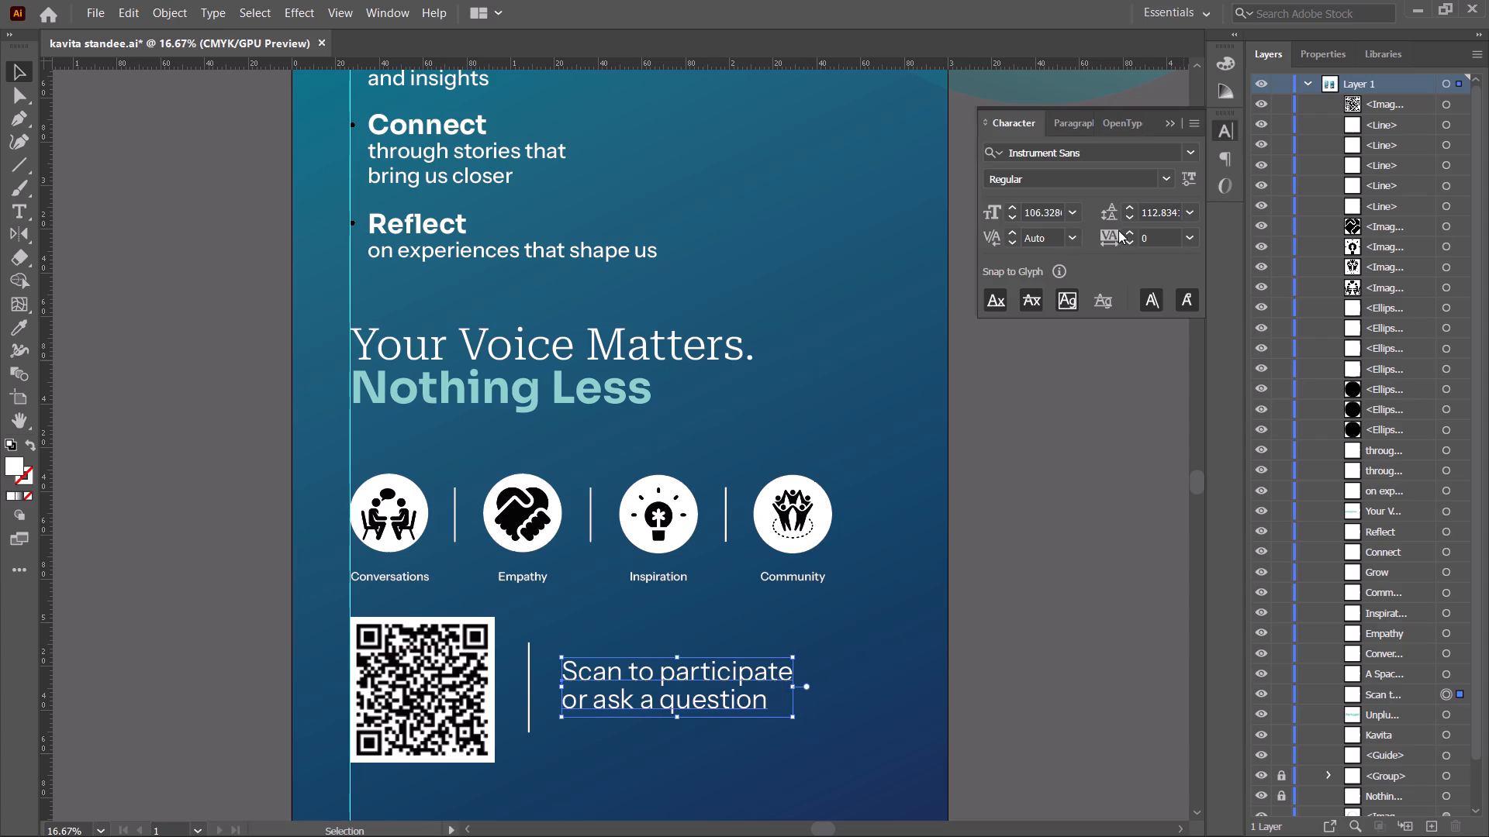
{"action": "left_click", "coordinate": [1162, 179]}
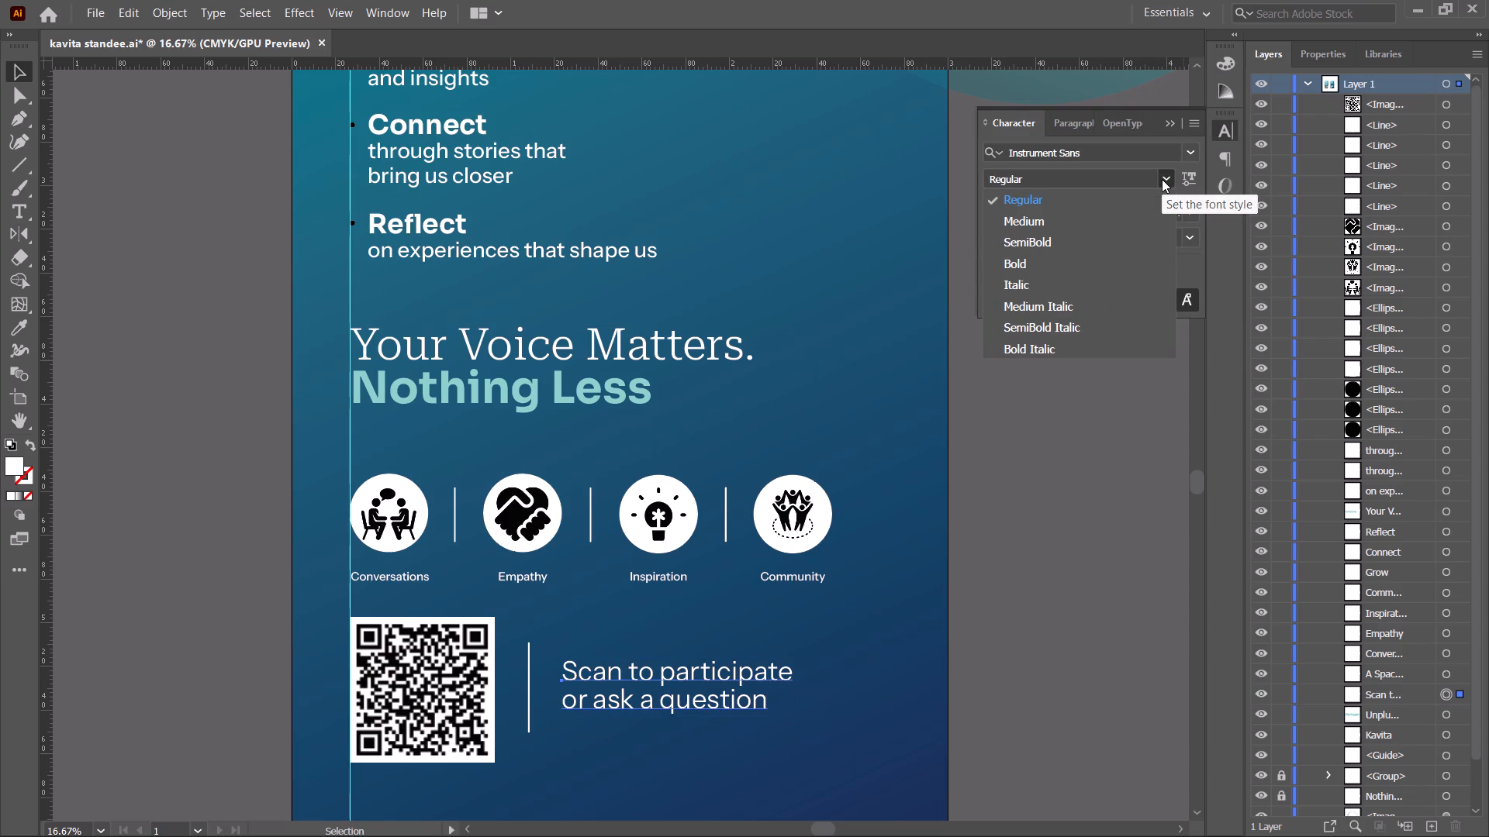
{"action": "left_click", "coordinate": [1162, 179]}
{"action": "left_click", "coordinate": [1047, 614]}
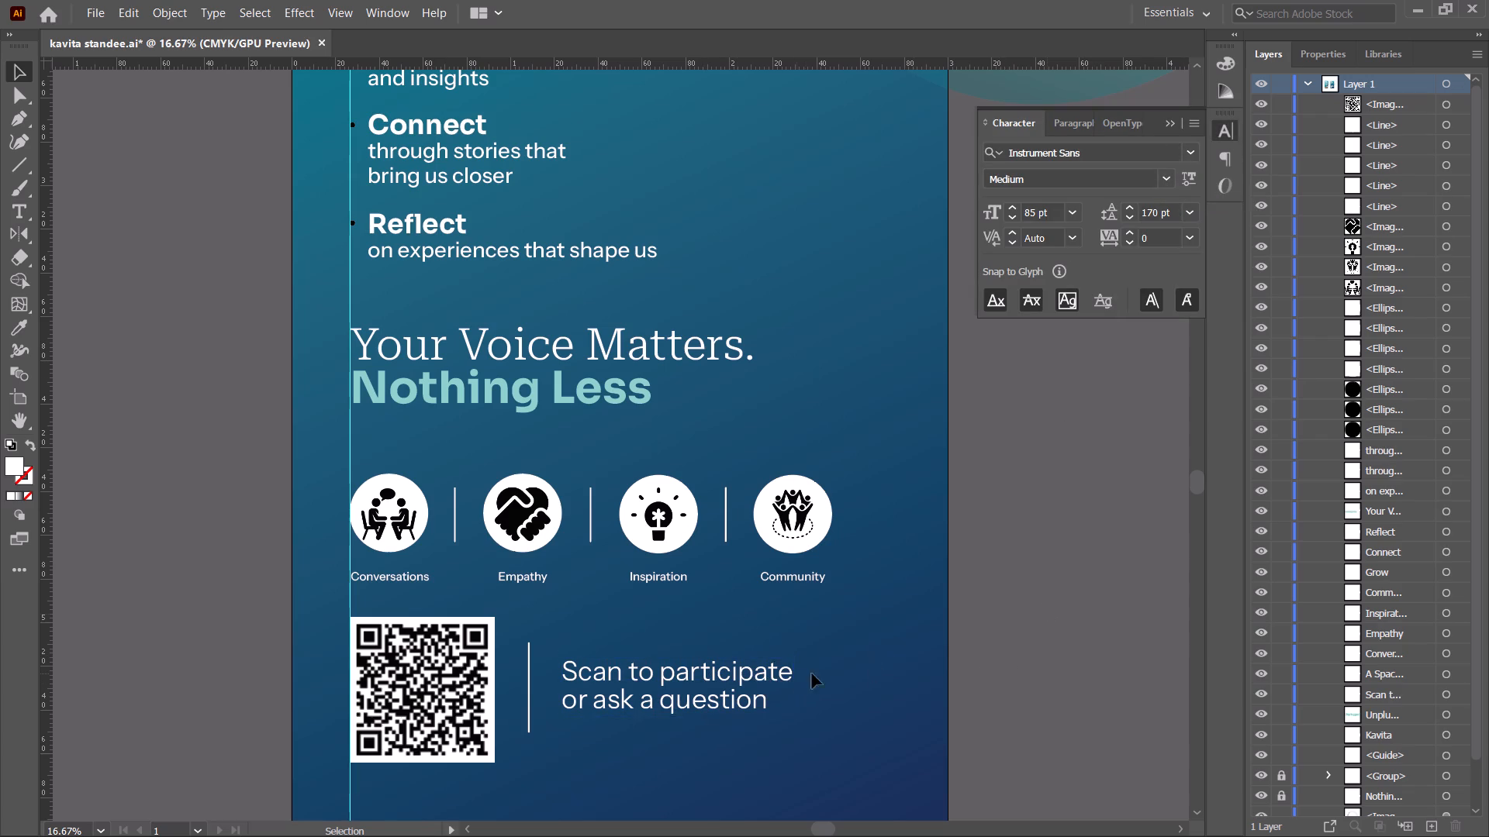
{"action": "left_click", "coordinate": [754, 671]}
{"action": "left_click", "coordinate": [1152, 213]}
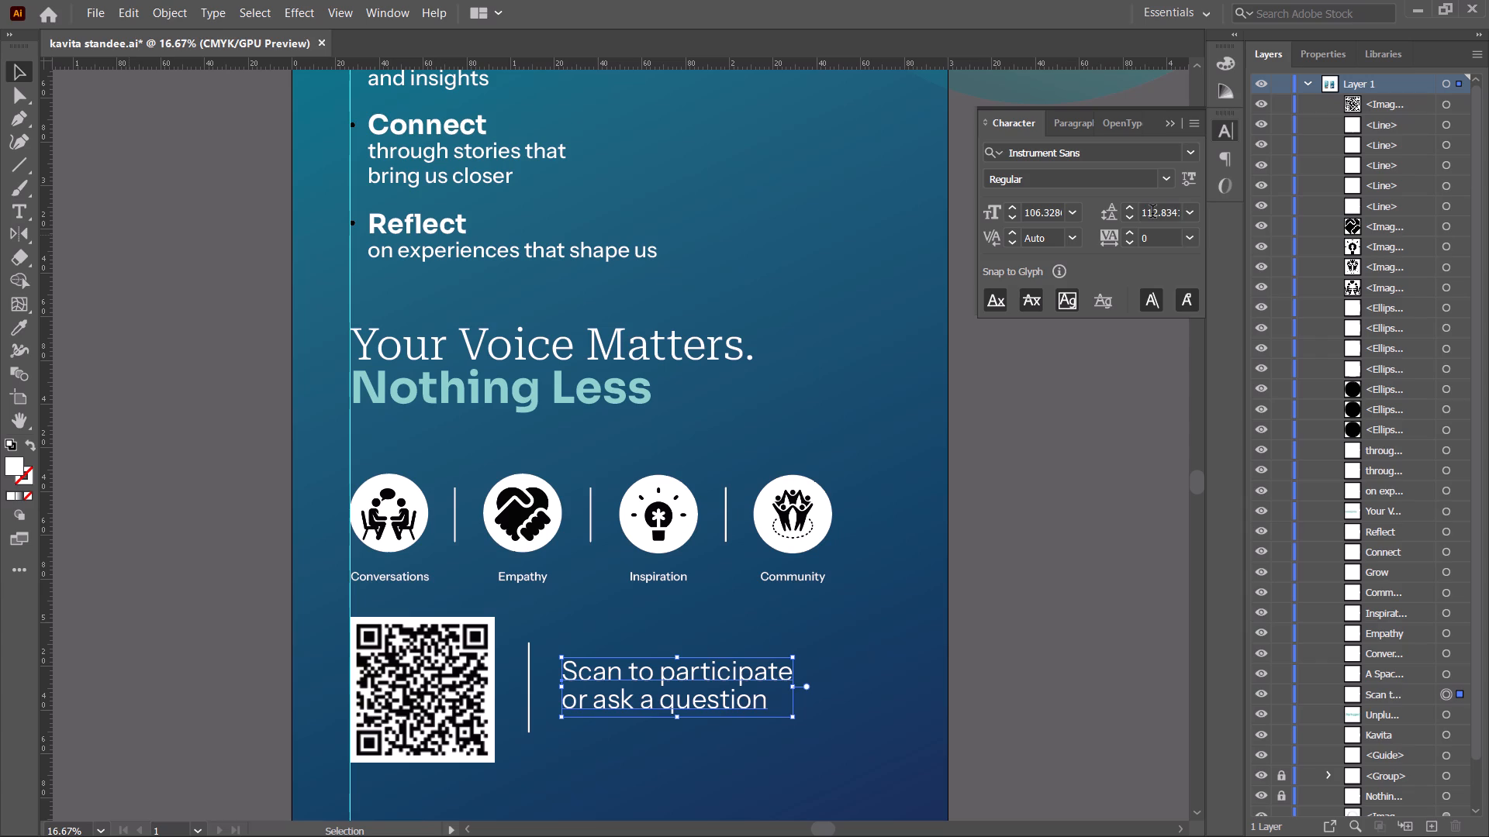
{"action": "scroll", "coordinate": [1152, 213], "scroll_direction": "down", "scroll_amount": 7}
{"action": "scroll", "coordinate": [1153, 214], "scroll_direction": "up", "scroll_amount": 4}
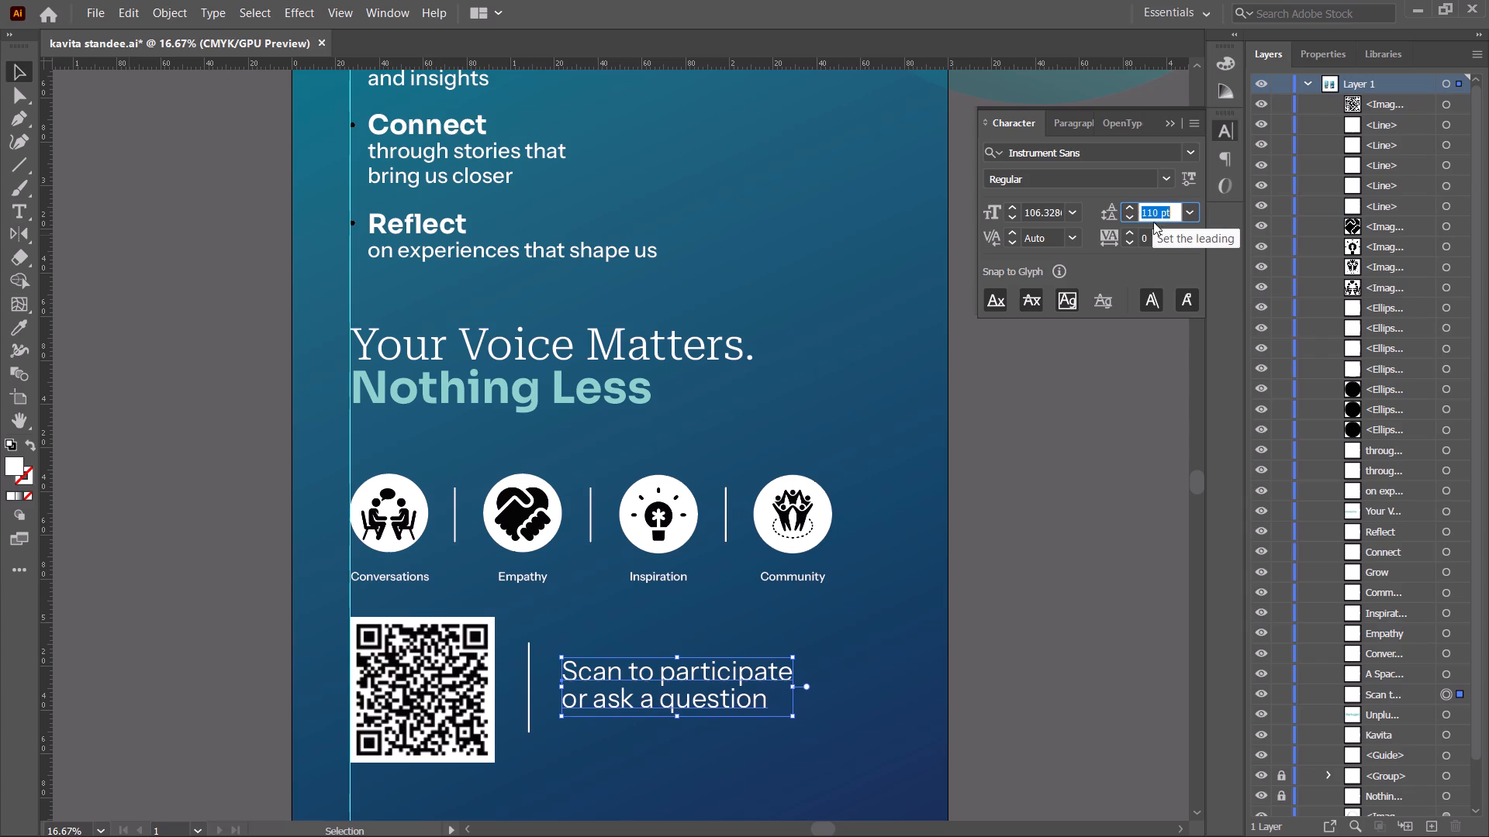
{"action": "left_click", "coordinate": [1095, 452]}
Align the QR code, the vertical divider line and the "Scan to participate" text to their common vertical centre.
{"action": "scroll", "coordinate": [774, 721], "scroll_direction": "up", "scroll_amount": 4, "text": "alt"}
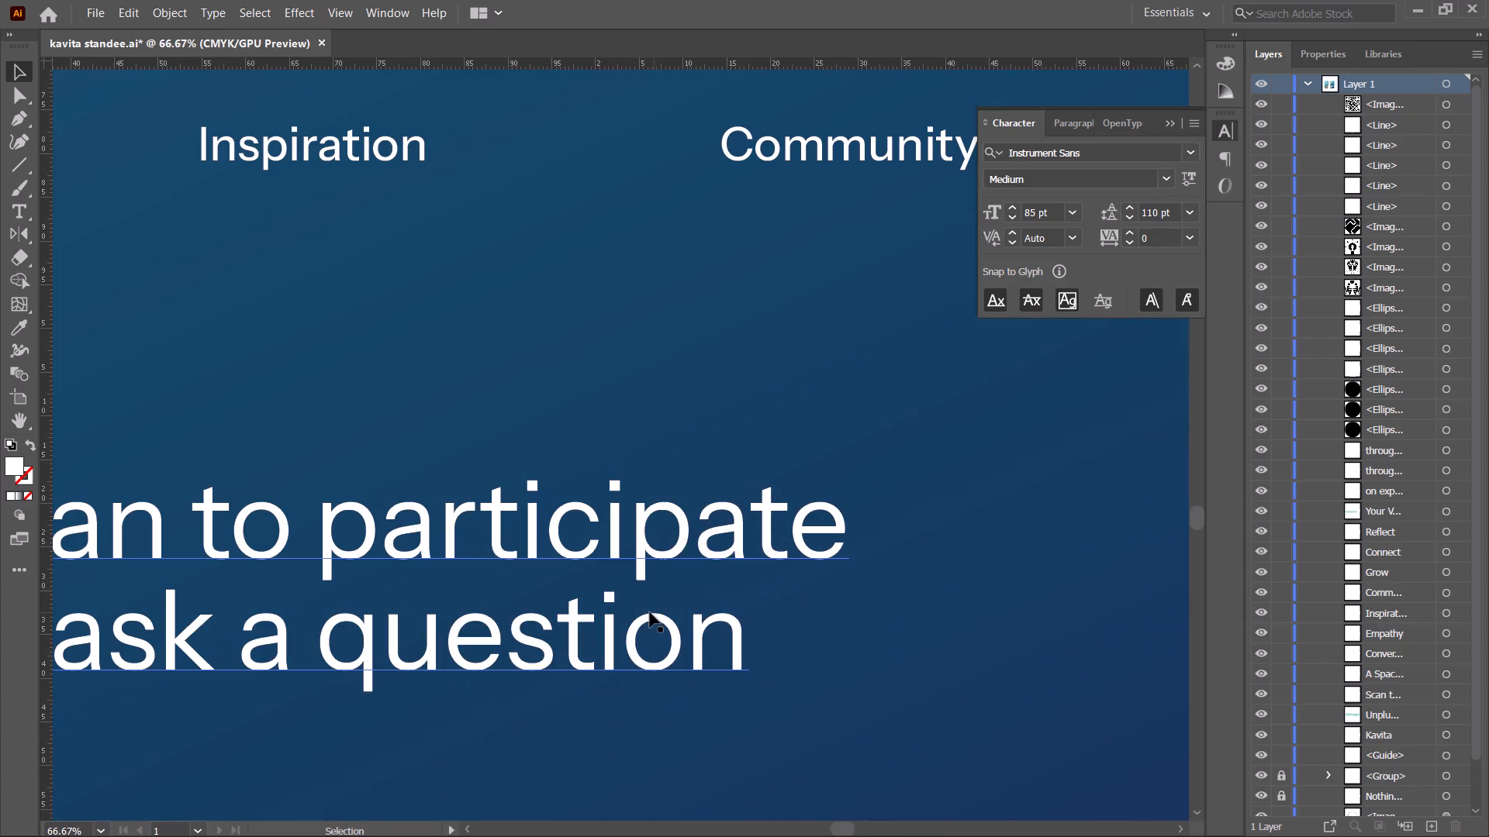
{"action": "scroll", "coordinate": [761, 618], "scroll_direction": "down", "scroll_amount": 3, "text": "alt"}
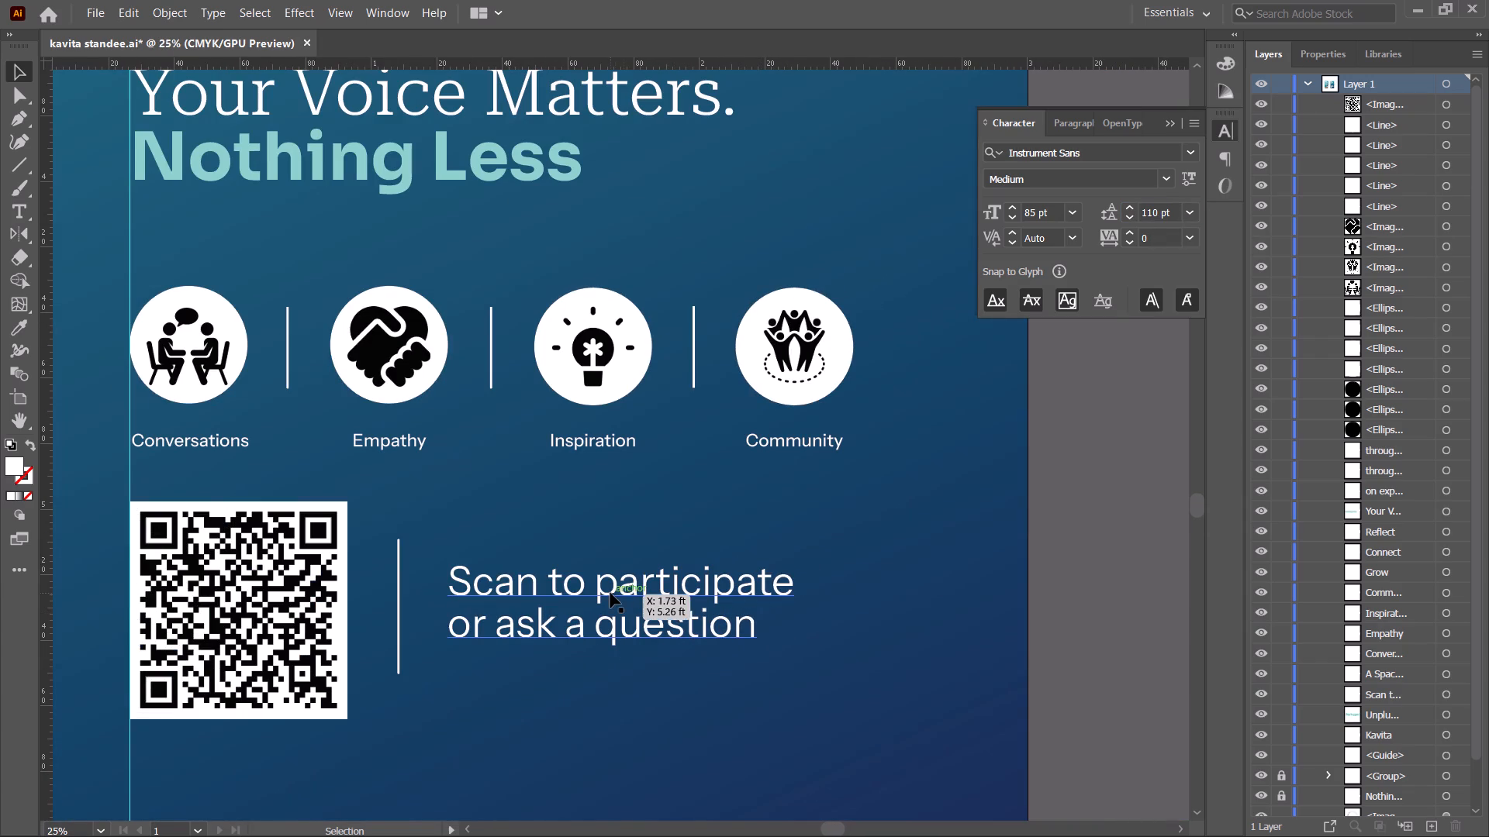
{"action": "left_click", "coordinate": [524, 571]}
{"action": "left_click", "coordinate": [322, 549]}
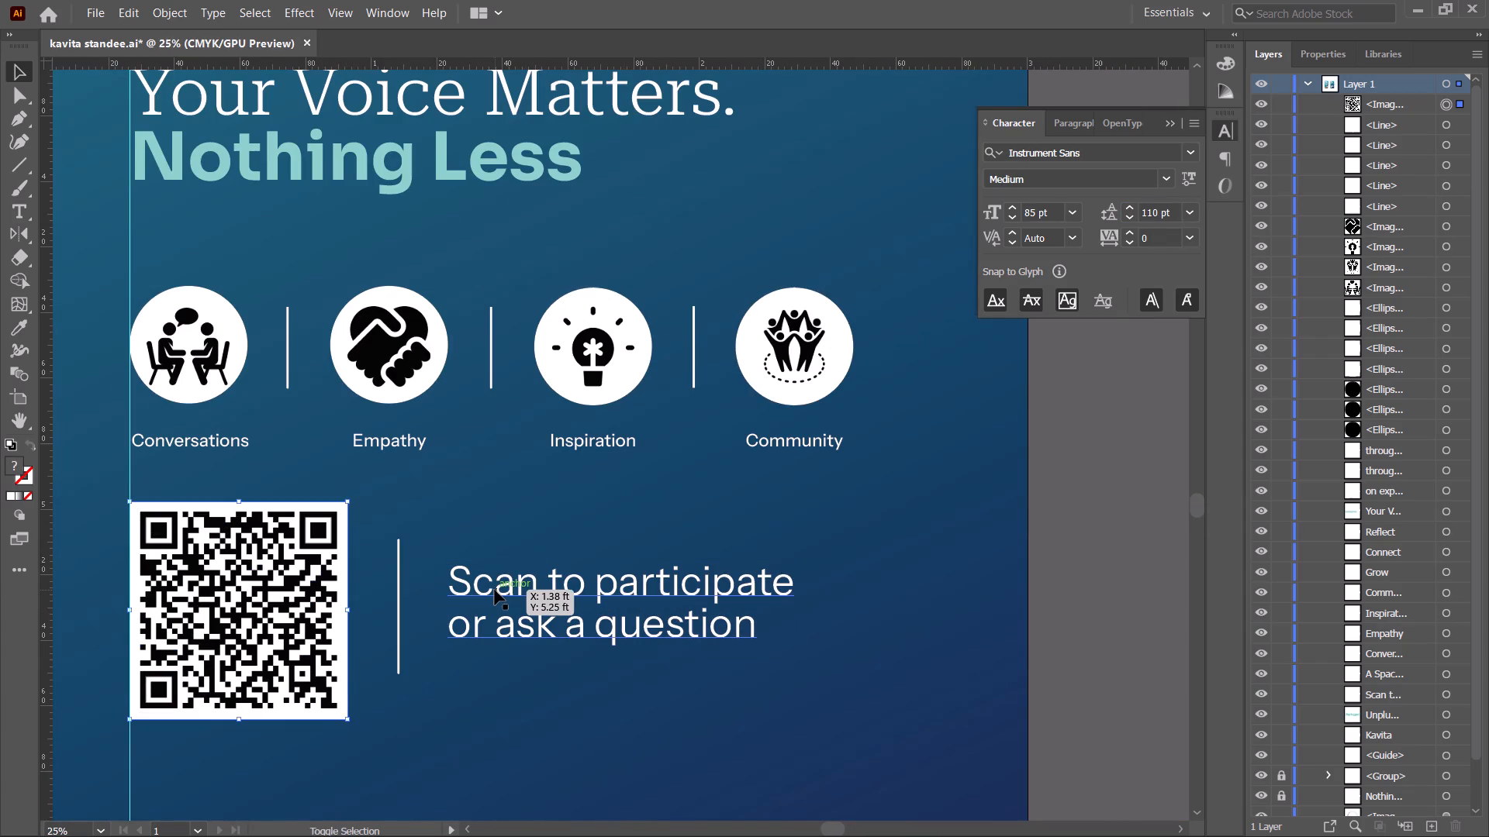
{"action": "left_click", "coordinate": [495, 590], "text": "shift"}
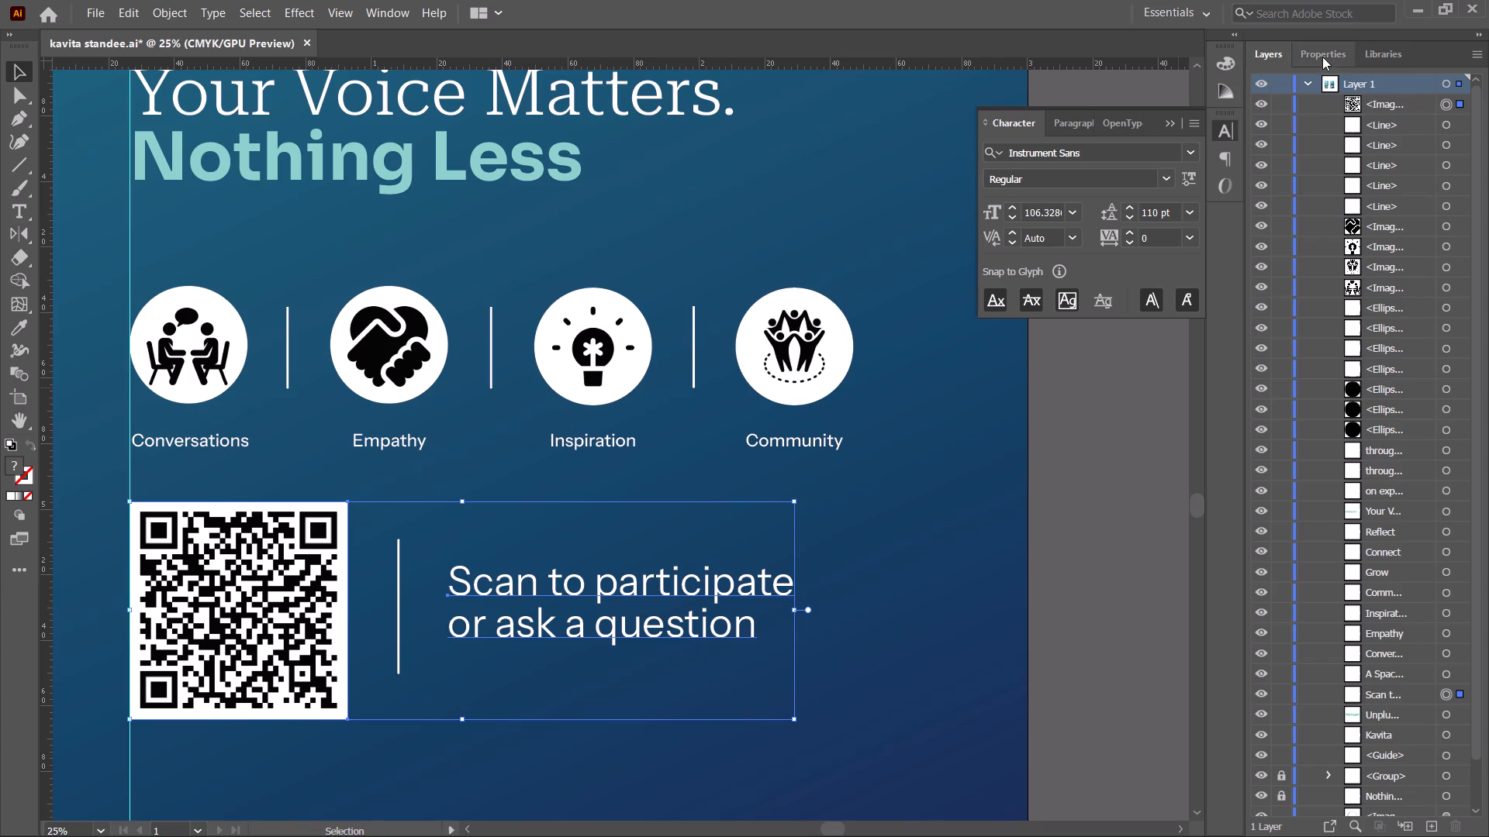
{"action": "left_click", "coordinate": [1322, 57]}
{"action": "left_click", "coordinate": [1415, 434]}
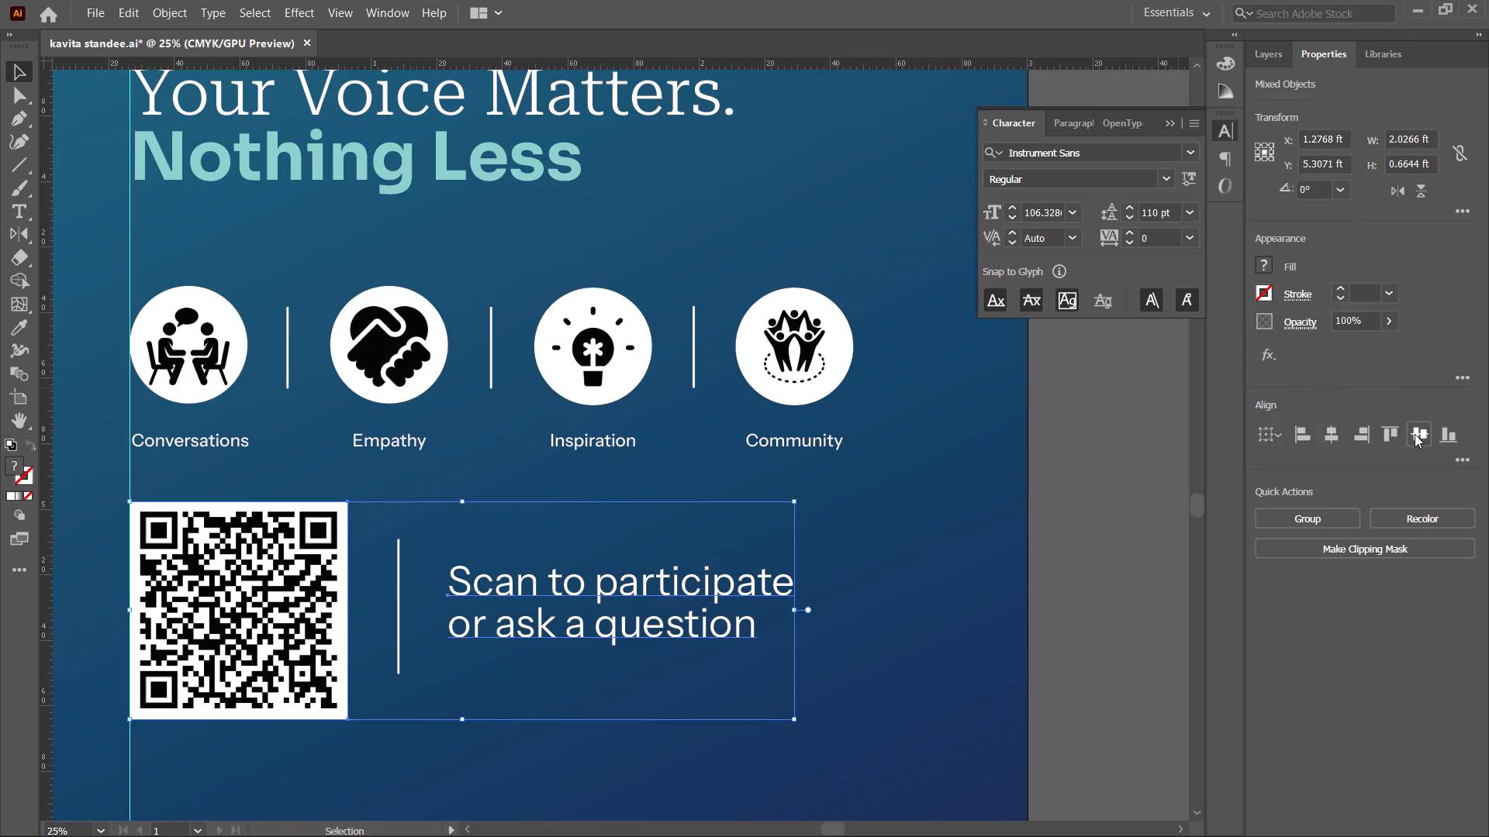
{"action": "left_click", "coordinate": [1125, 591]}
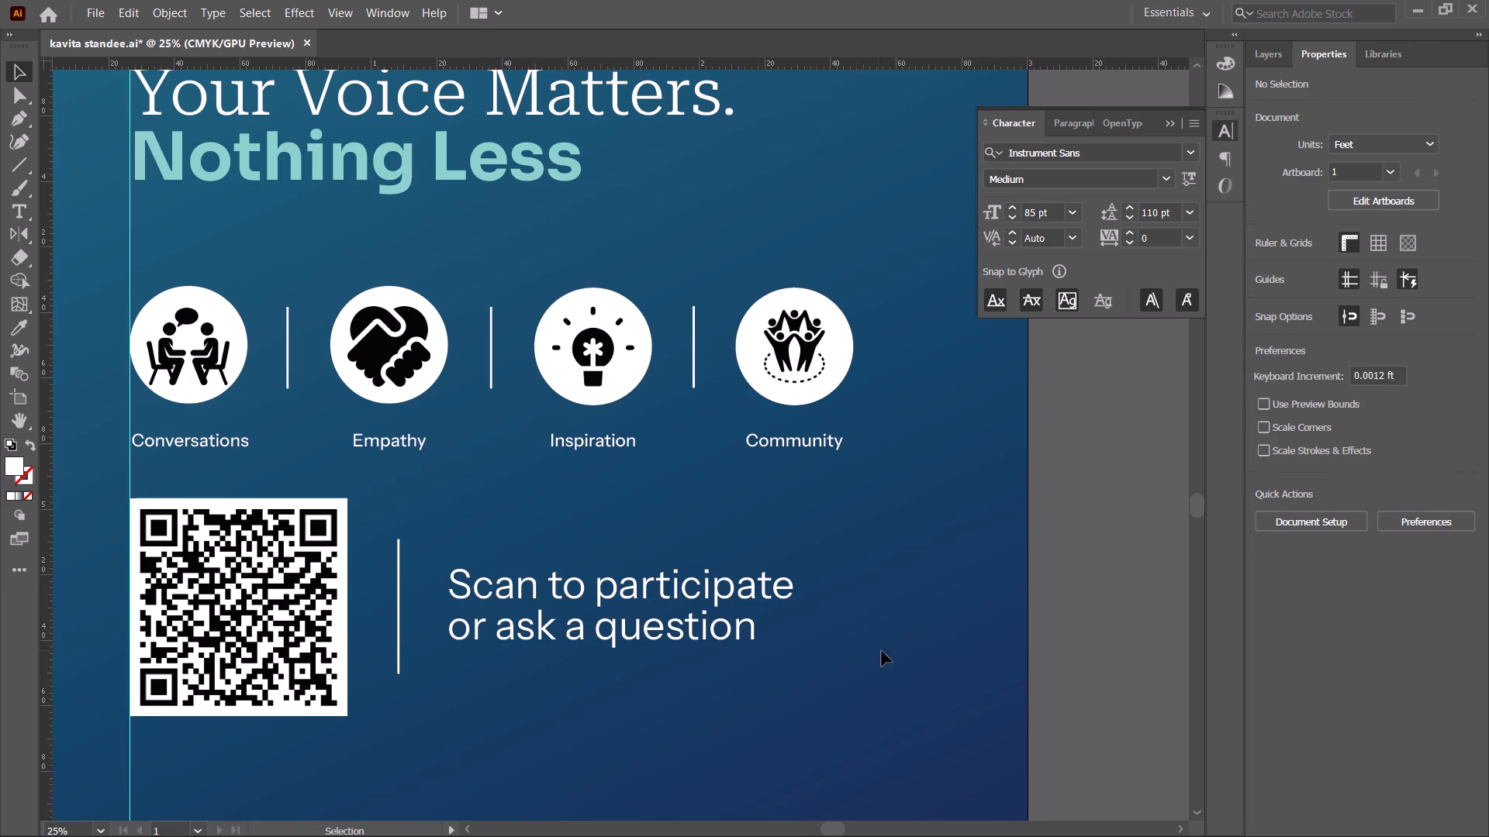
{"action": "left_click_drag", "start_coordinate": [1111, 624], "coordinate": [244, 549]}
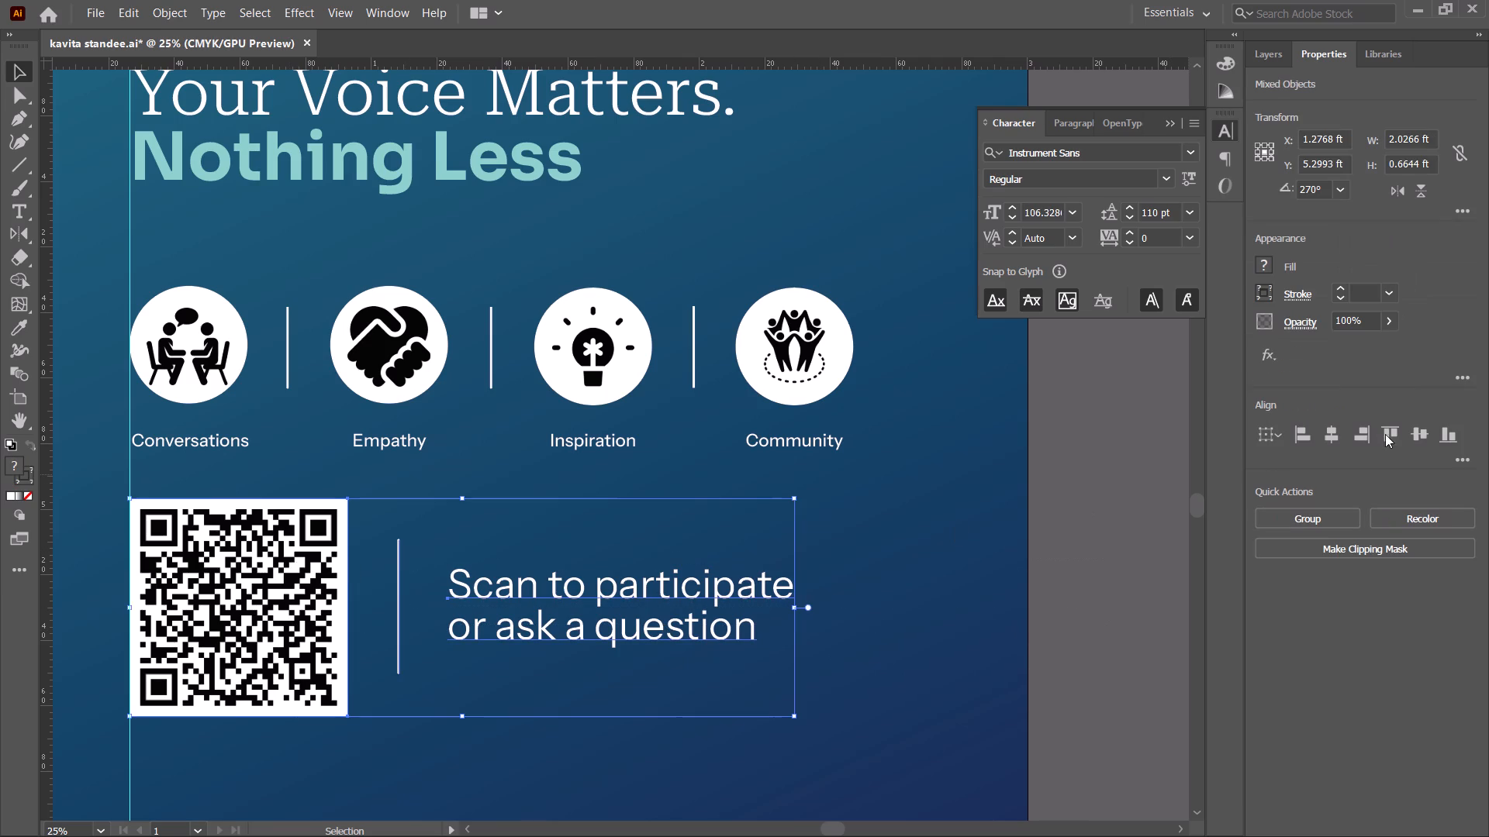
{"action": "left_click", "coordinate": [1410, 432]}
{"action": "left_click", "coordinate": [1066, 572]}
Nudge the QR code, divider line and scan text down together by about 0.012 ft and save the document.
{"action": "scroll", "coordinate": [1066, 572], "scroll_direction": "down", "scroll_amount": 2, "text": "alt"}
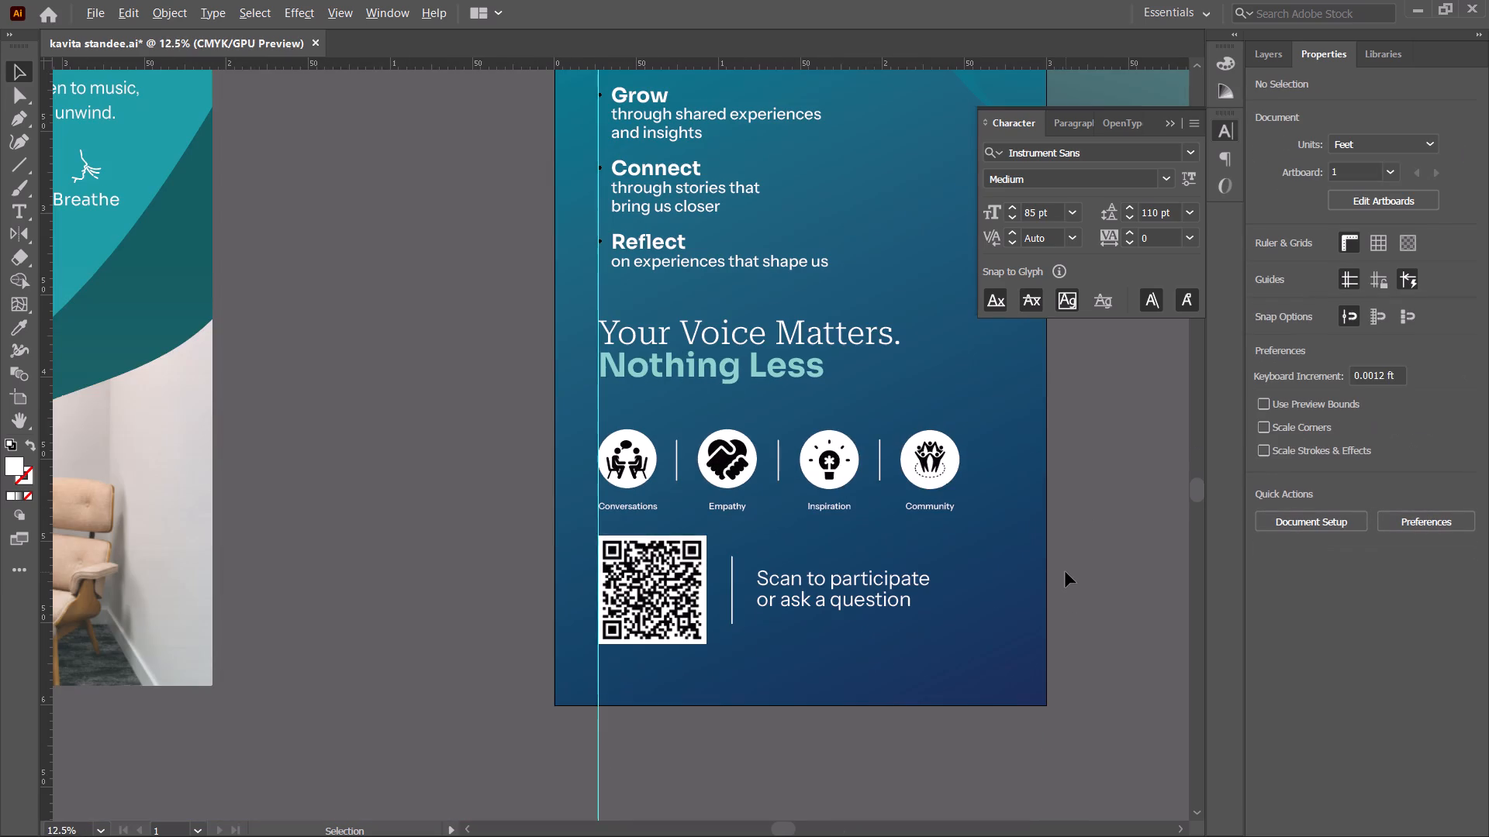
{"action": "left_click_drag", "start_coordinate": [1119, 616], "coordinate": [637, 552]}
{"action": "key", "text": "shift+Down"}
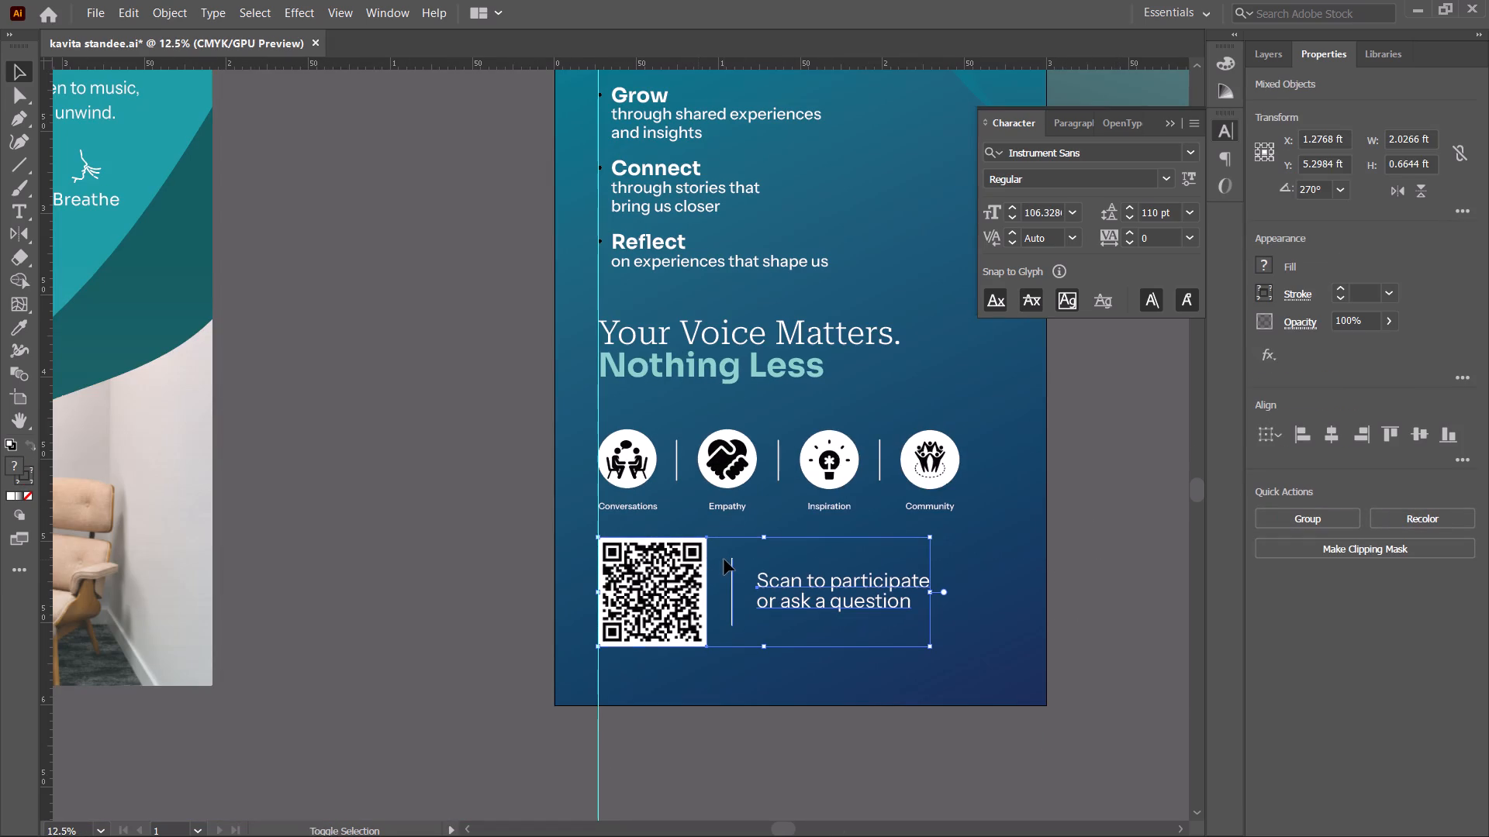
{"action": "key", "text": "ctrl+s"}
{"action": "left_click", "coordinate": [1078, 532]}
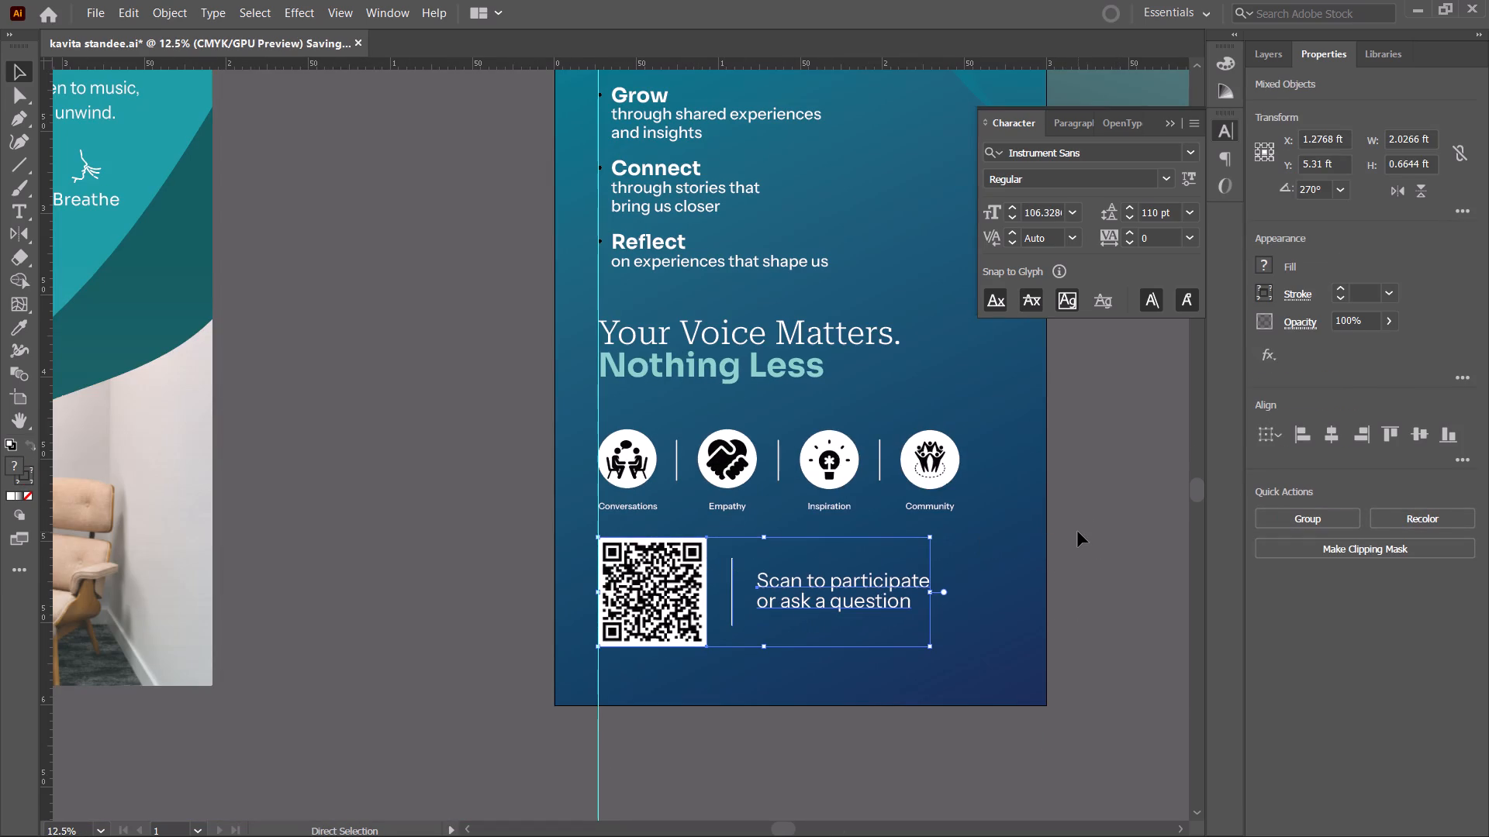
Enlarge the translucent ring graphic proportionally to about 5.83 ft by 5.94 ft.
{"action": "scroll", "coordinate": [1078, 532], "scroll_direction": "down", "scroll_amount": 2, "text": "alt"}
{"action": "key", "text": "space"}
{"action": "left_click_drag", "start_coordinate": [1078, 532], "coordinate": [924, 574]}
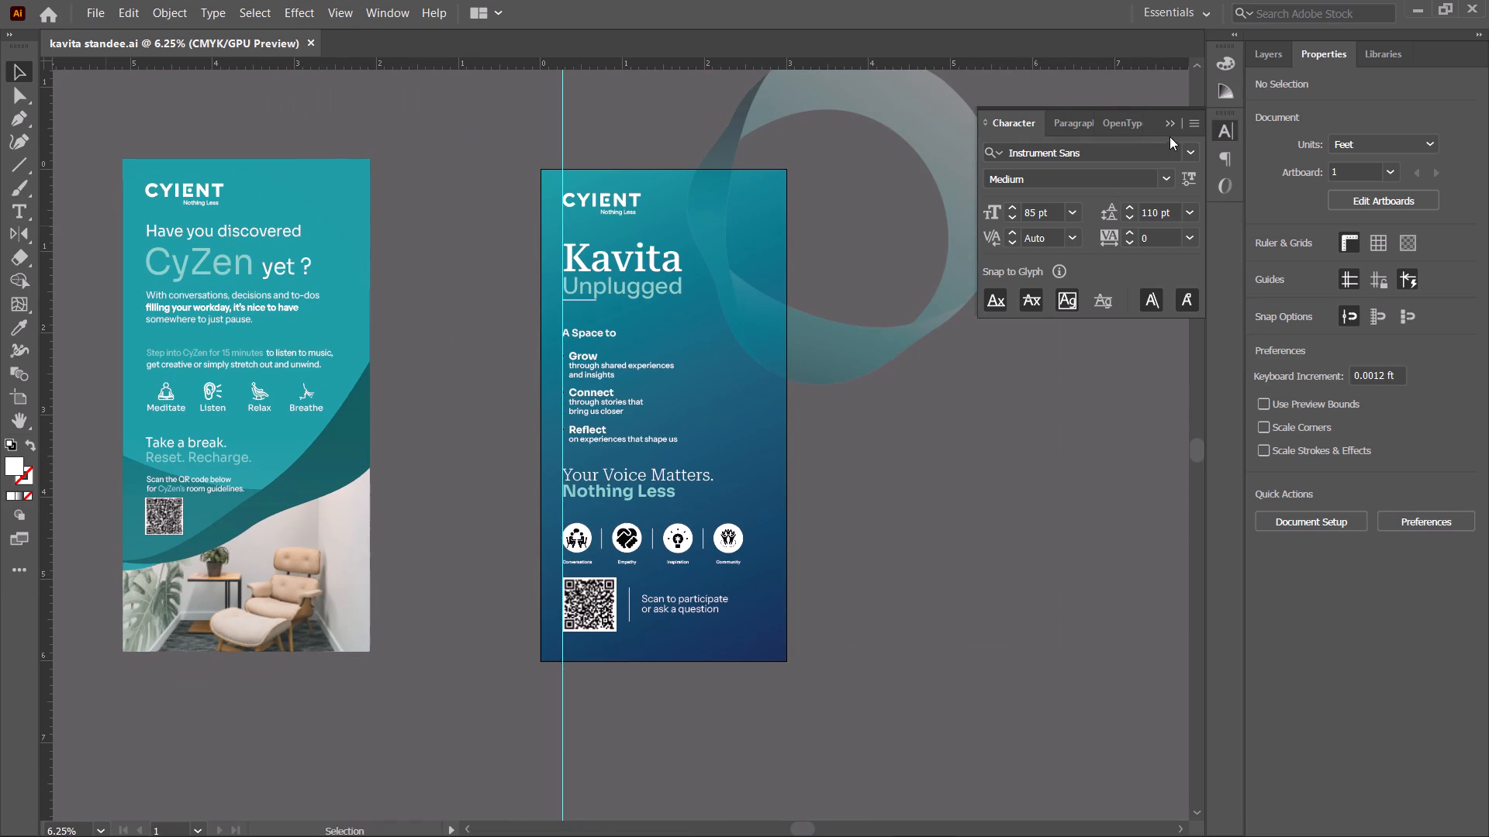
{"action": "left_click", "coordinate": [1172, 128]}
{"action": "left_click", "coordinate": [877, 324]}
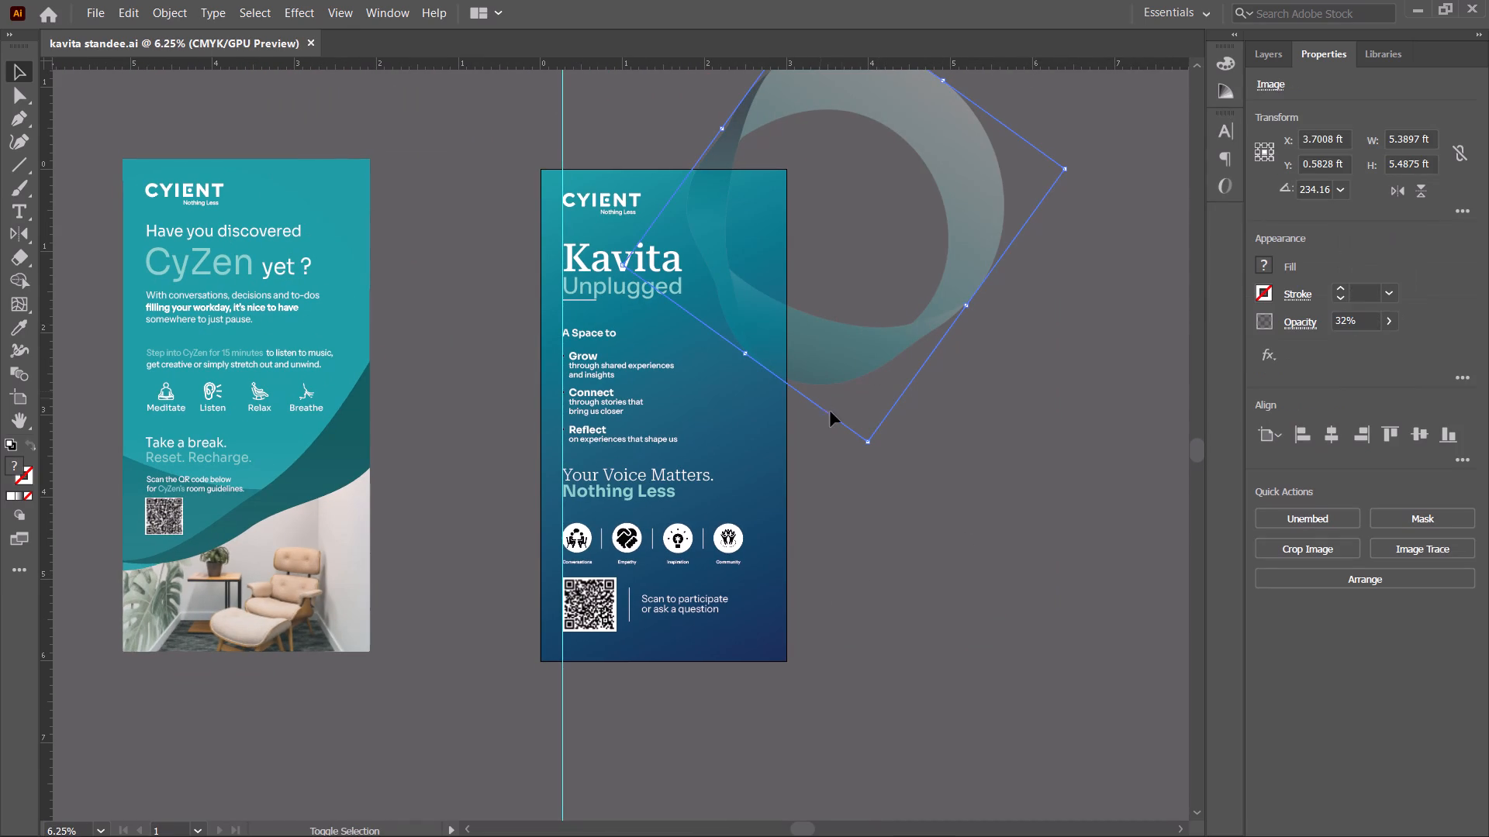
{"action": "left_click_drag", "start_coordinate": [866, 443], "coordinate": [863, 459], "text": "shift"}
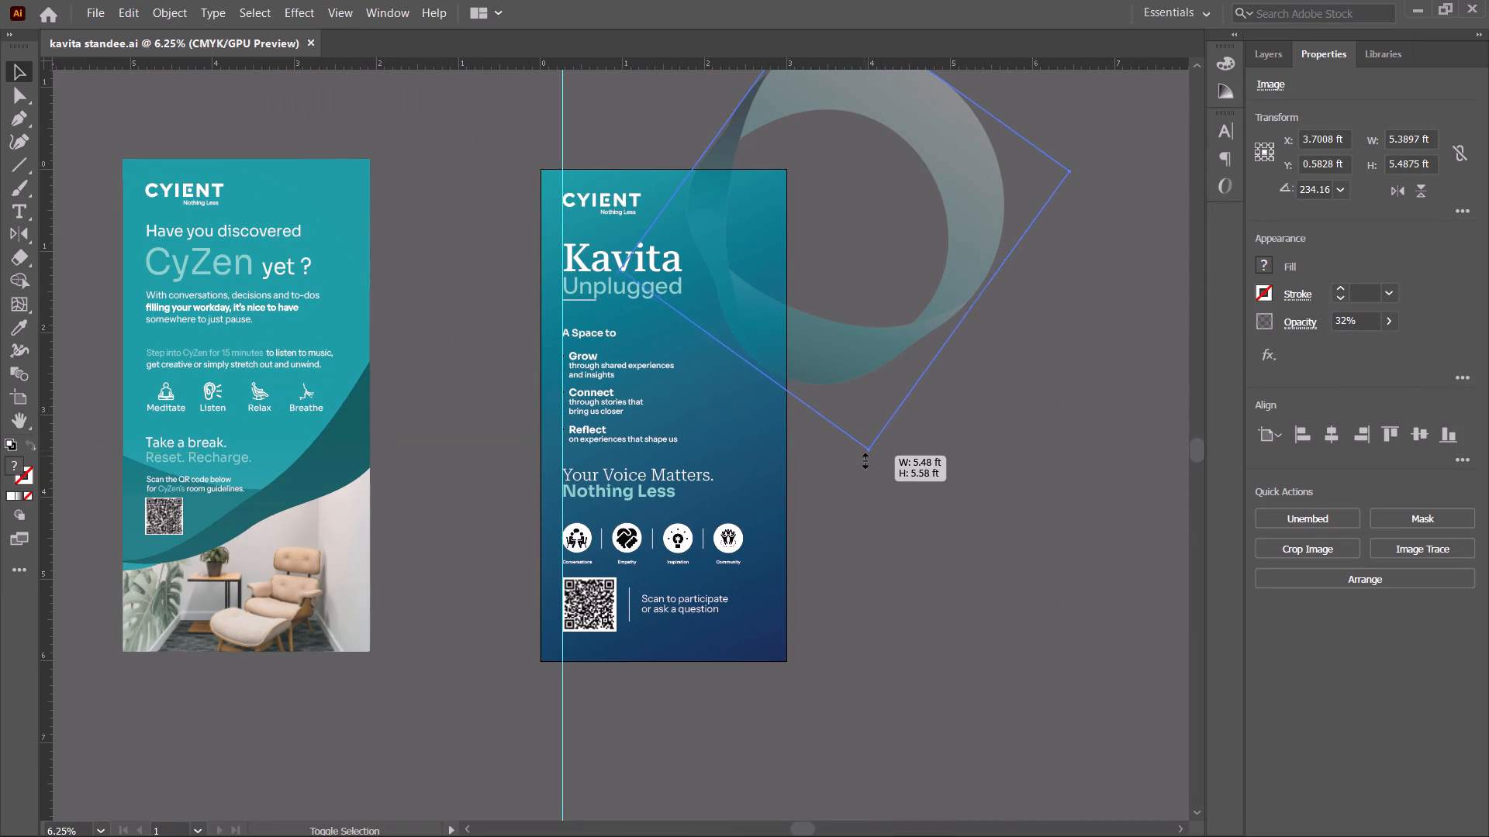
{"action": "left_click_drag", "start_coordinate": [863, 459], "coordinate": [859, 498], "text": "shift"}
Move the ring graphic slightly down and outward to about X 3.93 ft, Y 1.01 ft, and save the document.
{"action": "left_click_drag", "start_coordinate": [807, 387], "coordinate": [809, 387]}
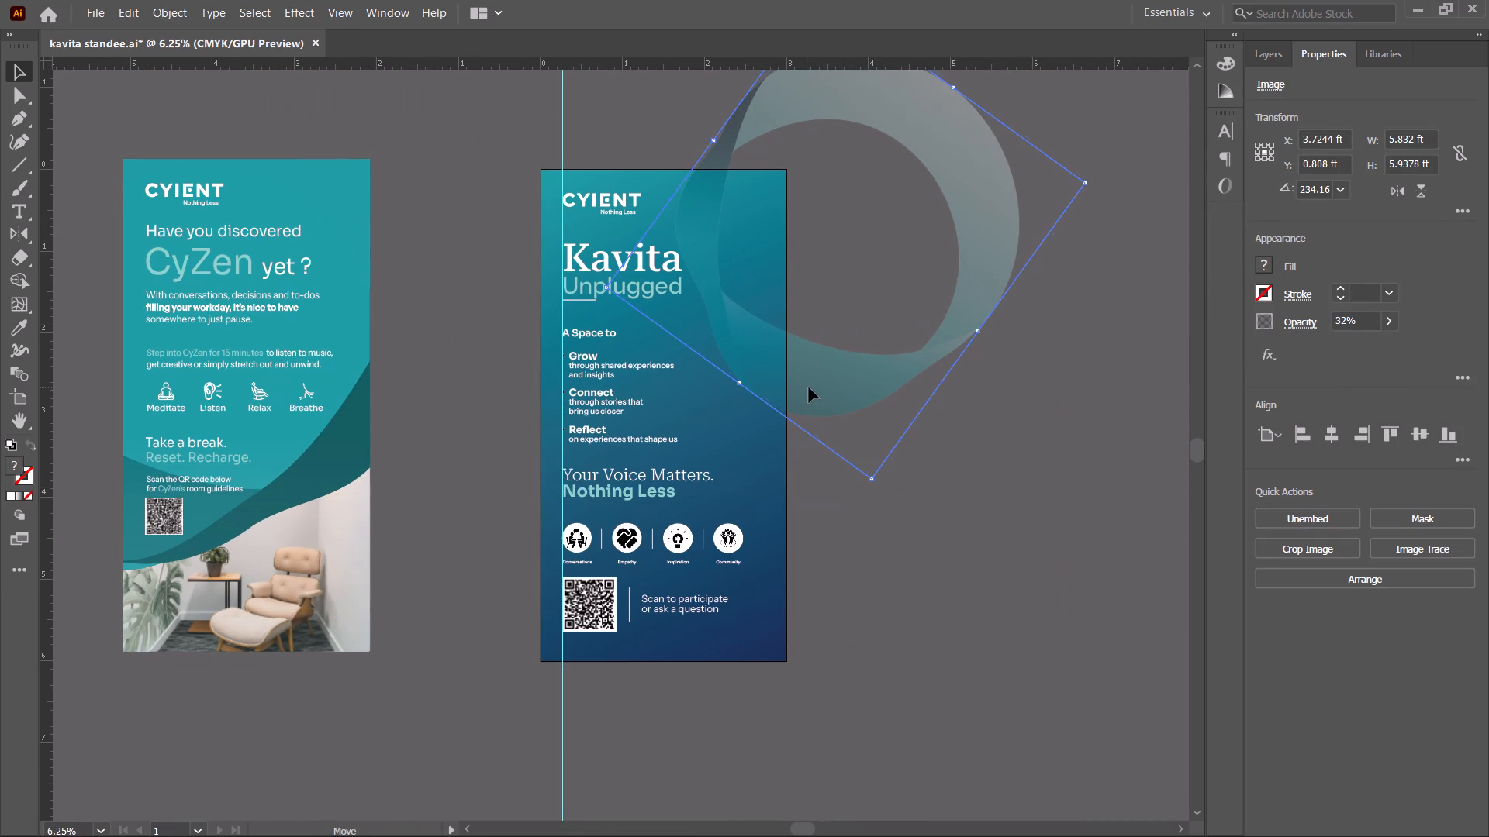
{"action": "left_click_drag", "start_coordinate": [809, 387], "coordinate": [823, 389]}
{"action": "left_click_drag", "start_coordinate": [820, 387], "coordinate": [817, 396]}
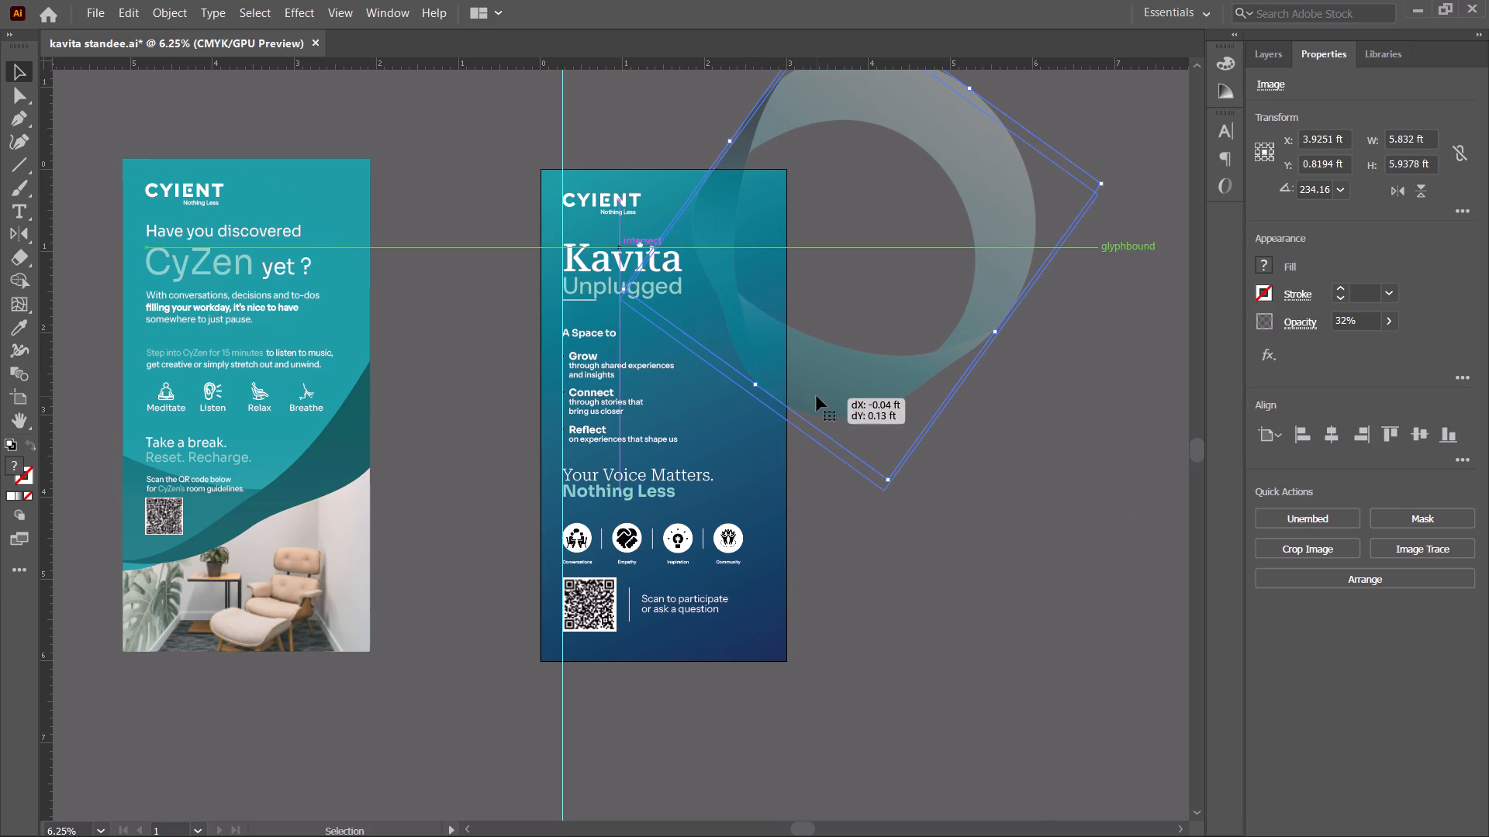
{"action": "left_click_drag", "start_coordinate": [817, 393], "coordinate": [814, 400]}
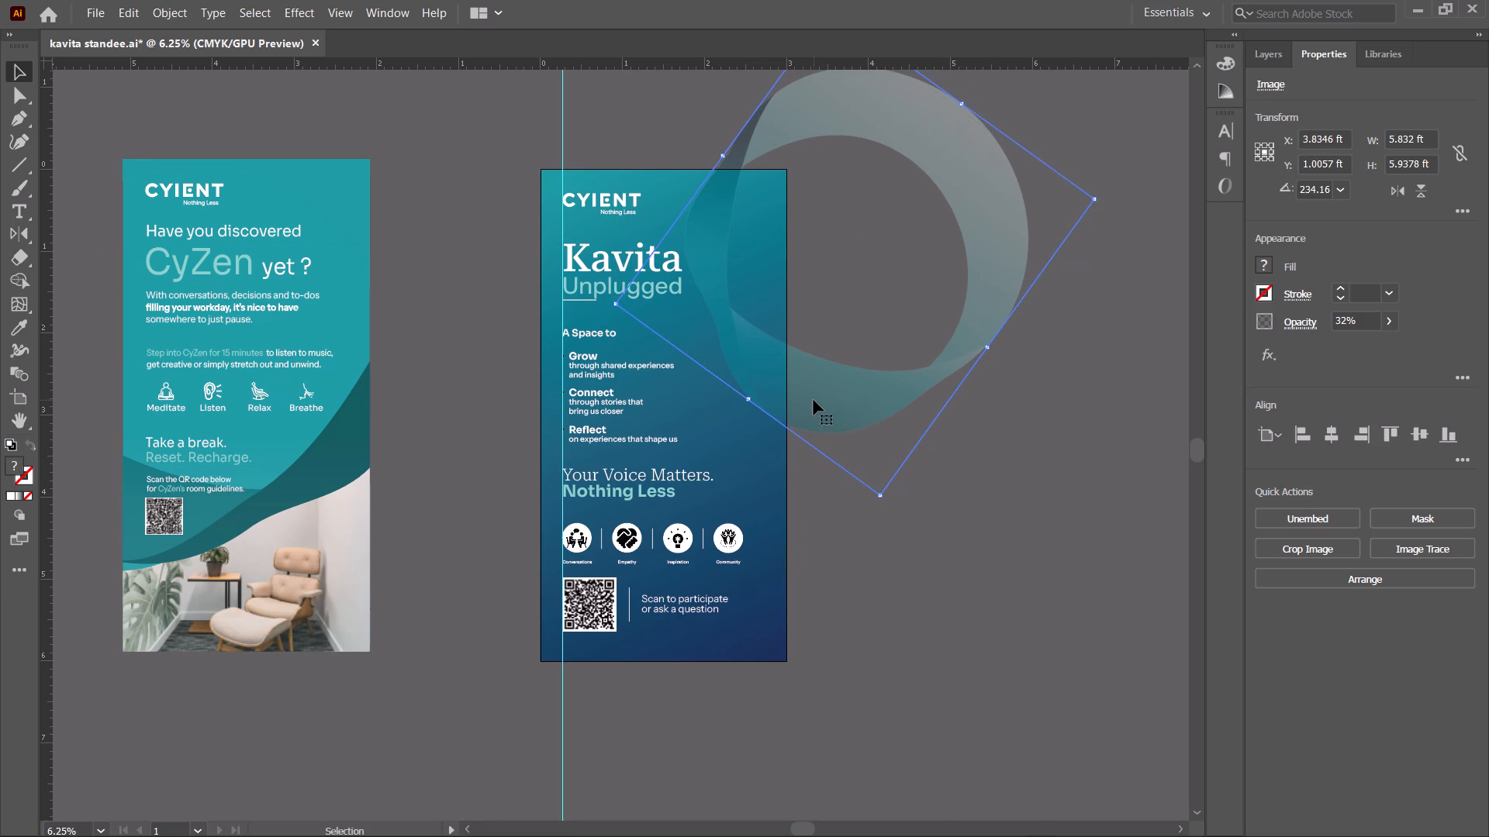
{"action": "left_click_drag", "start_coordinate": [814, 400], "coordinate": [821, 400]}
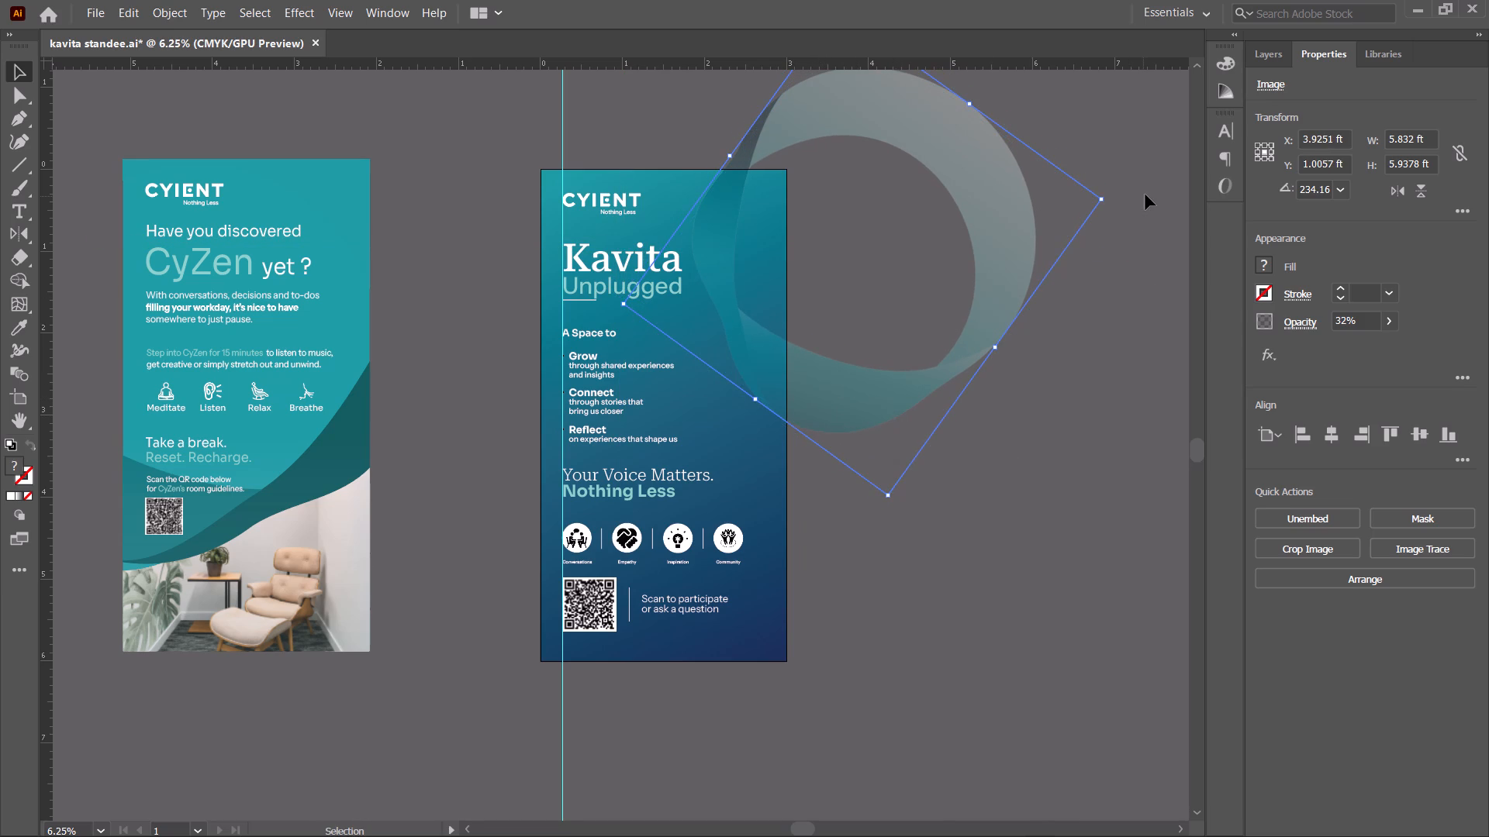
{"action": "left_click", "coordinate": [1145, 195]}
{"action": "key", "text": "ctrl+s"}
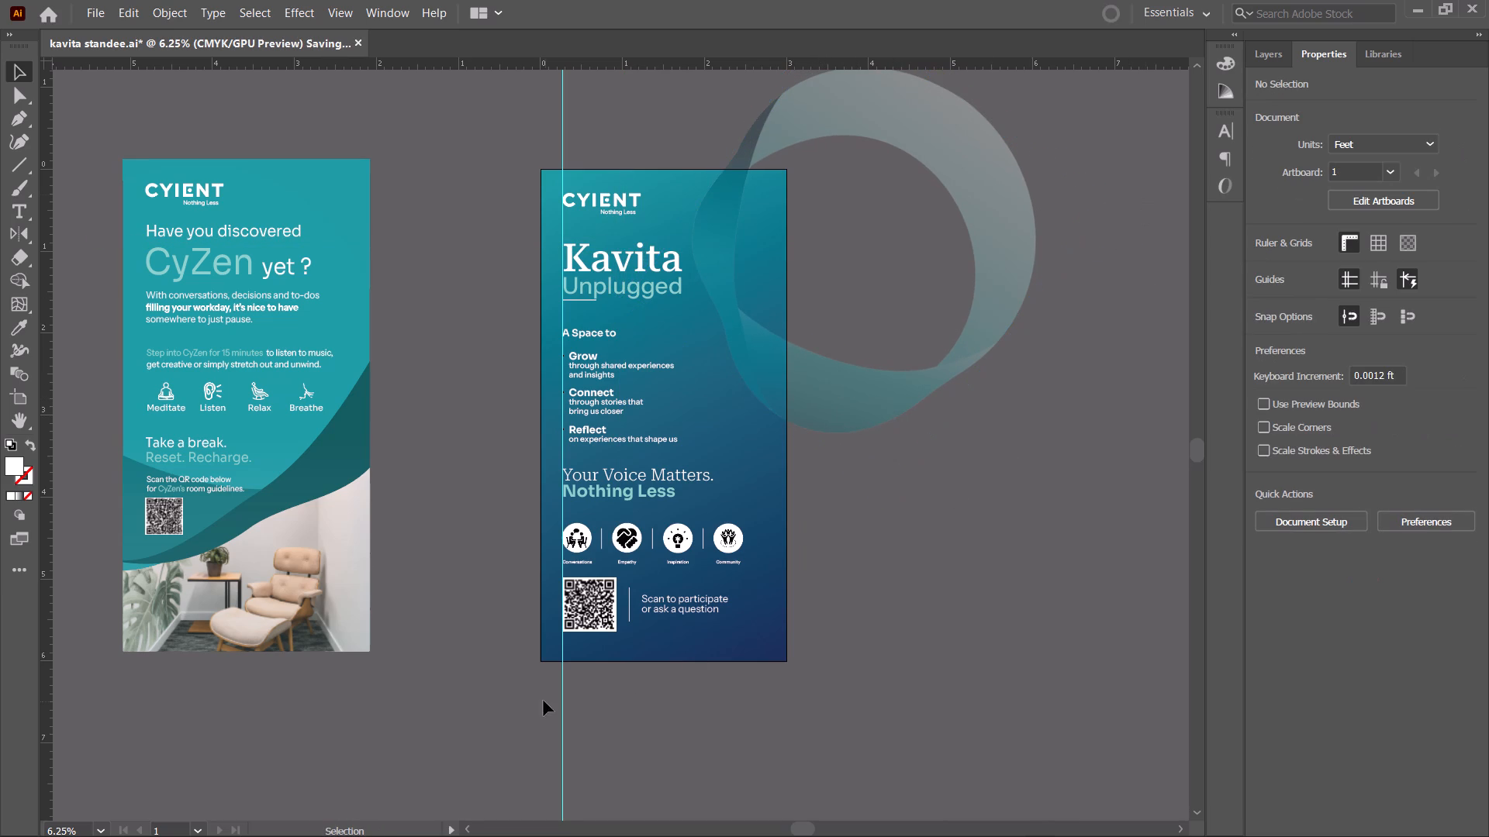
Delete the vertical guide running along the standee's left text margin.
{"action": "left_click", "coordinate": [560, 682]}
{"action": "key", "text": "BackSpace"}
{"action": "left_click", "coordinate": [807, 722]}
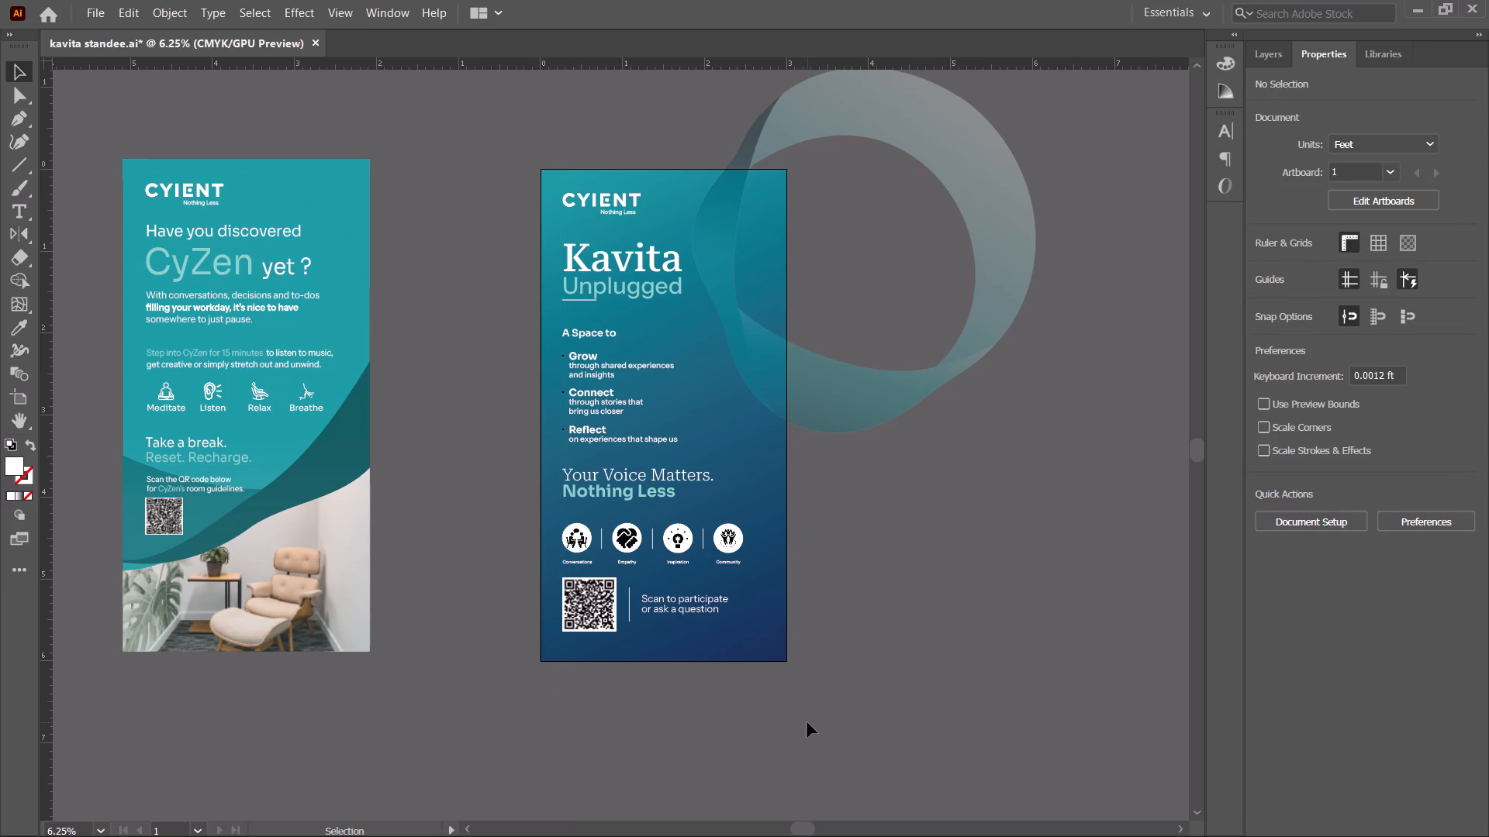
Select the three black bullet dots beside the Grow, Connect and Reflect headings.
{"action": "scroll", "coordinate": [548, 363], "scroll_direction": "up", "scroll_amount": 4, "text": "alt"}
{"action": "key", "text": "space"}
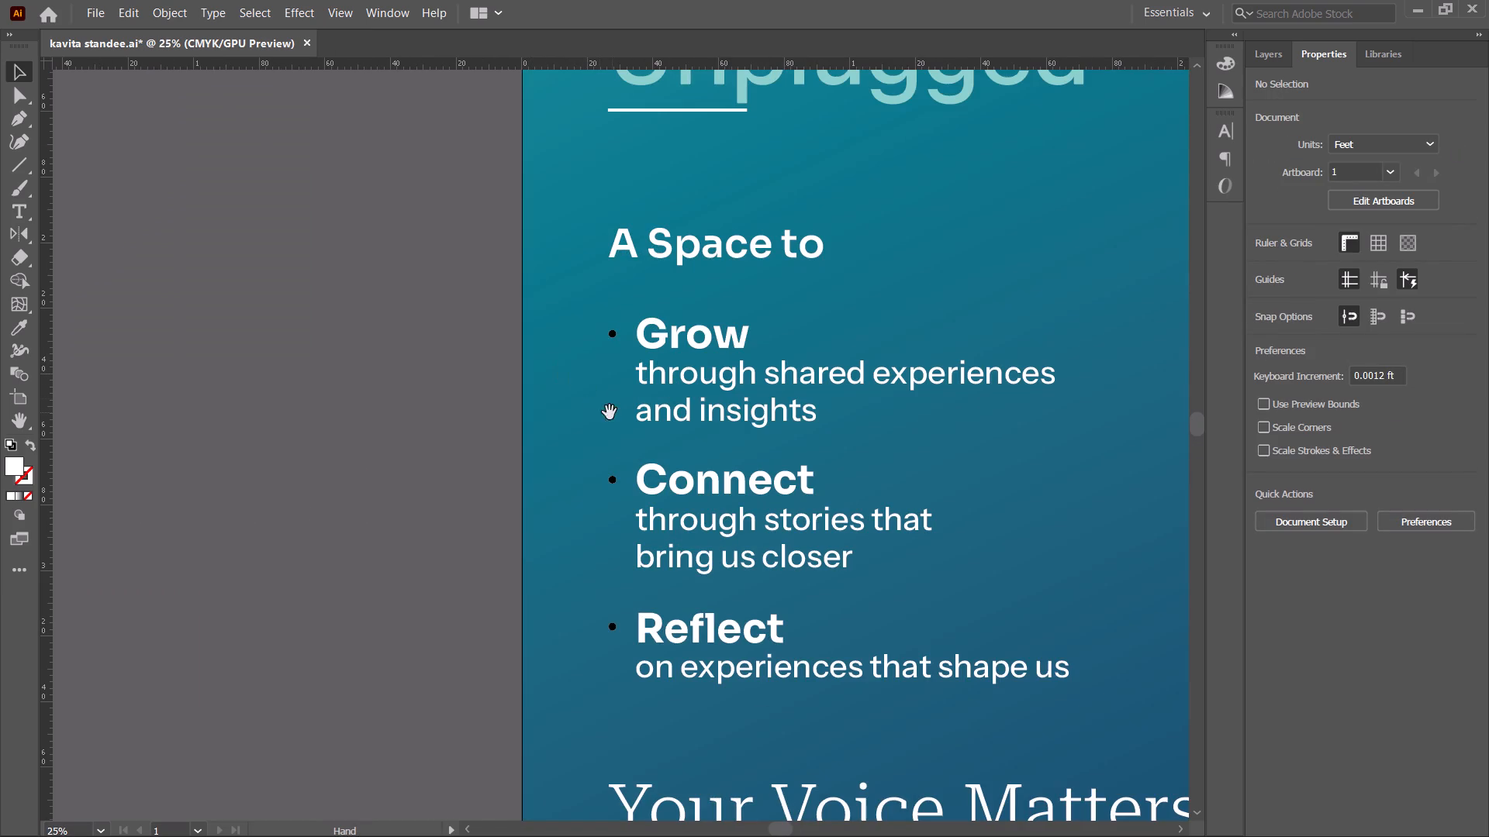
{"action": "left_click_drag", "start_coordinate": [605, 415], "coordinate": [524, 415]}
{"action": "left_click_drag", "start_coordinate": [499, 319], "coordinate": [544, 636]}
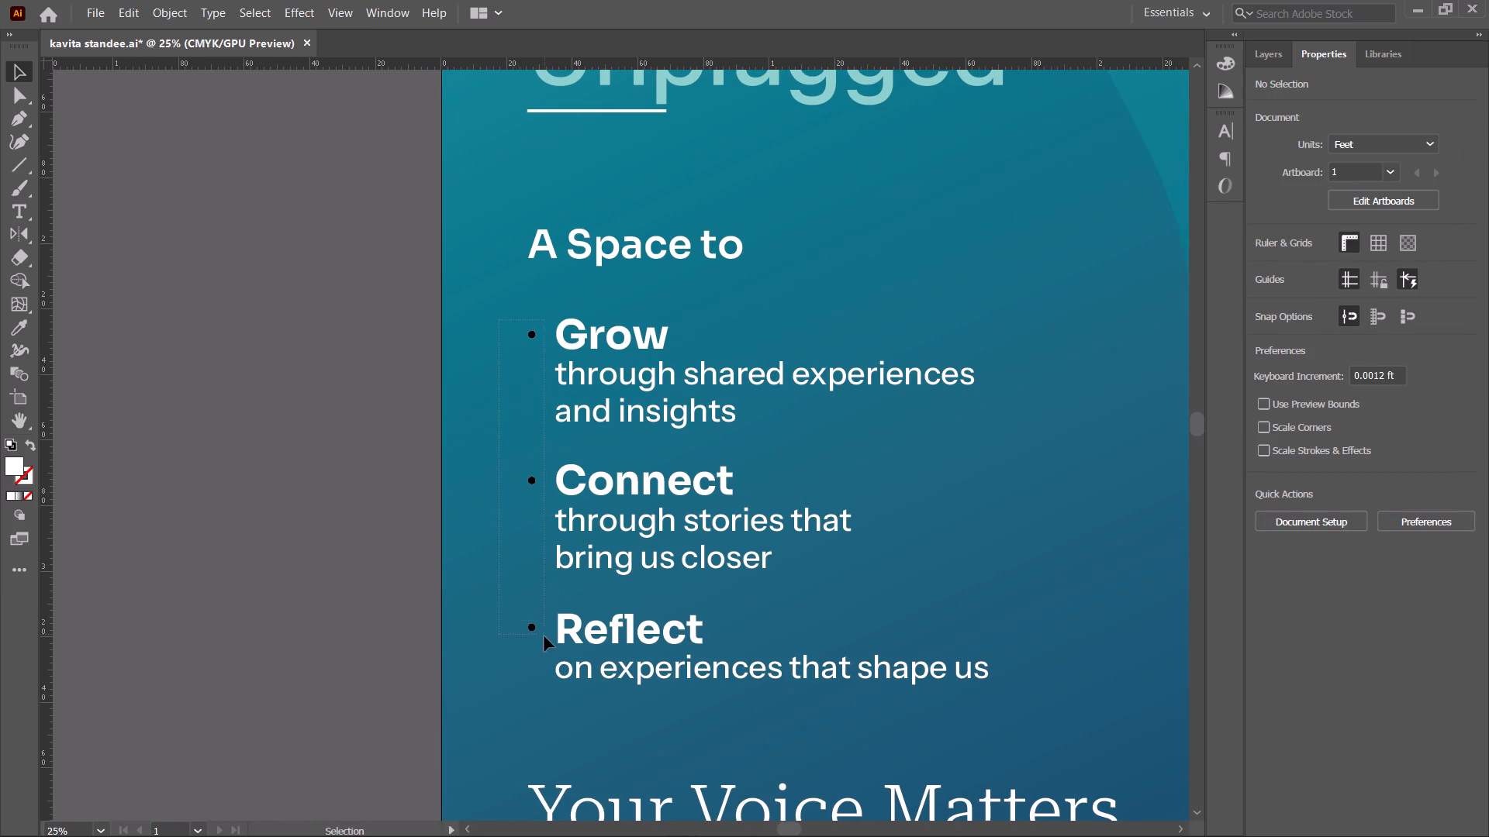
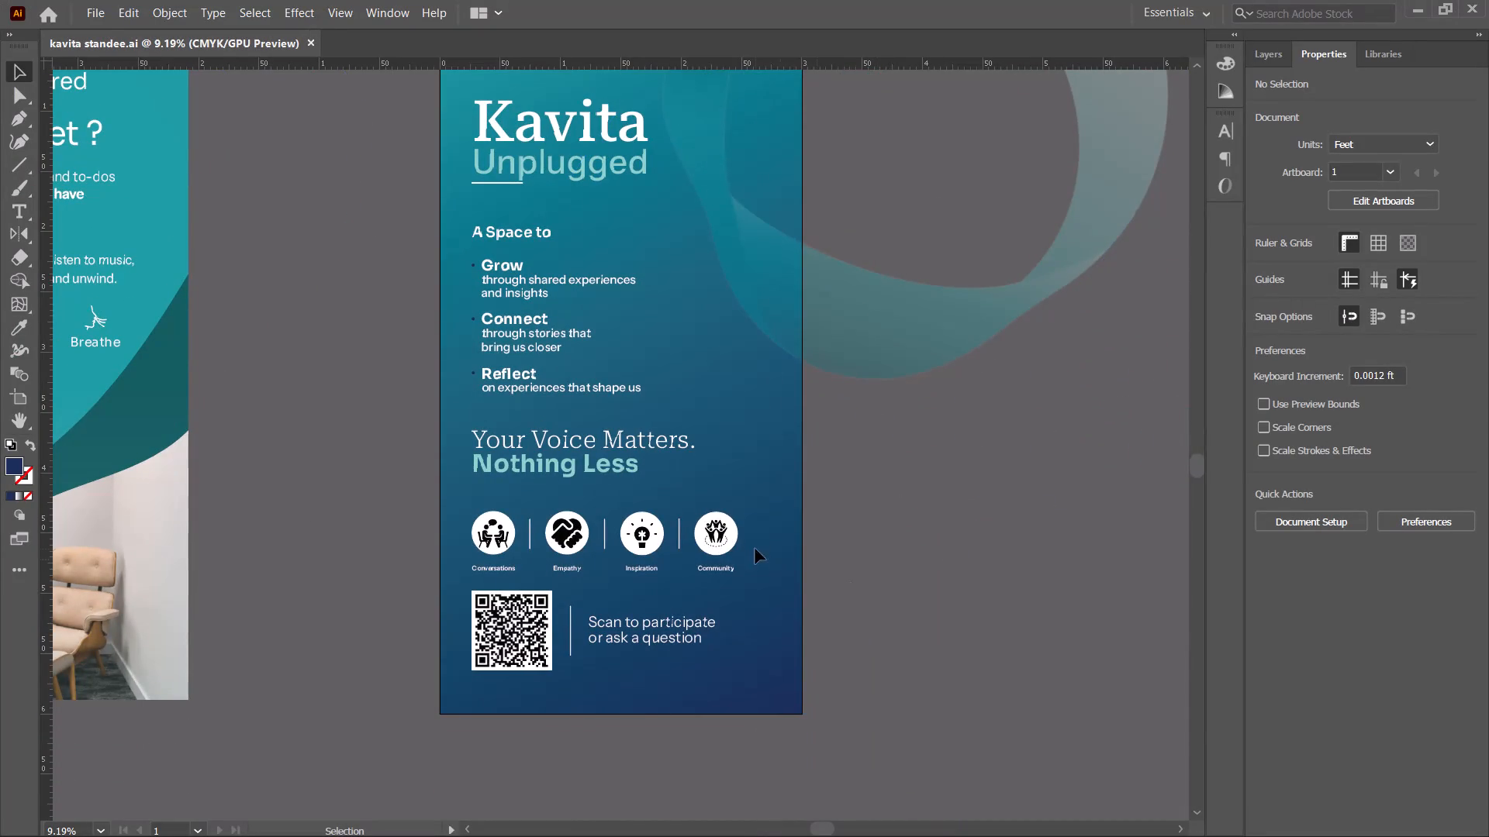
Select the black handshake image in the Empathy circle and show the Control bar with its image options.
{"action": "scroll", "coordinate": [577, 544], "scroll_direction": "up", "scroll_amount": 5, "text": "alt"}
{"action": "scroll", "coordinate": [564, 544], "scroll_direction": "down", "scroll_amount": 1, "text": "alt"}
{"action": "left_click", "coordinate": [546, 530]}
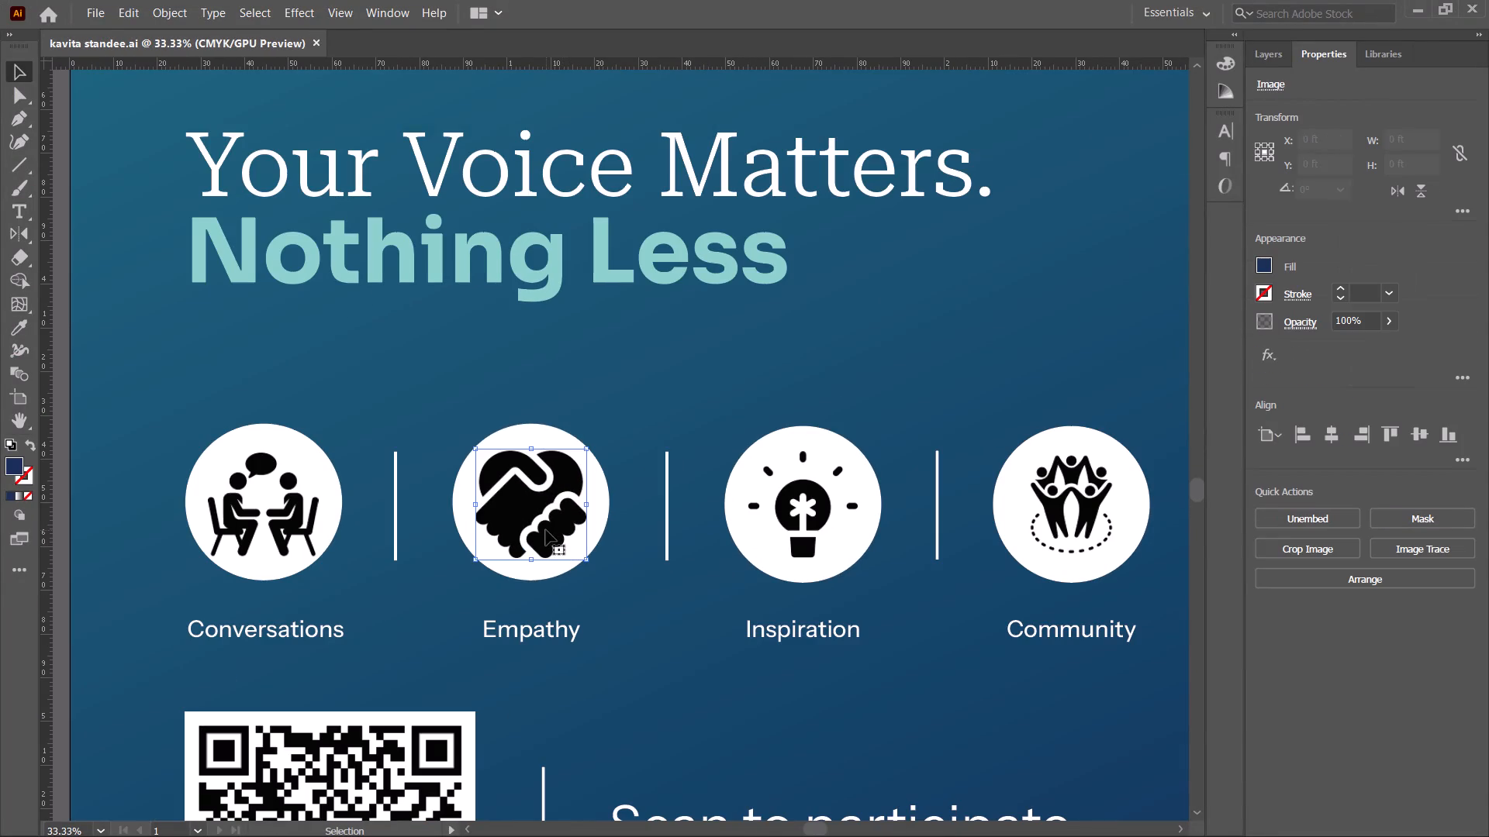
{"action": "left_click", "coordinate": [1268, 49]}
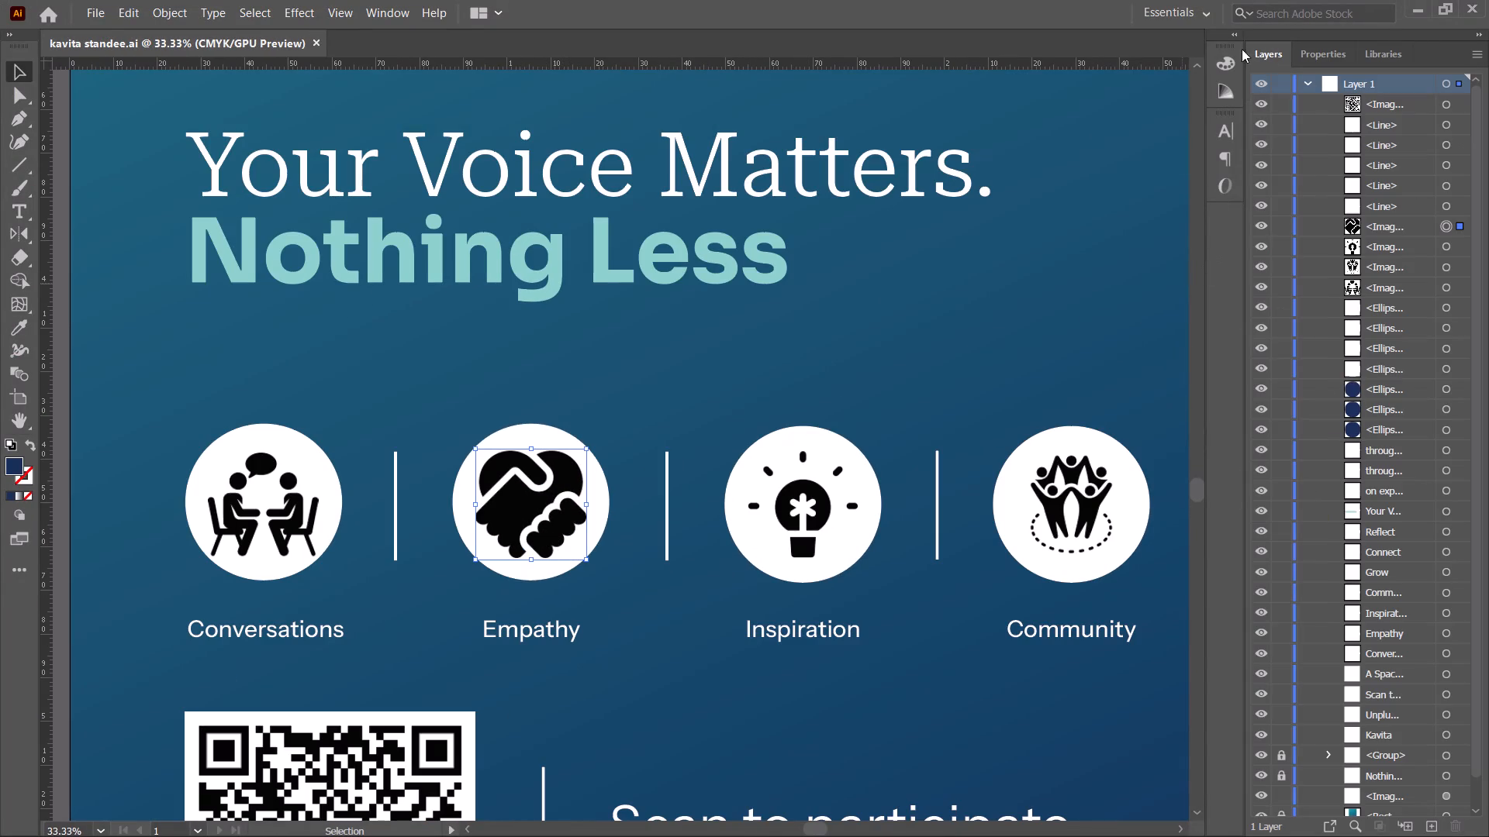
{"action": "left_click", "coordinate": [369, 8]}
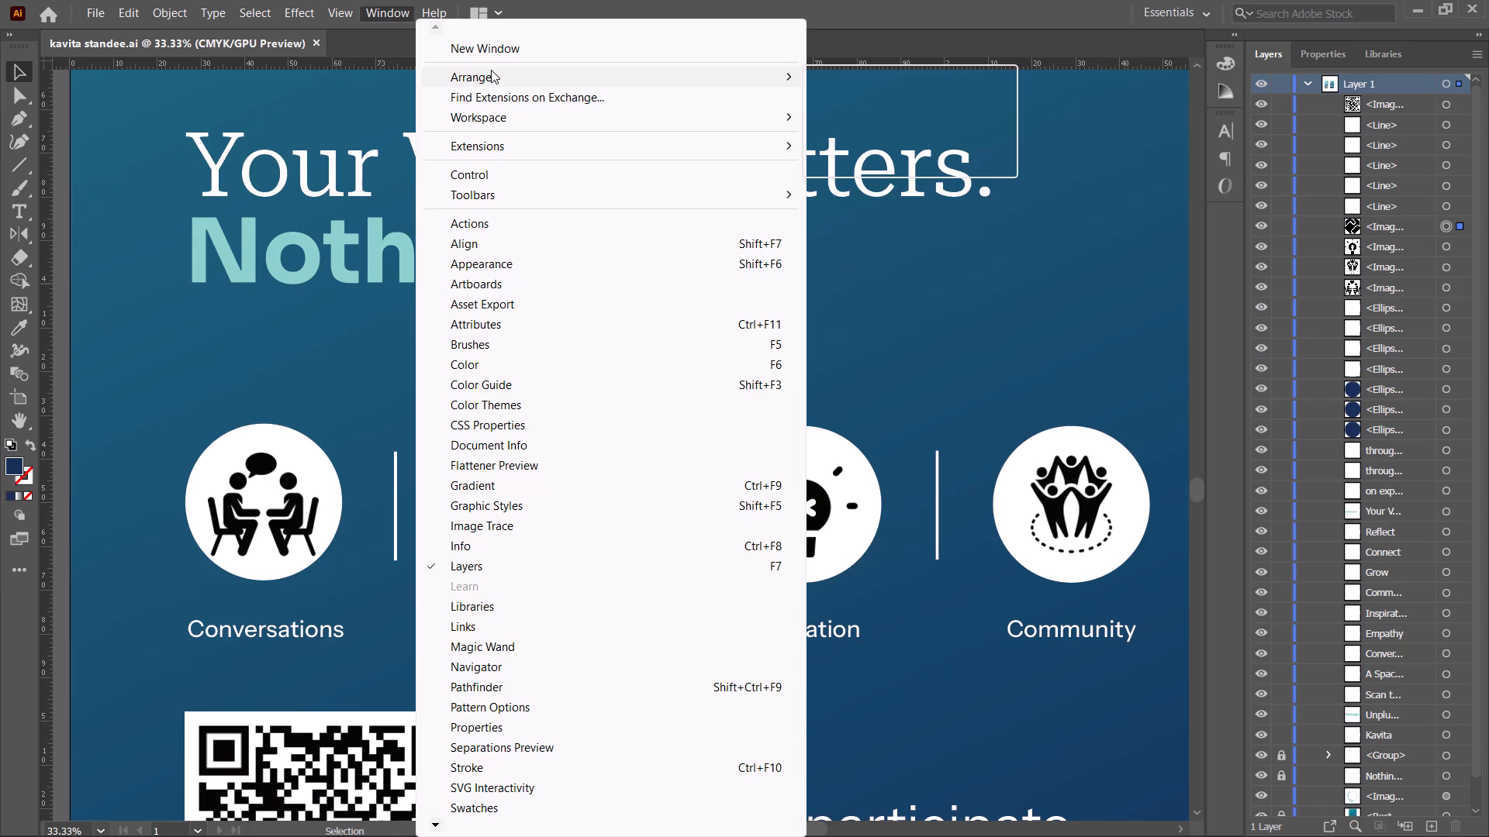
{"action": "left_click", "coordinate": [511, 178]}
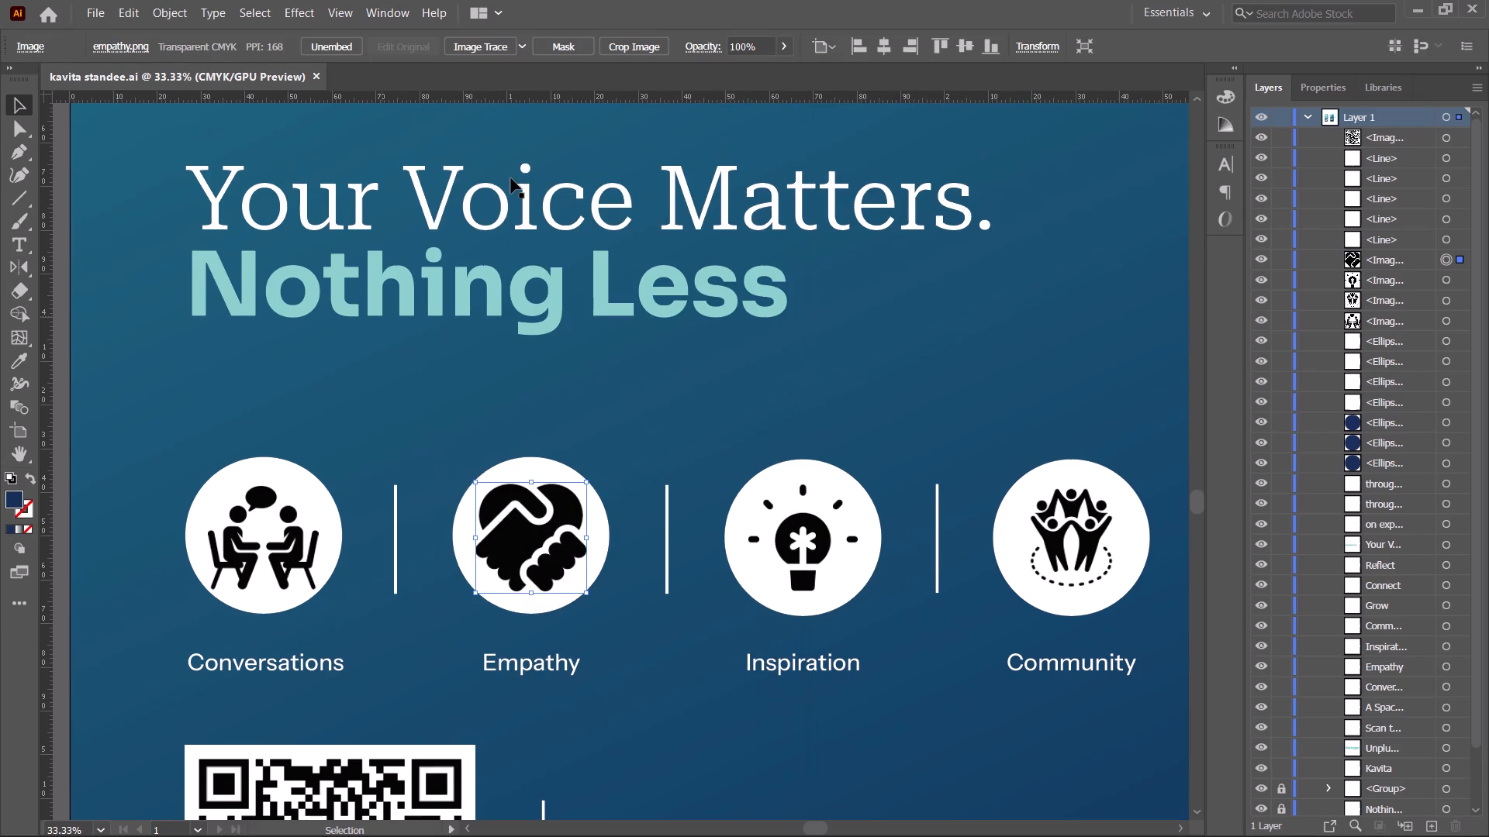
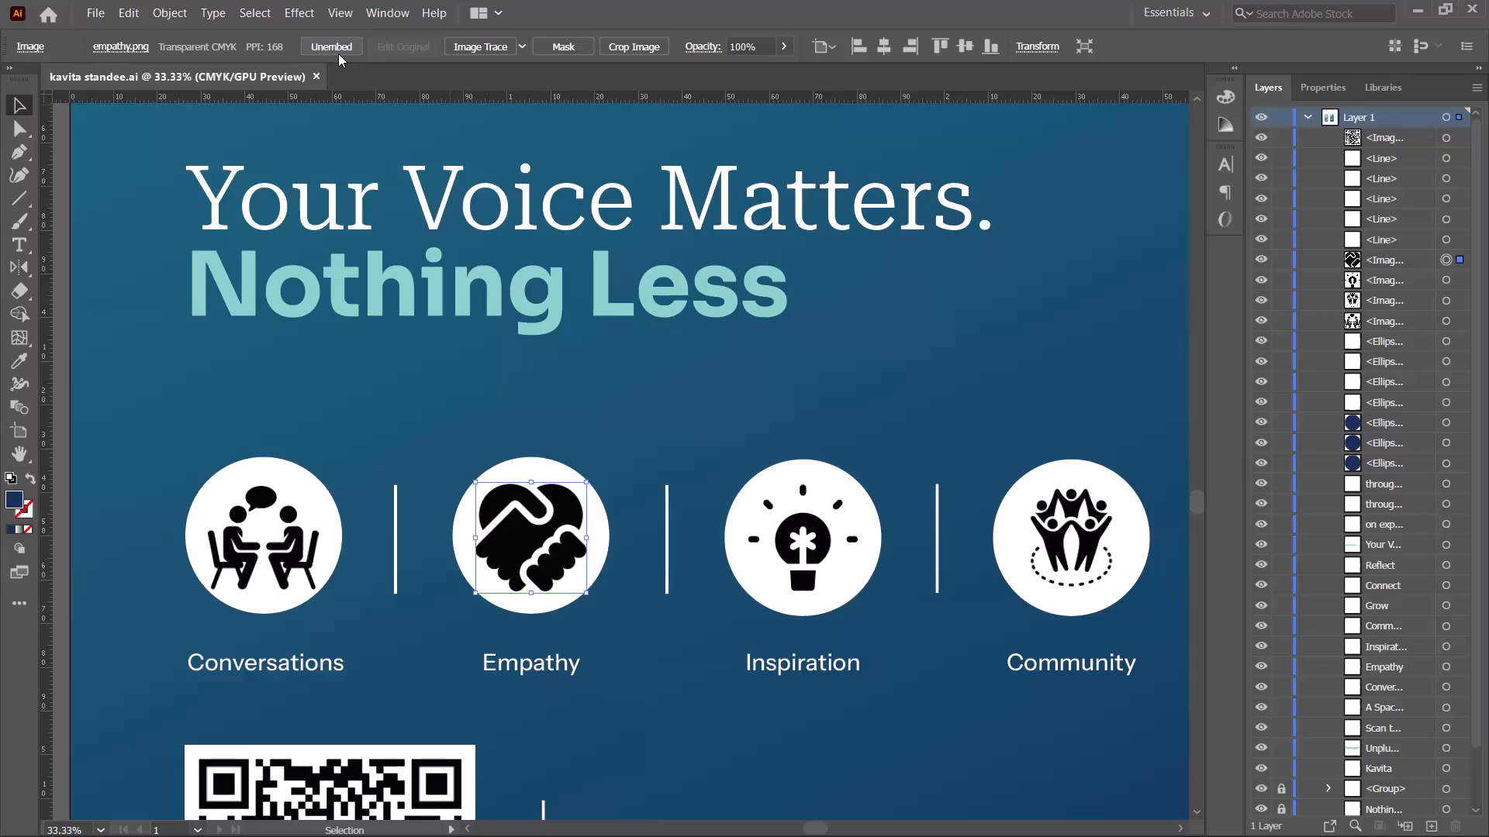
Image-trace the handshake picture in the Empathy circle with the default preset and expand it into vector shapes.
{"action": "left_click", "coordinate": [478, 46]}
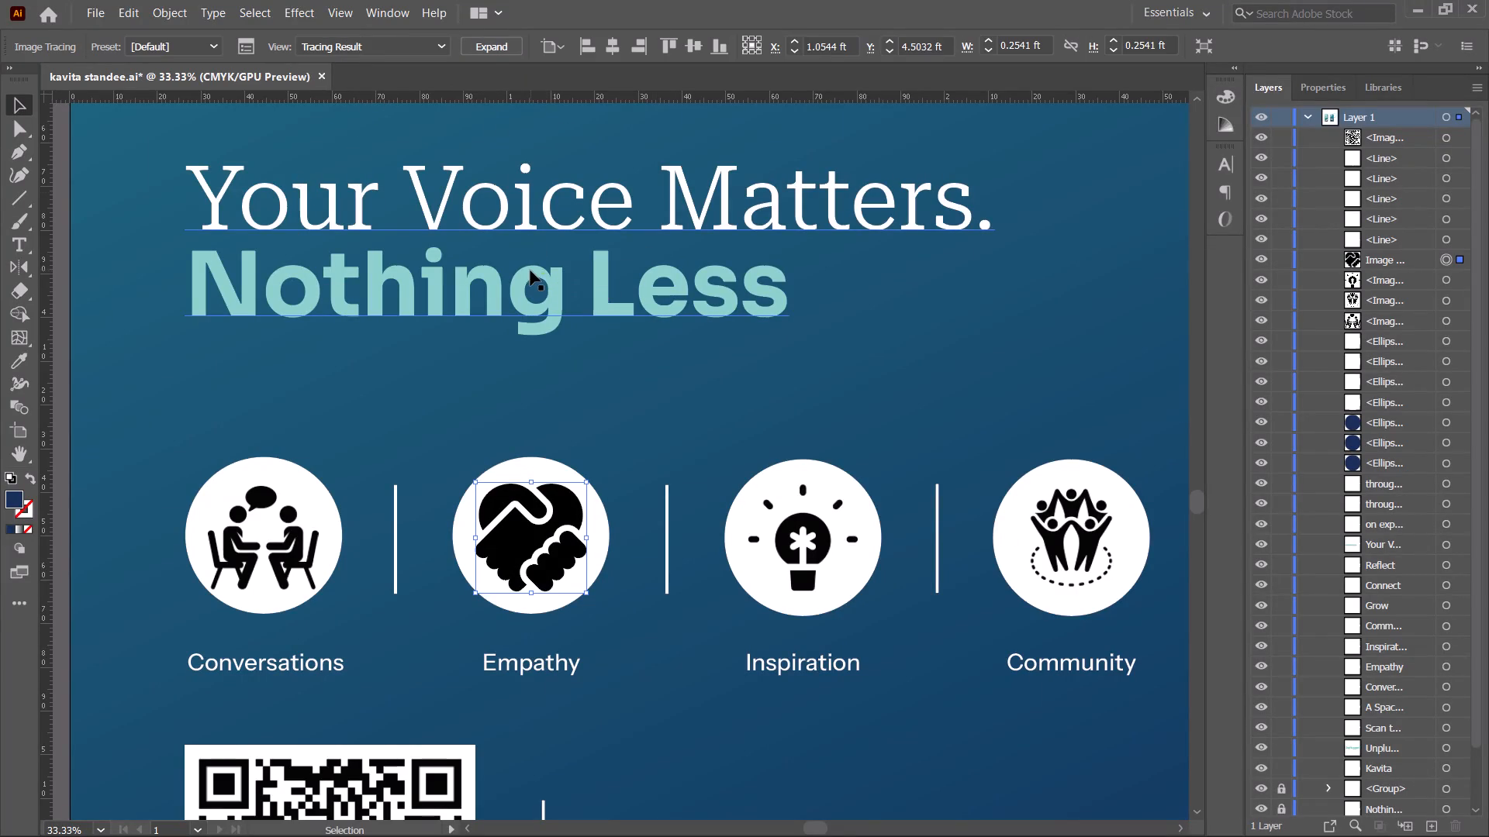
{"action": "left_click", "coordinate": [503, 47]}
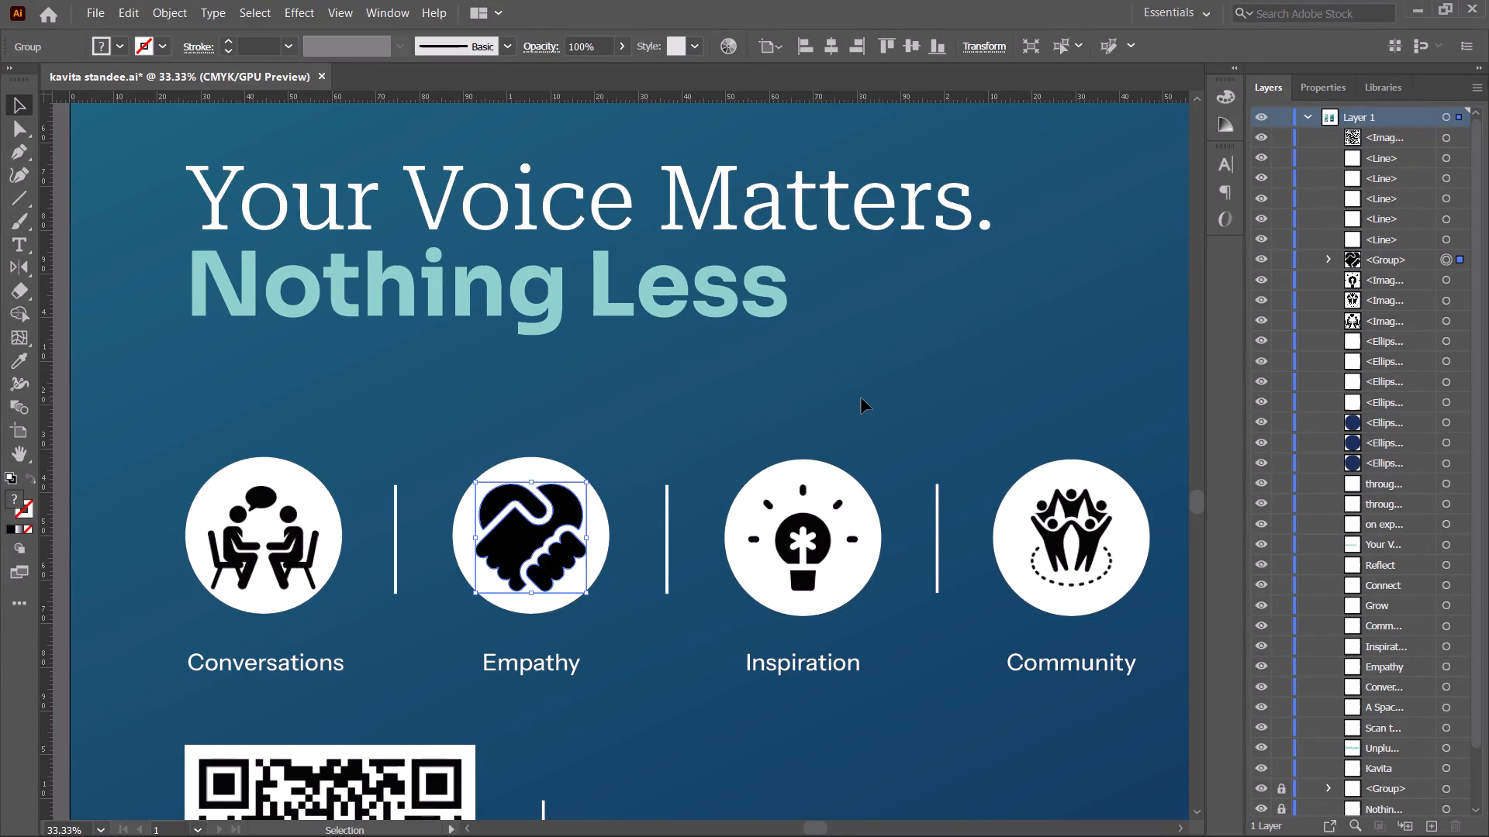
{"action": "left_click", "coordinate": [862, 400]}
{"action": "scroll", "coordinate": [862, 400], "scroll_direction": "down", "scroll_amount": 5, "text": "alt"}
{"action": "key", "text": "space"}
{"action": "left_click_drag", "start_coordinate": [904, 405], "coordinate": [877, 439]}
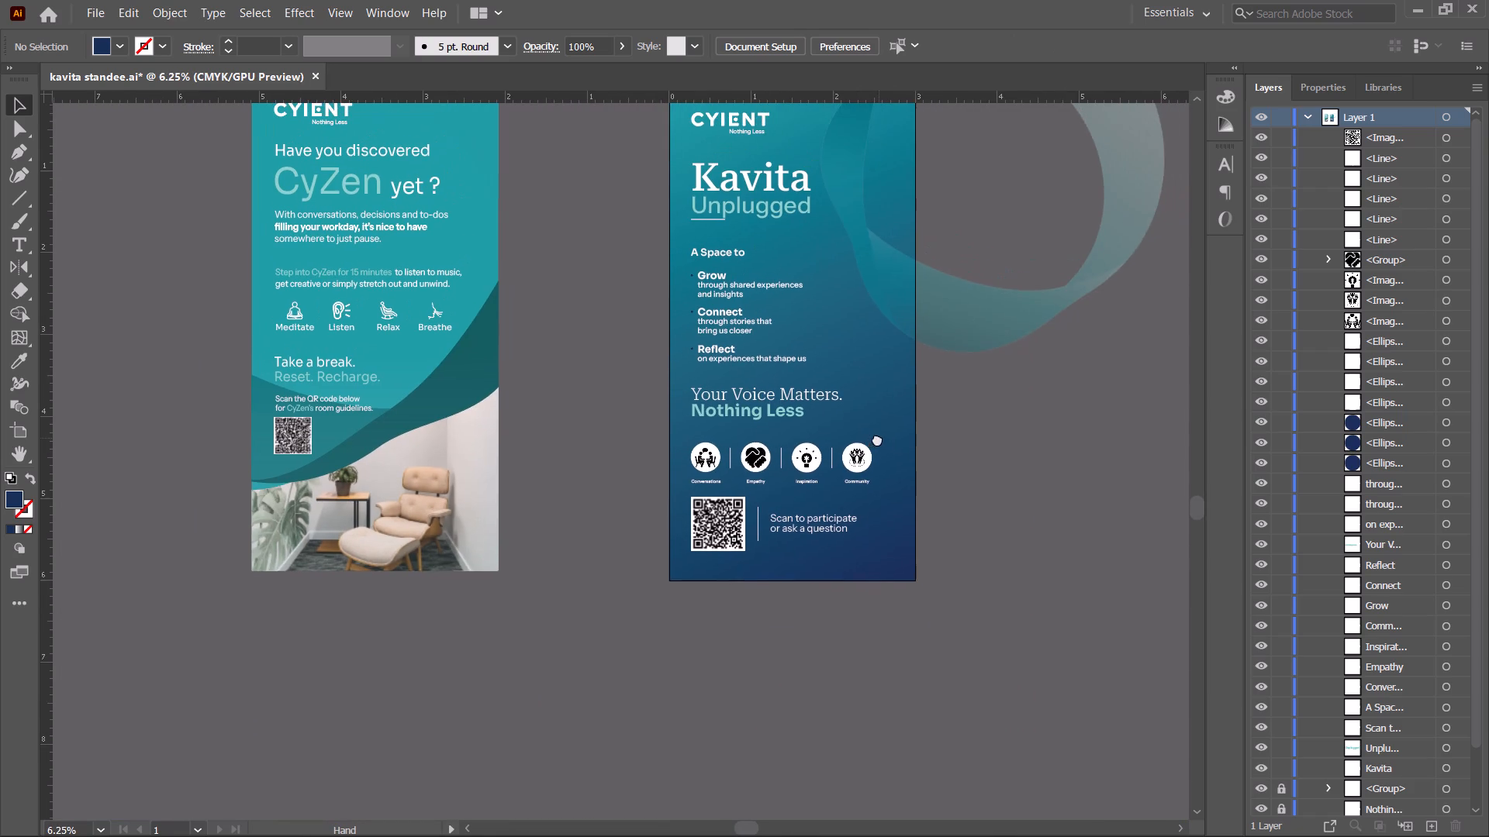
{"action": "left_click_drag", "start_coordinate": [877, 439], "coordinate": [874, 439]}
{"action": "left_click", "coordinate": [348, 5]}
{"action": "left_click", "coordinate": [469, 157]}
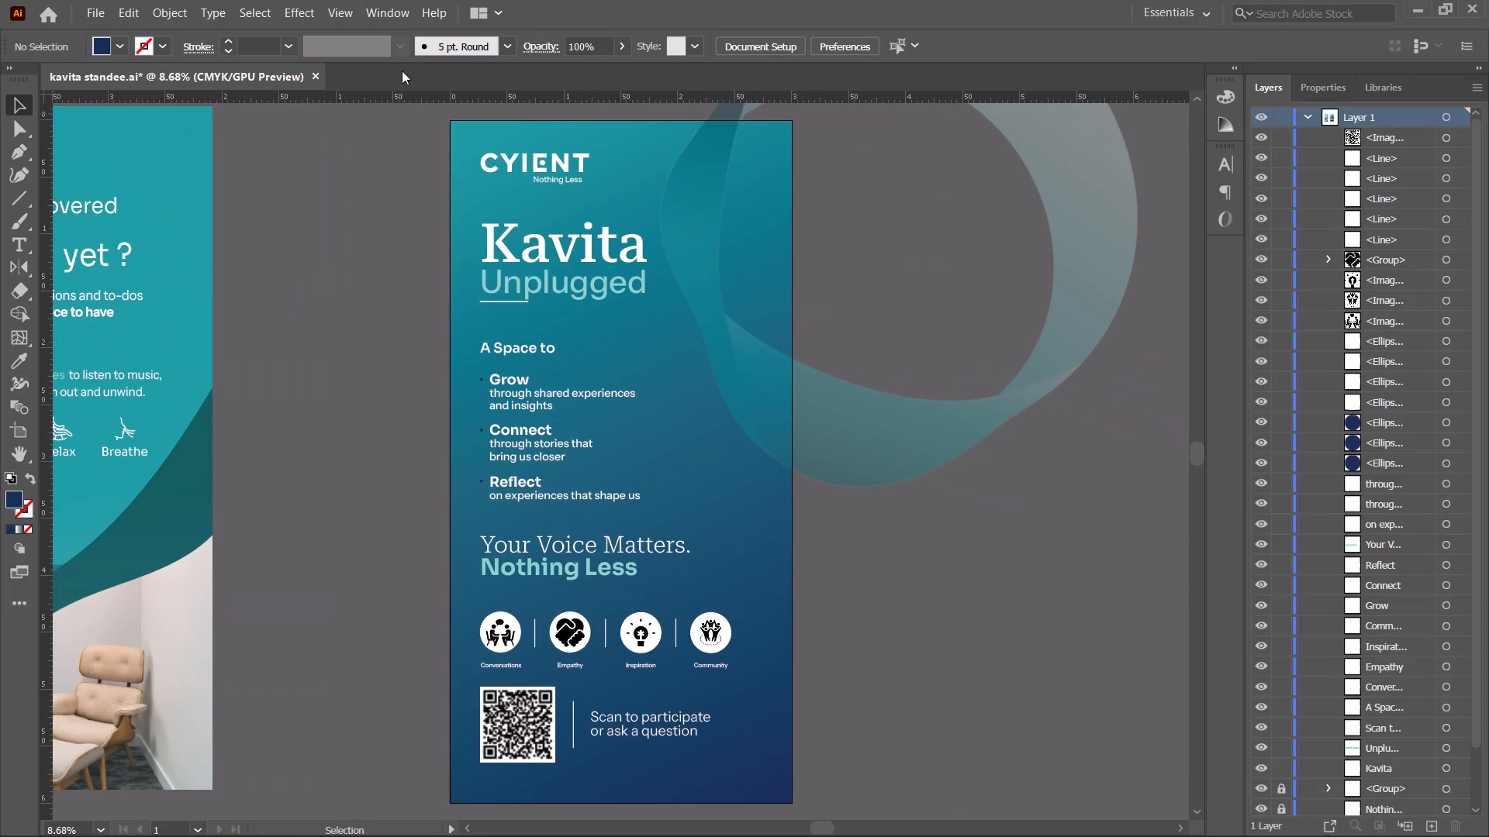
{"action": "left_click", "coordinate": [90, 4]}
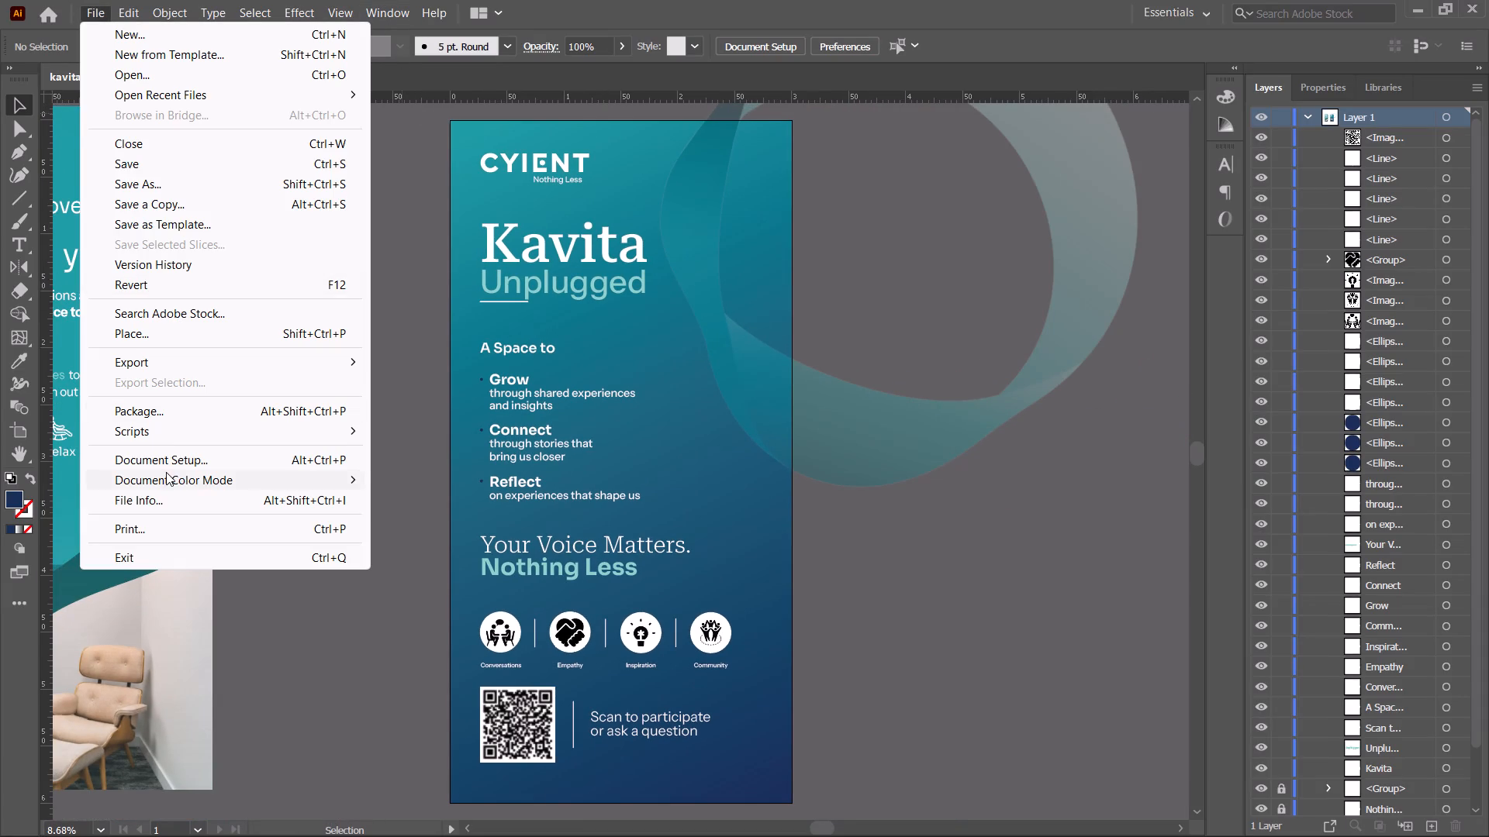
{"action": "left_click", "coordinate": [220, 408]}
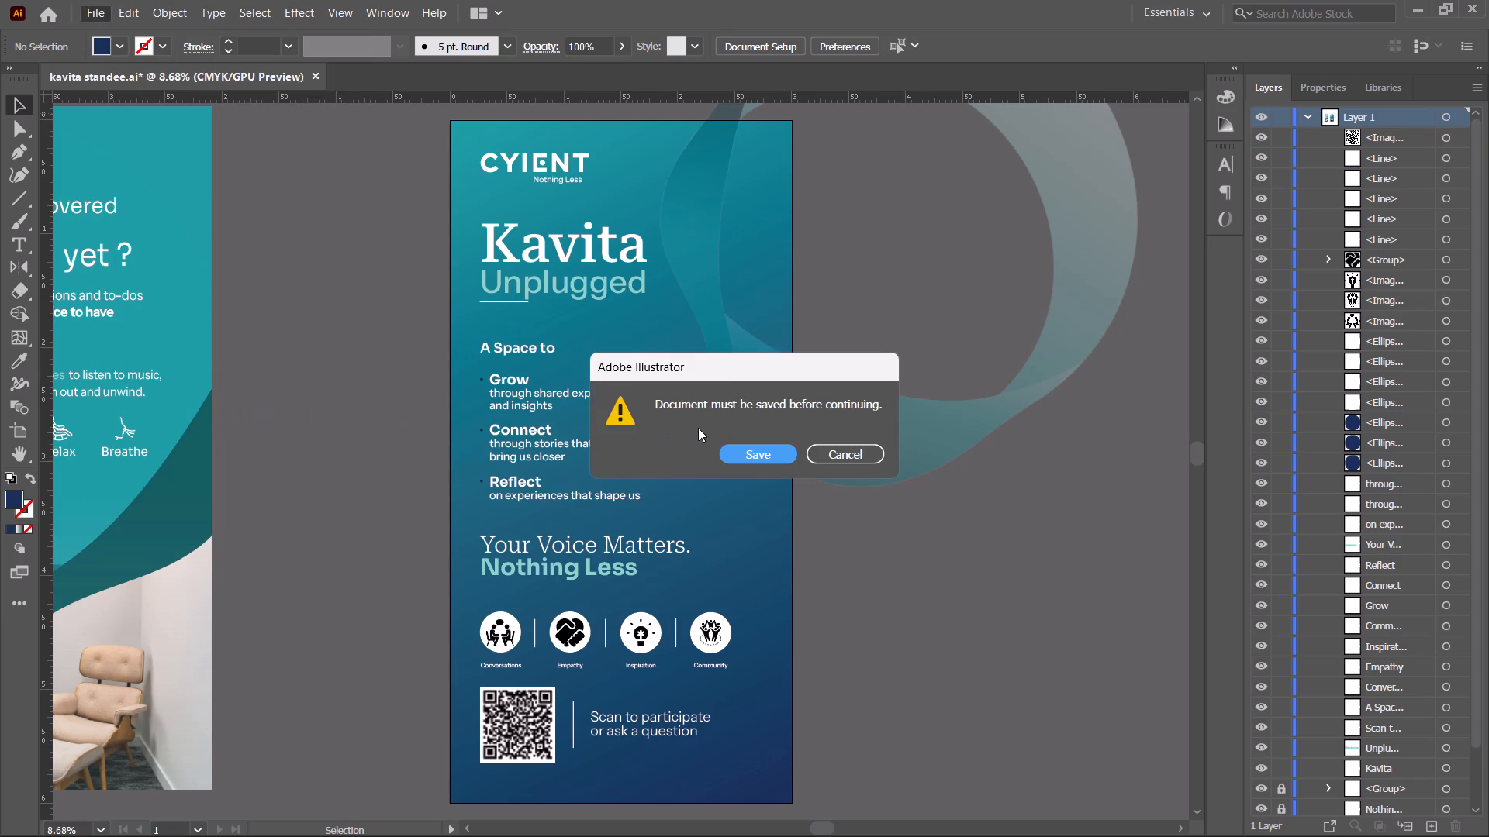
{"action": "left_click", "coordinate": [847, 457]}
Save the current standee document.
{"action": "key", "text": "ctrl+s"}
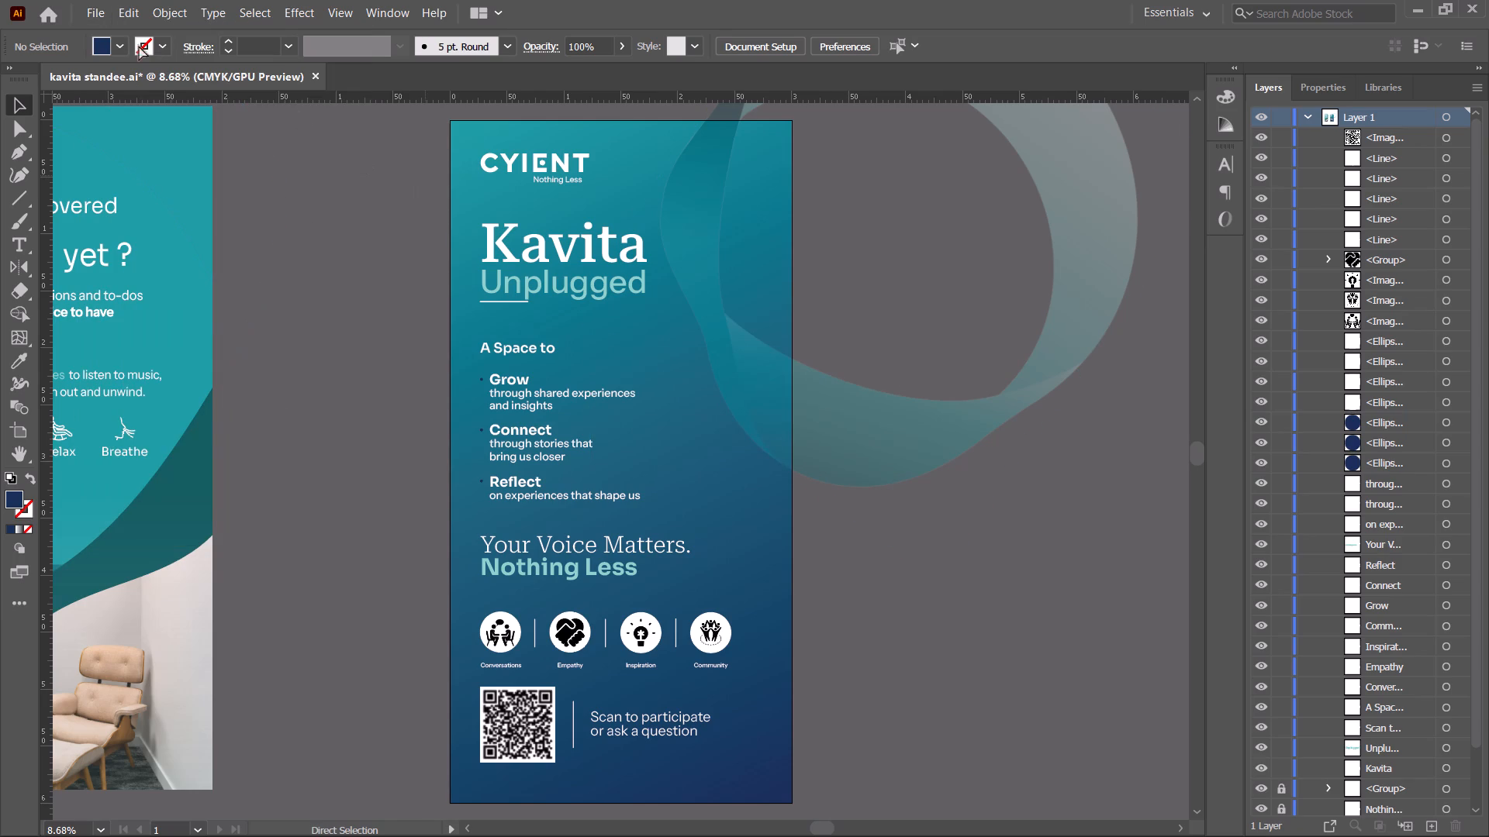
{"action": "left_click", "coordinate": [106, 0]}
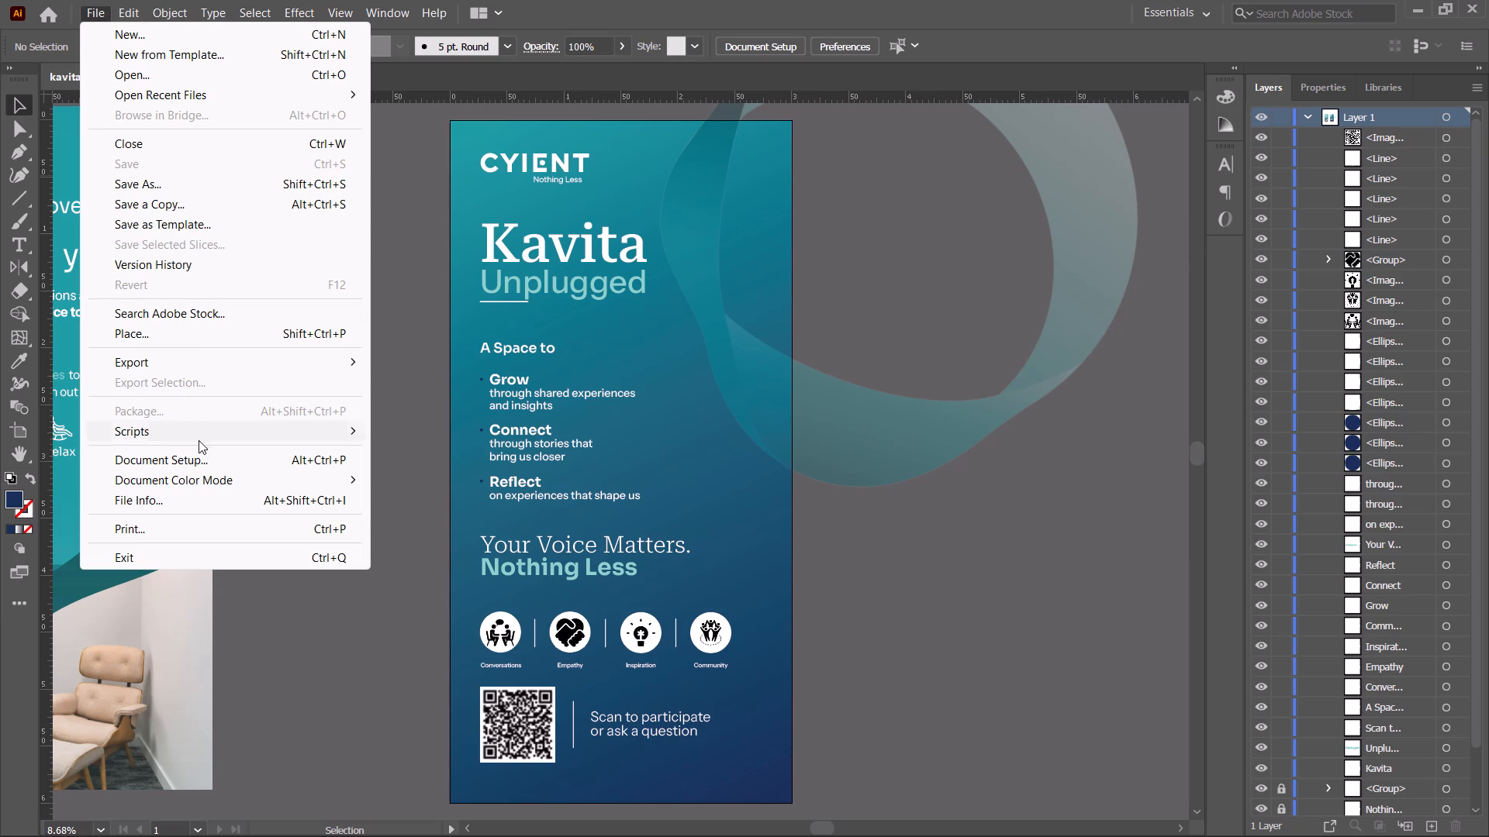
{"action": "left_click", "coordinate": [385, 646]}
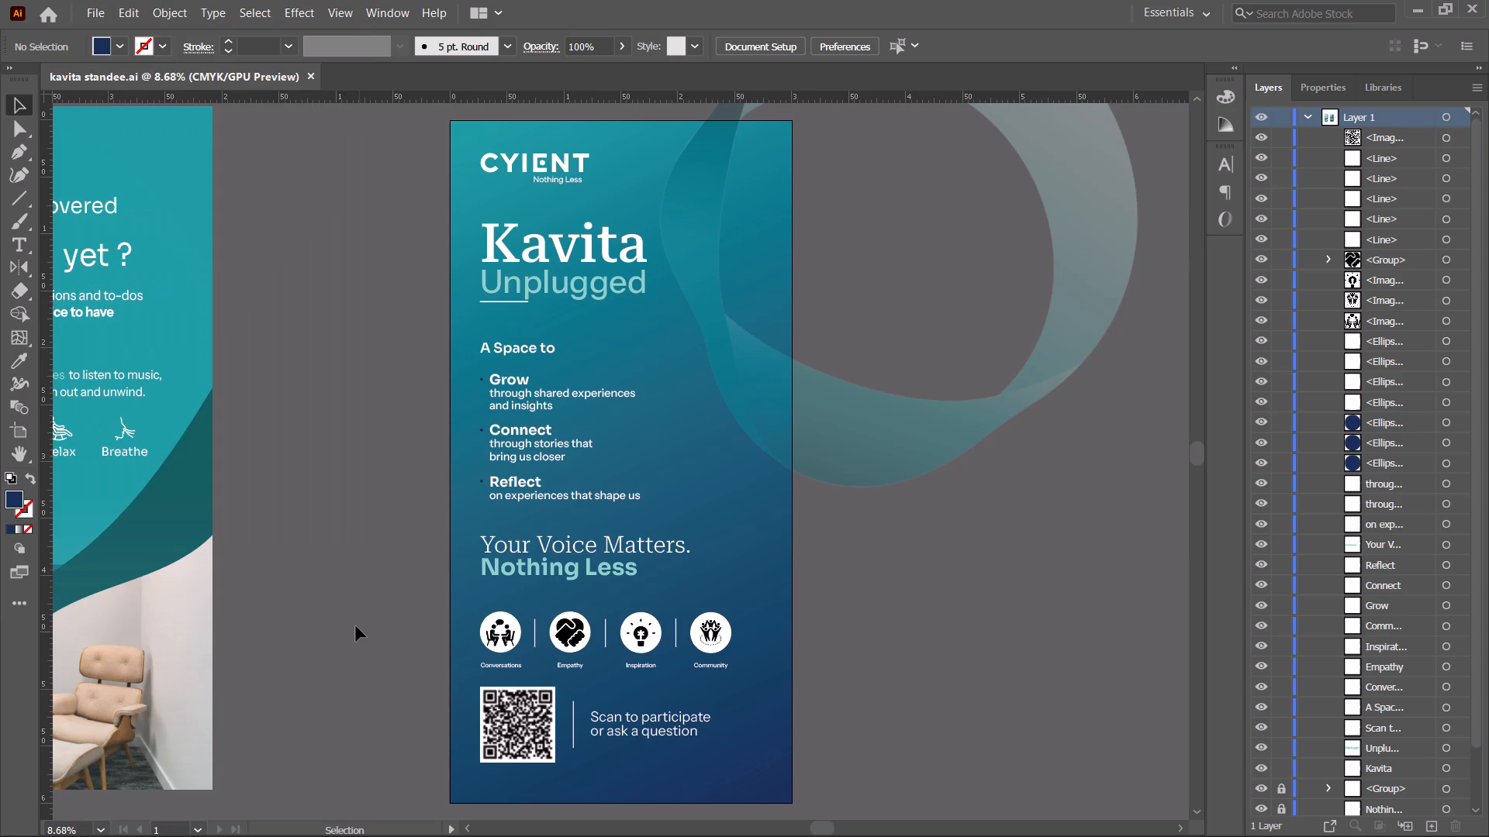
Save the document as kavita standee in Adobe Illustrator format in the Eminence folder, replacing the existing file.
{"action": "key", "text": "ctrl+shift+s"}
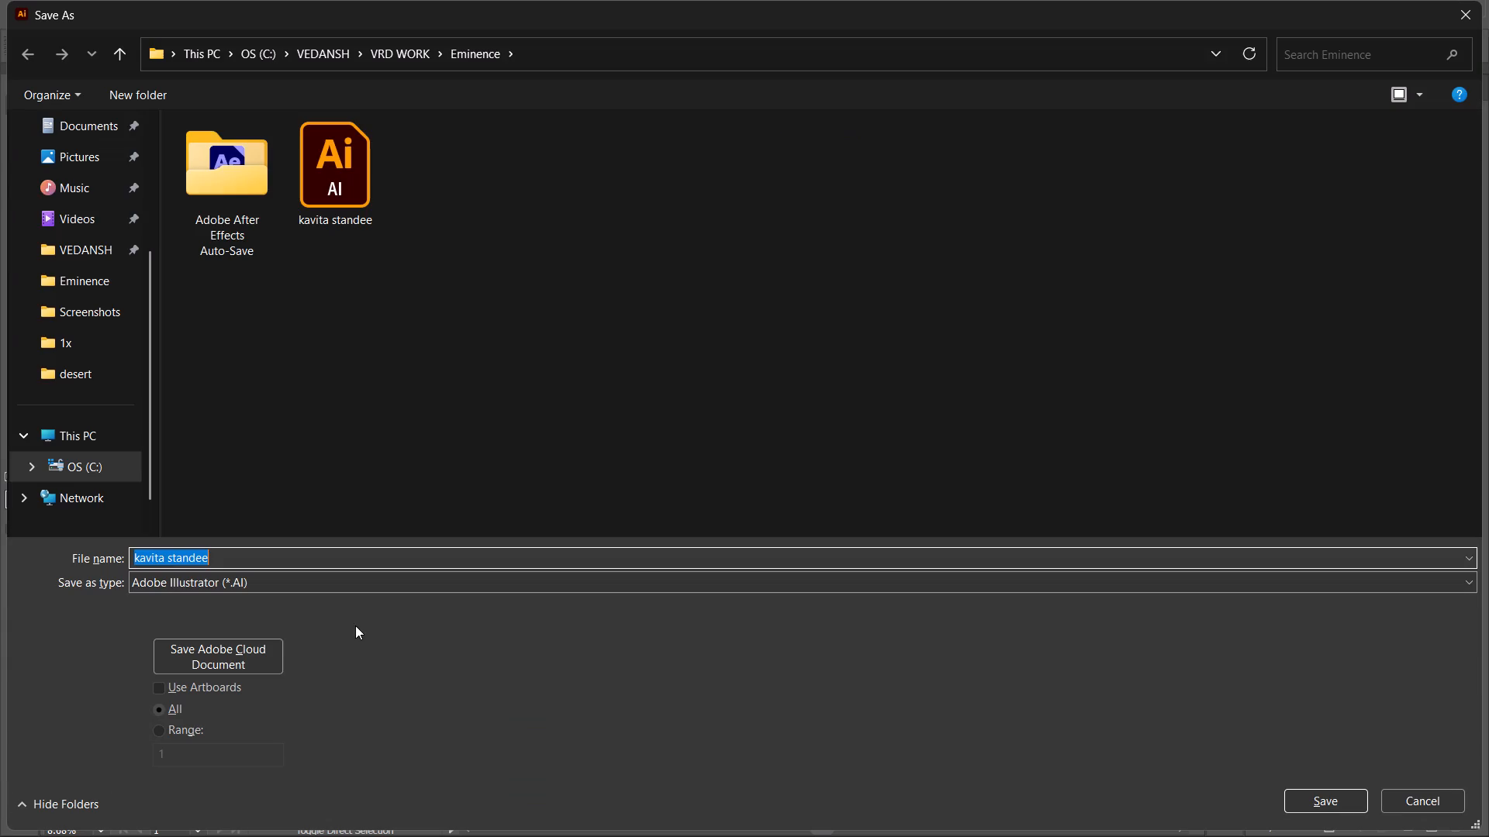
{"action": "left_click", "coordinate": [352, 191]}
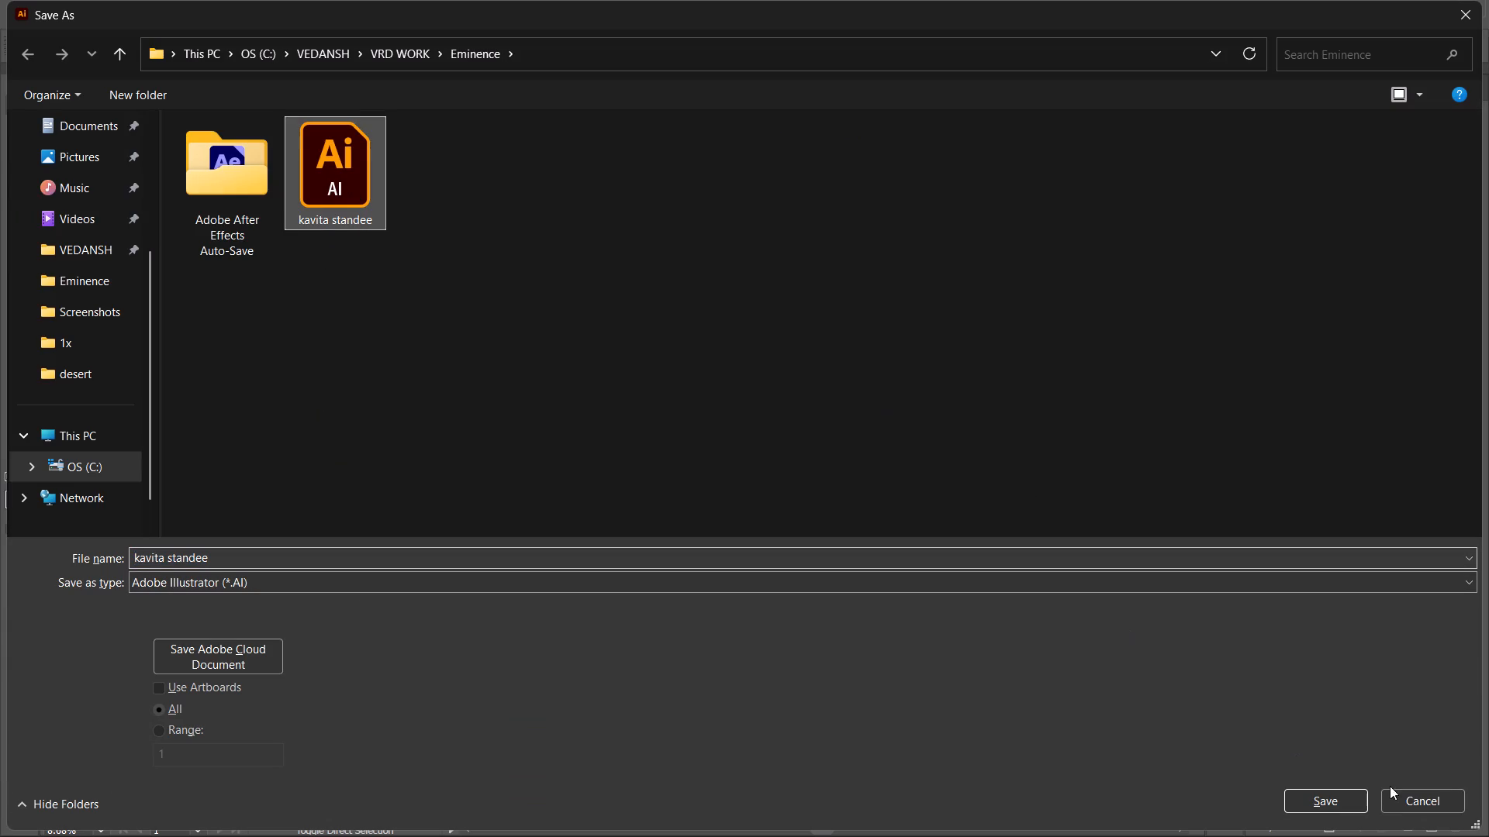
{"action": "left_click", "coordinate": [1349, 797]}
{"action": "left_click", "coordinate": [822, 500]}
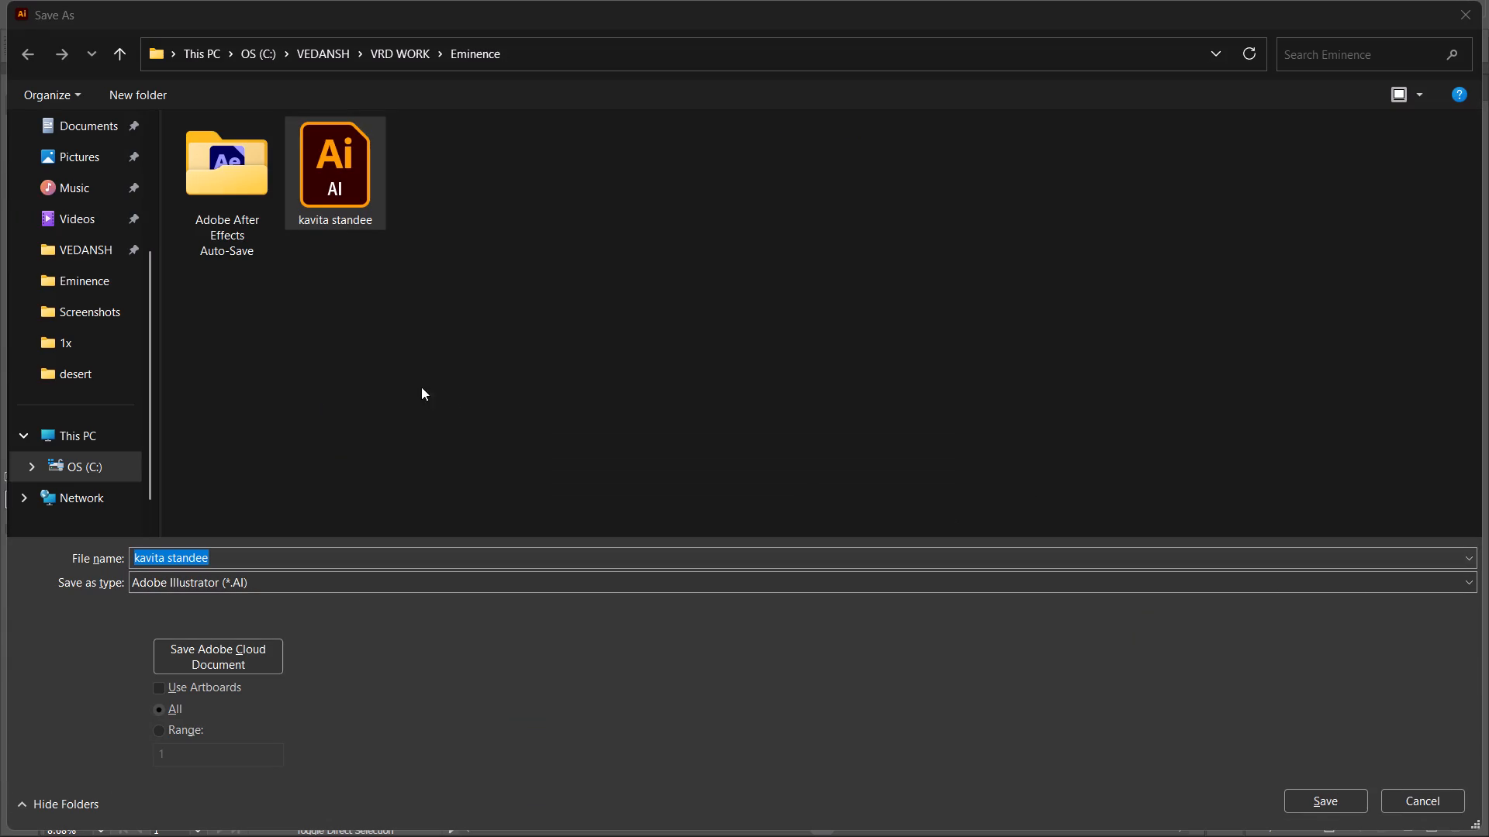
{"action": "left_click", "coordinate": [859, 696]}
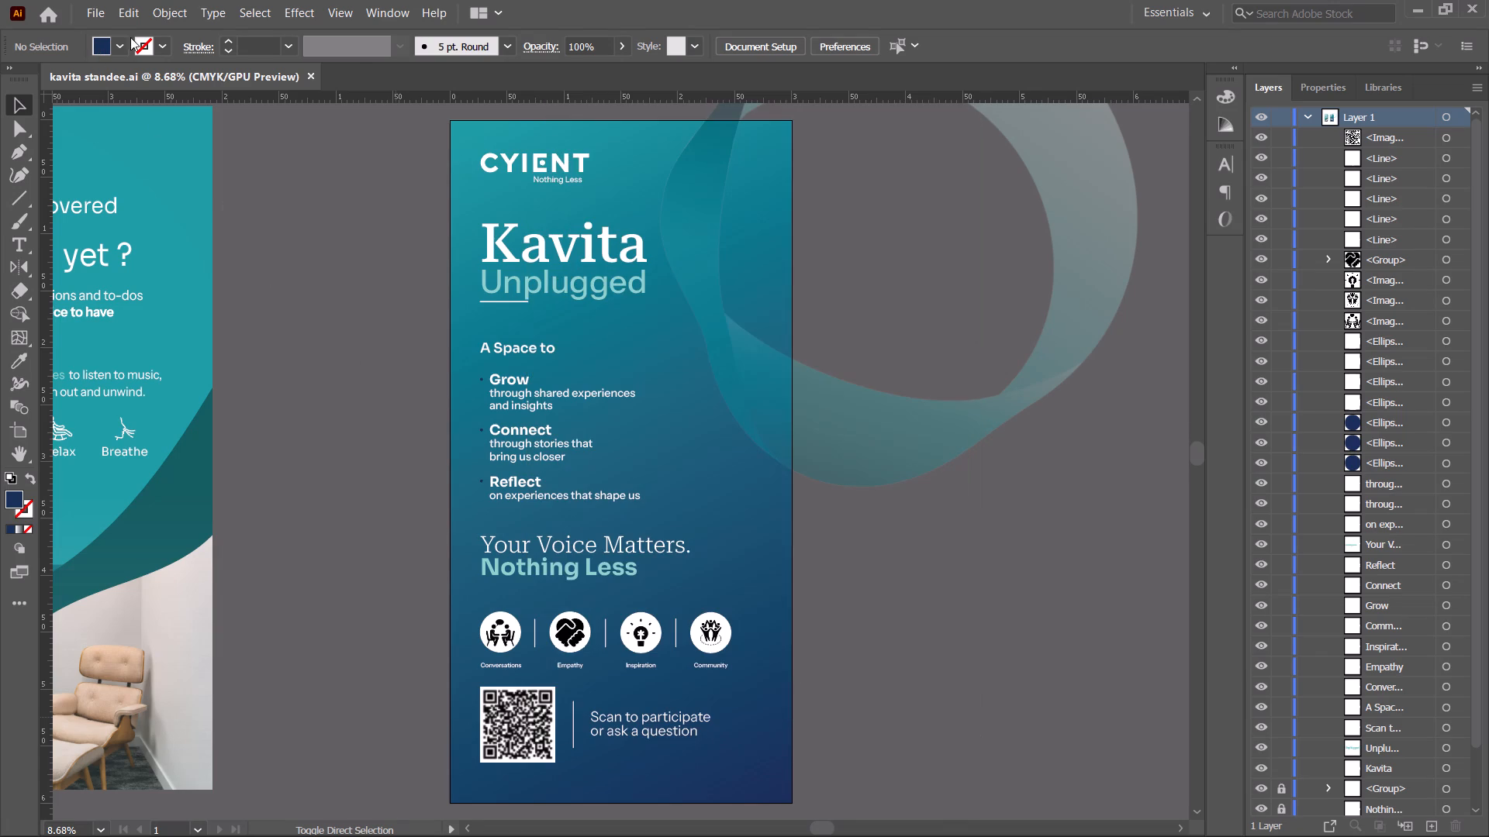
Package the document with its links, fonts and report, choosing the Eminence folder as the package location.
{"action": "left_click", "coordinate": [90, 2]}
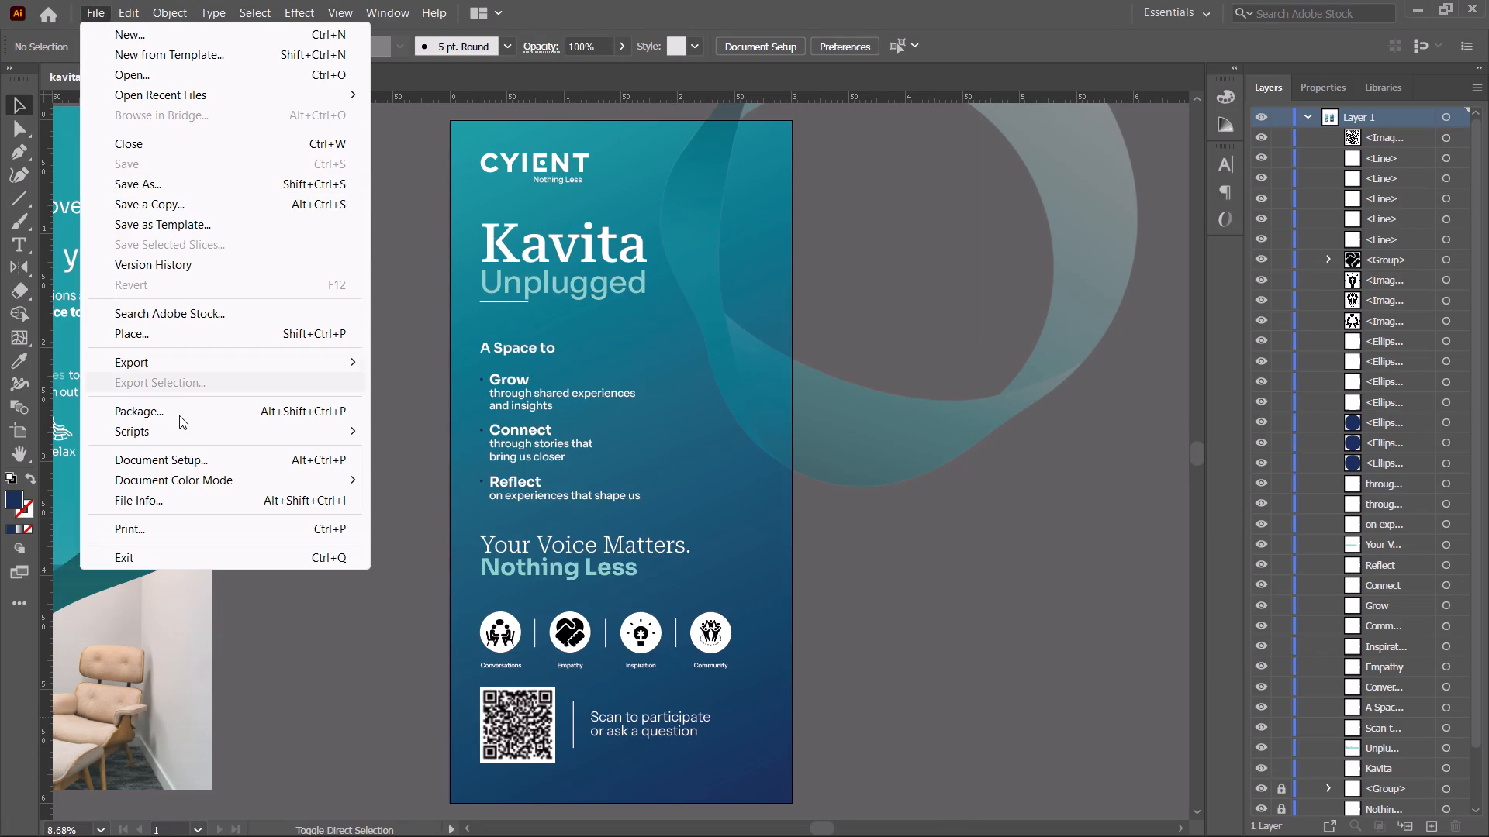
{"action": "left_click", "coordinate": [178, 417]}
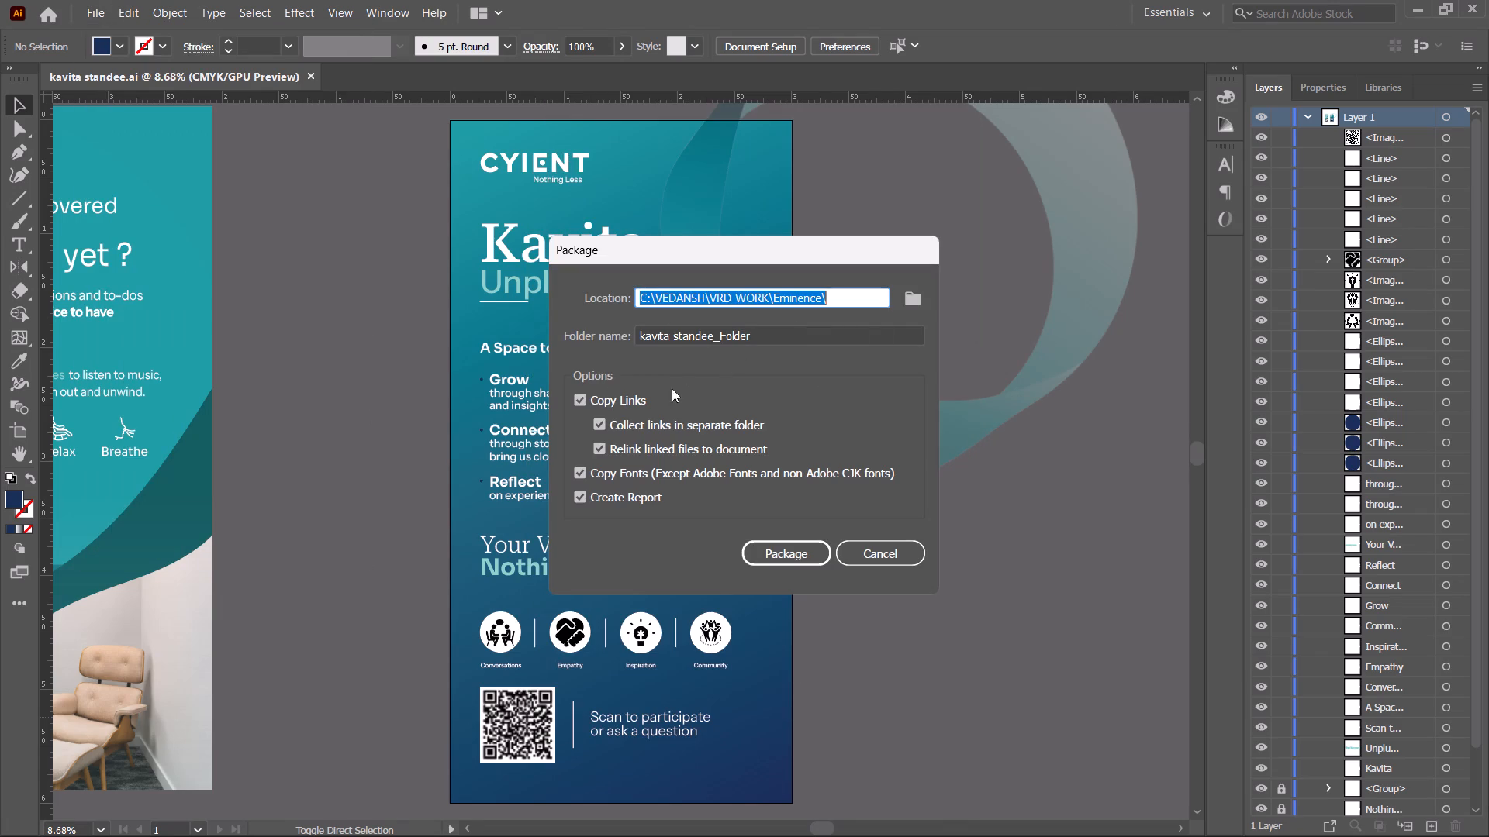
{"action": "left_click", "coordinate": [914, 296]}
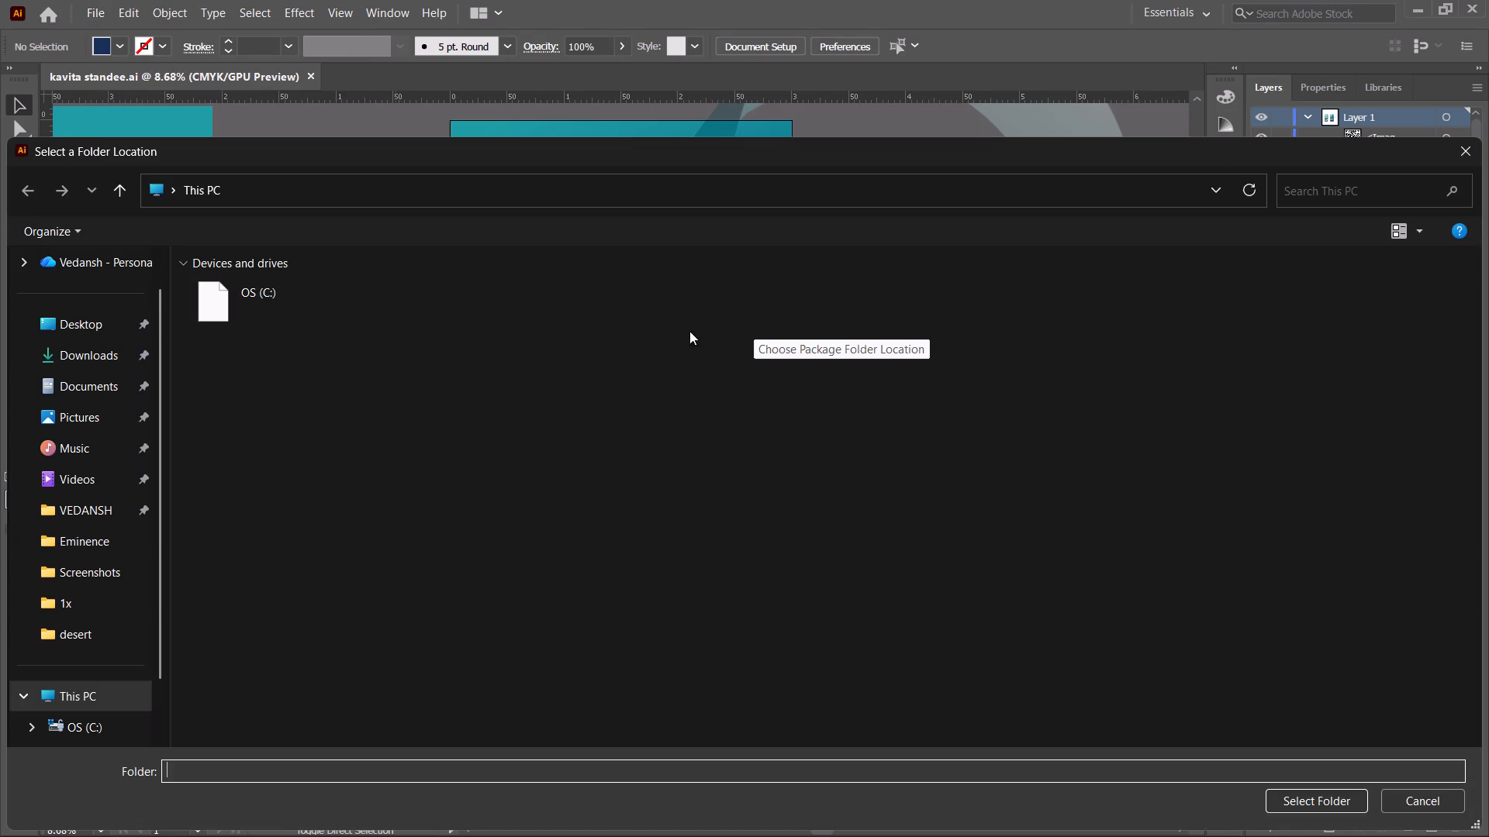
{"action": "left_click", "coordinate": [109, 606]}
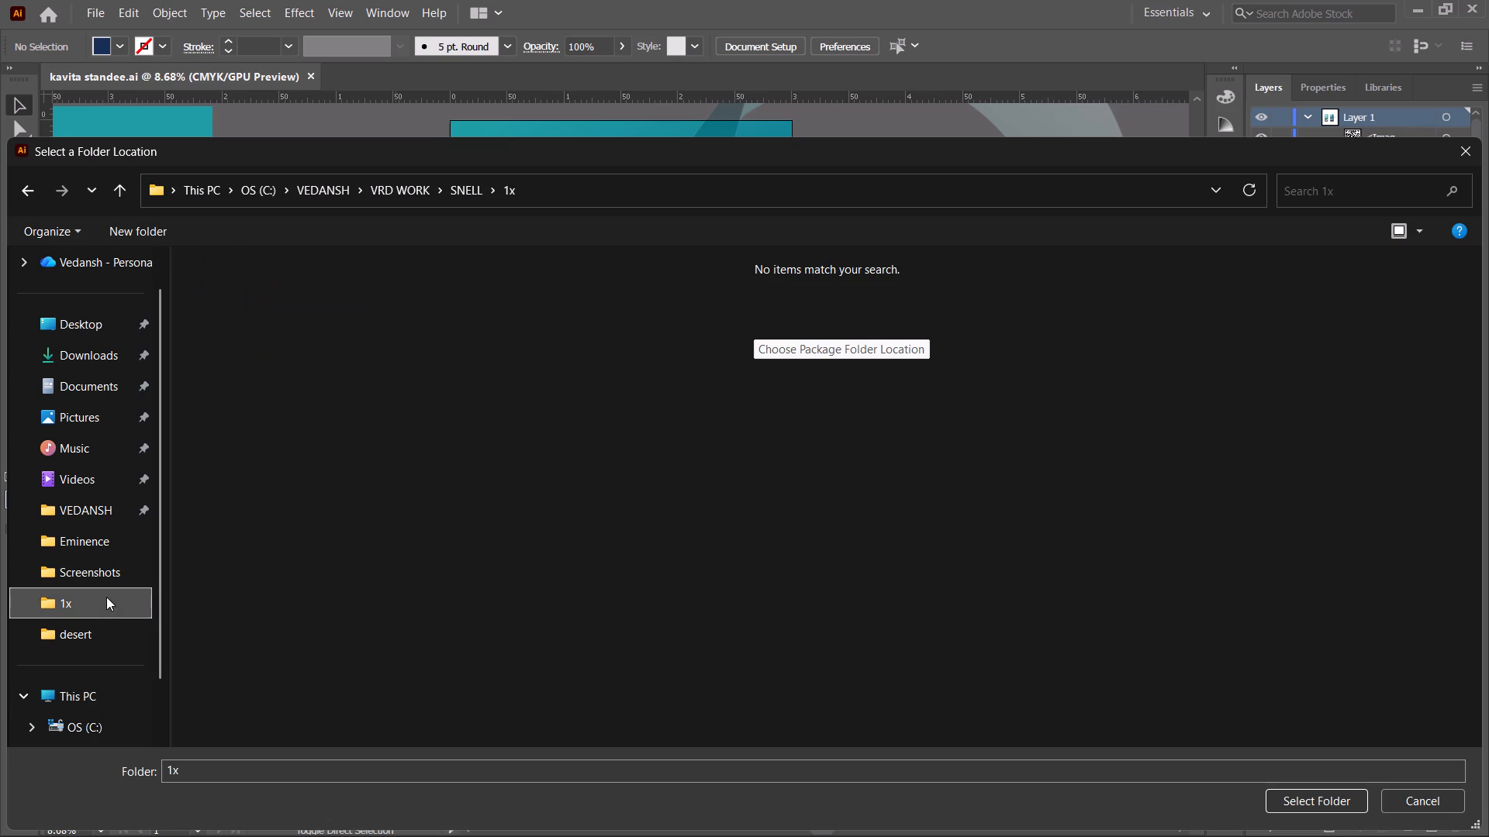
{"action": "left_click", "coordinate": [113, 542]}
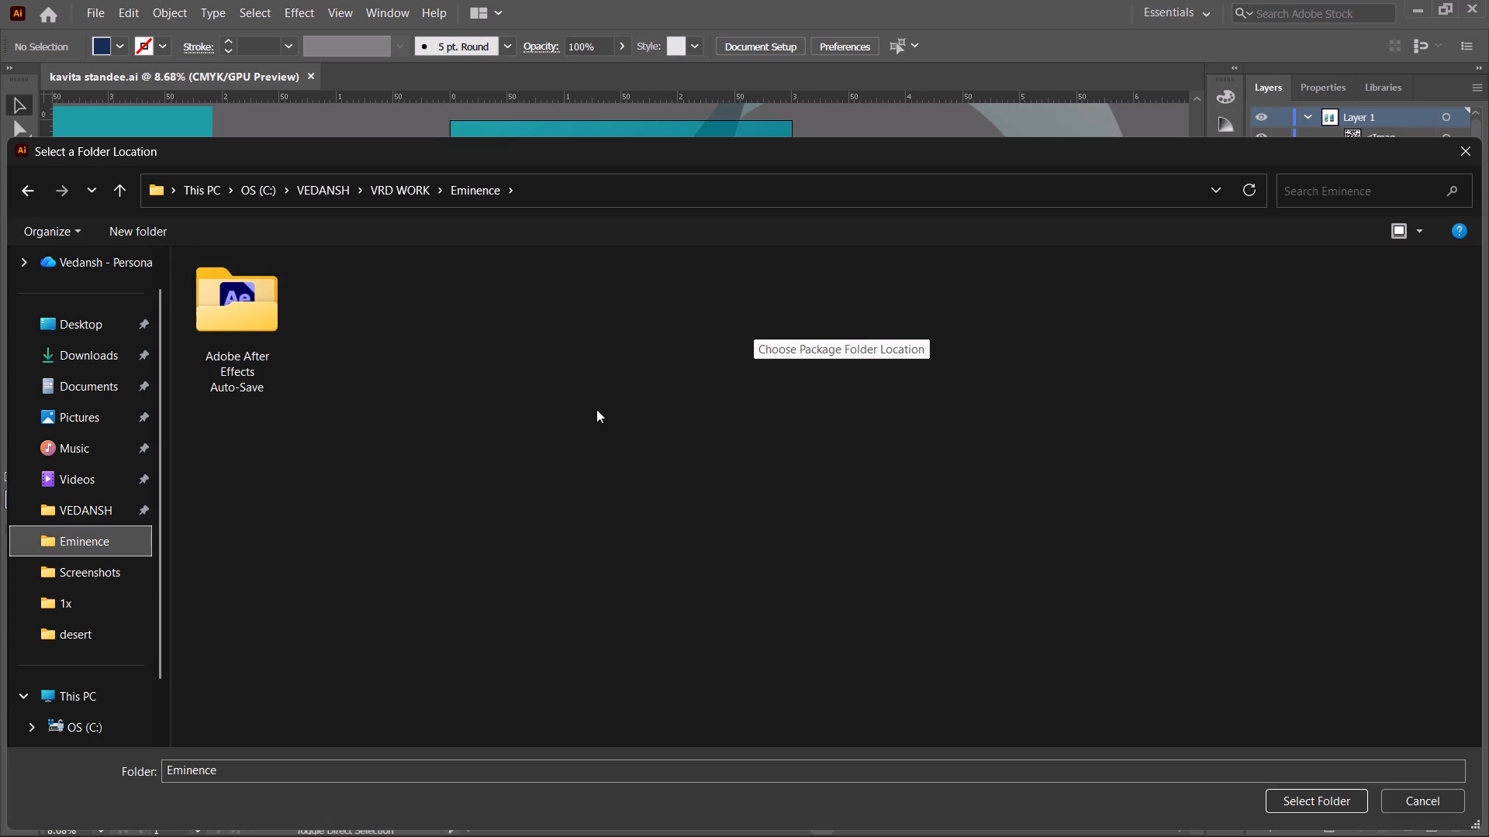
{"action": "left_click", "coordinate": [596, 409]}
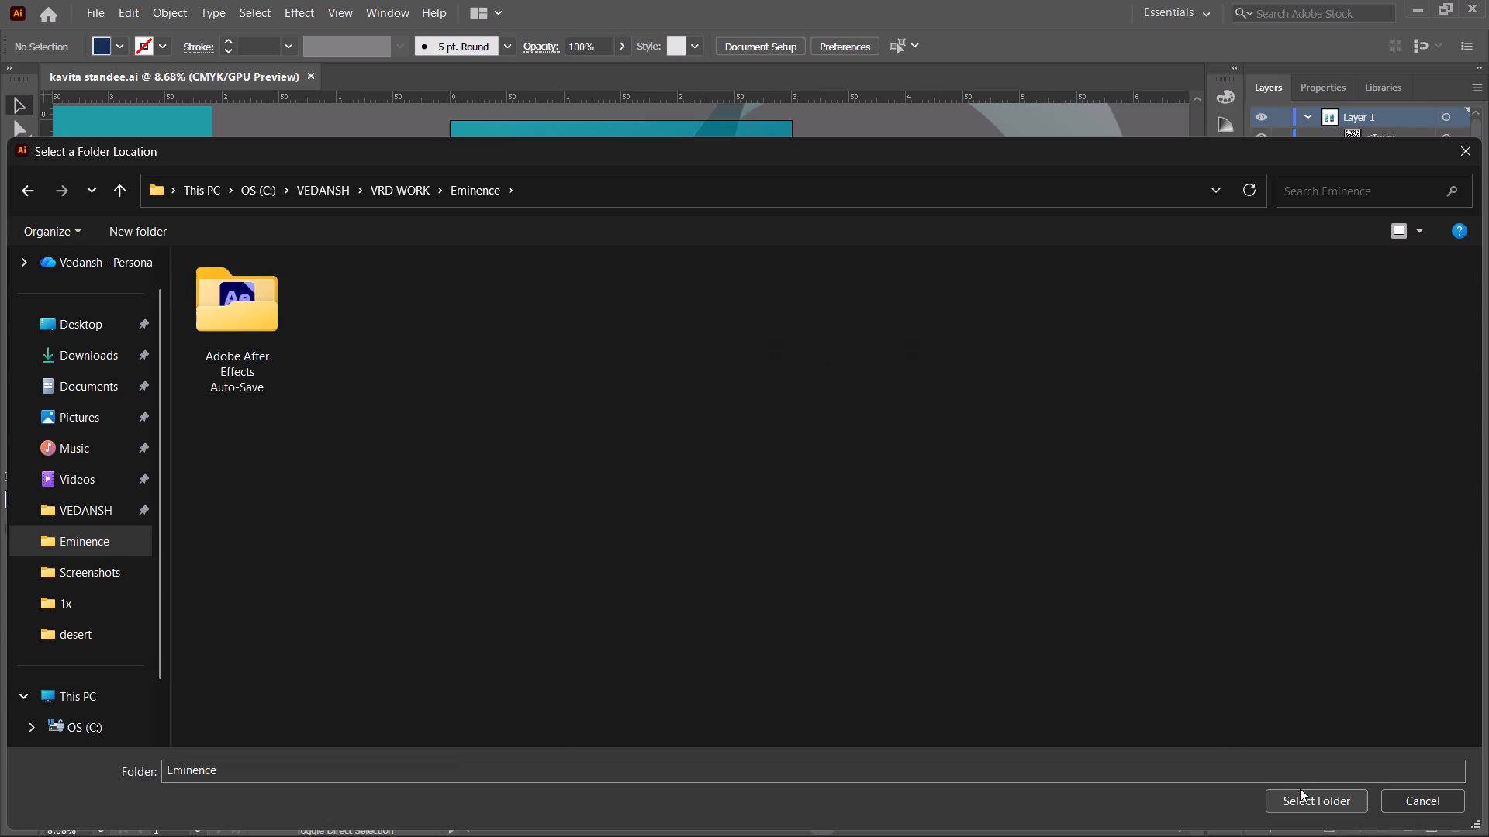
{"action": "left_click", "coordinate": [1300, 788]}
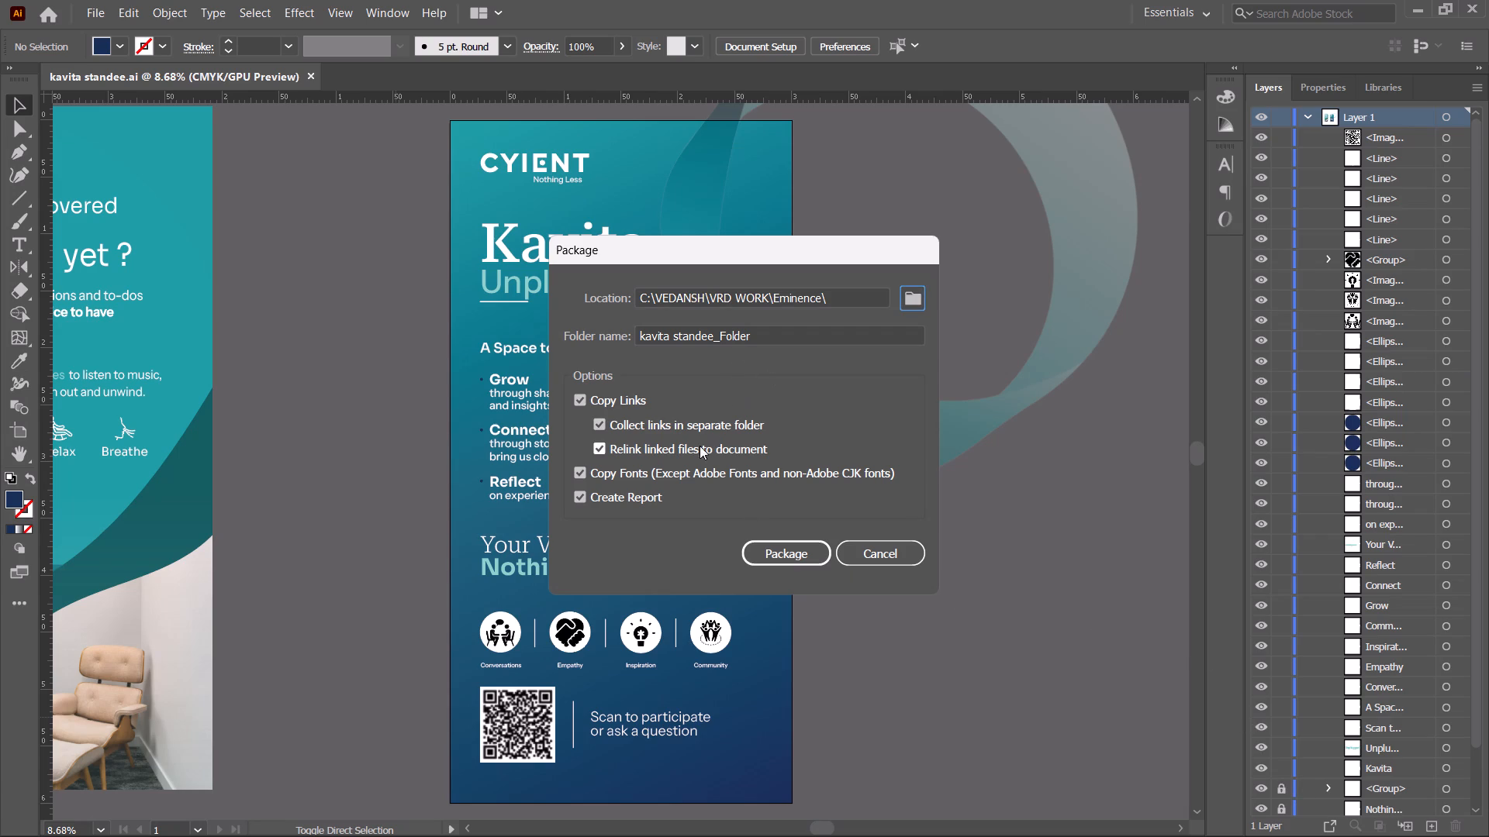
Create the package as kavita standee_Folder with the current link, font and report options, accepting the font licensing notice.
{"action": "left_click", "coordinate": [779, 567]}
{"action": "left_click", "coordinate": [783, 549]}
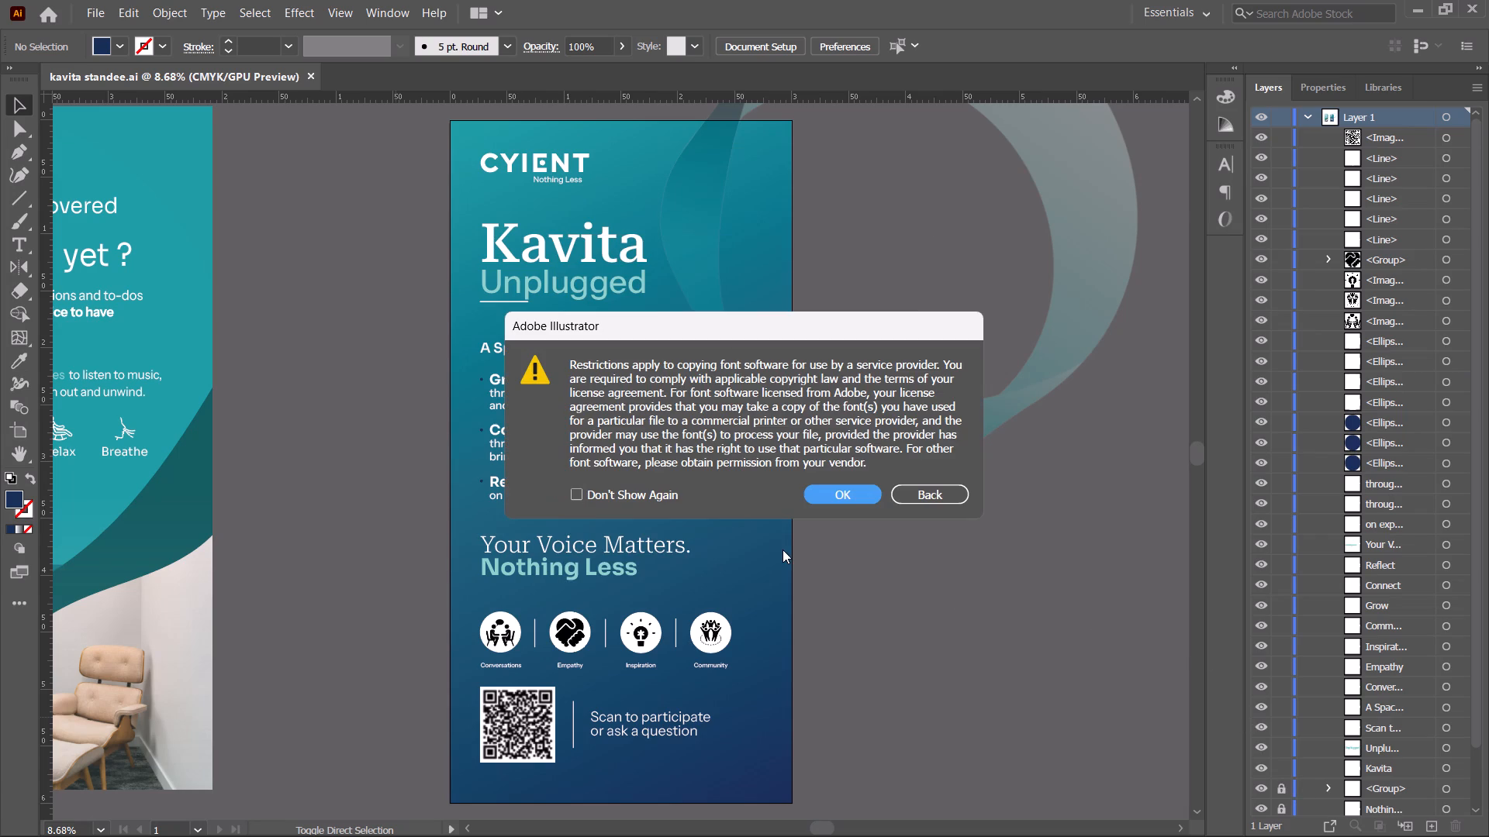
{"action": "left_click", "coordinate": [850, 489]}
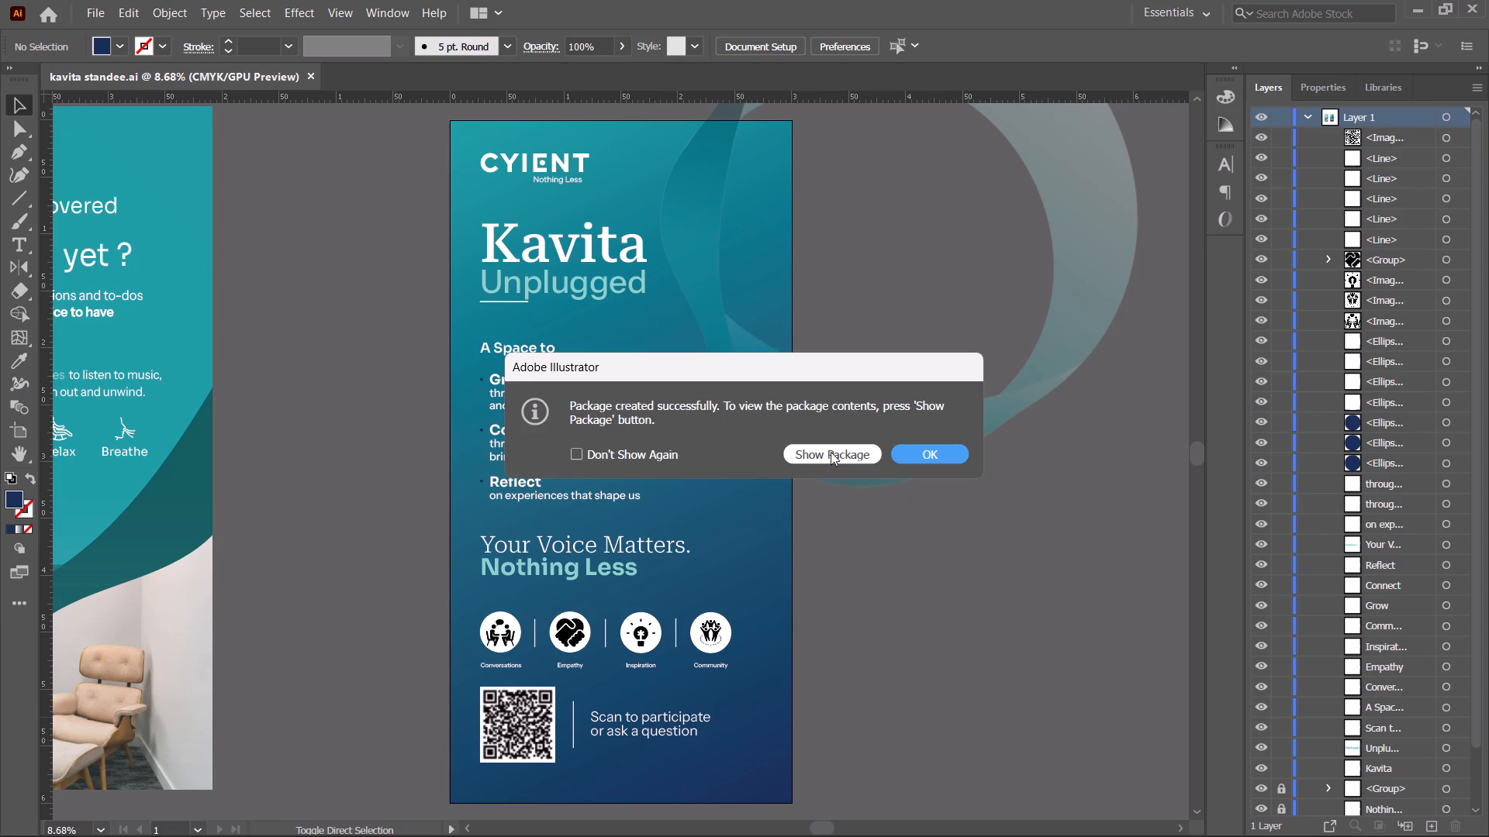
Show the package in File Explorer, inspect its contents and the Fonts folder, and close the folder window.
{"action": "left_click", "coordinate": [831, 455]}
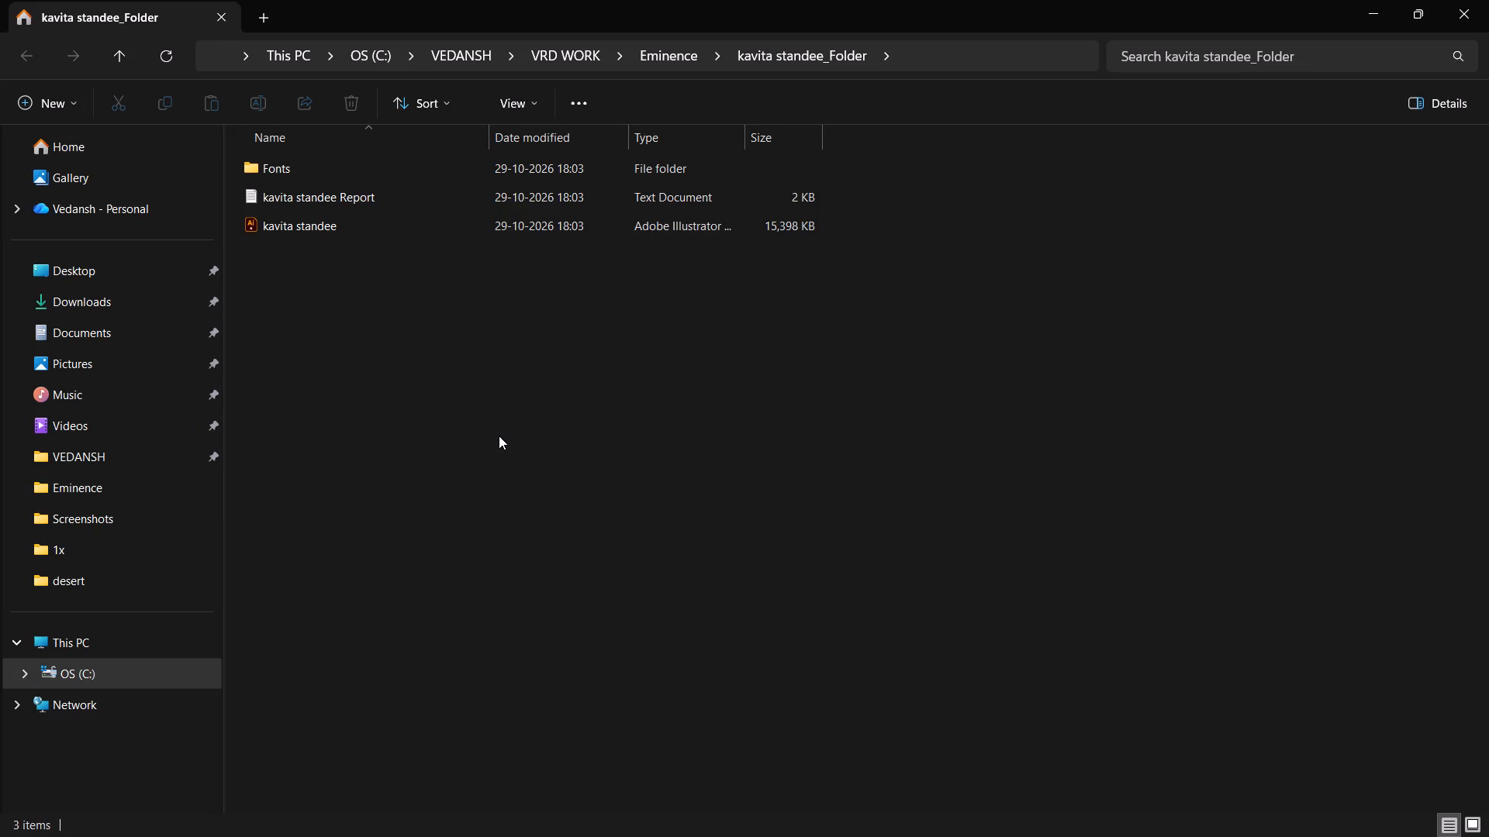
{"action": "left_click", "coordinate": [498, 427]}
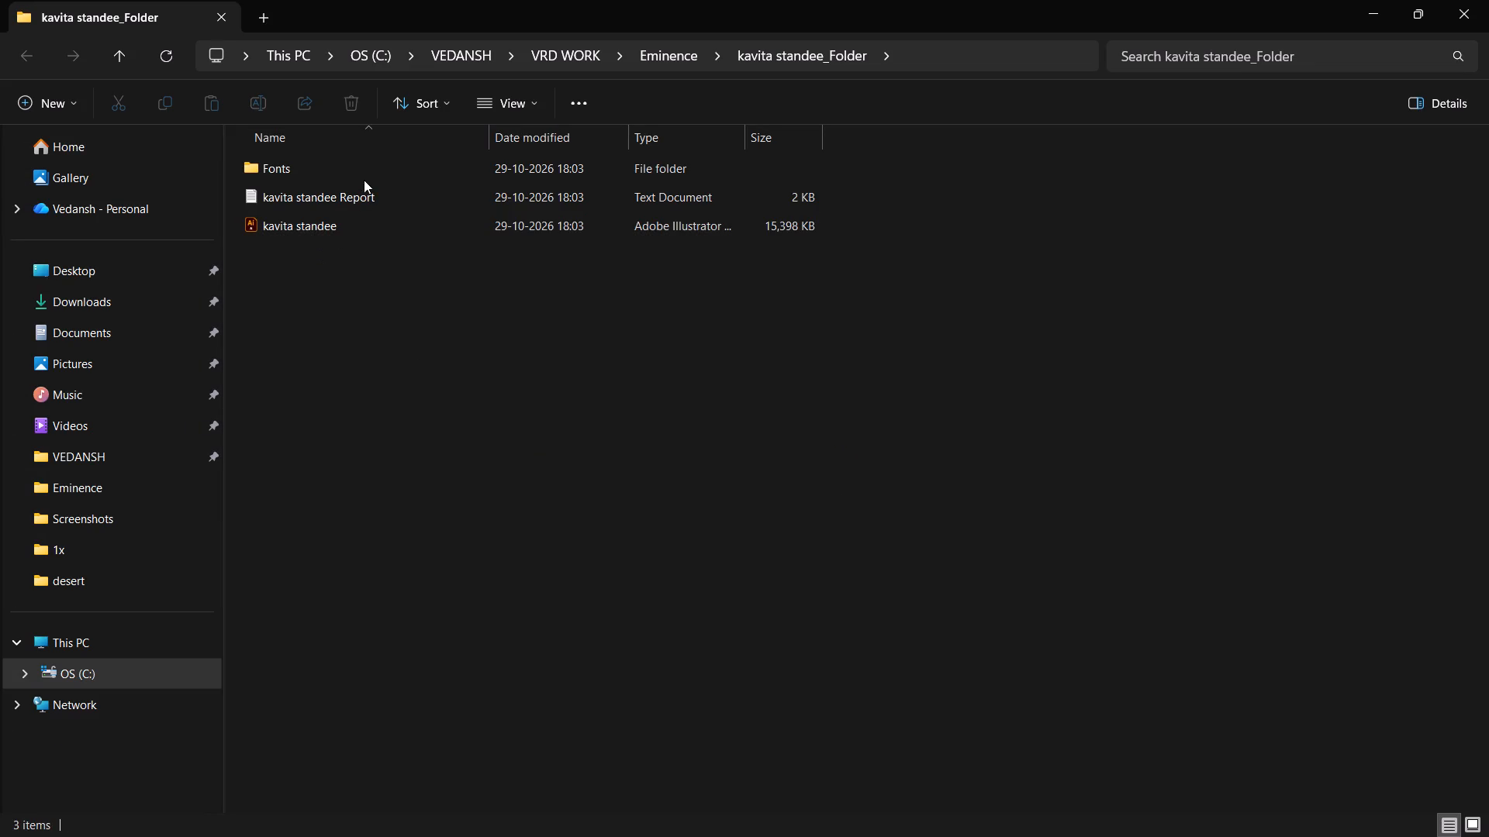
{"action": "double_click", "coordinate": [364, 178]}
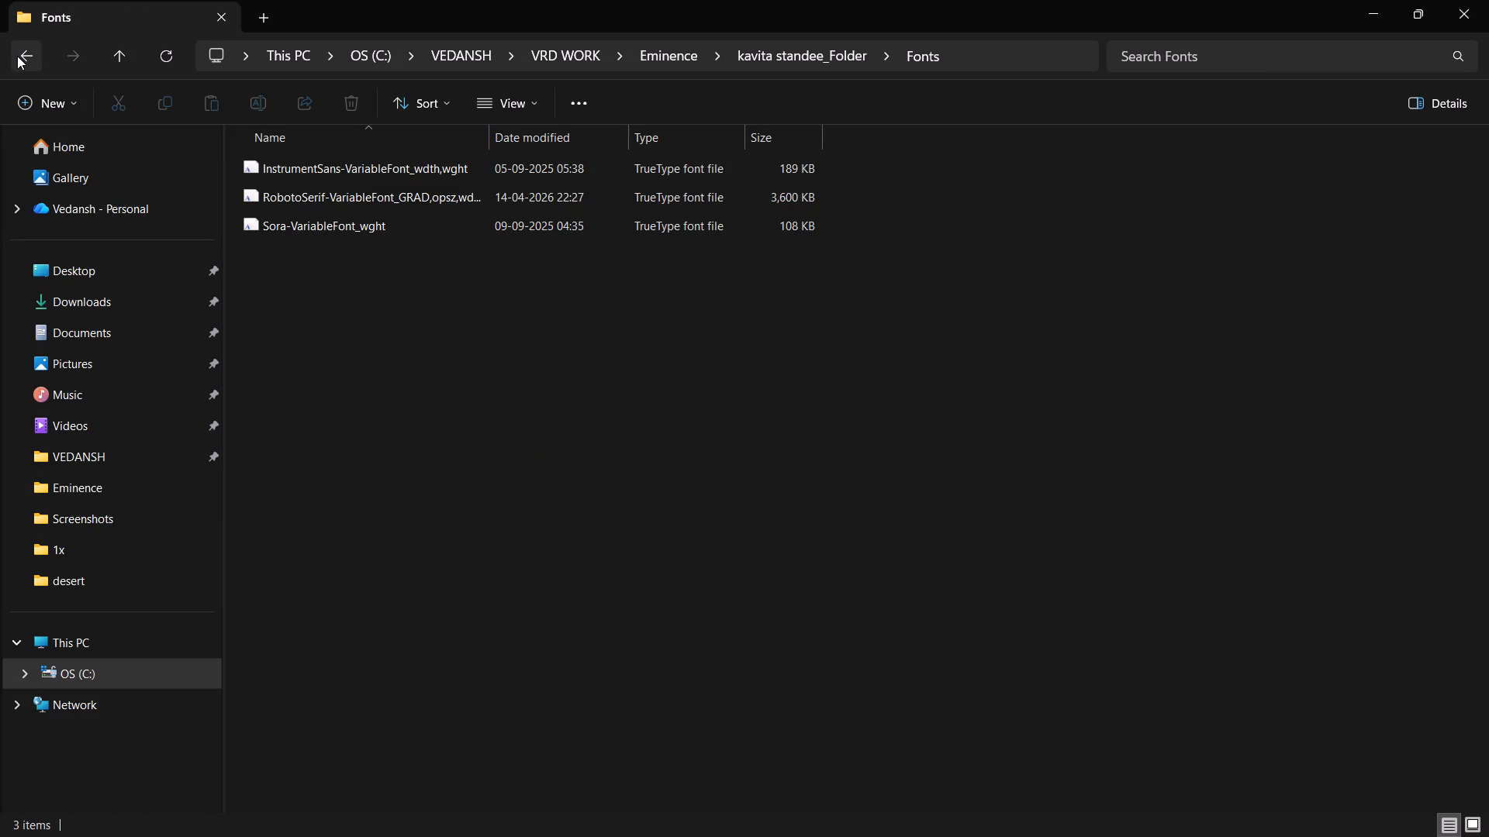
{"action": "left_click", "coordinate": [17, 56]}
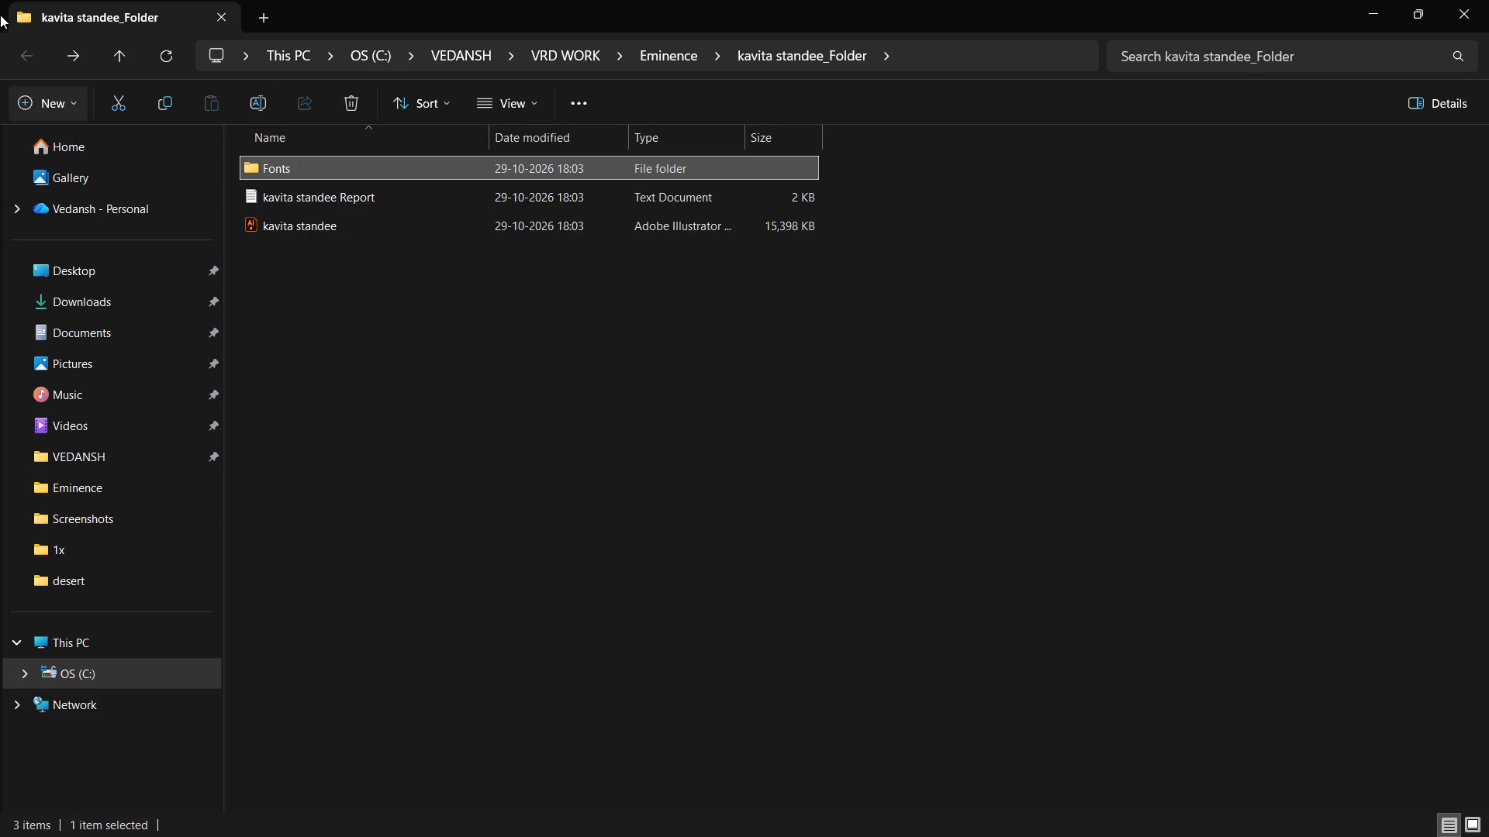
{"action": "left_click", "coordinate": [220, 20]}
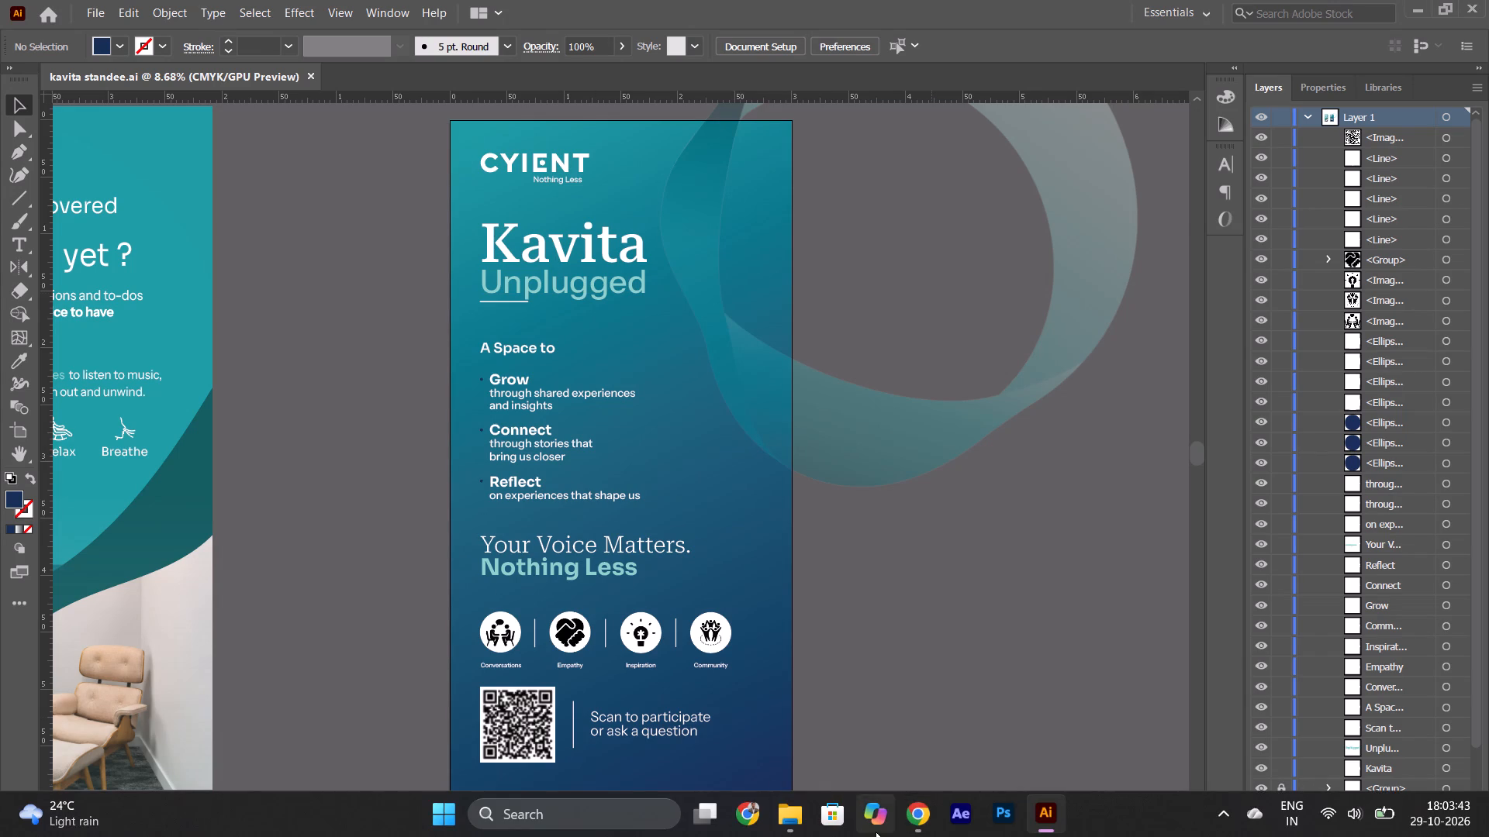
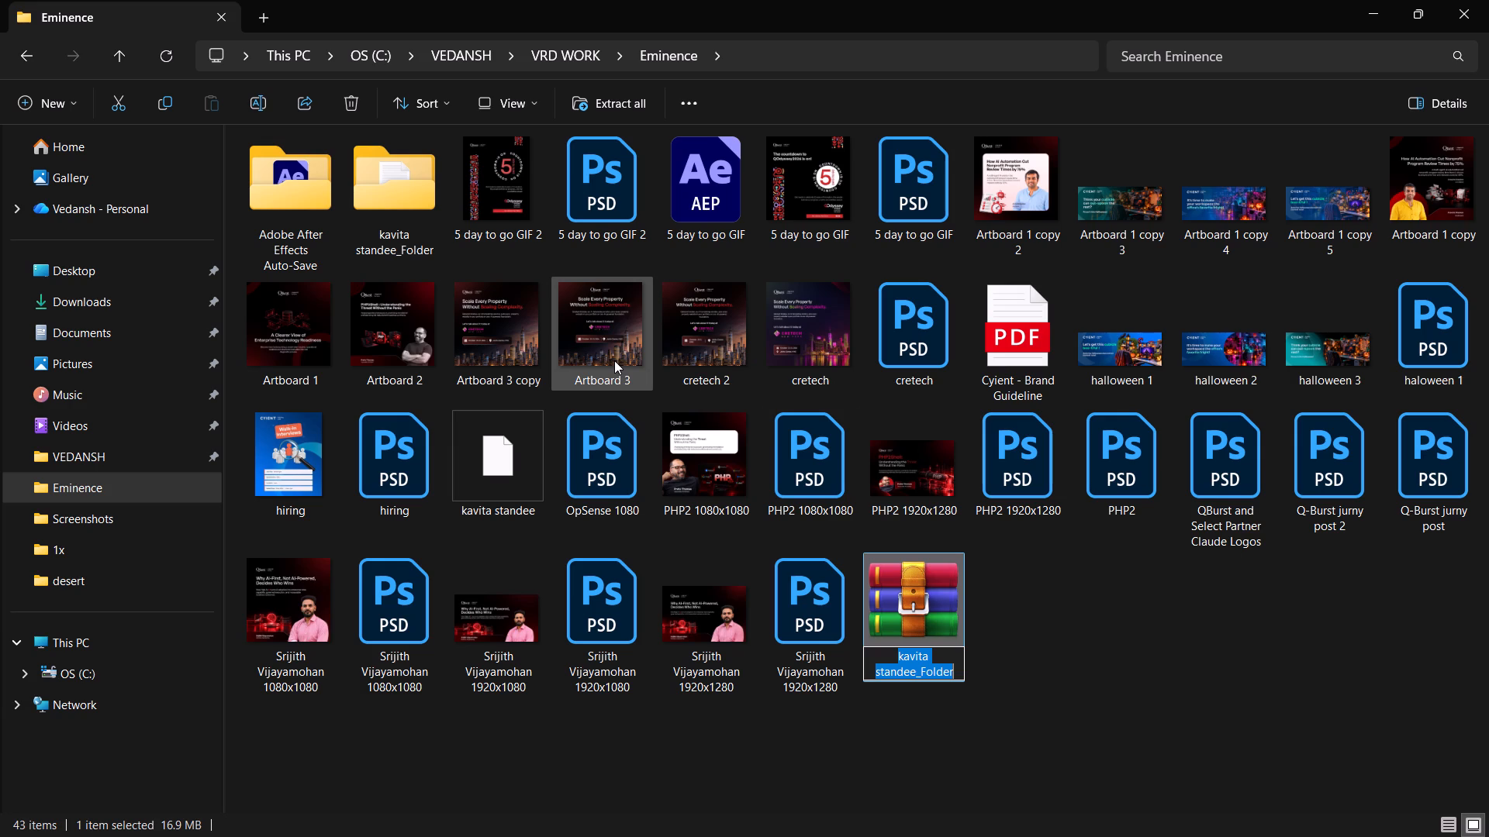
Accept kavita standee_Folder as the name of the compressed package archive and return to the standee document in Illustrator.
{"action": "key", "text": "Return"}
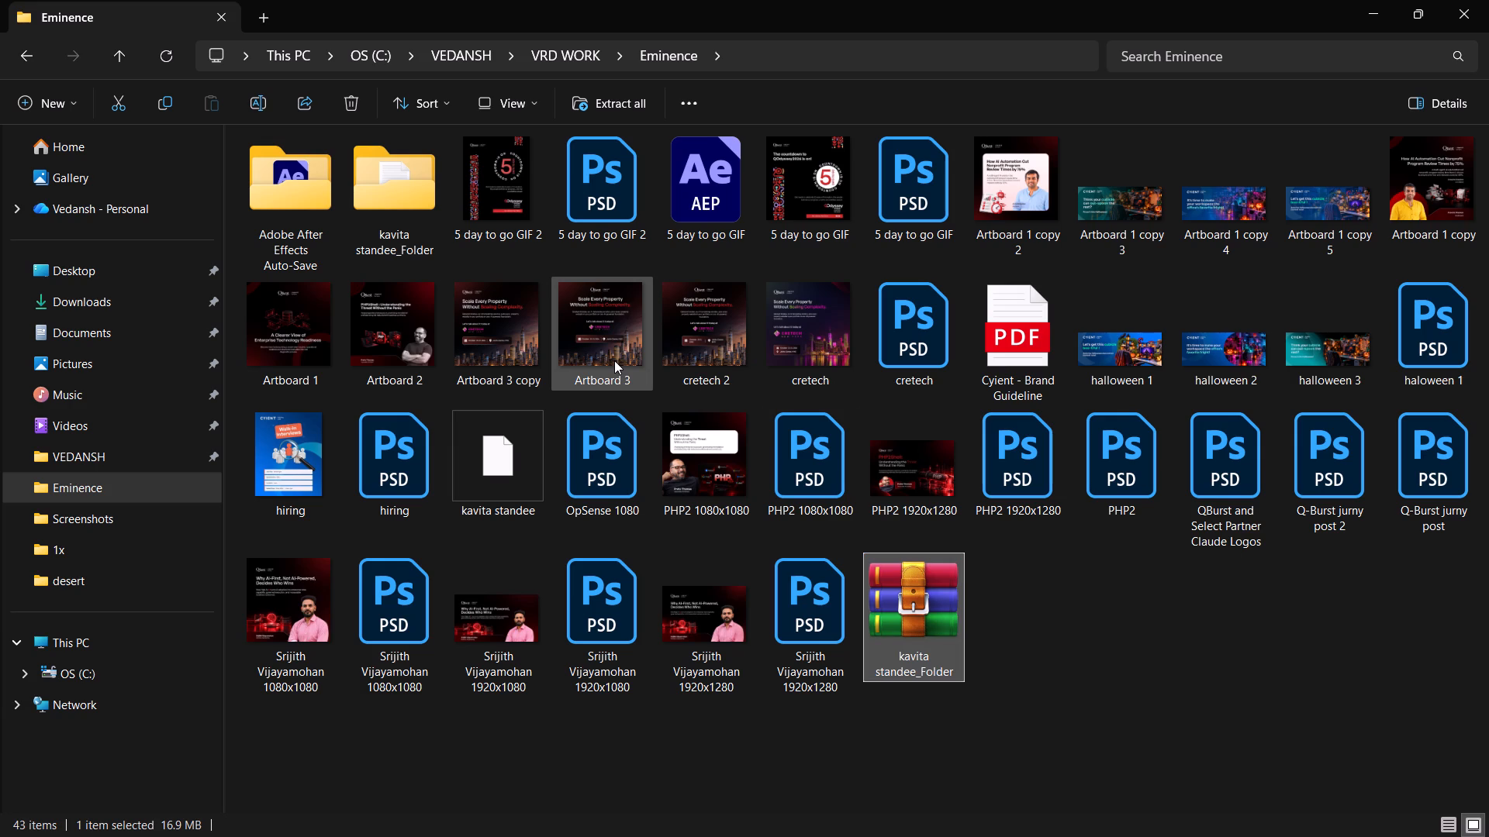
{"action": "key", "text": "alt+Tab"}
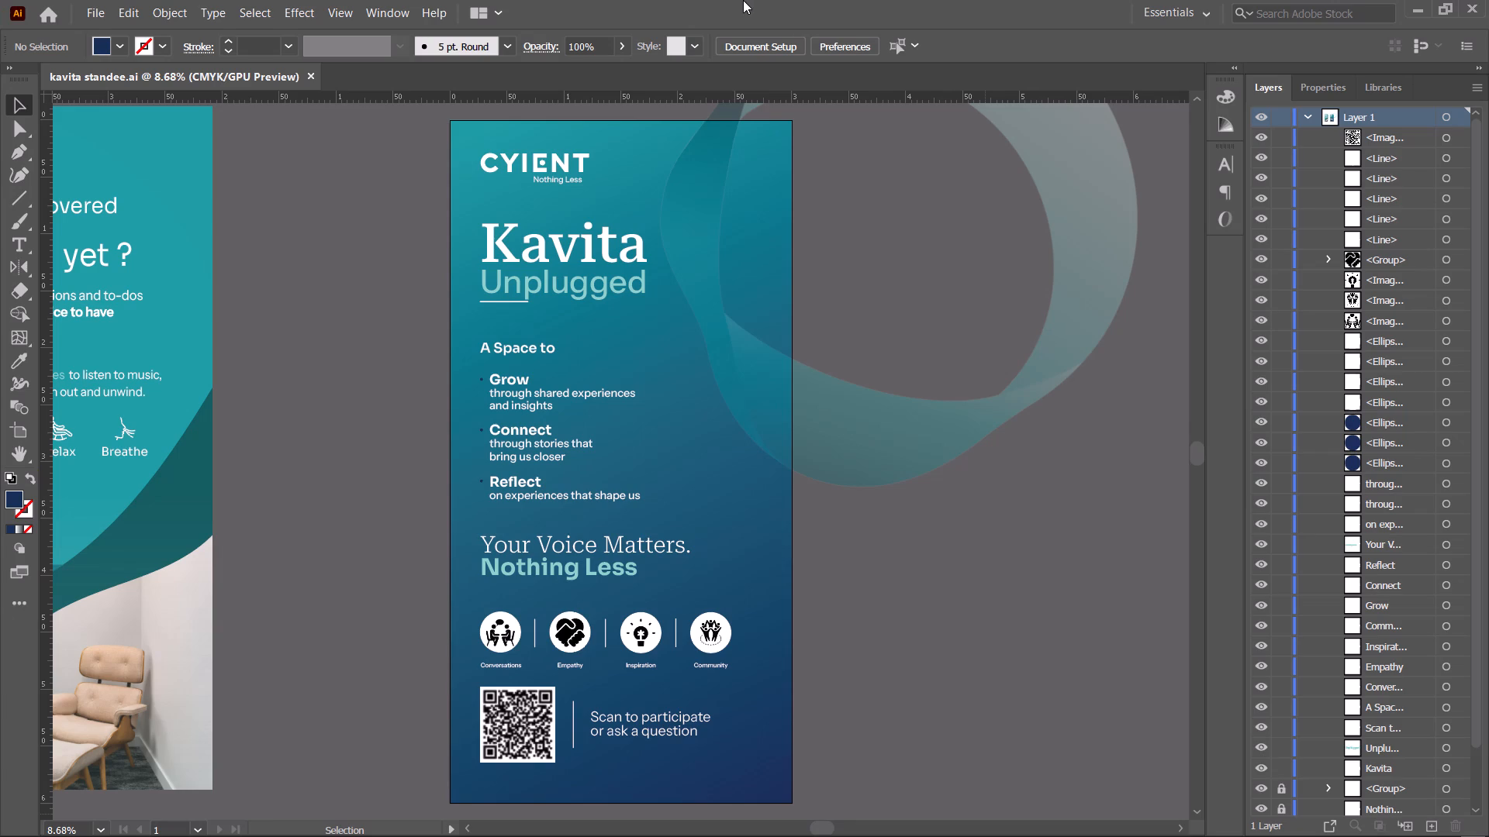
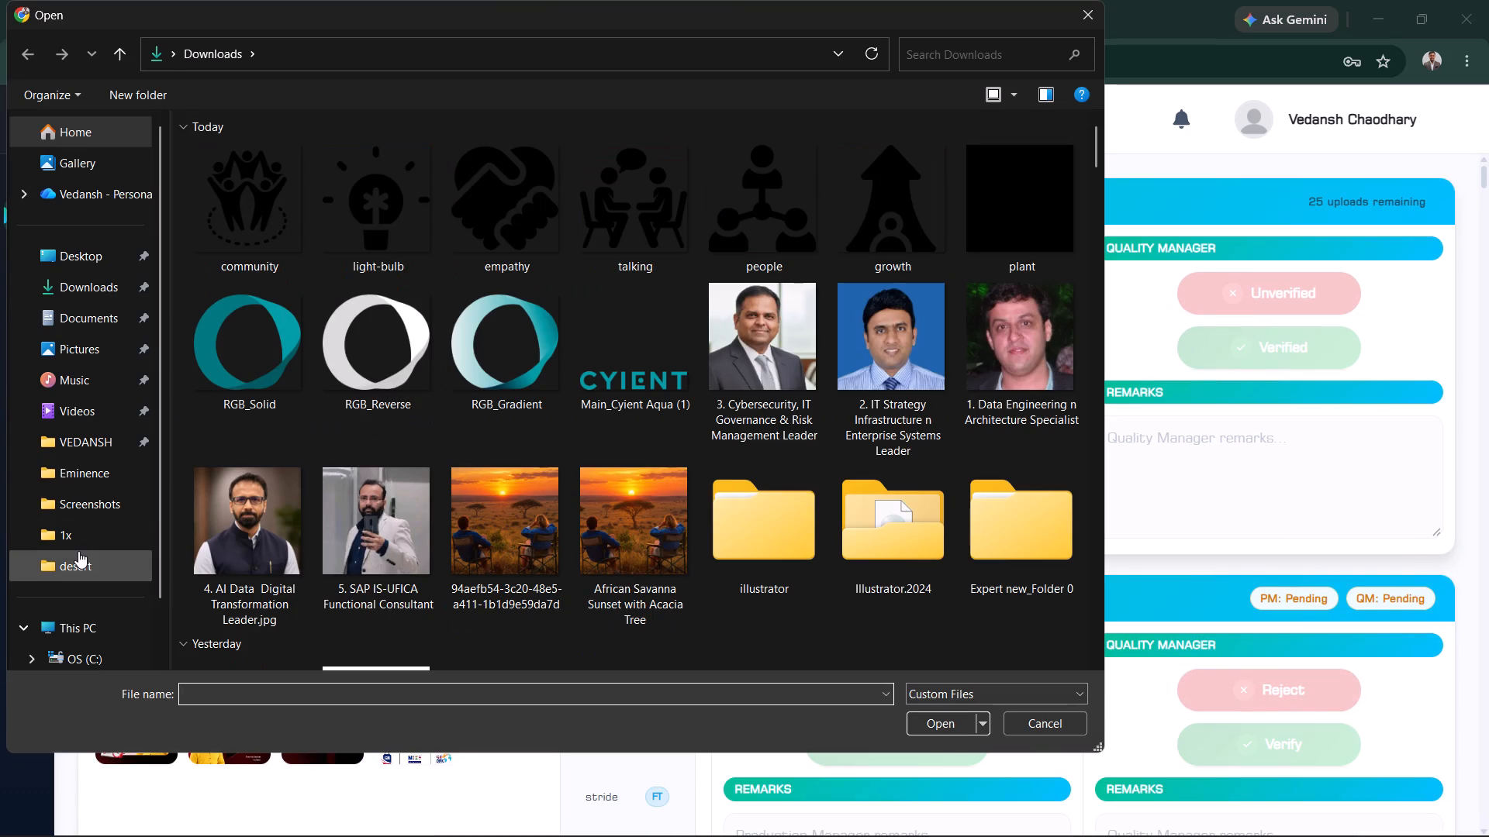
Upload the images Expert new-03 through Expert new-07 from the SNELL 1x folder to today's graphic designer entry.
{"action": "left_click", "coordinate": [94, 541]}
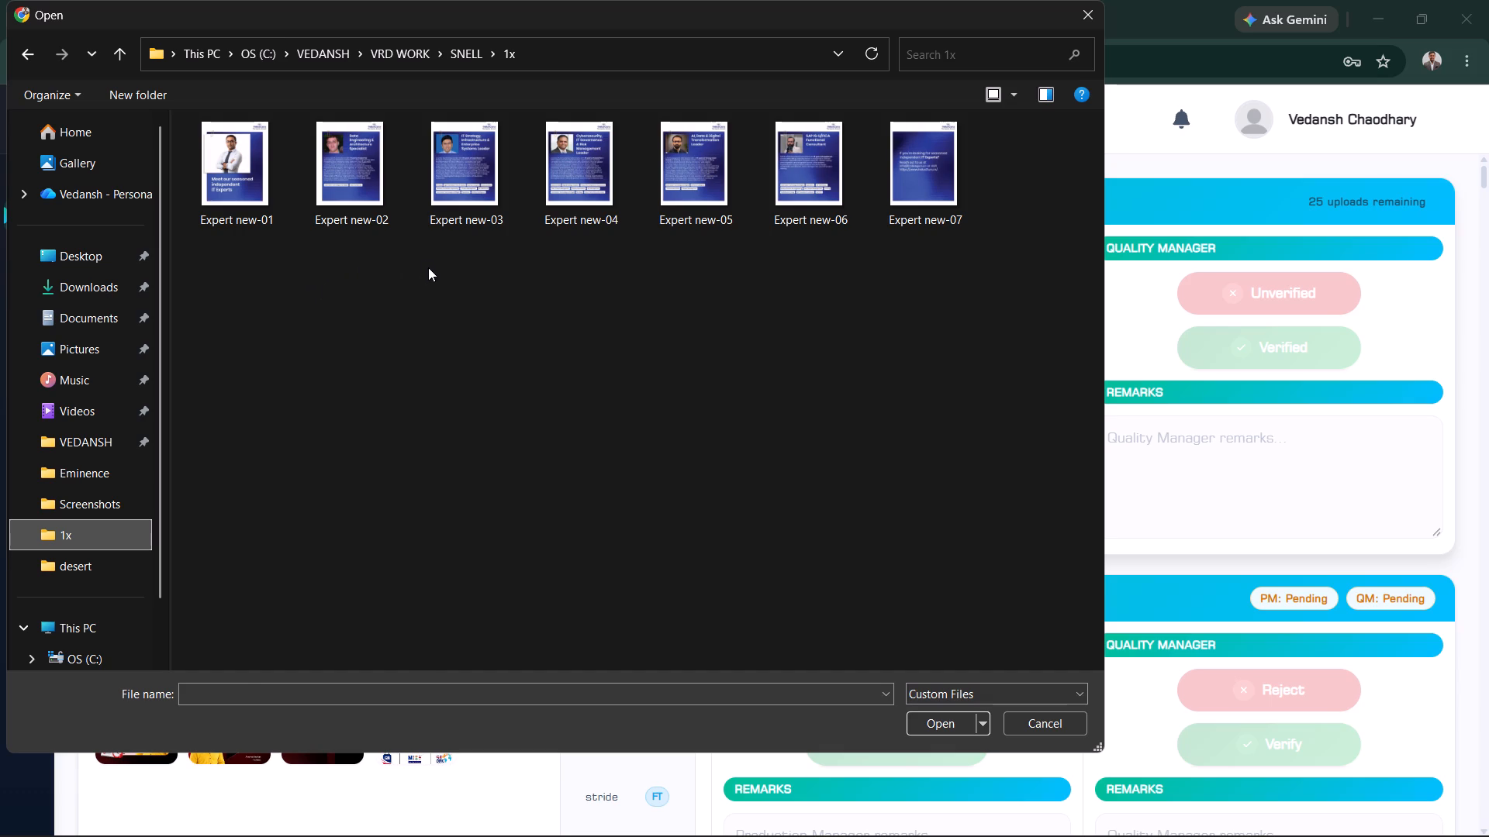
{"action": "left_click_drag", "start_coordinate": [430, 270], "coordinate": [962, 167]}
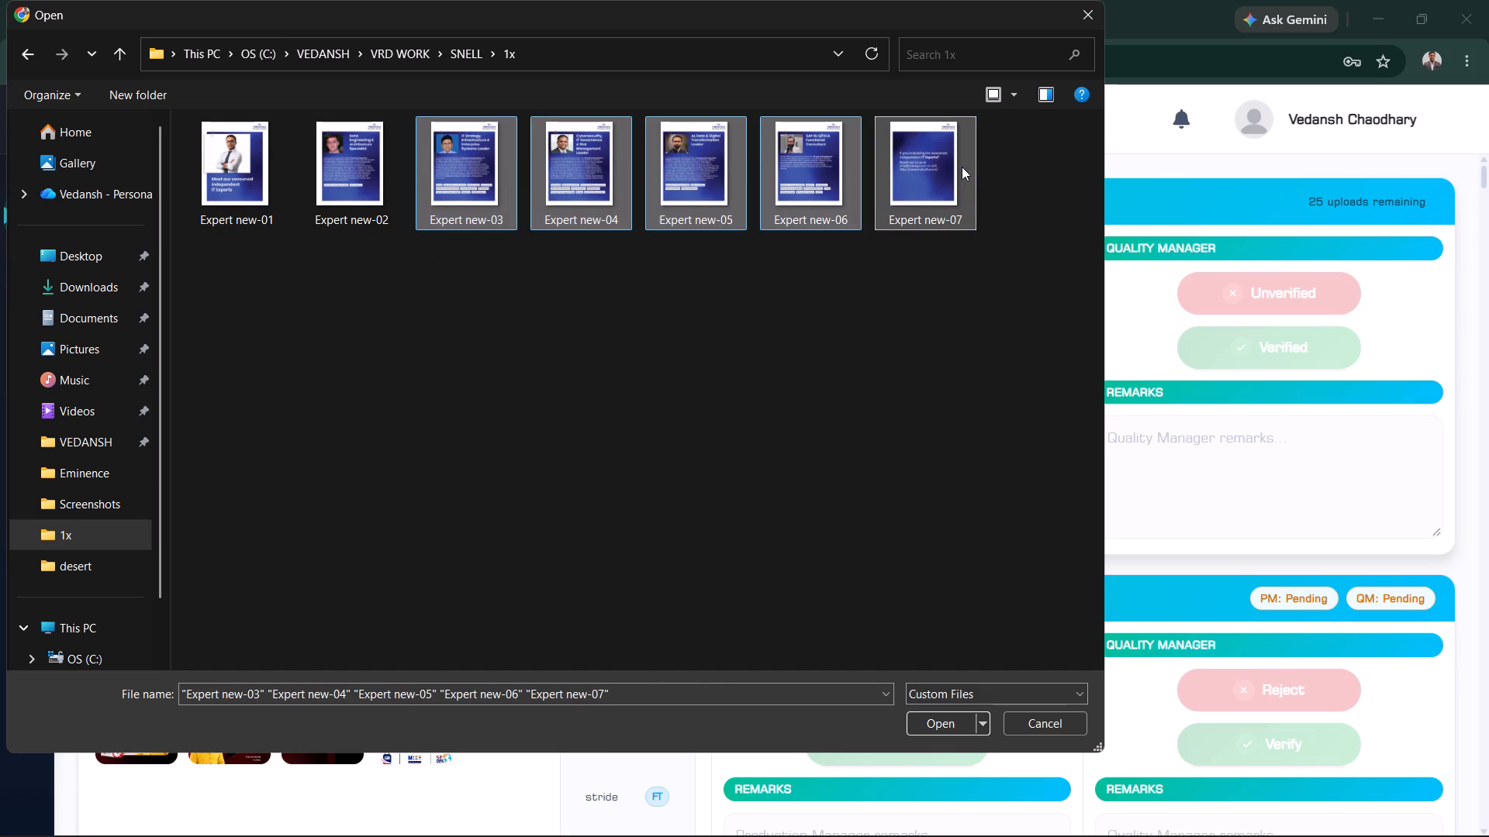
{"action": "key", "text": "Return"}
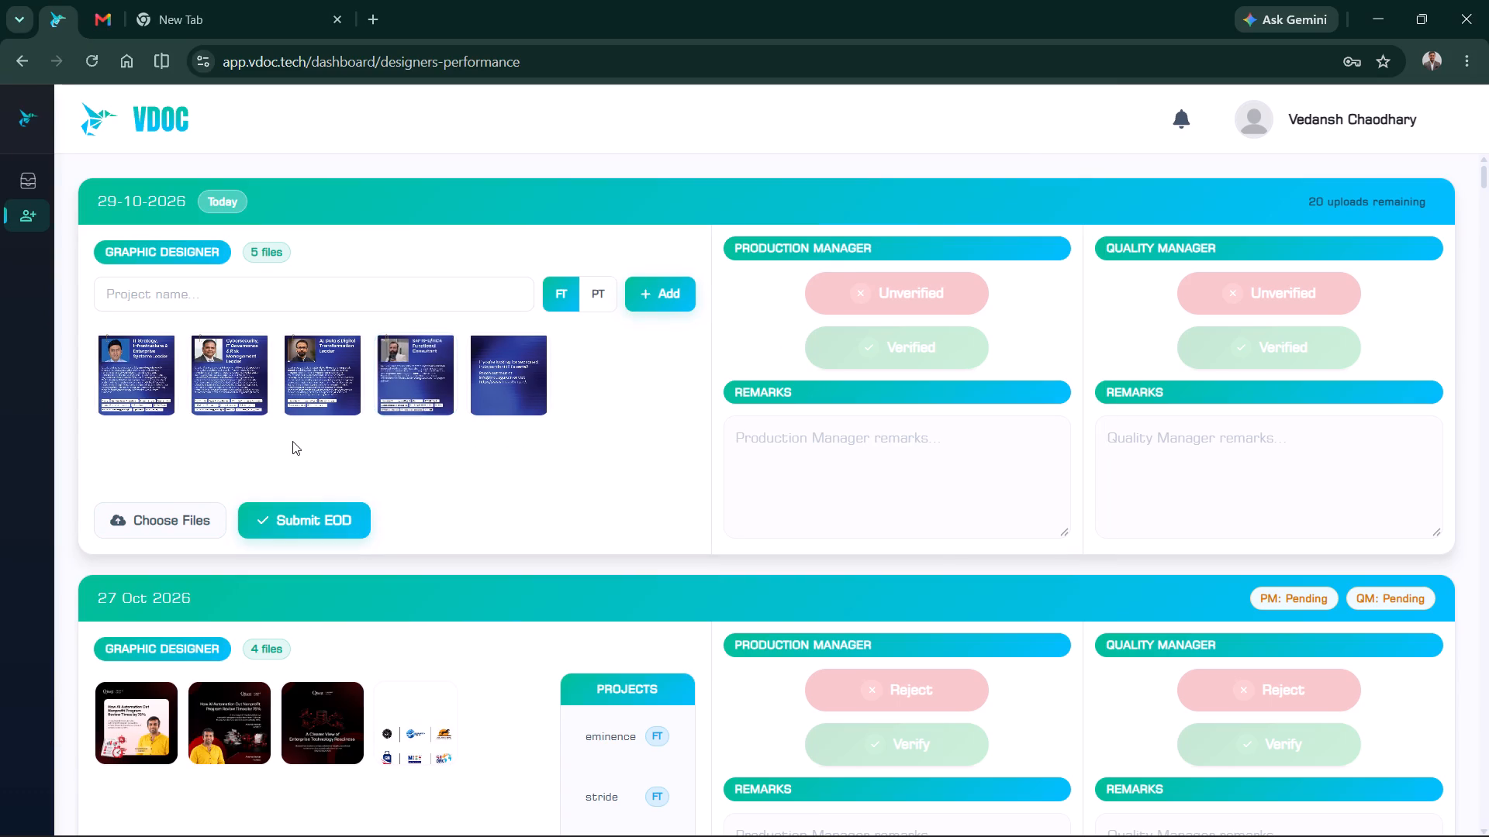
Add the image 6.66 from the royal desert folder to today's graphic designer uploads.
{"action": "left_click", "coordinate": [133, 522]}
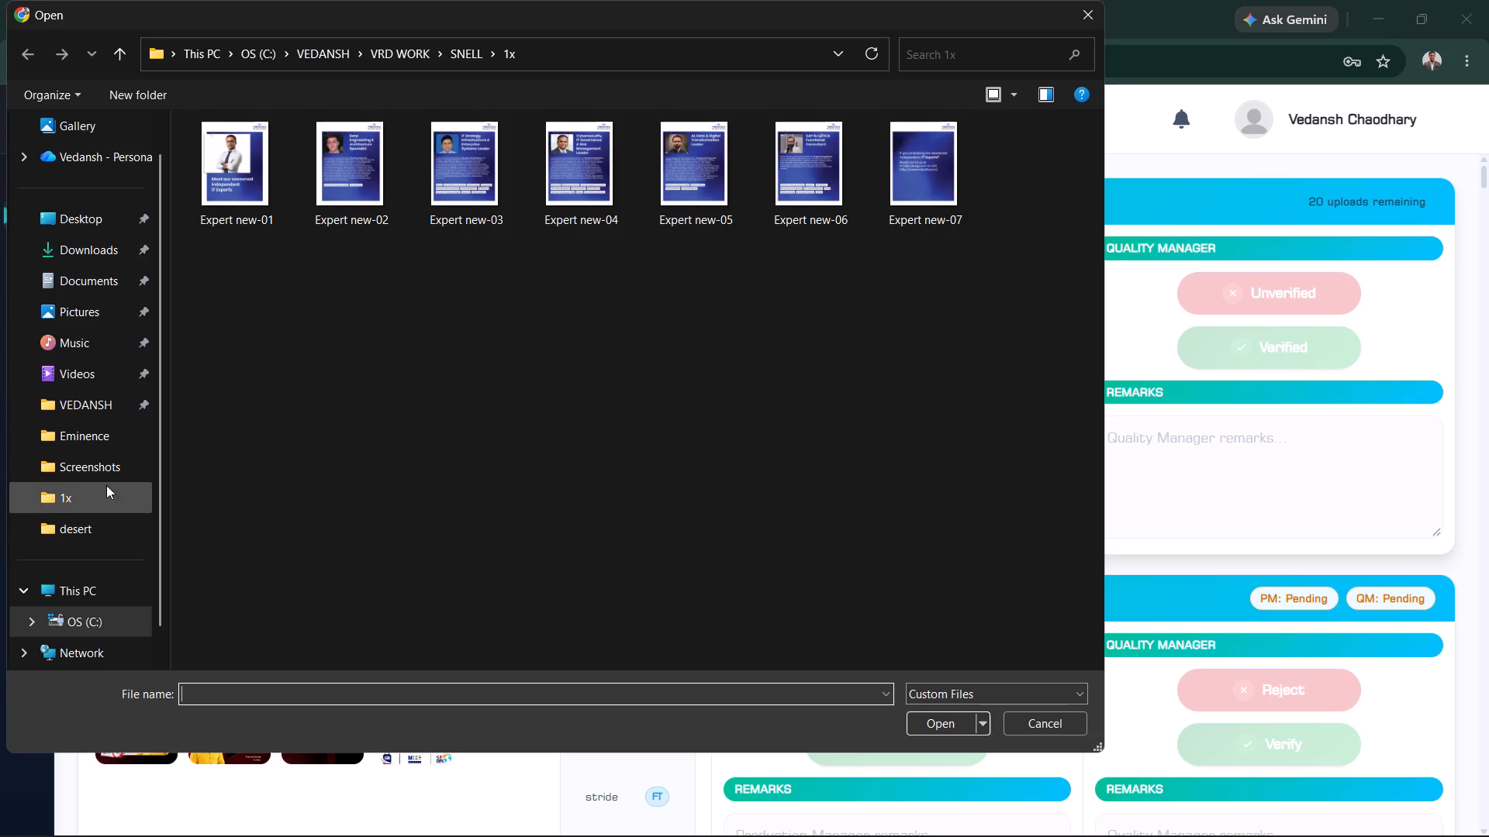
{"action": "left_click", "coordinate": [113, 532]}
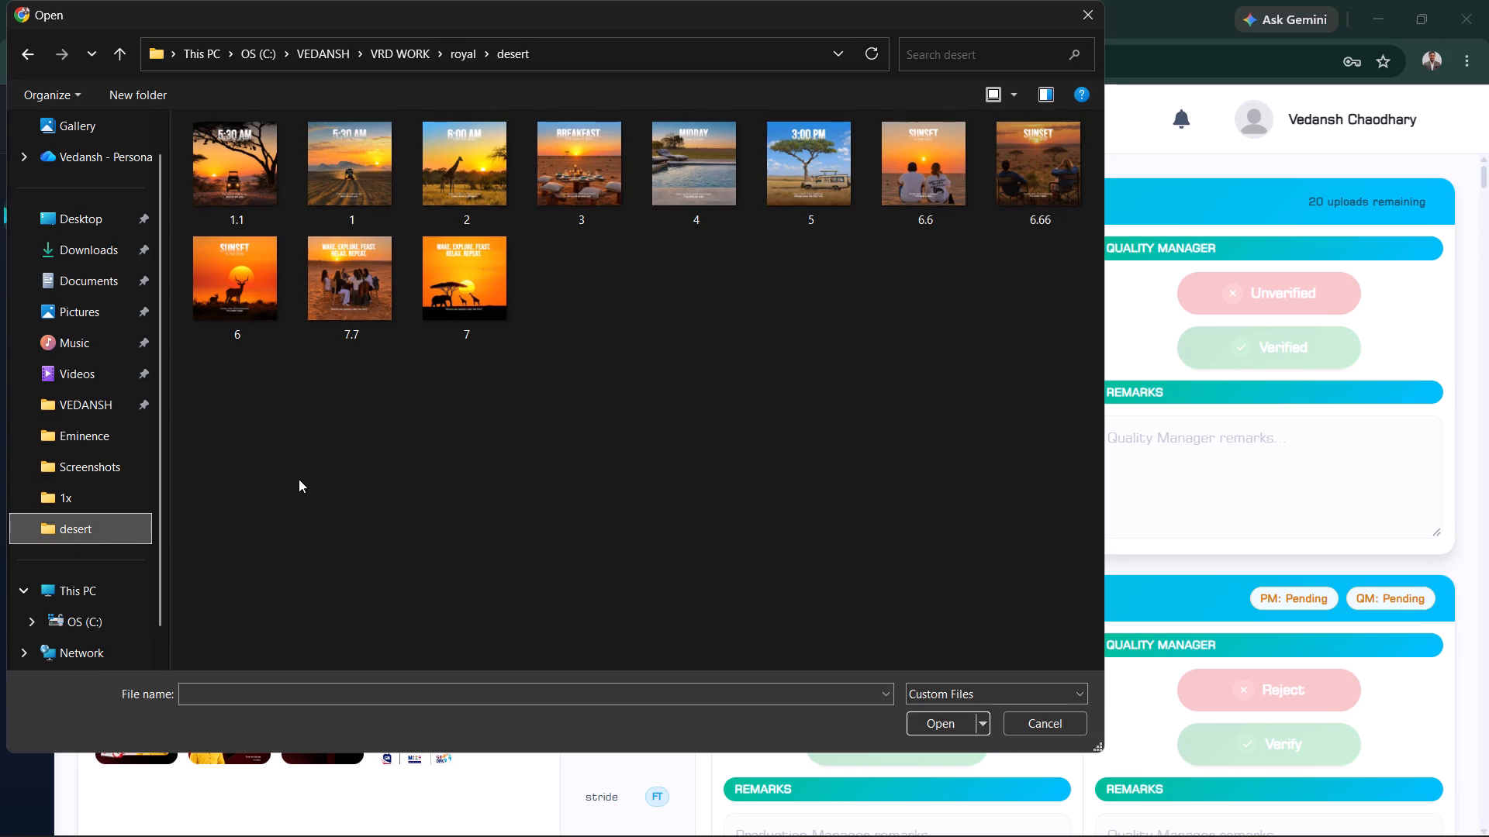
{"action": "left_click", "coordinate": [1057, 150]}
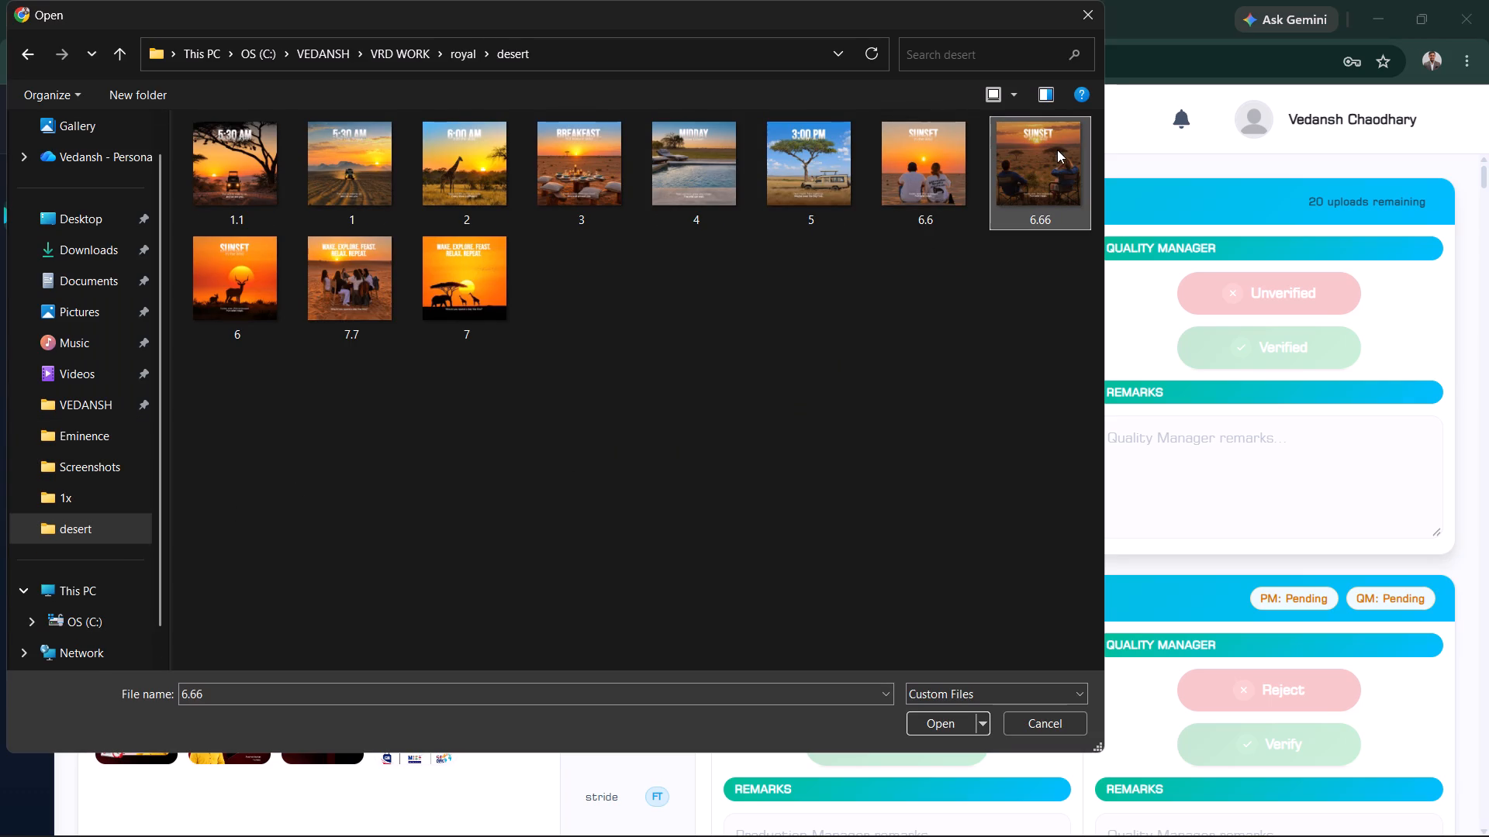
{"action": "key", "text": "Return"}
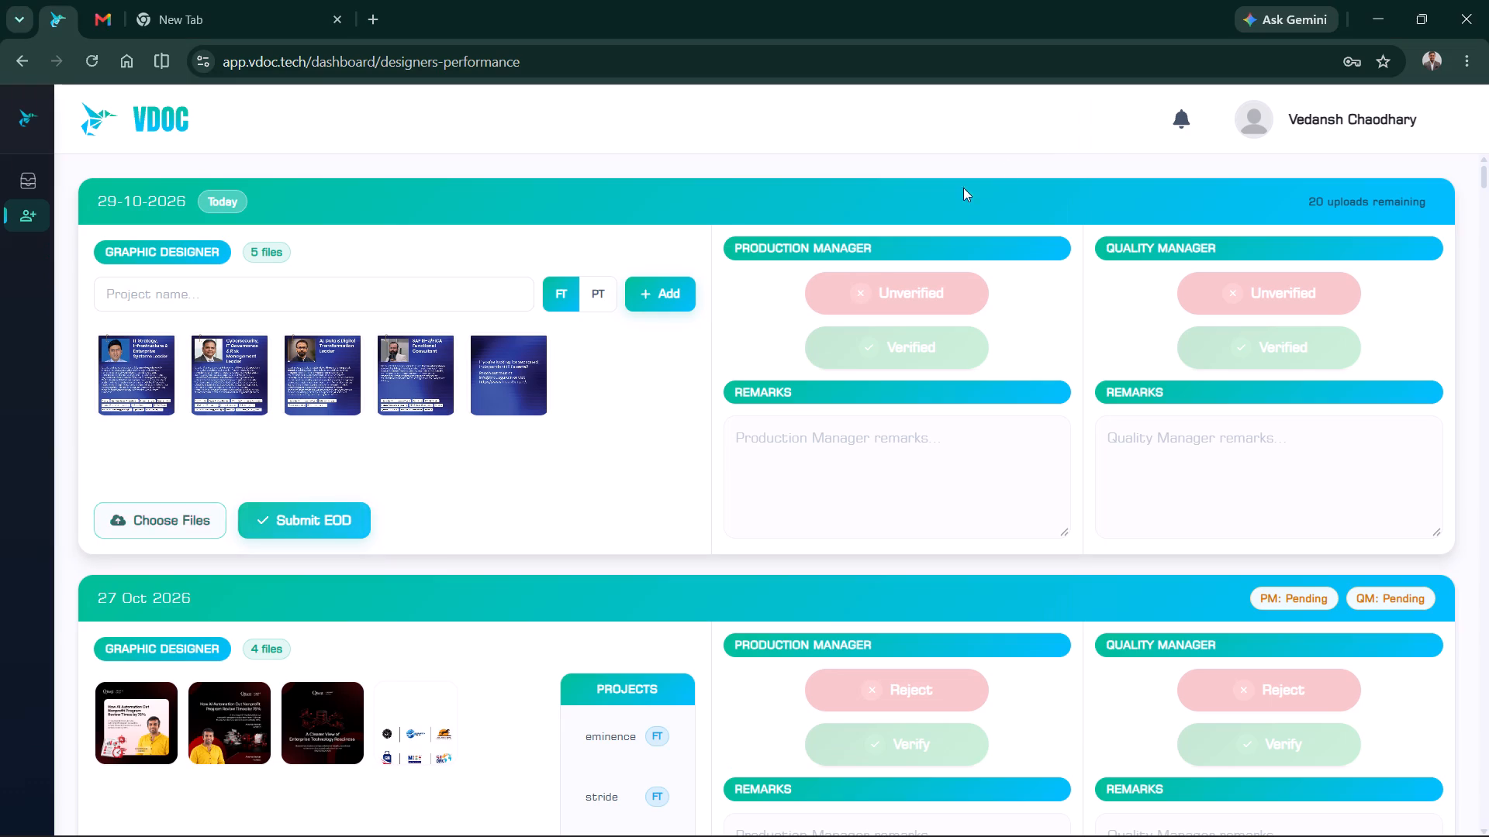
Look through the royal, VRD WORK and Downloads folders for further design files to upload.
{"action": "left_click", "coordinate": [145, 525]}
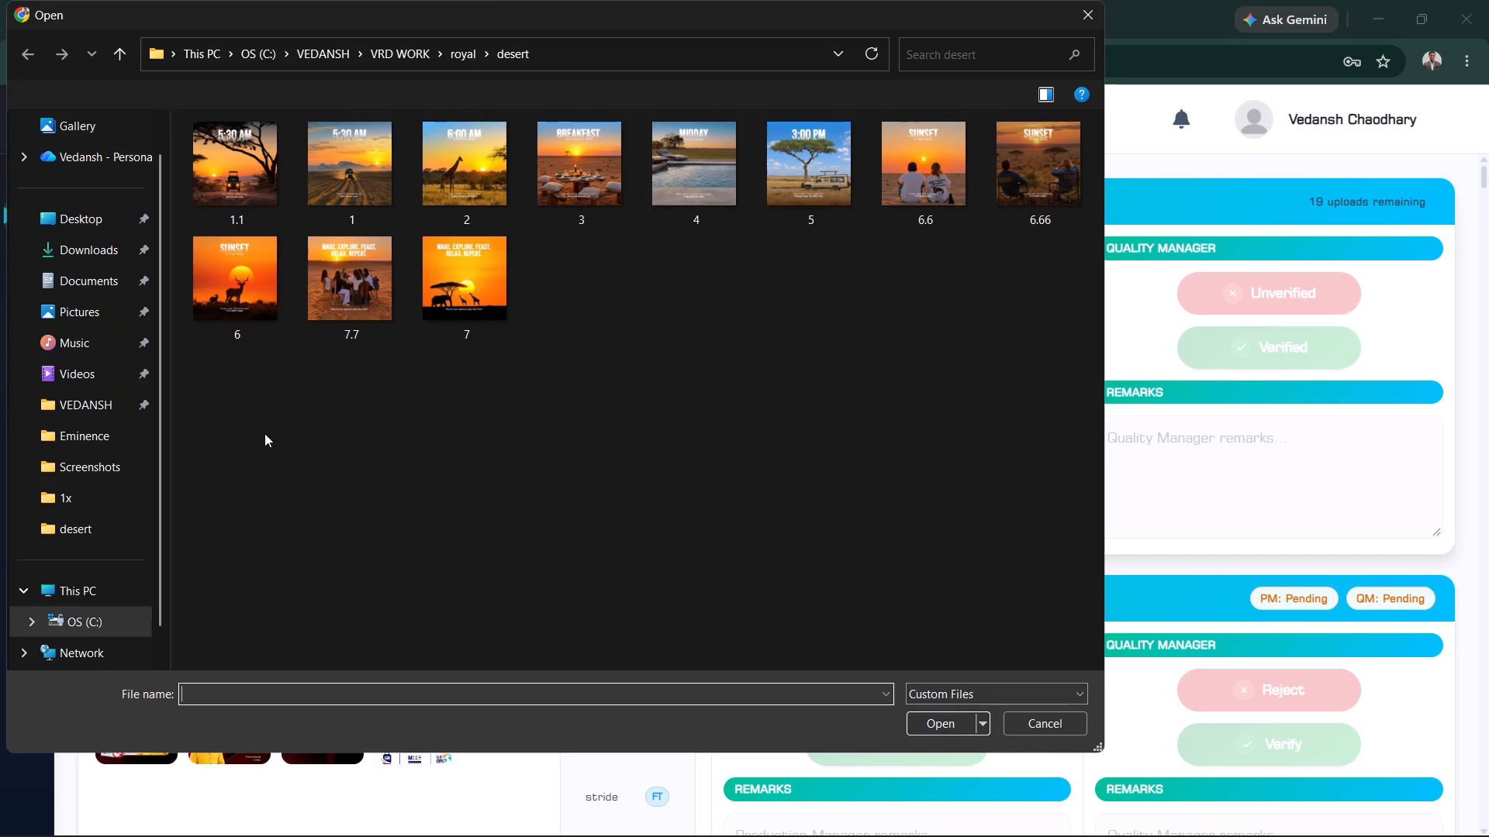
{"action": "left_click", "coordinate": [448, 58]}
{"action": "left_click", "coordinate": [314, 194]}
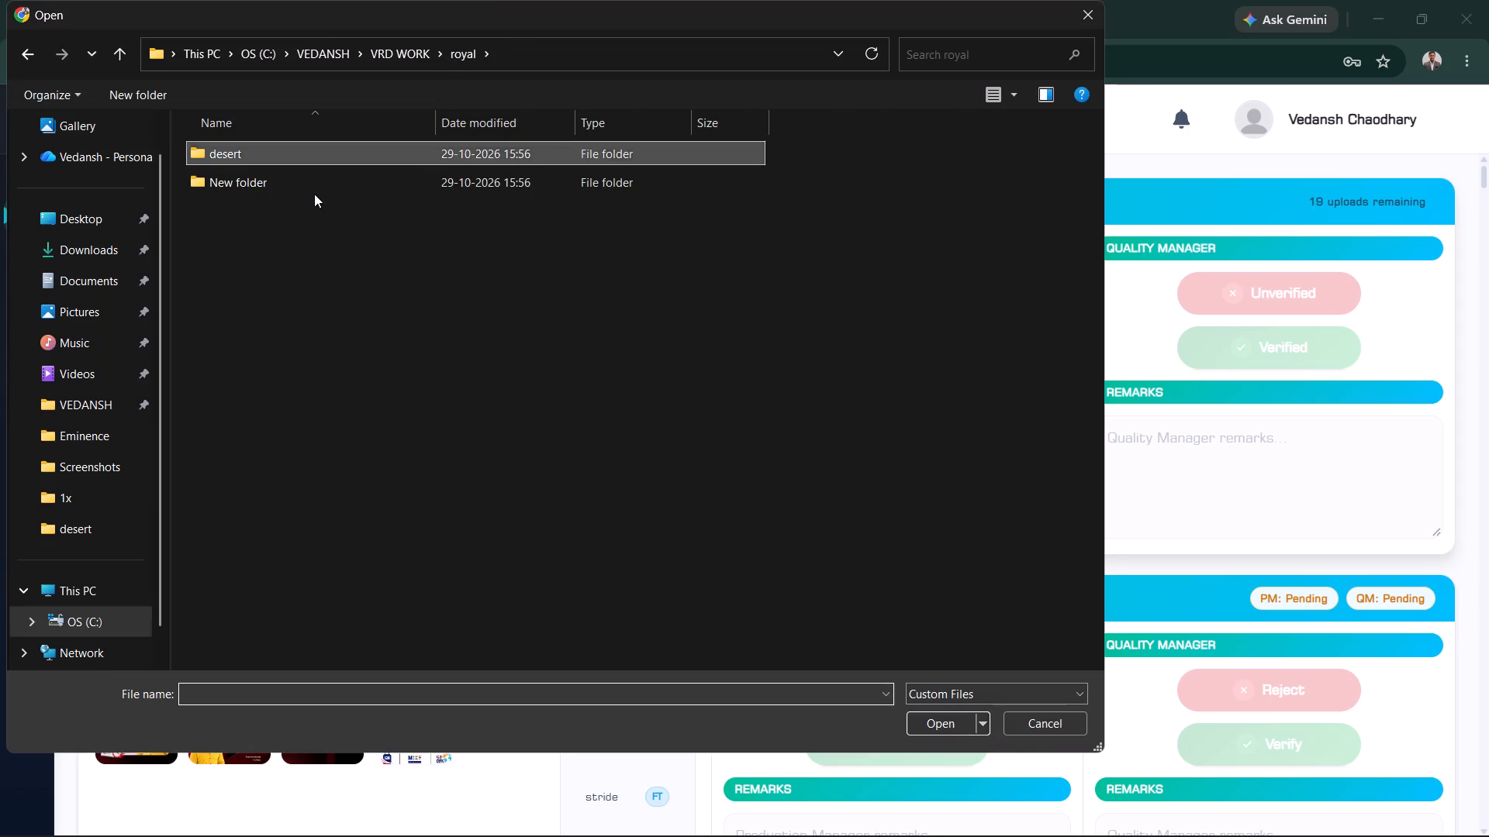
{"action": "double_click", "coordinate": [306, 189]}
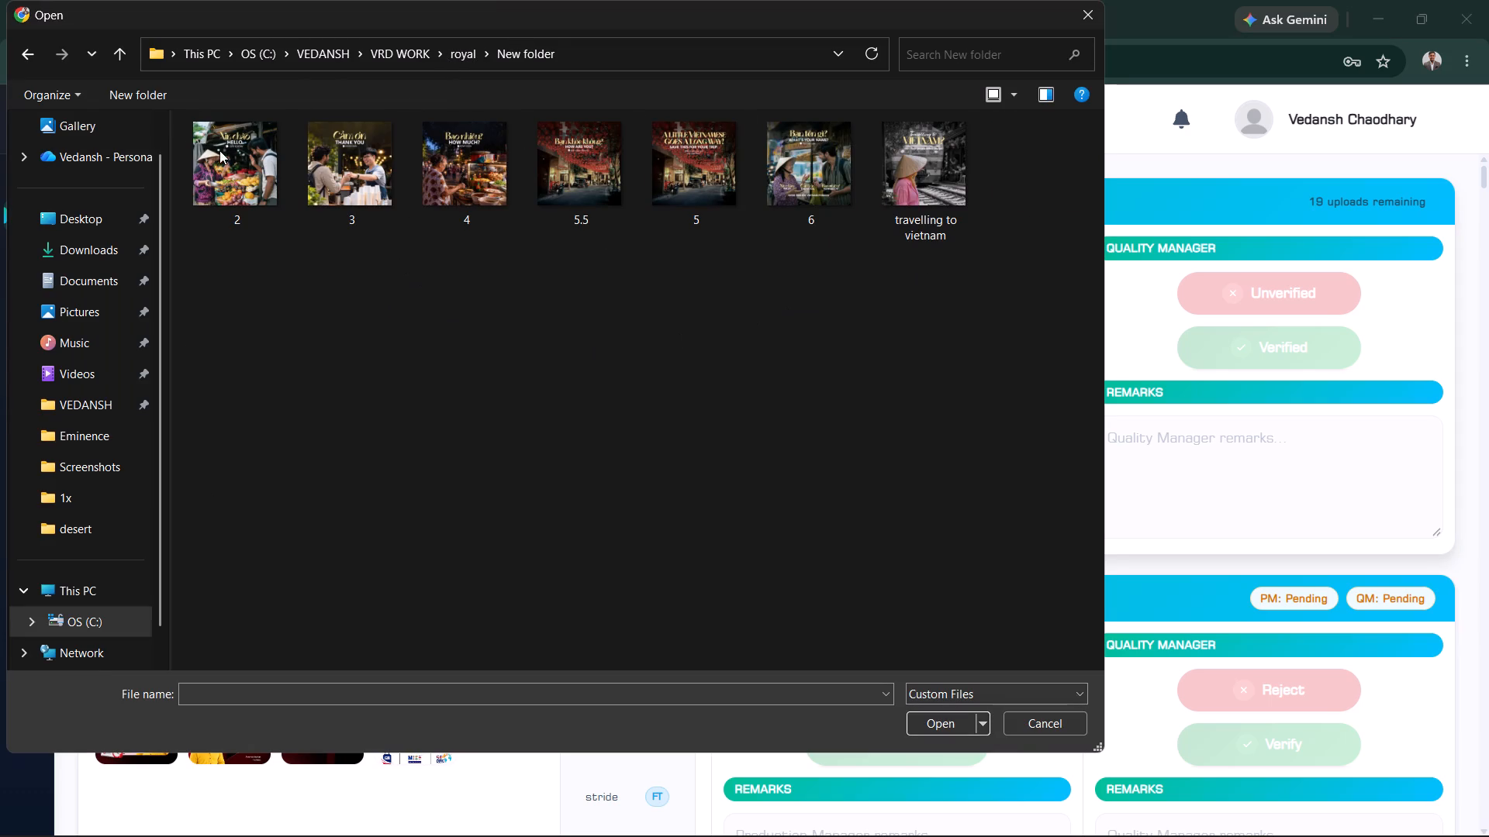
{"action": "left_click", "coordinate": [447, 45]}
{"action": "left_click", "coordinate": [390, 60]}
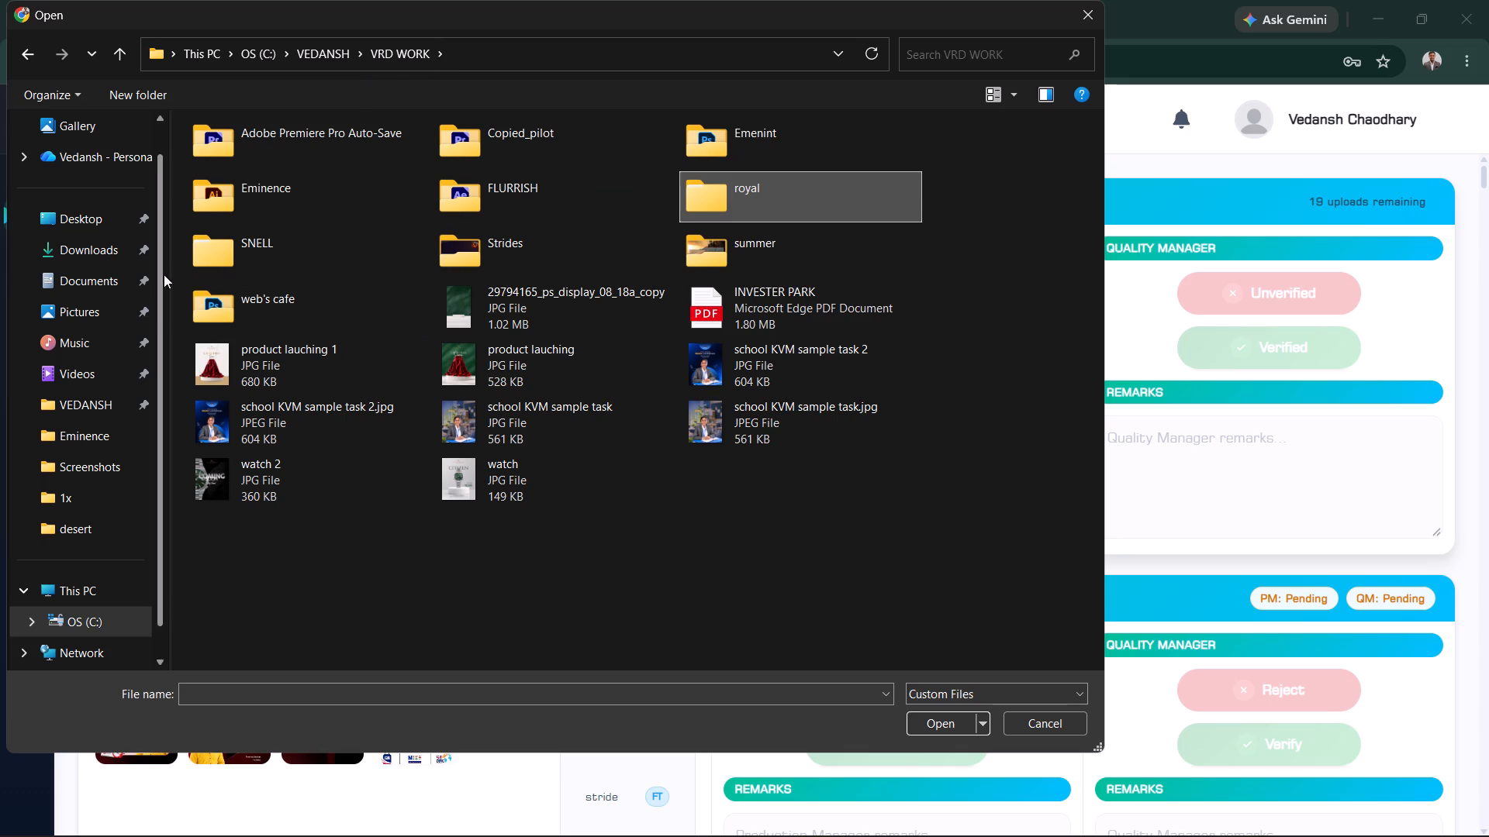
{"action": "left_click", "coordinate": [78, 244]}
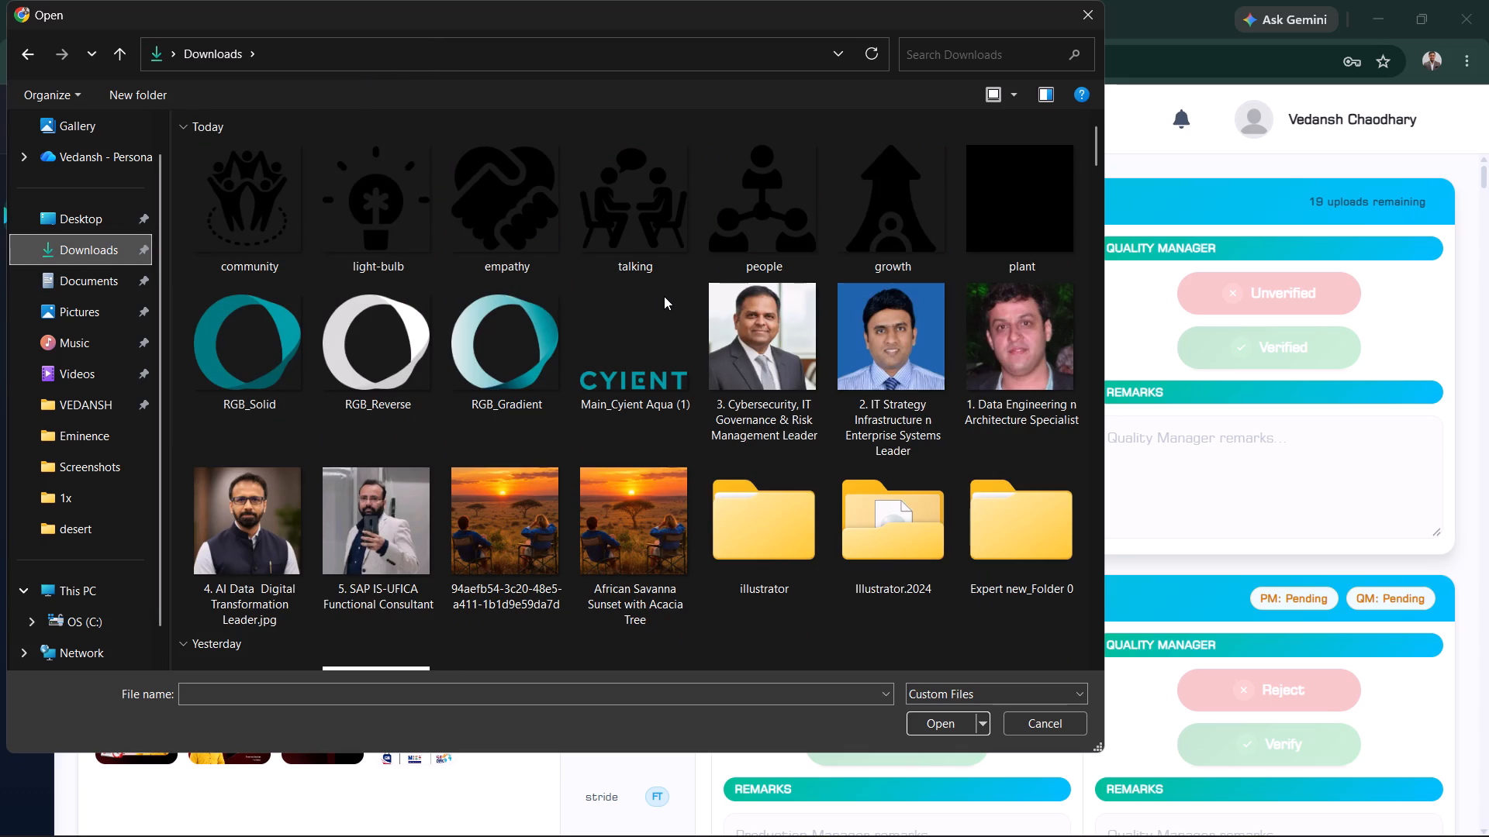
{"action": "scroll", "coordinate": [664, 296], "scroll_direction": "down", "scroll_amount": 1}
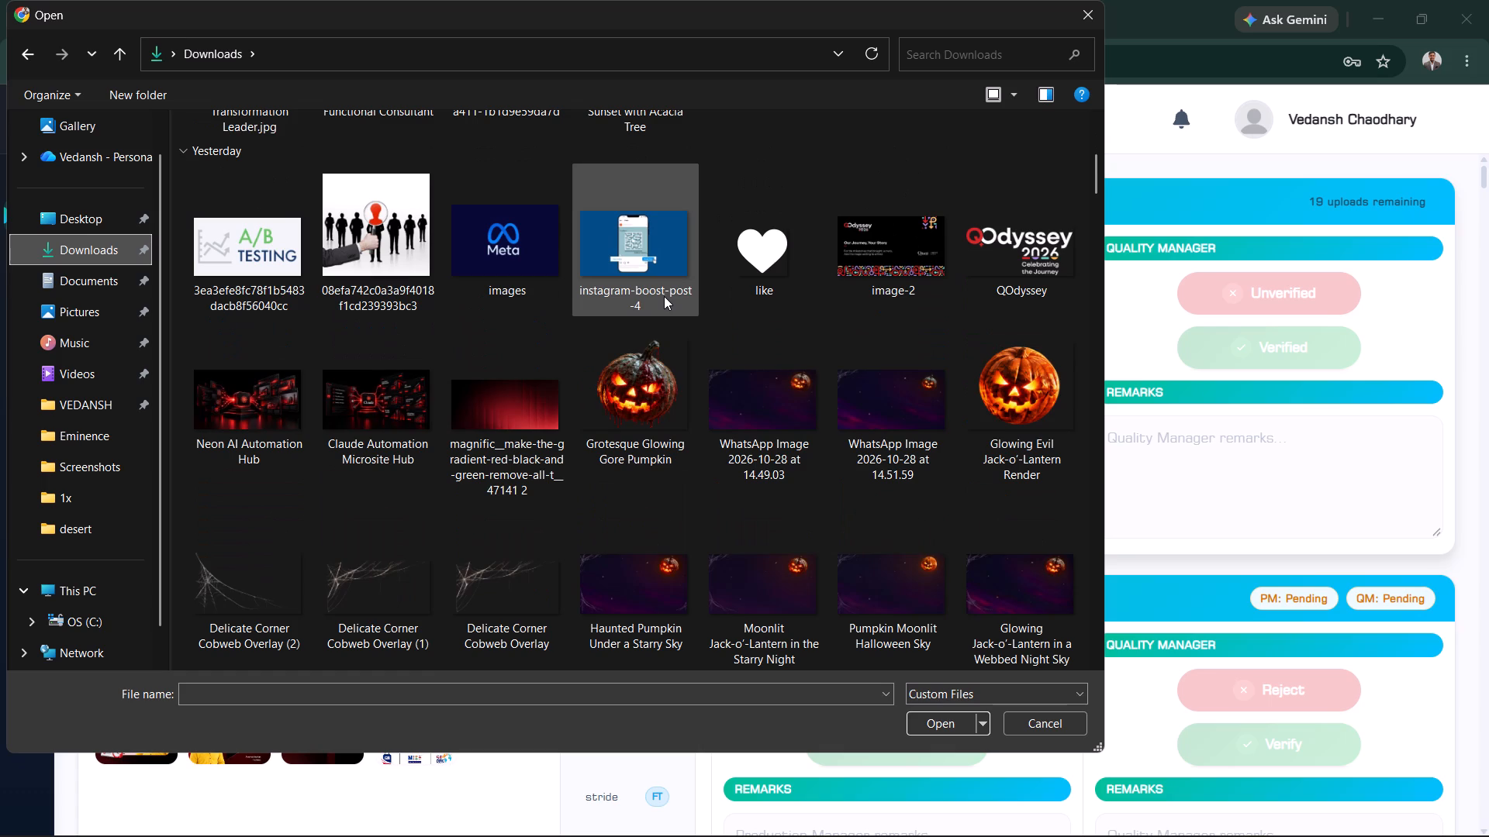
{"action": "scroll", "coordinate": [658, 296], "scroll_direction": "up", "scroll_amount": 1}
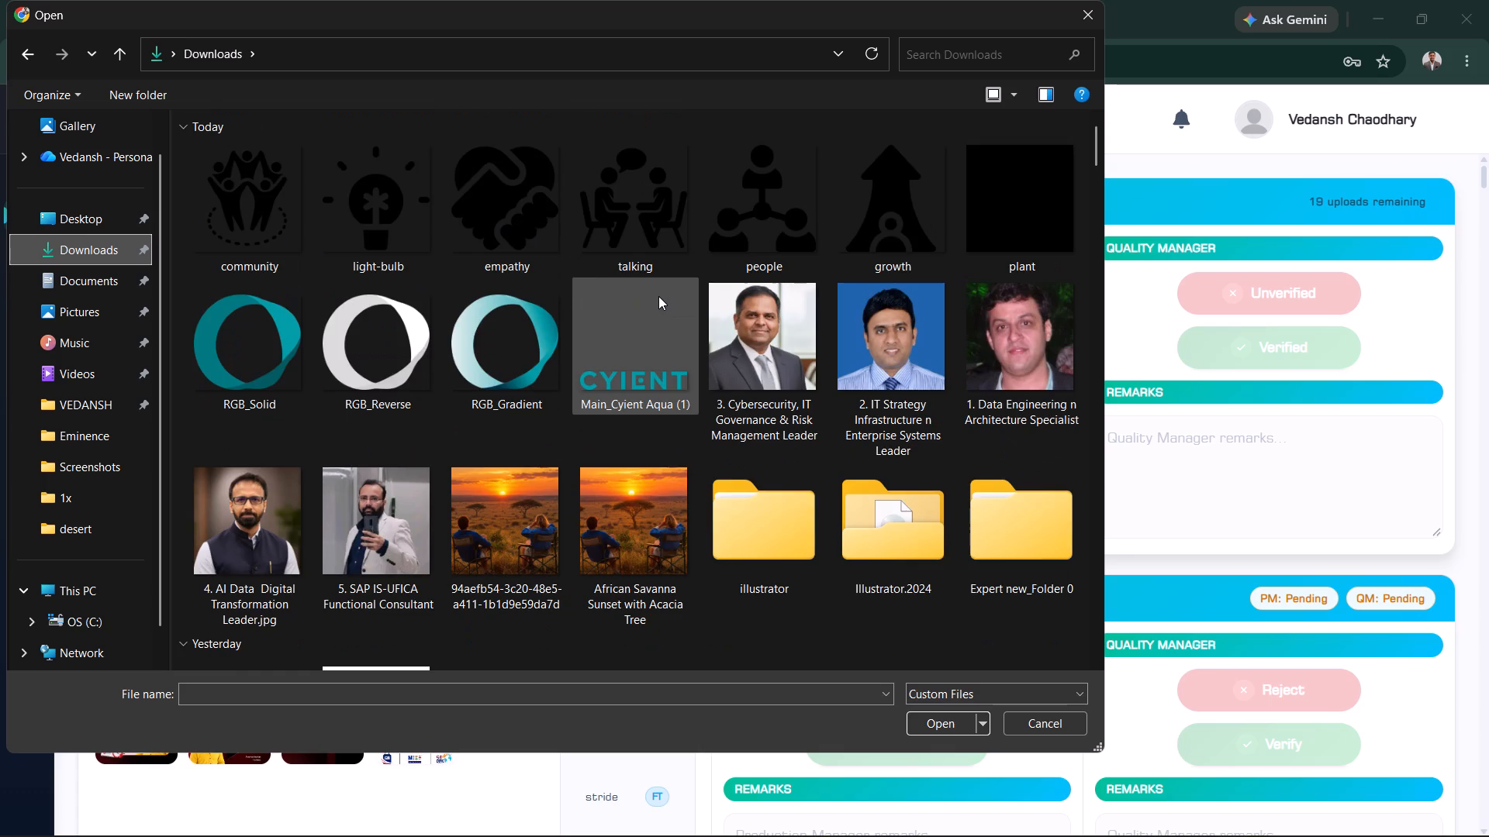
{"action": "left_click", "coordinate": [39, 53]}
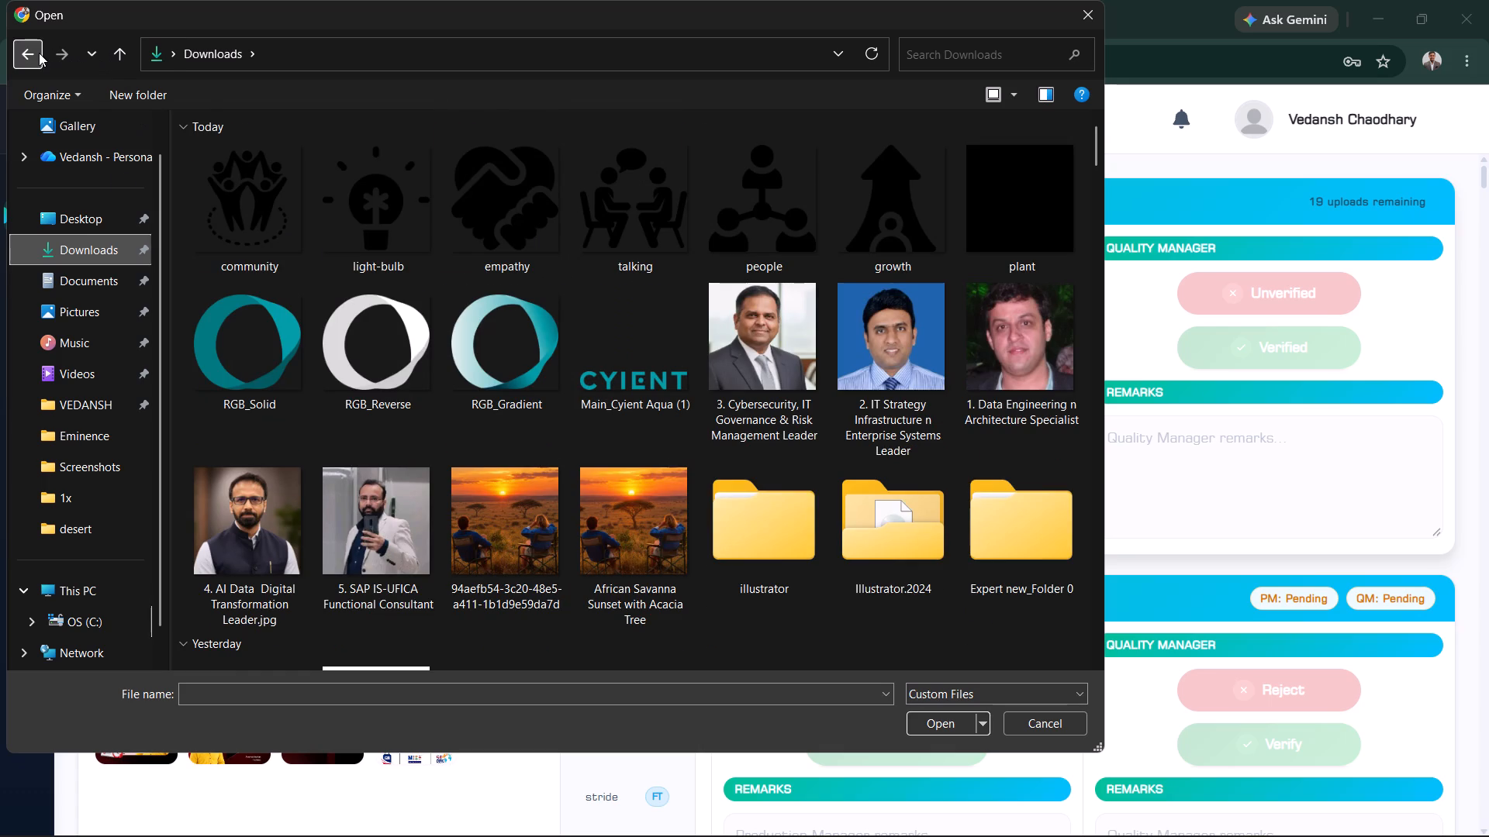
{"action": "left_click", "coordinate": [457, 569]}
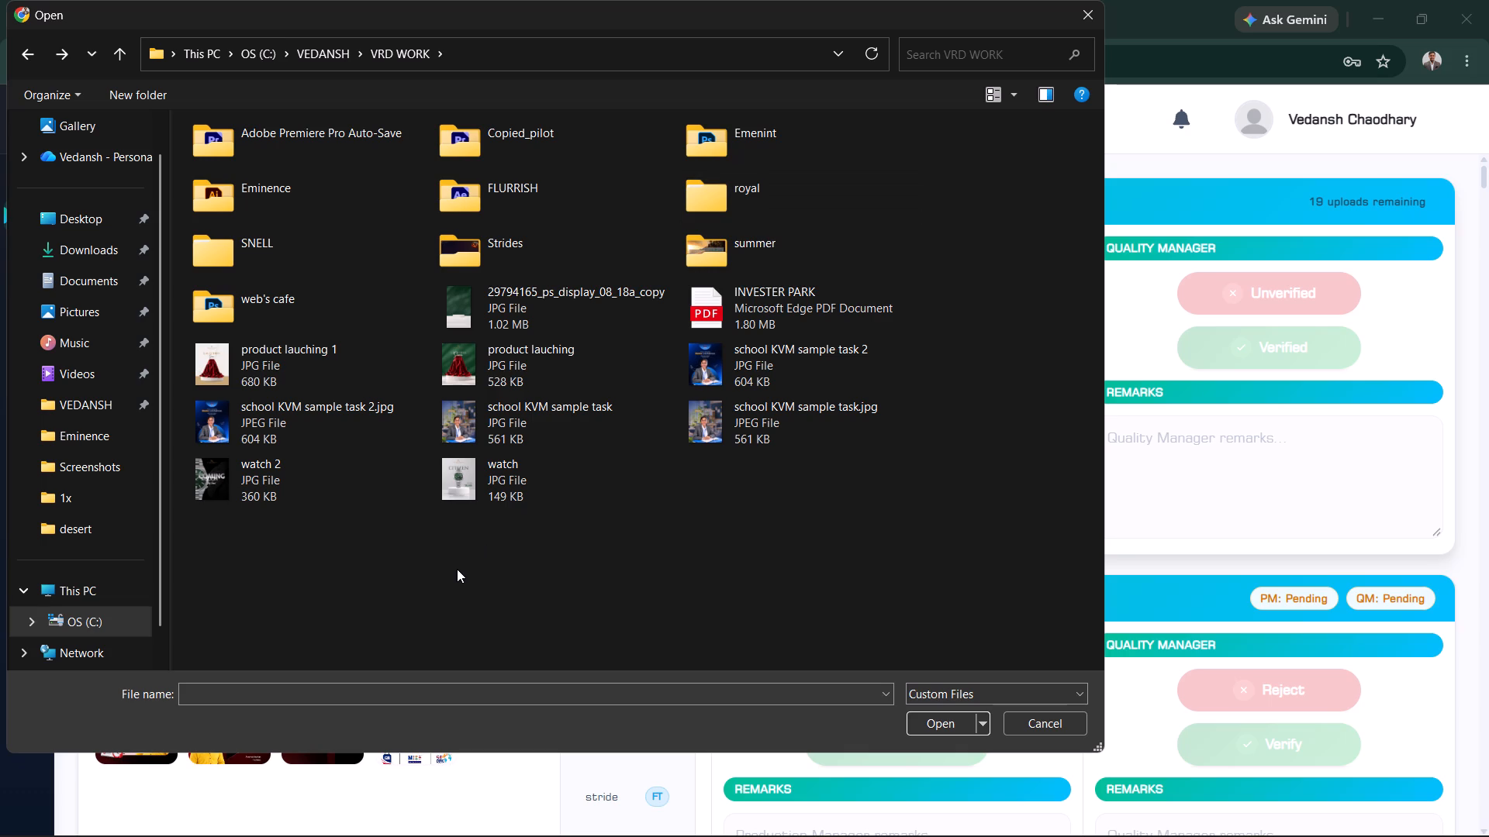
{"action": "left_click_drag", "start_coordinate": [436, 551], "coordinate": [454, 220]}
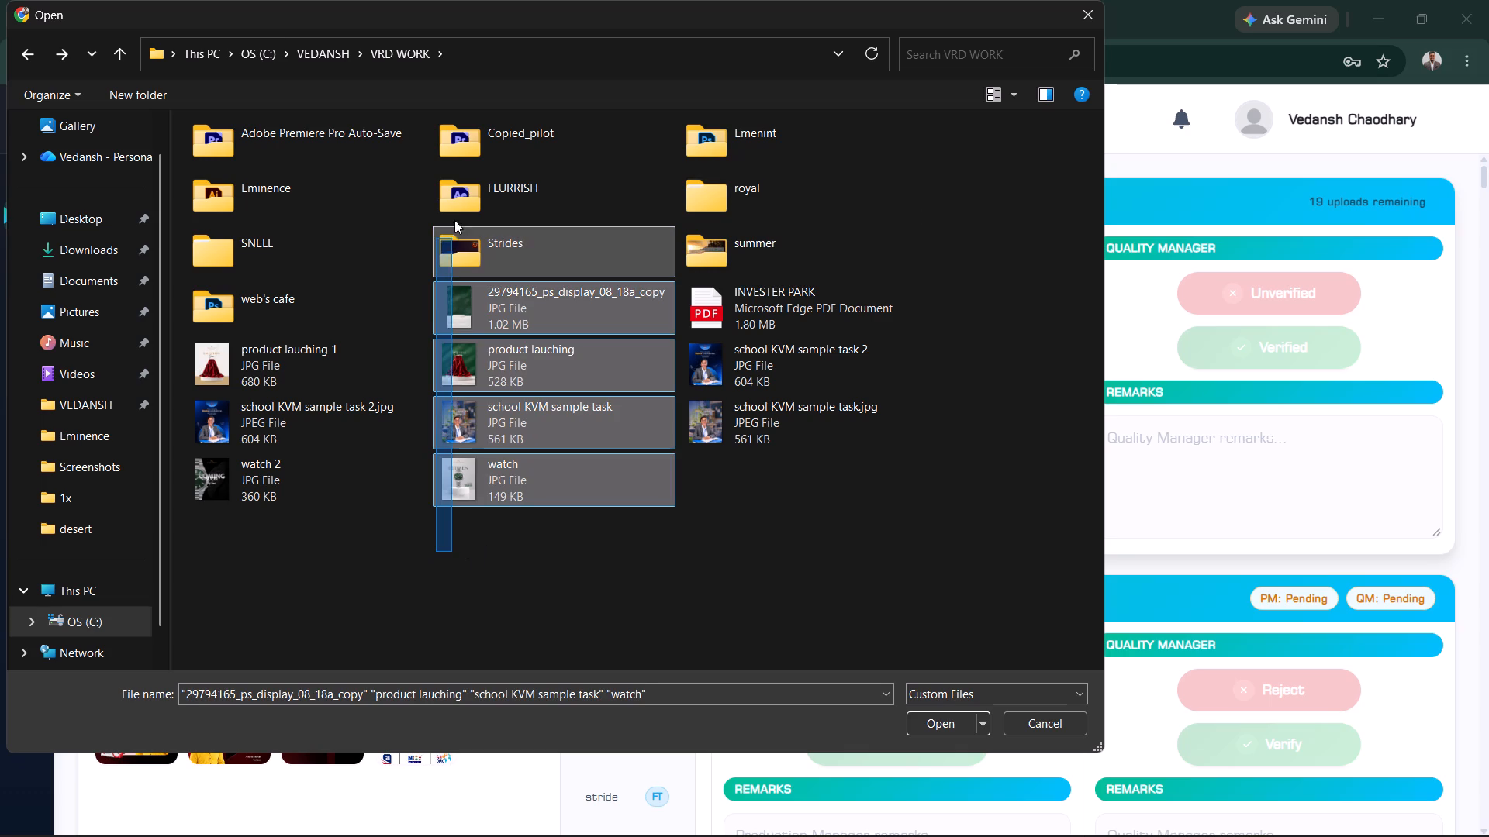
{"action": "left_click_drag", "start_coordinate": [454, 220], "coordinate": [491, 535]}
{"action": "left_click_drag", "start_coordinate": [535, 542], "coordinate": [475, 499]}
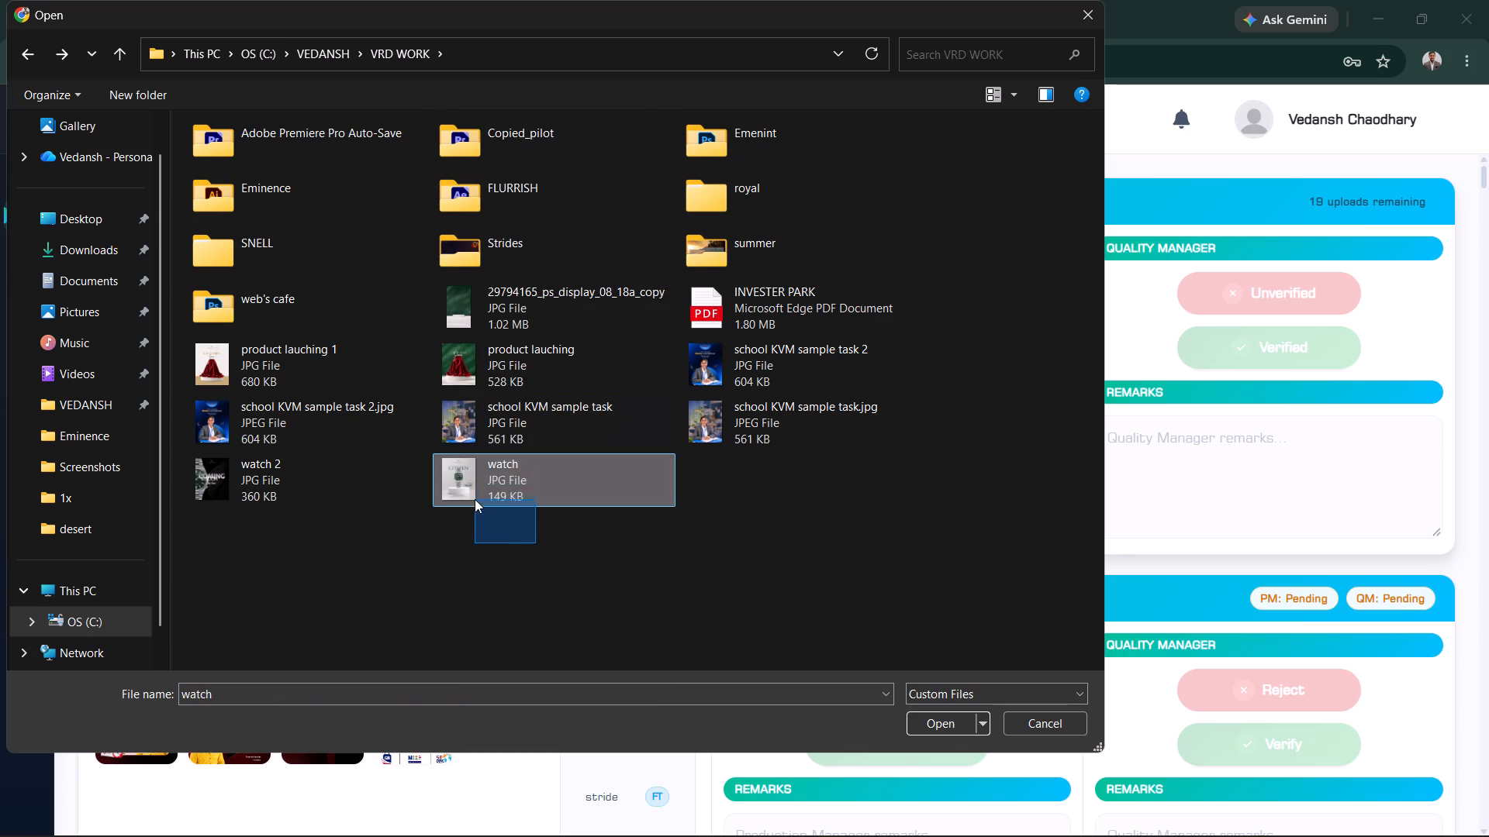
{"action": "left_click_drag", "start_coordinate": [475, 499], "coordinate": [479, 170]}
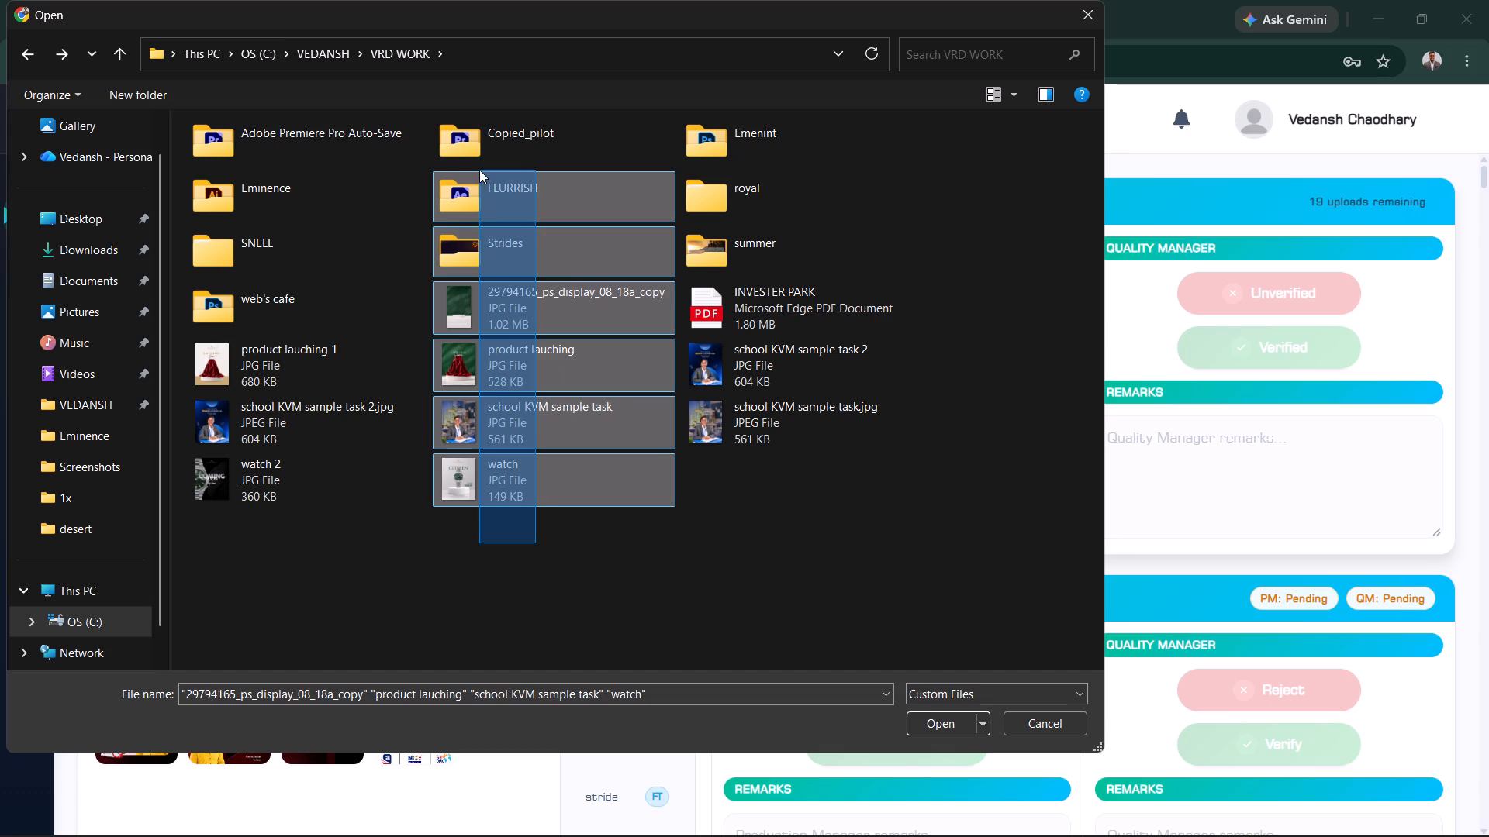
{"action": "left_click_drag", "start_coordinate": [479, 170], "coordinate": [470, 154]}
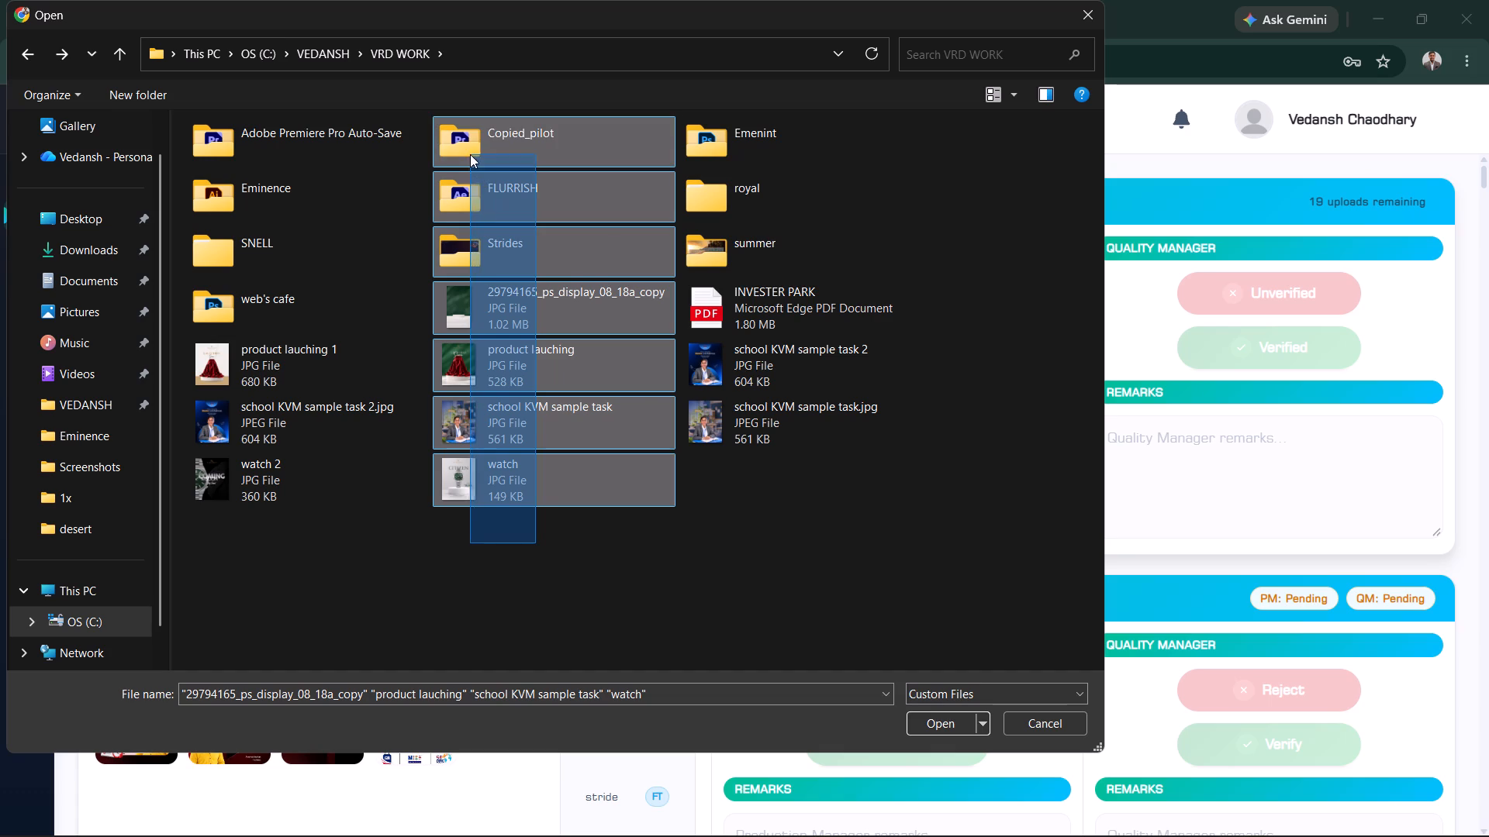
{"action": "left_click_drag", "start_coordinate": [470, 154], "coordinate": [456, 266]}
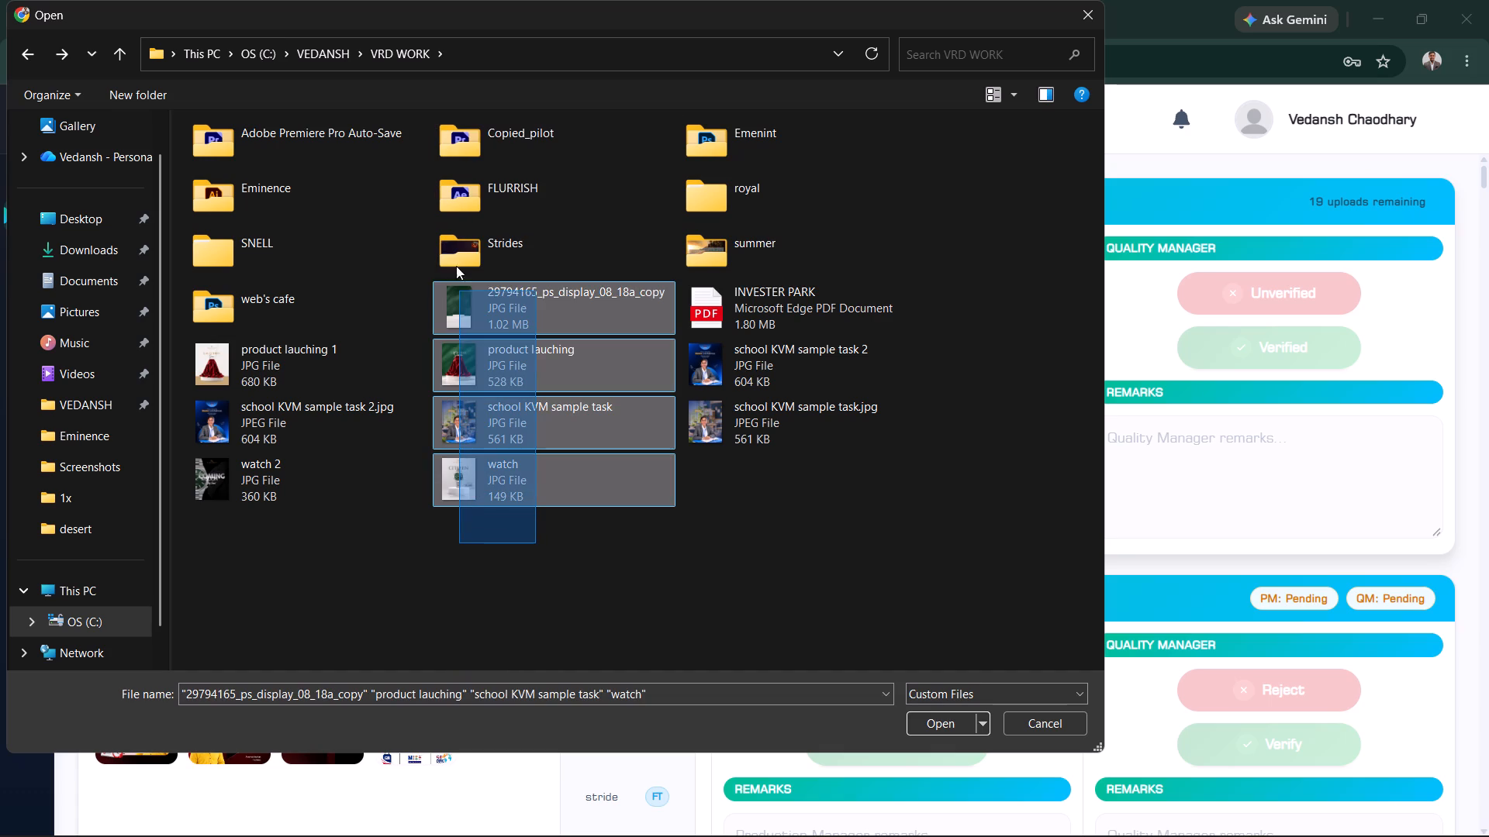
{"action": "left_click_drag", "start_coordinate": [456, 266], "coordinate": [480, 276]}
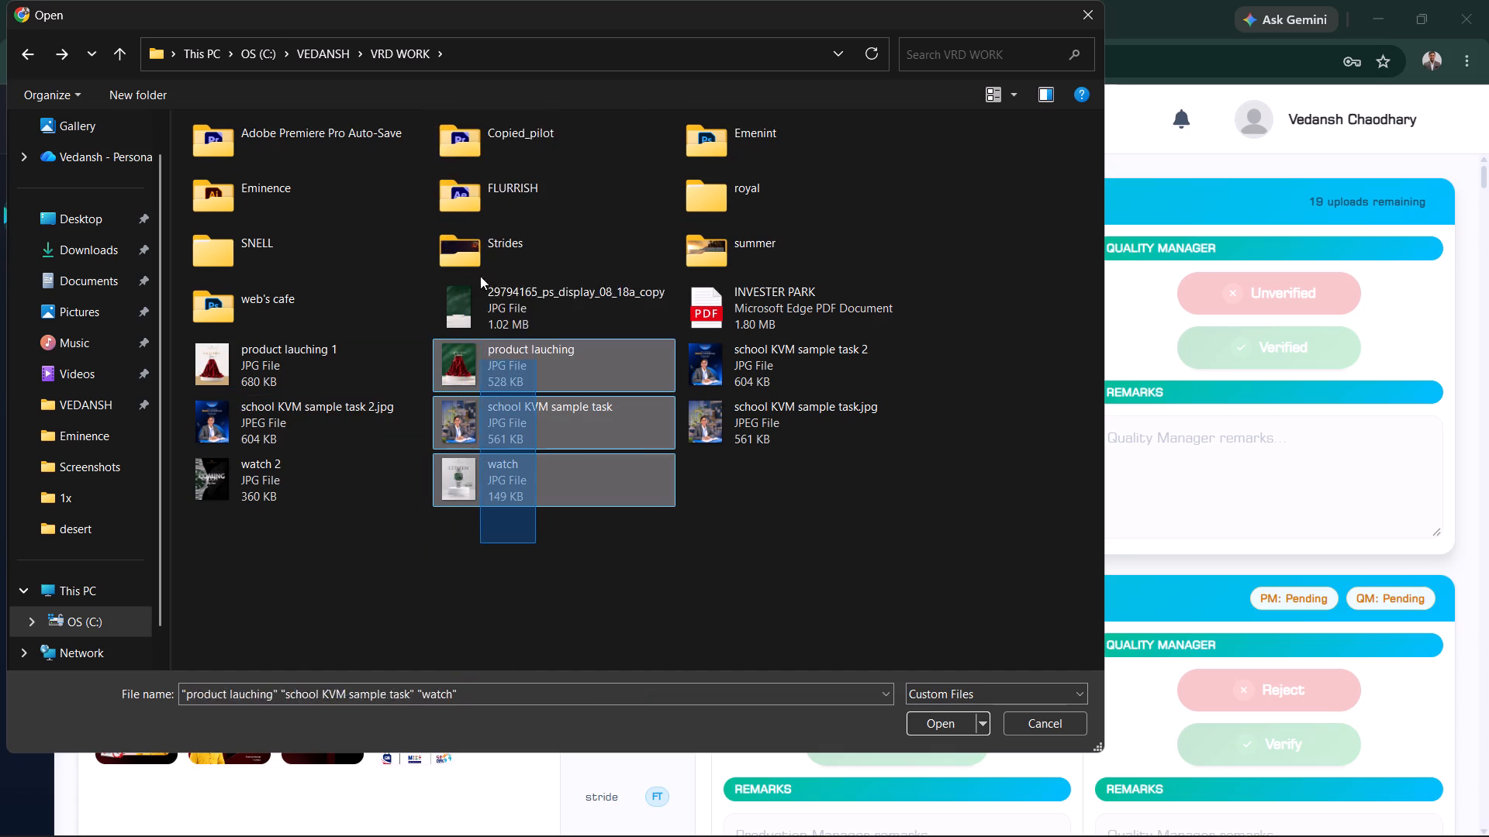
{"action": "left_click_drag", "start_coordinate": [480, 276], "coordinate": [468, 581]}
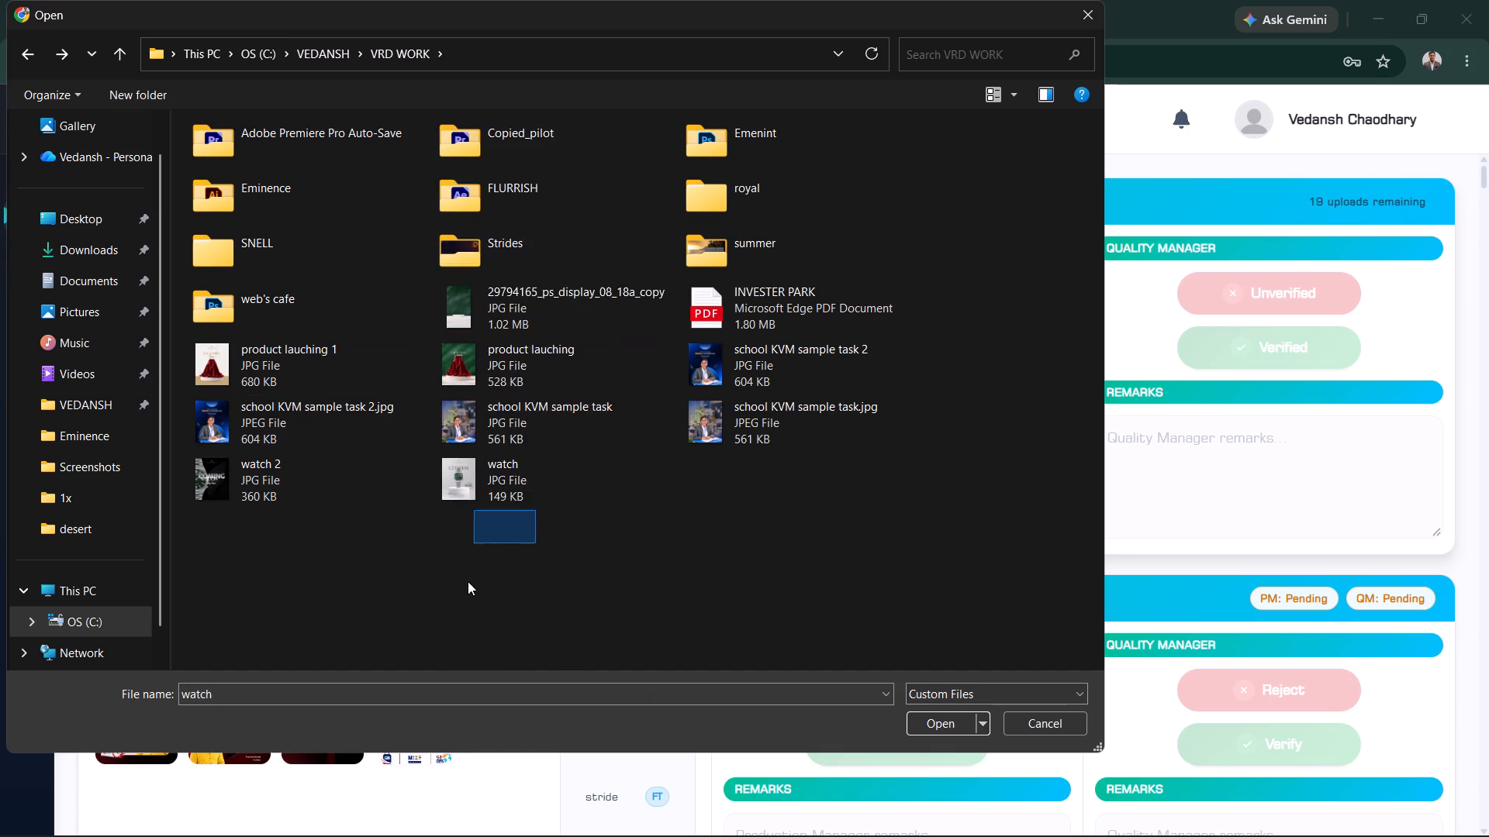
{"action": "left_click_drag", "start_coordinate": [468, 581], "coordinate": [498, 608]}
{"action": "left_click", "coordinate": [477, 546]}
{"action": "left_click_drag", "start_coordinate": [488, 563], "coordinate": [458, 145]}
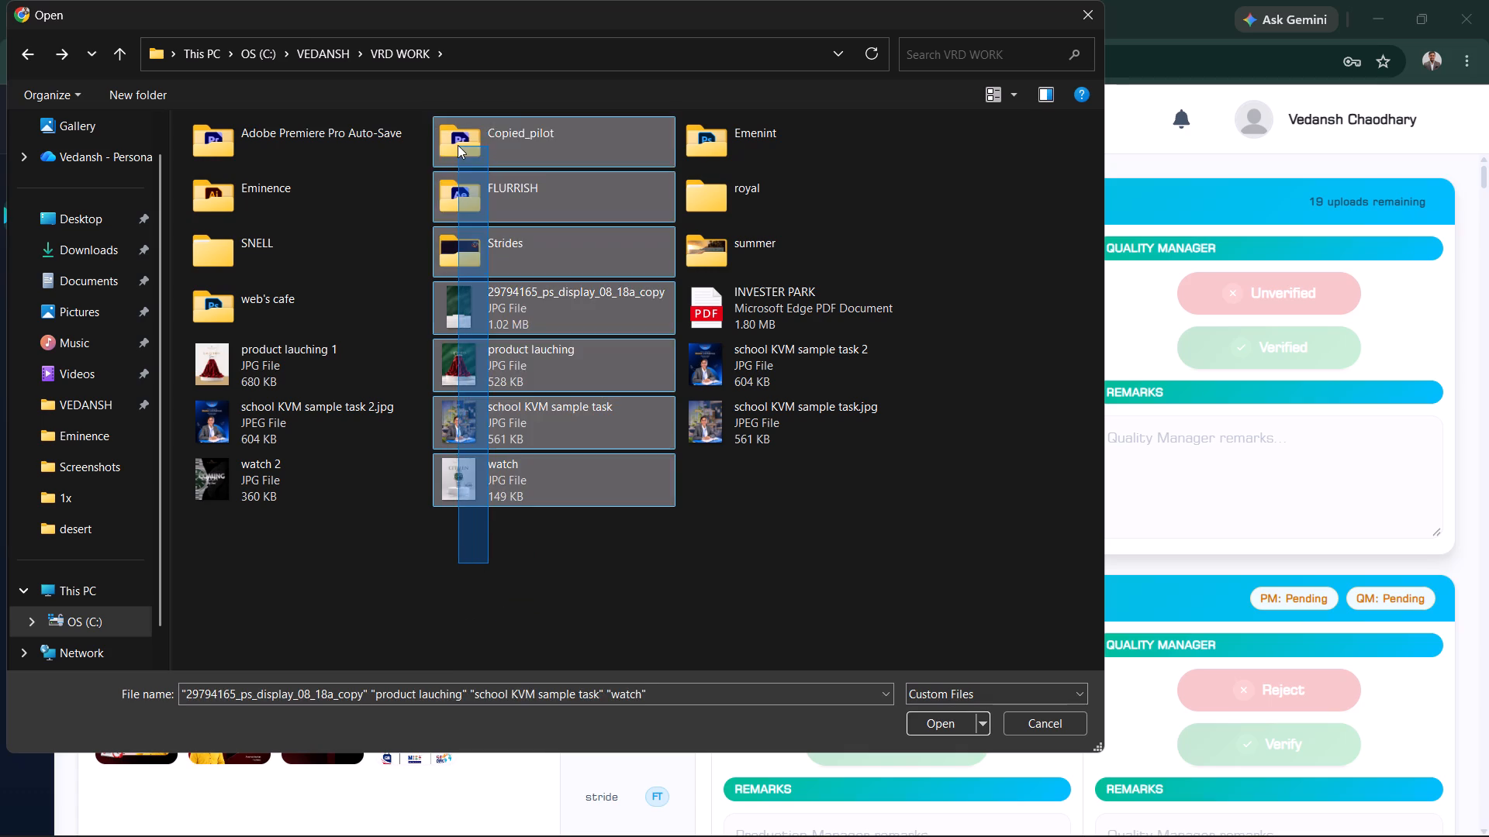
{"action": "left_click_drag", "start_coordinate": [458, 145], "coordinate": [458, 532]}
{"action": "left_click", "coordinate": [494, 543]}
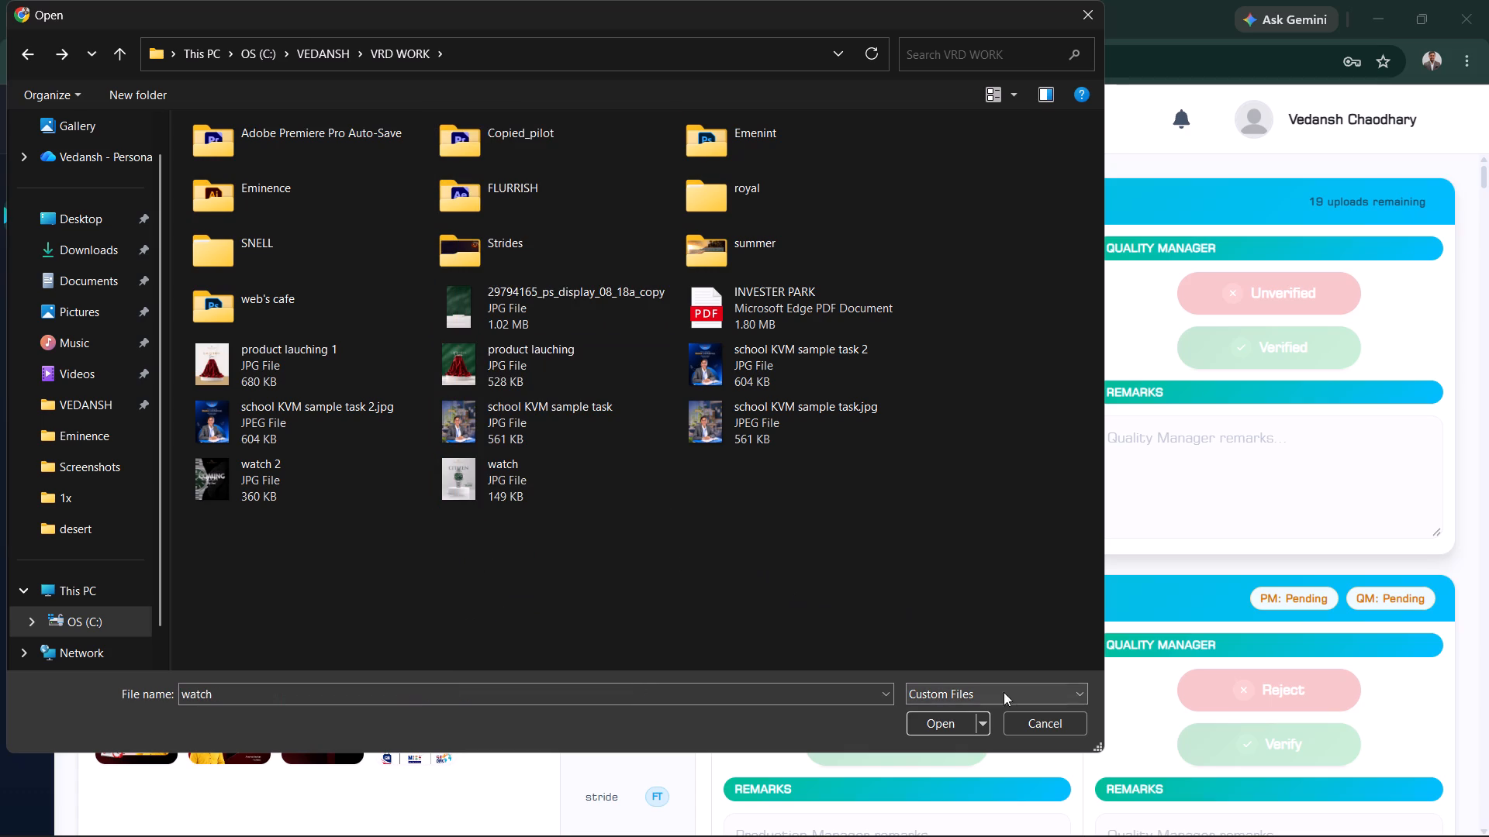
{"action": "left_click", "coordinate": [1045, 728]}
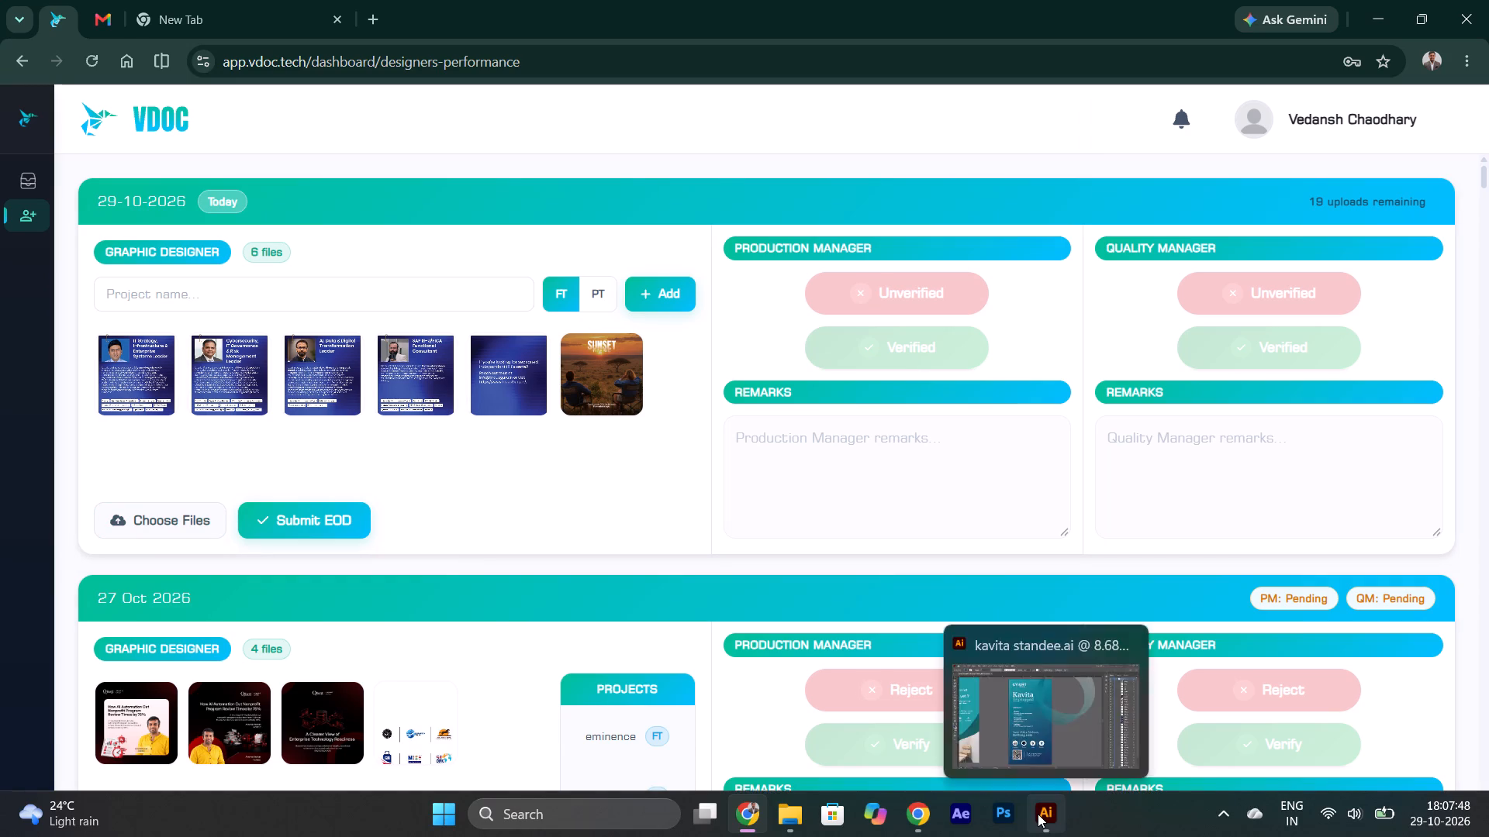
Switch to the kavita standee document in Illustrator.
{"action": "left_click", "coordinate": [1038, 814]}
{"action": "left_click", "coordinate": [992, 611]}
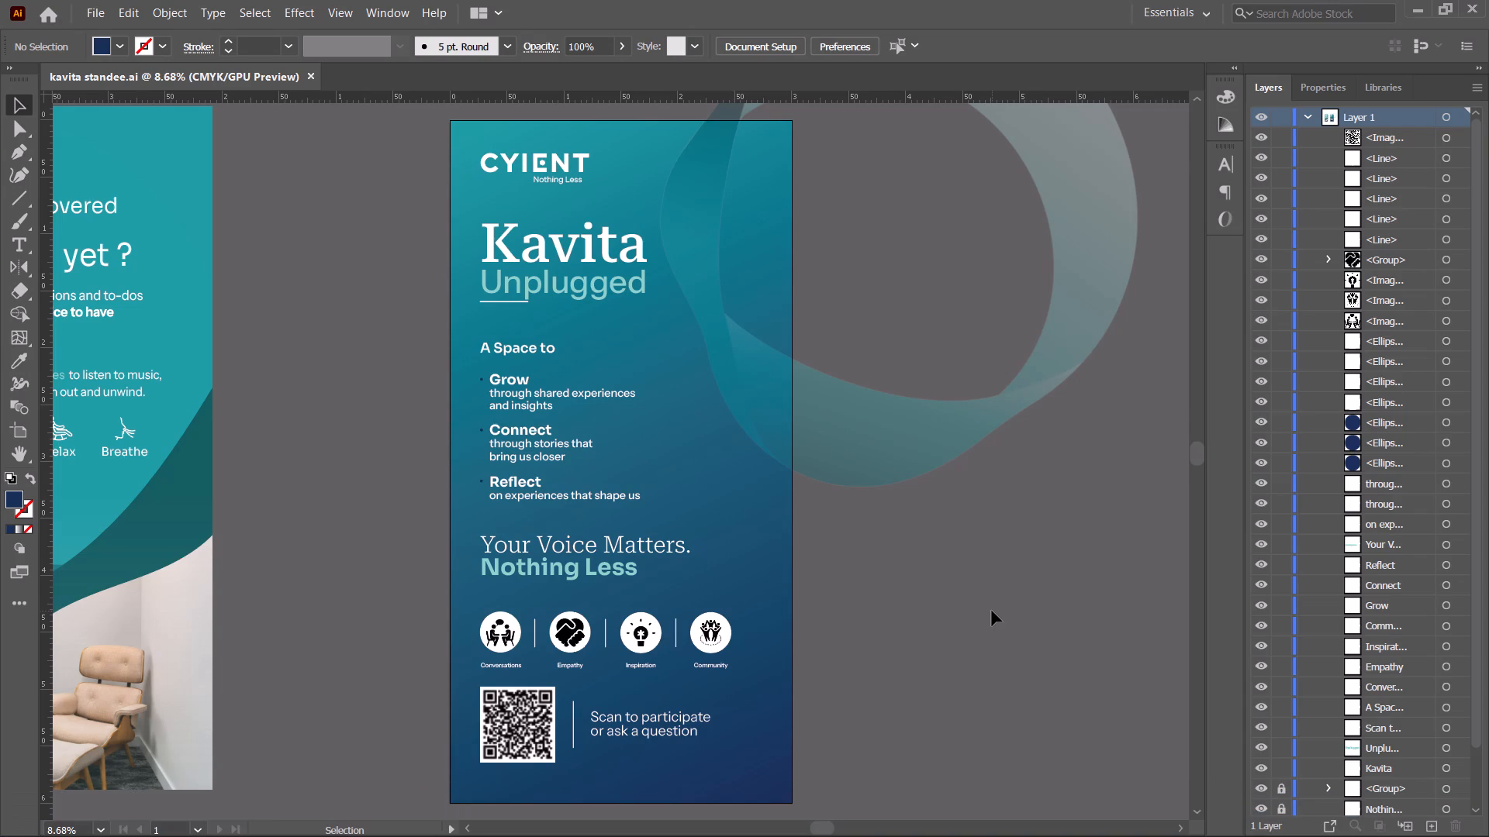
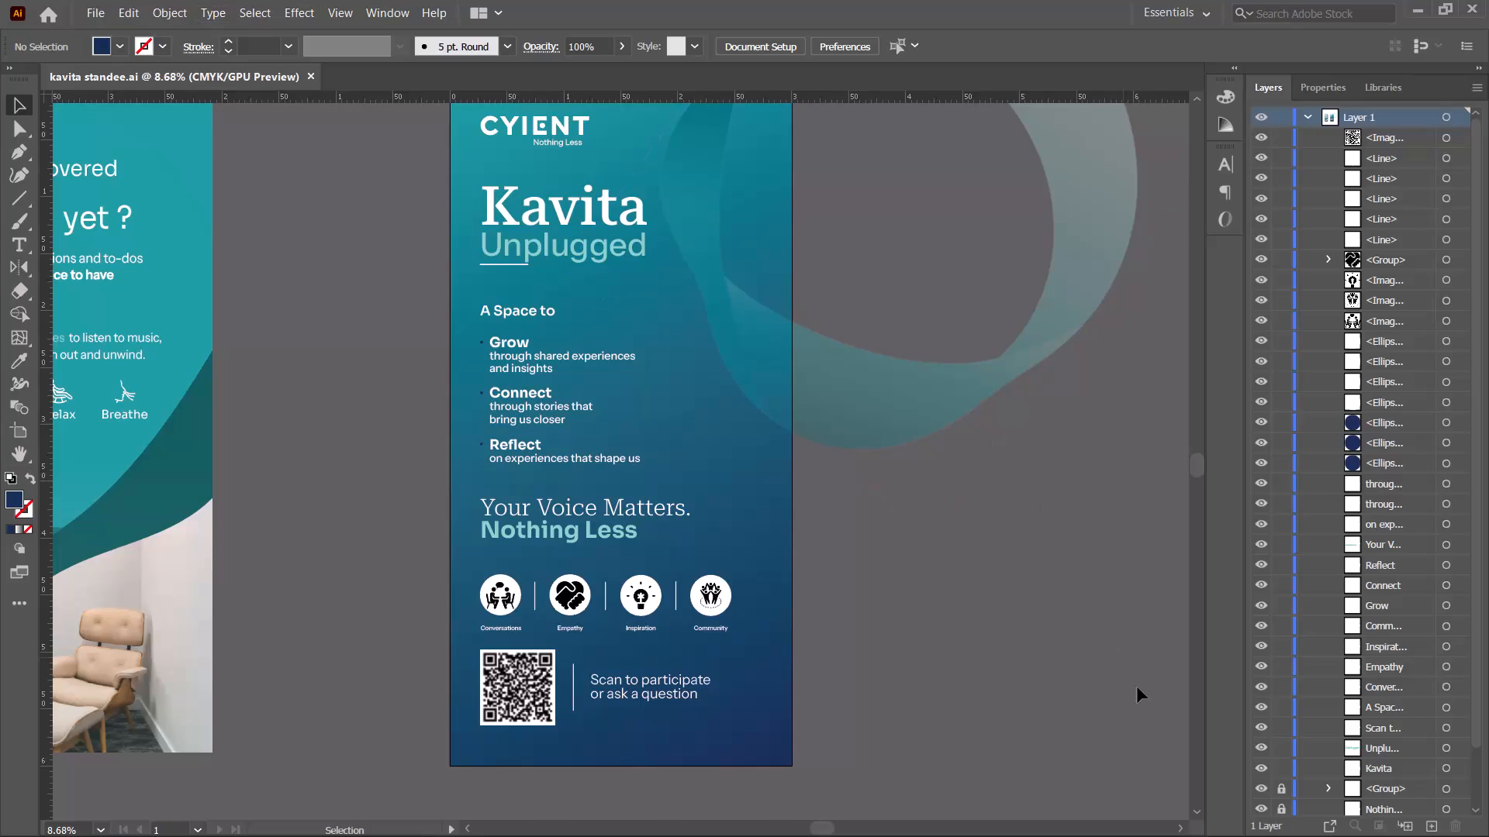
Duplicate the Kavita standee artboard with its artwork, placing the copy below and beside the original at about X 6.08 ft, Y 7.44 ft.
{"action": "key", "text": "space"}
{"action": "key", "text": "space"}
{"action": "key", "text": "space"}
{"action": "key", "text": "space"}
{"action": "left_click_drag", "start_coordinate": [985, 587], "coordinate": [701, 731]}
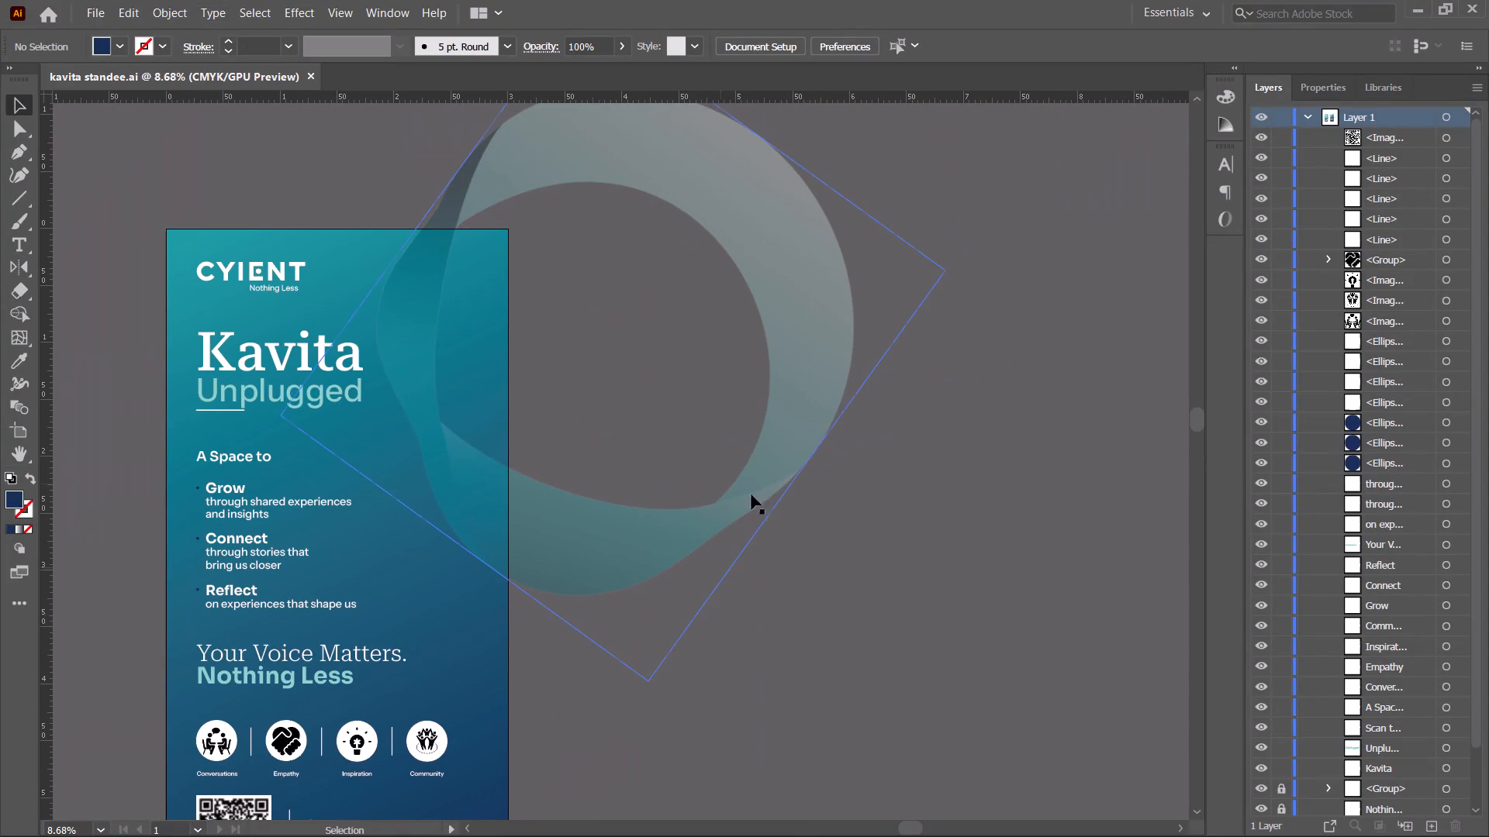
{"action": "scroll", "coordinate": [772, 437], "scroll_direction": "down", "scroll_amount": 5}
{"action": "scroll", "coordinate": [752, 417], "scroll_direction": "down", "scroll_amount": 3, "text": "alt"}
{"action": "key", "text": "space"}
{"action": "key", "text": "space"}
{"action": "key", "text": "space"}
{"action": "key", "text": "space"}
{"action": "key", "text": "space"}
{"action": "key", "text": "space"}
{"action": "left_click_drag", "start_coordinate": [817, 523], "coordinate": [506, 525]}
{"action": "left_click", "coordinate": [26, 432]}
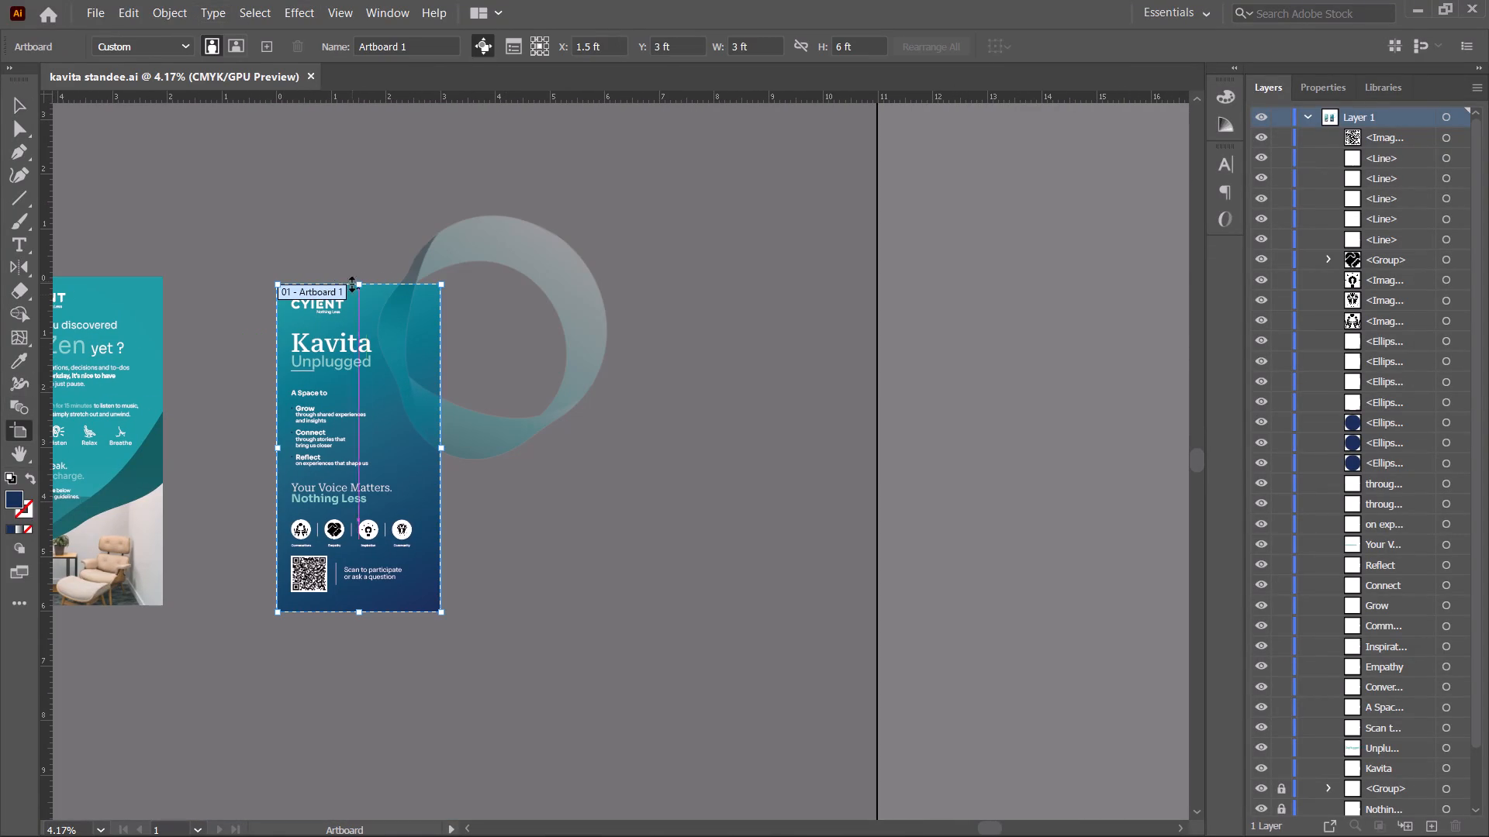
{"action": "left_click_drag", "start_coordinate": [320, 294], "coordinate": [595, 637], "text": "alt"}
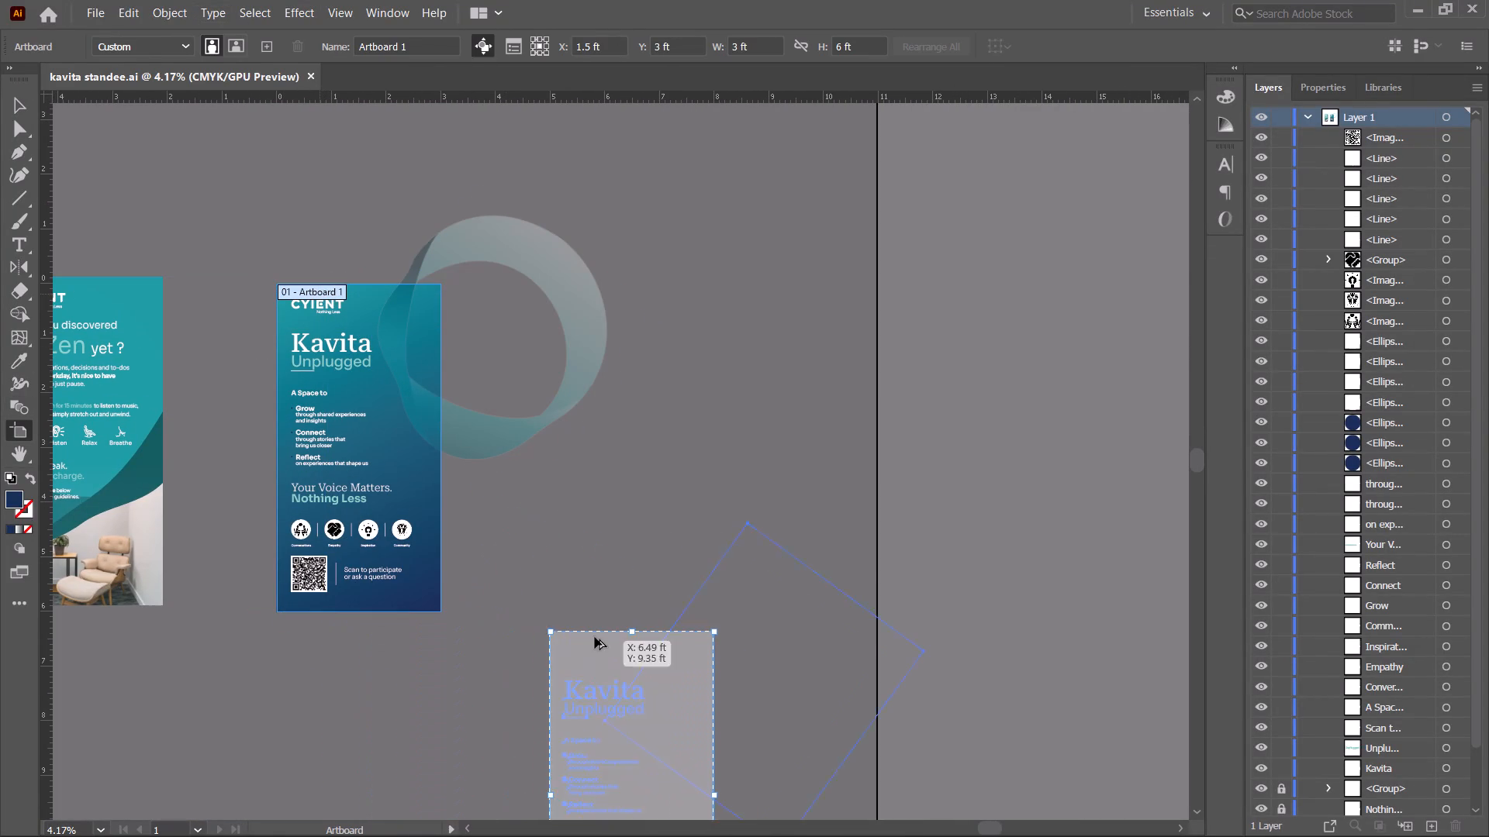
{"action": "left_click_drag", "start_coordinate": [595, 637], "coordinate": [570, 536], "text": "alt"}
{"action": "scroll", "coordinate": [570, 534], "scroll_direction": "down", "scroll_amount": 8}
{"action": "left_click", "coordinate": [900, 450]}
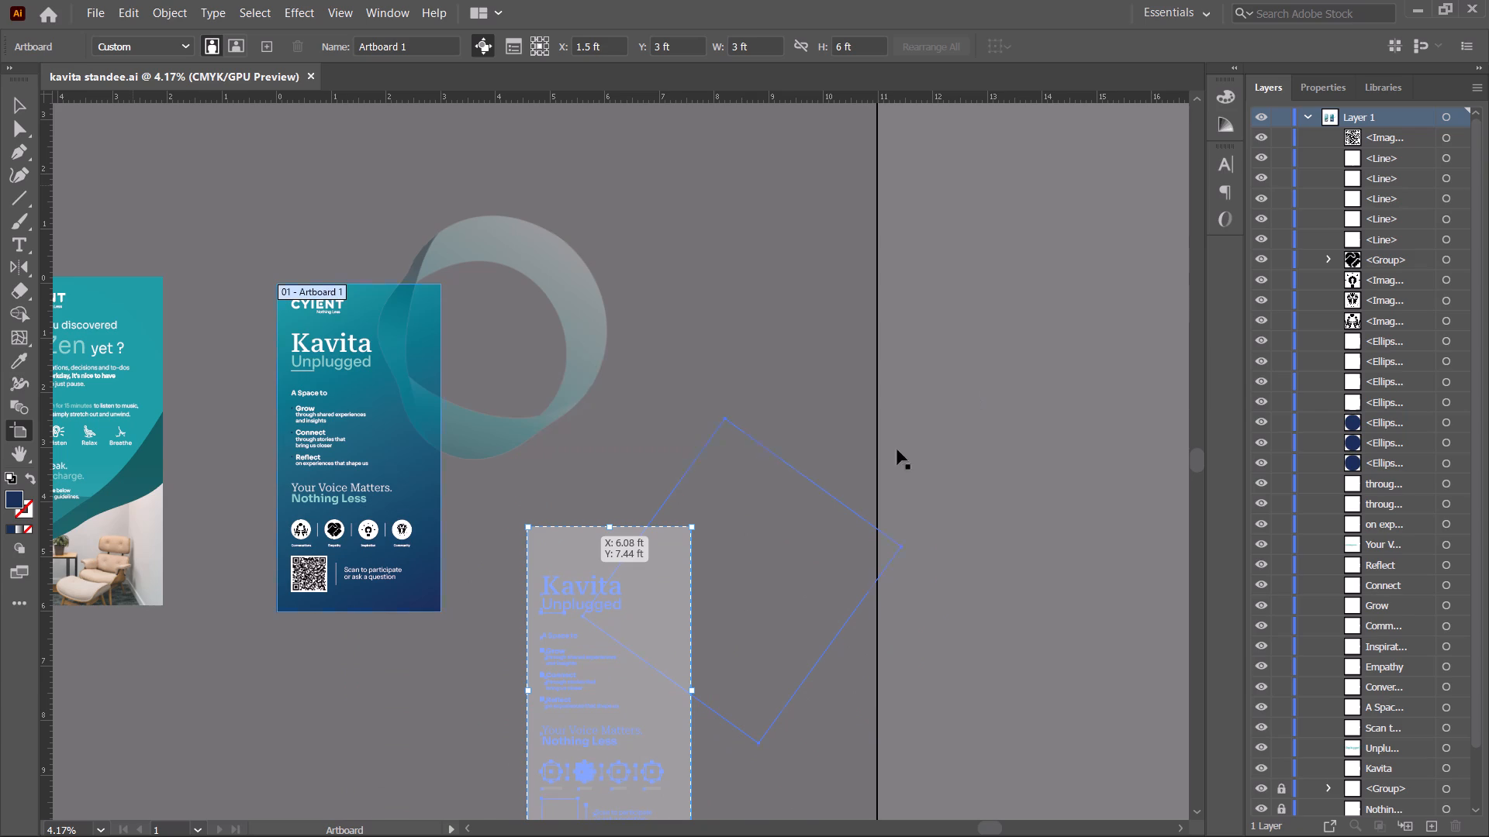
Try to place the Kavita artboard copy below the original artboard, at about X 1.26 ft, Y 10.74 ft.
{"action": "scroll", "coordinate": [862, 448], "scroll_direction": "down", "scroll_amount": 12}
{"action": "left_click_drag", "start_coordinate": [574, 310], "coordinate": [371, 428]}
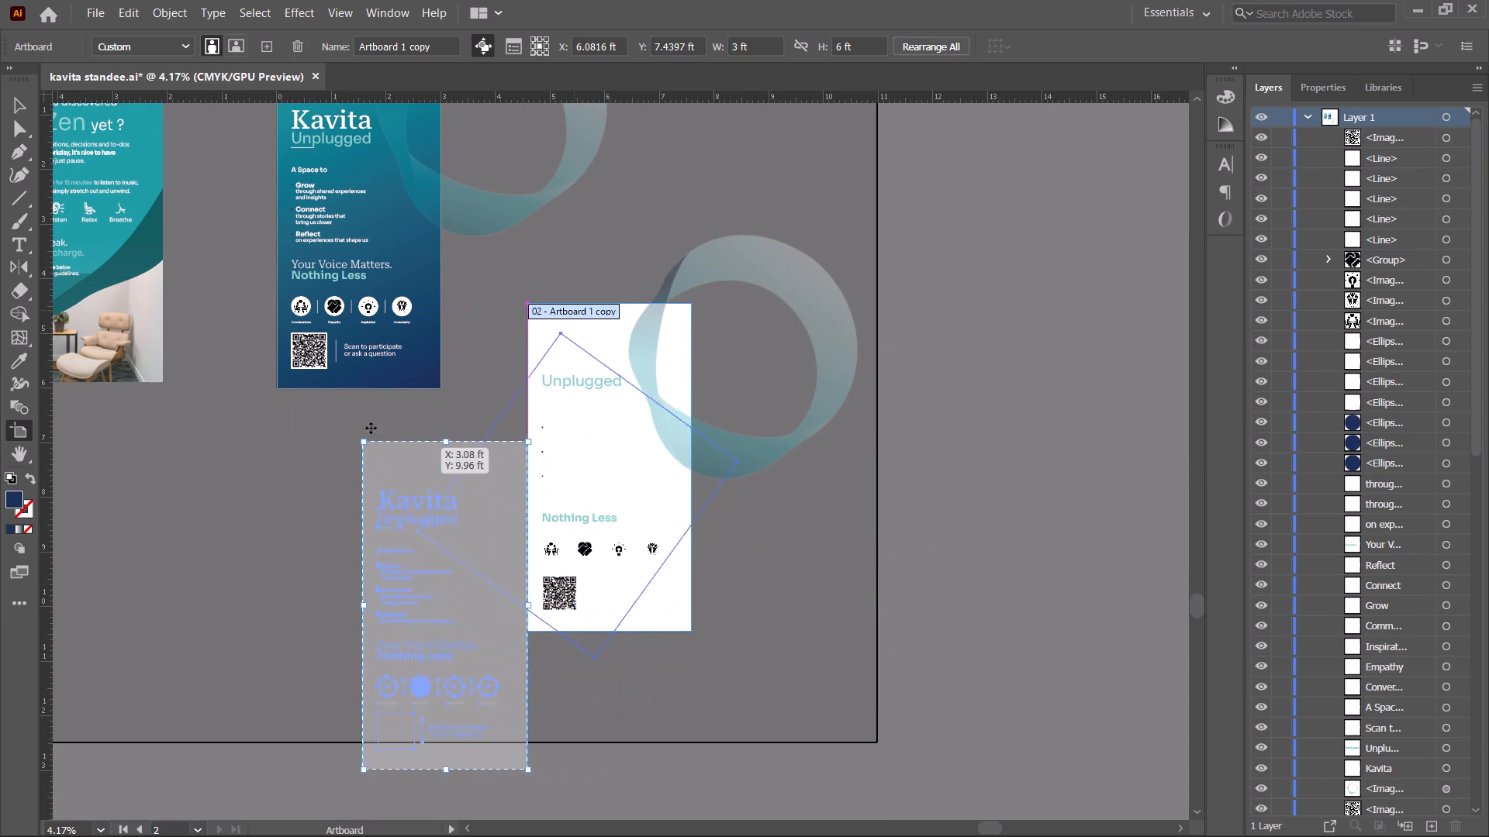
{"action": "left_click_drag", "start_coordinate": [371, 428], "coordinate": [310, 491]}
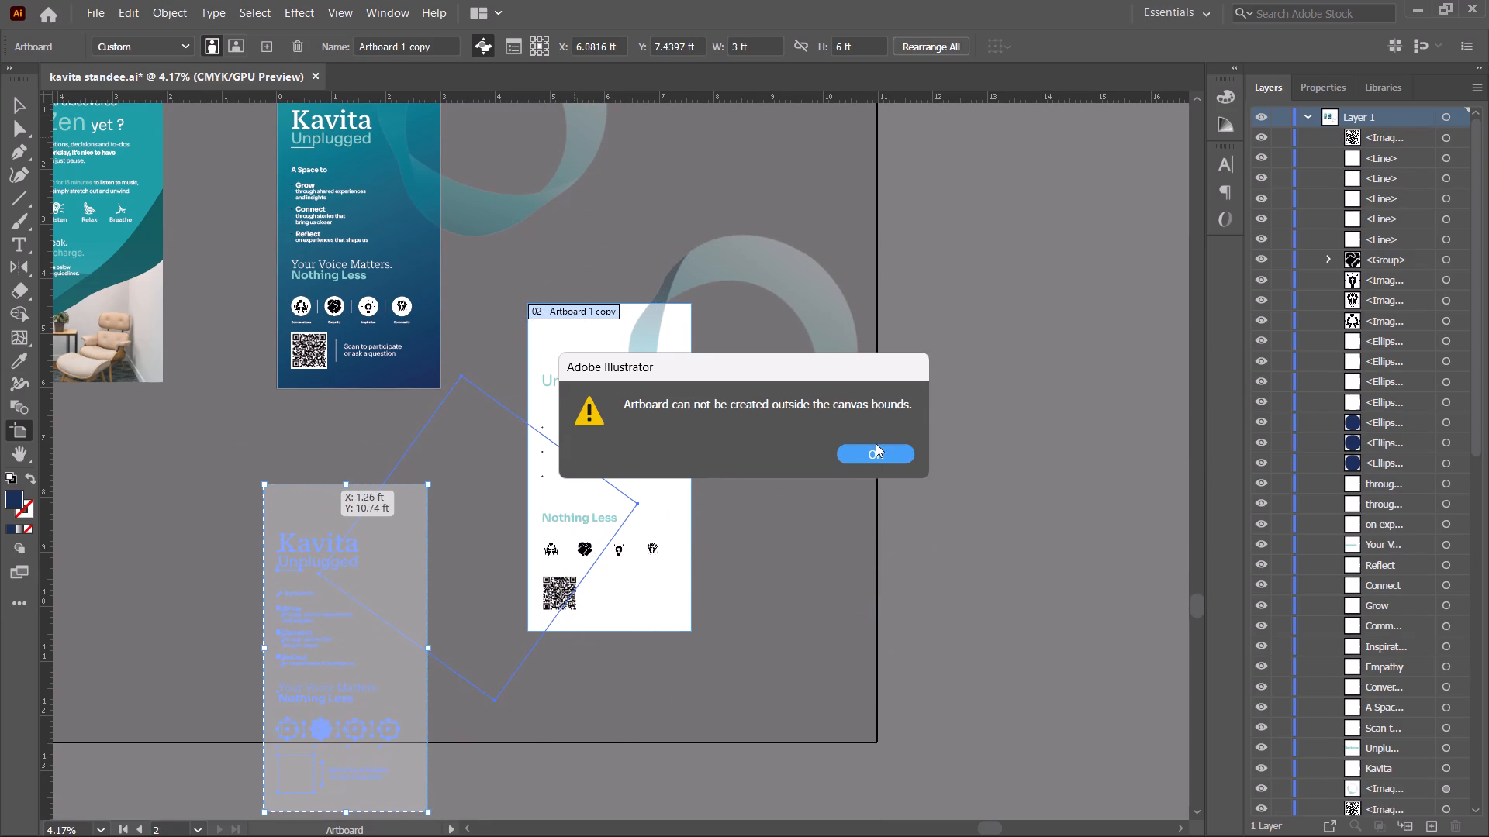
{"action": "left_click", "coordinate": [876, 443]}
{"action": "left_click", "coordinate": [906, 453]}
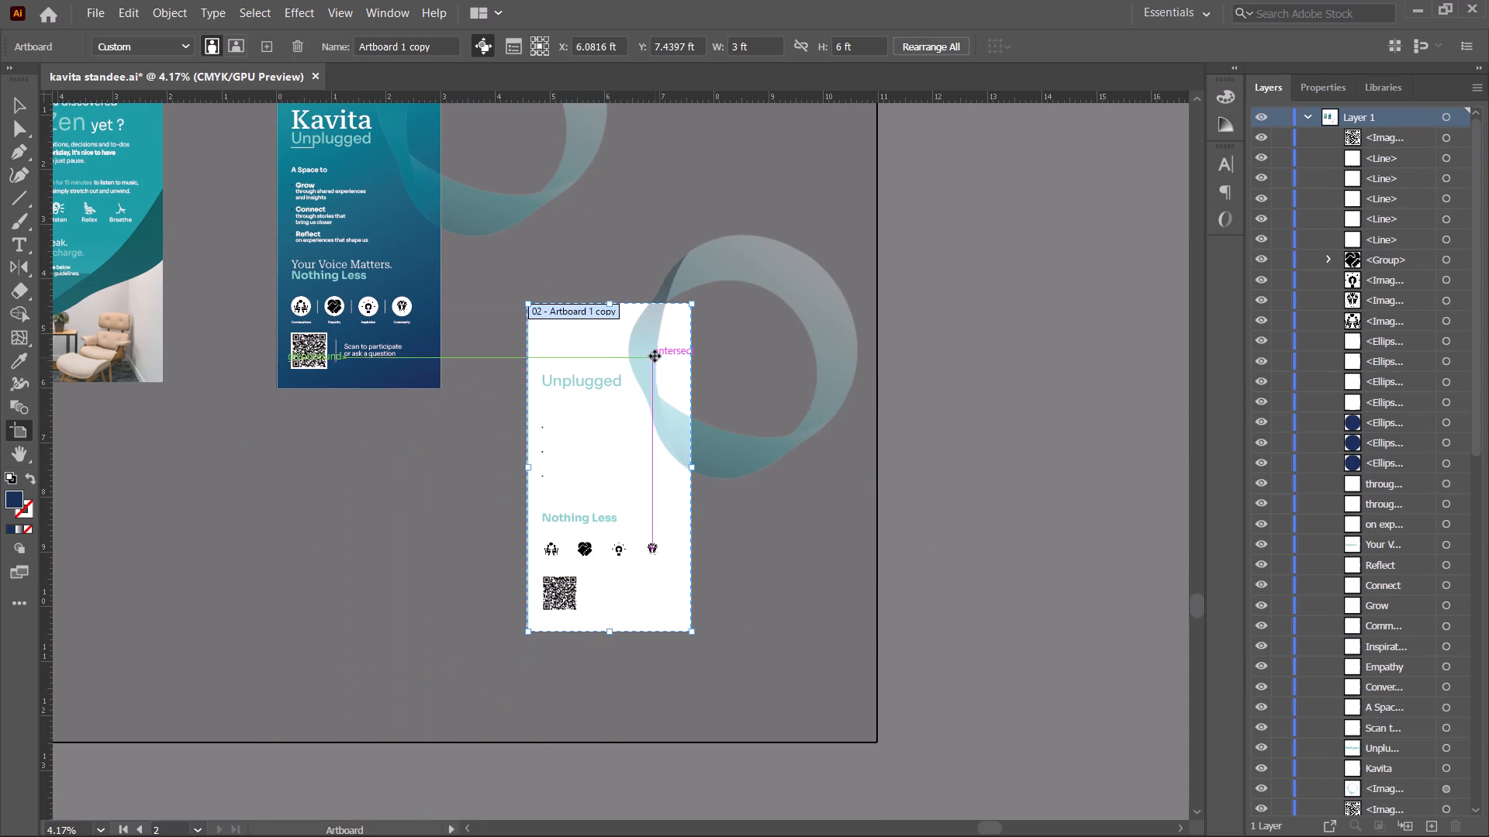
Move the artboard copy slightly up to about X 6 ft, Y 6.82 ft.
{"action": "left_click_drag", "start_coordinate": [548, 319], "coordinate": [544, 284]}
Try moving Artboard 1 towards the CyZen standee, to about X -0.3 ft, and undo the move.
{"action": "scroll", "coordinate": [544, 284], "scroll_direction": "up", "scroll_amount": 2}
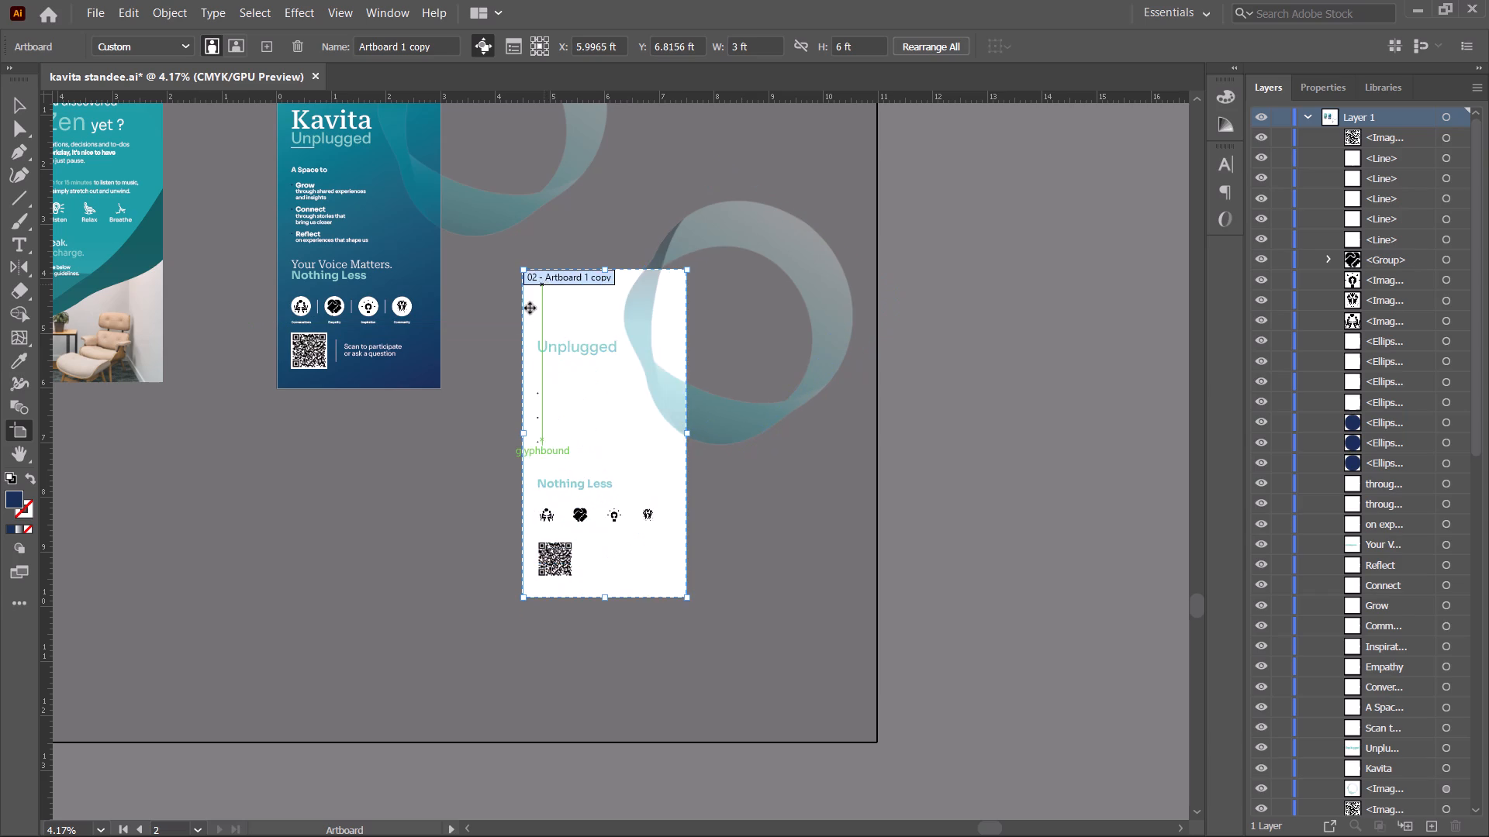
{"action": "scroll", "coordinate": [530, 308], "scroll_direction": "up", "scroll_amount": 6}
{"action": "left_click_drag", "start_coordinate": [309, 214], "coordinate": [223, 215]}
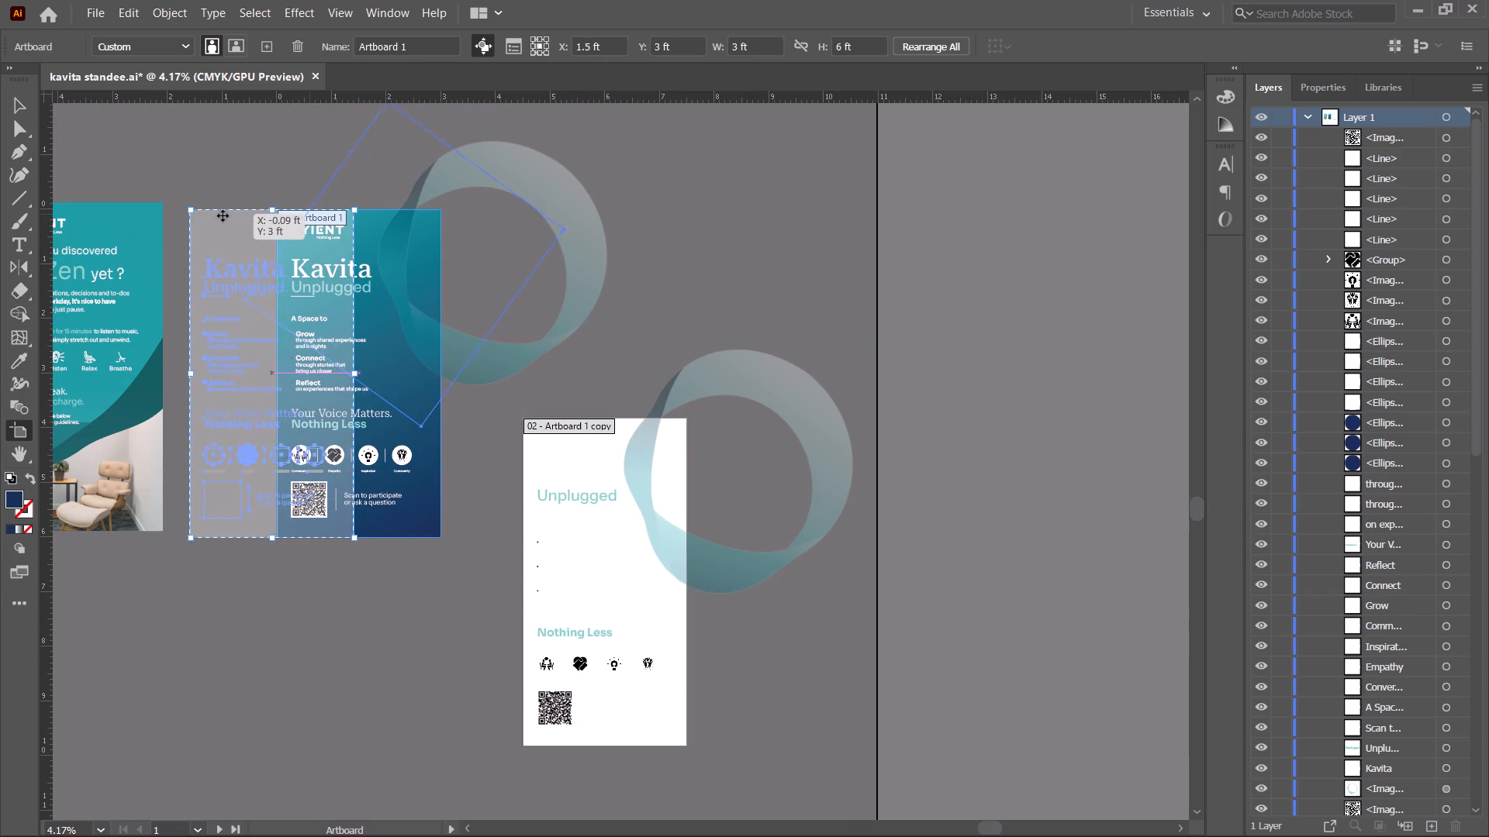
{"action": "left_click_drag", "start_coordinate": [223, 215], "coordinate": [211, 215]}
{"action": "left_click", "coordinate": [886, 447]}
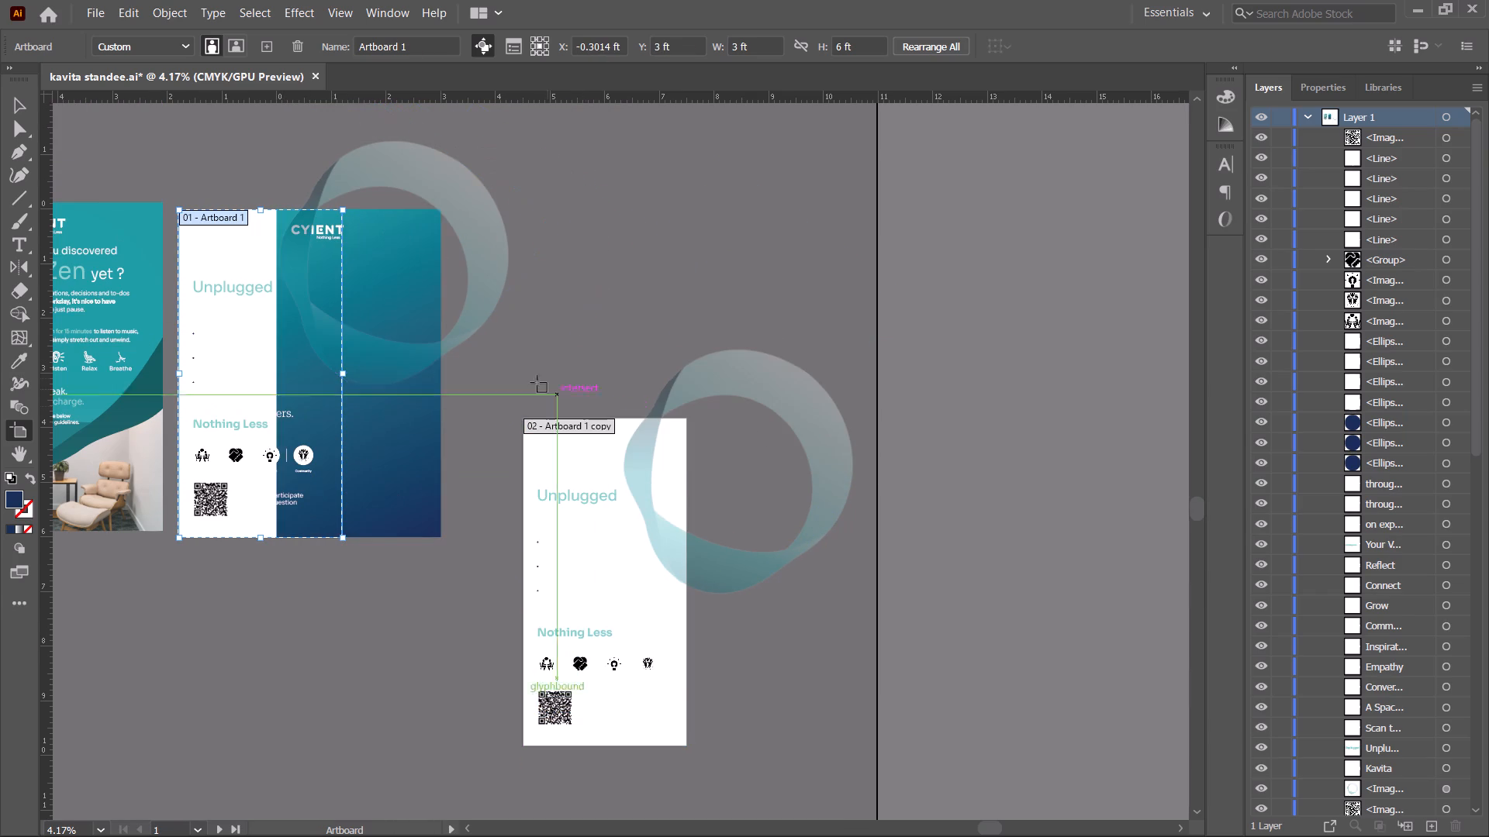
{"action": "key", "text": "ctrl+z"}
Unlock the logo group, its Nothing Less tagline and the background rectangle in Layer 1.
{"action": "scroll", "coordinate": [1421, 505], "scroll_direction": "down", "scroll_amount": 14}
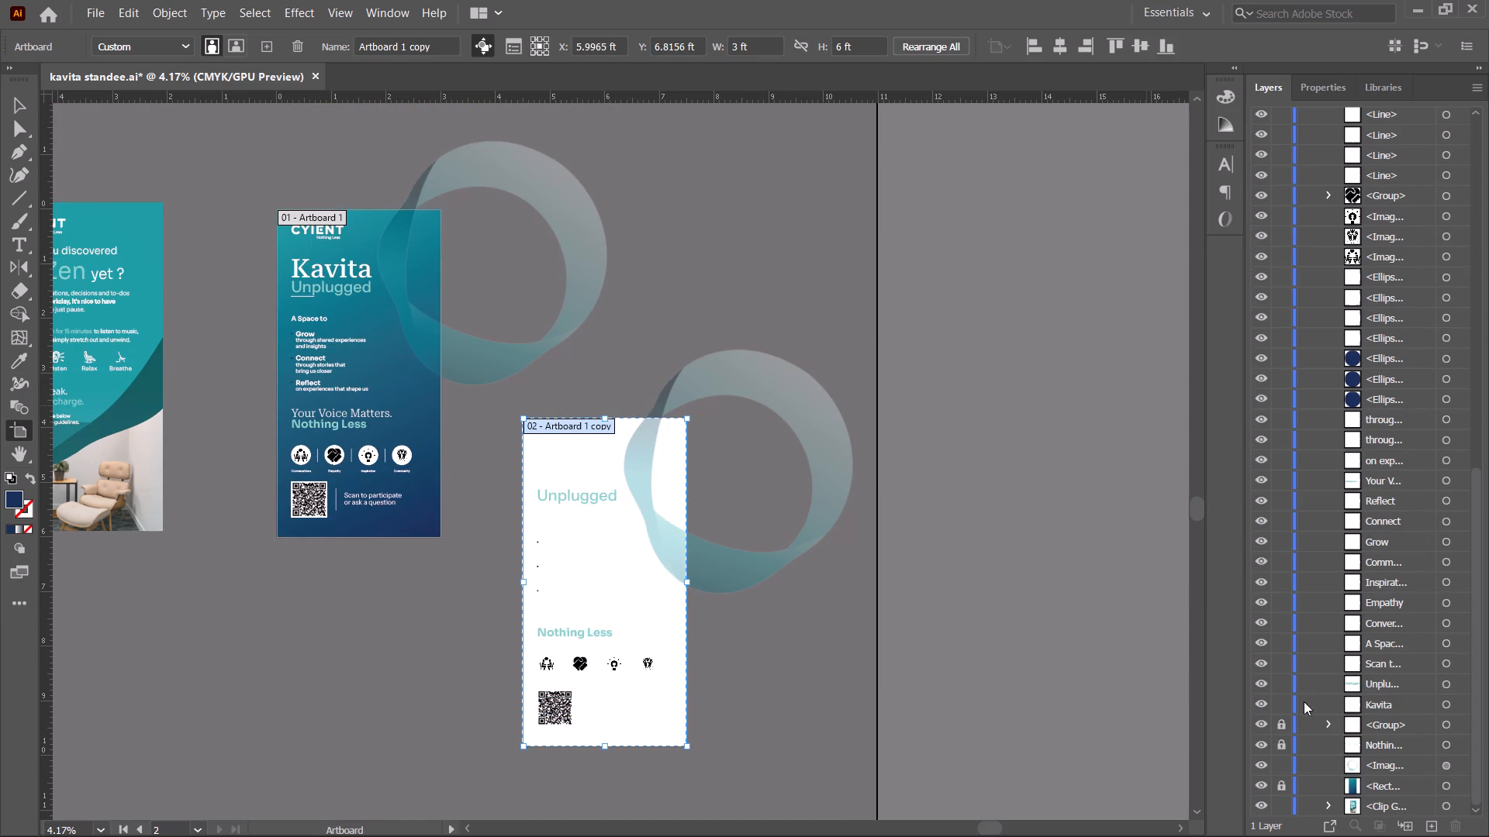
{"action": "left_click_drag", "start_coordinate": [1285, 726], "coordinate": [1288, 752]}
{"action": "left_click", "coordinate": [1285, 783]}
Move Artboard 1 with all its artwork towards the CyZen standee, to about X -0.16 ft, Y 3.1 ft.
{"action": "left_click_drag", "start_coordinate": [308, 221], "coordinate": [217, 226]}
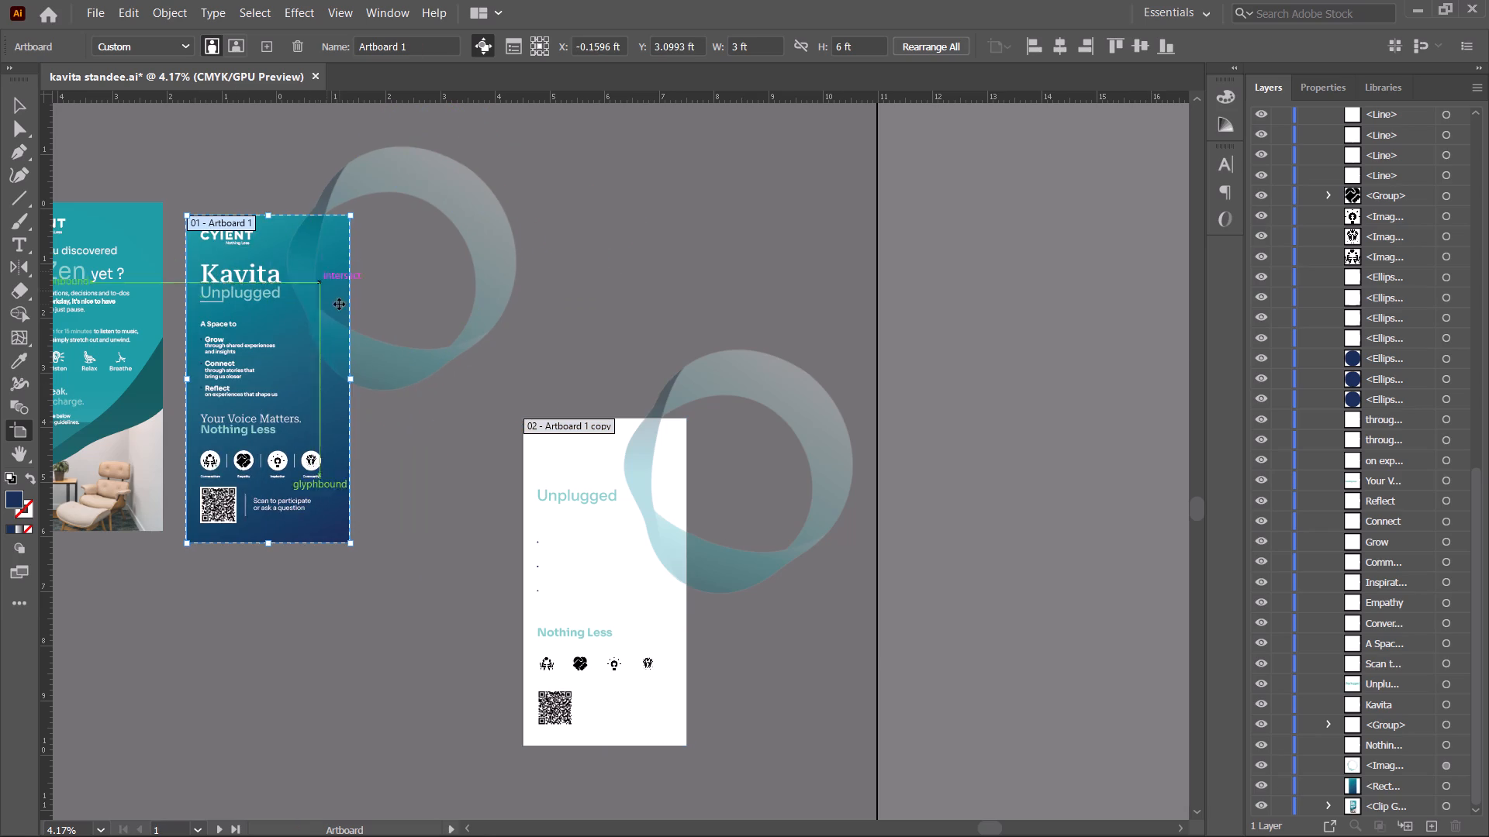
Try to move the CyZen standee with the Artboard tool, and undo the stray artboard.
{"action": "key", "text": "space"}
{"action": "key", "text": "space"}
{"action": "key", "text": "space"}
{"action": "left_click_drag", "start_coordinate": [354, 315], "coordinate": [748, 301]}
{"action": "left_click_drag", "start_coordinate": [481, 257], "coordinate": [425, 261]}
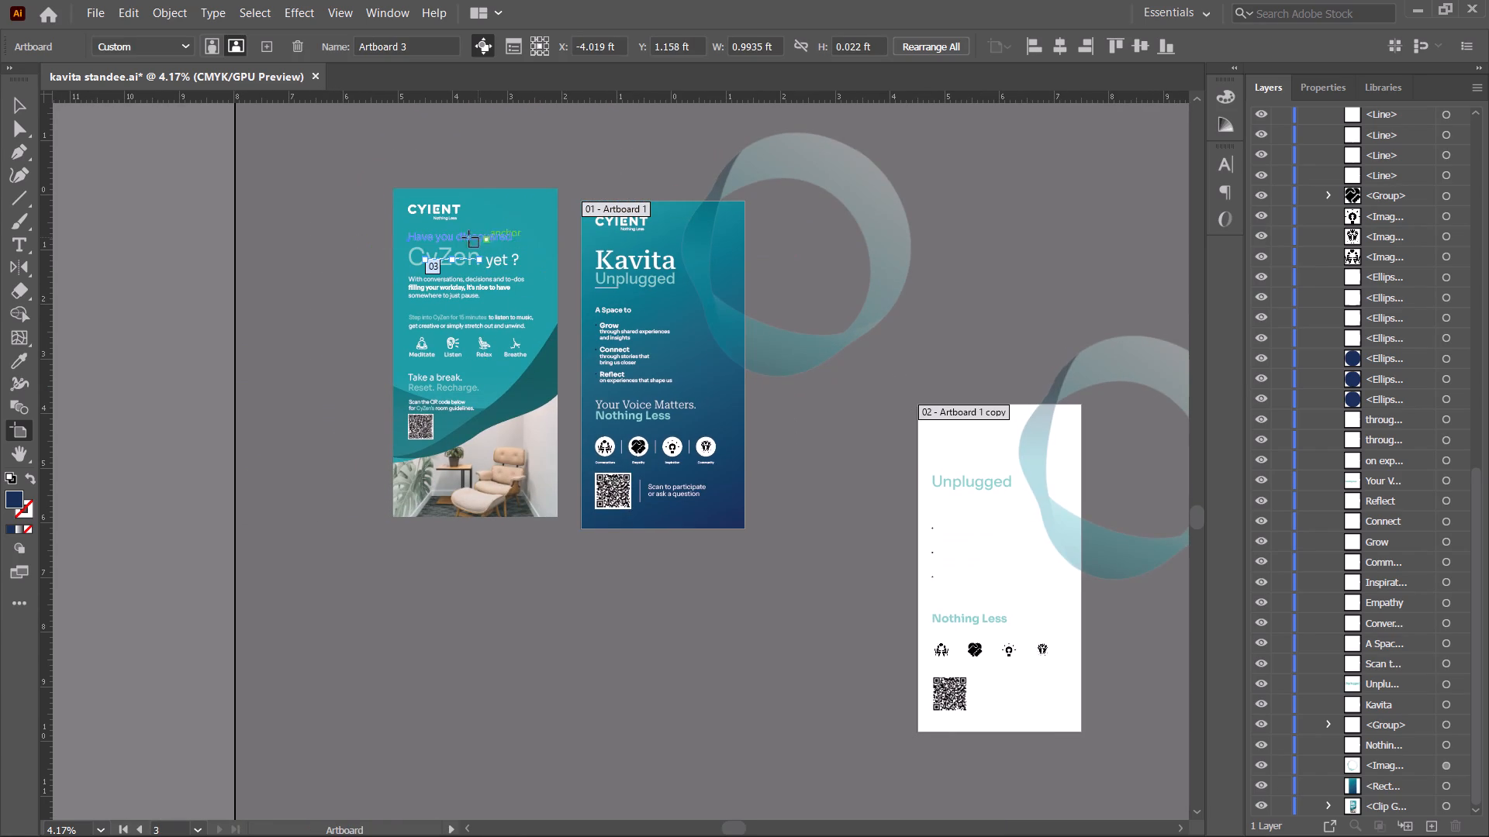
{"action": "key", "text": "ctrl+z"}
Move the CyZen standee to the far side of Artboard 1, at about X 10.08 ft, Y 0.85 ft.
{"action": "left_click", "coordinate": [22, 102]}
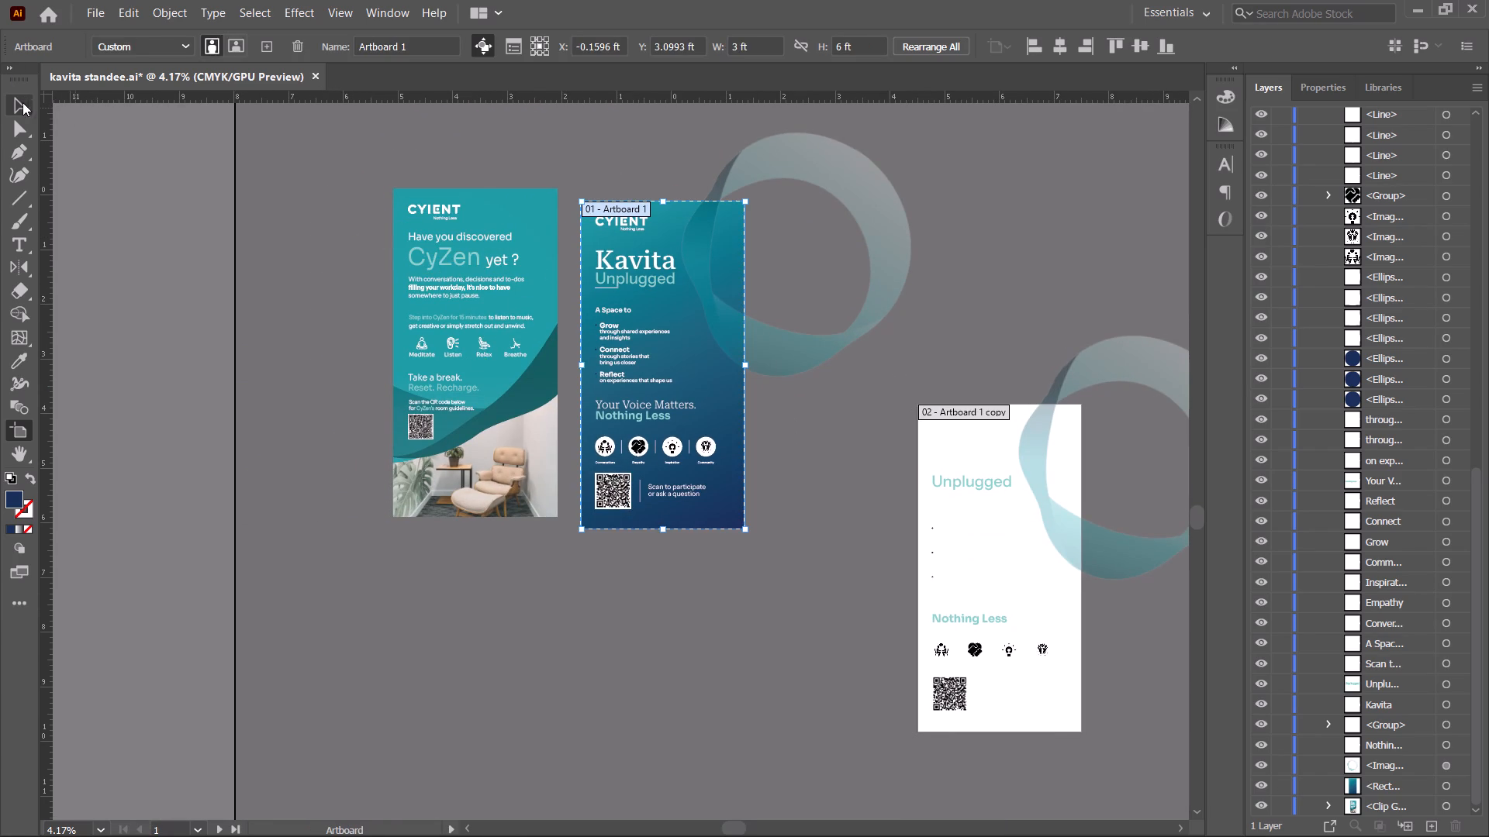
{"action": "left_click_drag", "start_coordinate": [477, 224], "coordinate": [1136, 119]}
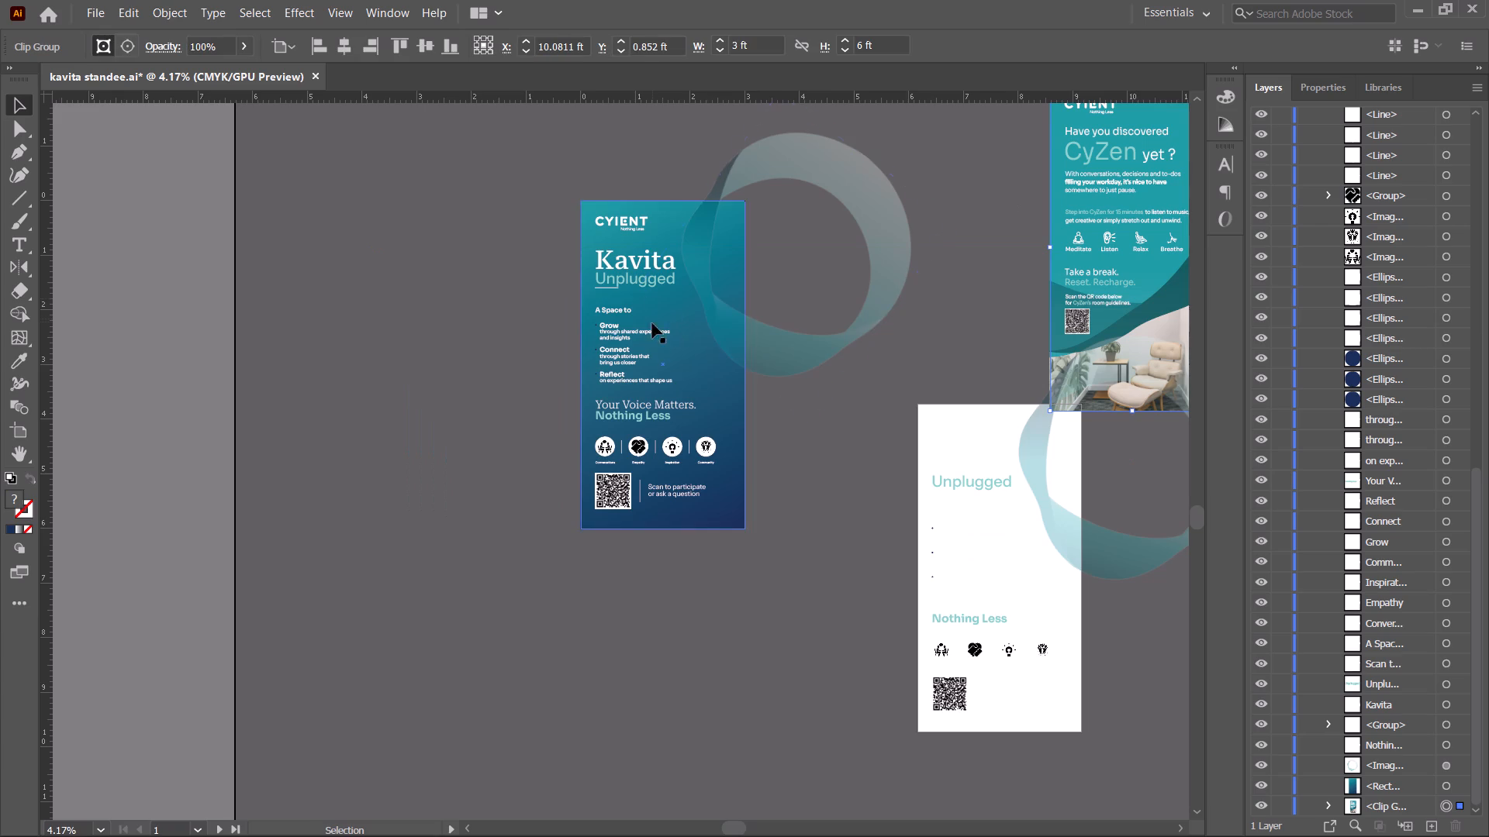
Move the CyZen standee artwork below Artboard 1, to about X 2.42 ft, Y 9.52 ft.
{"action": "key", "text": "space"}
{"action": "left_click_drag", "start_coordinate": [652, 323], "coordinate": [436, 346]}
{"action": "left_click", "coordinate": [19, 426]}
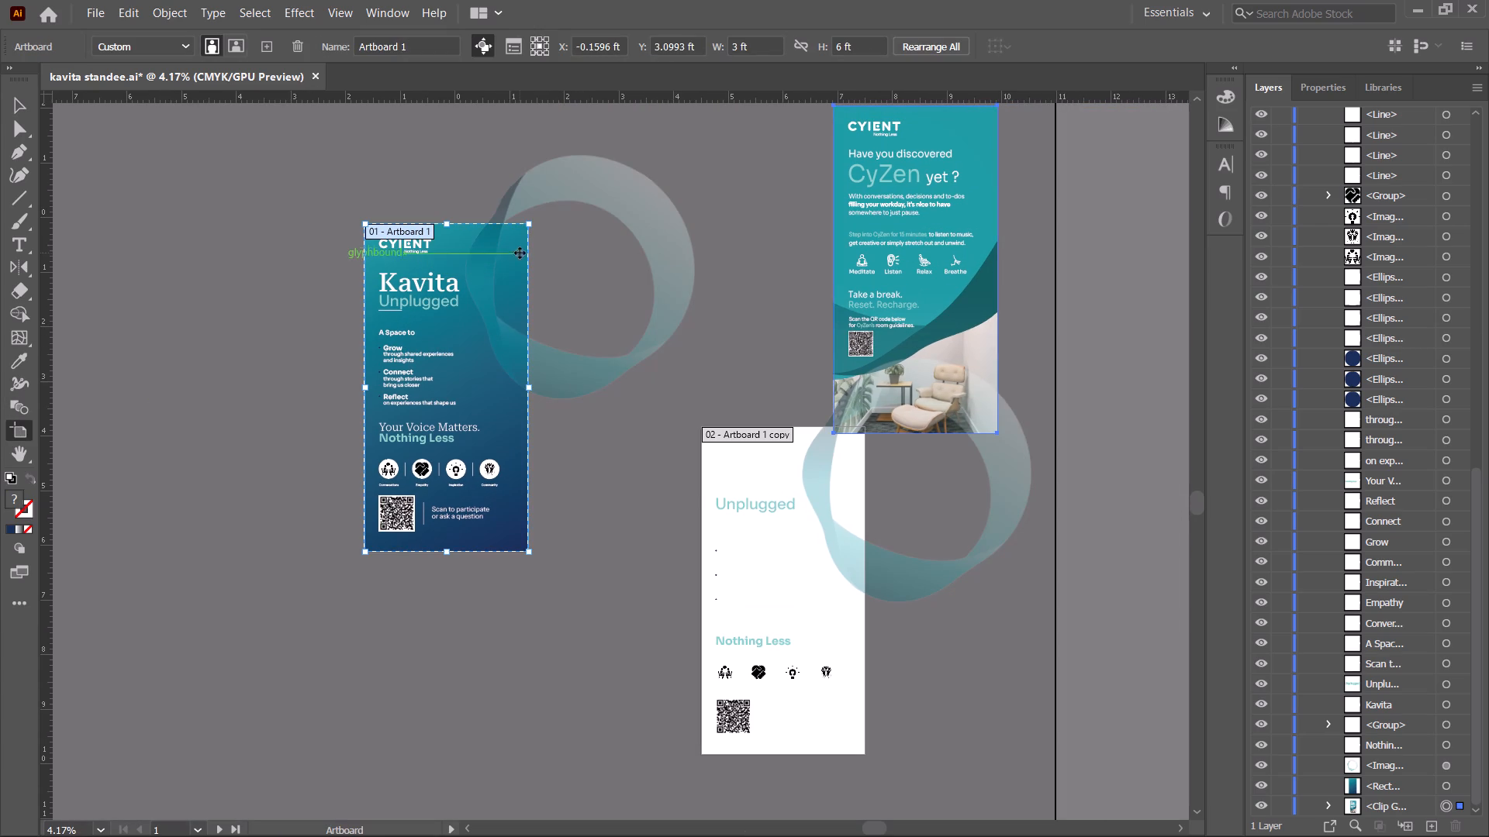
{"action": "key", "text": "space"}
{"action": "key", "text": "space"}
{"action": "key", "text": "space"}
{"action": "key", "text": "space"}
{"action": "key", "text": "space"}
{"action": "key", "text": "space"}
{"action": "key", "text": "space"}
{"action": "key", "text": "space"}
{"action": "key", "text": "space"}
{"action": "key", "text": "space"}
{"action": "key", "text": "space"}
{"action": "key", "text": "space"}
{"action": "key", "text": "space"}
{"action": "key", "text": "space"}
{"action": "key", "text": "space"}
{"action": "key", "text": "space"}
{"action": "key", "text": "space"}
{"action": "key", "text": "space"}
{"action": "key", "text": "space"}
{"action": "key", "text": "space"}
{"action": "left_click_drag", "start_coordinate": [683, 411], "coordinate": [753, 404]}
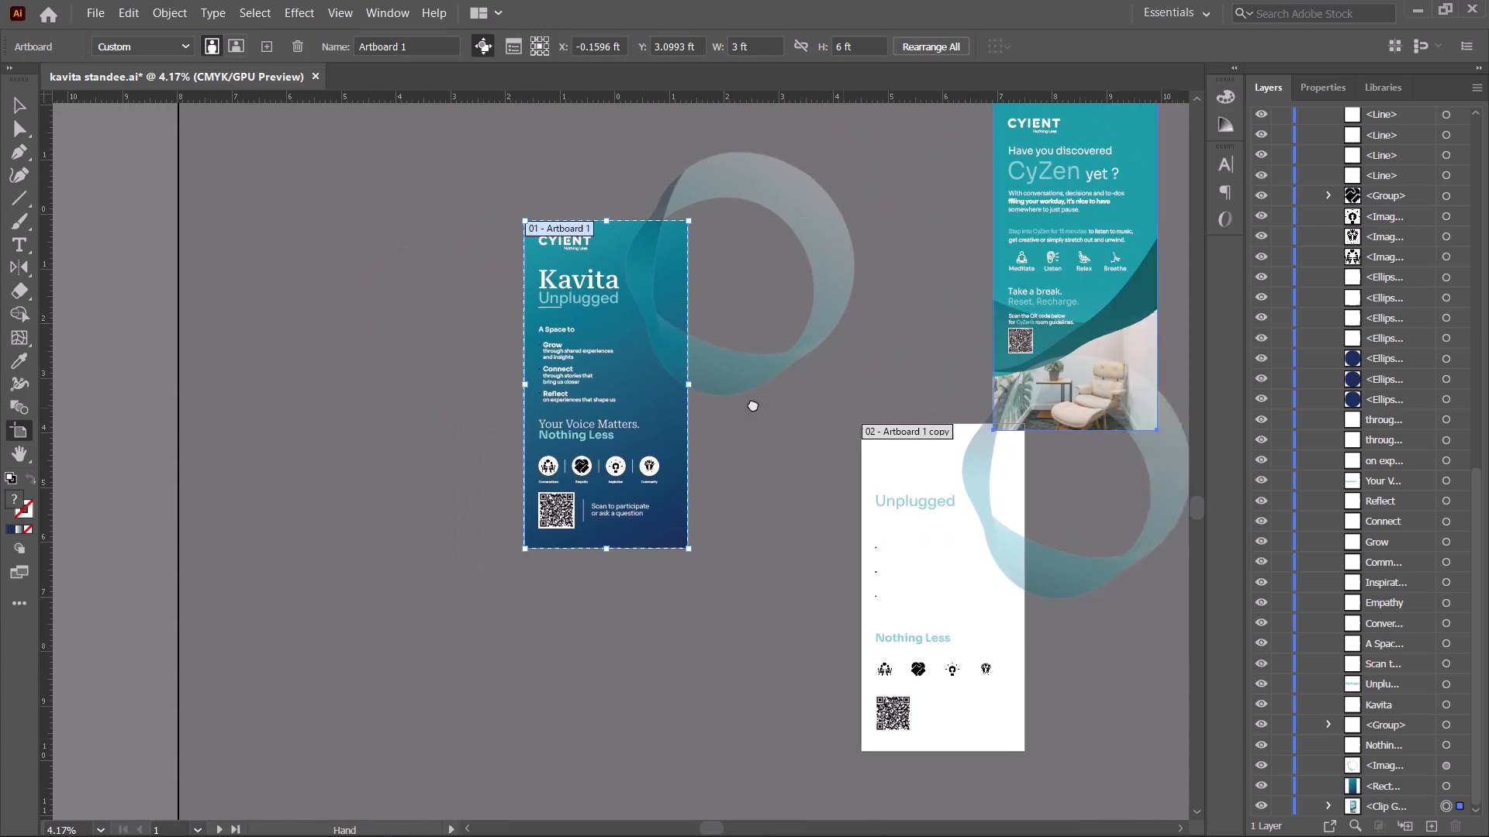
{"action": "left_click_drag", "start_coordinate": [753, 404], "coordinate": [326, 460]}
{"action": "left_click_drag", "start_coordinate": [573, 264], "coordinate": [566, 264]}
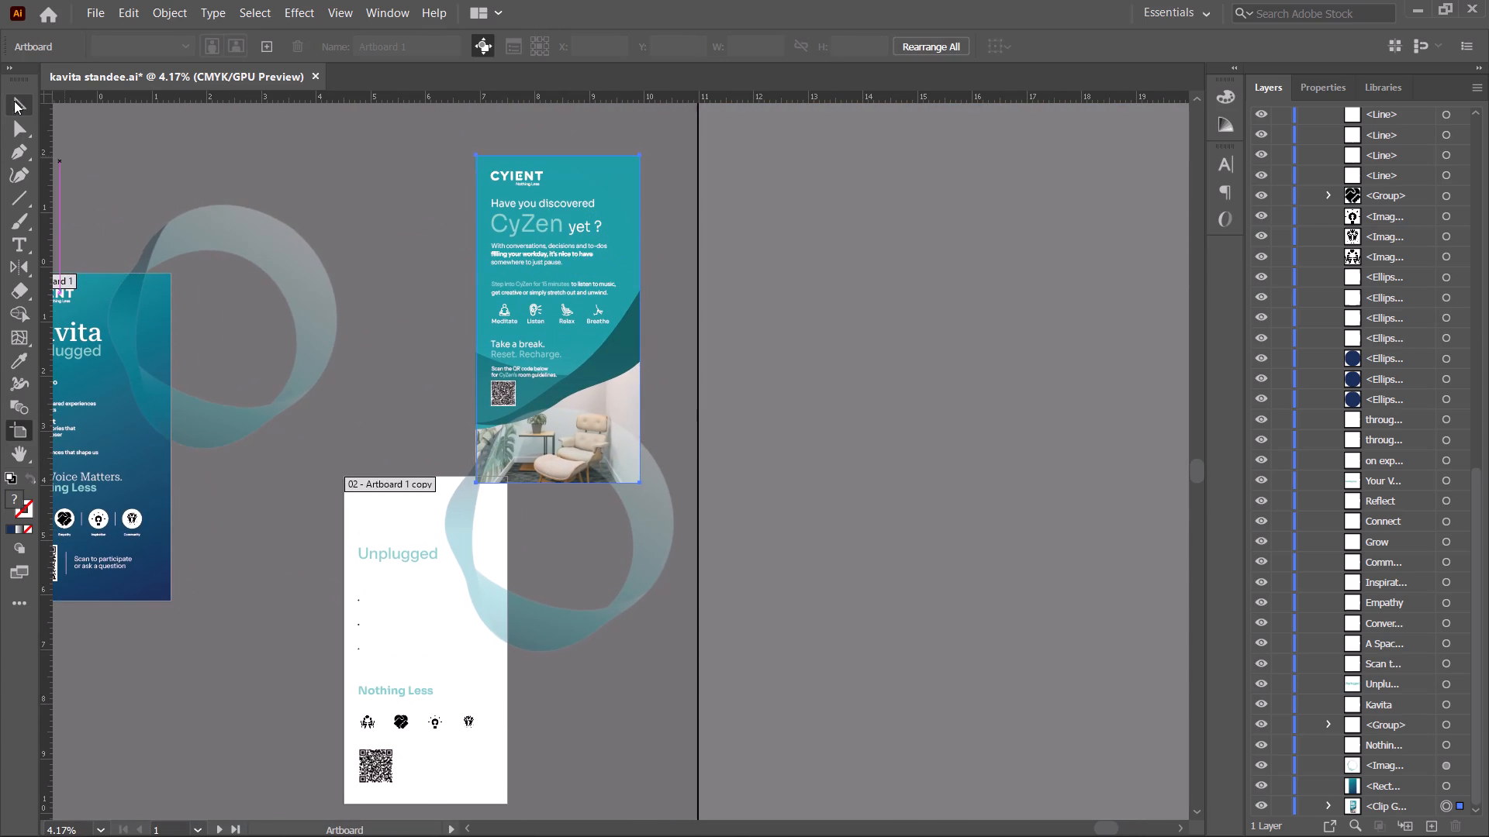
{"action": "left_click", "coordinate": [16, 100]}
{"action": "left_click_drag", "start_coordinate": [569, 257], "coordinate": [236, 634]}
{"action": "scroll", "coordinate": [349, 504], "scroll_direction": "down", "scroll_amount": 7}
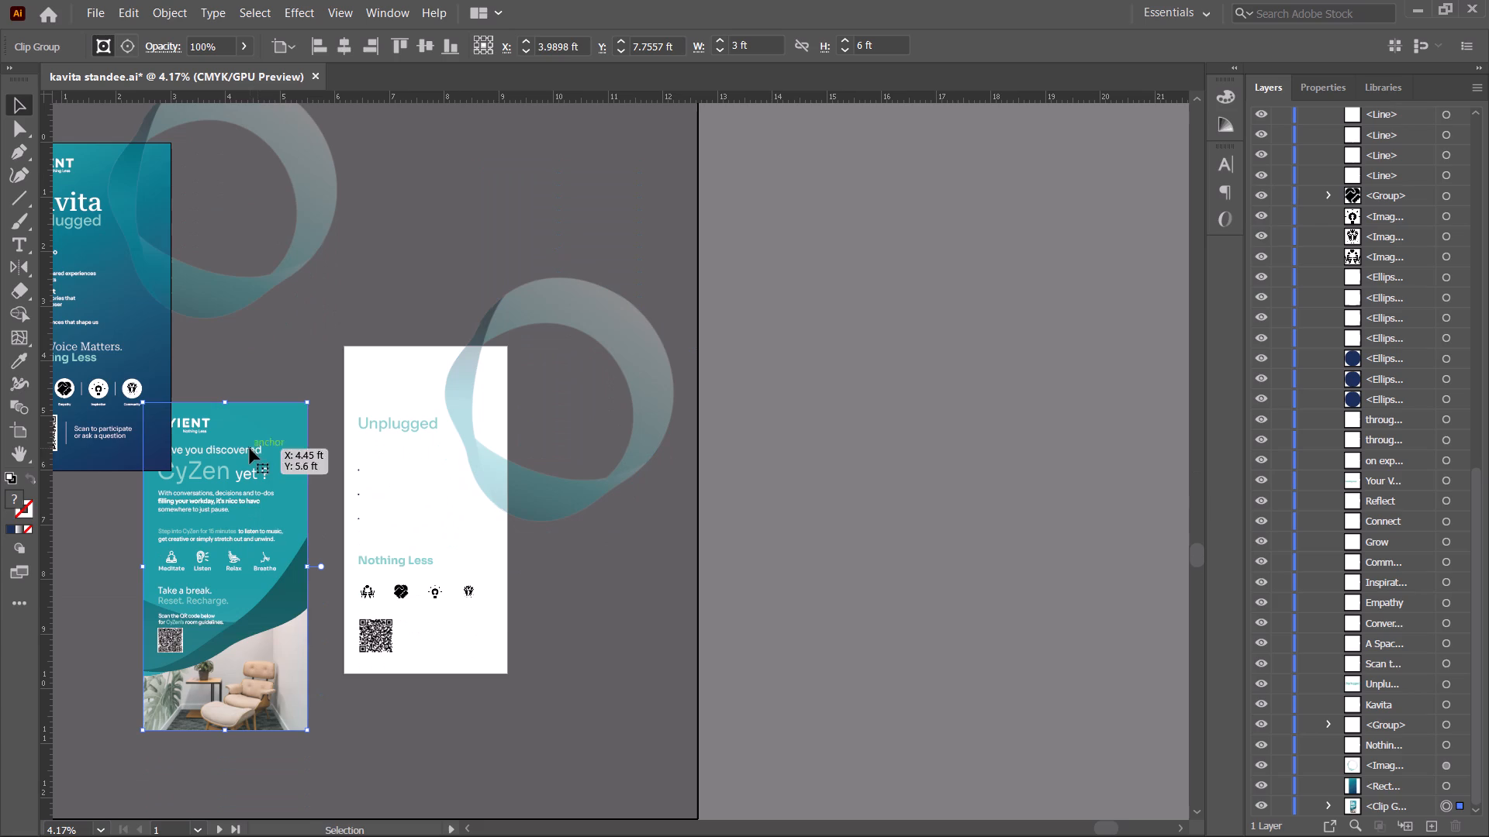
{"action": "left_click_drag", "start_coordinate": [264, 451], "coordinate": [174, 547]}
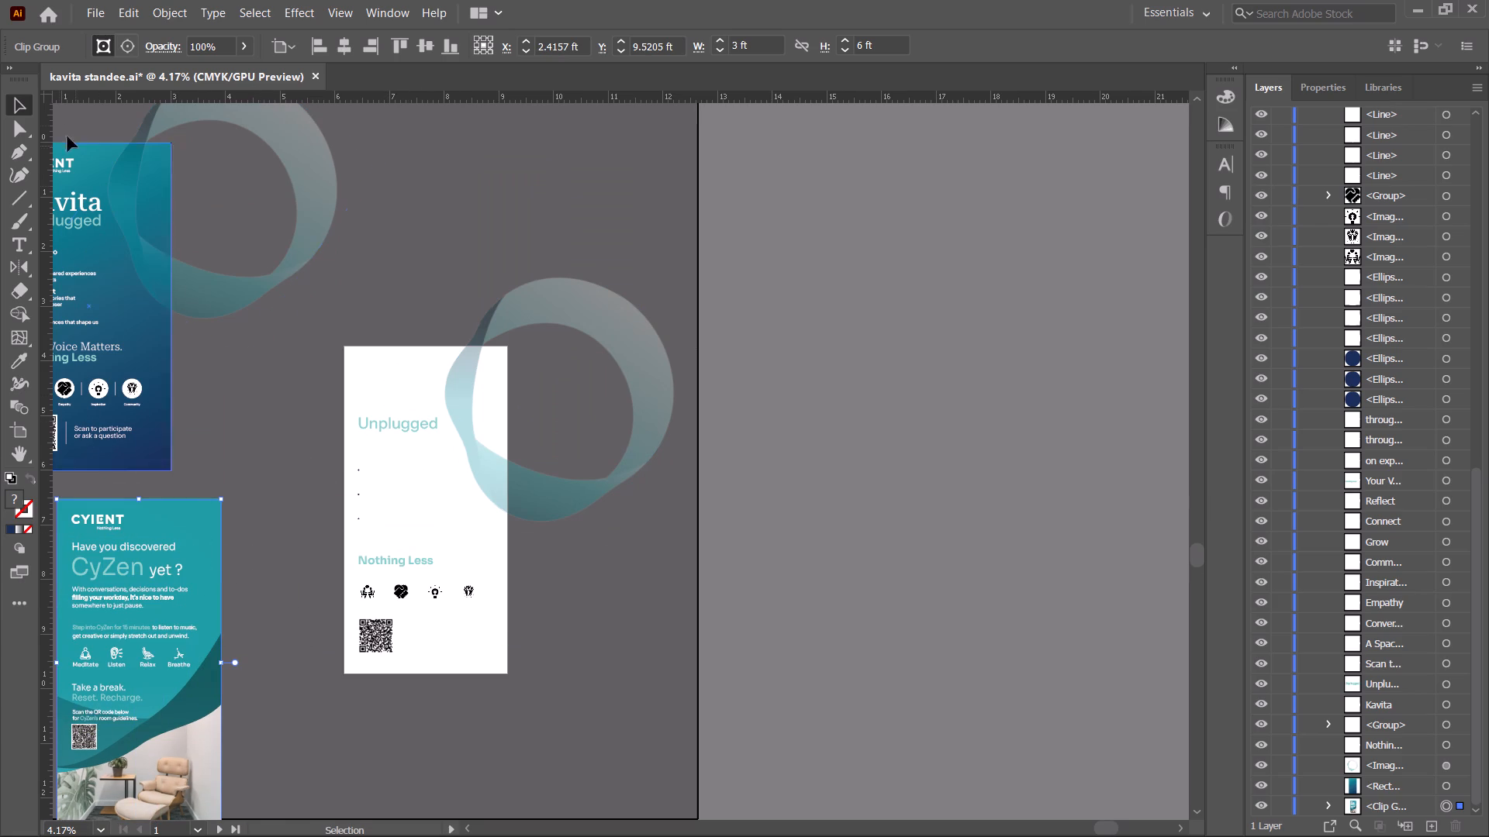
Move the Kavita artboard copy up beside Artboard 1, to about X 6.59 ft, Y 3.23 ft, and leave nothing selected.
{"action": "left_click", "coordinate": [16, 102]}
{"action": "left_click", "coordinate": [16, 429]}
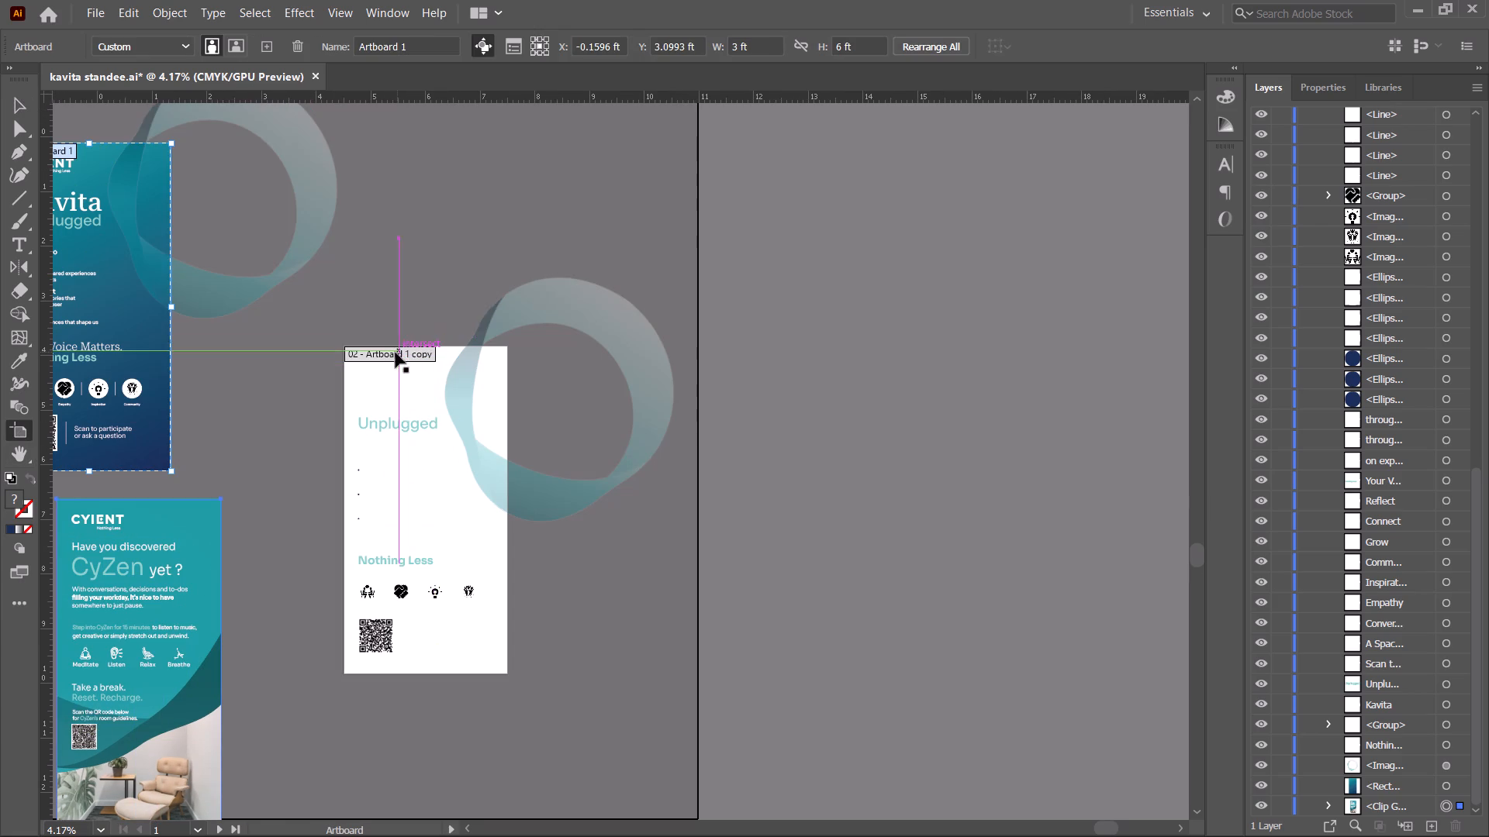
{"action": "left_click_drag", "start_coordinate": [395, 355], "coordinate": [427, 159]}
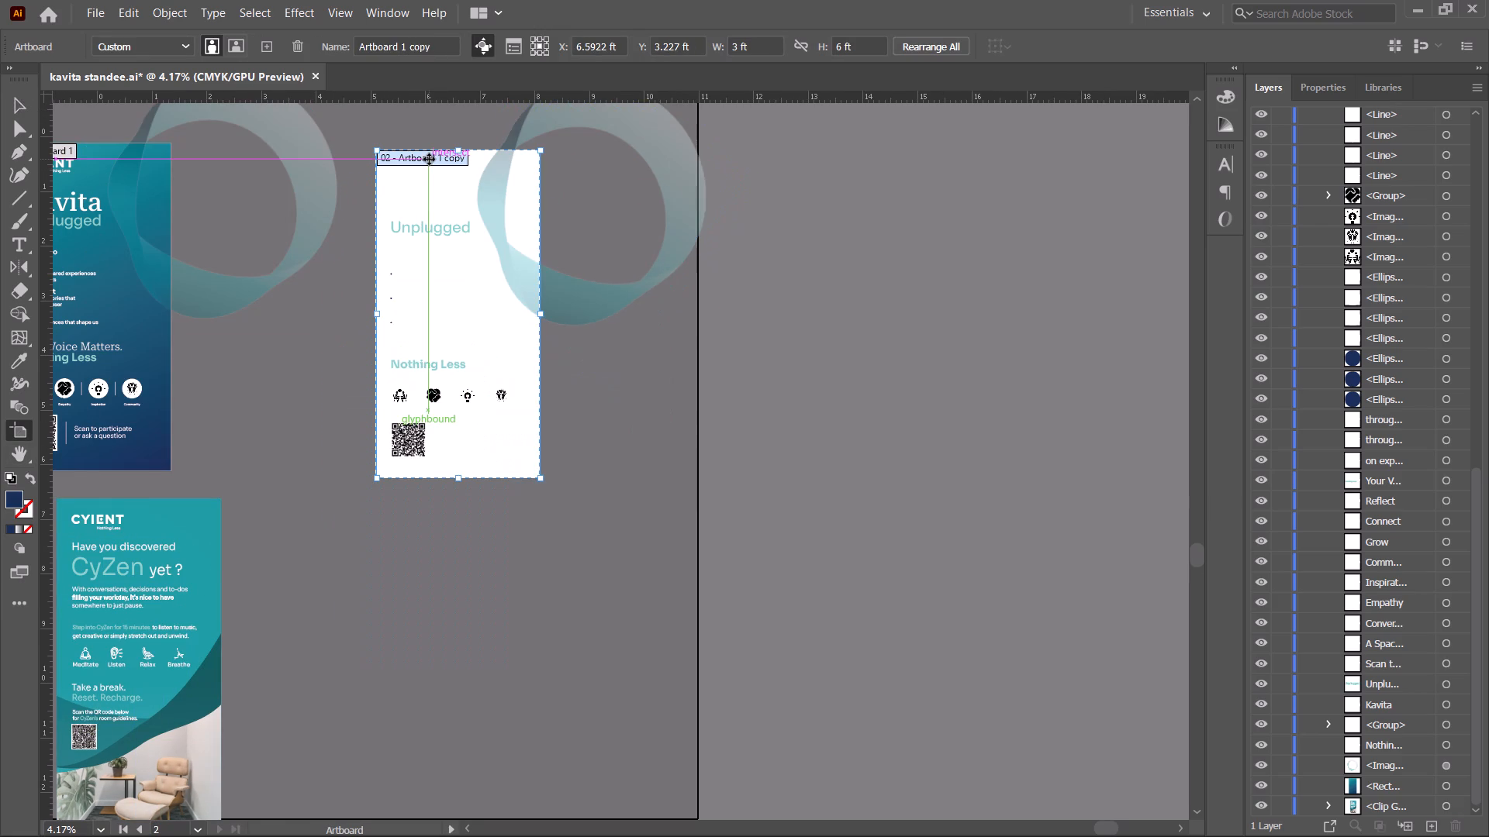
{"action": "left_click", "coordinate": [624, 605]}
{"action": "left_click", "coordinate": [18, 96]}
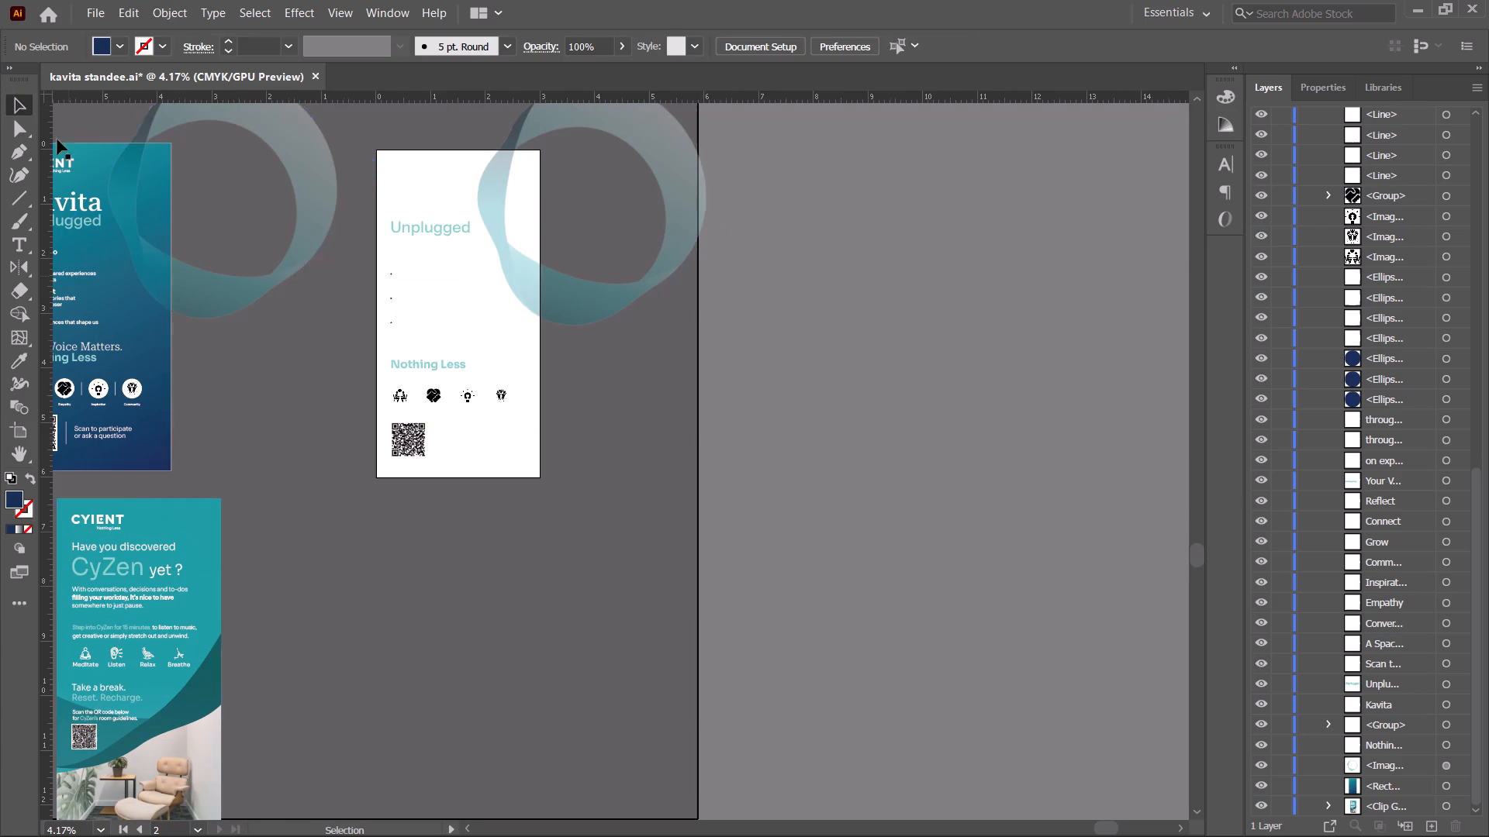
{"action": "left_click", "coordinate": [641, 554]}
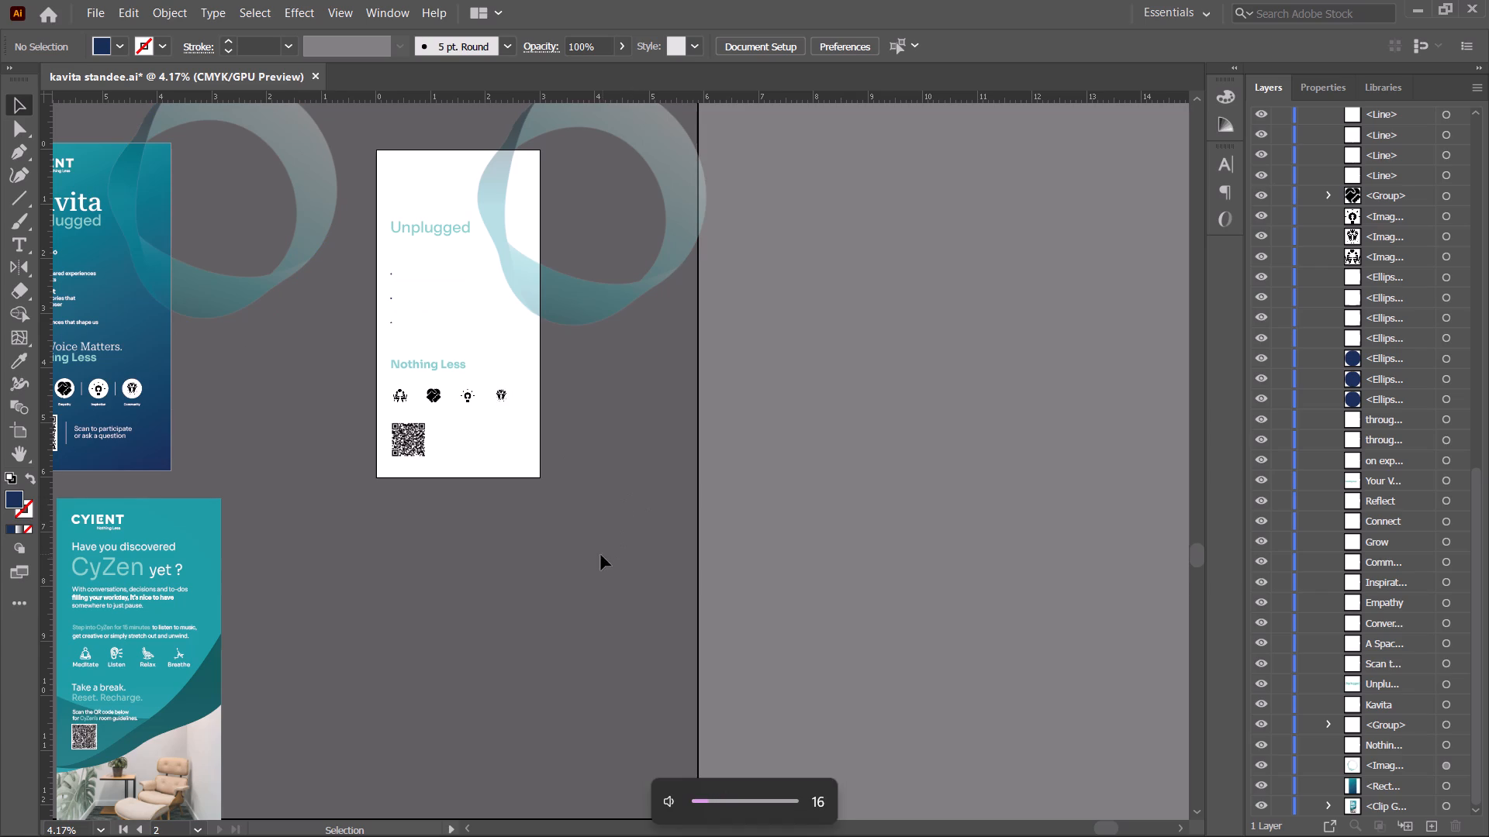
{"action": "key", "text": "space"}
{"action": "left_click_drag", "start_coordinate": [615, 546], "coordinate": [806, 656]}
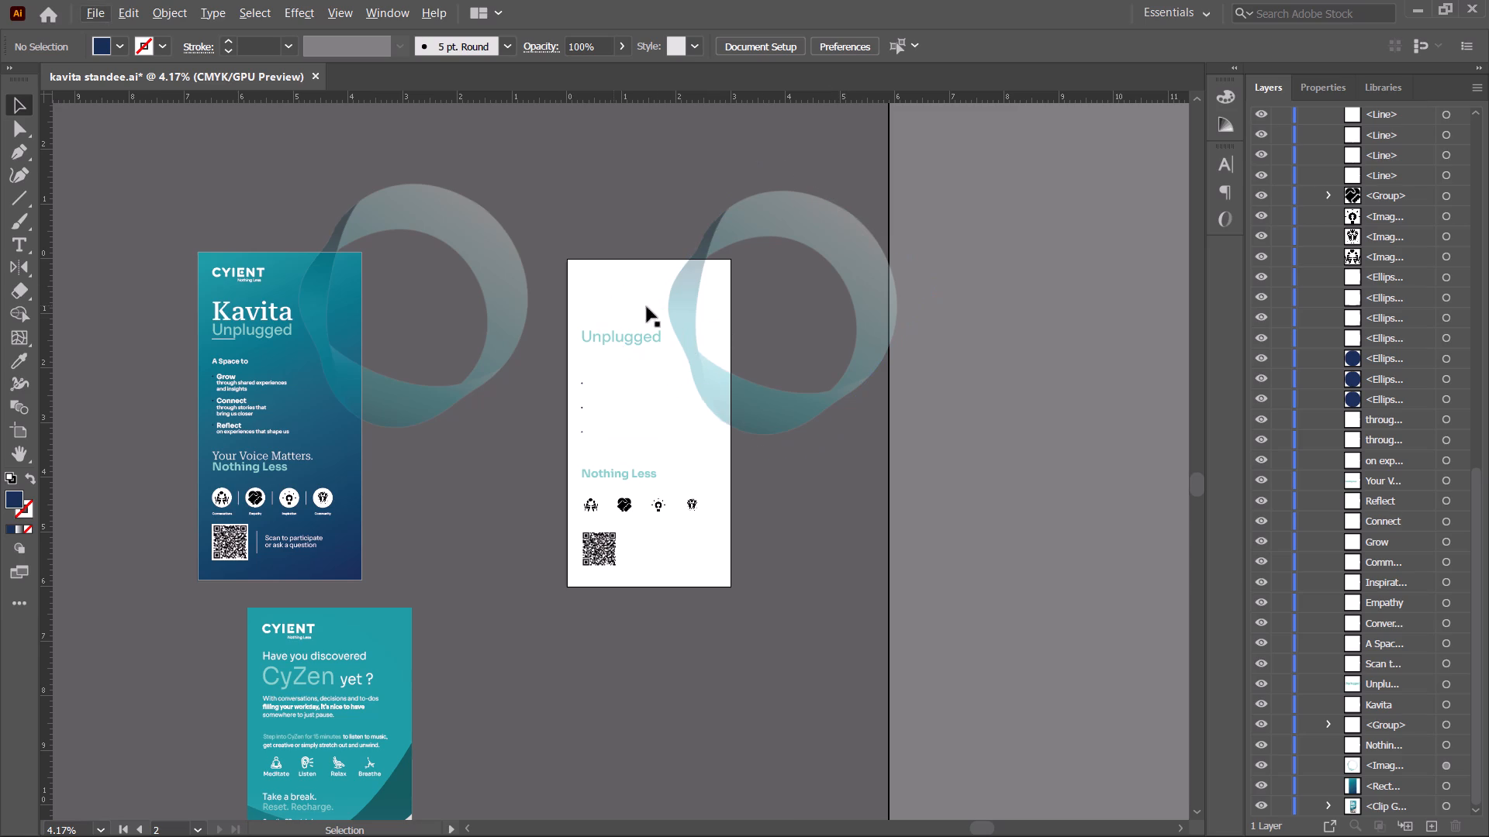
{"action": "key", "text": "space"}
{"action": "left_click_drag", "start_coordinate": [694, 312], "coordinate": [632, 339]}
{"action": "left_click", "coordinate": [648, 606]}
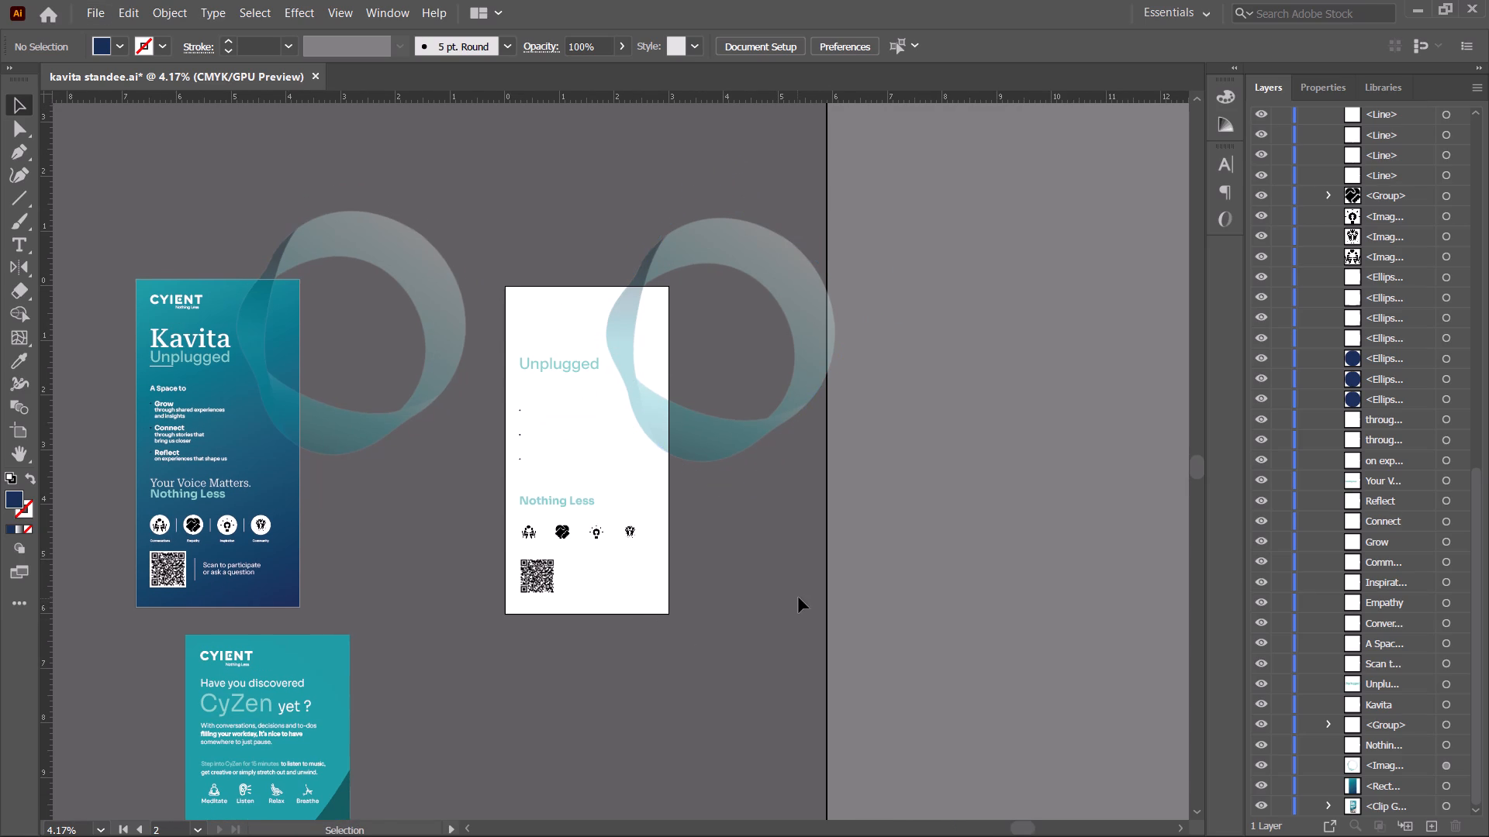
{"action": "key", "text": "Tab"}
{"action": "key", "text": "Tab"}
{"action": "key", "text": "alt+Tab"}
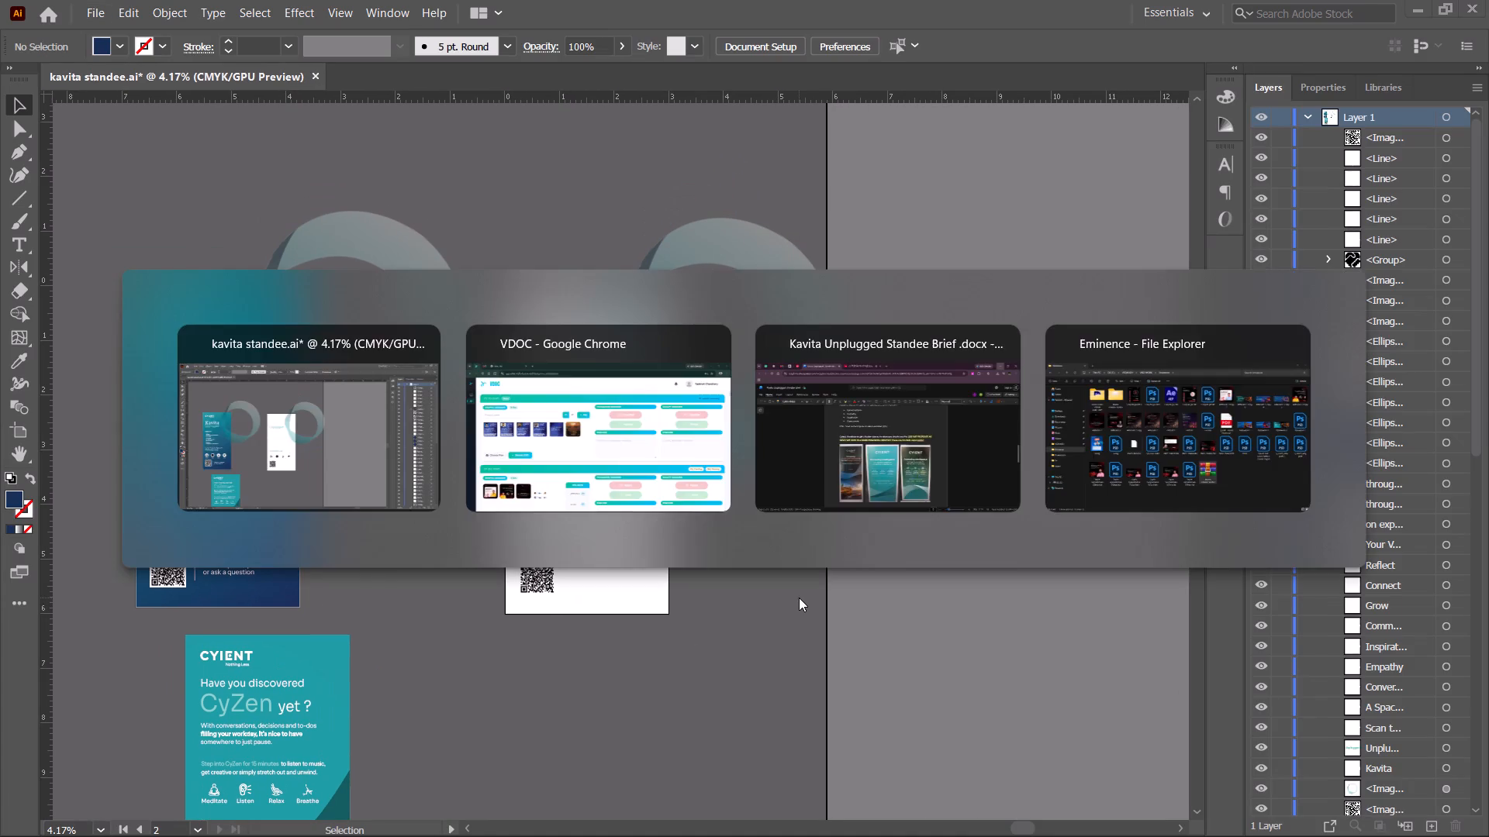
{"action": "key", "text": "alt+Tab"}
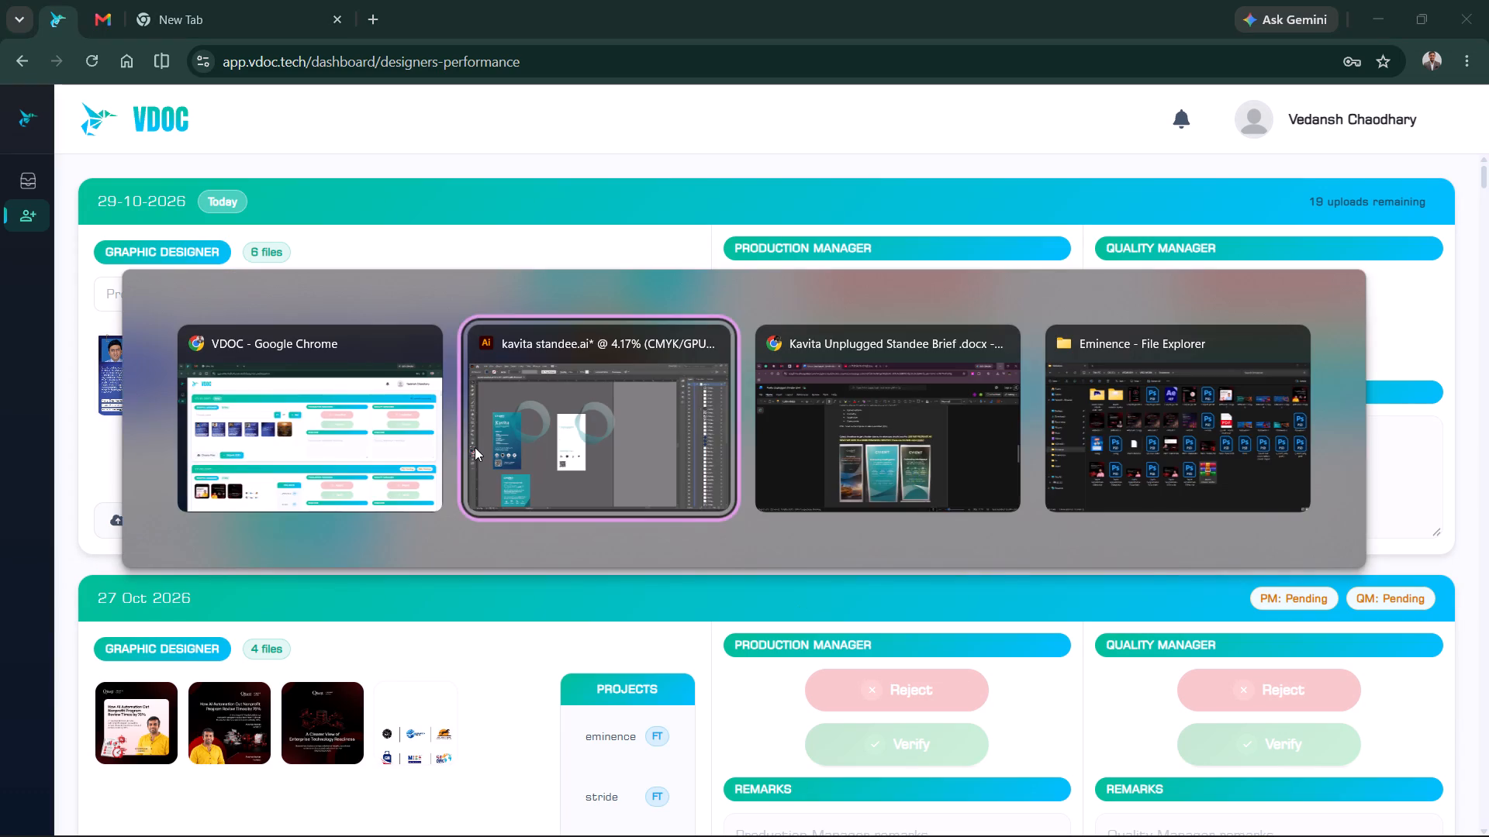
{"action": "key", "text": "alt+Tab"}
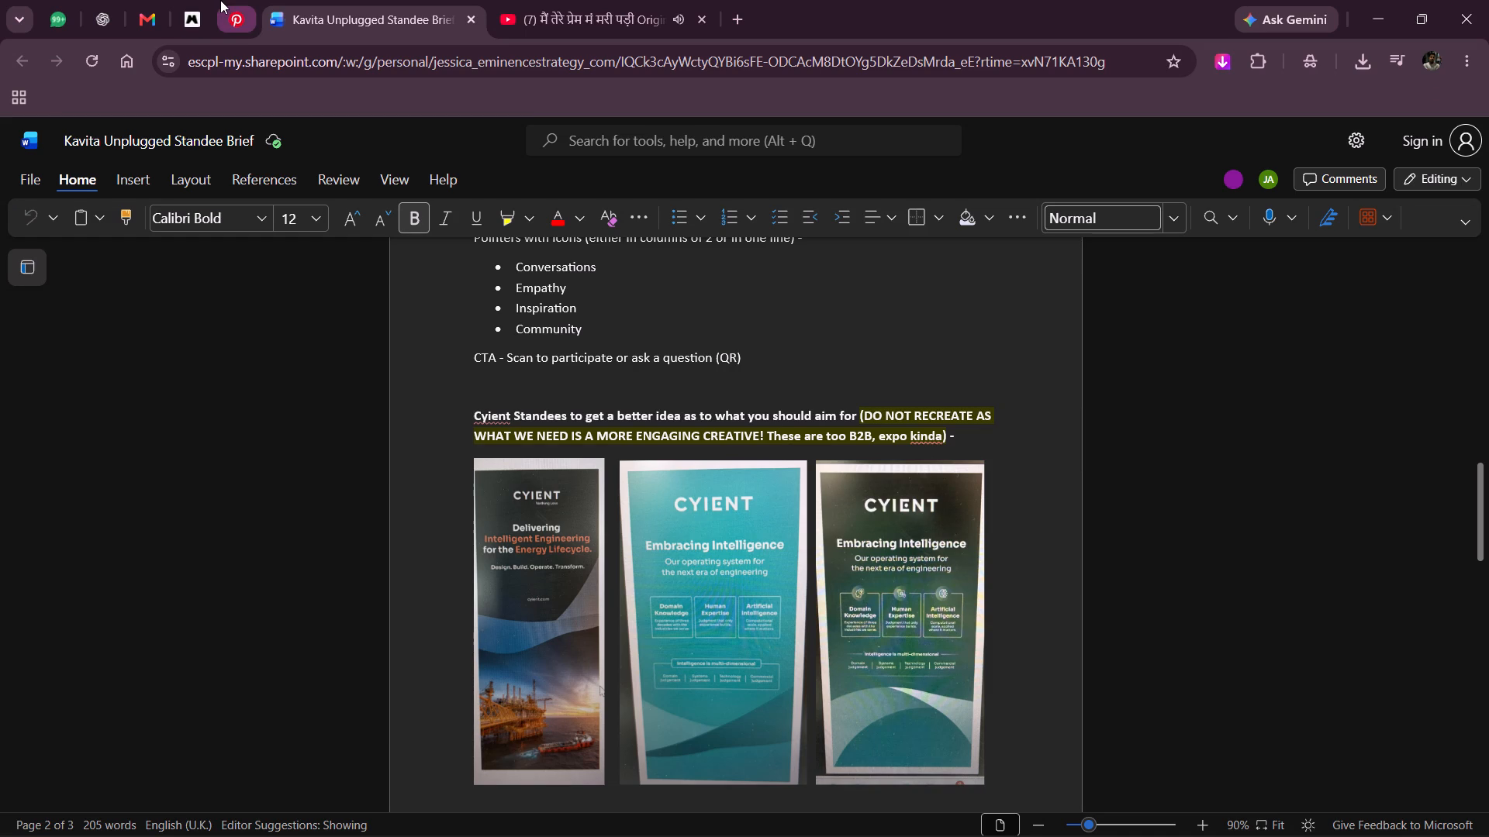
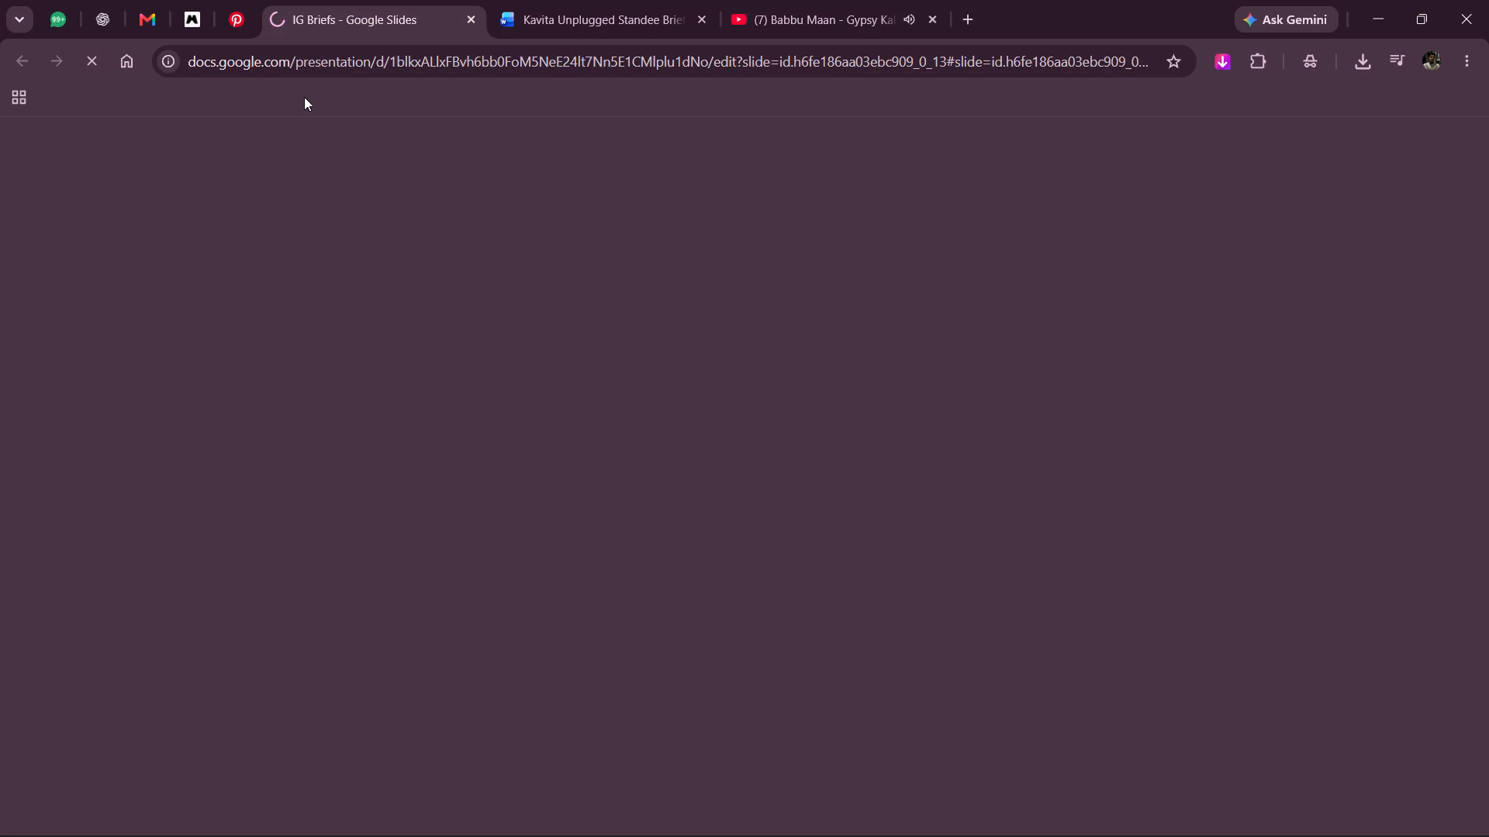
{"action": "key", "text": "ctrl+shift+t"}
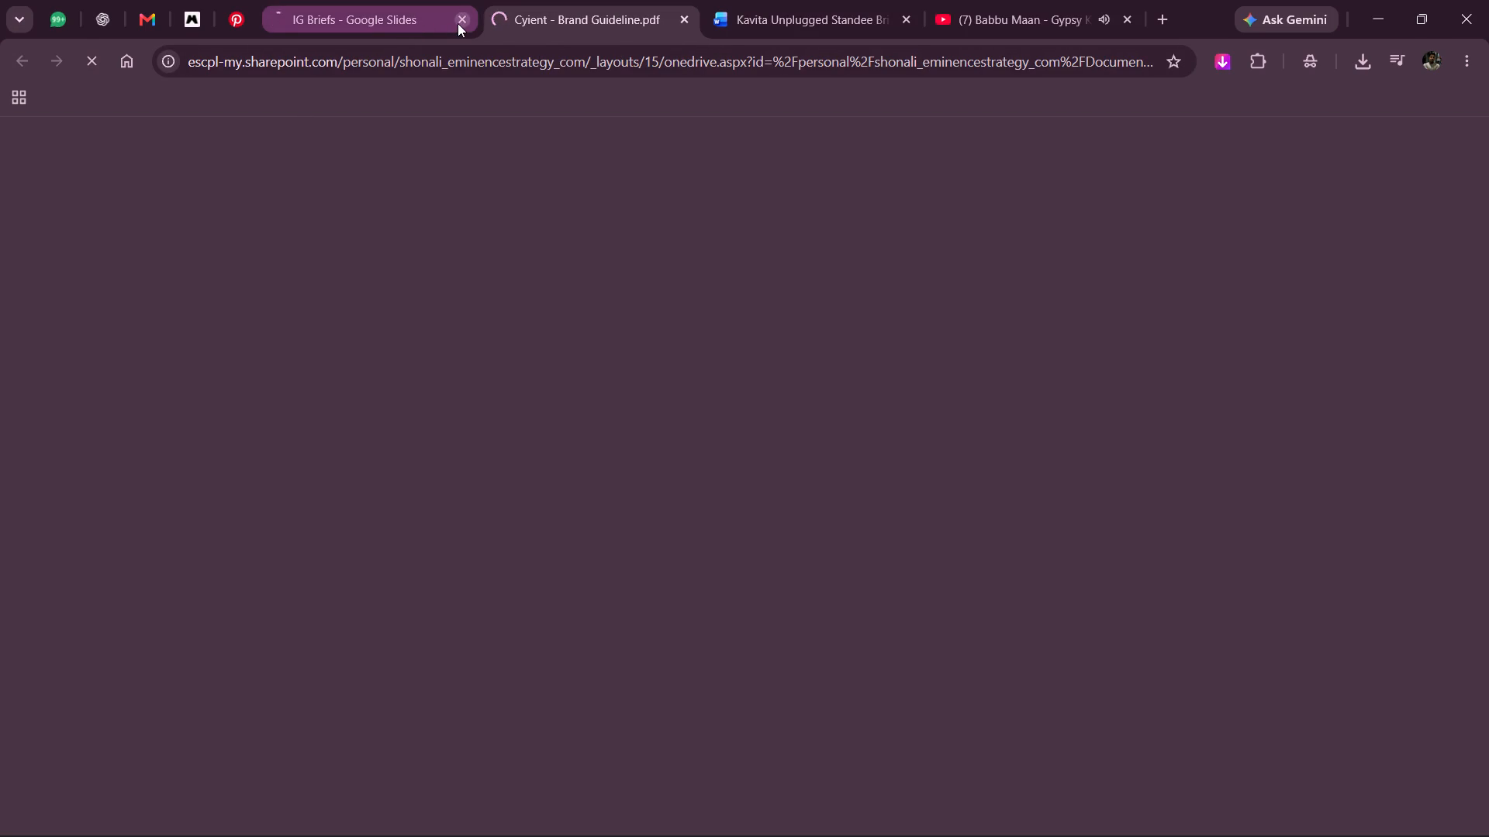
{"action": "left_click", "coordinate": [462, 23]}
Skip the ad playing before the YouTube song.
{"action": "left_click", "coordinate": [717, 18]}
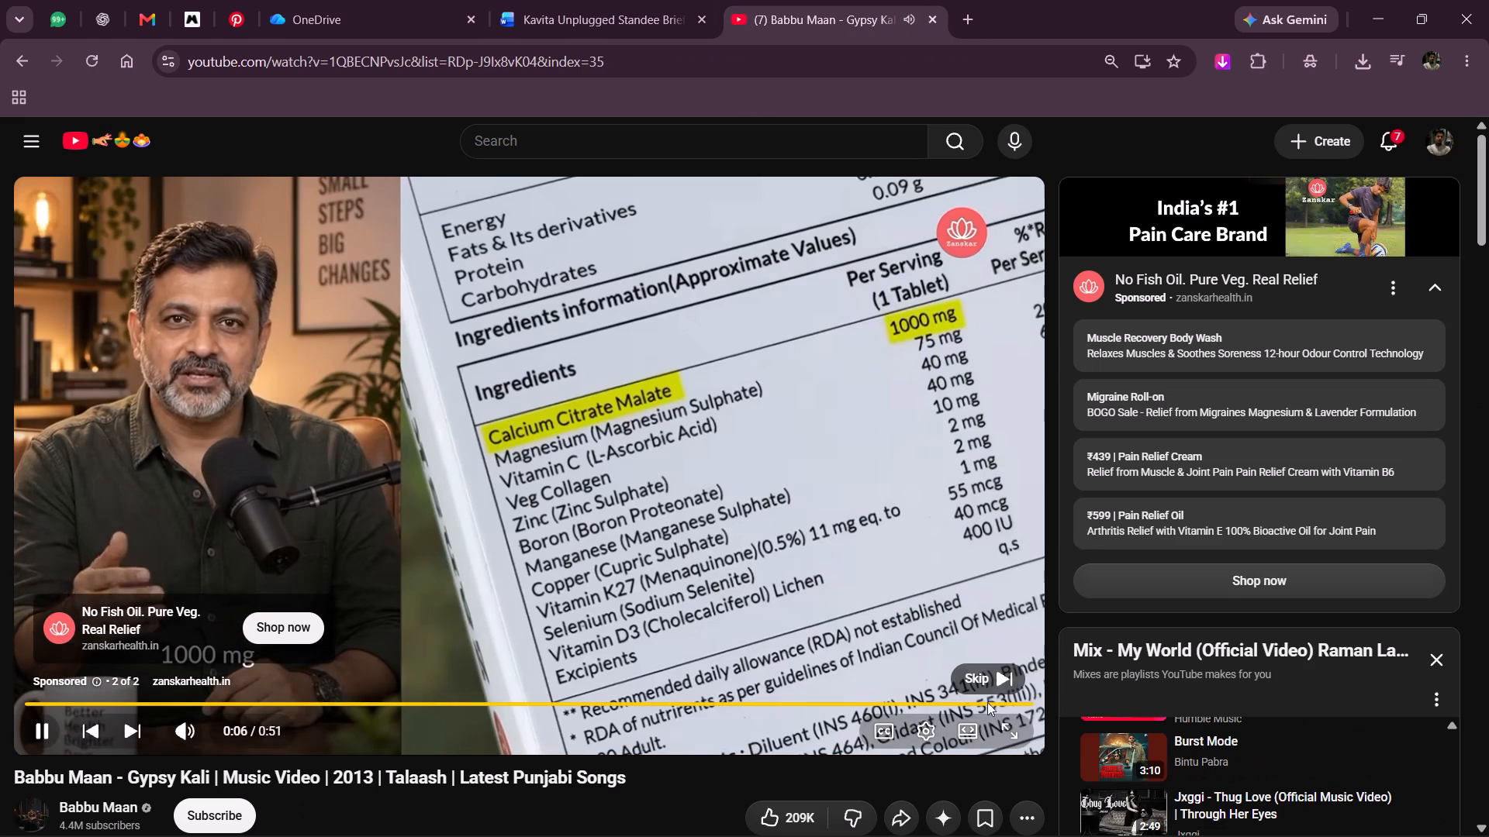
{"action": "left_click", "coordinate": [996, 673]}
Examine the Color Gradients, Gradients & Lifecycle Engineering Layers and Motion Gradients pages of the Cyient brand guideline.
{"action": "left_click", "coordinate": [393, 17]}
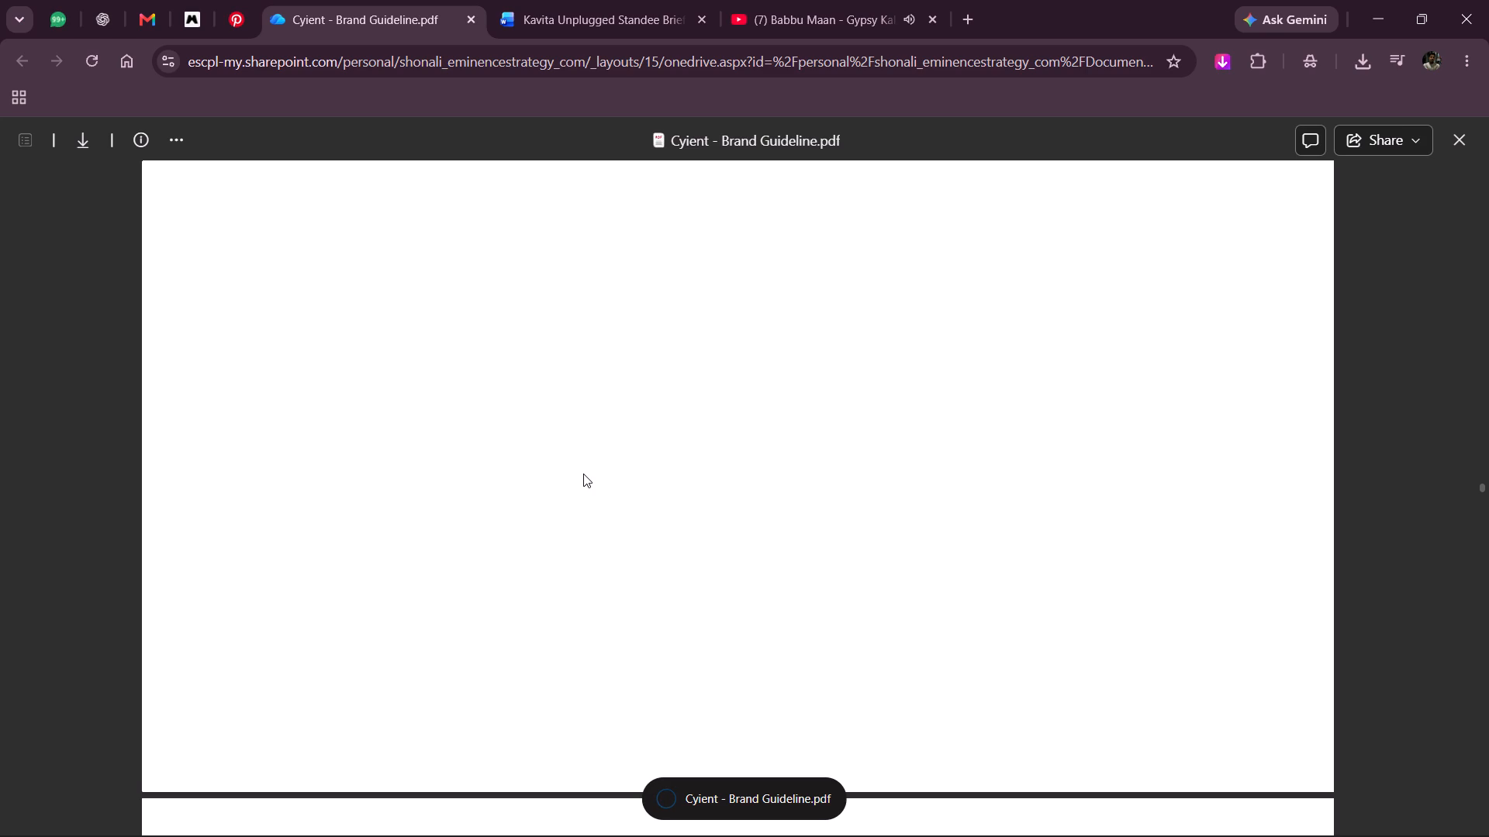
{"action": "scroll", "coordinate": [627, 488], "scroll_direction": "down", "scroll_amount": 4}
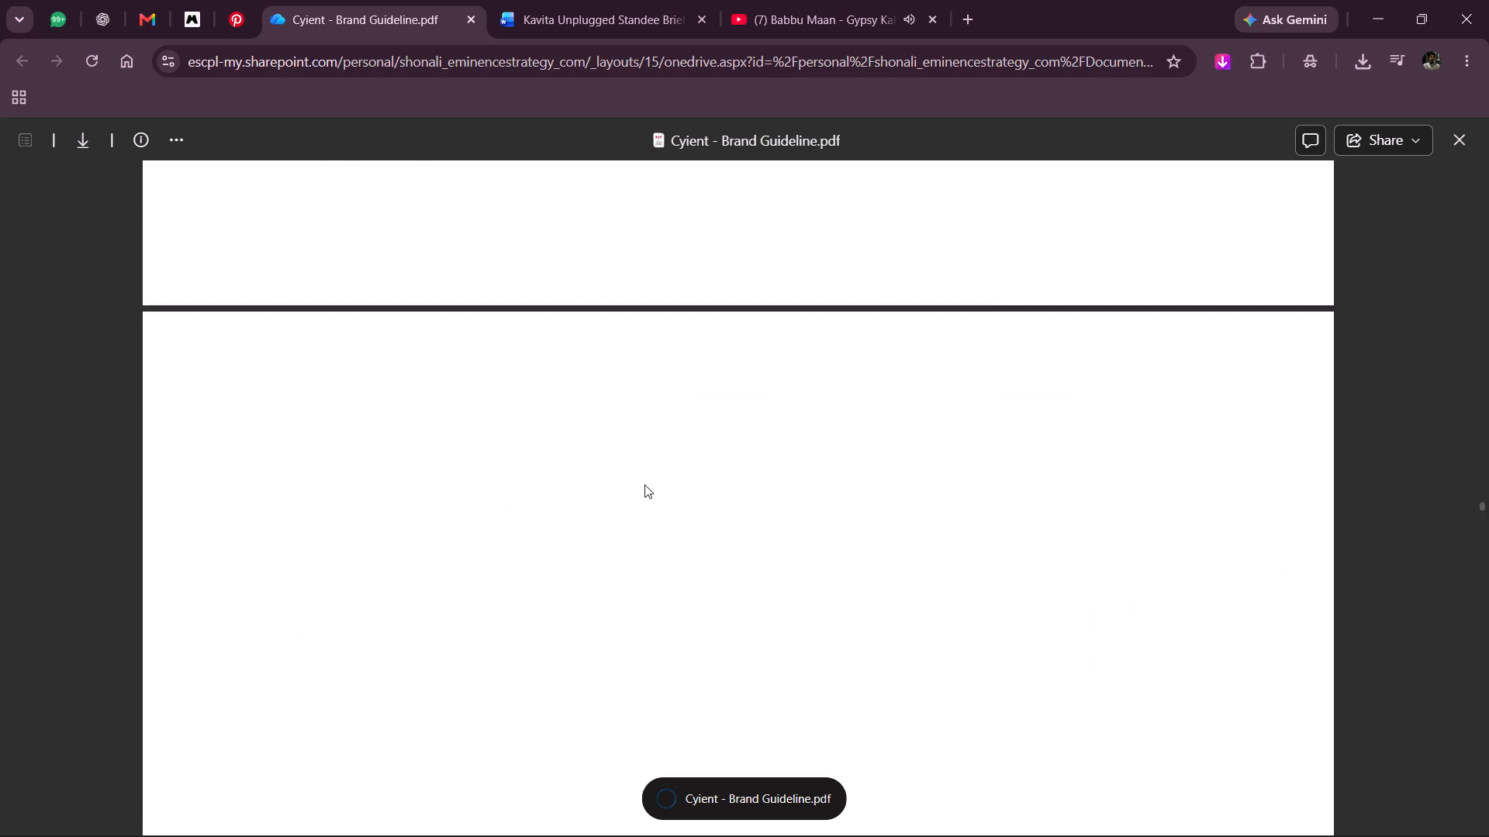
{"action": "scroll", "coordinate": [644, 484], "scroll_direction": "down", "scroll_amount": 3}
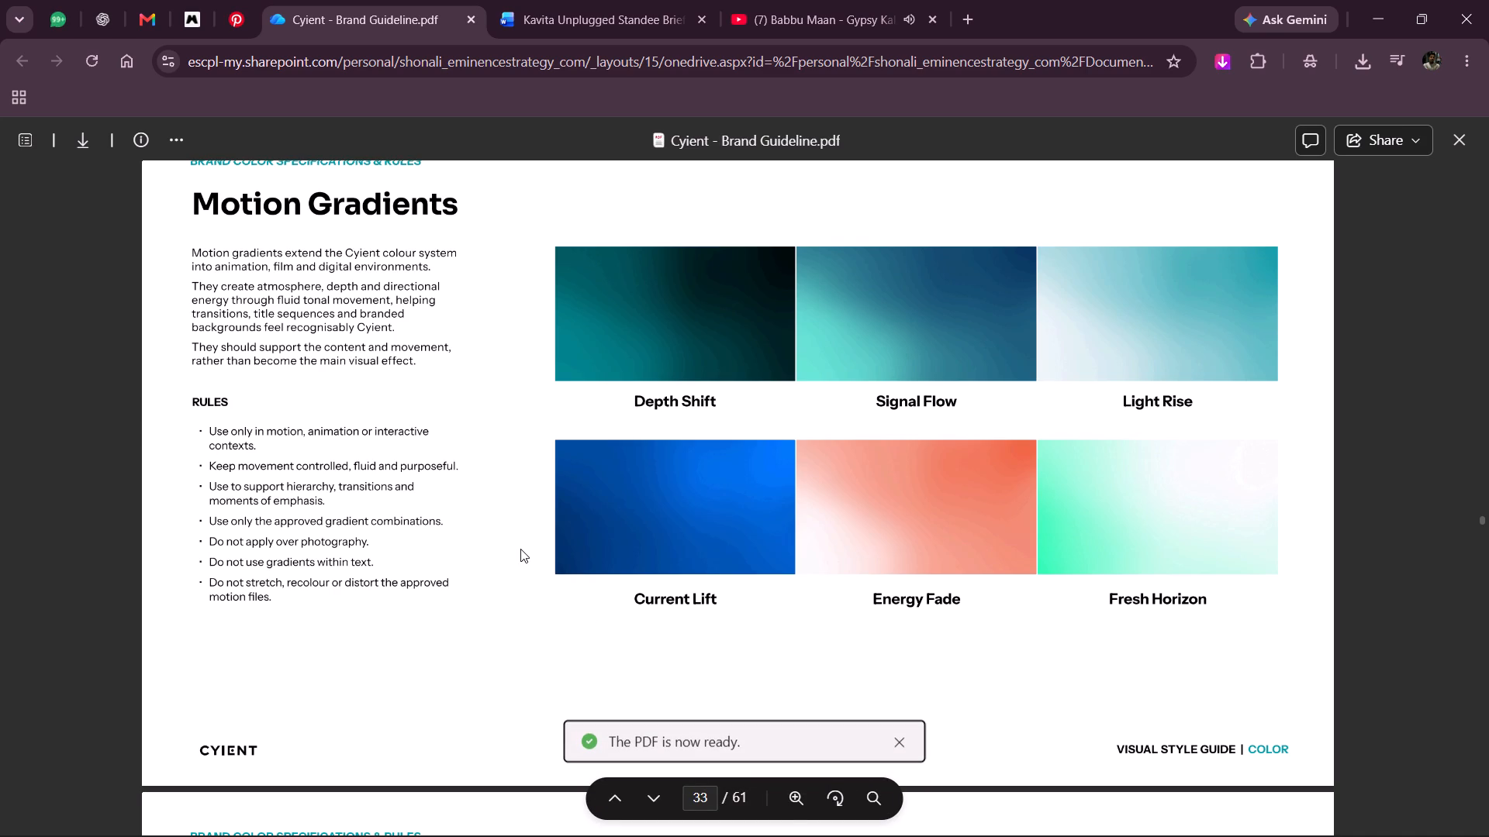
{"action": "scroll", "coordinate": [544, 462], "scroll_direction": "up", "scroll_amount": 3}
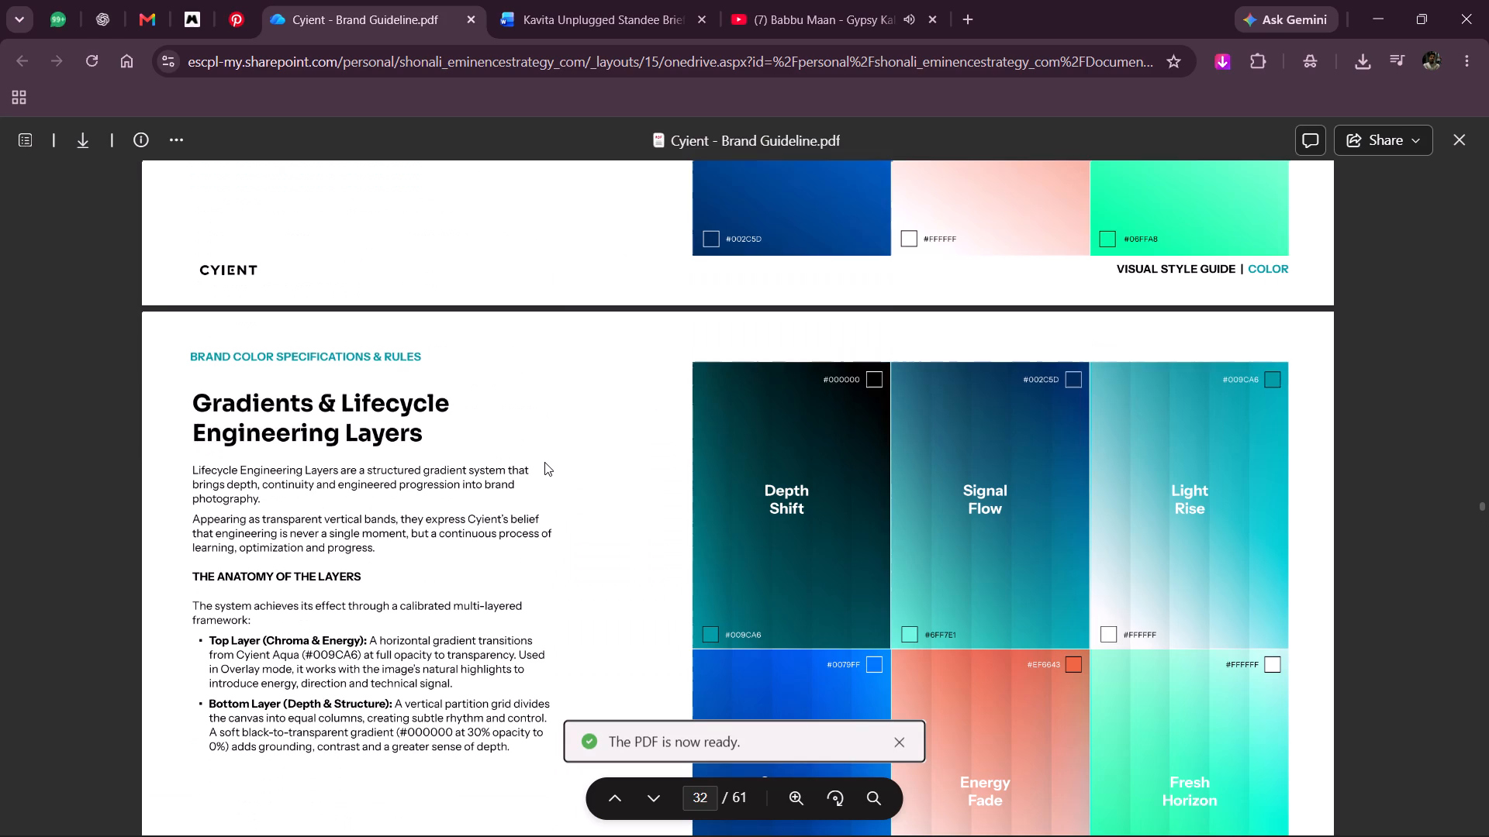
{"action": "scroll", "coordinate": [640, 500], "scroll_direction": "up", "scroll_amount": 2}
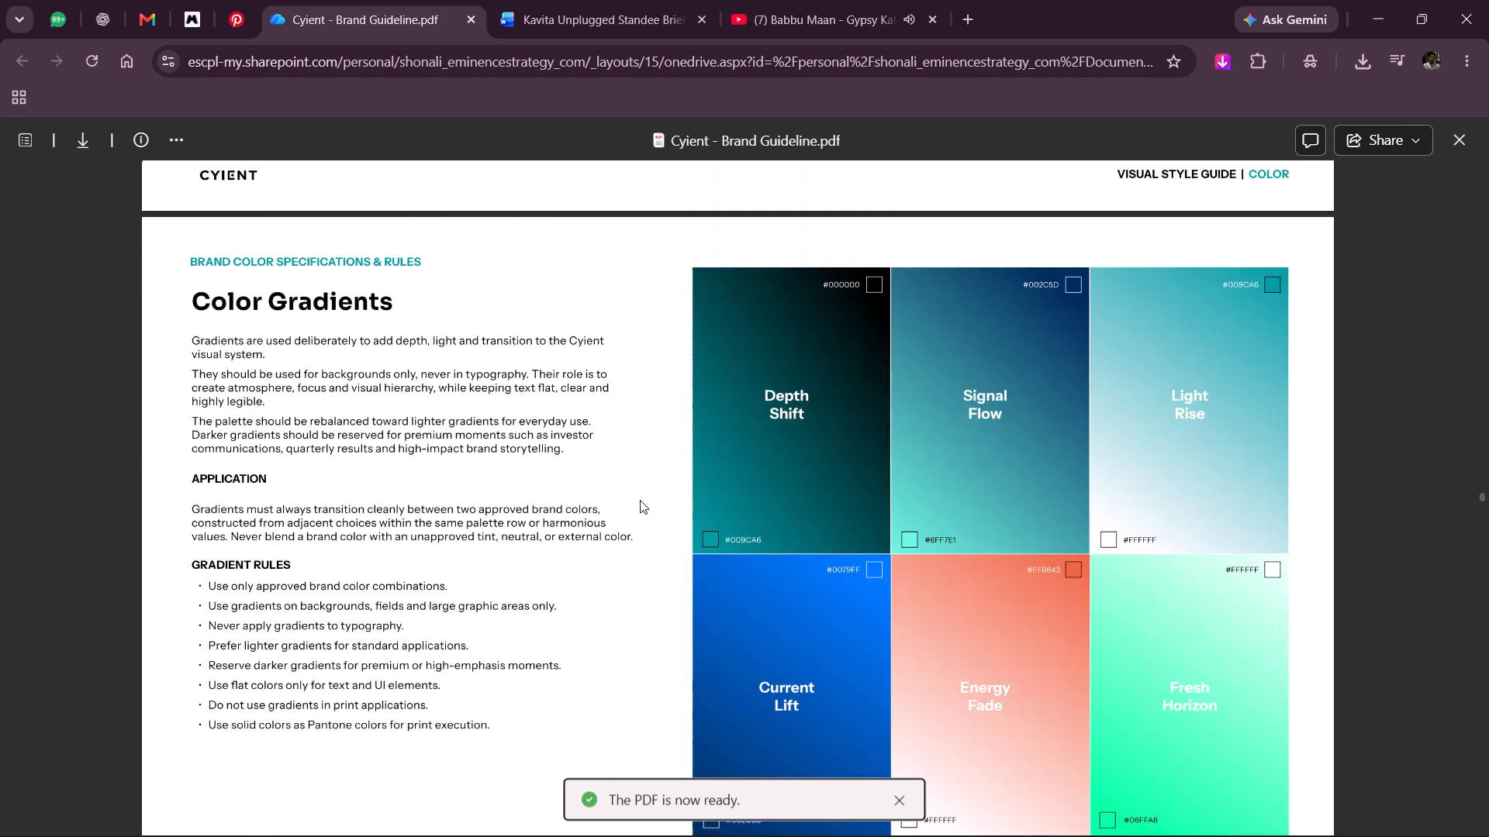
{"action": "scroll", "coordinate": [640, 500], "scroll_direction": "down", "scroll_amount": 1}
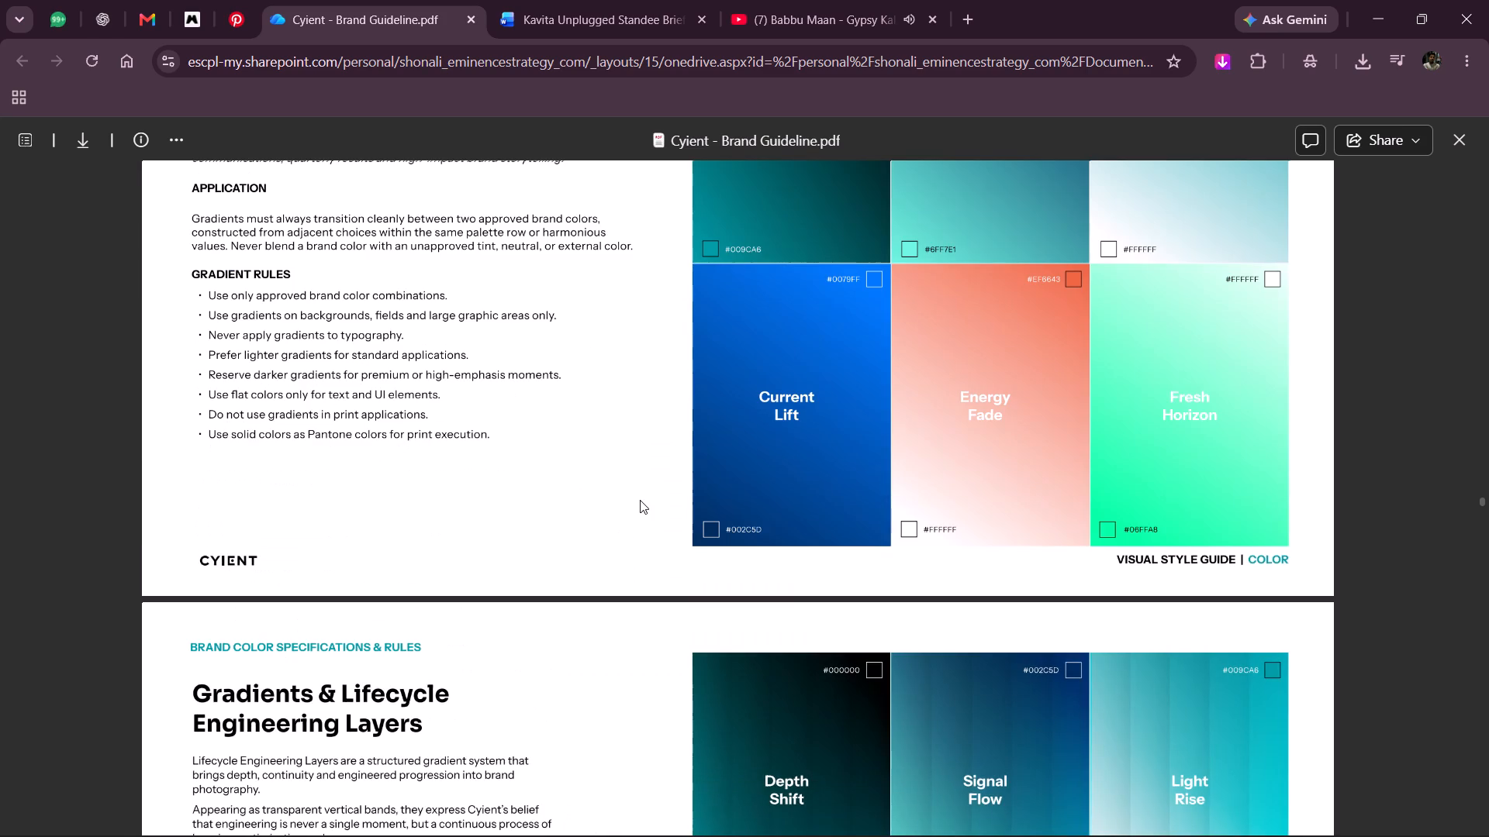
{"action": "scroll", "coordinate": [640, 500], "scroll_direction": "up", "scroll_amount": 1}
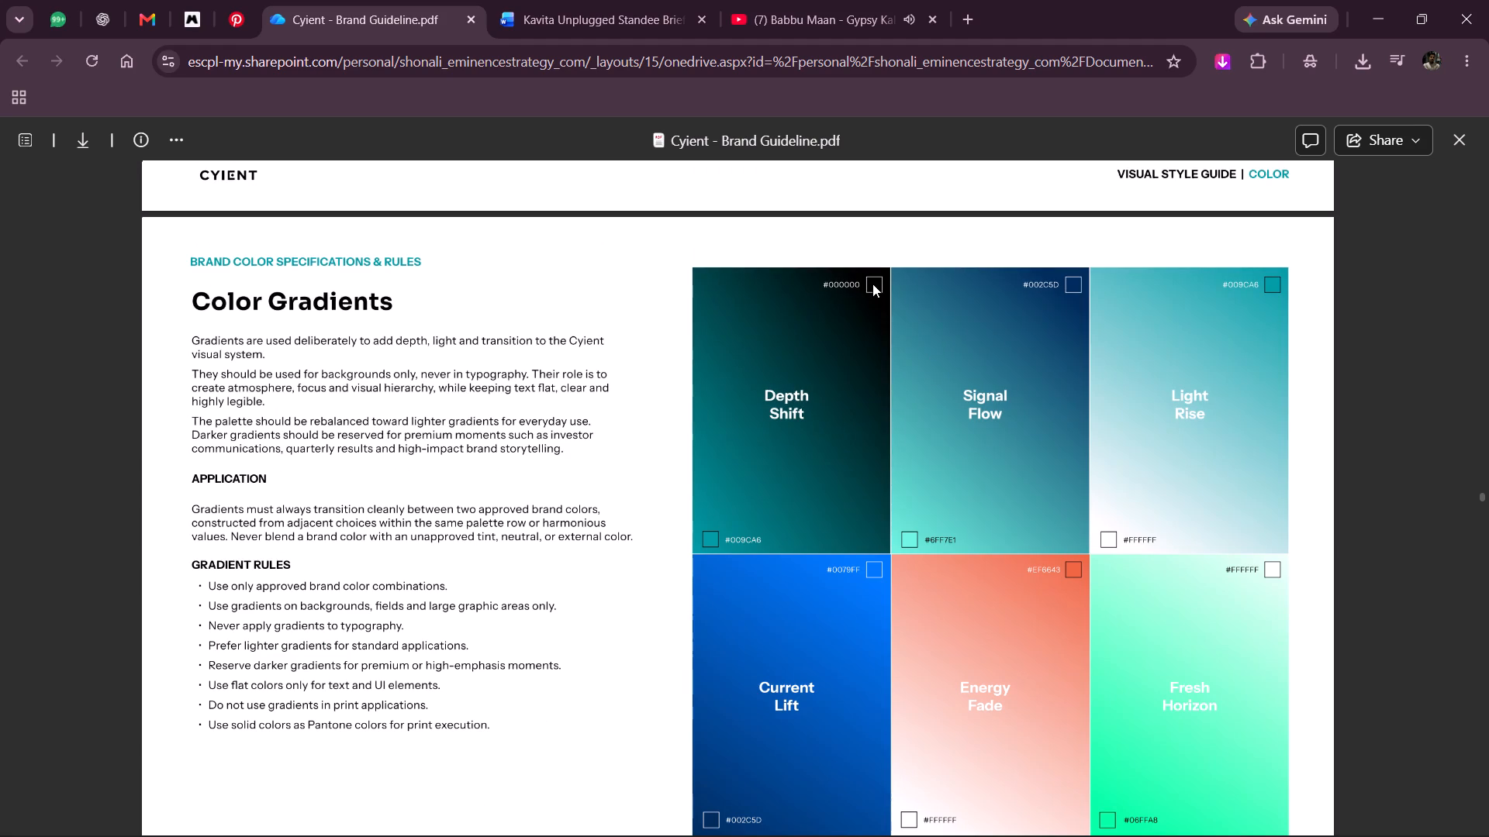
Sample the Depth Shift gradient's two swatches, black 000000 and aqua 009ca5, and copy the aqua hex code.
{"action": "key", "text": "alt+c"}
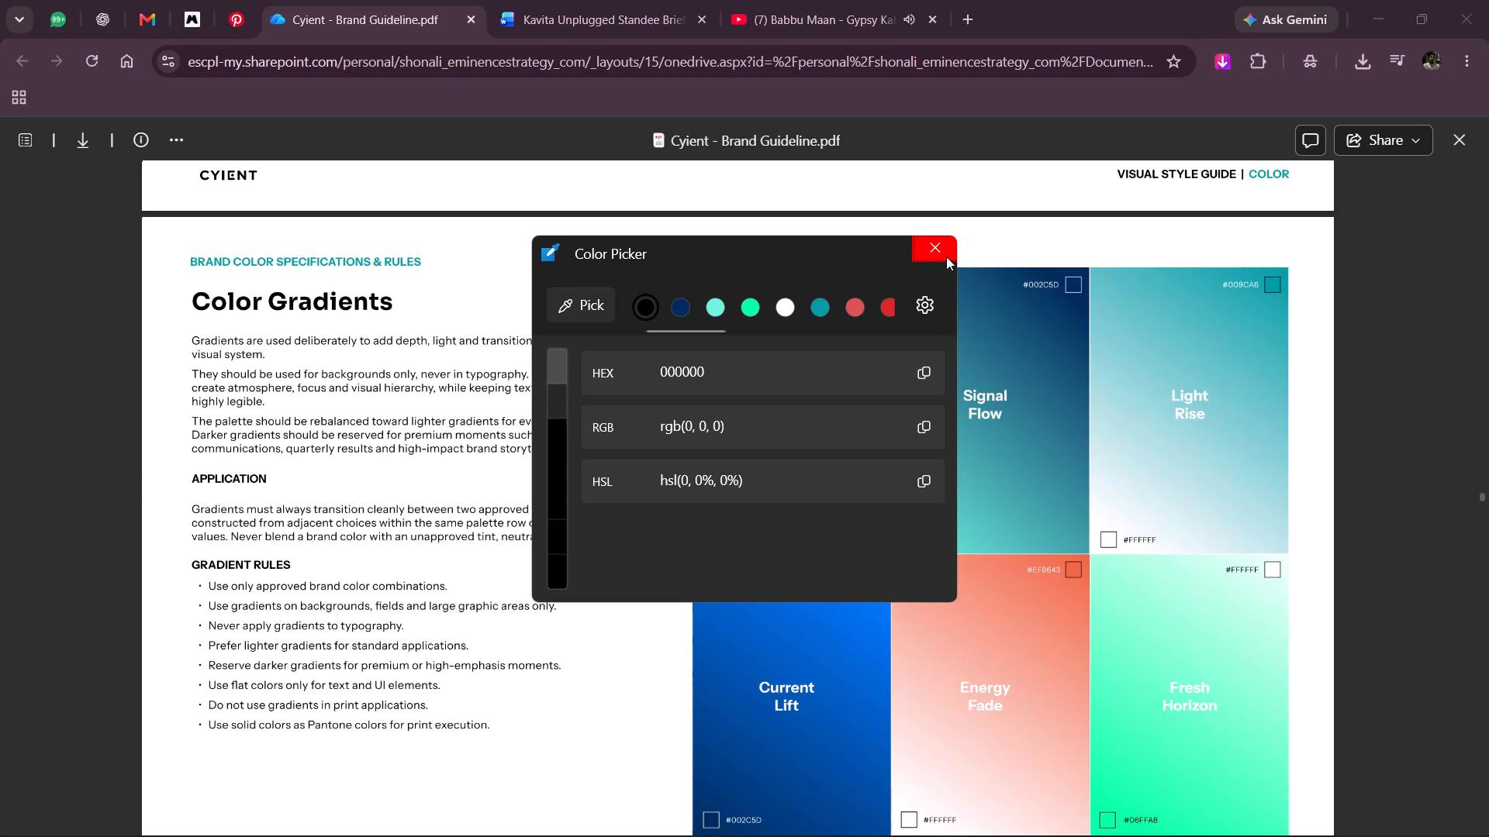
{"action": "left_click", "coordinate": [946, 254]}
{"action": "key", "text": "alt+c"}
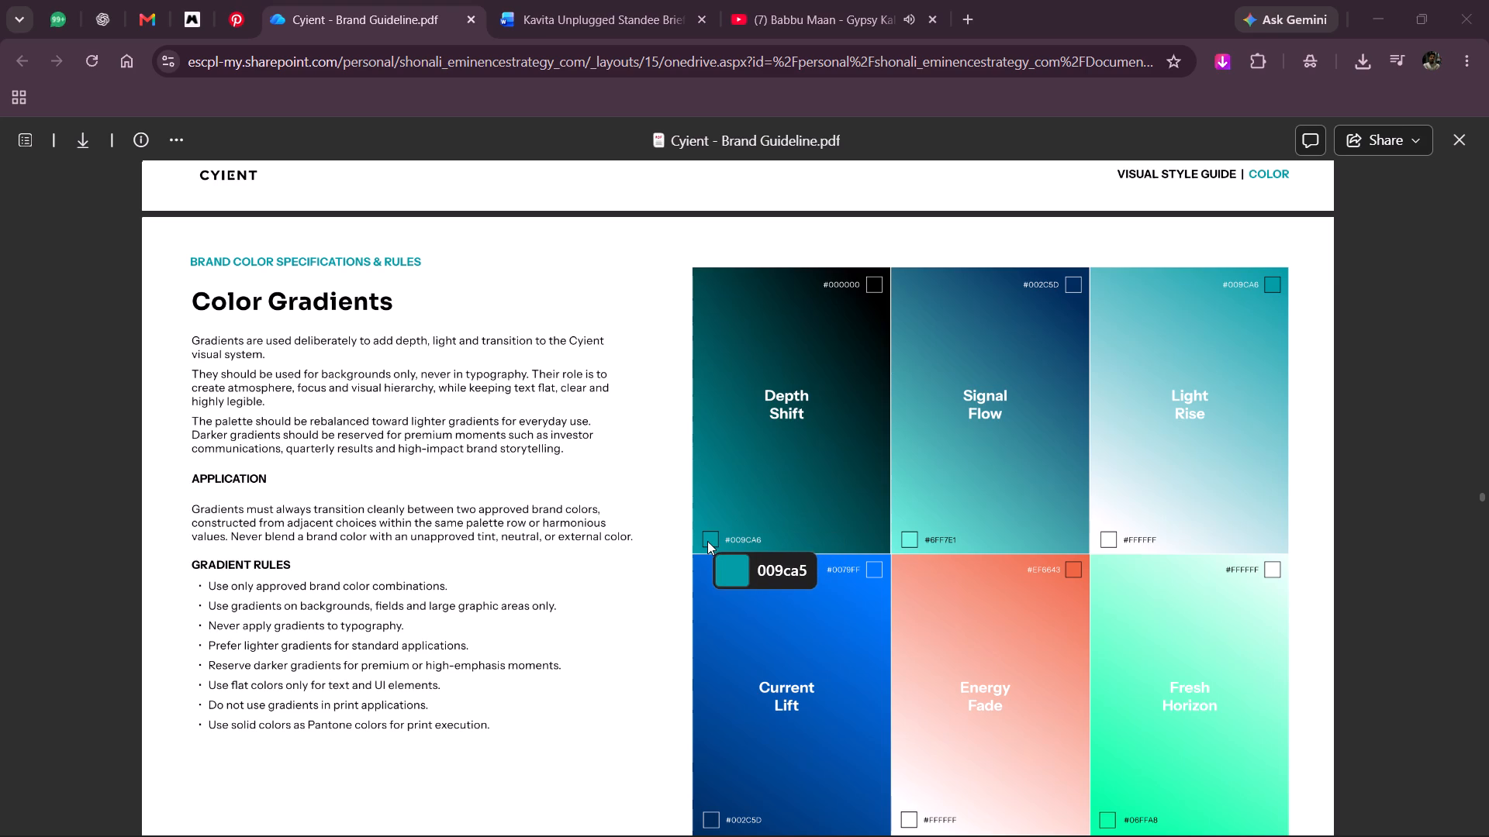
{"action": "left_click", "coordinate": [930, 367]}
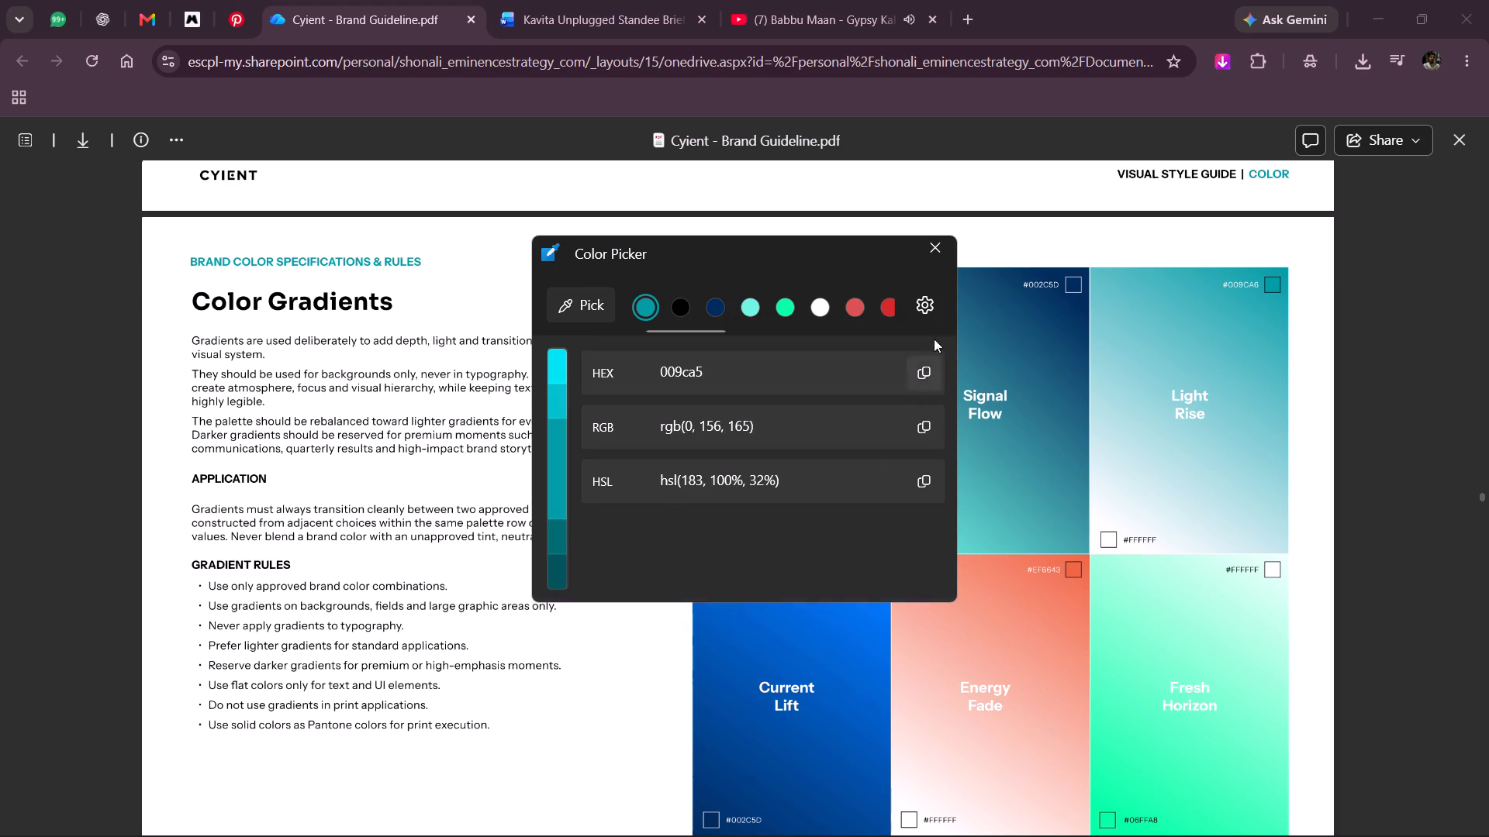
{"action": "left_click", "coordinate": [941, 252]}
{"action": "left_click", "coordinate": [926, 237]}
Switch to Illustrator and draw a 3 ft by 6 ft rectangle covering the whole Kavita artboard copy.
{"action": "key", "text": "alt+Tab"}
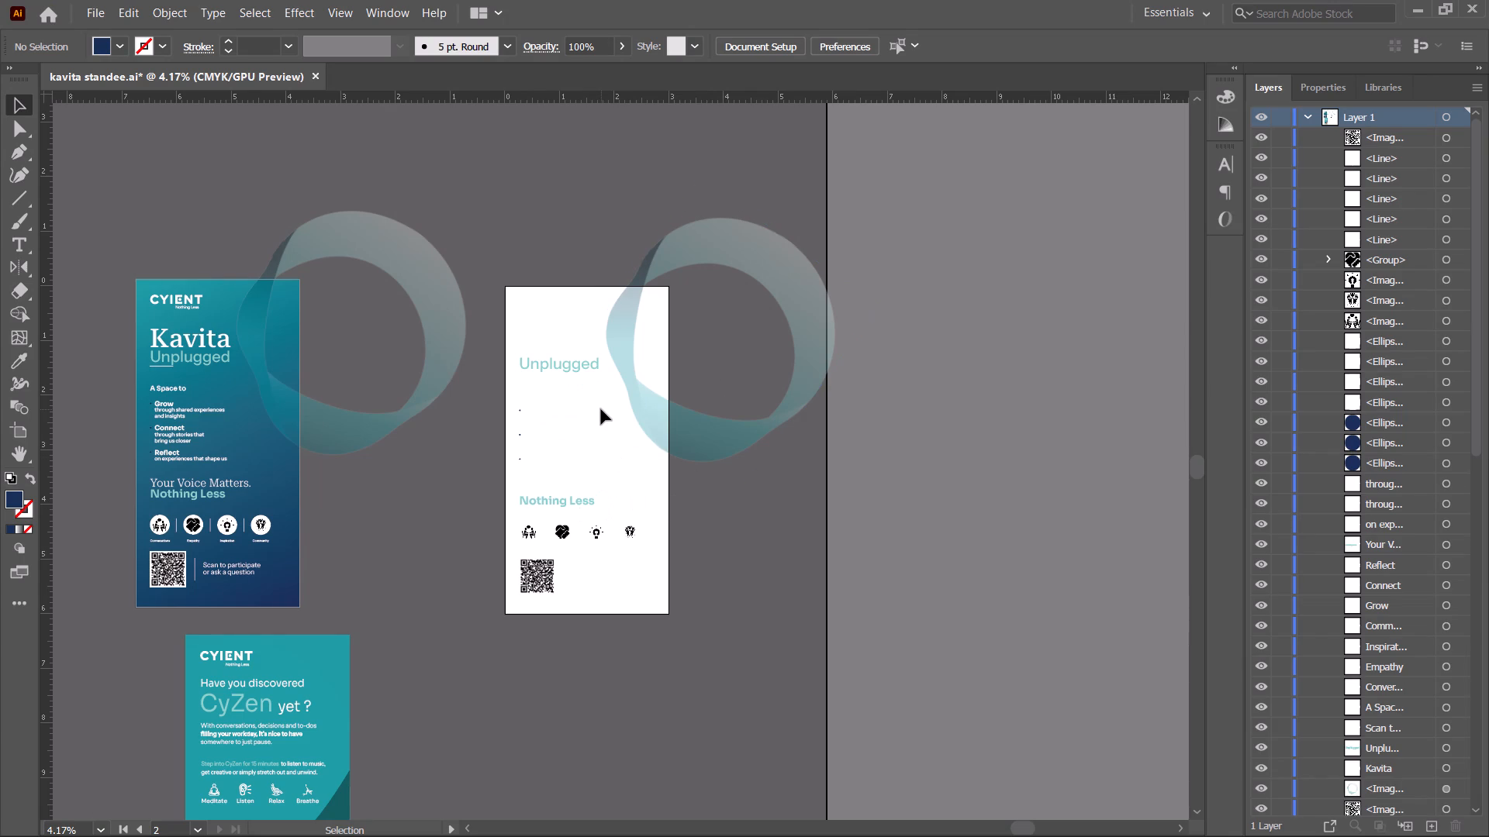
{"action": "key", "text": "m"}
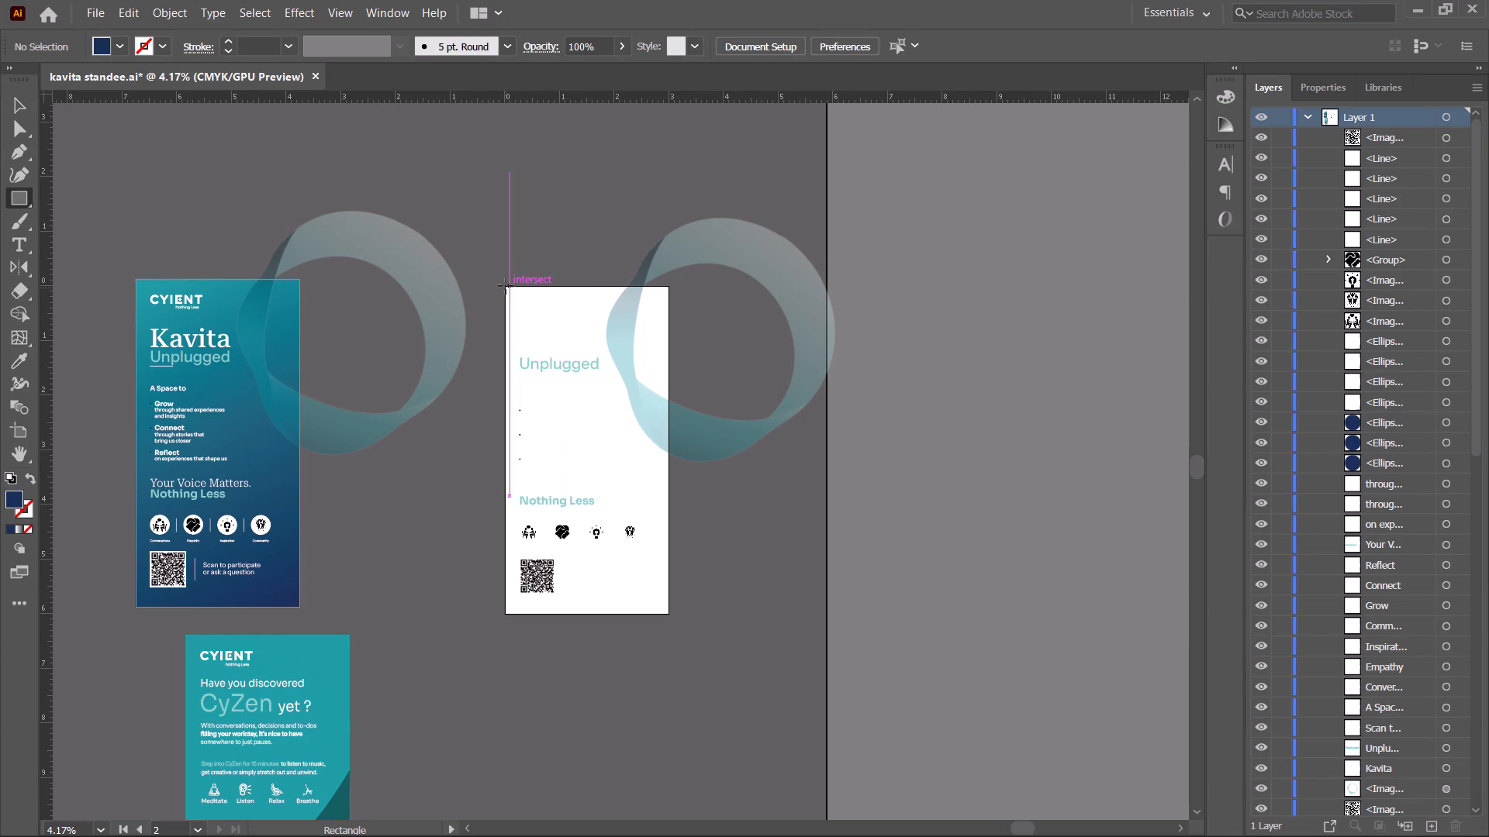
{"action": "left_click_drag", "start_coordinate": [506, 286], "coordinate": [668, 615]}
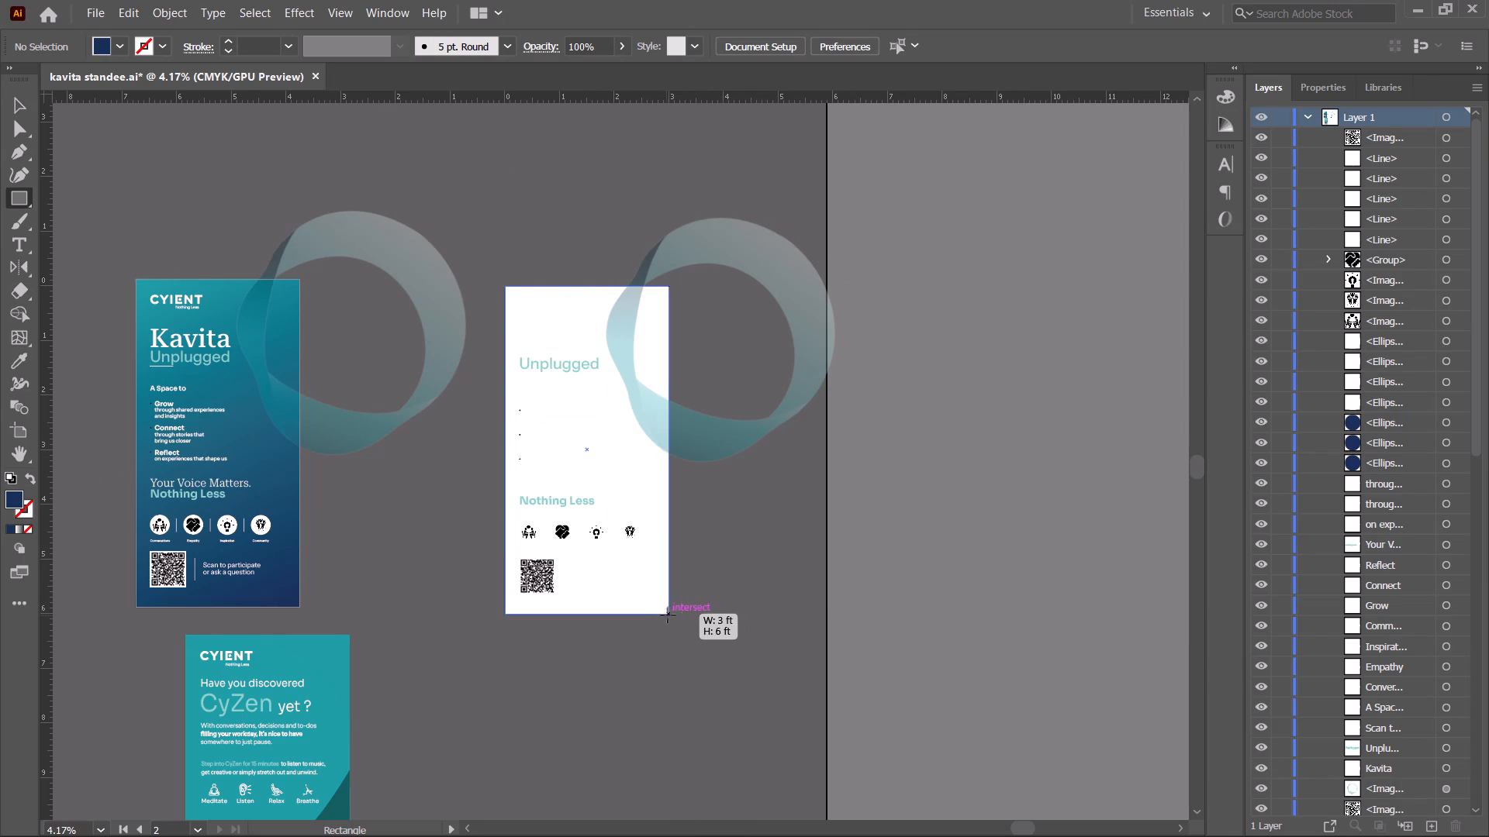
{"action": "left_click_drag", "start_coordinate": [668, 615], "coordinate": [669, 615]}
{"action": "left_click", "coordinate": [19, 104]}
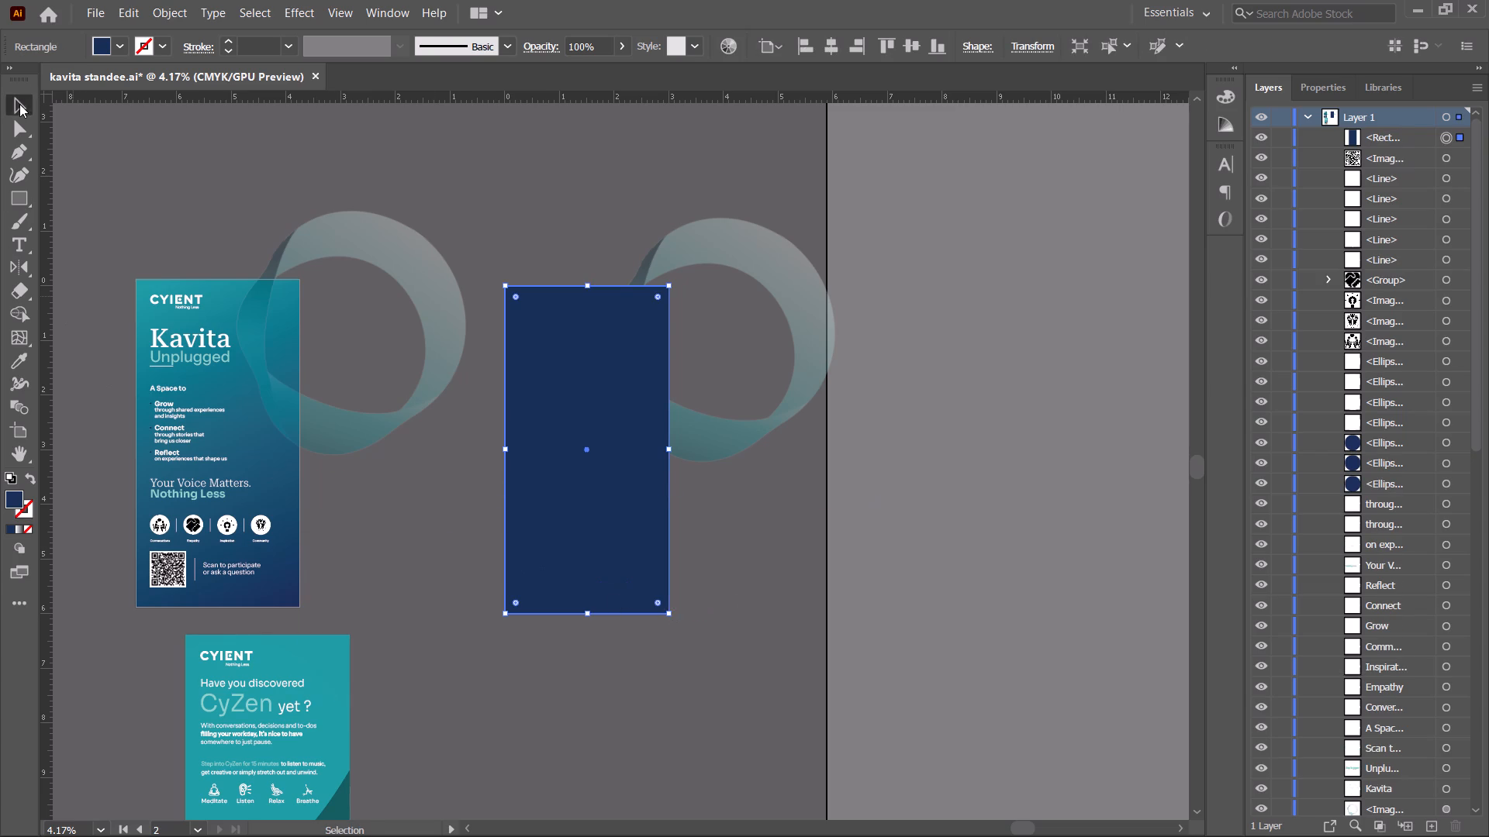
Send the dark blue rectangle on the Kavita artboard copy behind all the standee text and graphics.
{"action": "left_click_drag", "start_coordinate": [1388, 132], "coordinate": [1375, 618]}
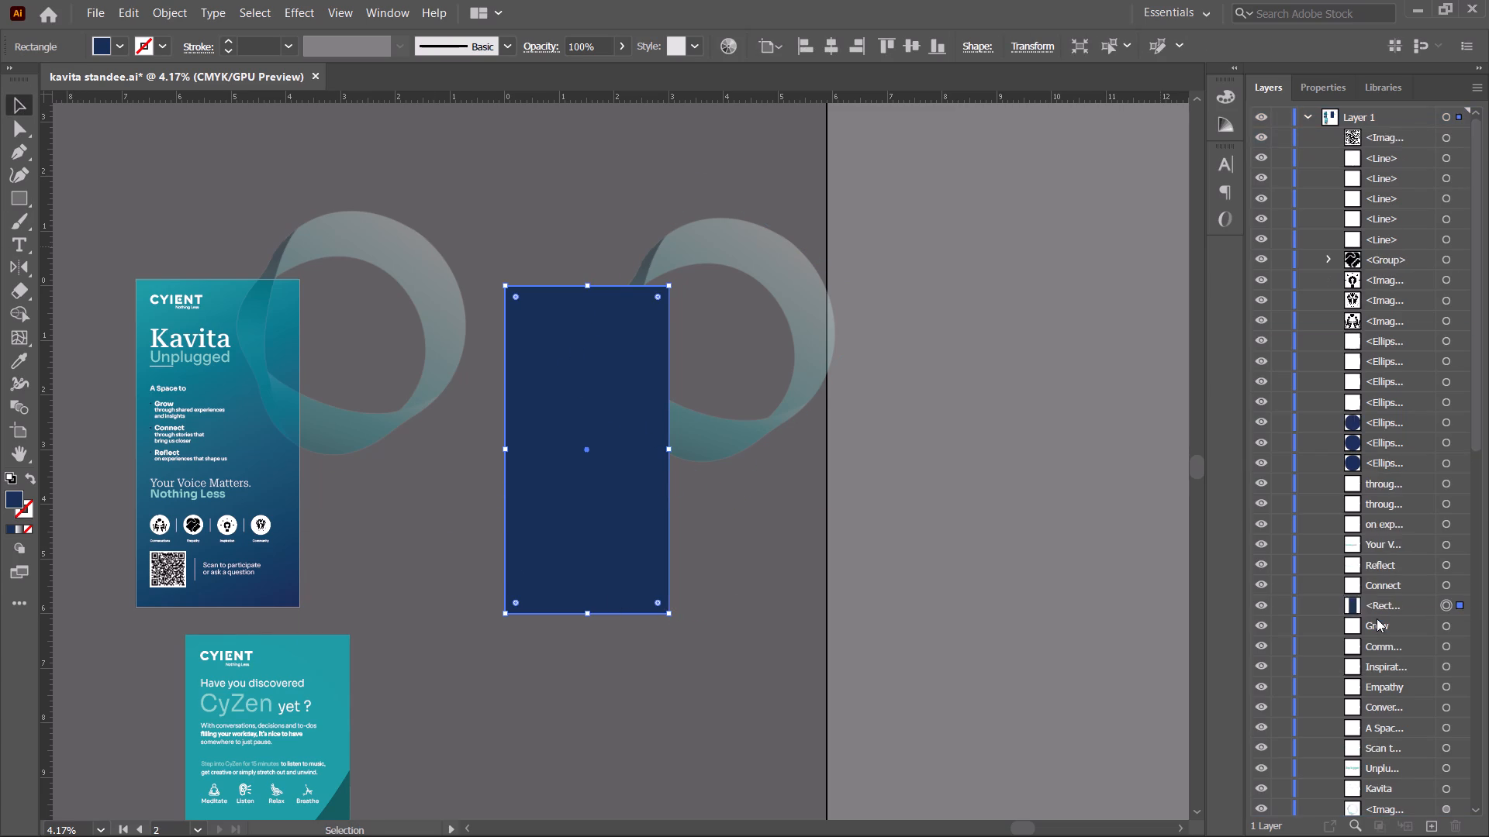
{"action": "scroll", "coordinate": [1377, 618], "scroll_direction": "down", "scroll_amount": 5}
{"action": "scroll", "coordinate": [1403, 374], "scroll_direction": "up", "scroll_amount": 2}
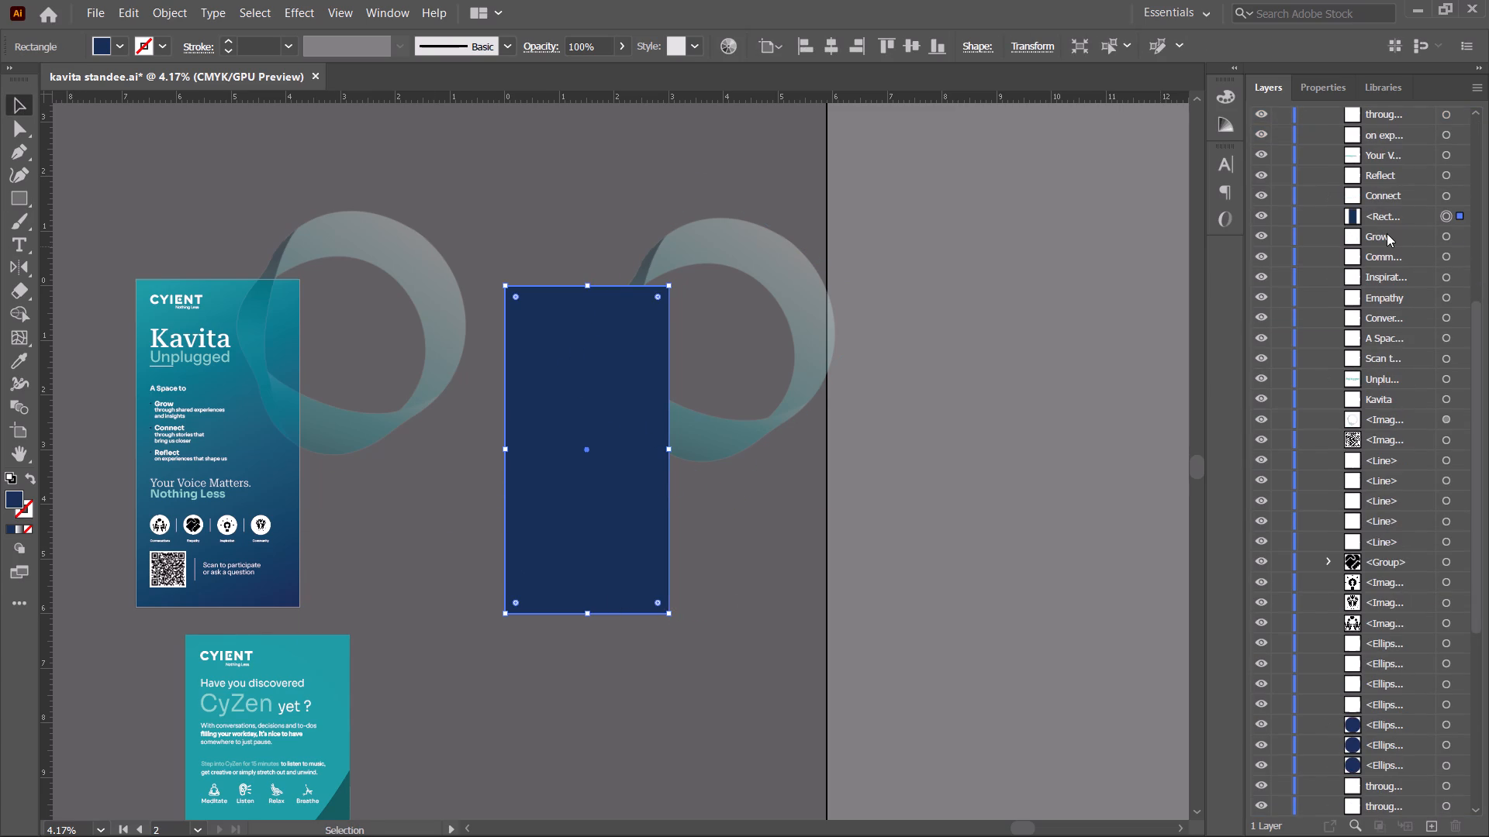
{"action": "key", "text": "ctrl+shift+bracketleft"}
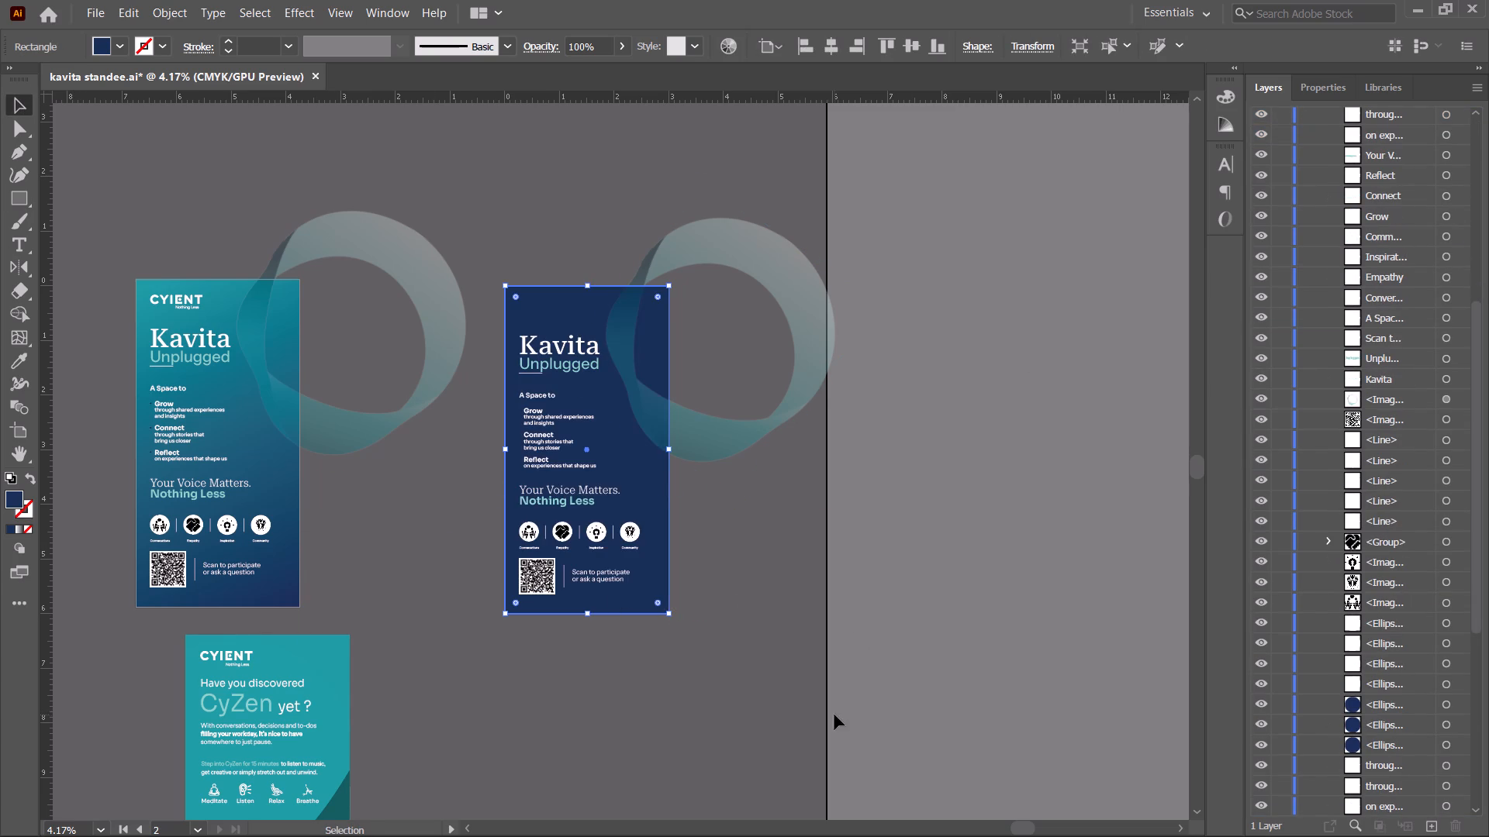
{"action": "left_click", "coordinate": [762, 701]}
Fill the background rectangle of the Kavita copy with the default white-to-black linear gradient.
{"action": "scroll", "coordinate": [762, 701], "scroll_direction": "up", "scroll_amount": 2, "text": "alt"}
{"action": "key", "text": "space"}
{"action": "left_click_drag", "start_coordinate": [763, 656], "coordinate": [603, 785]}
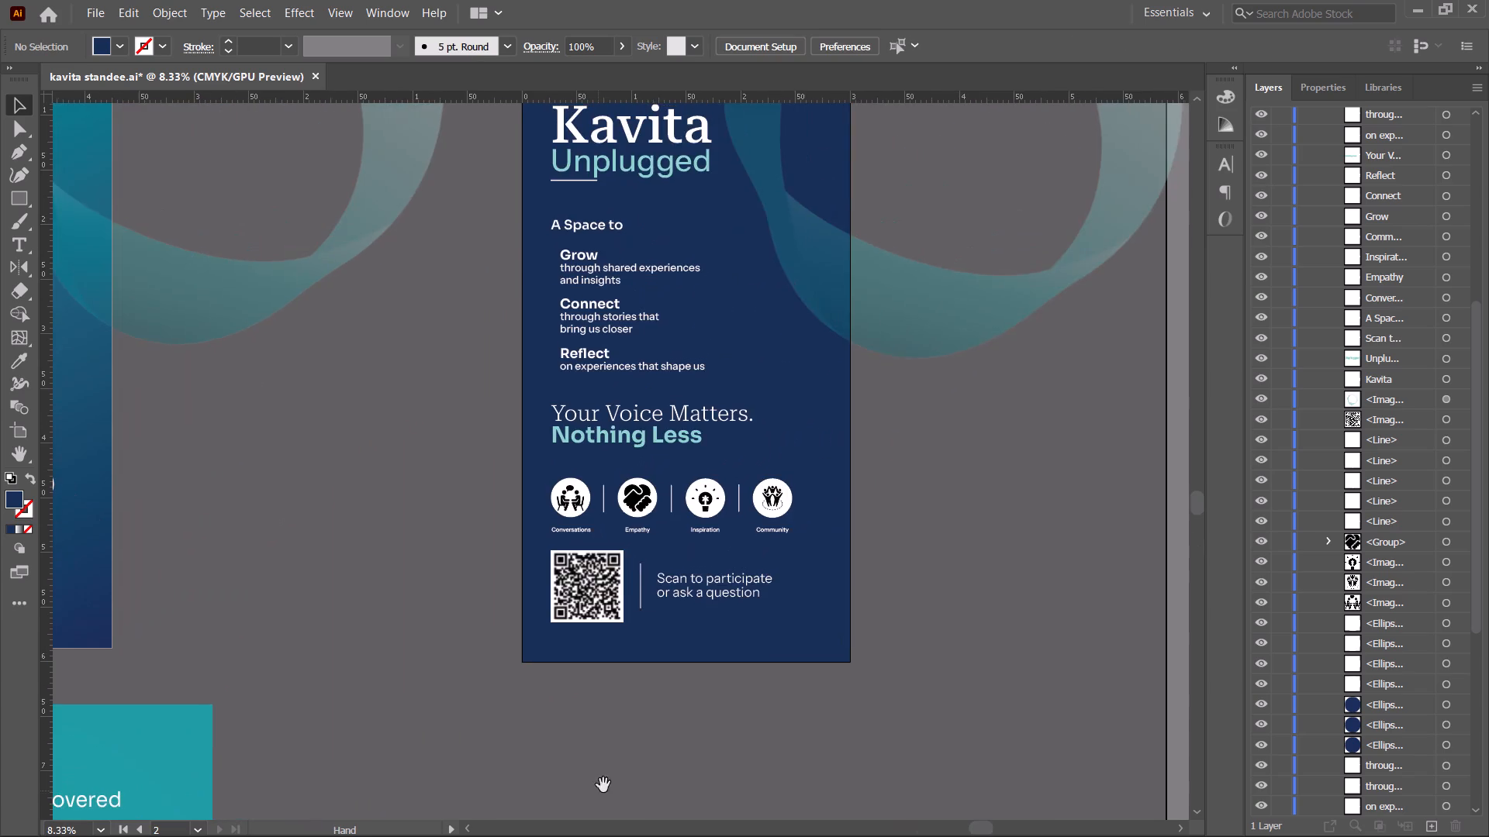
{"action": "left_click_drag", "start_coordinate": [603, 785], "coordinate": [598, 790]}
{"action": "scroll", "coordinate": [924, 639], "scroll_direction": "down", "scroll_amount": 1, "text": "alt"}
{"action": "key", "text": "space"}
{"action": "left_click_drag", "start_coordinate": [926, 639], "coordinate": [830, 668]}
{"action": "key", "text": "g"}
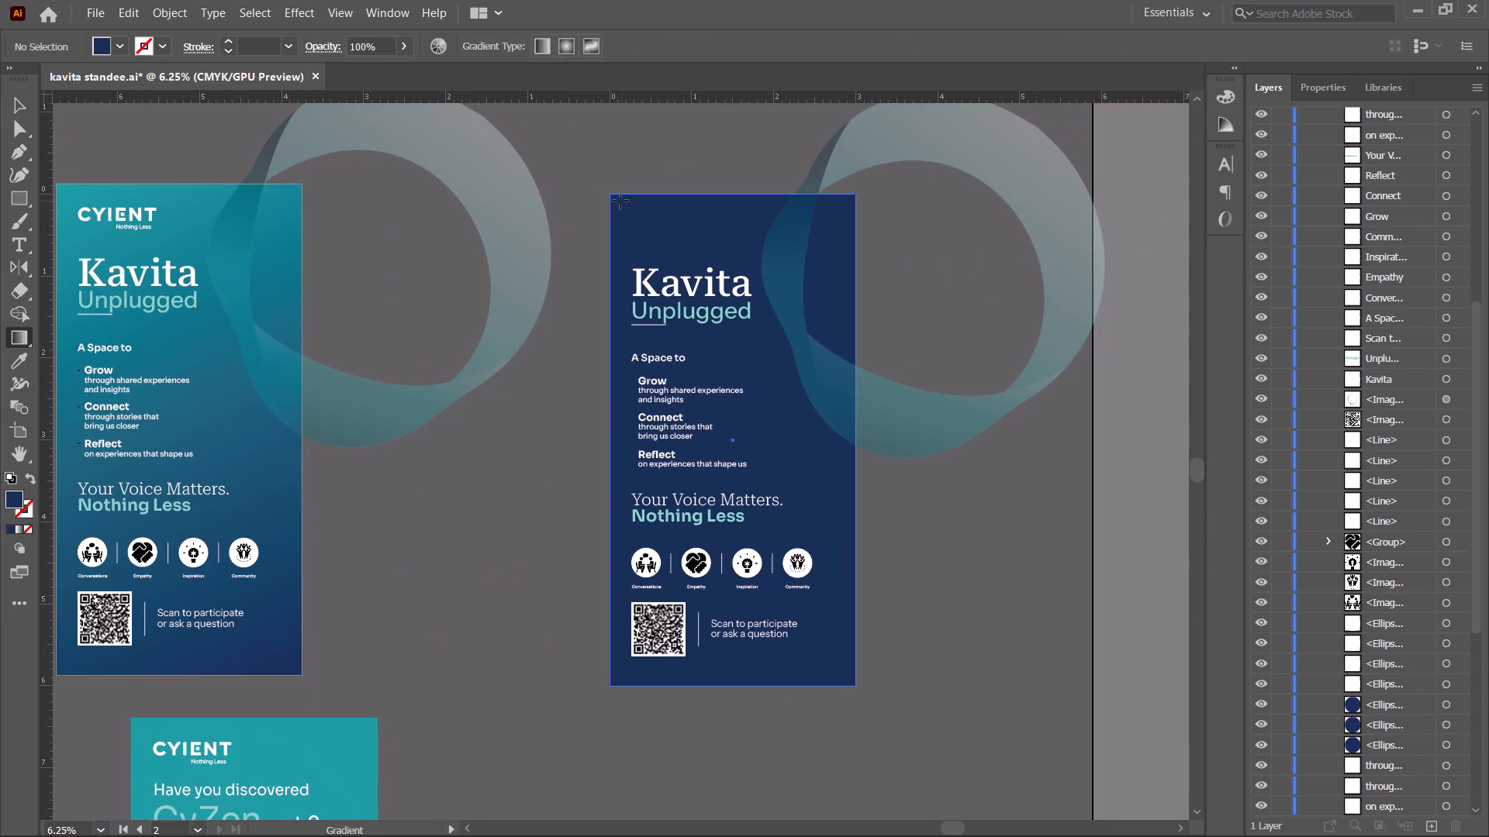
{"action": "left_click_drag", "start_coordinate": [615, 198], "coordinate": [849, 683]}
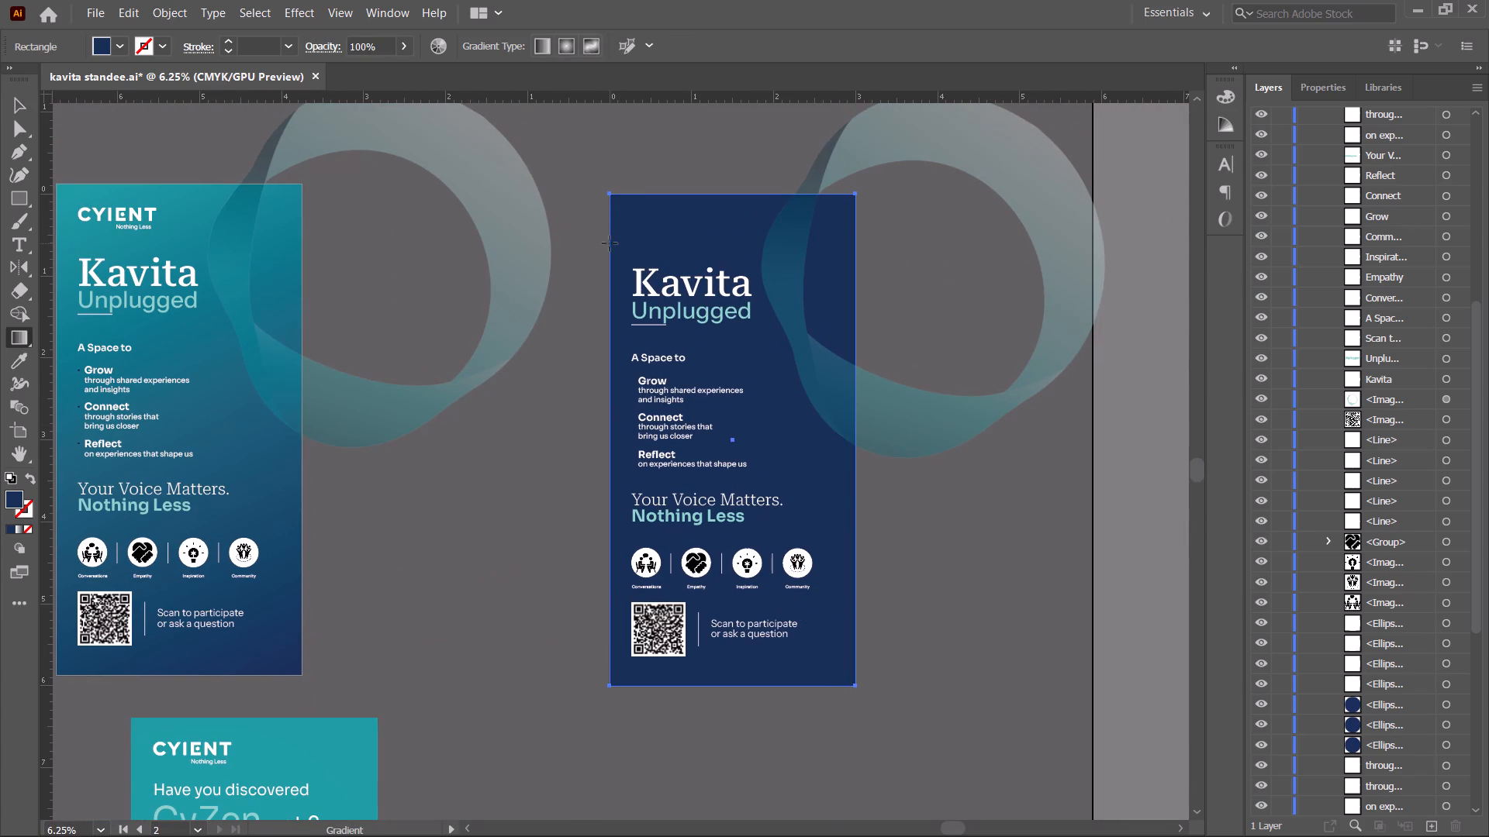
{"action": "double_click", "coordinate": [630, 243]}
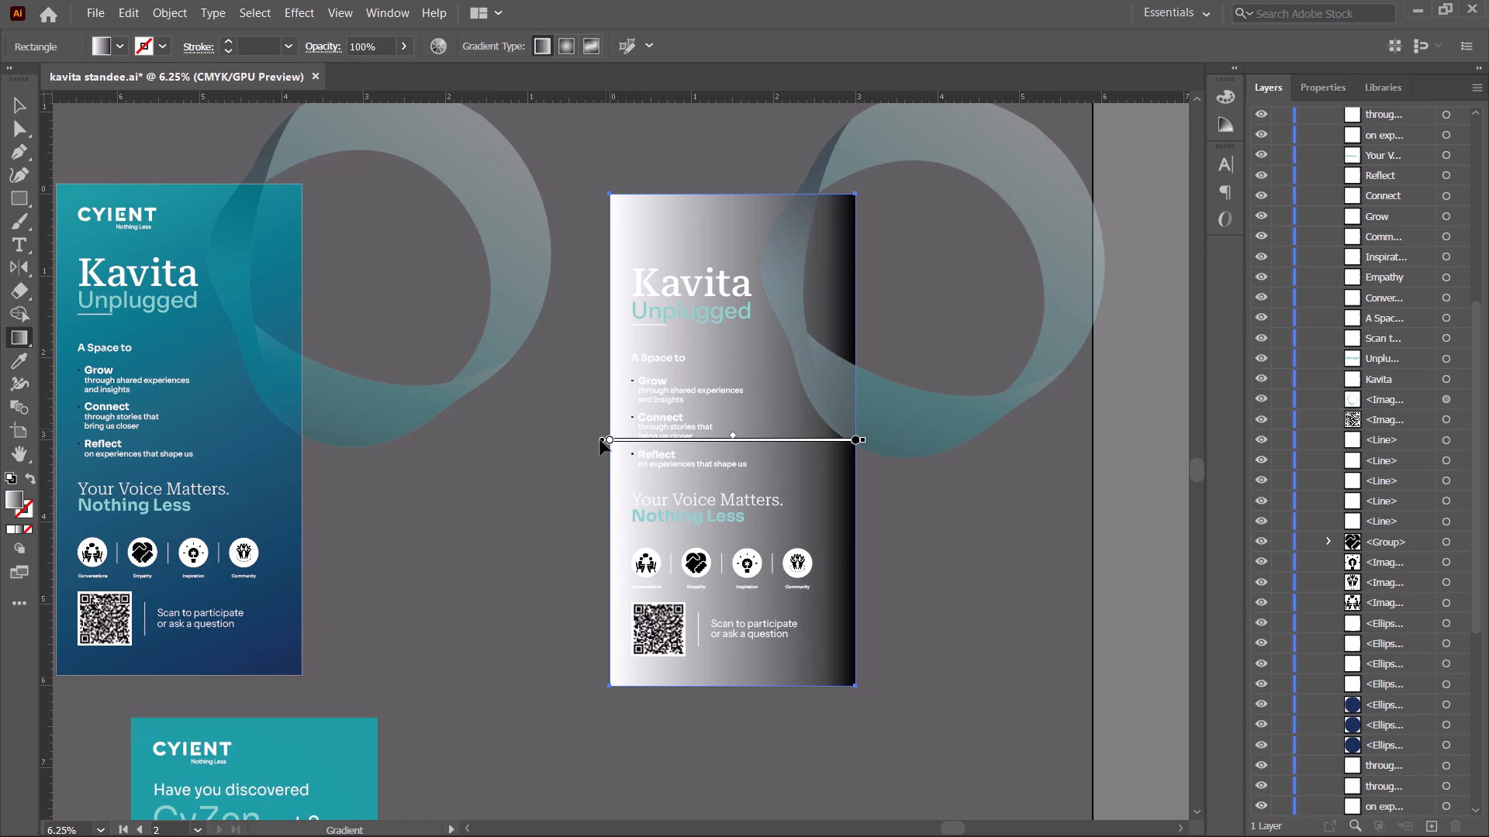
Angle the background gradient diagonally down to the lower-right and stretch its black end well beyond the rectangle's corner.
{"action": "left_click_drag", "start_coordinate": [600, 441], "coordinate": [606, 200]}
{"action": "left_click_drag", "start_coordinate": [700, 439], "coordinate": [695, 216]}
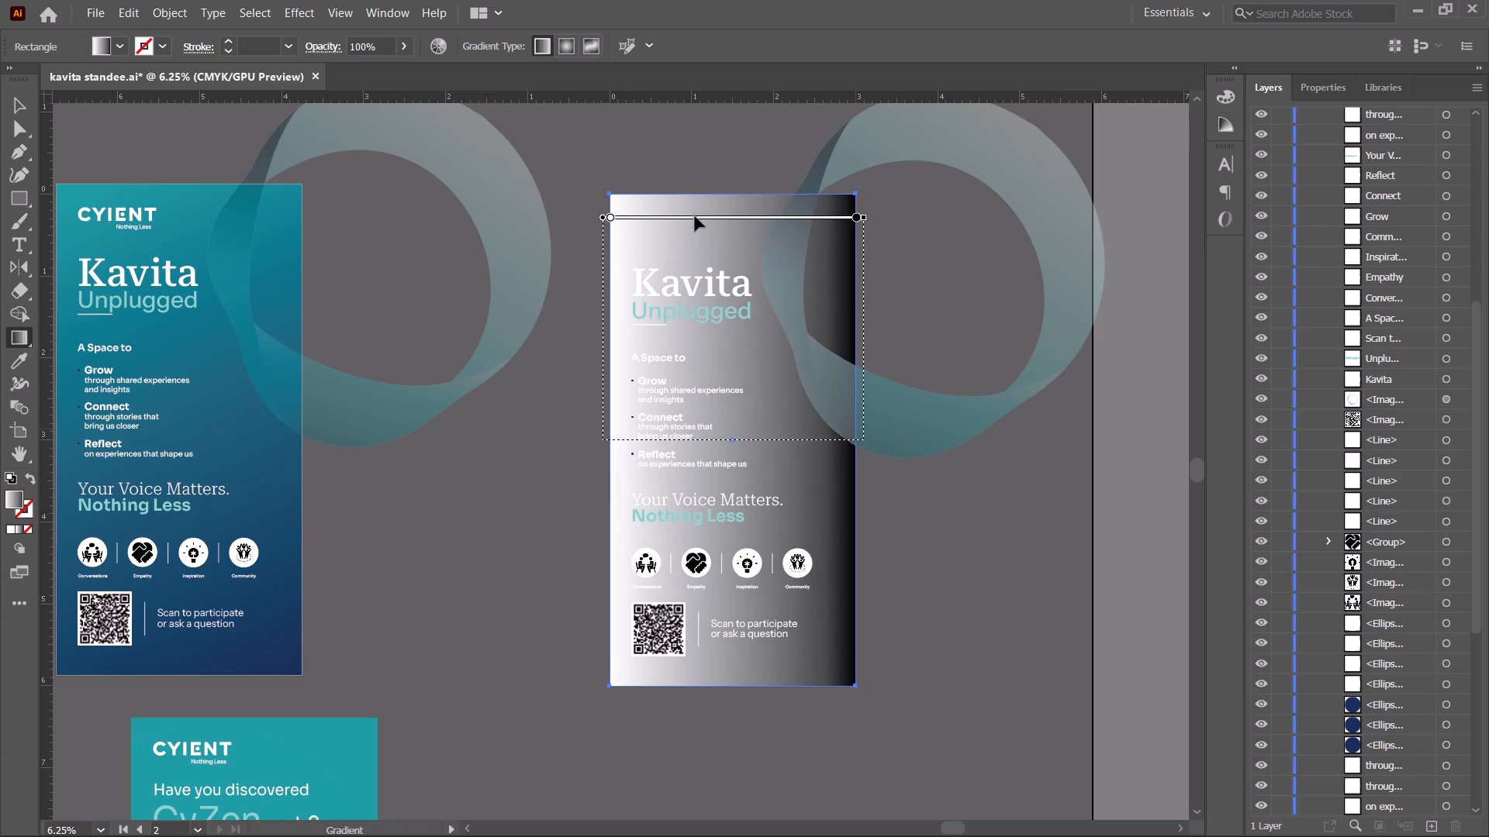
{"action": "left_click_drag", "start_coordinate": [695, 216], "coordinate": [699, 194]}
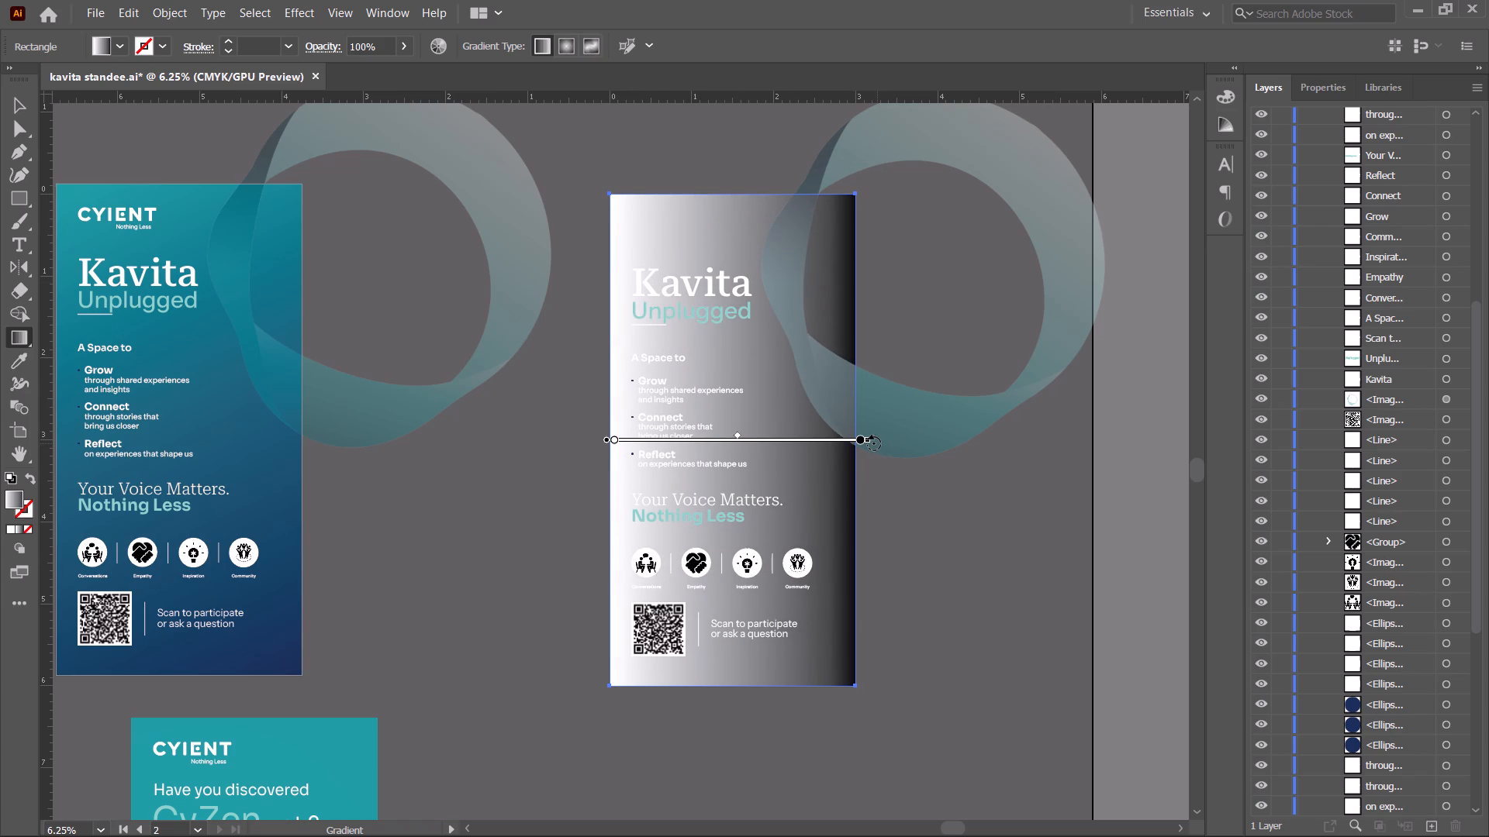
{"action": "left_click_drag", "start_coordinate": [874, 443], "coordinate": [754, 657]}
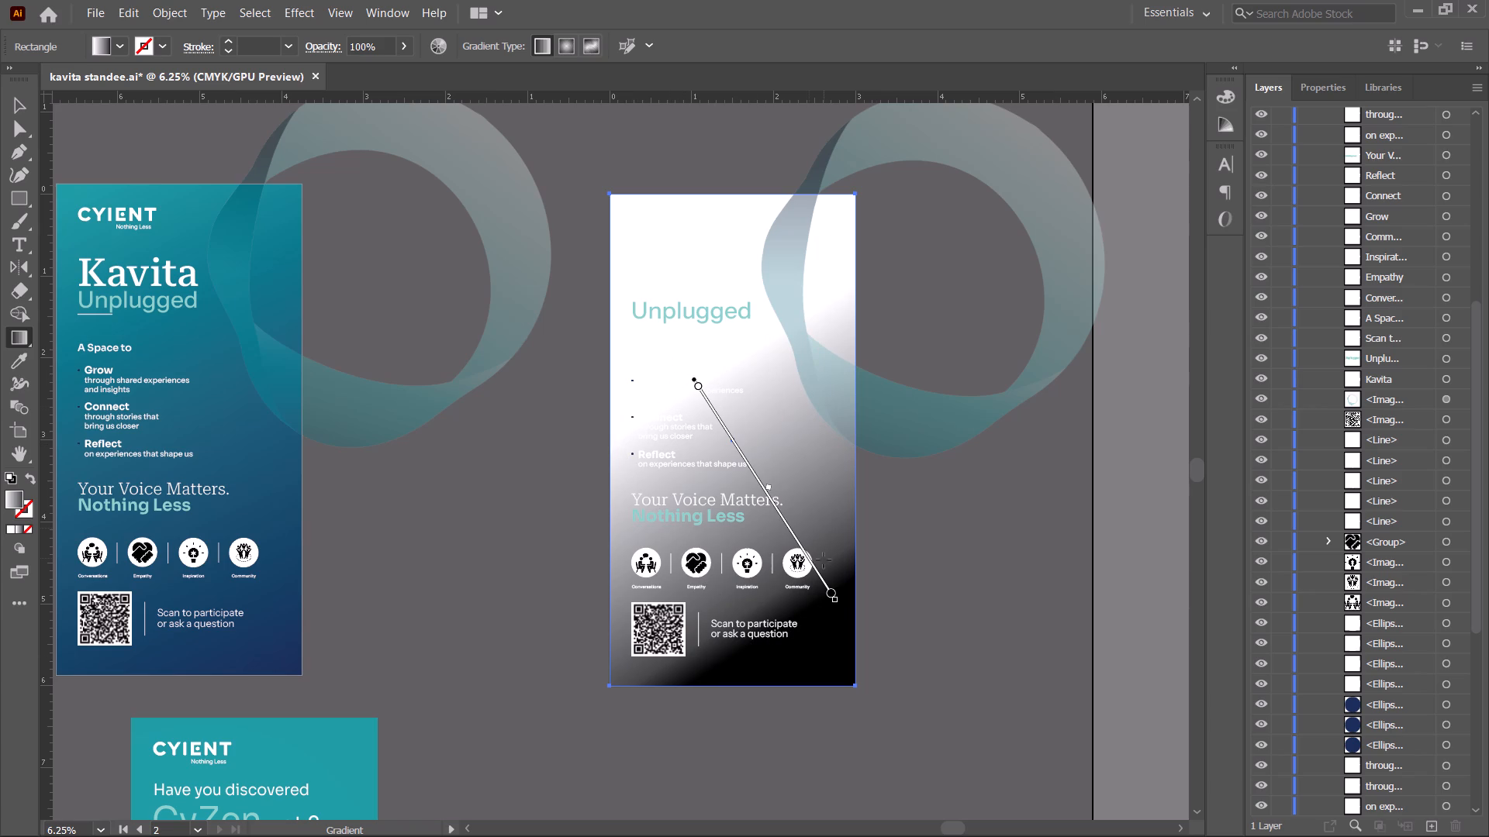
{"action": "left_click_drag", "start_coordinate": [835, 602], "coordinate": [875, 702]}
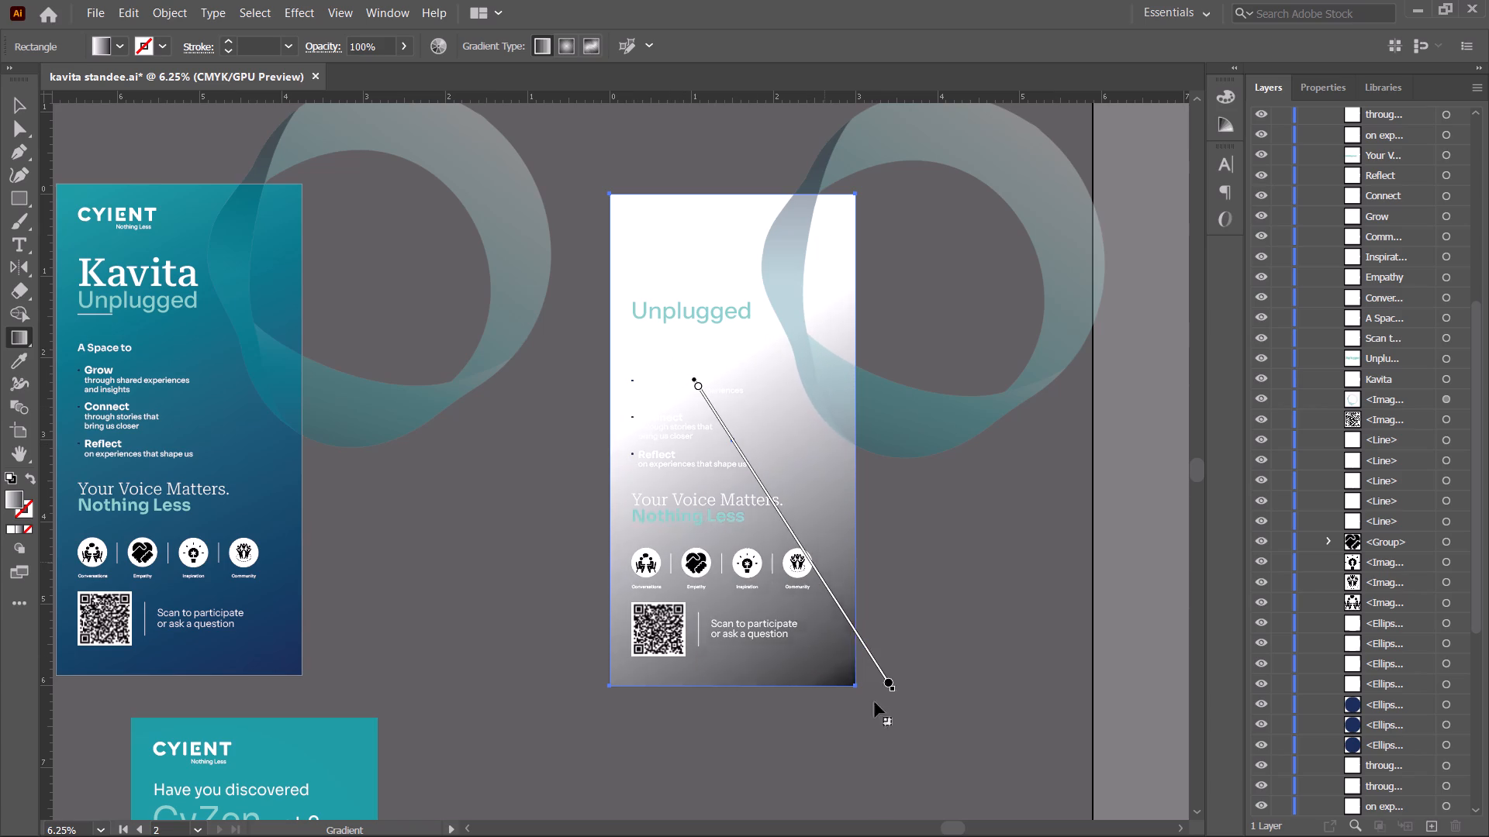
{"action": "left_click_drag", "start_coordinate": [875, 702], "coordinate": [993, 809]}
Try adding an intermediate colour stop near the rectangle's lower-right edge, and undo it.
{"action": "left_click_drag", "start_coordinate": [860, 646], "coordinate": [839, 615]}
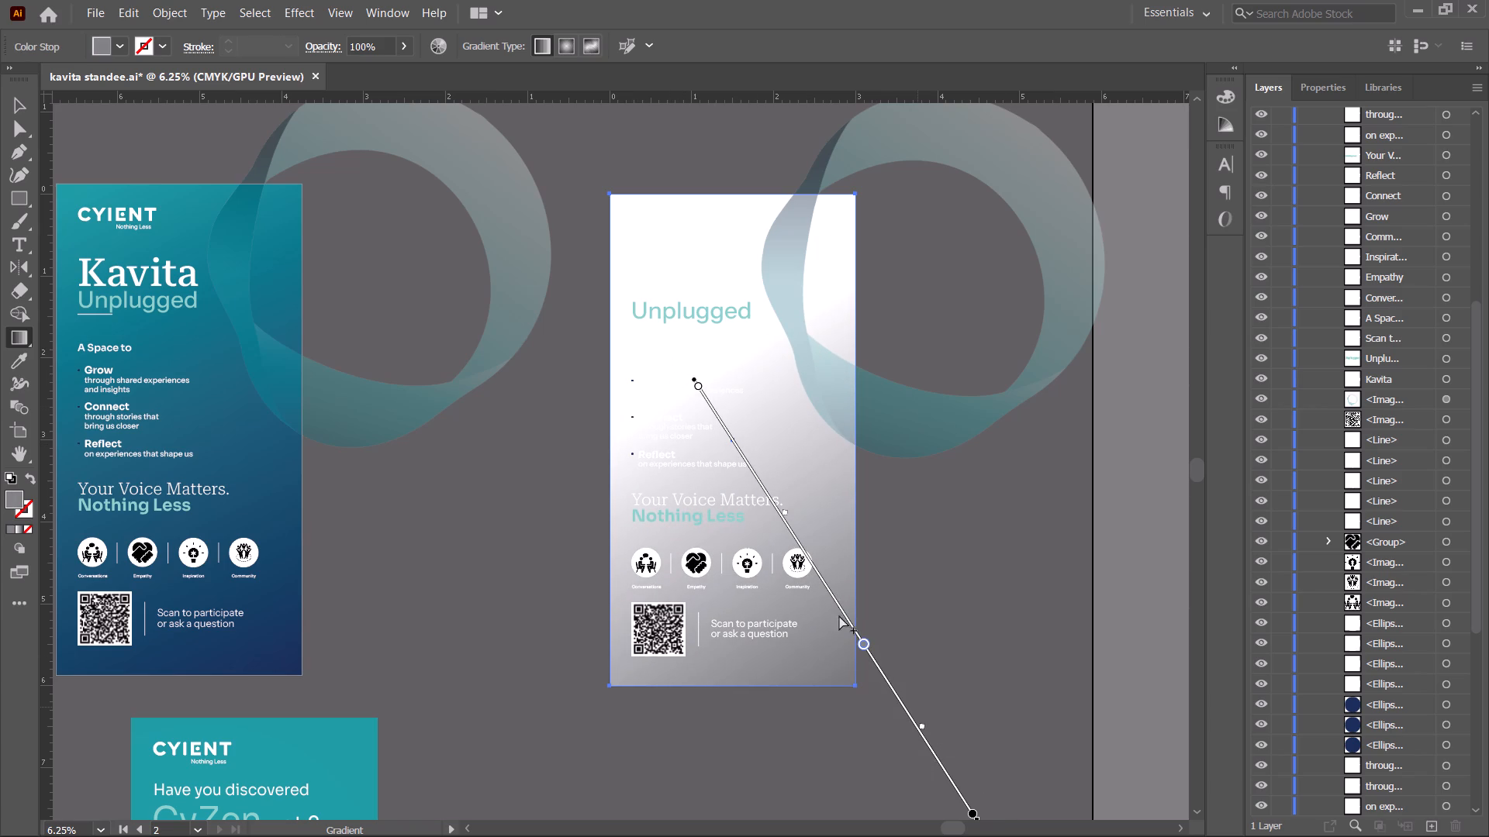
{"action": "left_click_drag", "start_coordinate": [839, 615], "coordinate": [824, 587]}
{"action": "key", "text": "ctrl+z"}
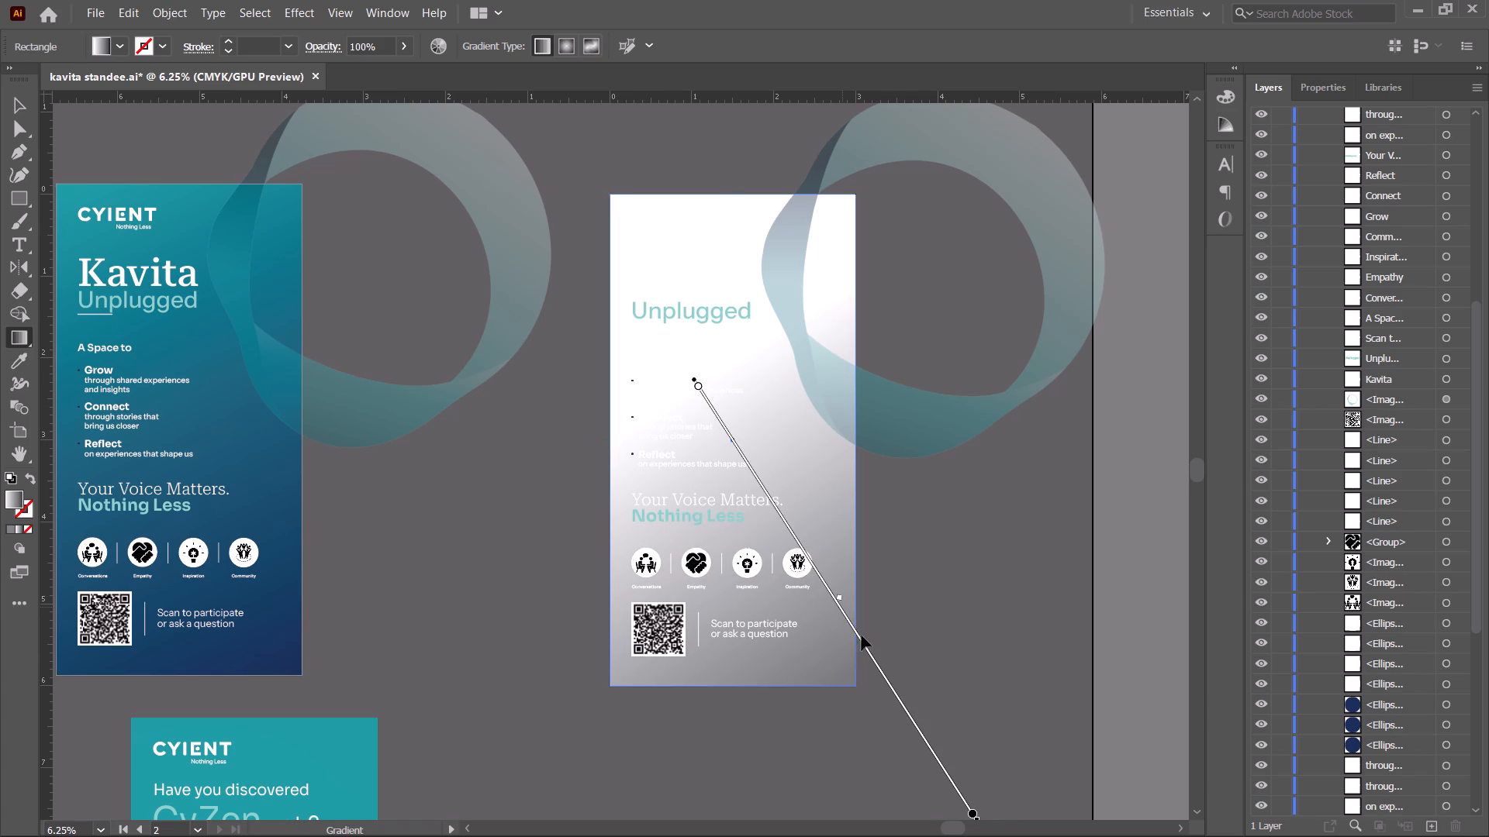
Adjust the gradient's position, length and angle so it runs from the rectangle's top-left corner to its bottom-right corner.
{"action": "left_click_drag", "start_coordinate": [867, 648], "coordinate": [775, 460]}
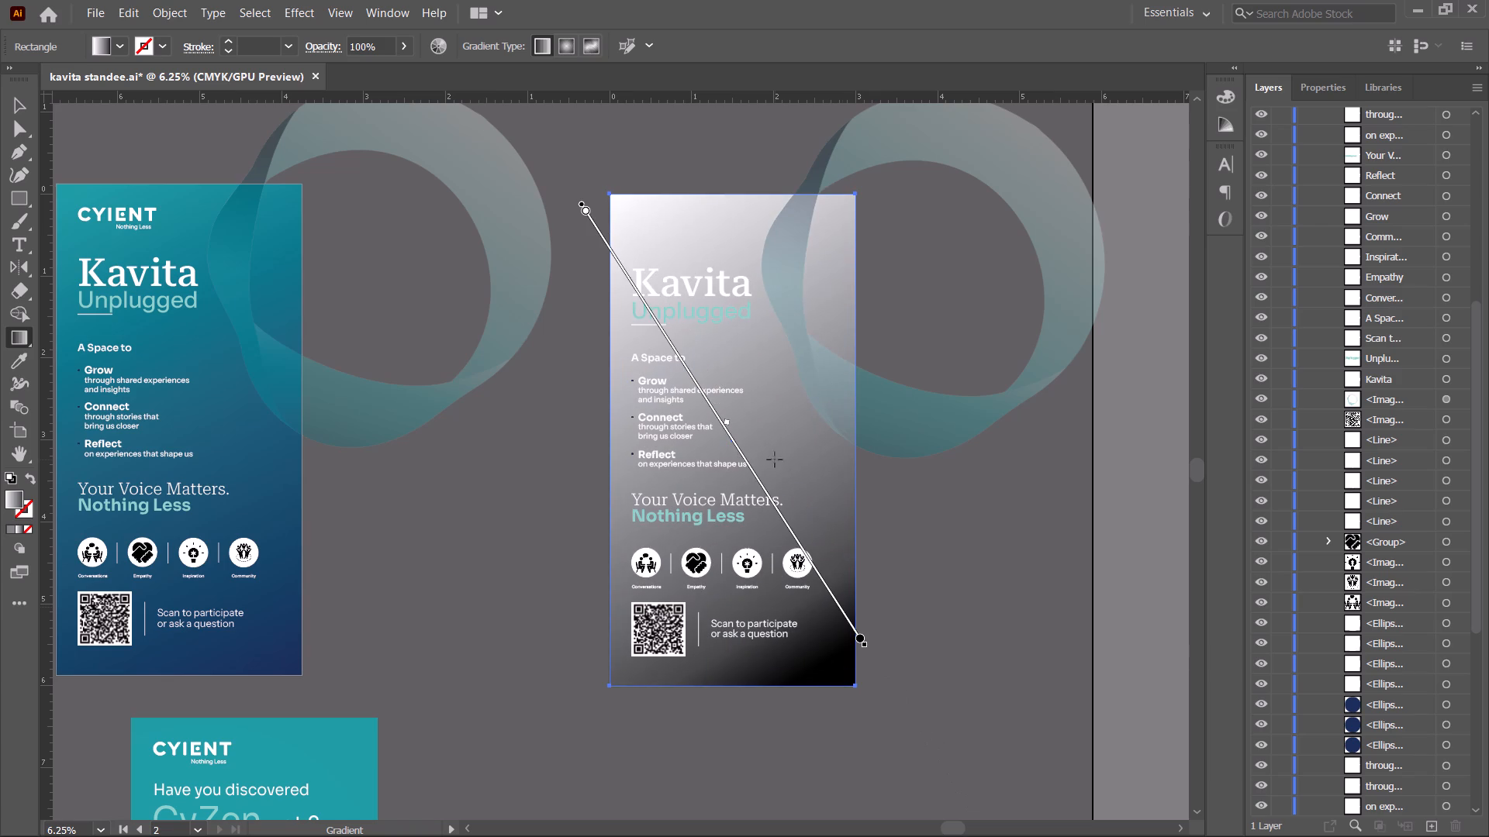
{"action": "left_click_drag", "start_coordinate": [868, 649], "coordinate": [840, 688]}
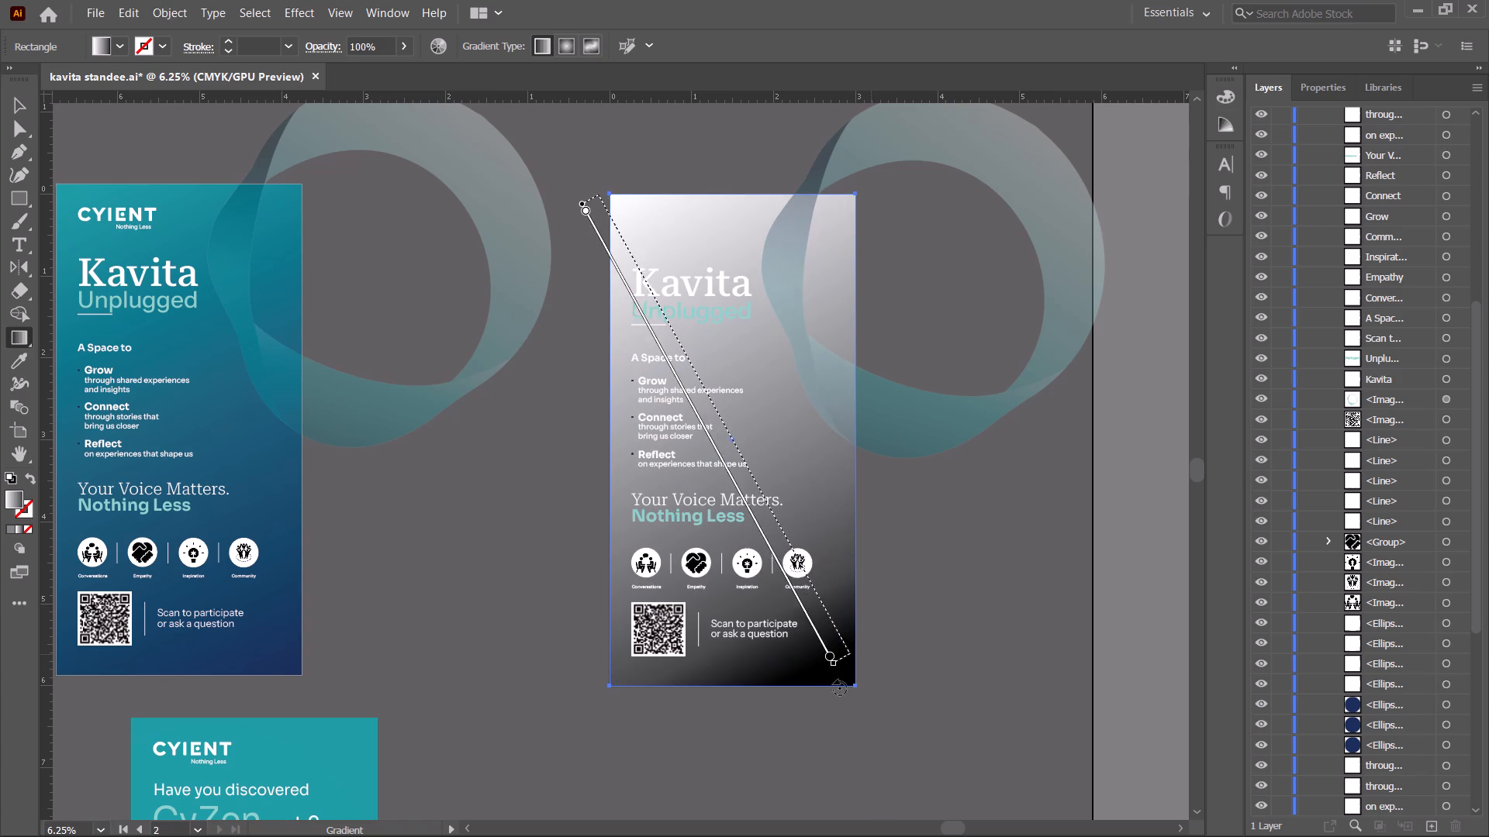
{"action": "left_click_drag", "start_coordinate": [840, 688], "coordinate": [809, 690]}
{"action": "left_click_drag", "start_coordinate": [810, 603], "coordinate": [811, 609]}
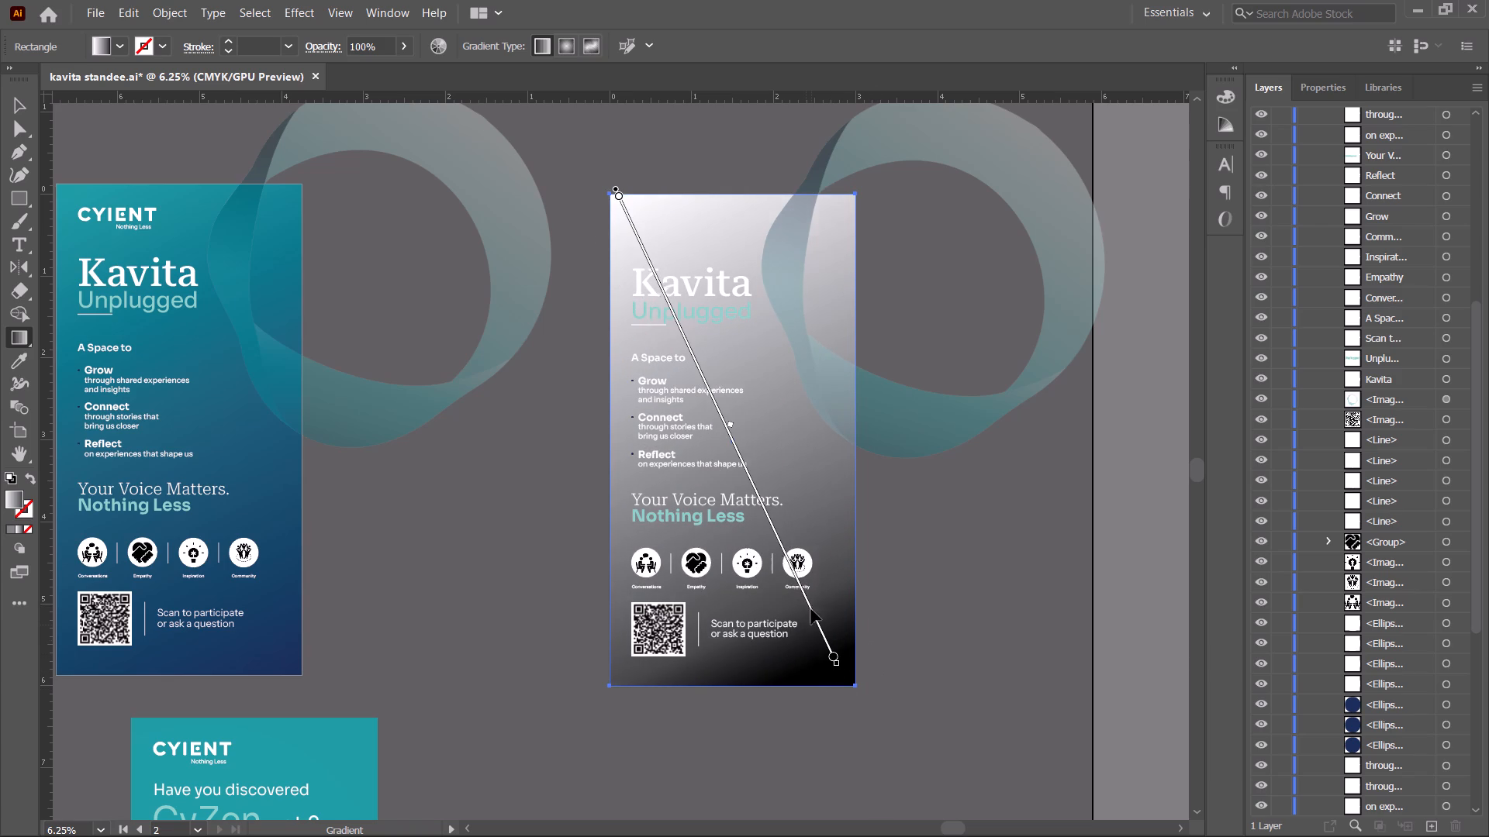
{"action": "left_click_drag", "start_coordinate": [811, 609], "coordinate": [821, 625]}
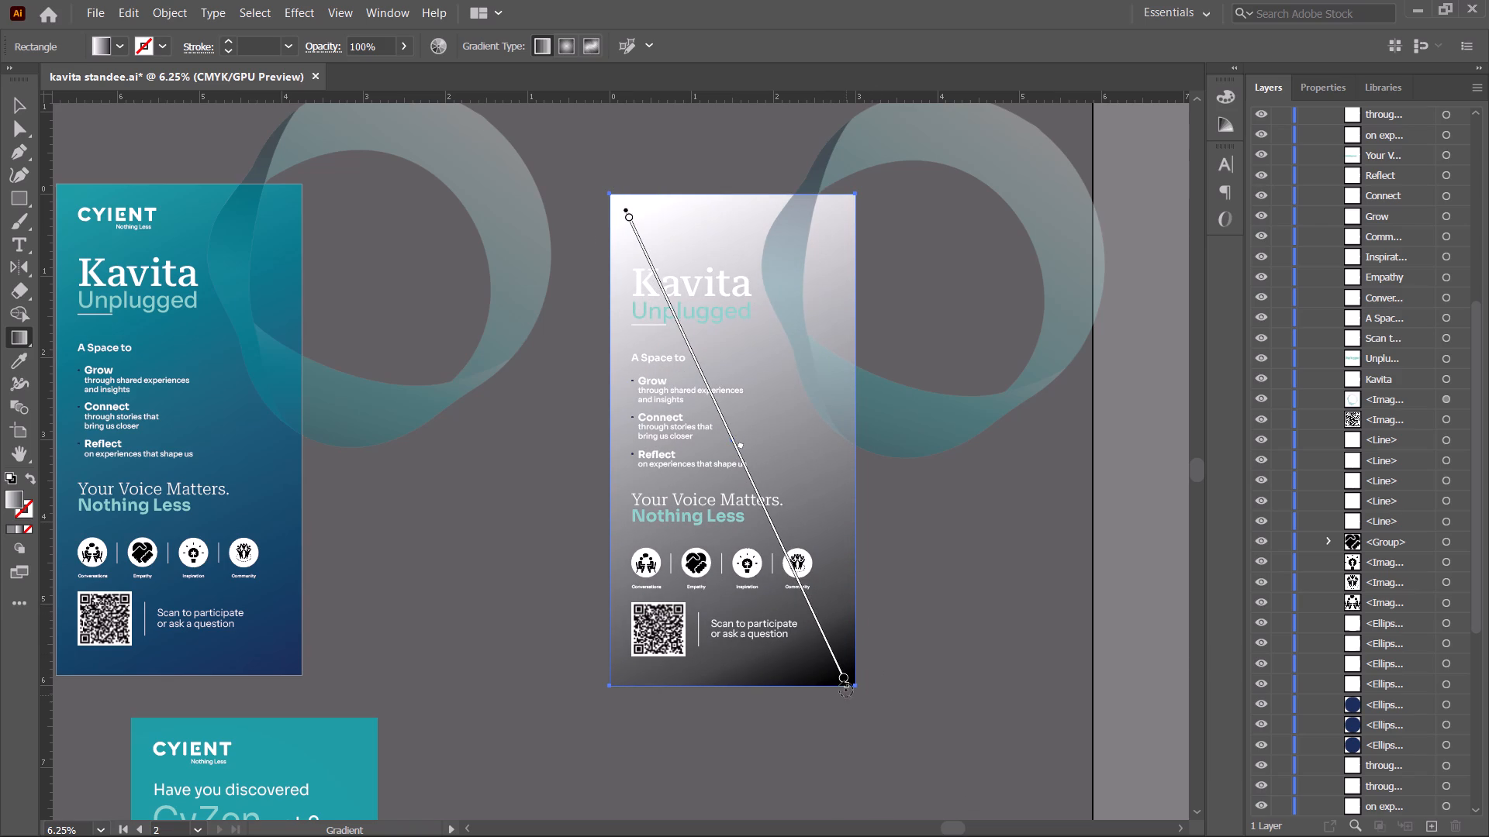
{"action": "left_click_drag", "start_coordinate": [851, 687], "coordinate": [865, 682]}
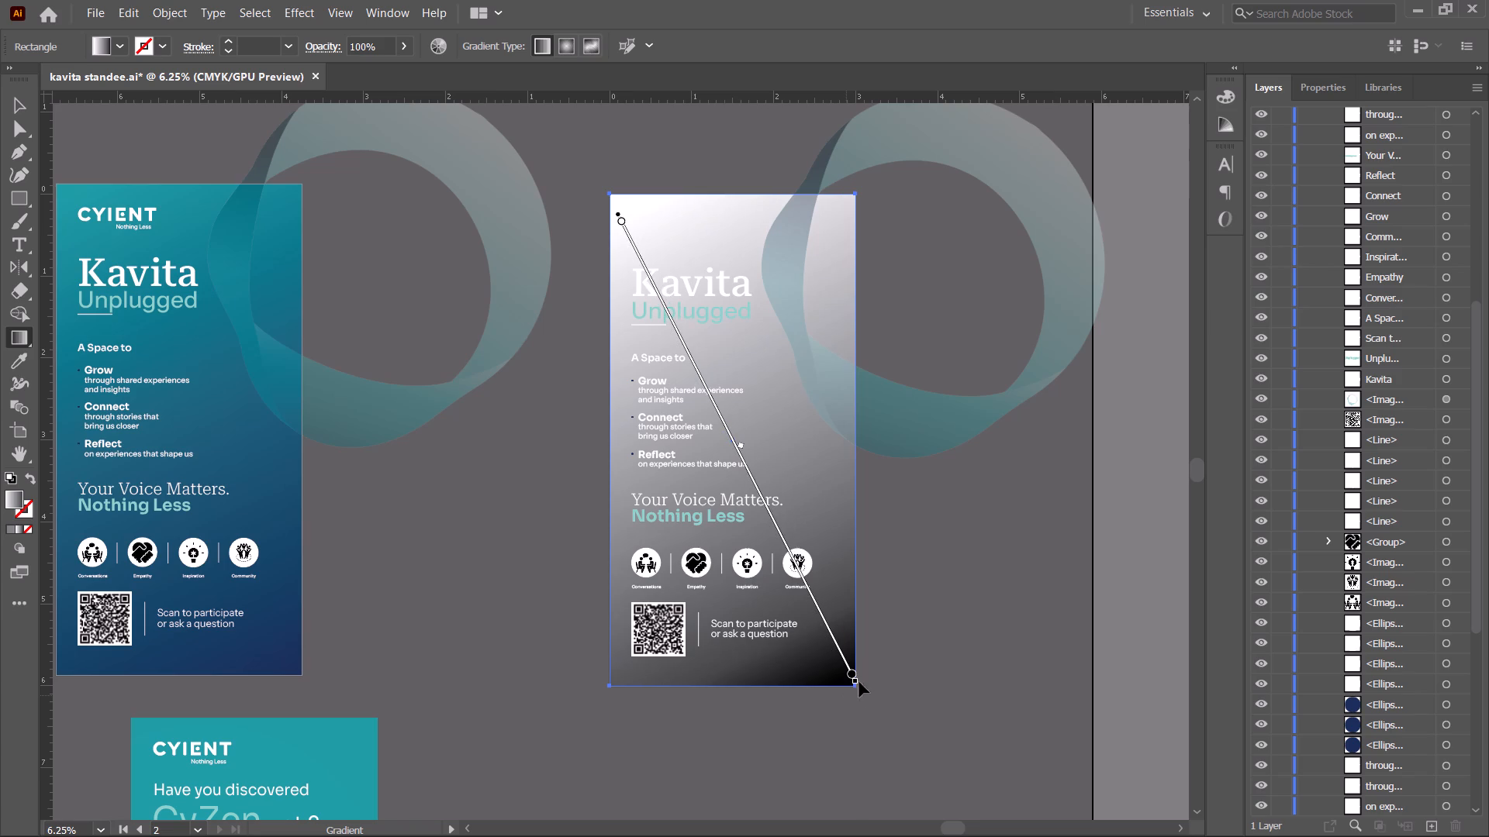
{"action": "left_click_drag", "start_coordinate": [858, 684], "coordinate": [873, 706]}
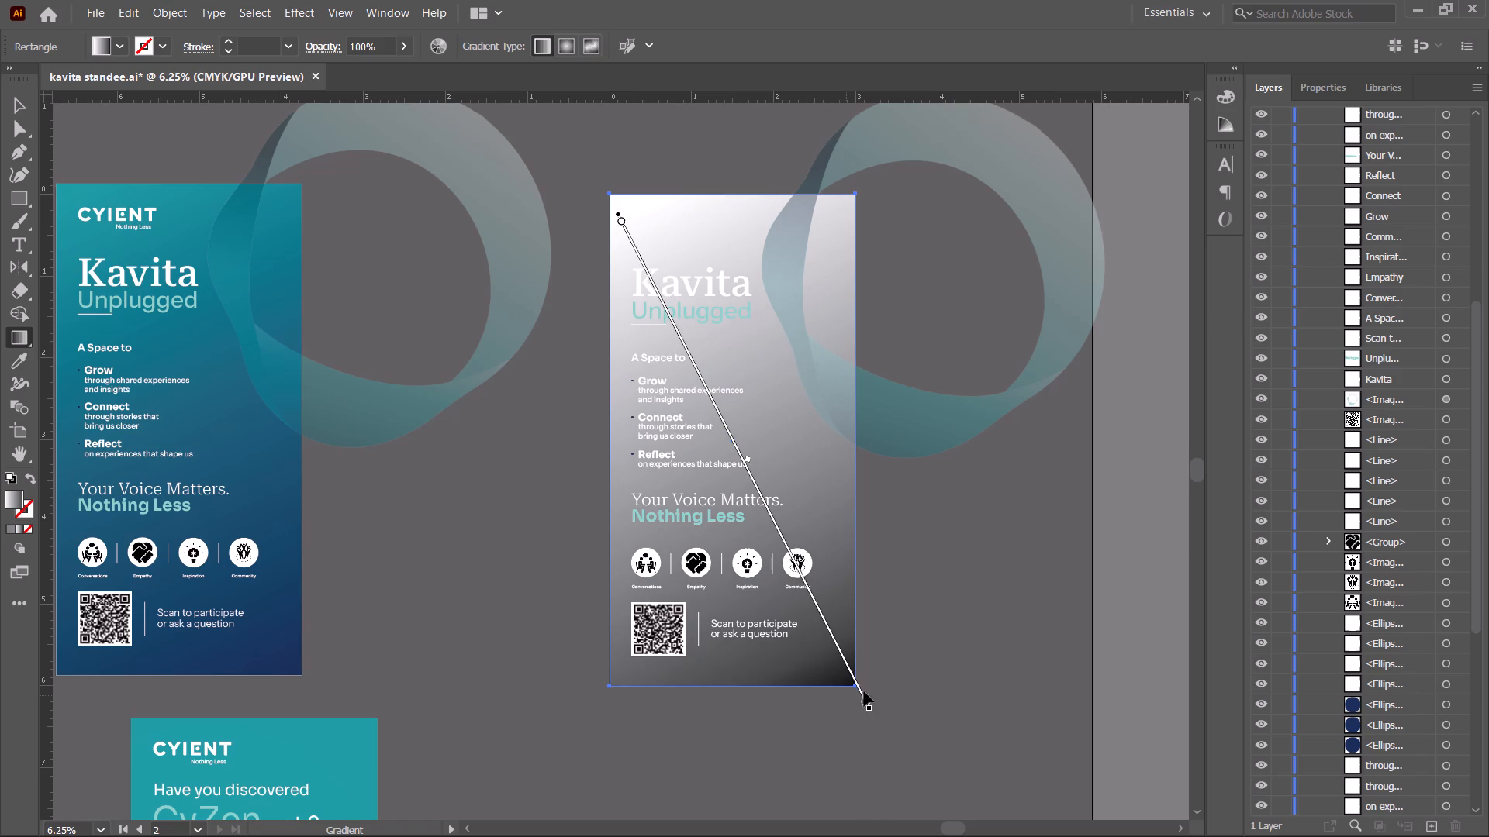
{"action": "left_click_drag", "start_coordinate": [858, 689], "coordinate": [848, 673]}
Check the colour of the gradient's black end stop.
{"action": "left_click", "coordinate": [858, 684]}
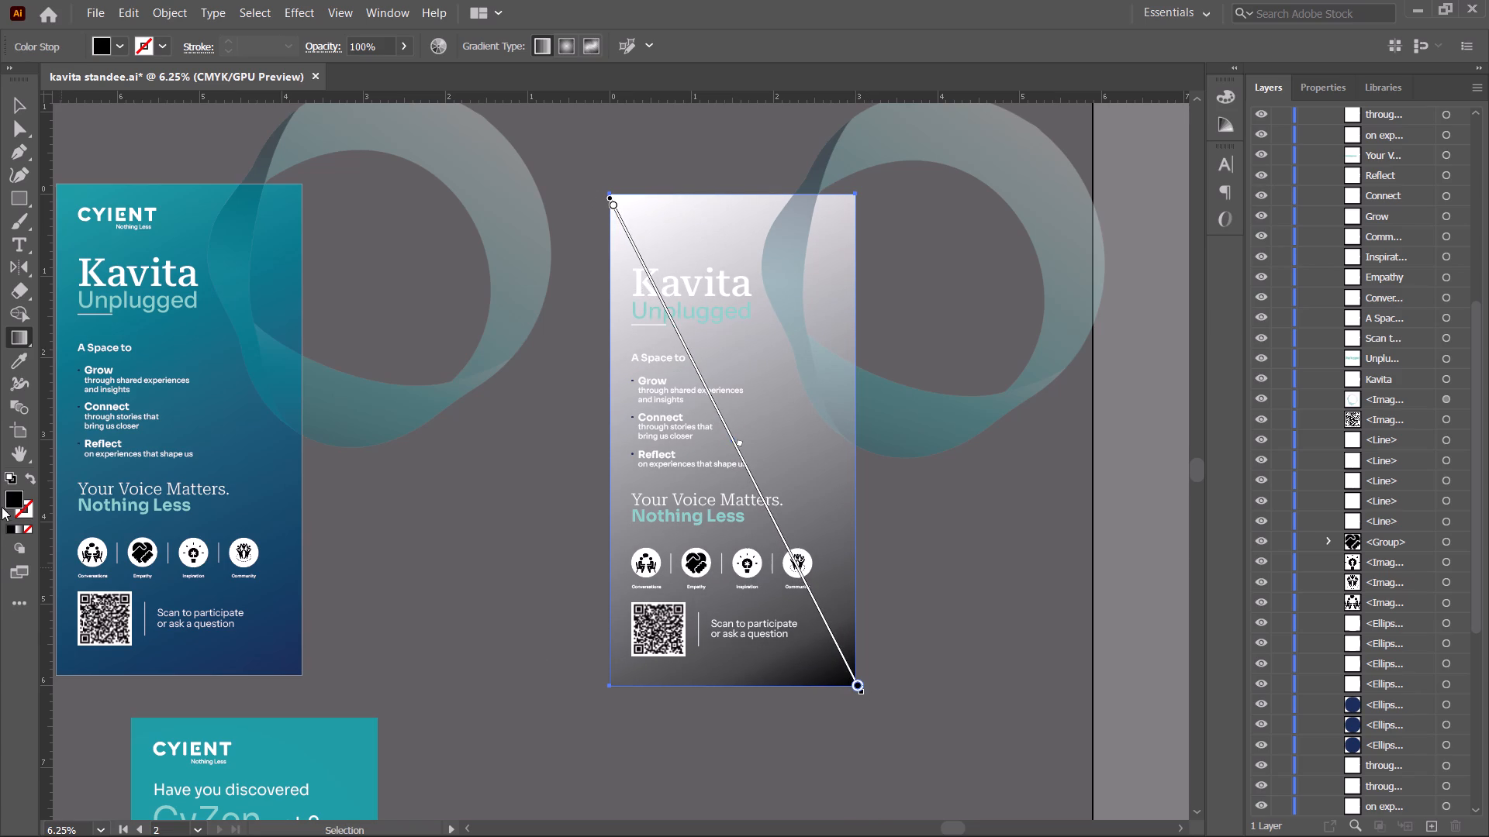
{"action": "double_click", "coordinate": [18, 491]}
{"action": "left_click", "coordinate": [969, 304]}
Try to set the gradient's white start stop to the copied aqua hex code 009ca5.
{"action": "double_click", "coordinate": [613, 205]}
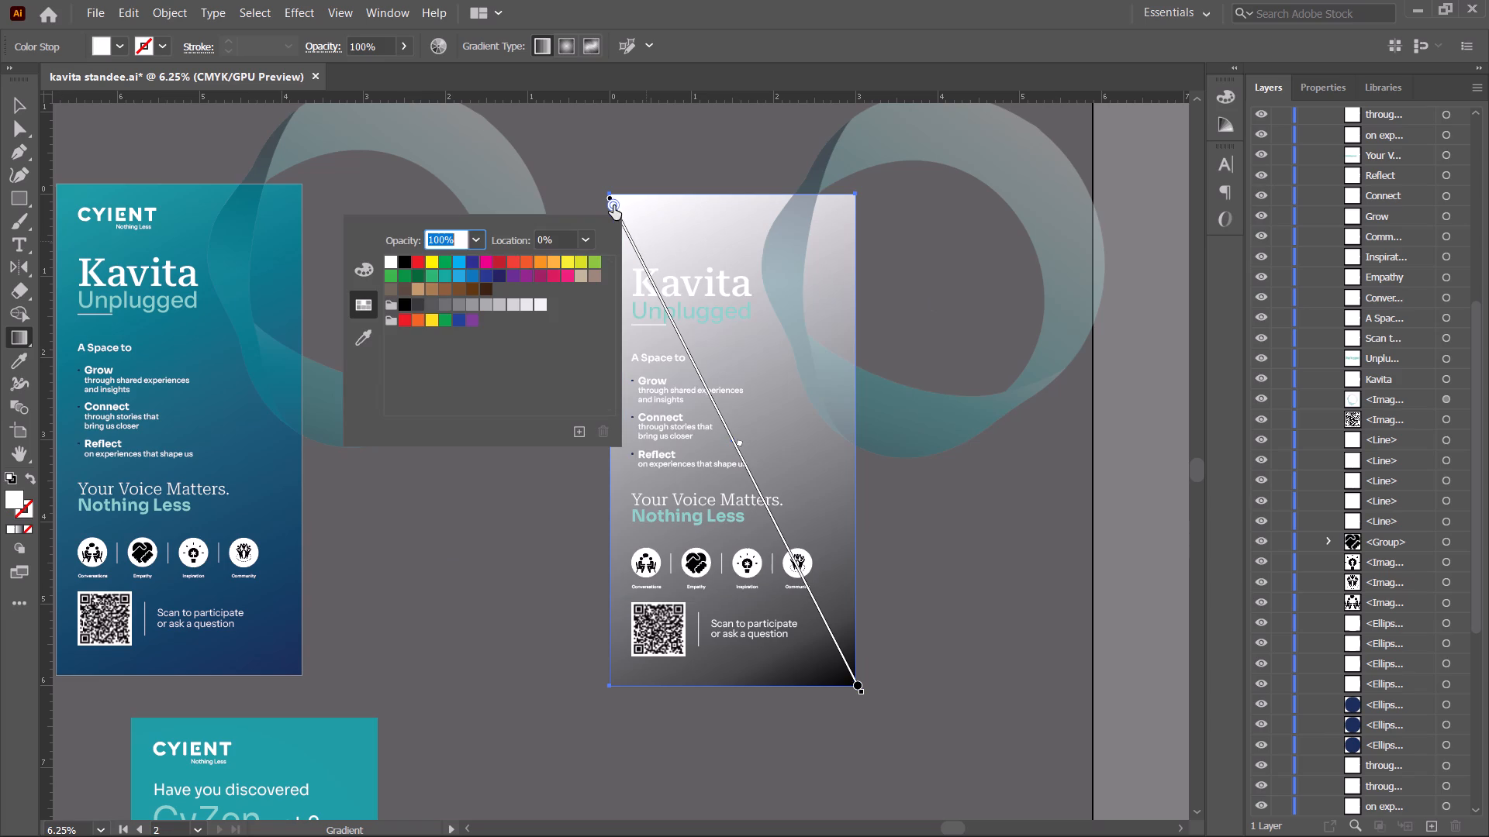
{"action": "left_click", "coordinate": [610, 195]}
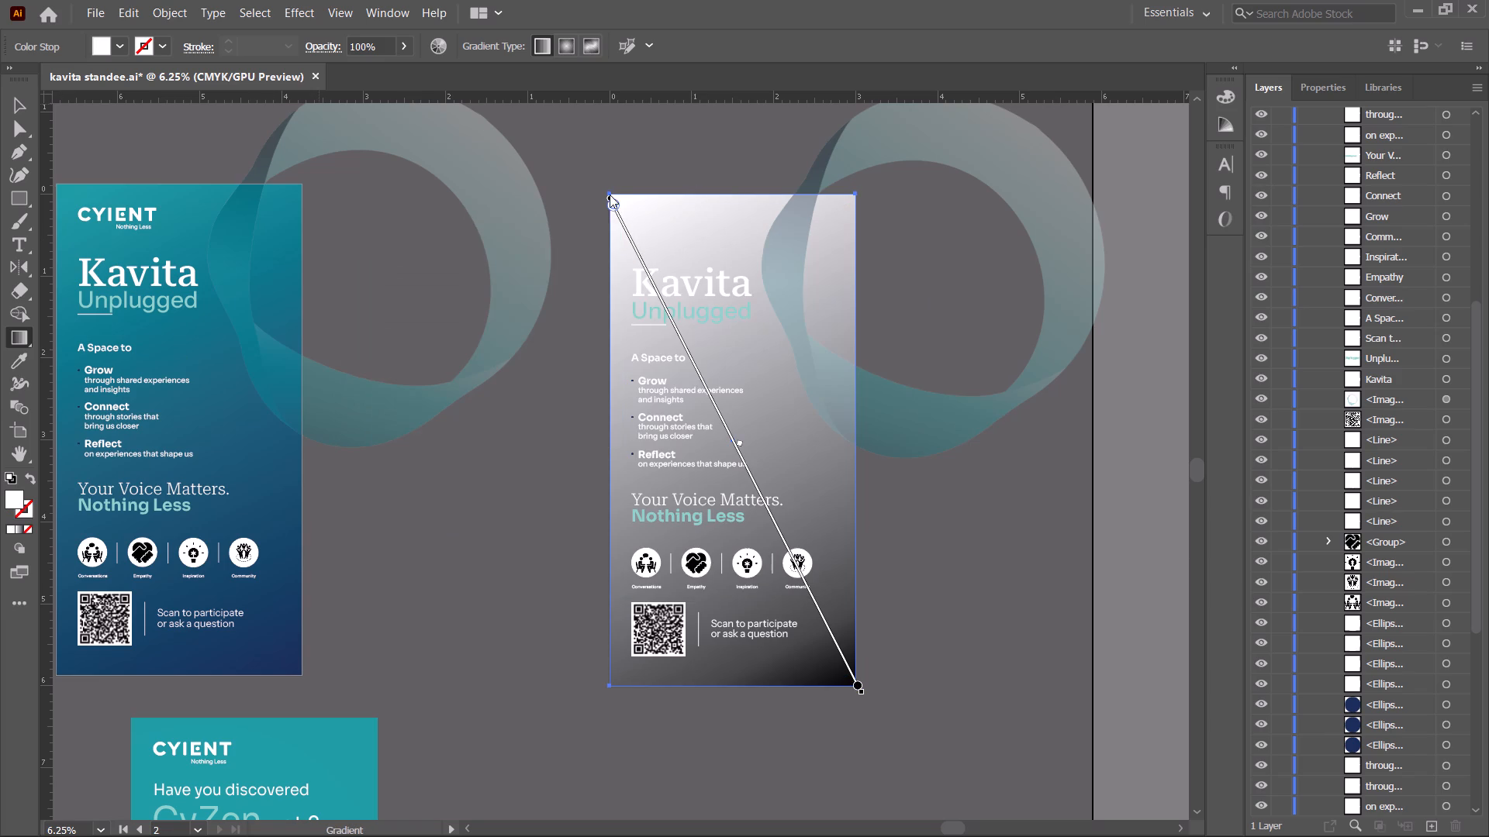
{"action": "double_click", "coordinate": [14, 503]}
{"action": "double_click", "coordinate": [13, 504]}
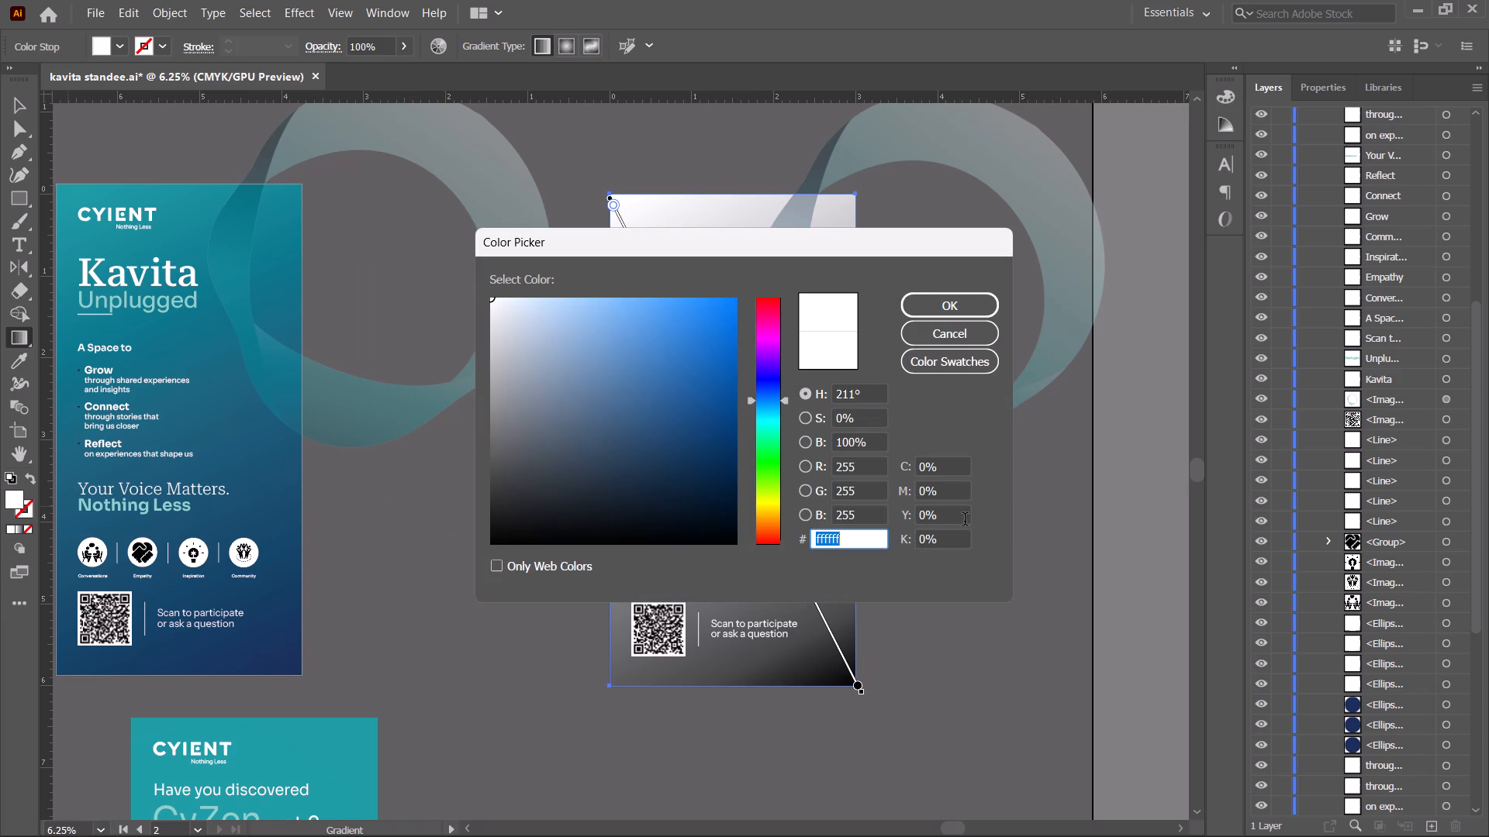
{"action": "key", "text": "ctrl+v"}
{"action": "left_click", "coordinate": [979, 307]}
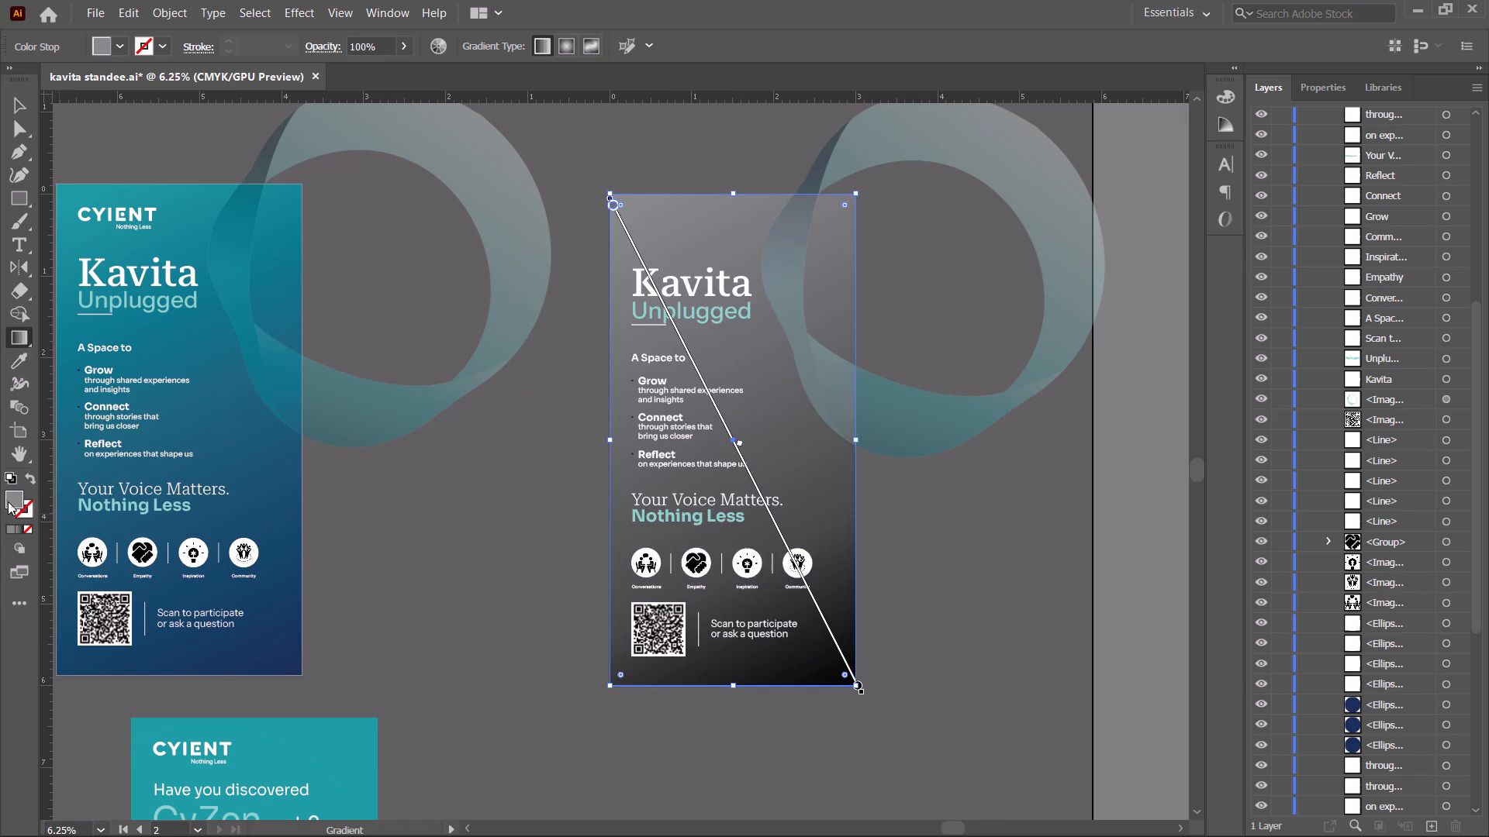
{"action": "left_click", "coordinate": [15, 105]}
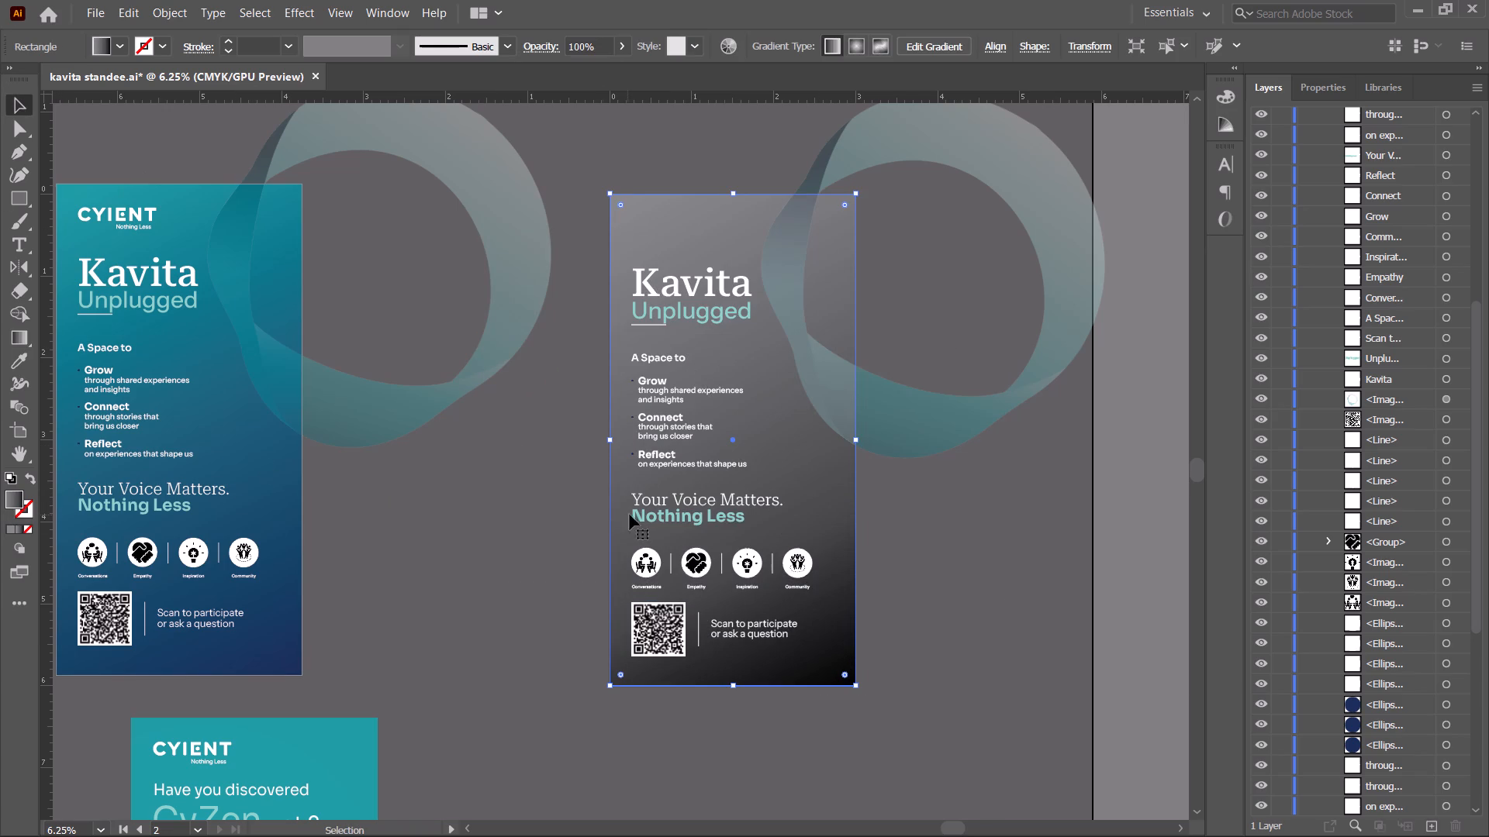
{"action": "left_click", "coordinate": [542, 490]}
Set the gradient's start stop to 0% K, making it white.
{"action": "left_click", "coordinate": [686, 210]}
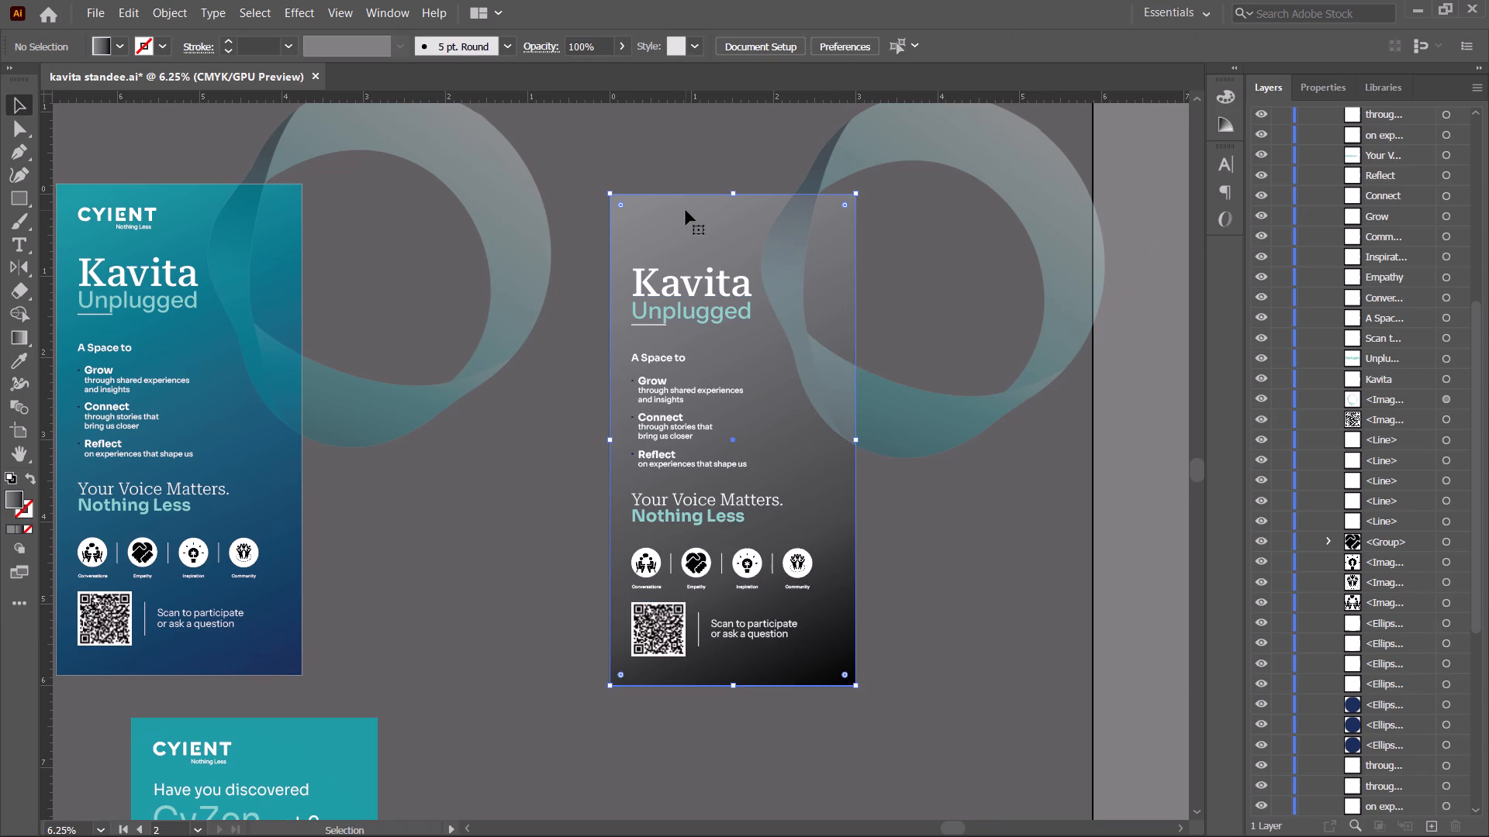
{"action": "key", "text": "g"}
{"action": "double_click", "coordinate": [613, 205]}
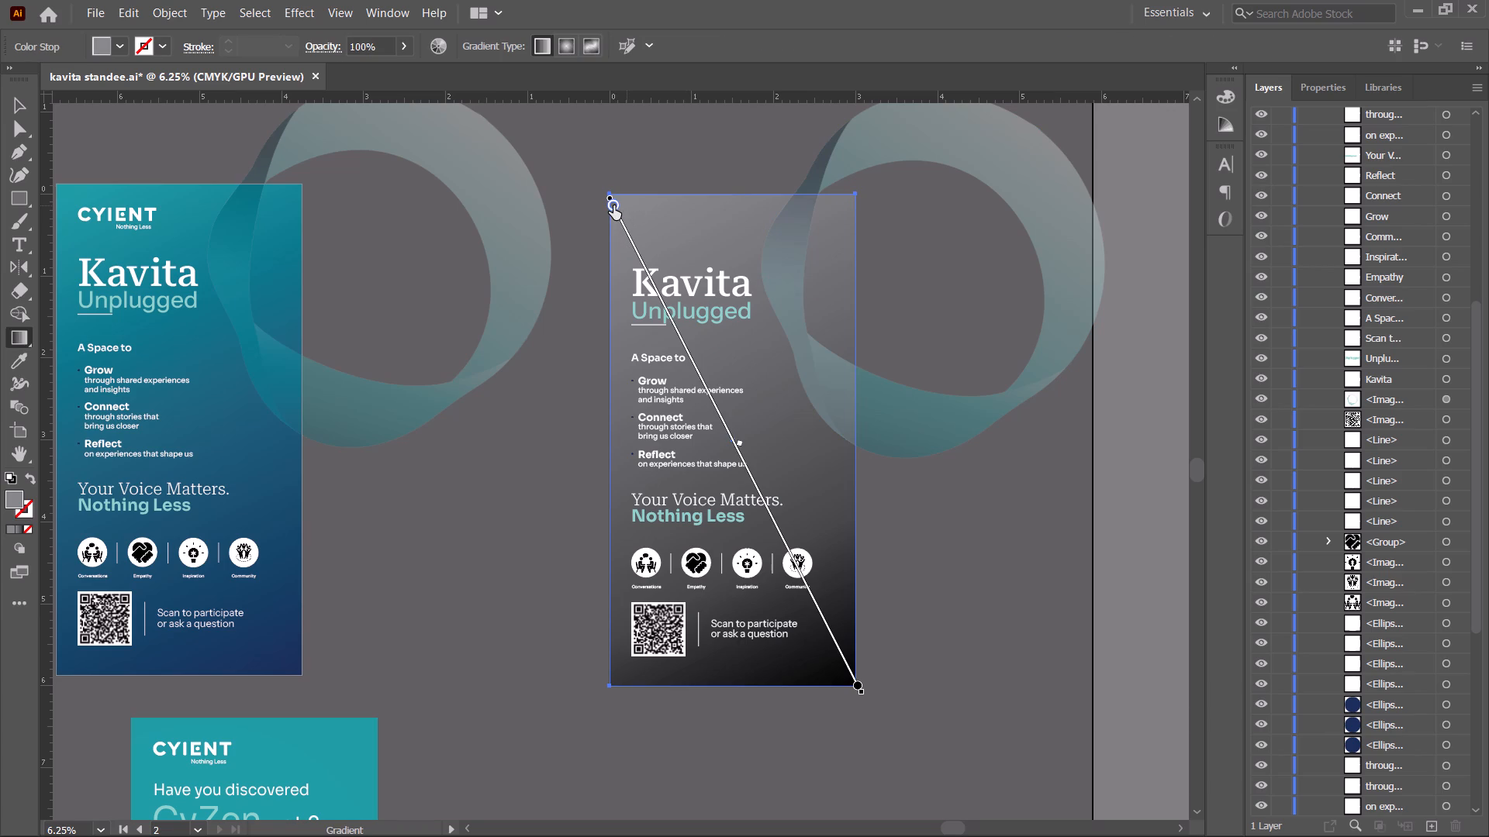
{"action": "left_click", "coordinate": [354, 281]}
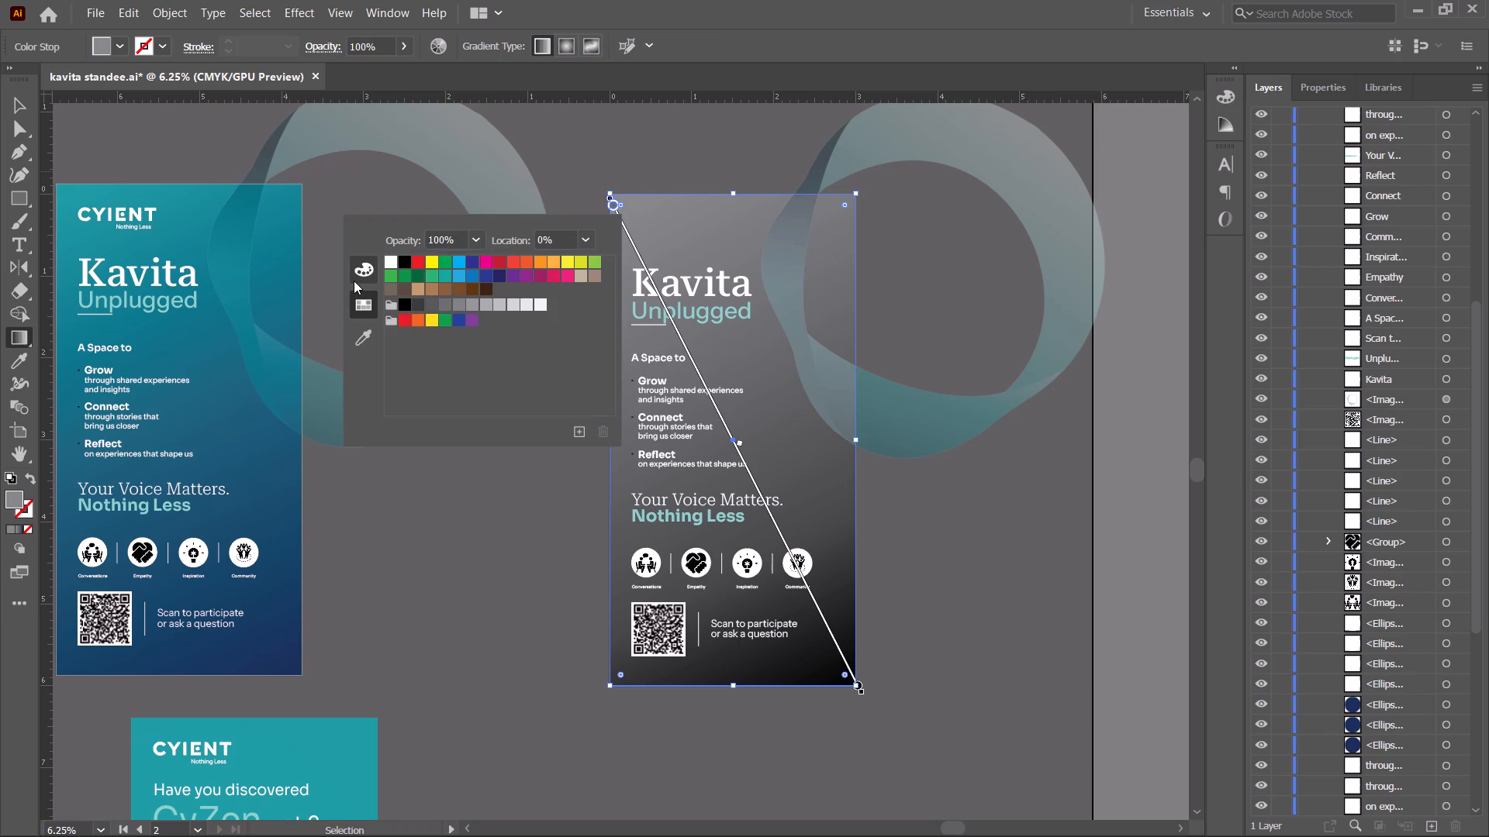
{"action": "left_click_drag", "start_coordinate": [483, 280], "coordinate": [421, 268]}
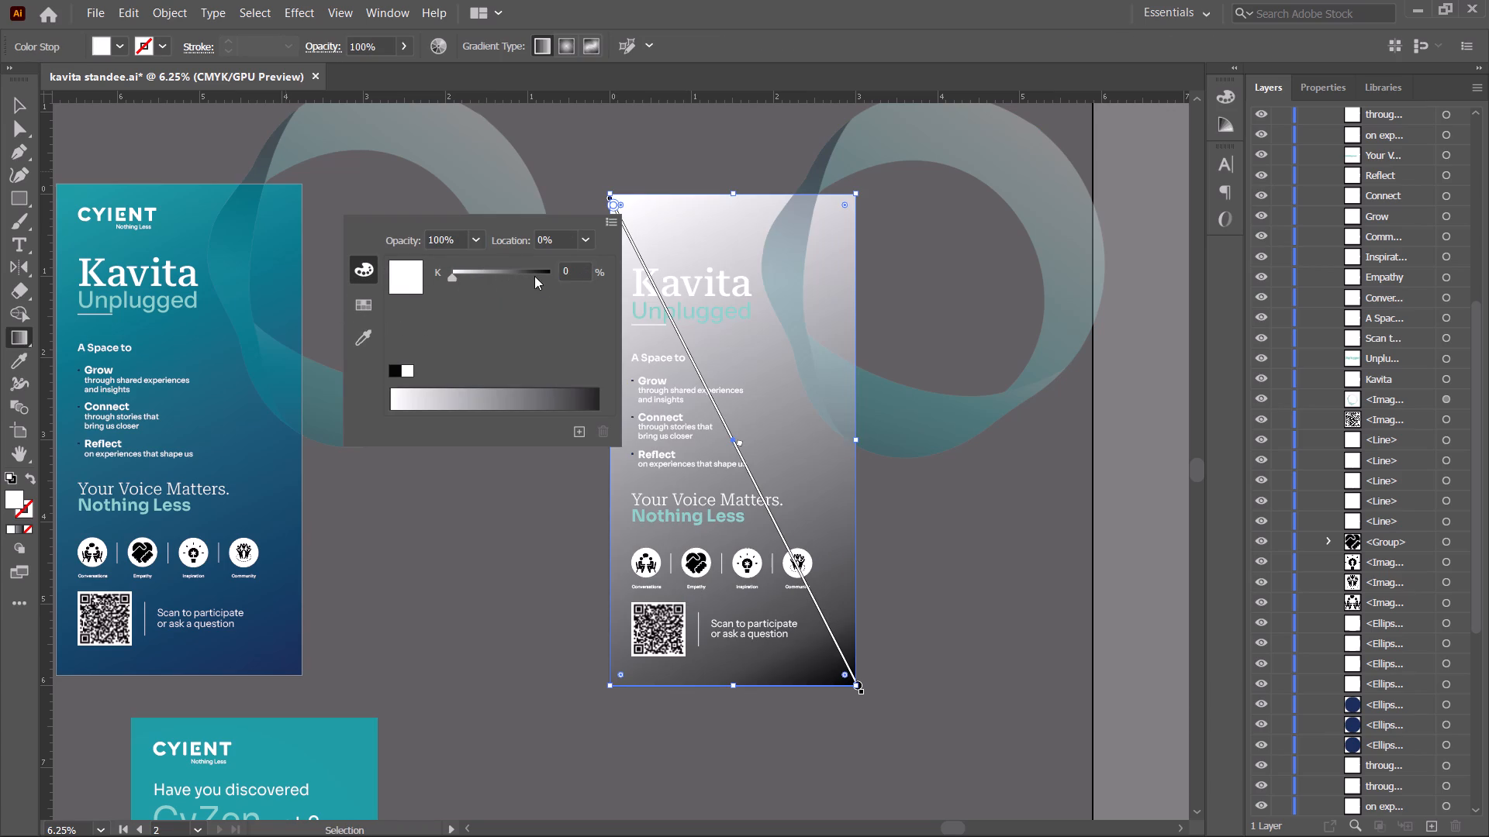
{"action": "left_click", "coordinate": [16, 104]}
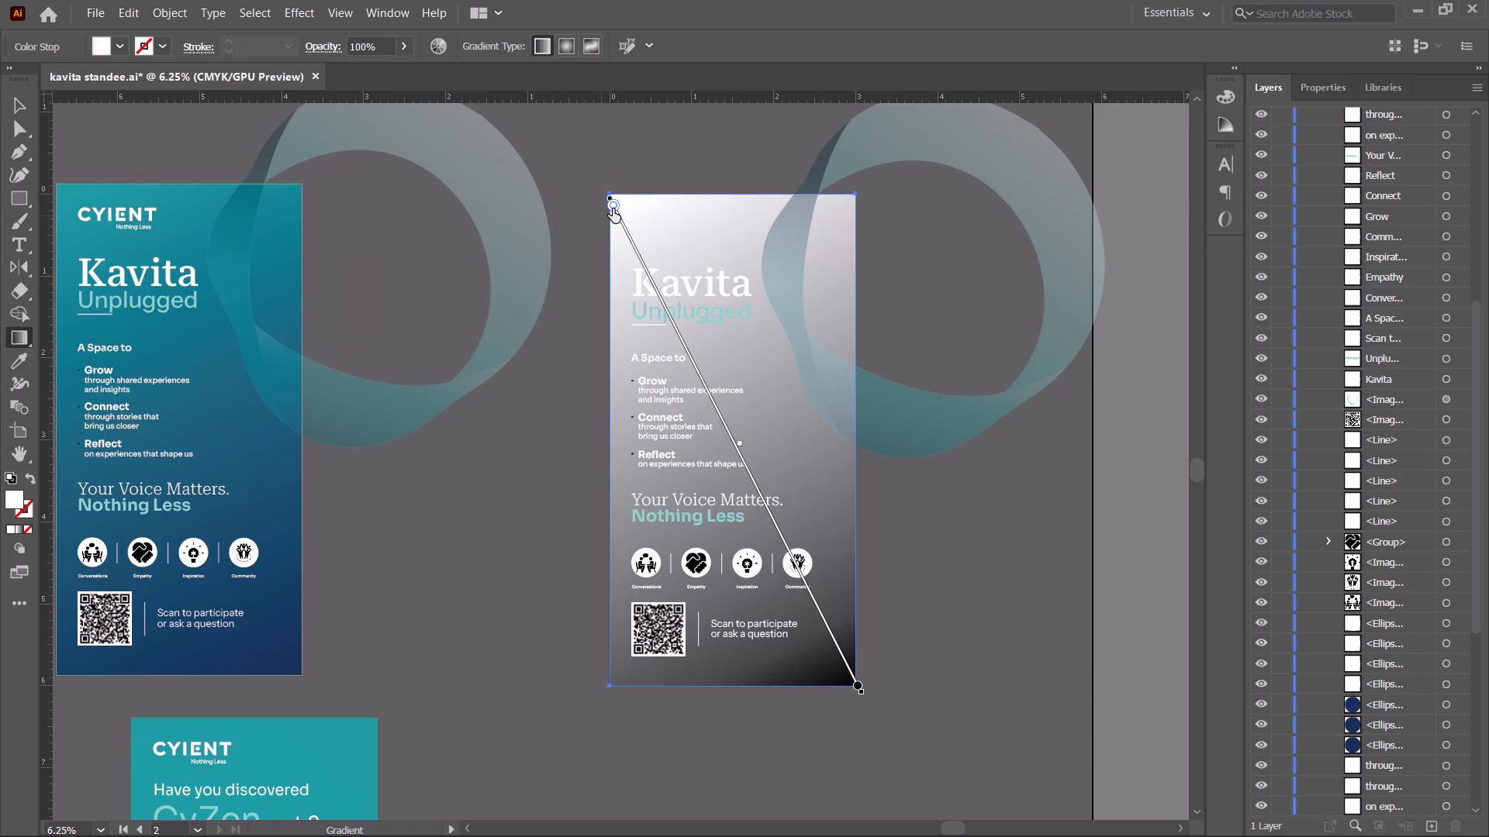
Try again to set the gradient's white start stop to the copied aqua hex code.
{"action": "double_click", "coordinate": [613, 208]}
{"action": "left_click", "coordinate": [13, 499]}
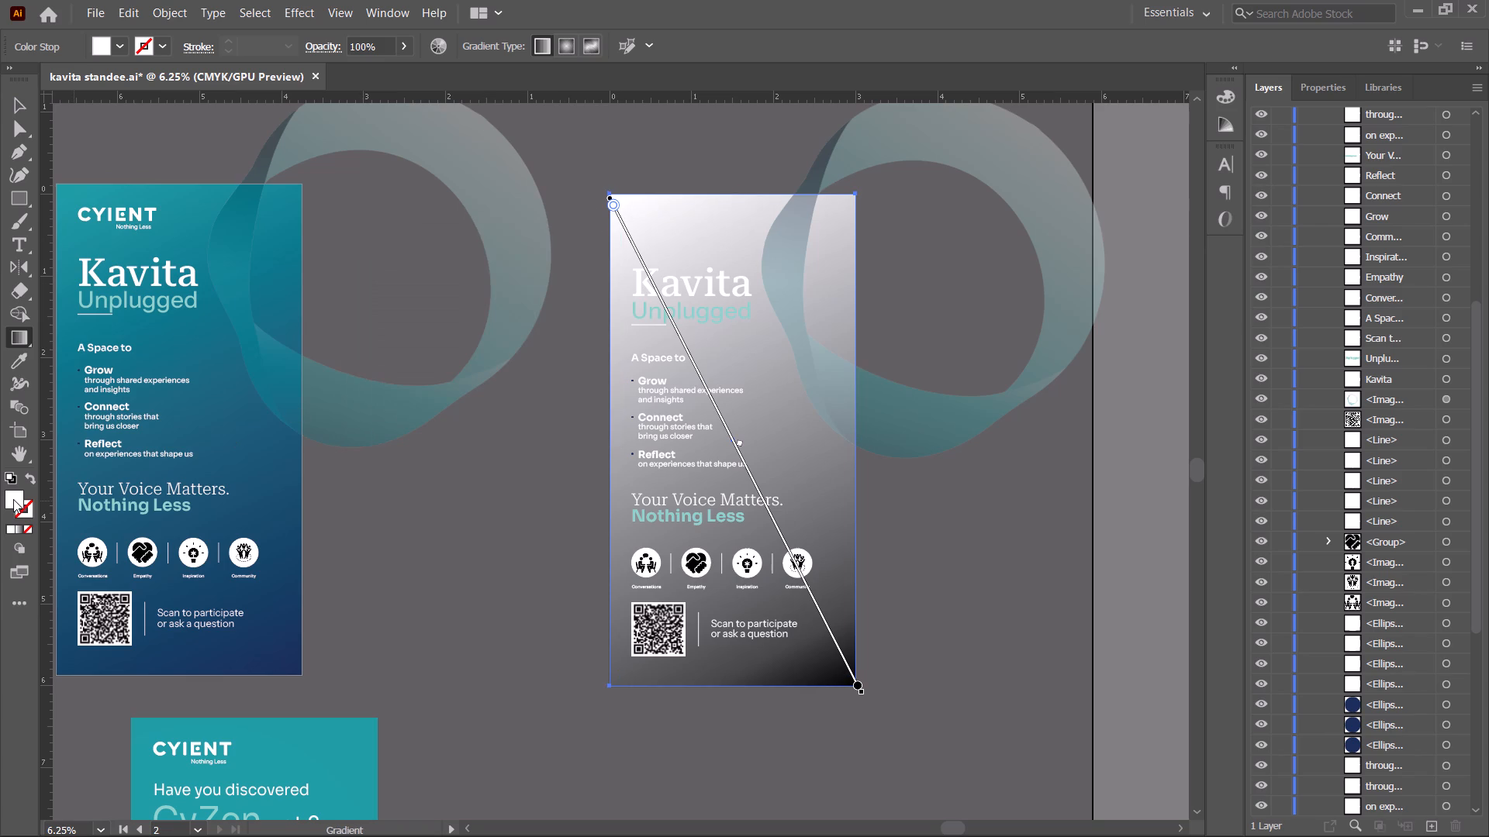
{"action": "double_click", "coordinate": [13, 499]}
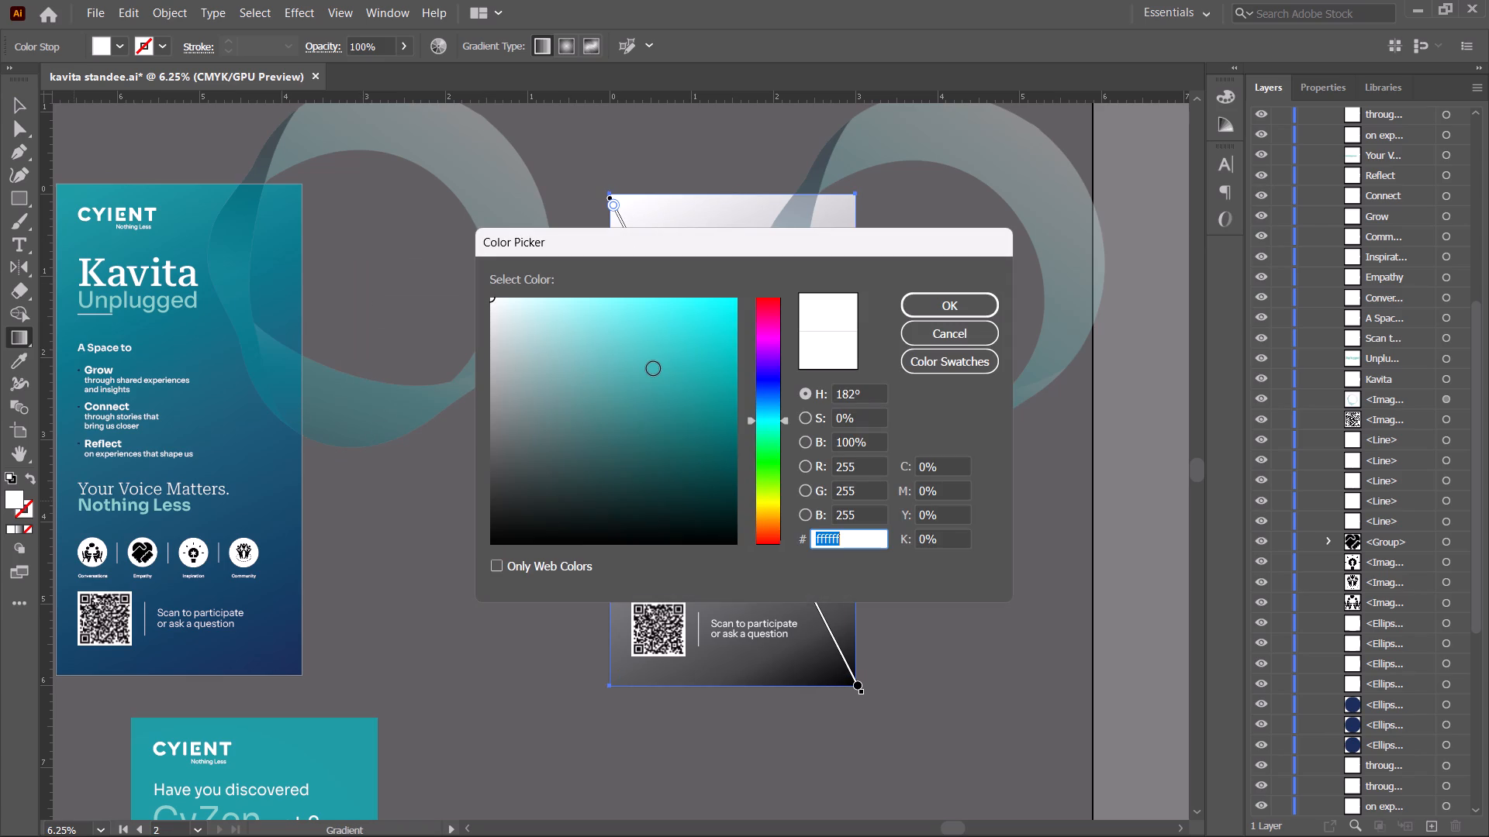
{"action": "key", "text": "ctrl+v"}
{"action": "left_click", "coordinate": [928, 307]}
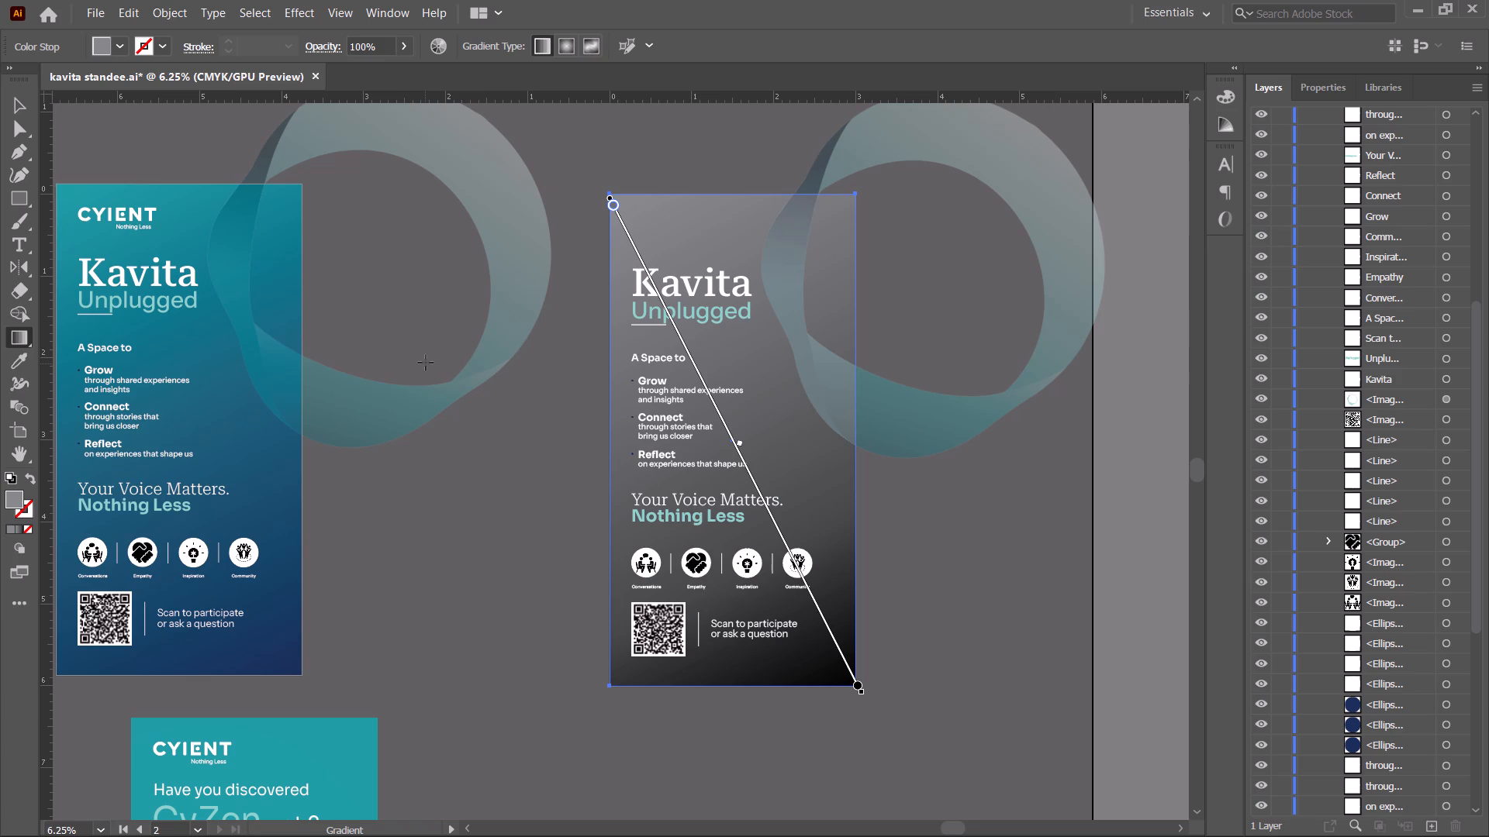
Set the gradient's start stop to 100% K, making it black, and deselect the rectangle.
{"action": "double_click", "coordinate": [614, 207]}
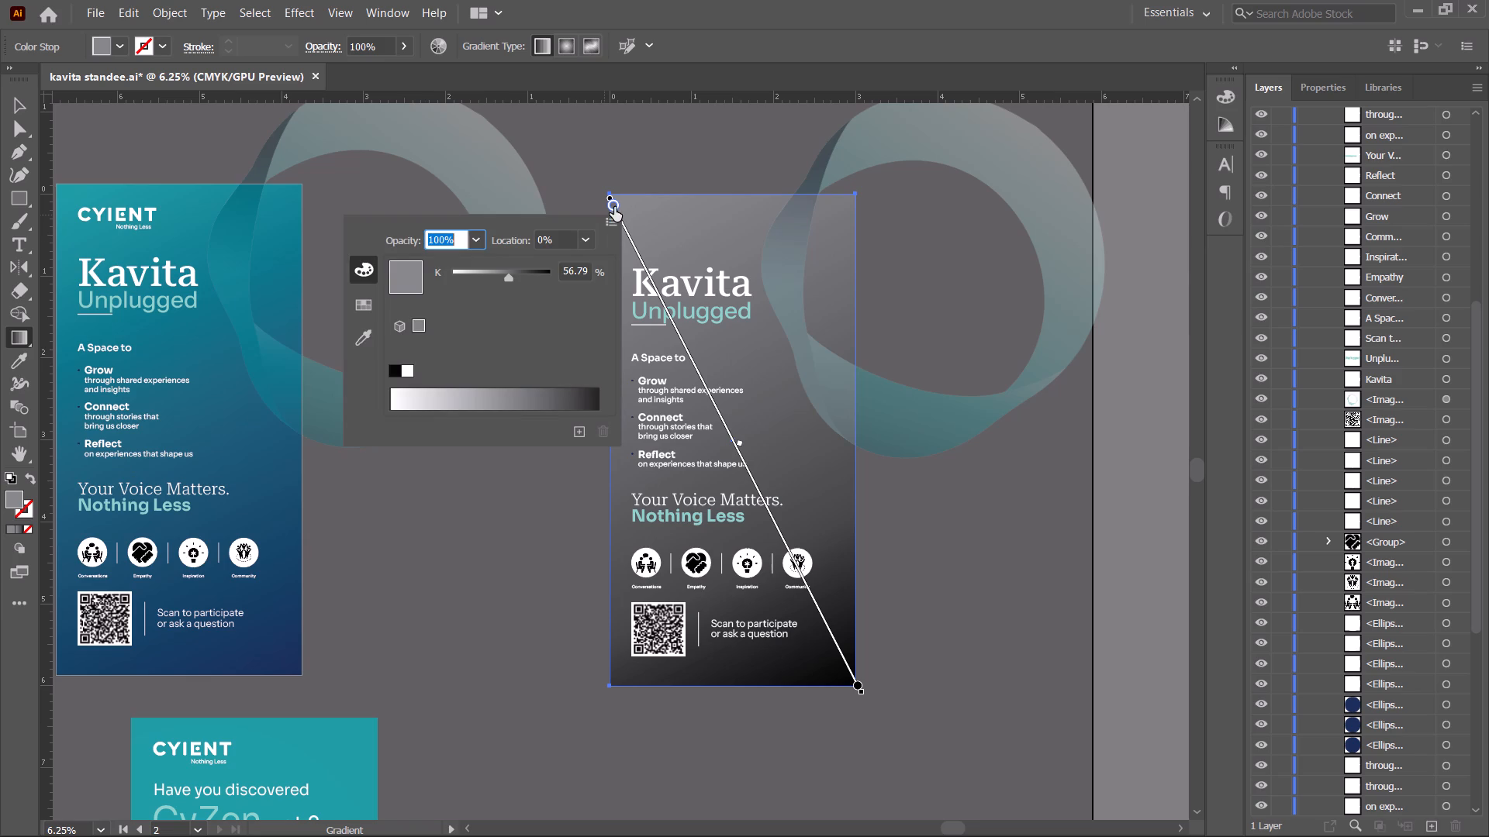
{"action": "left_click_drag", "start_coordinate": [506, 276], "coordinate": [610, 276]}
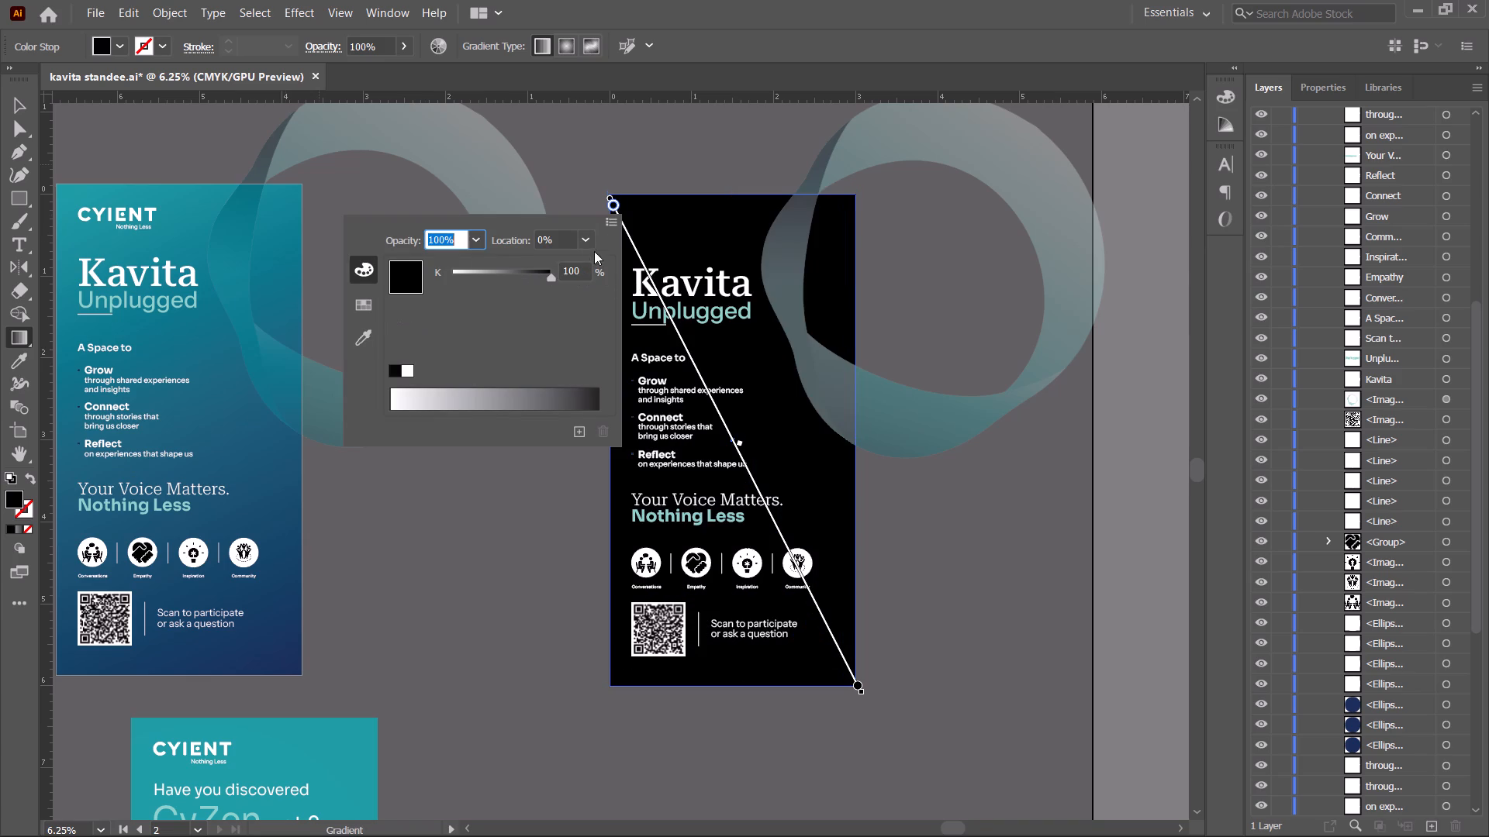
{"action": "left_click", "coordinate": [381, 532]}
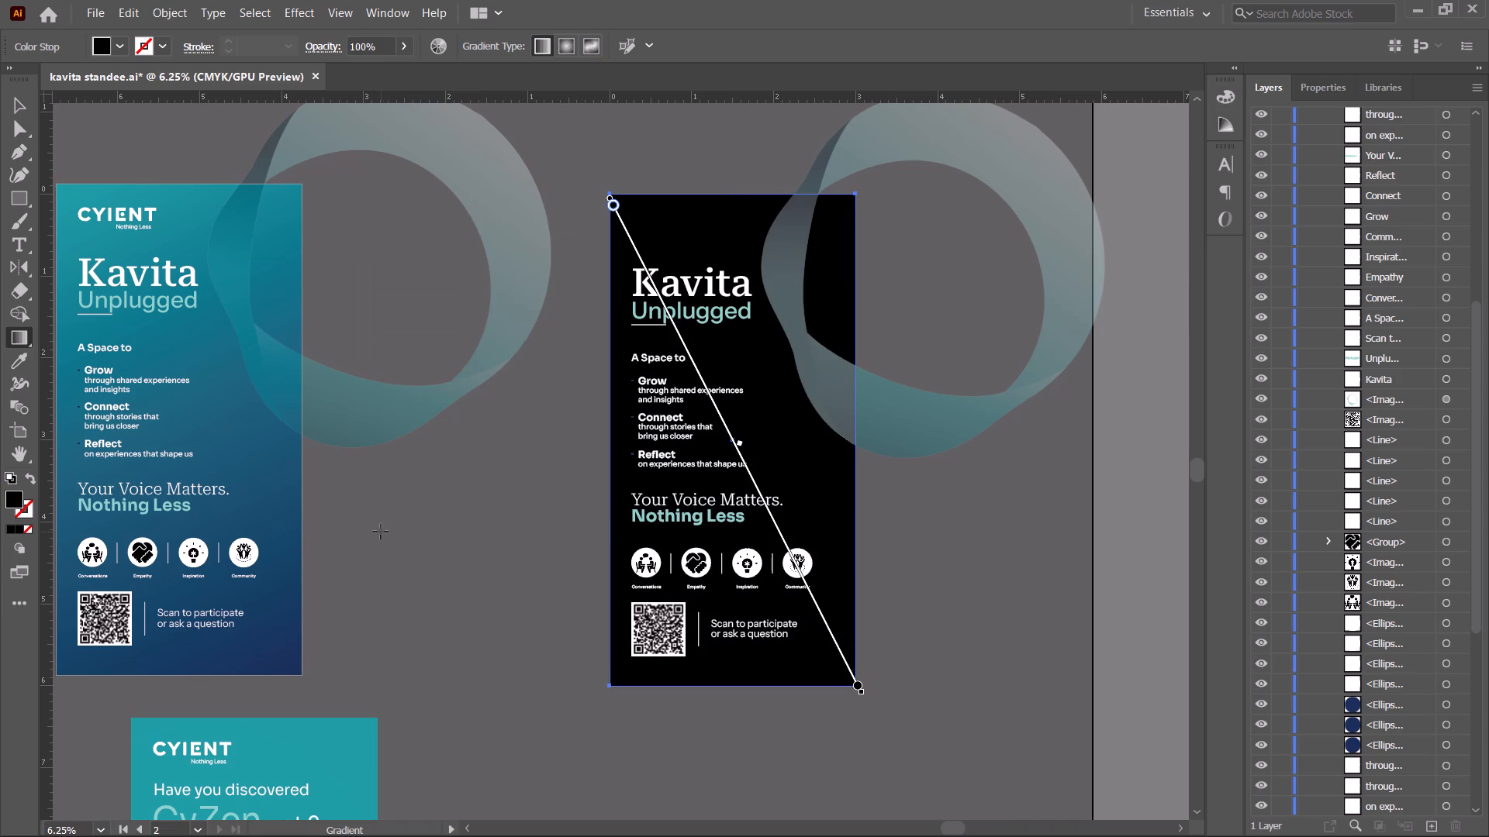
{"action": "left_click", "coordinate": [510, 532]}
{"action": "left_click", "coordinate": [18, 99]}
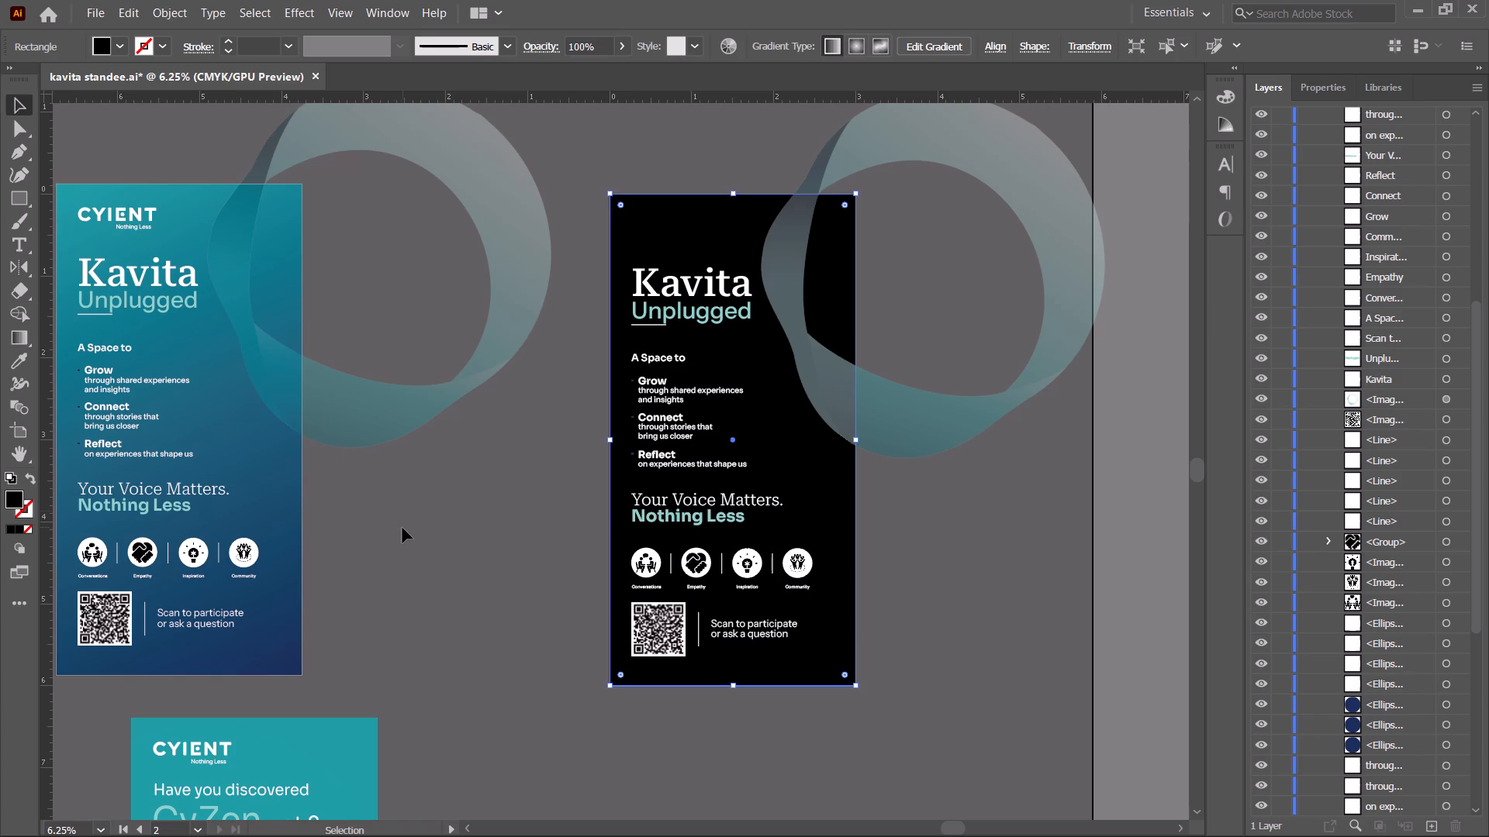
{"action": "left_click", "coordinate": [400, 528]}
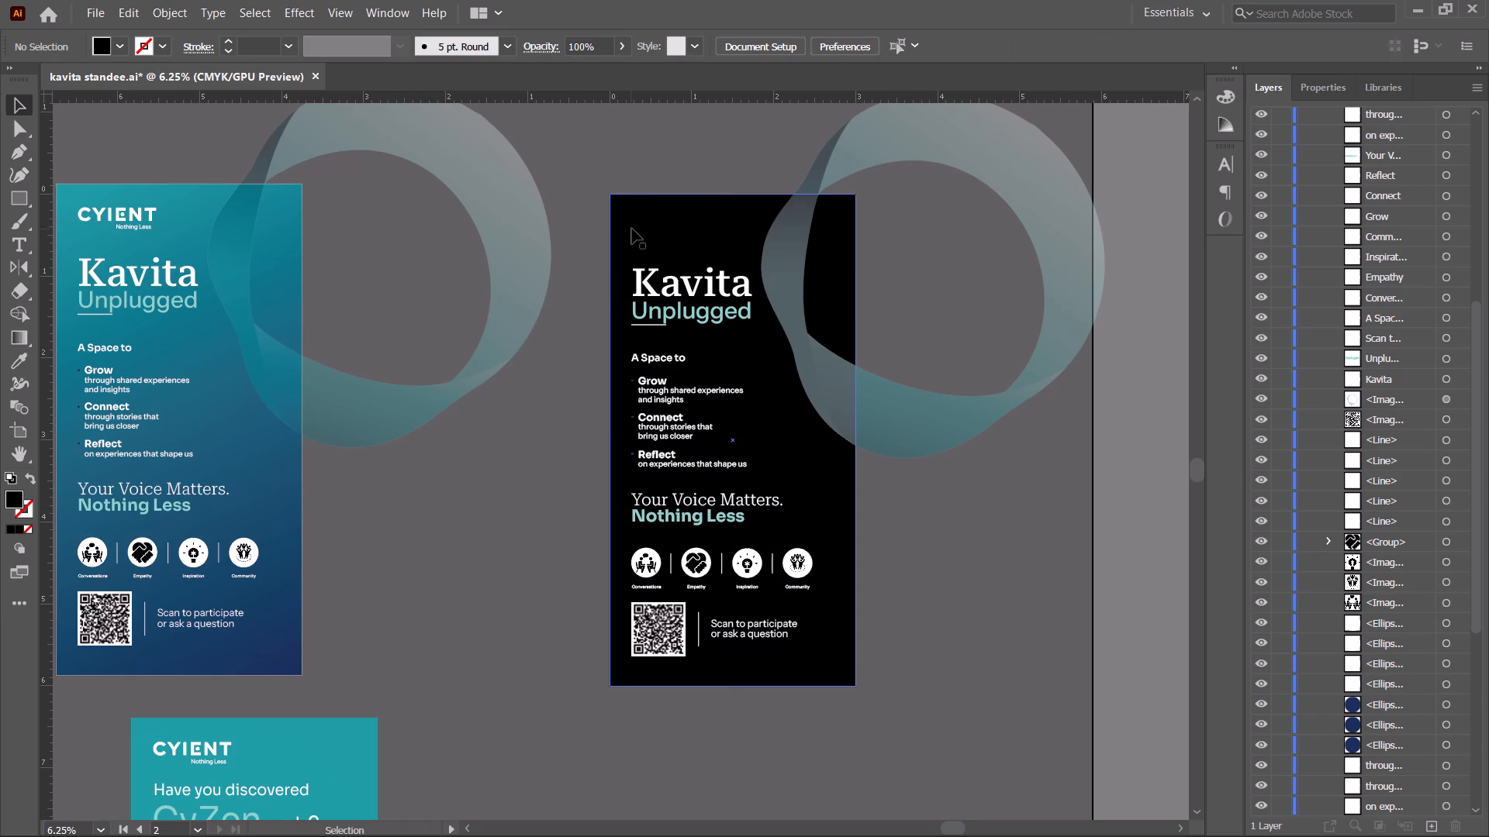
Reselect the background rectangle and apply the copied aqua hex code to its gradient's start stop.
{"action": "left_click", "coordinate": [634, 227]}
{"action": "key", "text": "g"}
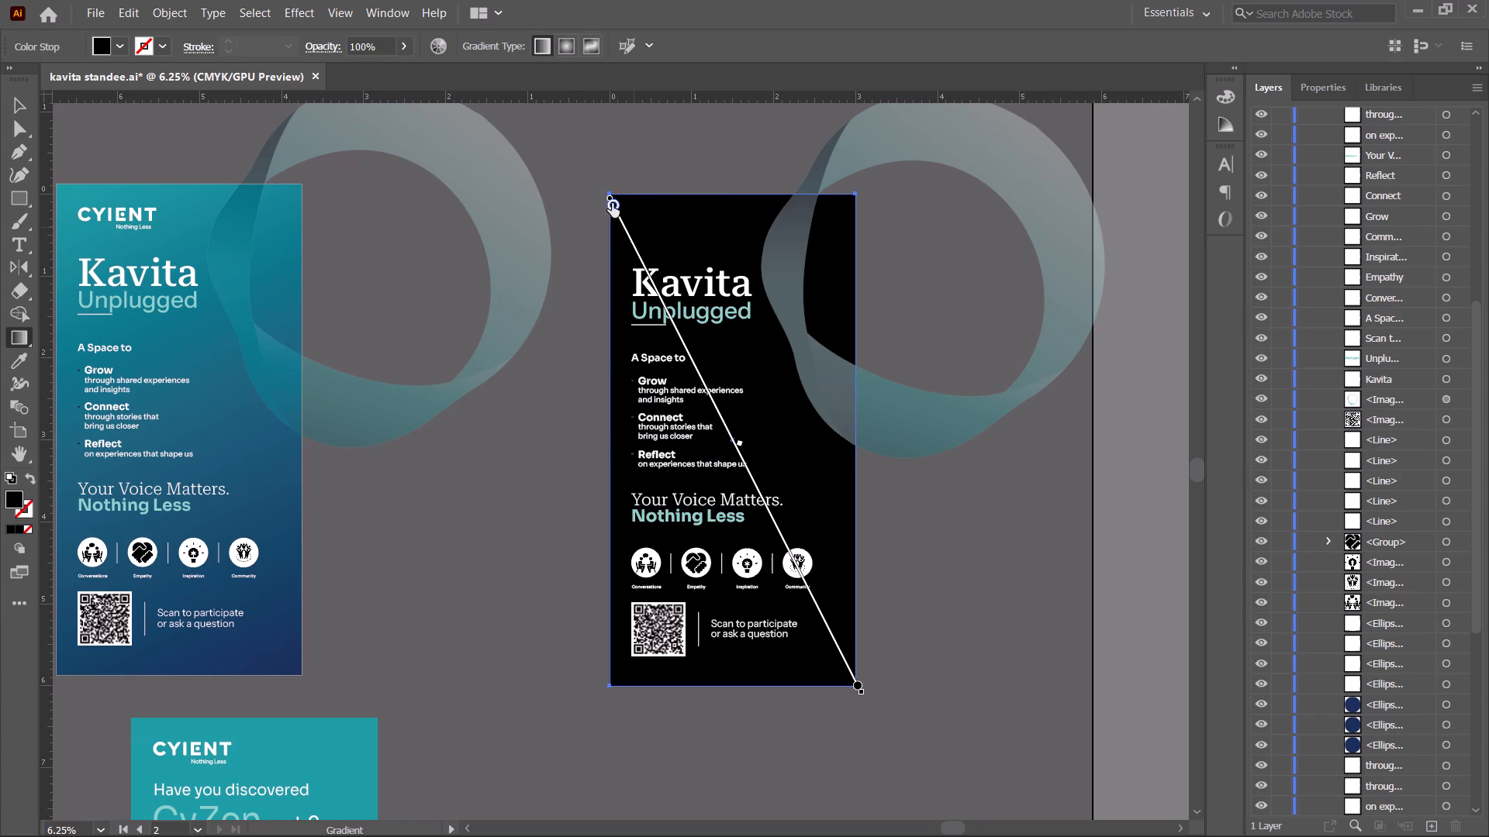
{"action": "double_click", "coordinate": [610, 205]}
{"action": "left_click", "coordinate": [610, 205]}
{"action": "double_click", "coordinate": [15, 500]}
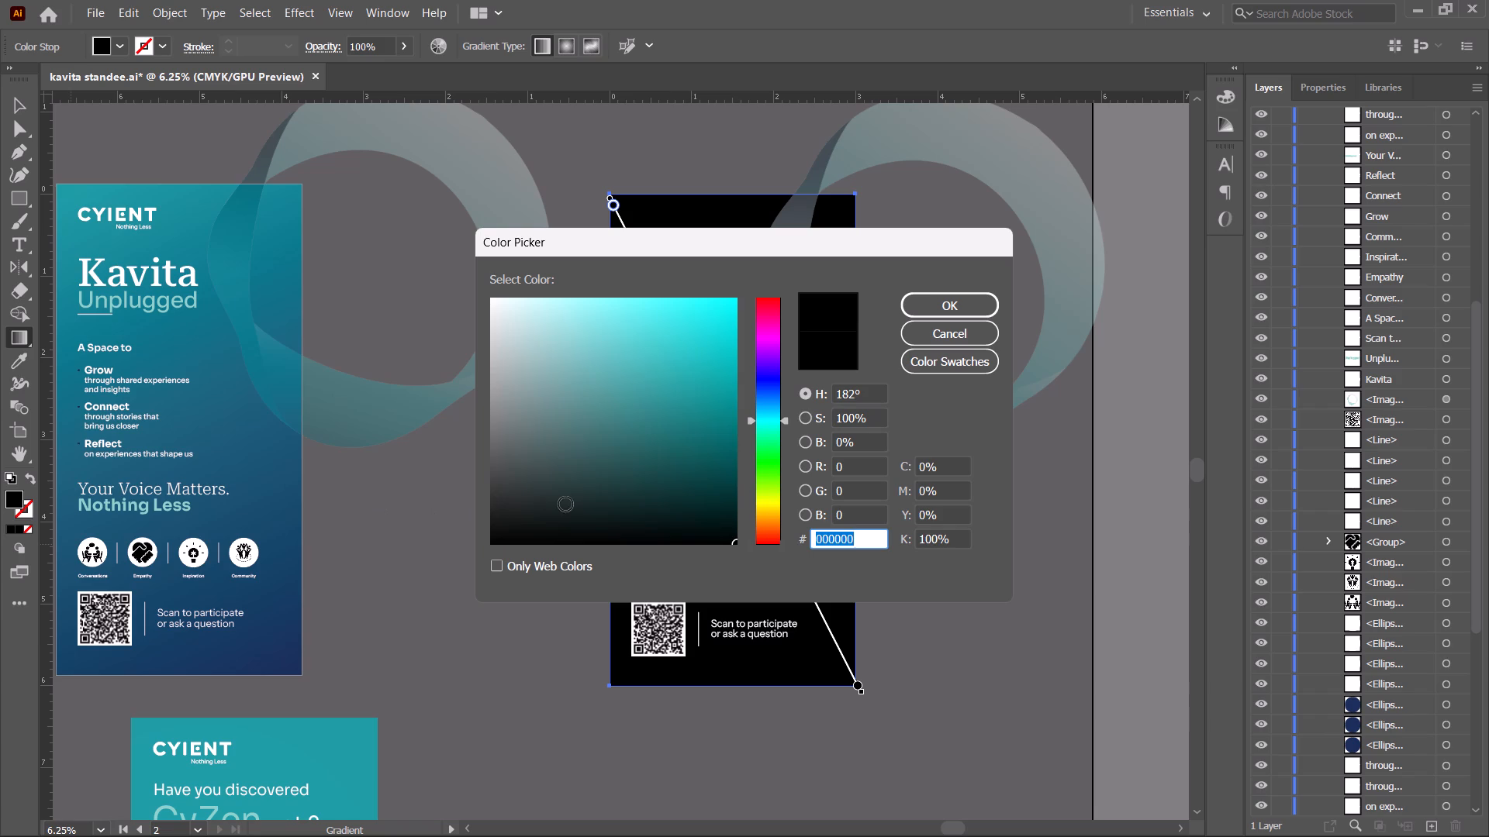
{"action": "key", "text": "ctrl+v"}
{"action": "left_click", "coordinate": [924, 310]}
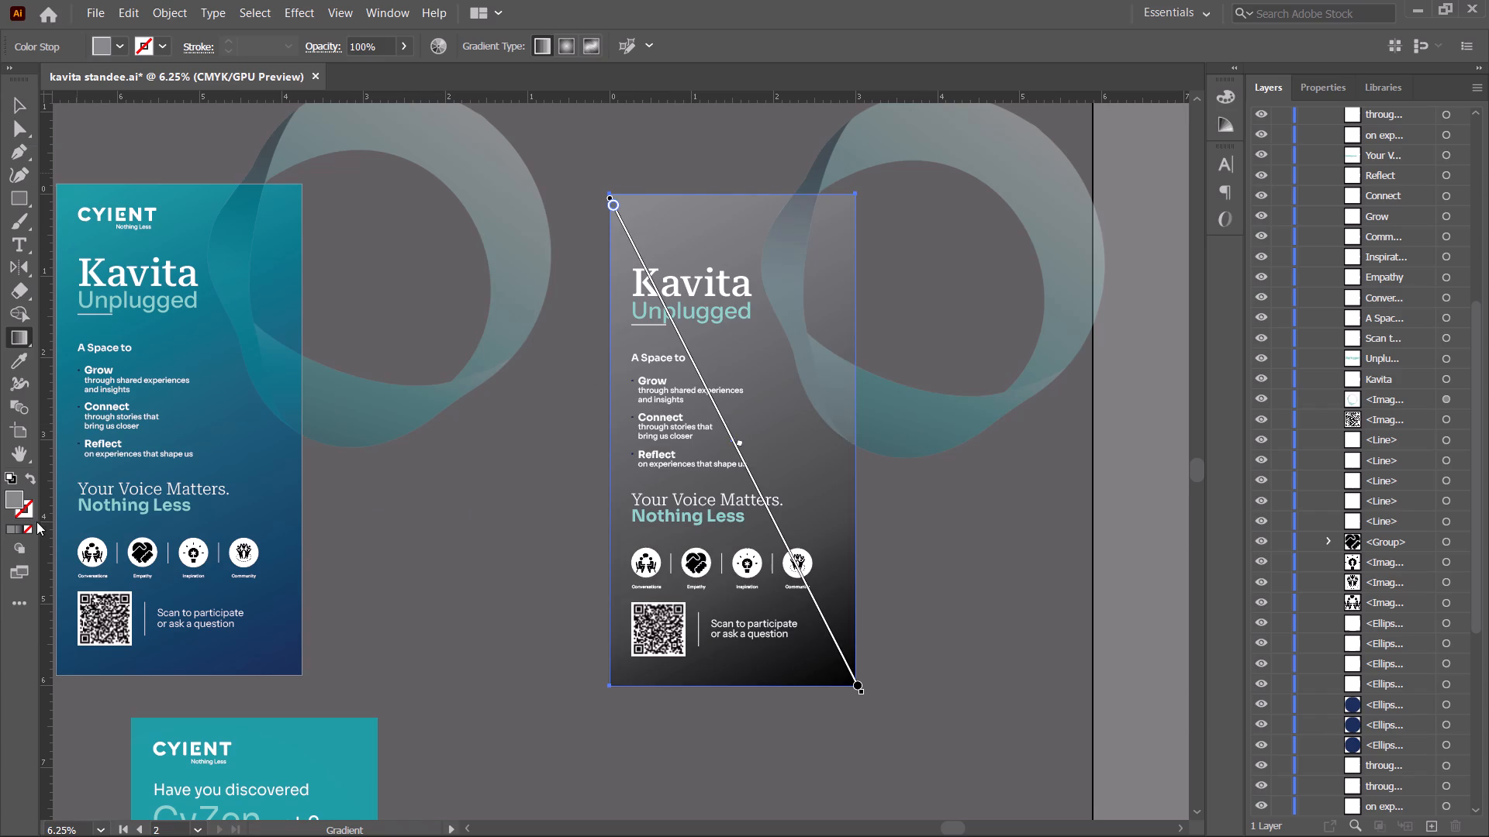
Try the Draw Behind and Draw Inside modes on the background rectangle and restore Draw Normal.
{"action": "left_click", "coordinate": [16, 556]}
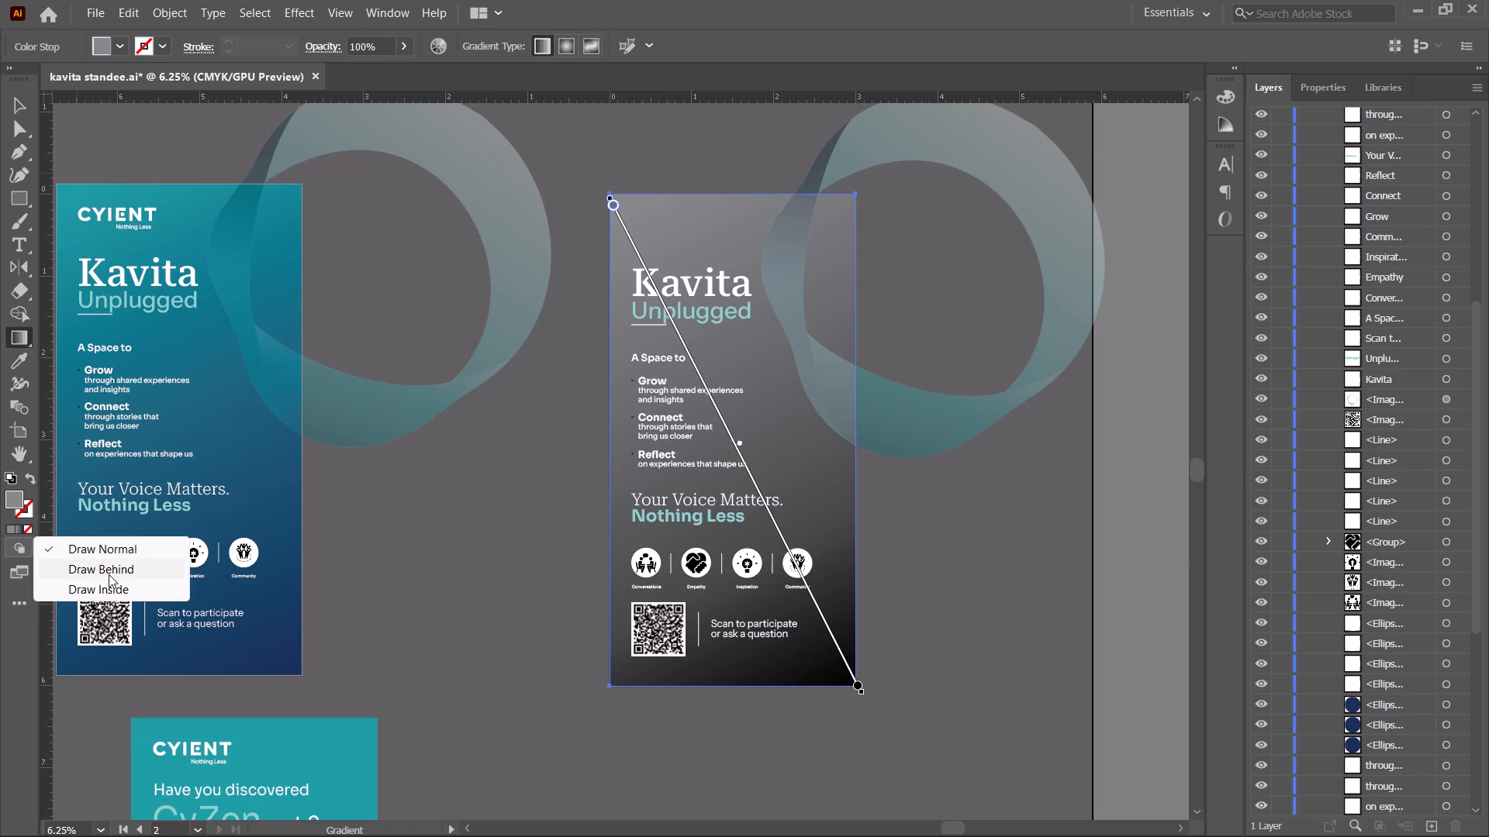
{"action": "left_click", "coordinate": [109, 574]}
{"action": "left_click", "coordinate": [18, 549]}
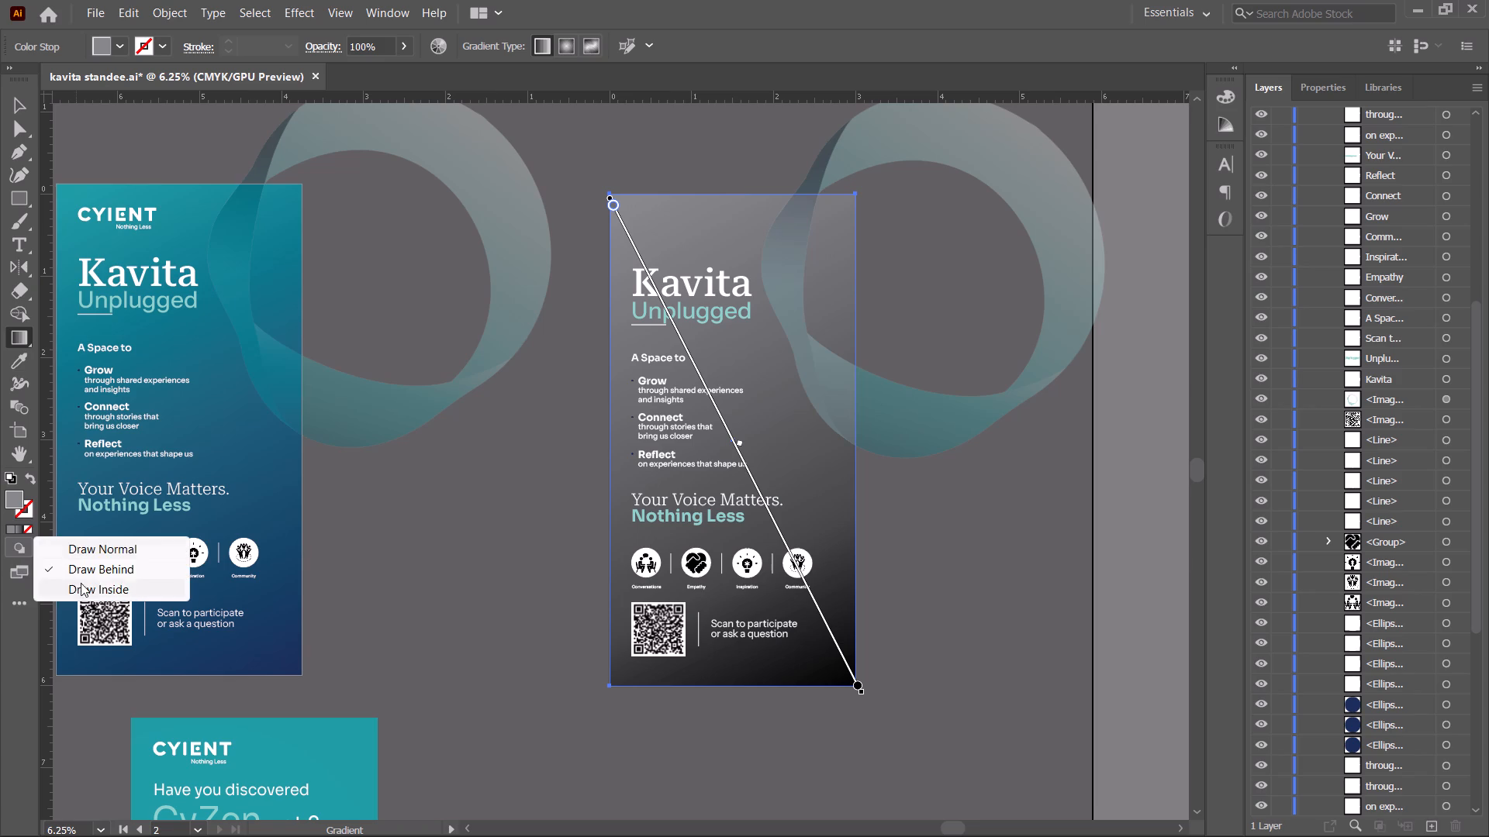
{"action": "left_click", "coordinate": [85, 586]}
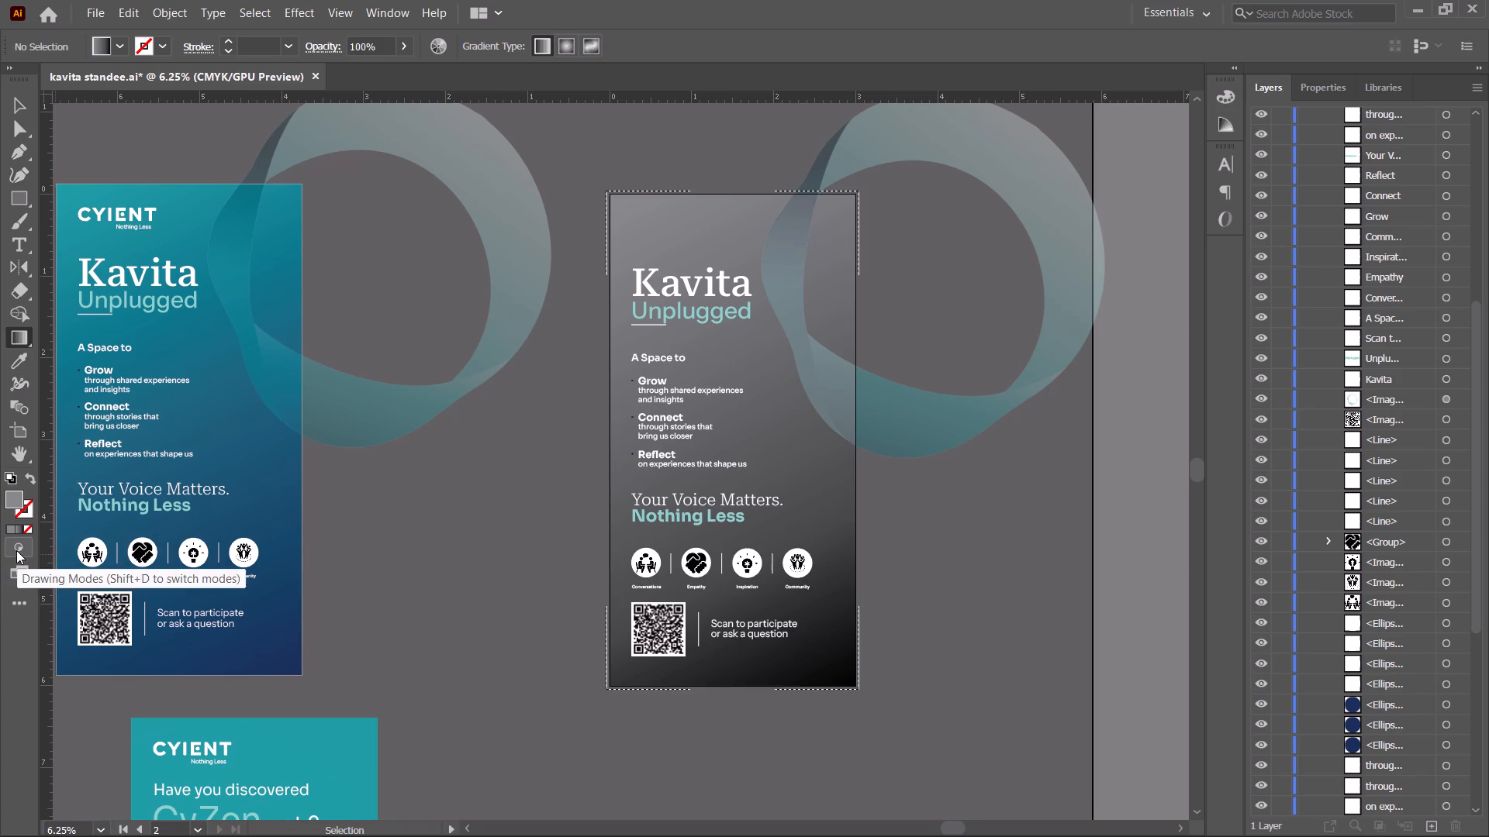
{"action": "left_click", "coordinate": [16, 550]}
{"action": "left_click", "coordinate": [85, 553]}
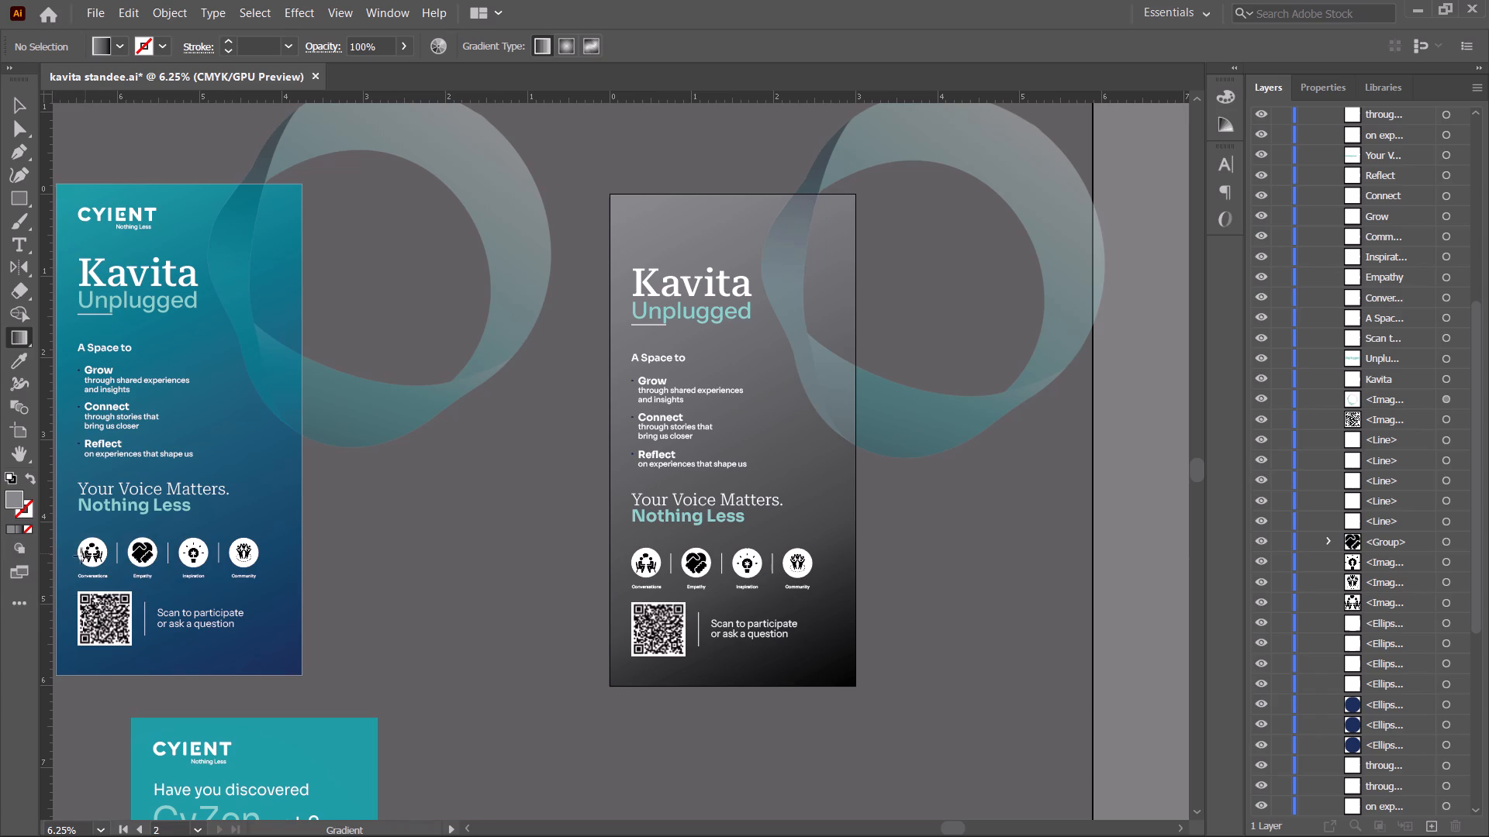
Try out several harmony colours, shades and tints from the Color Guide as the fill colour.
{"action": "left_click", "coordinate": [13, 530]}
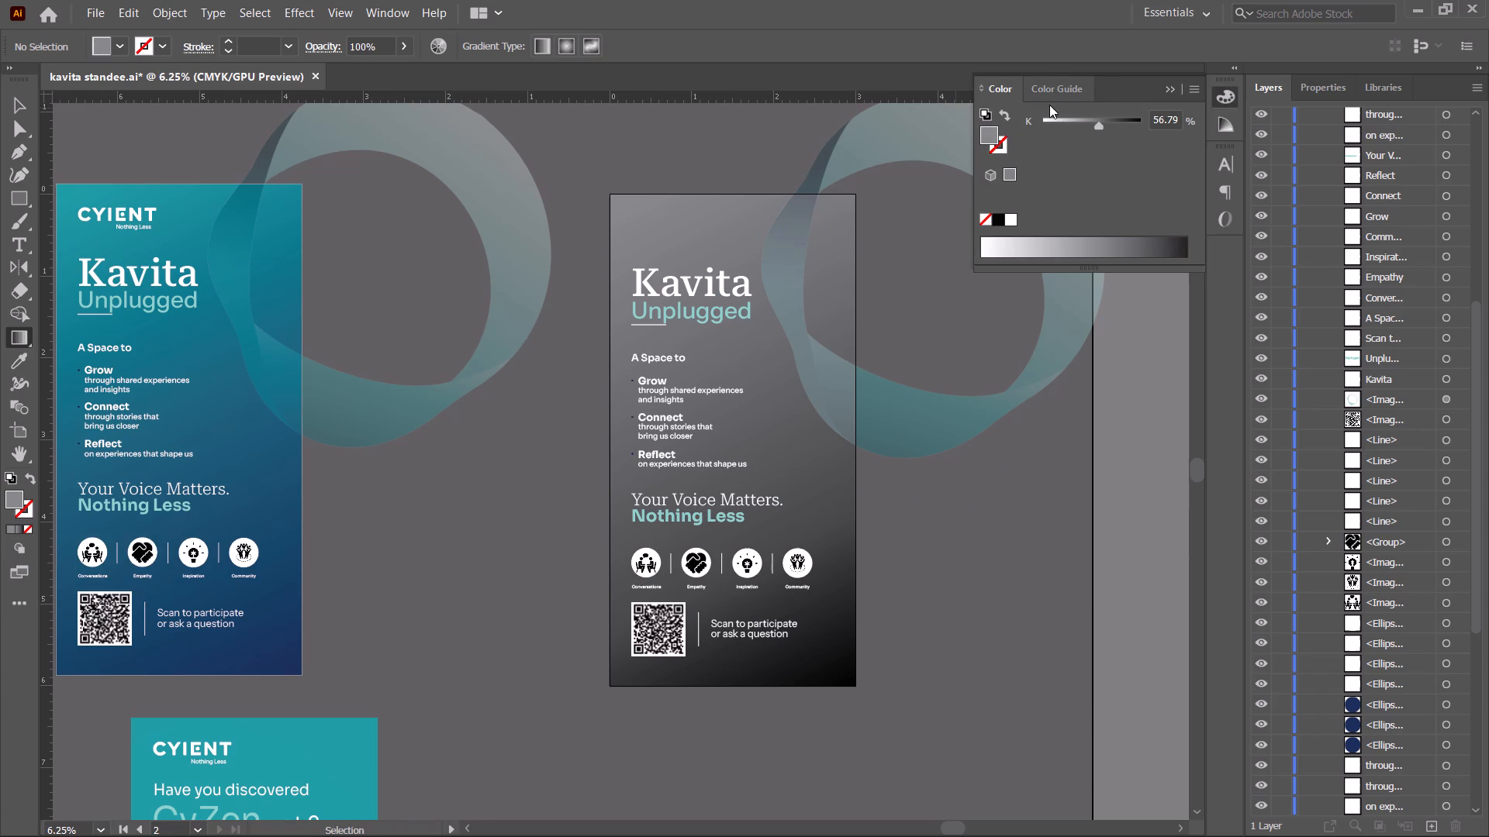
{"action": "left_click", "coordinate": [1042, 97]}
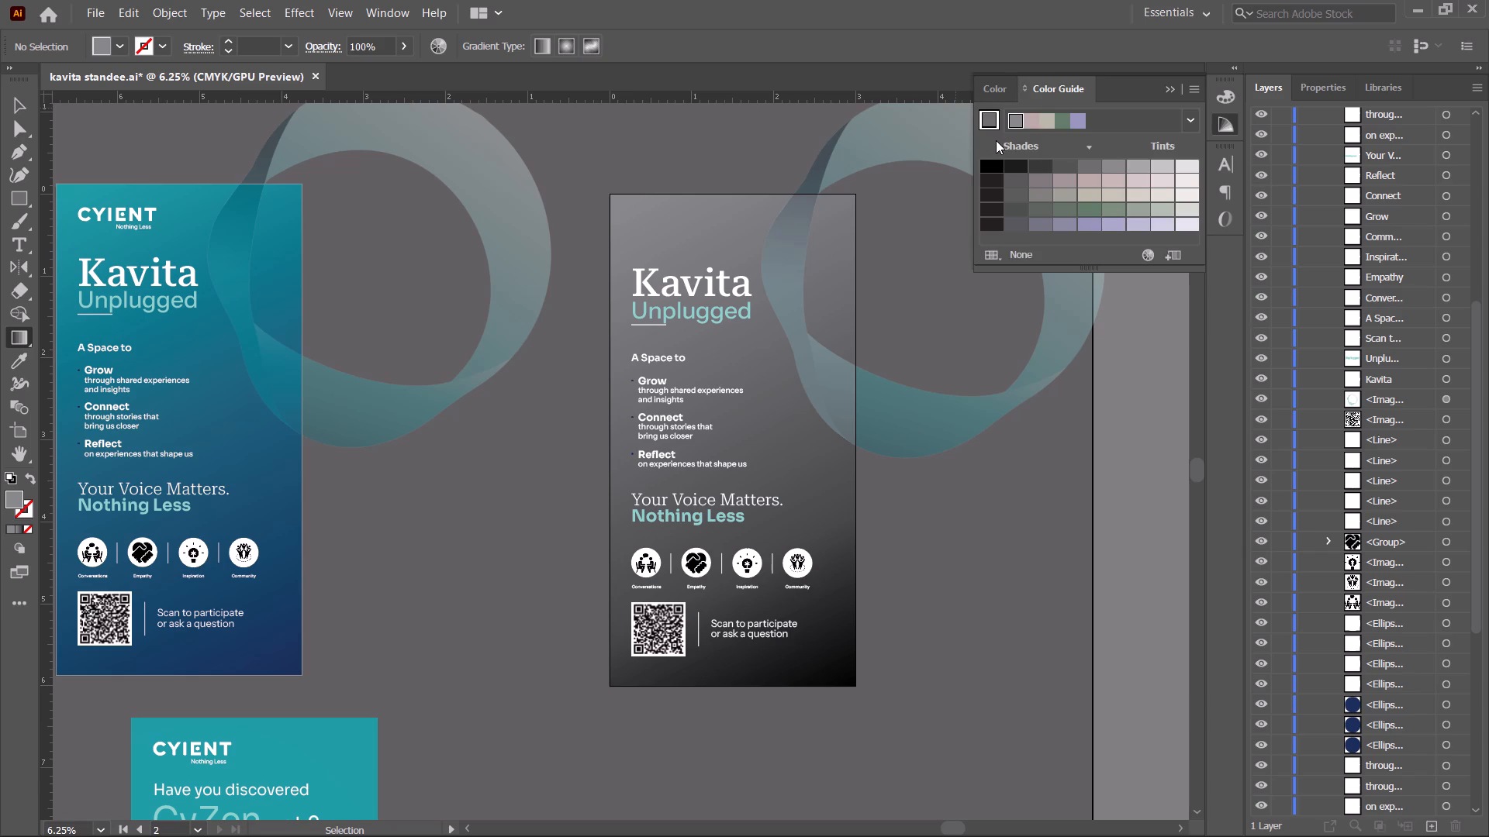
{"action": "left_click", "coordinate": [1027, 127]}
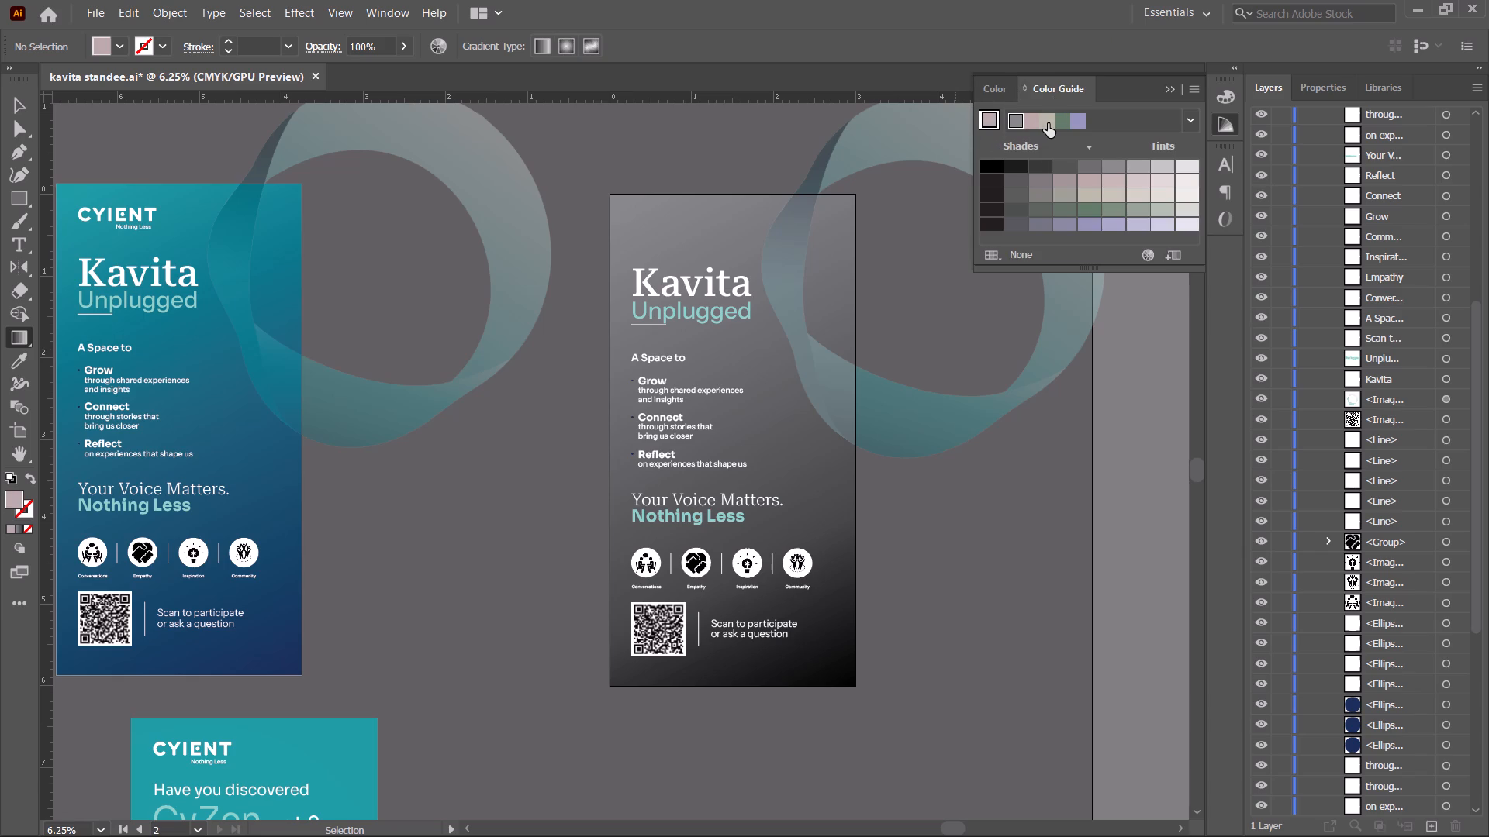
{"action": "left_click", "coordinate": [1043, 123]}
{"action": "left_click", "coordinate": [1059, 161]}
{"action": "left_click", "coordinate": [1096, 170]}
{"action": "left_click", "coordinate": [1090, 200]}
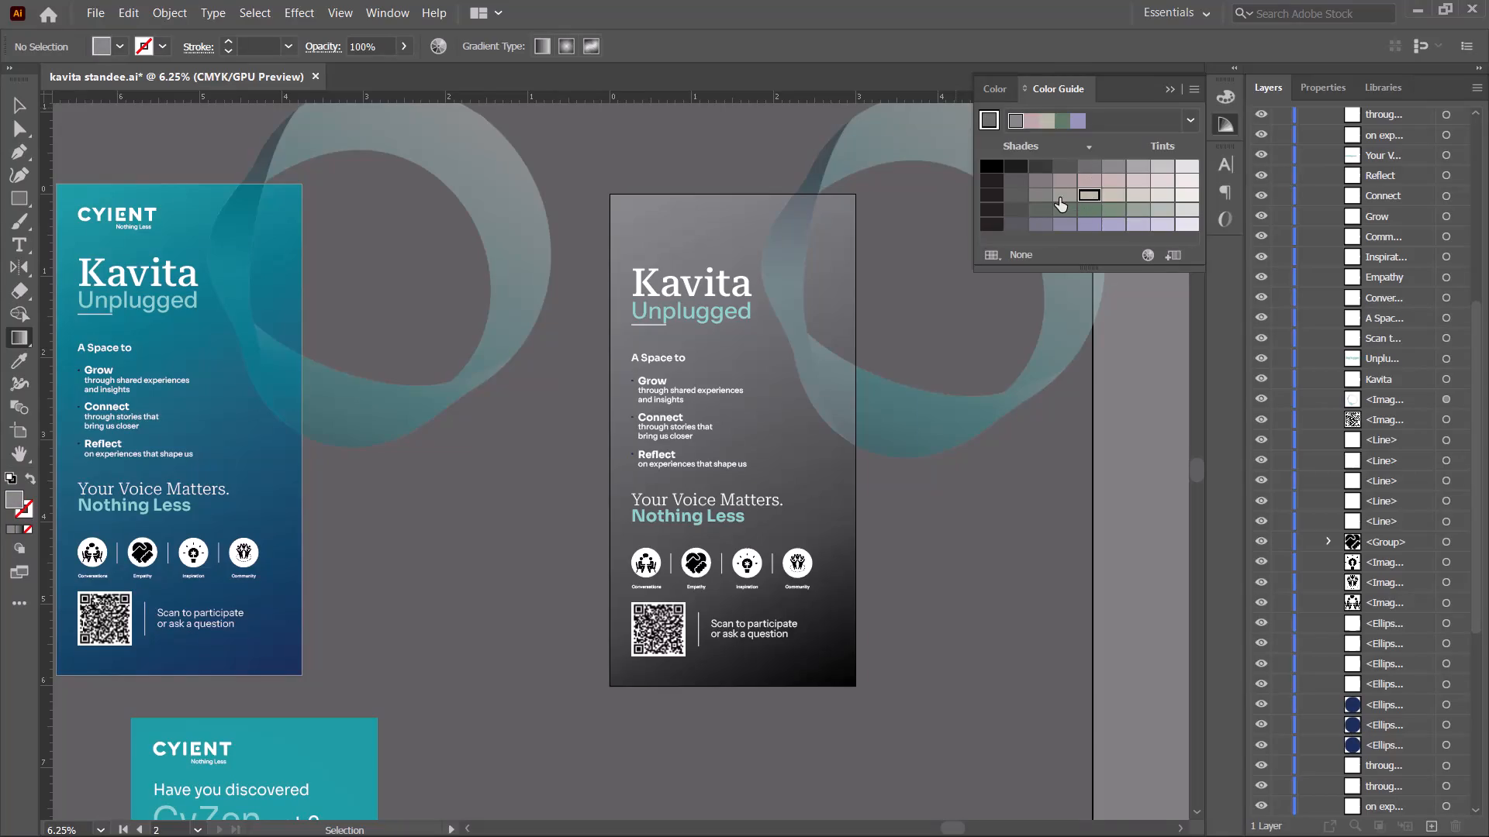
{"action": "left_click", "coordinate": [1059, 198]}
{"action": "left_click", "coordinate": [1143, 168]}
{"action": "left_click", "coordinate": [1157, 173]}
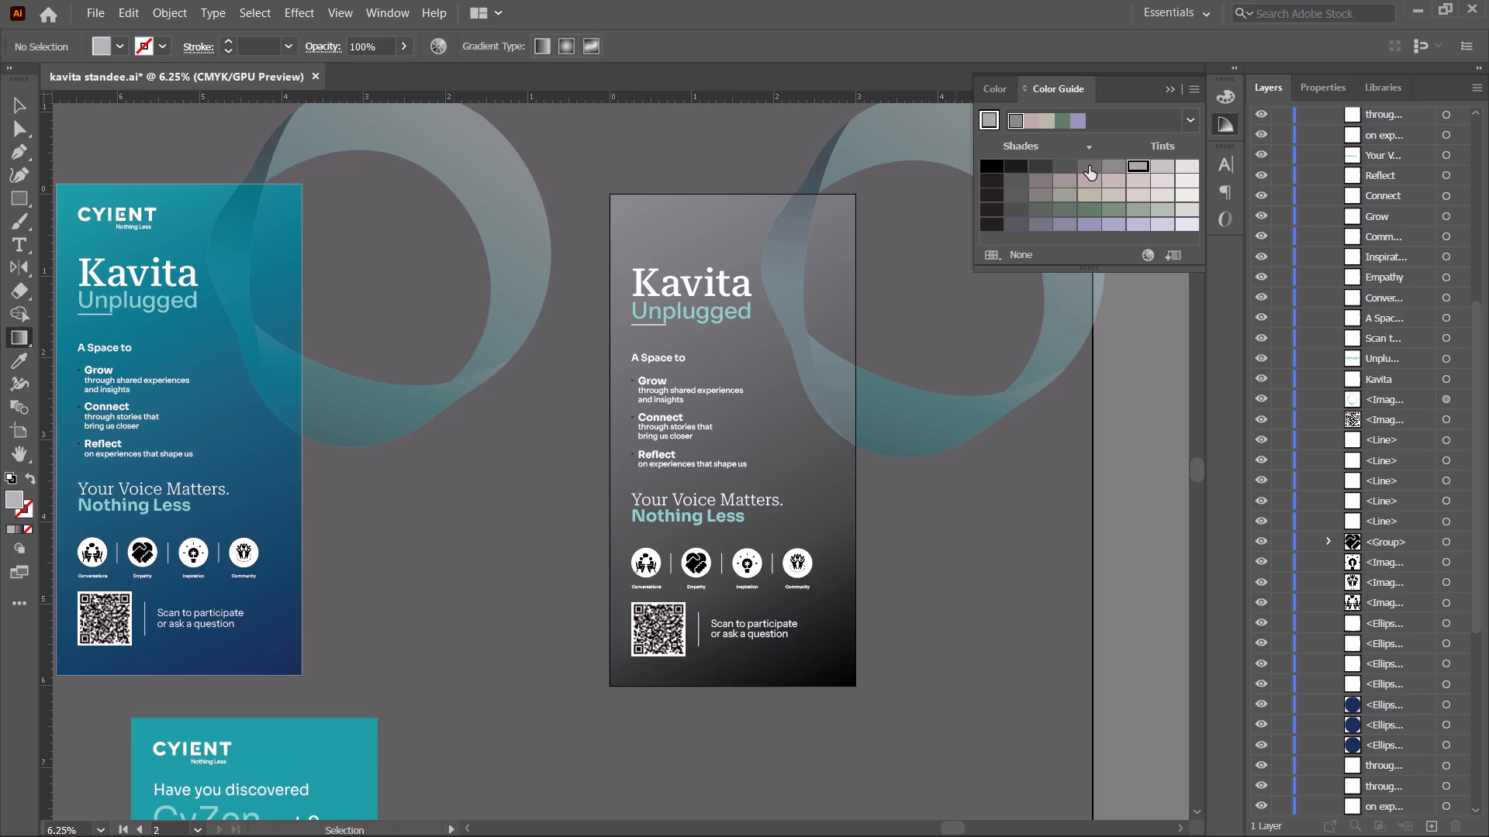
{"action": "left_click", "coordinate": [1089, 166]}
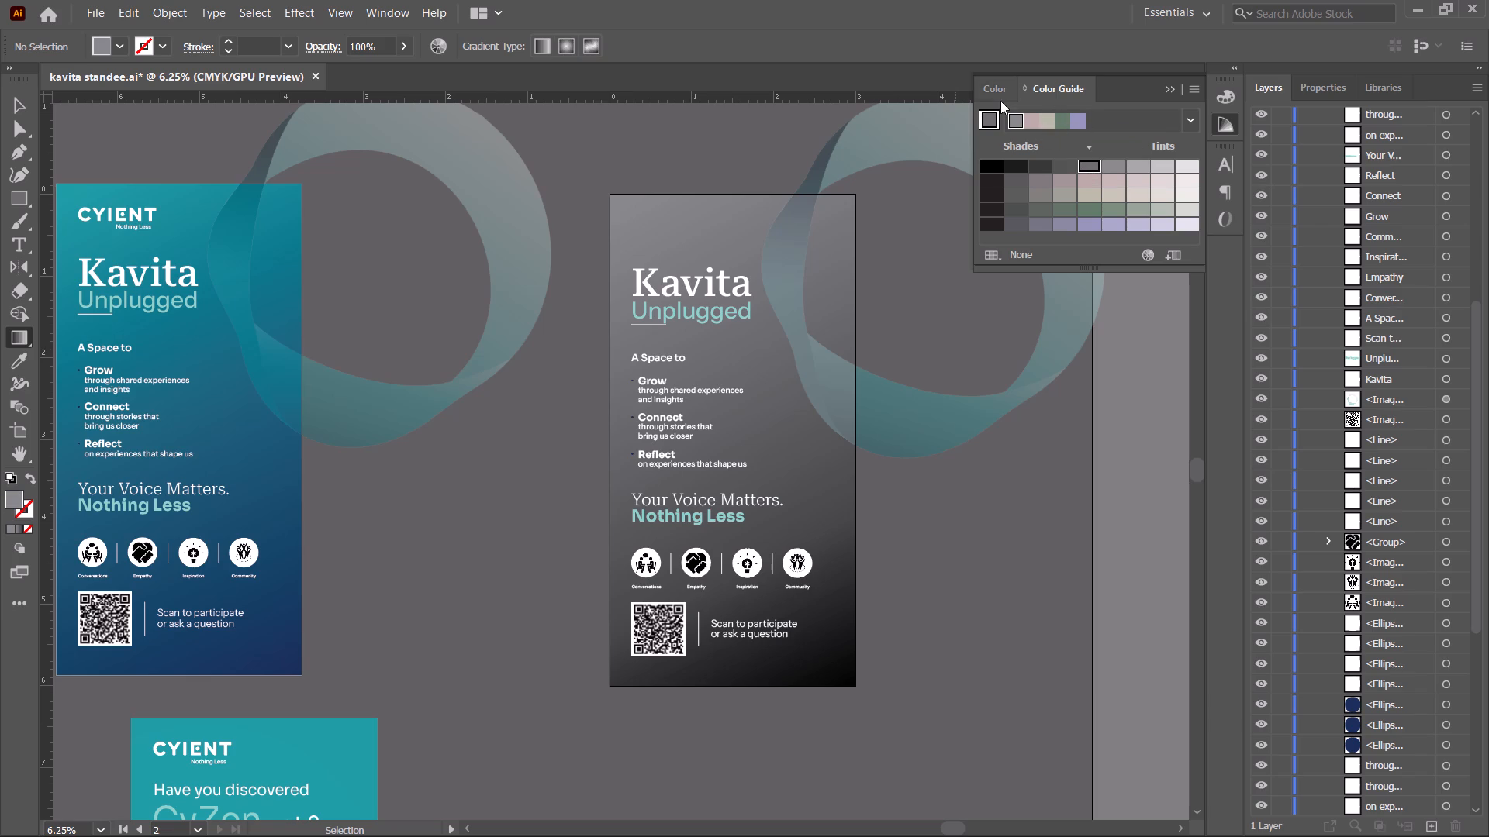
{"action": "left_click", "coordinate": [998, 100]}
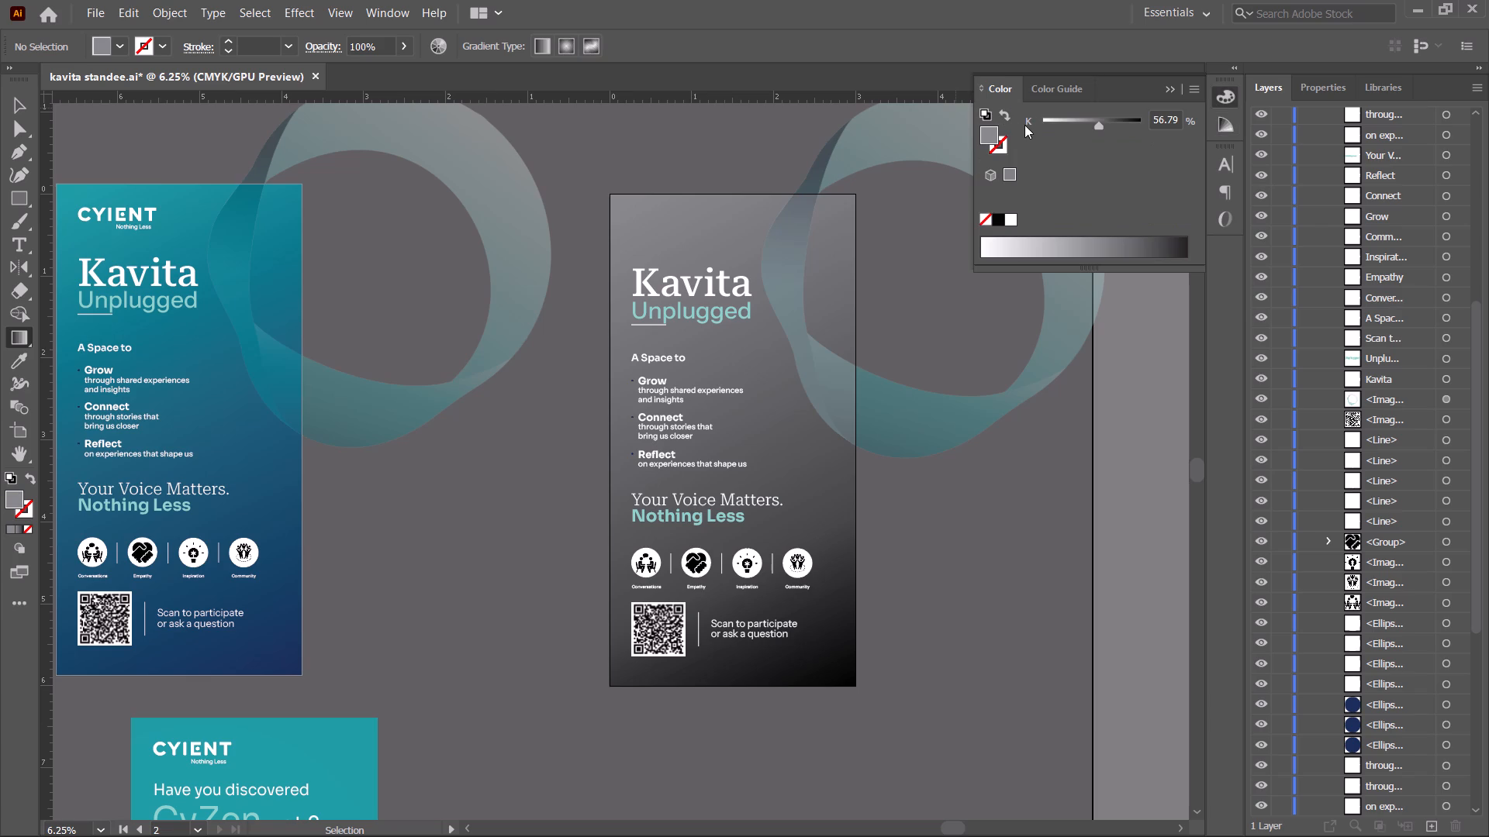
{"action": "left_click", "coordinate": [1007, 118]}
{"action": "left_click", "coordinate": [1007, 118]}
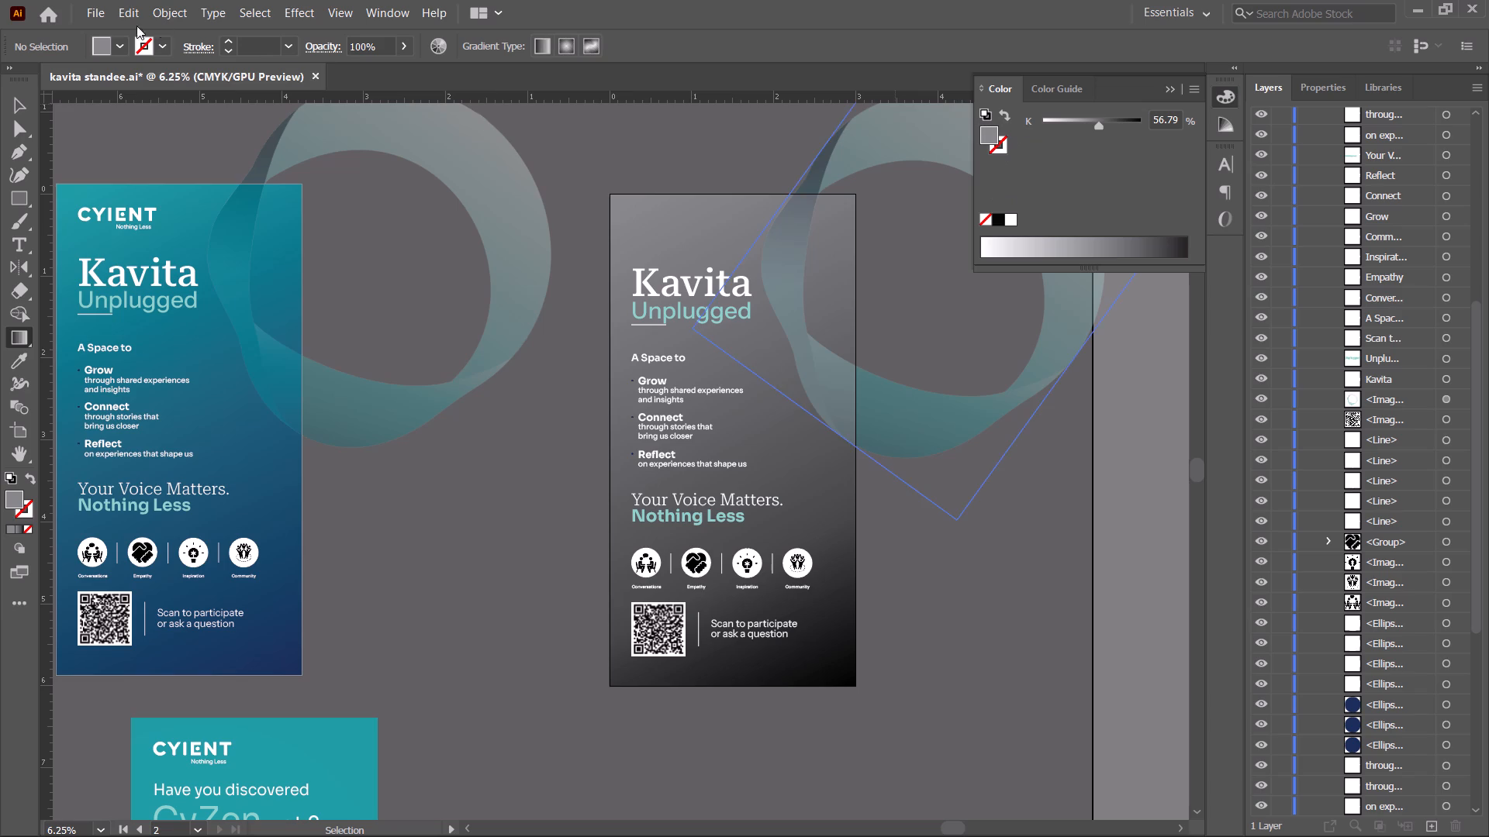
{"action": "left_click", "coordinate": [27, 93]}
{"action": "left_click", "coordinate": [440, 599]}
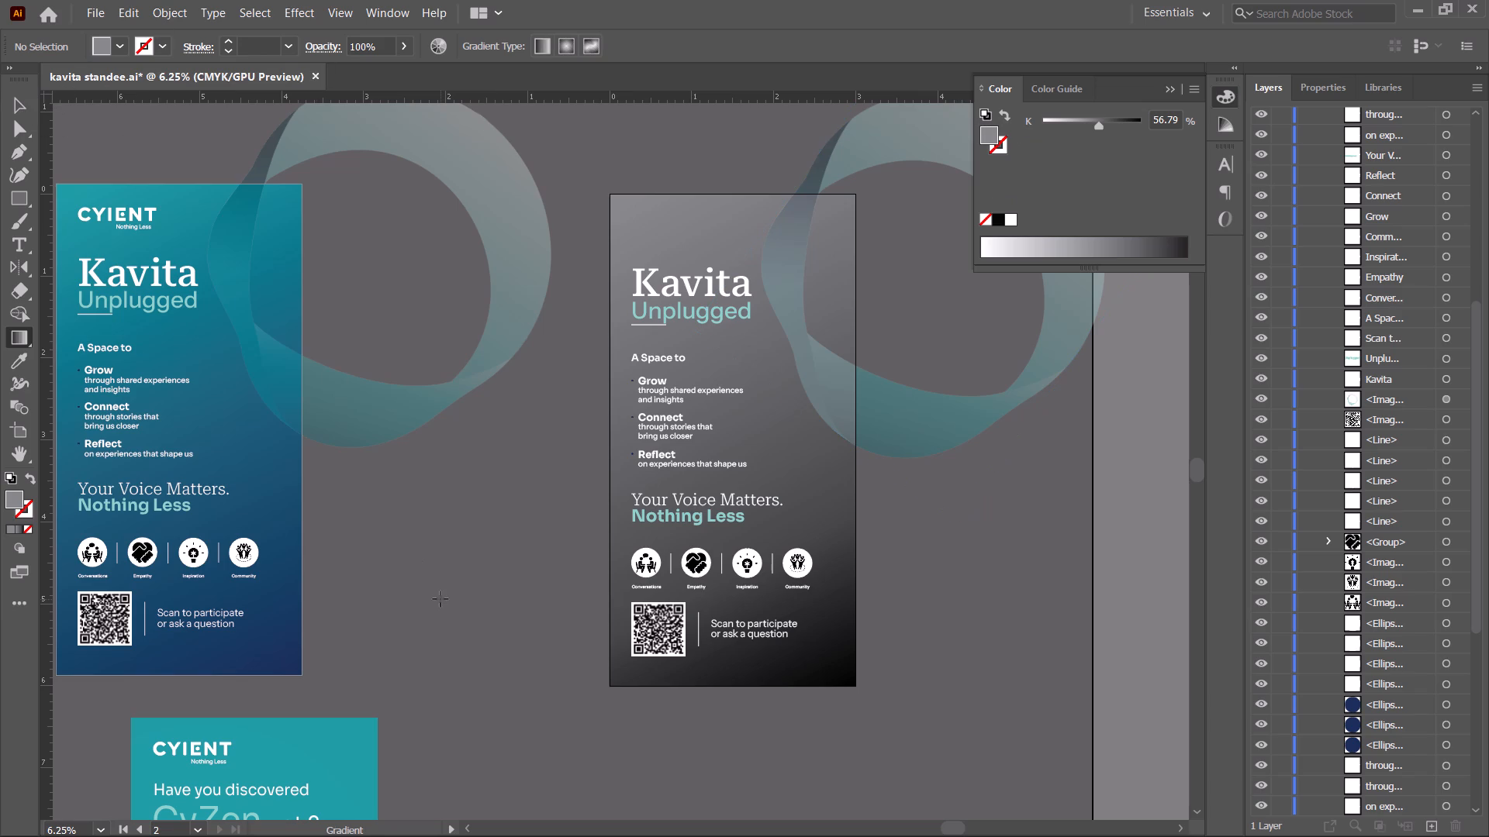
Switch to Chrome and play the California Love video from the YouTube mix.
{"action": "key", "text": "alt+Tab"}
{"action": "left_click", "coordinate": [780, 15]}
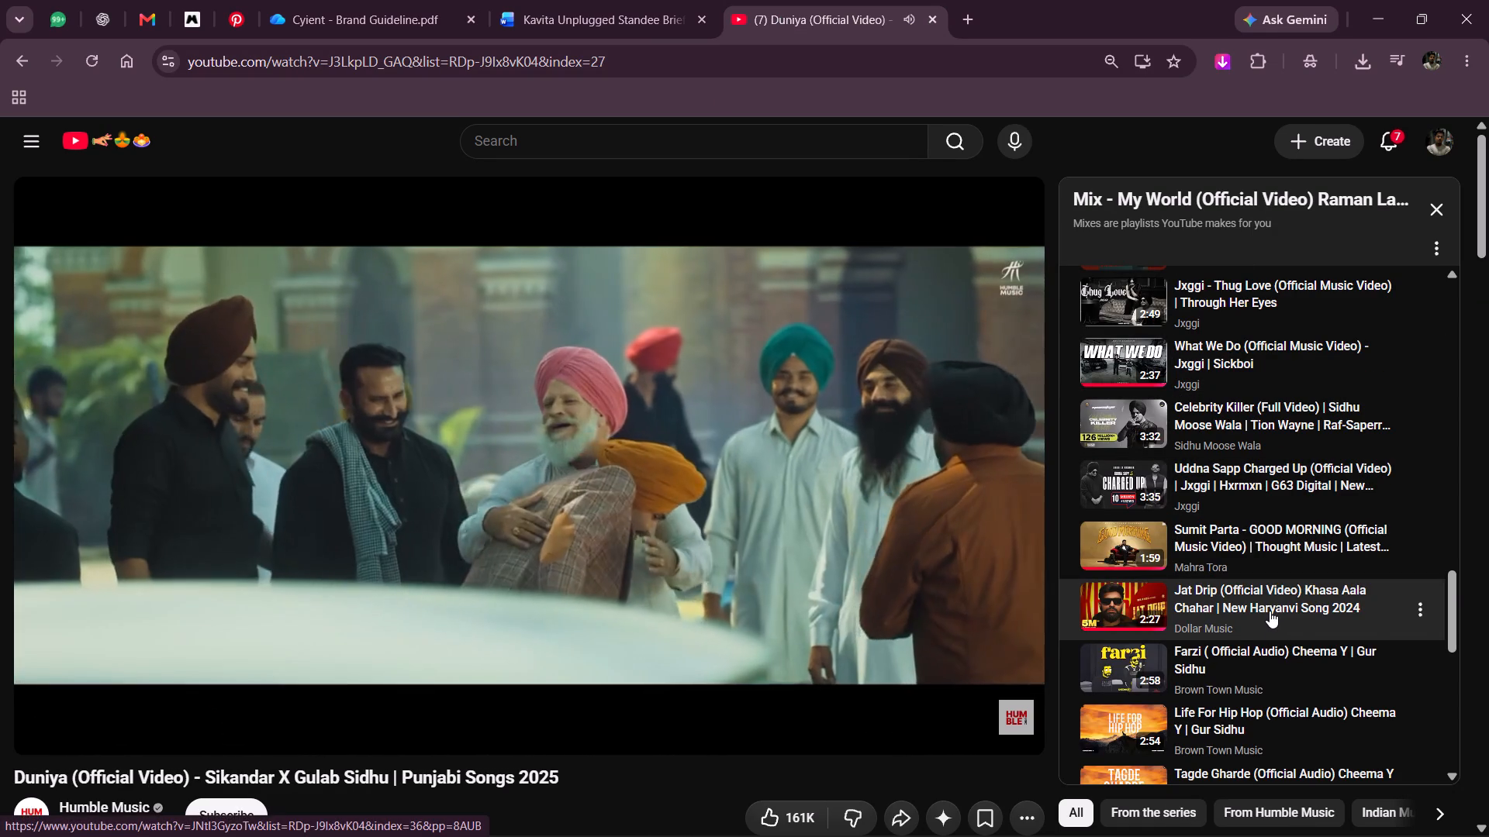
{"action": "scroll", "coordinate": [1270, 611], "scroll_direction": "down", "scroll_amount": 1}
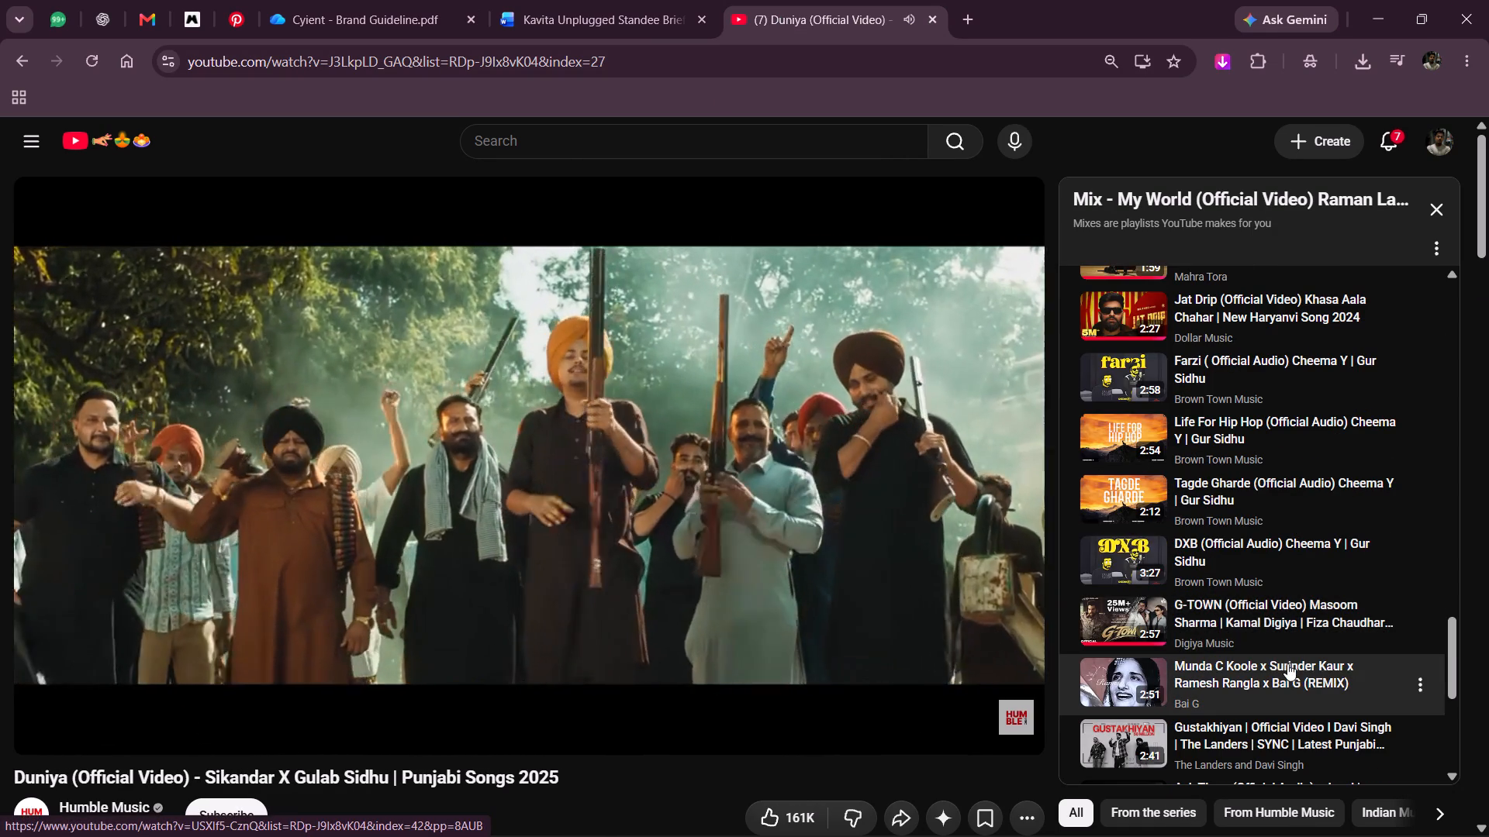
{"action": "scroll", "coordinate": [1302, 672], "scroll_direction": "down", "scroll_amount": 1}
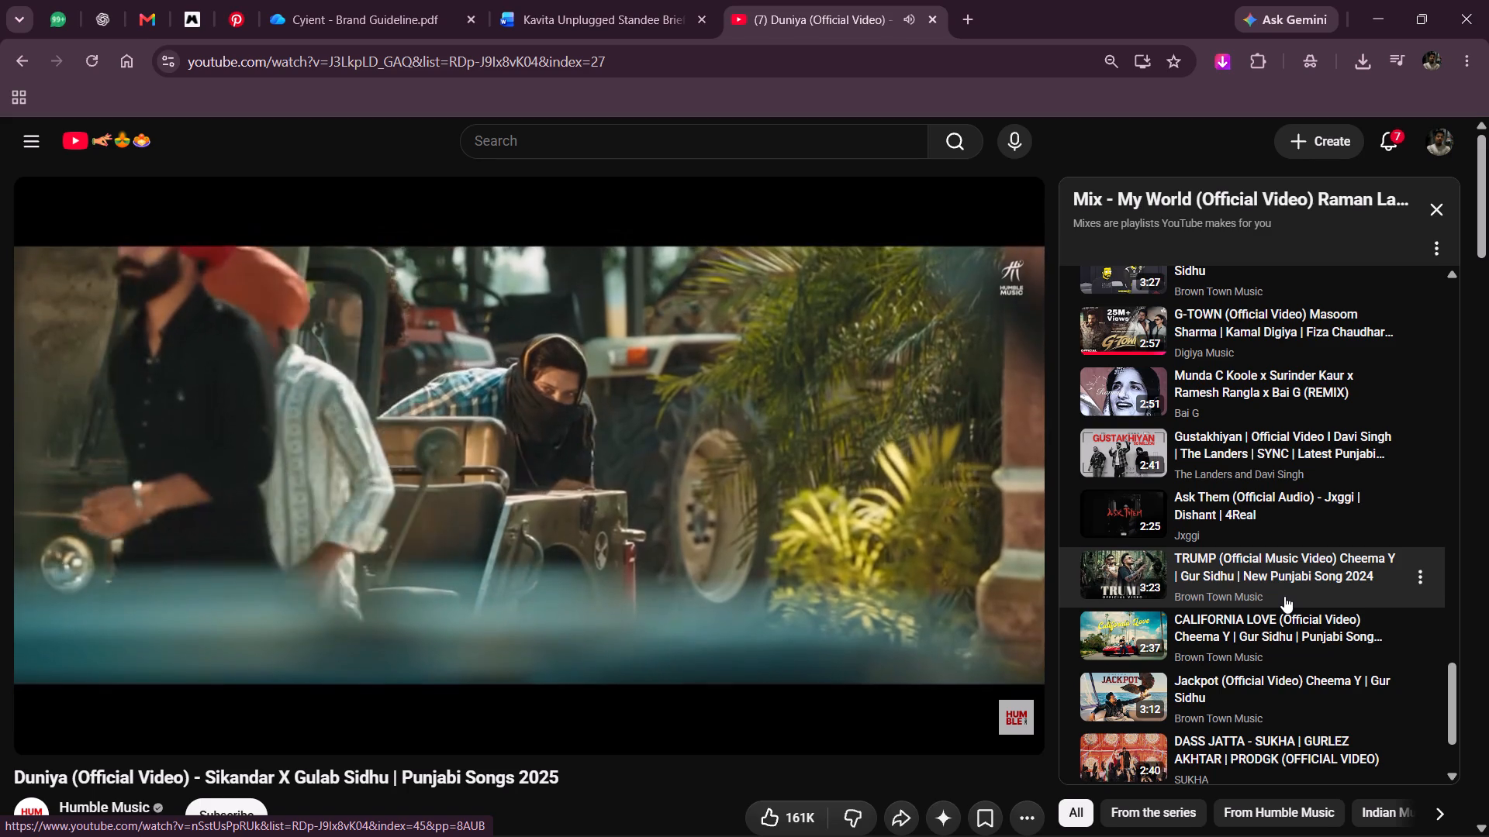
{"action": "left_click", "coordinate": [1287, 616]}
Check the standee brief and the brand guideline's Color Gradients page, and return to Illustrator.
{"action": "left_click", "coordinate": [537, 0]}
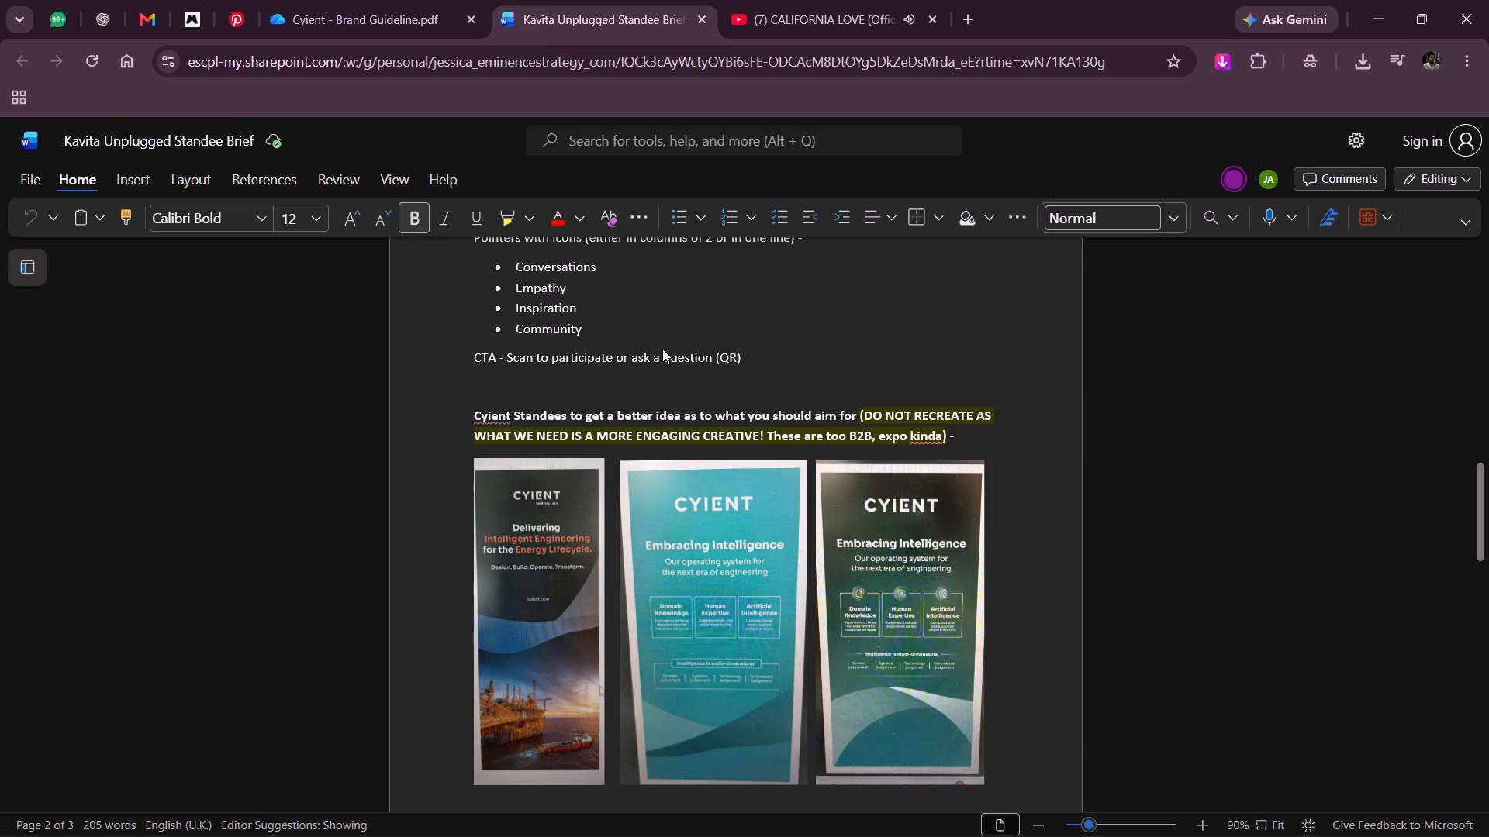
{"action": "left_click", "coordinate": [320, 0]}
{"action": "key", "text": "alt+Tab"}
{"action": "key", "text": "alt+Tab"}
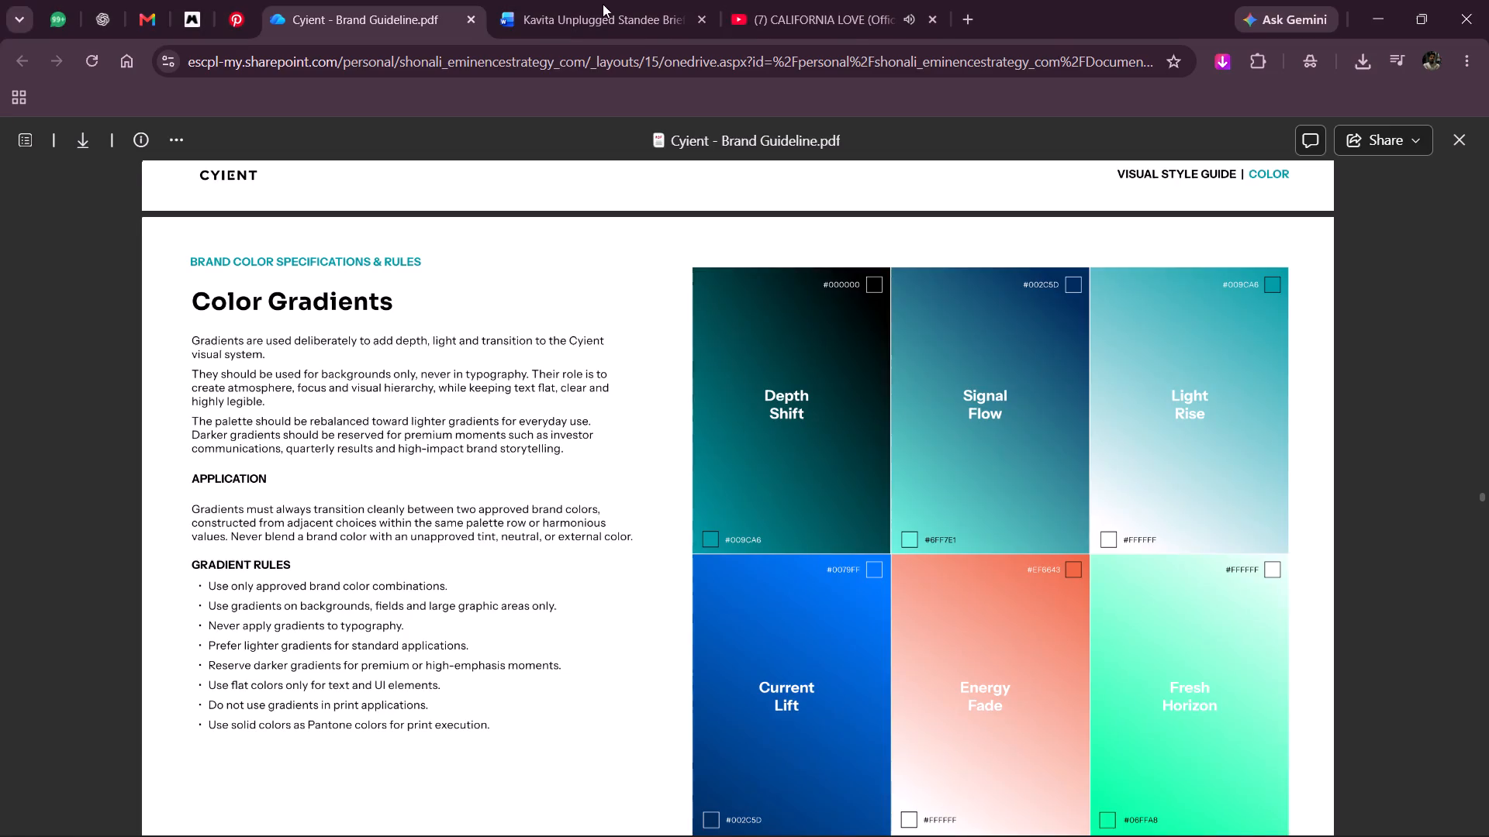
{"action": "left_click", "coordinate": [603, 4]}
{"action": "key", "text": "alt+Tab"}
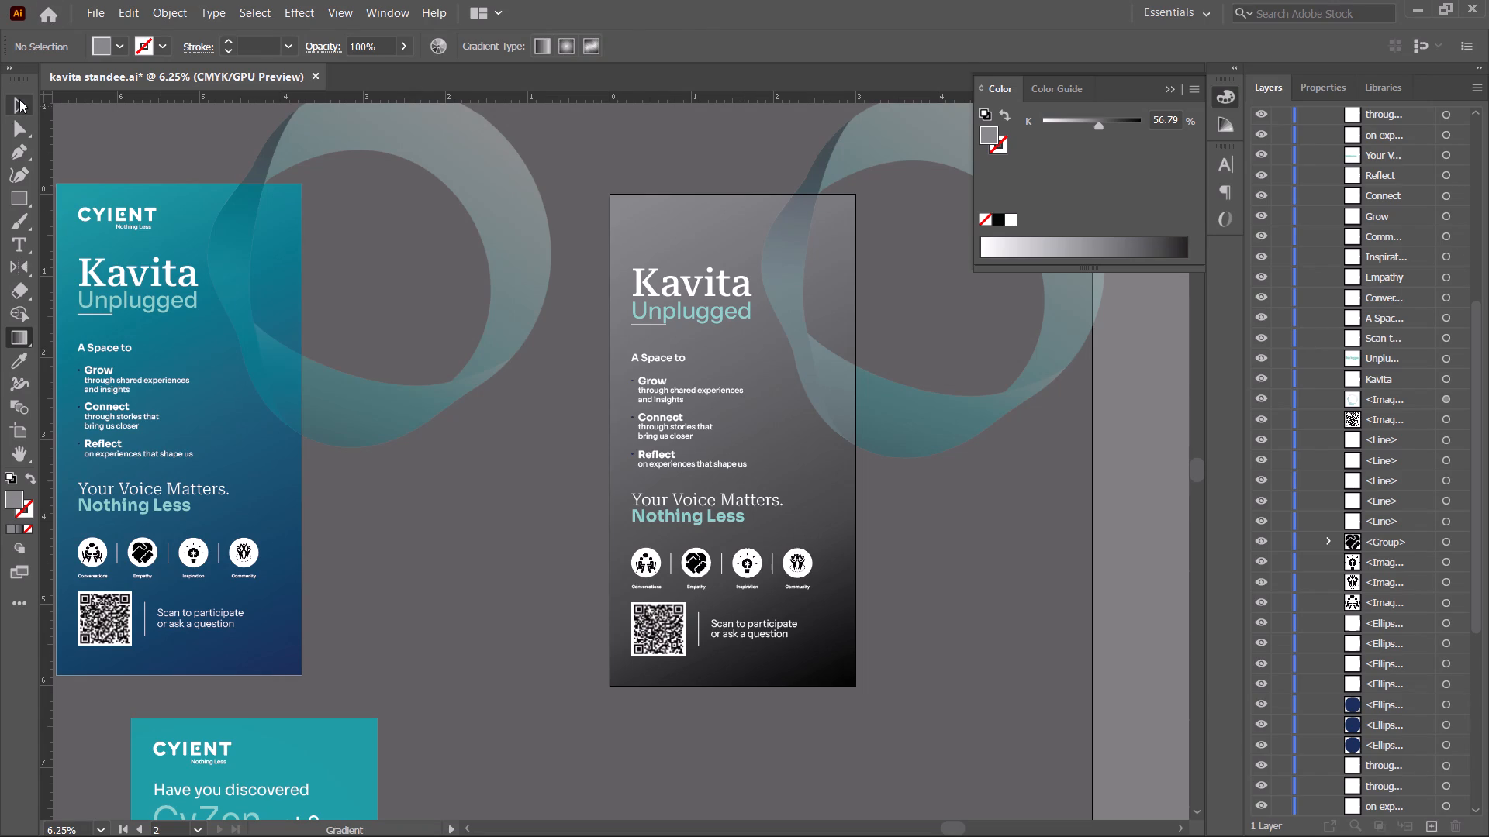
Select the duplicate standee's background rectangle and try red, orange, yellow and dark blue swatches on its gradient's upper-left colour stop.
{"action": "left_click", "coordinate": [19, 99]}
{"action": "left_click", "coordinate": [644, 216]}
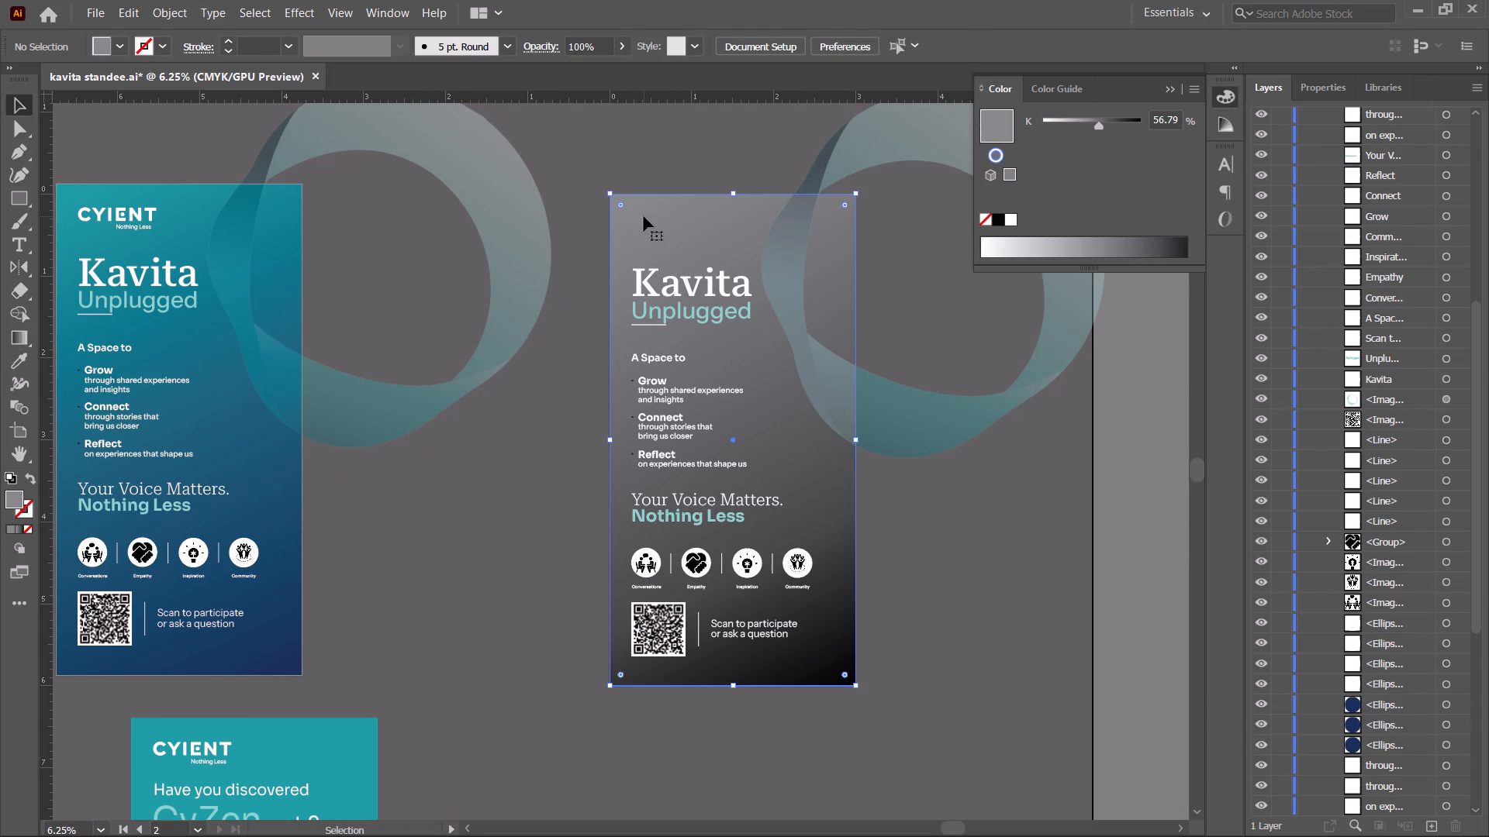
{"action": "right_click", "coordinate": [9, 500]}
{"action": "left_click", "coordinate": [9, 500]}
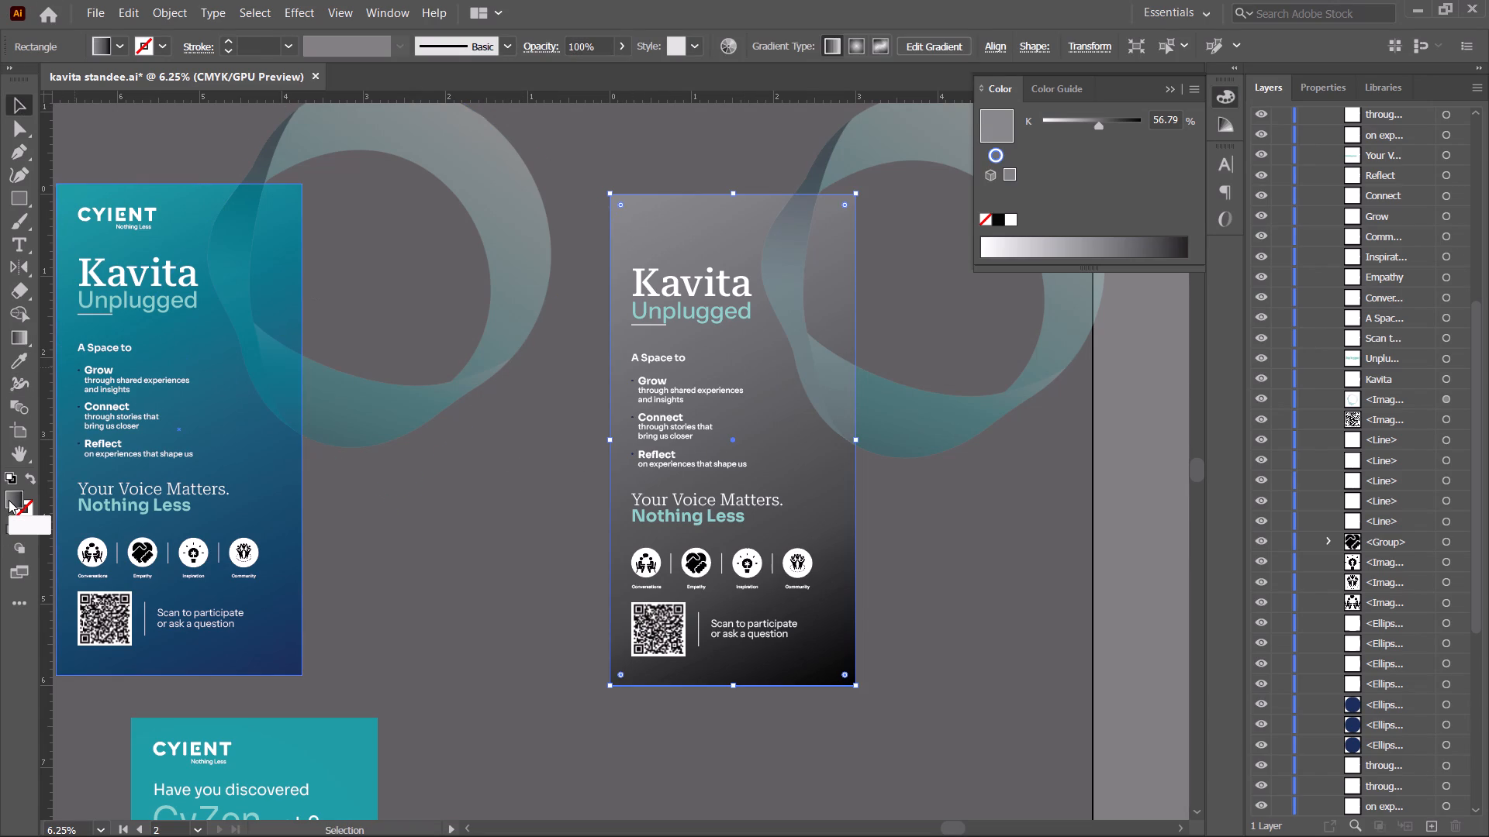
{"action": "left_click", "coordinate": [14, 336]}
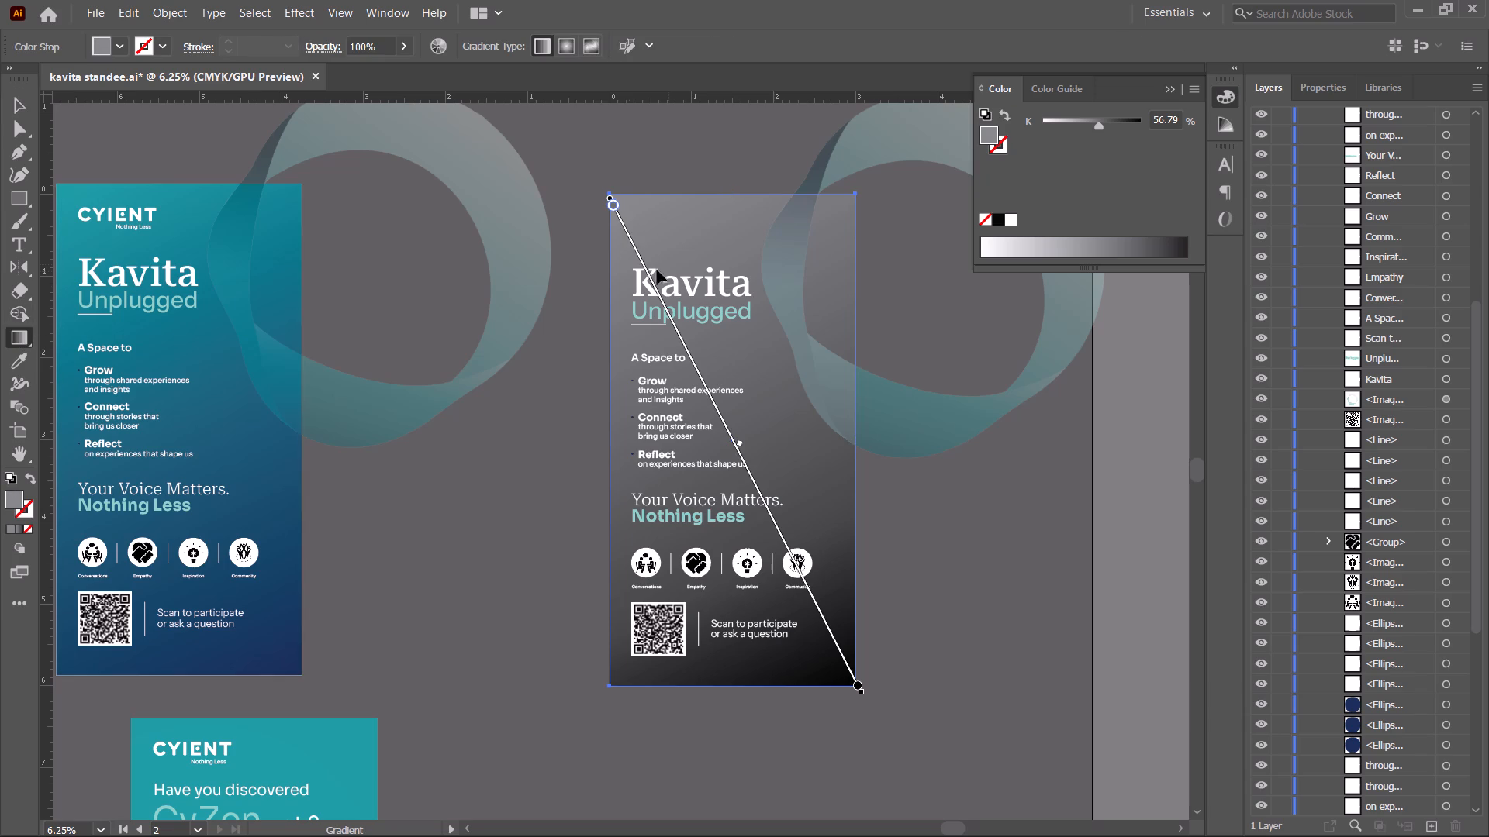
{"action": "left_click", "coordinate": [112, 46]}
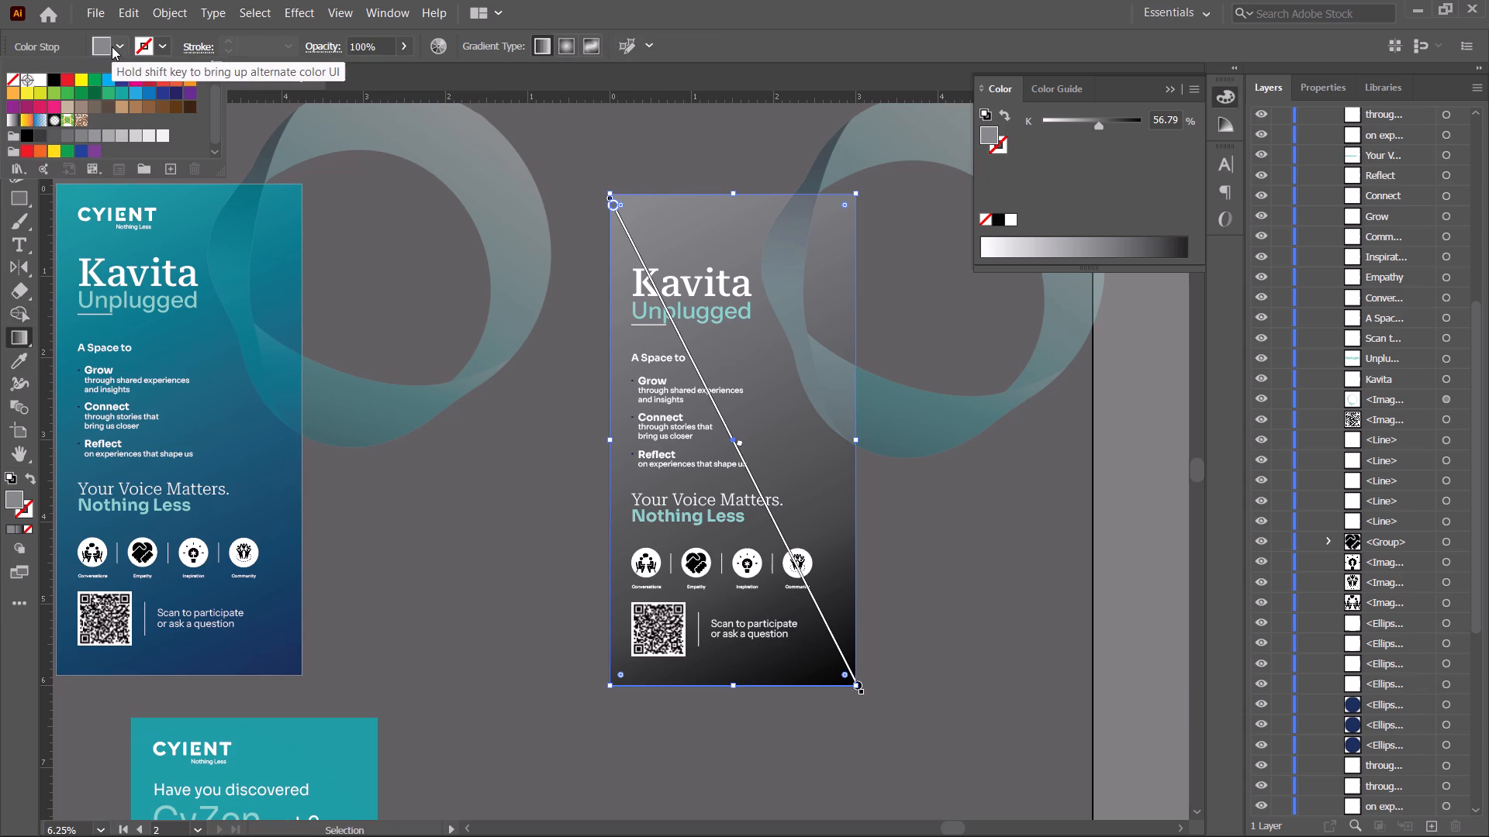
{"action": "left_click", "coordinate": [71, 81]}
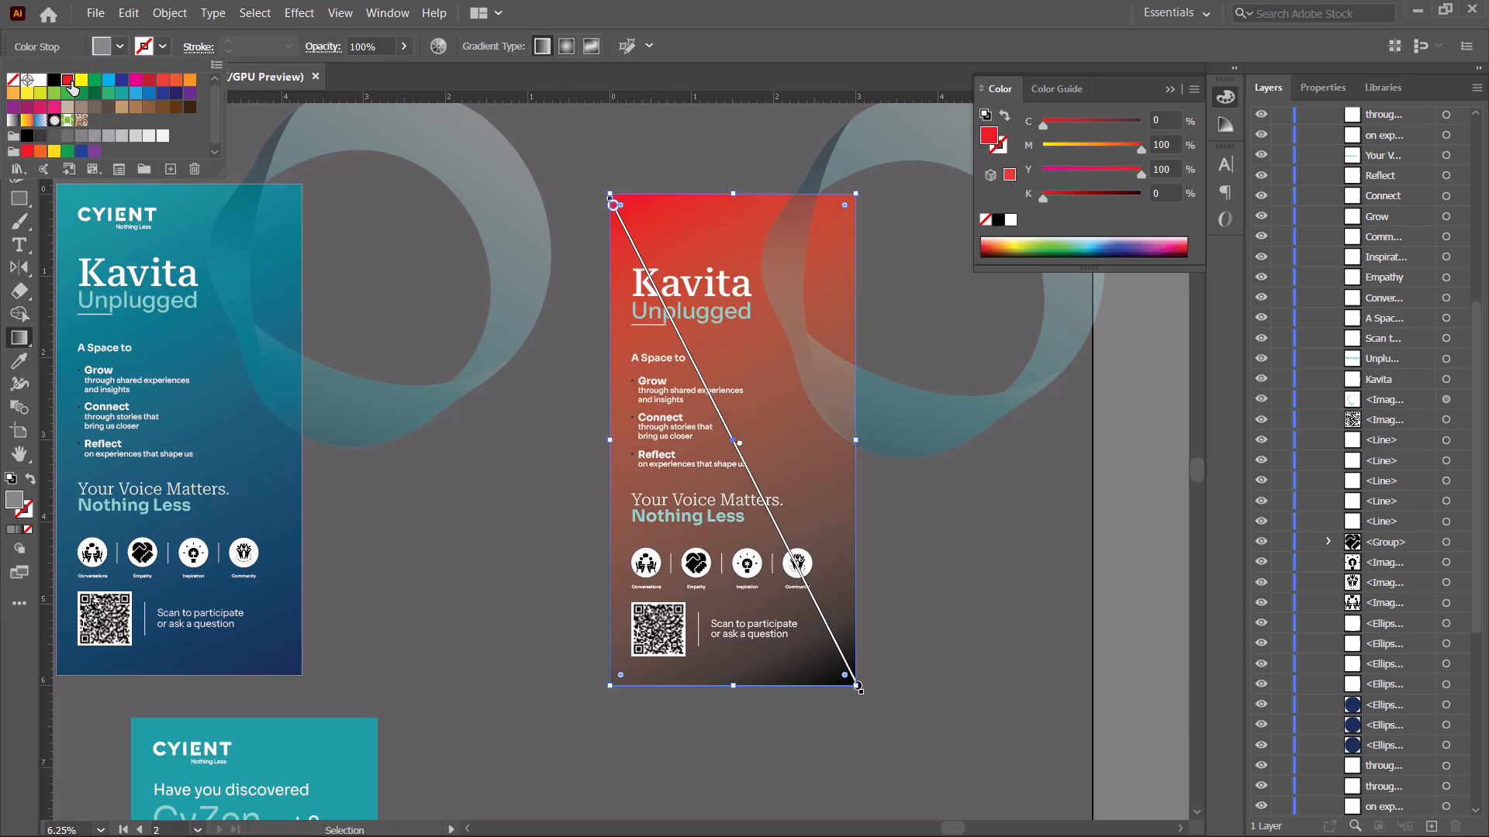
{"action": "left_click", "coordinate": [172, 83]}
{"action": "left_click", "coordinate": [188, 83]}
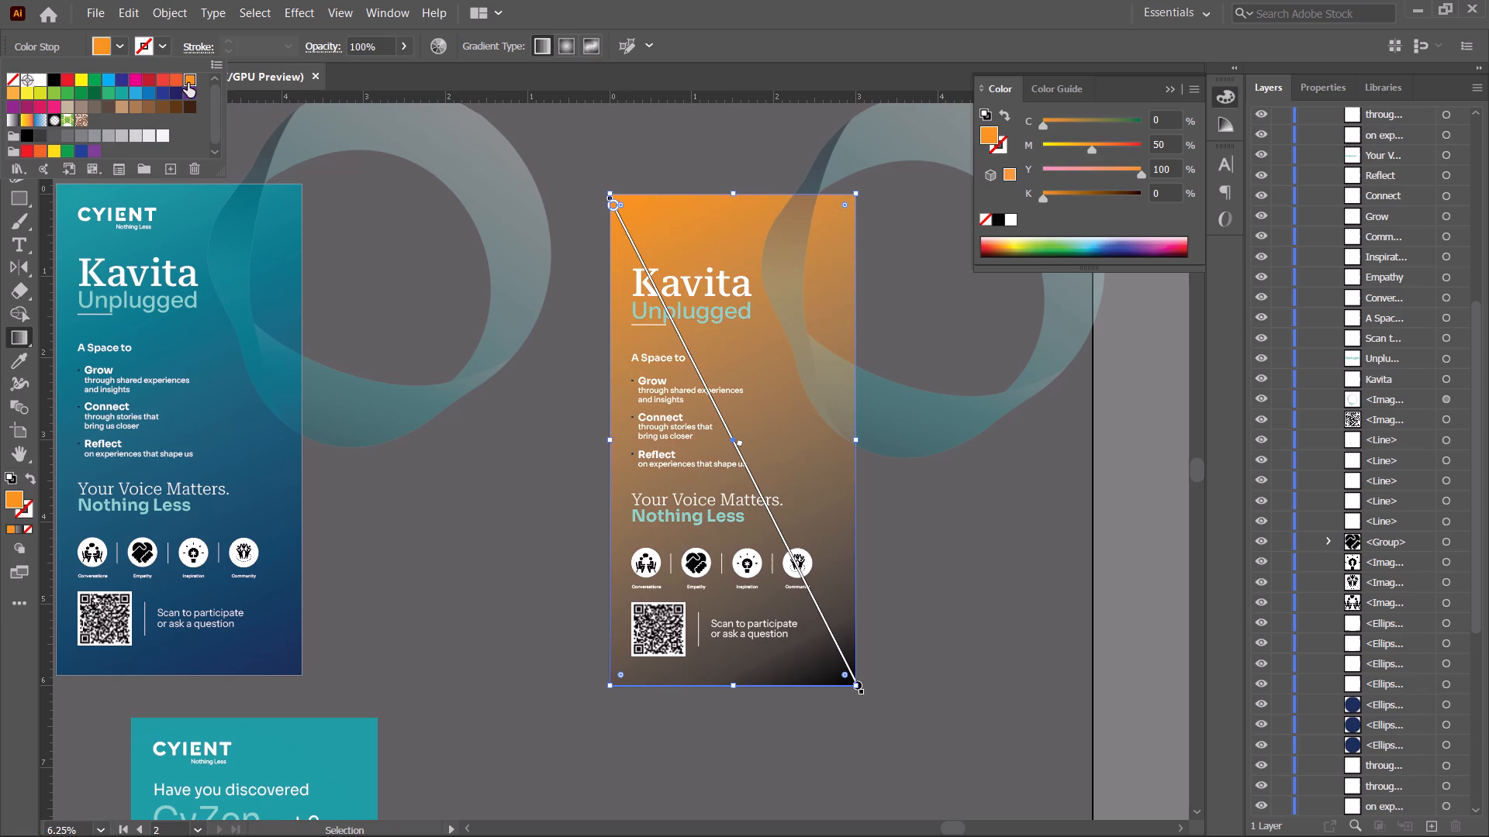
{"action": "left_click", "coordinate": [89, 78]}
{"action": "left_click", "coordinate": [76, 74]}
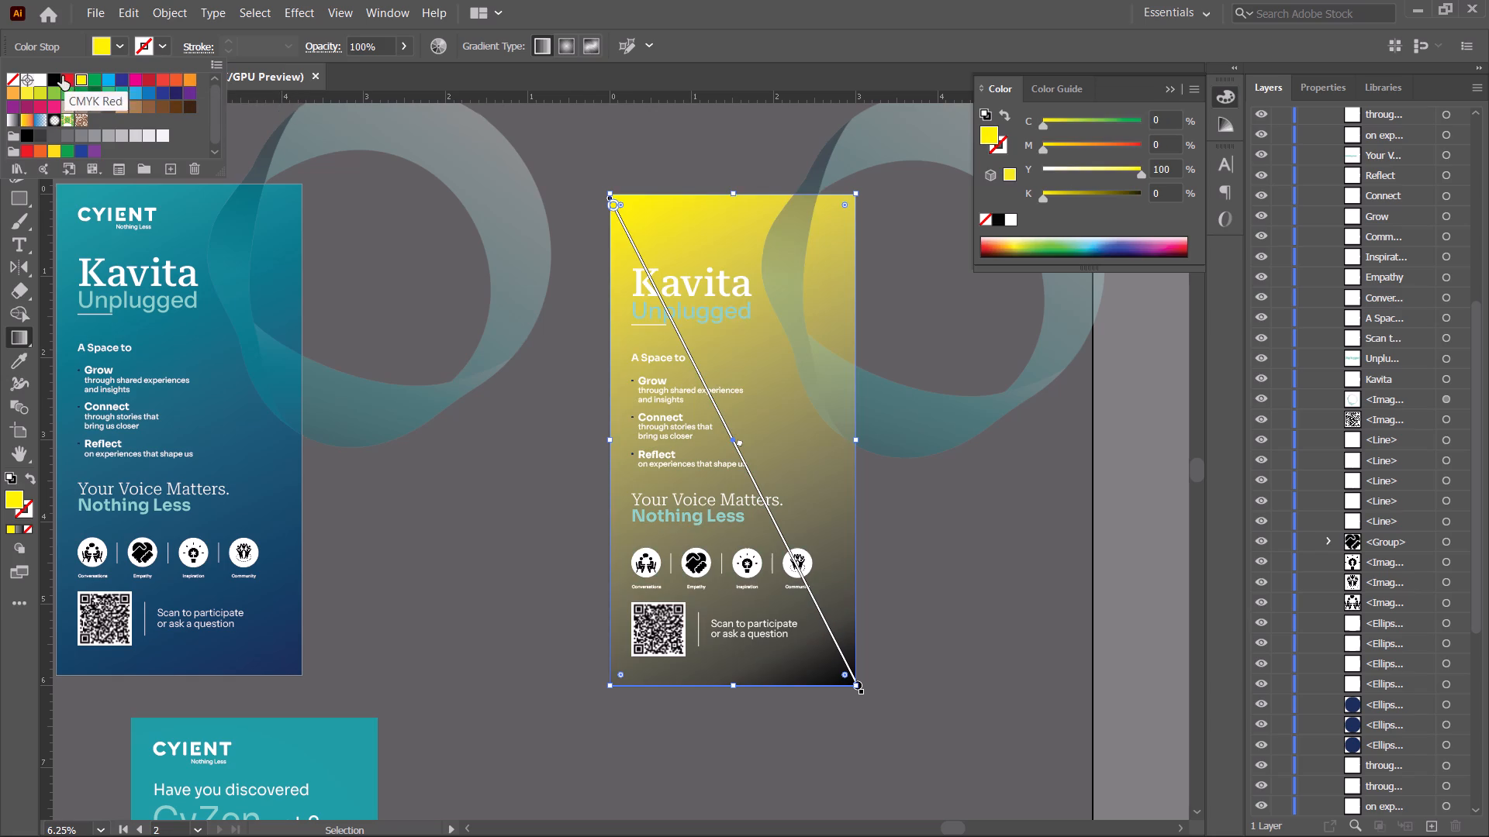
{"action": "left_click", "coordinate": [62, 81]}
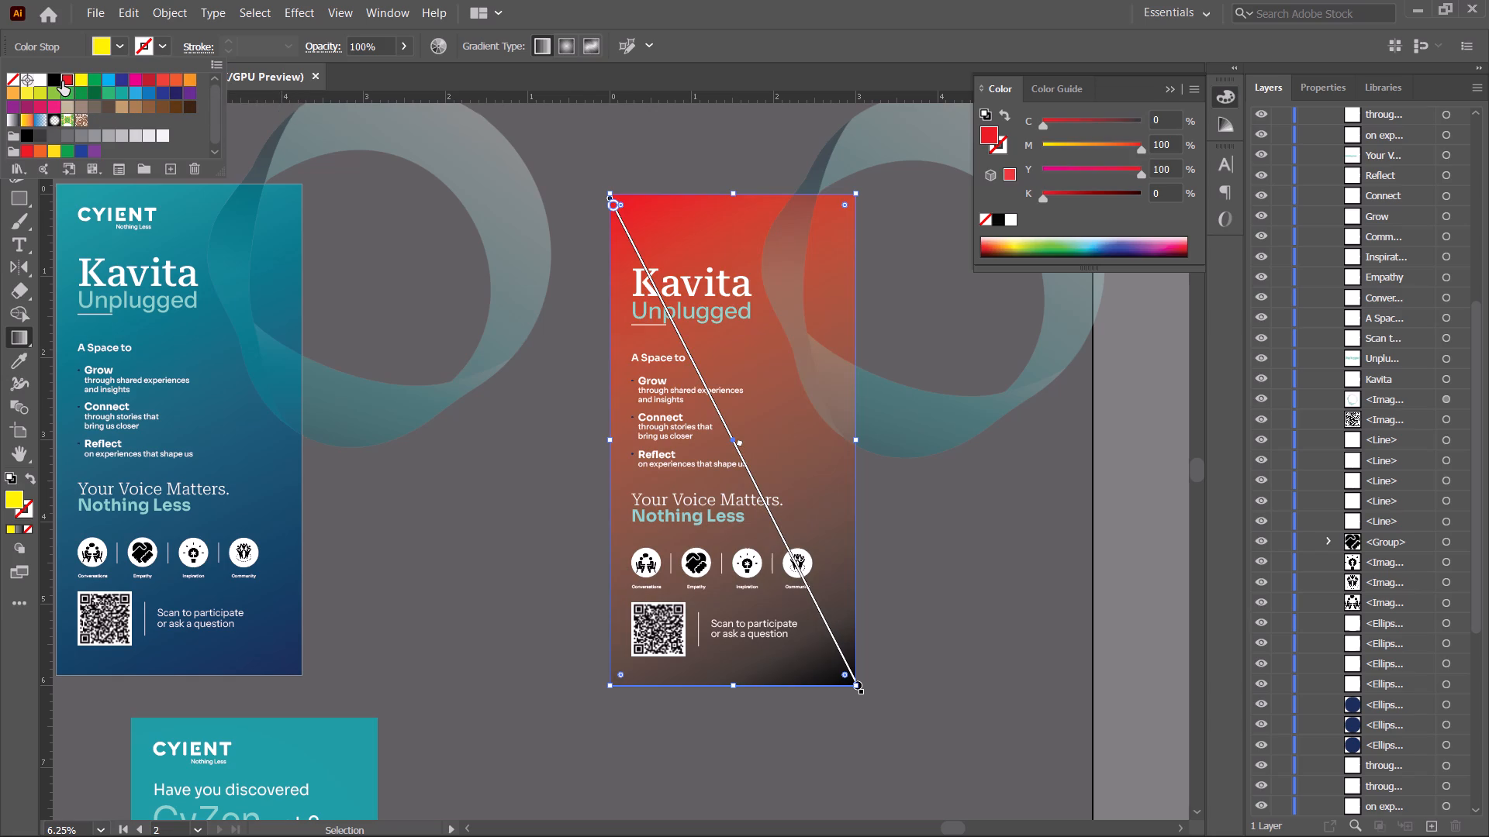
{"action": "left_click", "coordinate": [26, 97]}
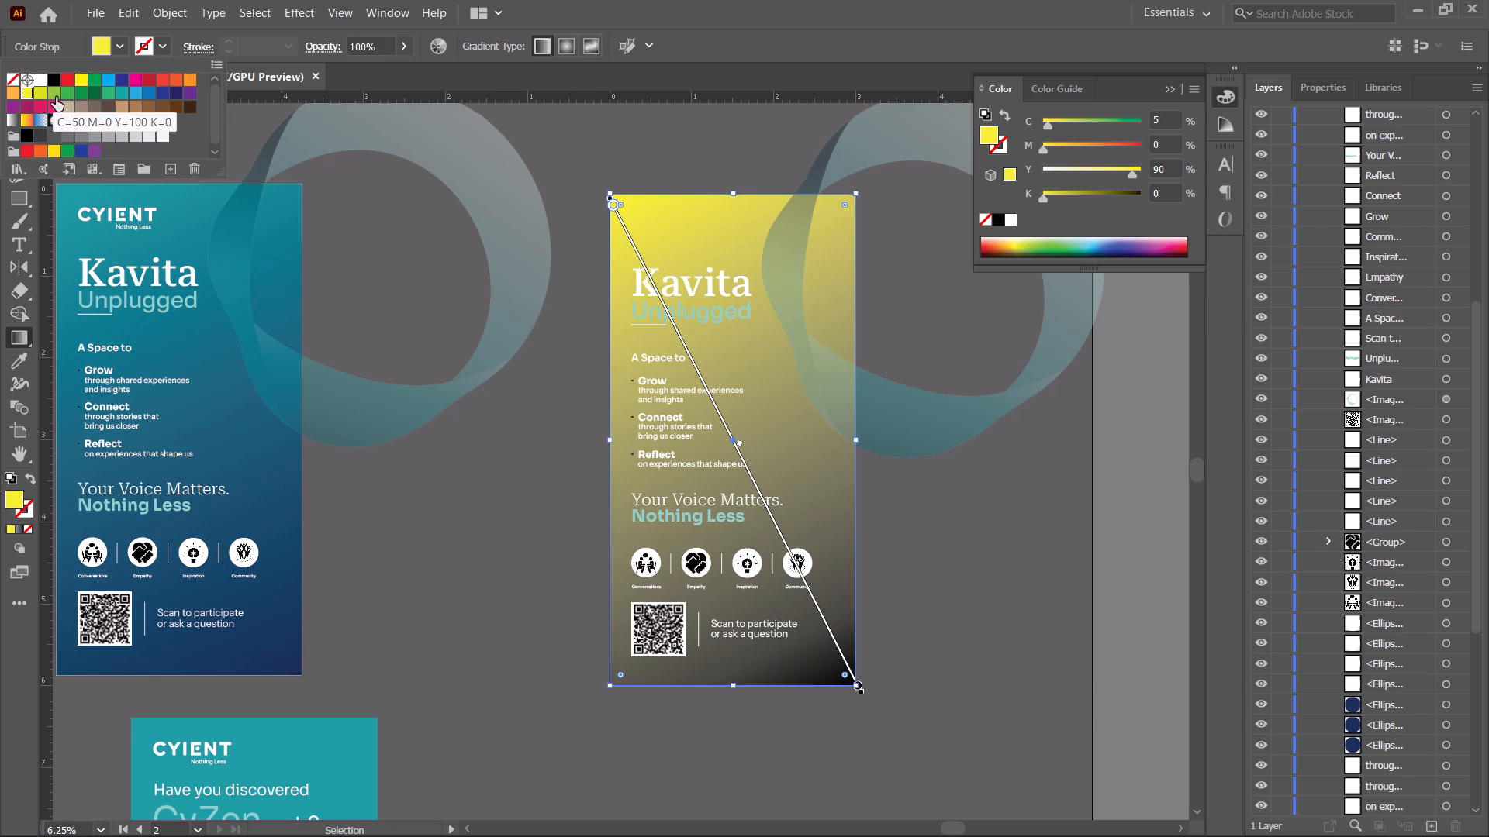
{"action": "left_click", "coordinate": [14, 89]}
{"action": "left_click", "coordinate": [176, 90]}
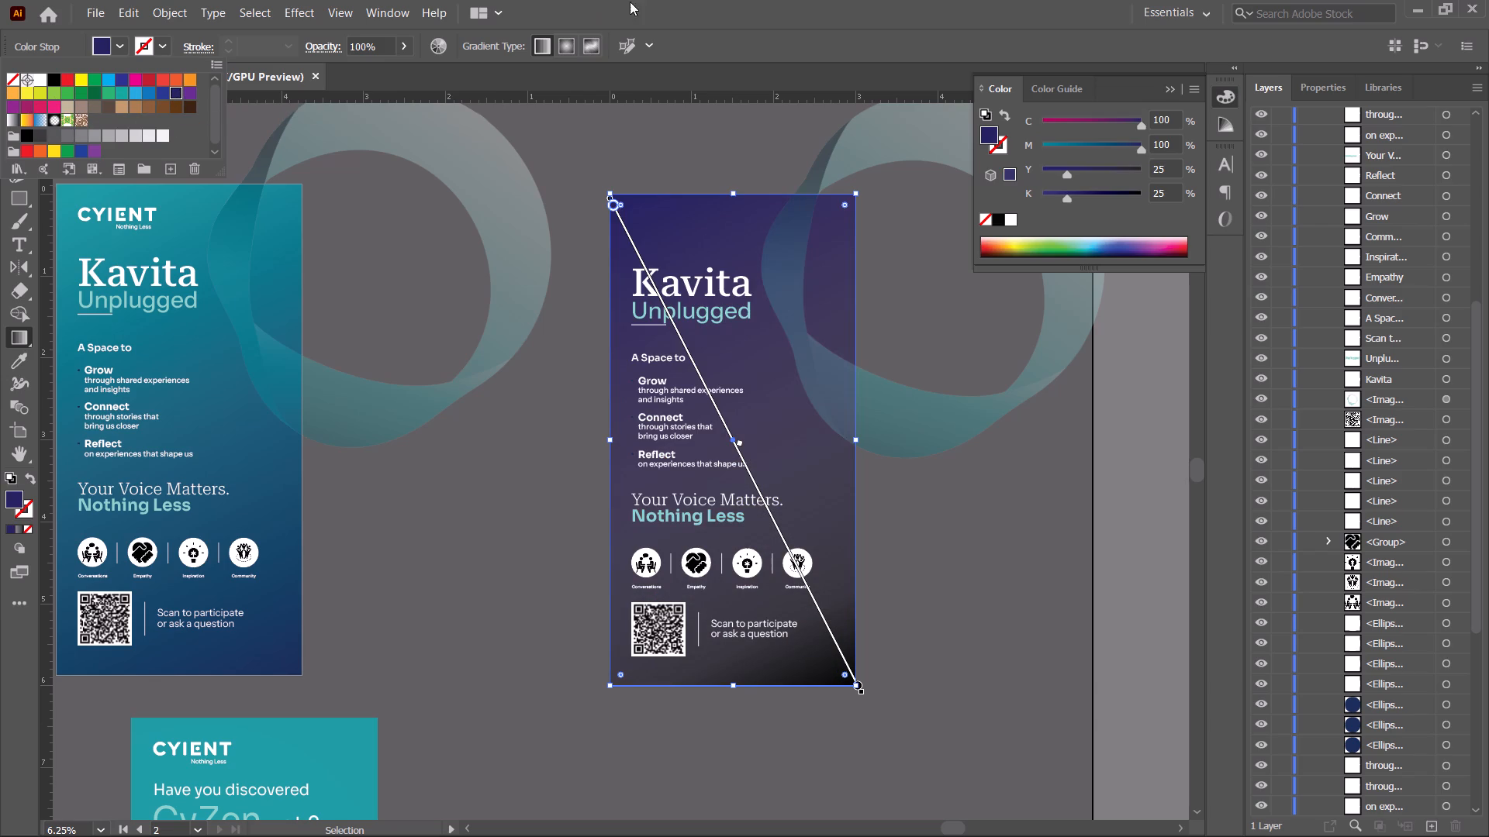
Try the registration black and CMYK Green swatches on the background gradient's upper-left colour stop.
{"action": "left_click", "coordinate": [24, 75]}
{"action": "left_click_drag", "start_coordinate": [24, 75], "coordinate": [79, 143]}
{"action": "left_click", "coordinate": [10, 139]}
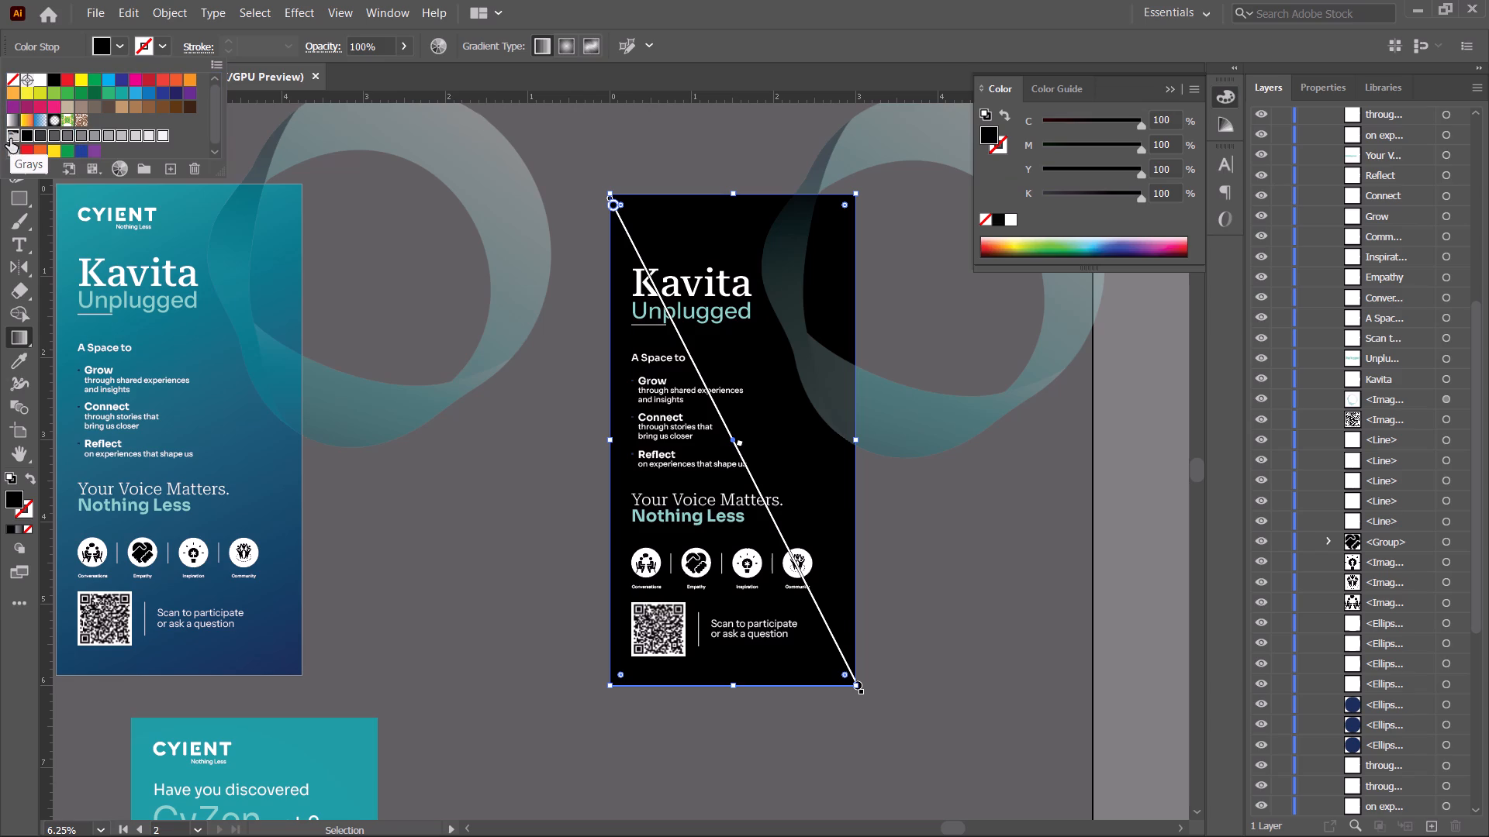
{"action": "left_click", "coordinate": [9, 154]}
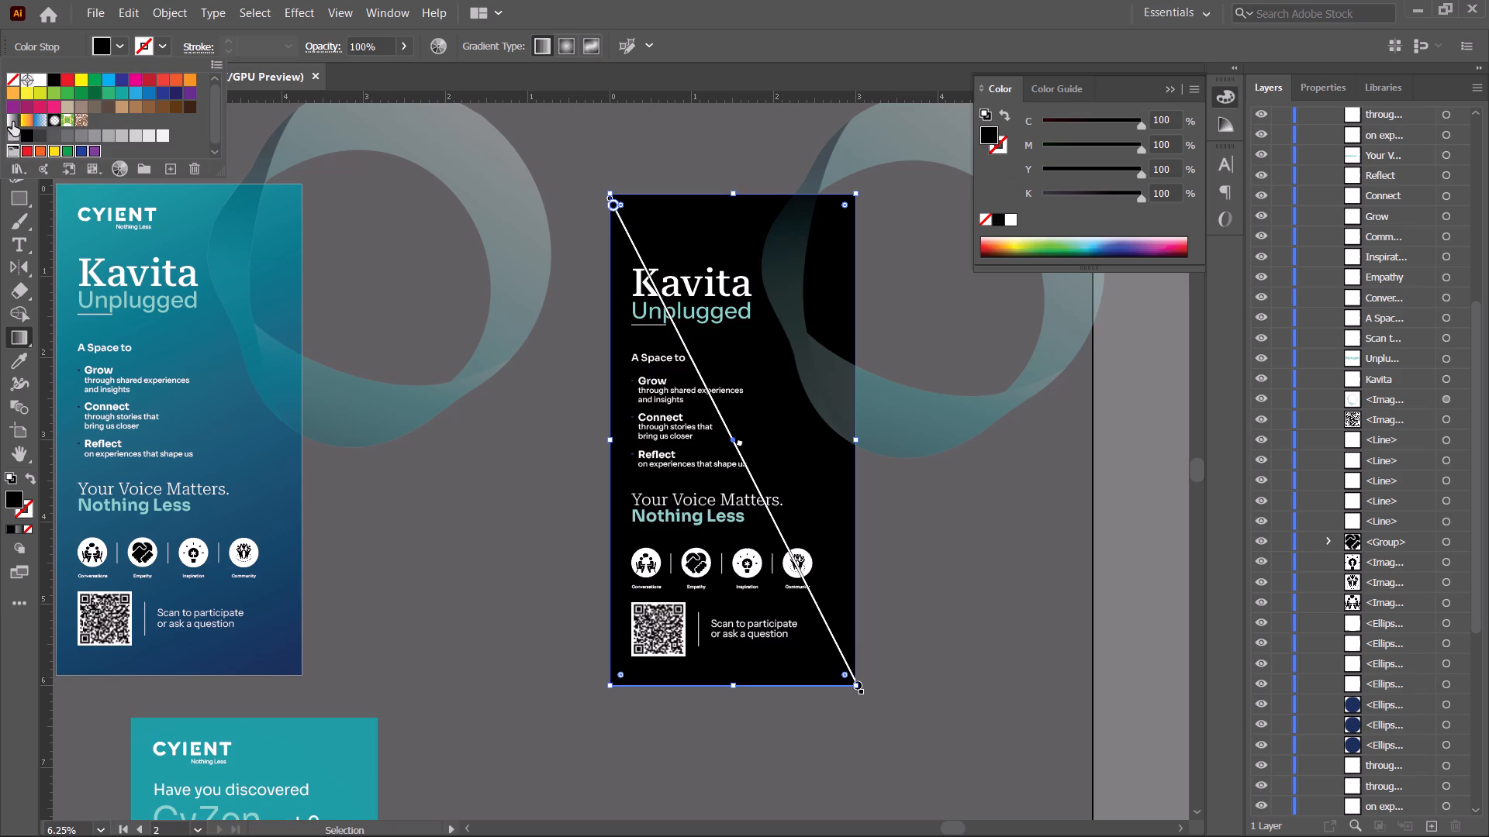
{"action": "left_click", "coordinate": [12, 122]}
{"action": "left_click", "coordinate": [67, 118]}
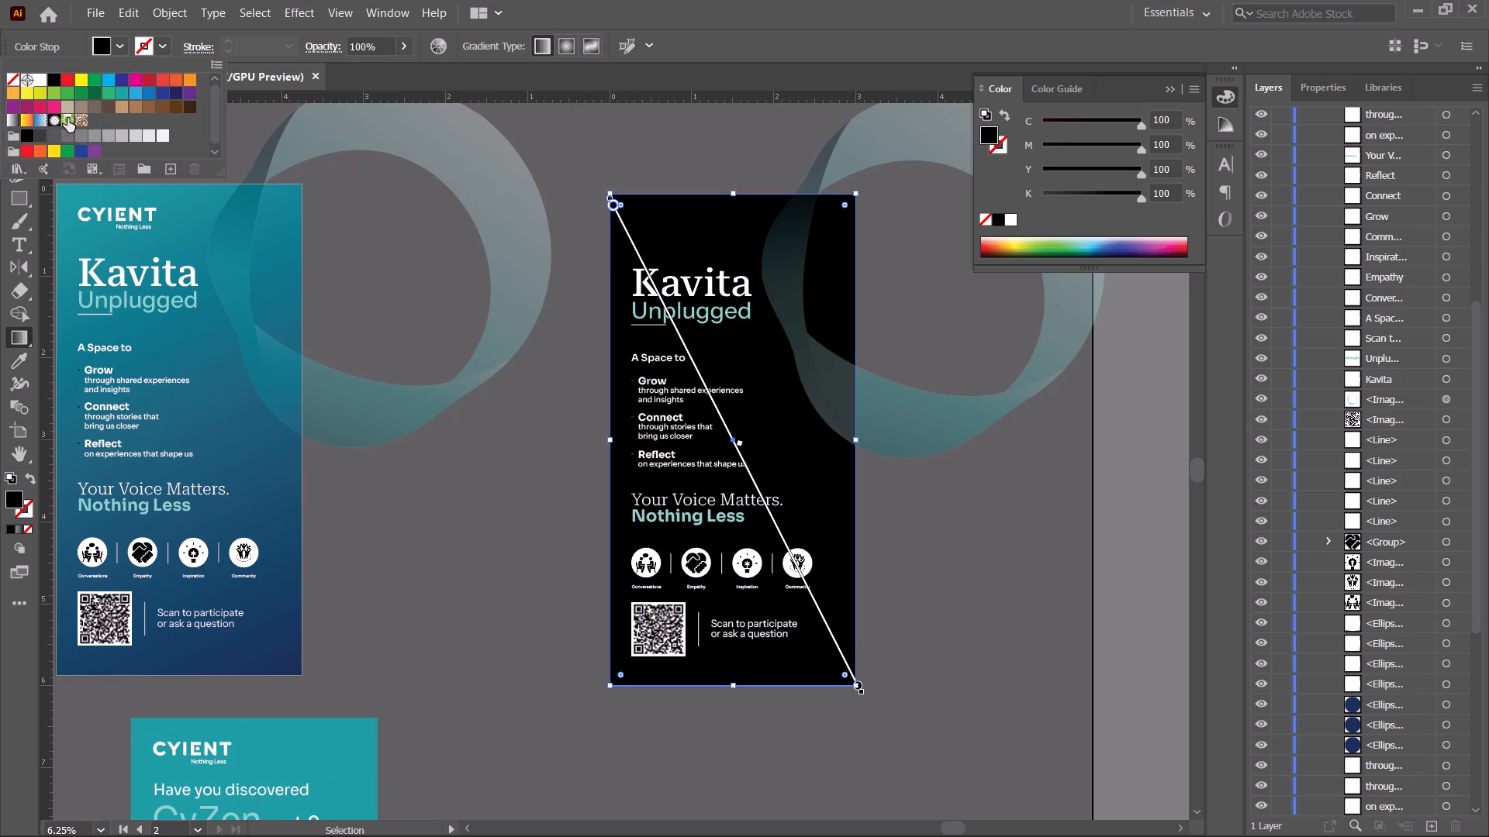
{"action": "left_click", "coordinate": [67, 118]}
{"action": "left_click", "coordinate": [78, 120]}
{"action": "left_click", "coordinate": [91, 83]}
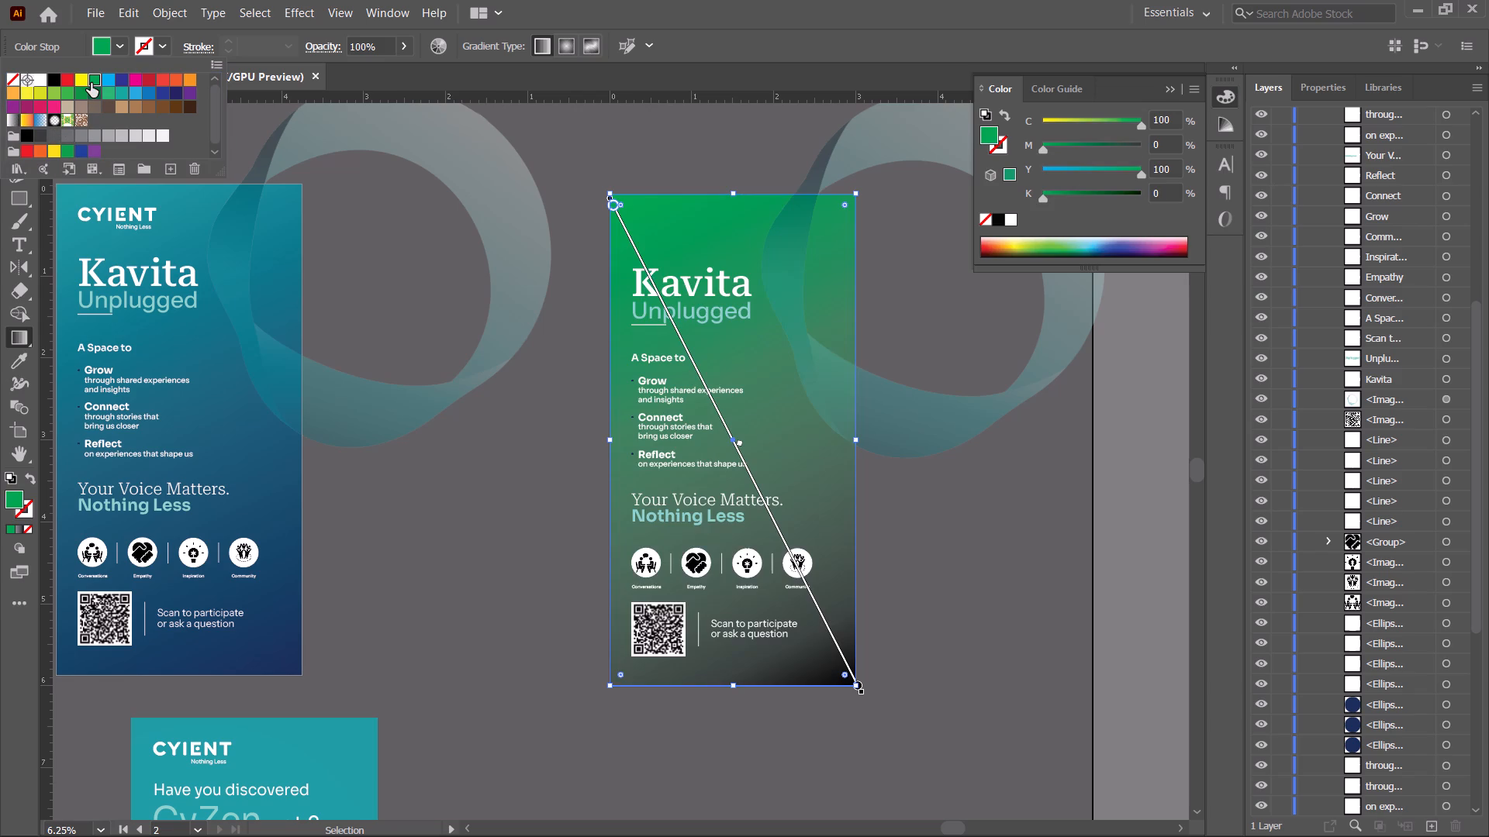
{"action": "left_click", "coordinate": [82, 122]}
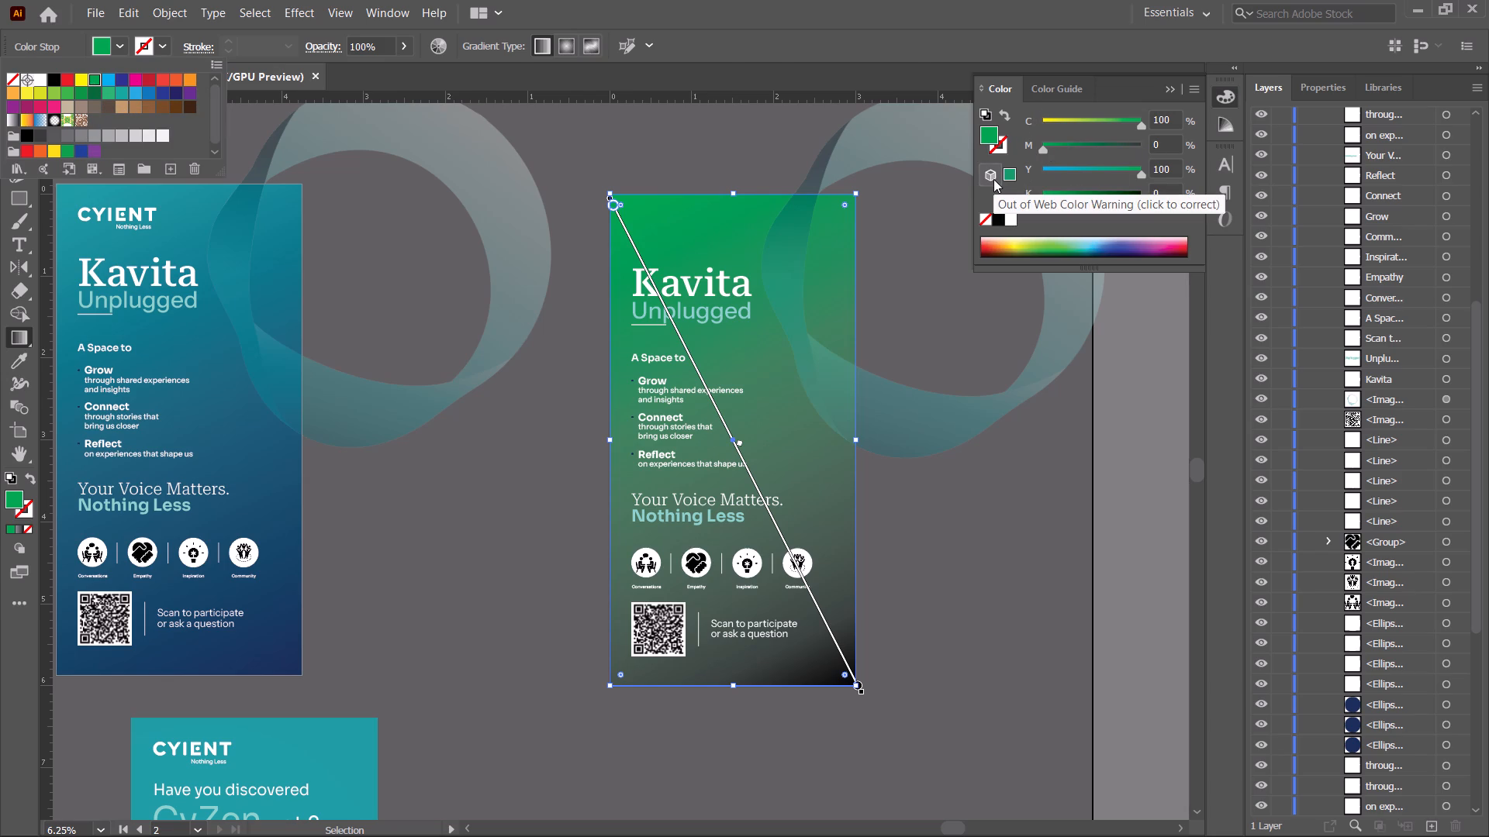
Switch to Chrome and sample the #009CA6 aqua of the Depth Shift gradient in the Cyient brand guideline.
{"action": "key", "text": "alt+Tab"}
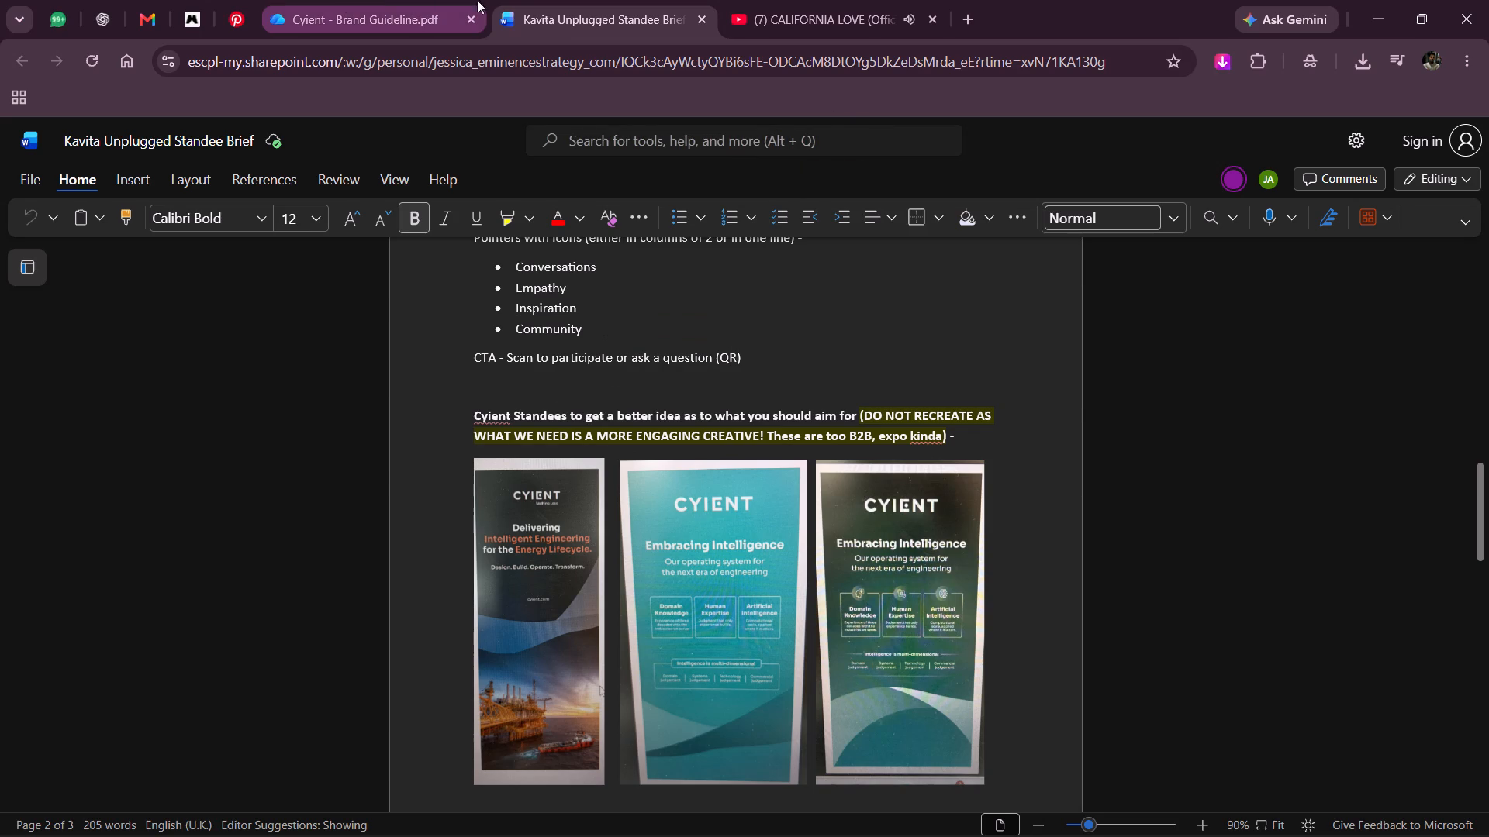
{"action": "left_click", "coordinate": [255, 0]}
{"action": "left_click", "coordinate": [309, 2]}
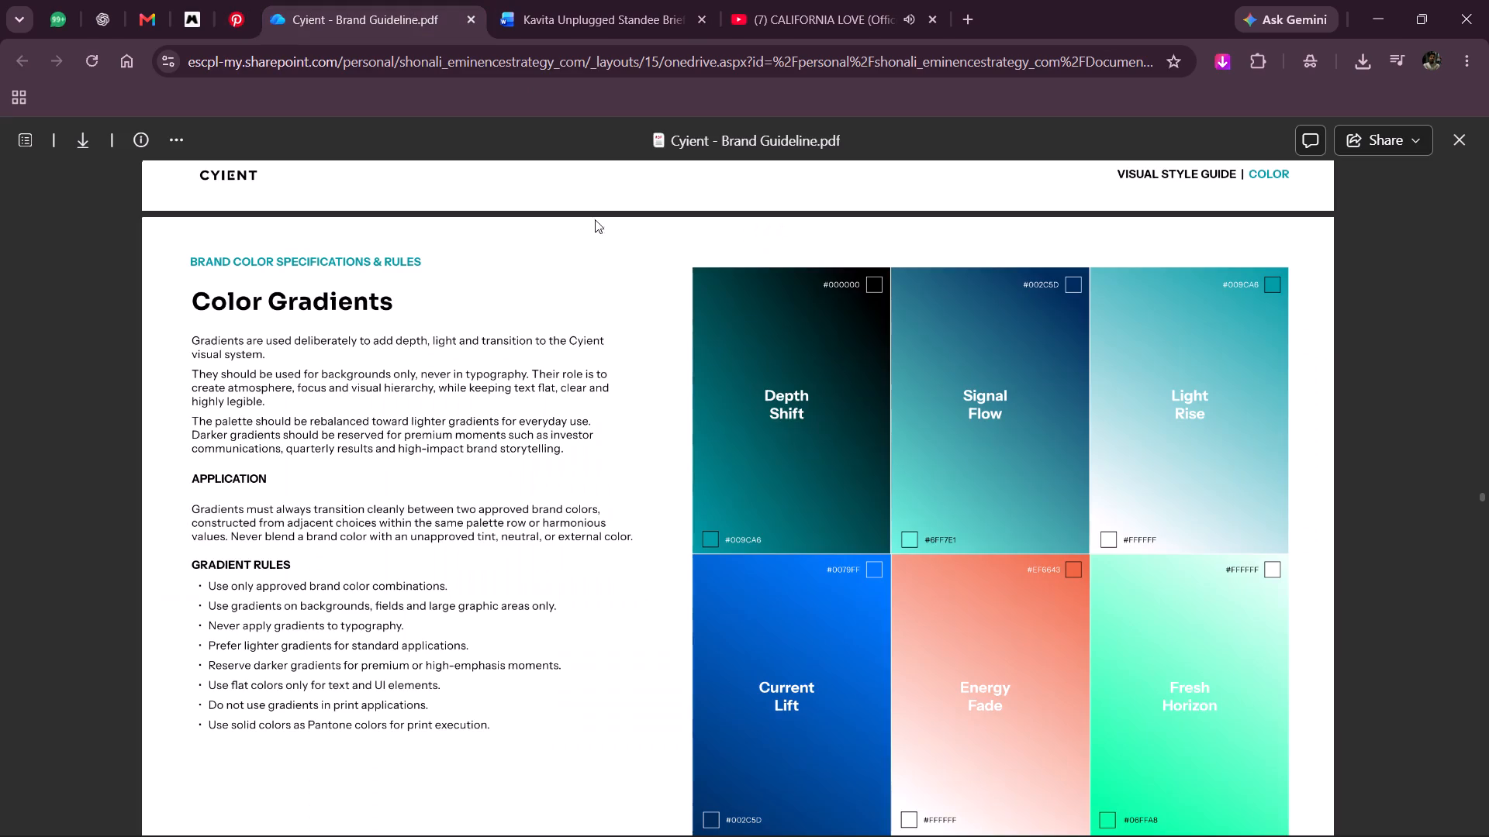
{"action": "key", "text": "alt+c"}
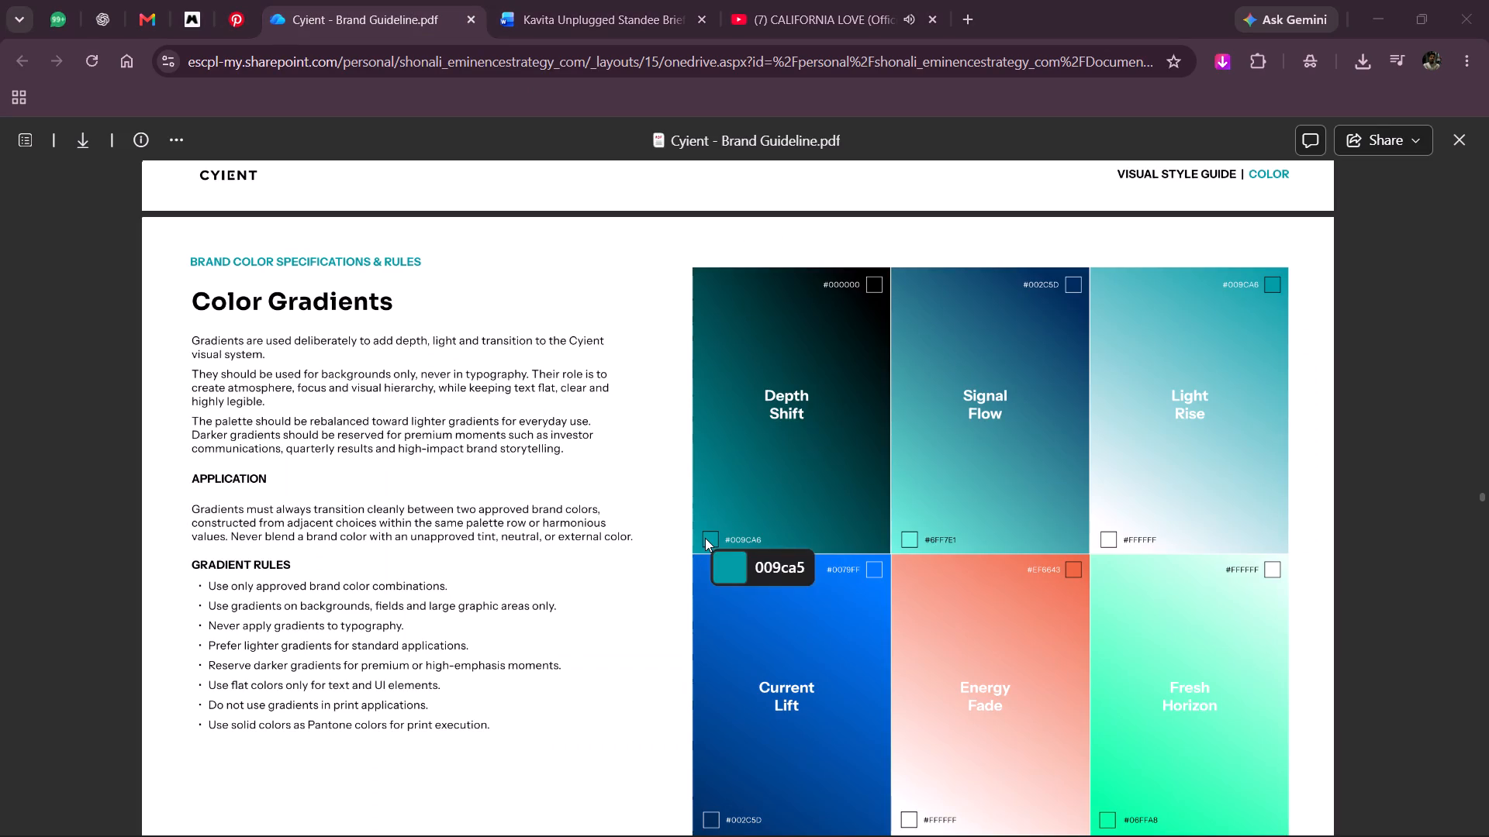
{"action": "left_click", "coordinate": [925, 371]}
{"action": "left_click", "coordinate": [935, 245]}
Return to Illustrator and apply the sampled aqua to the background gradient's upper-left colour stop.
{"action": "key", "text": "alt+Tab"}
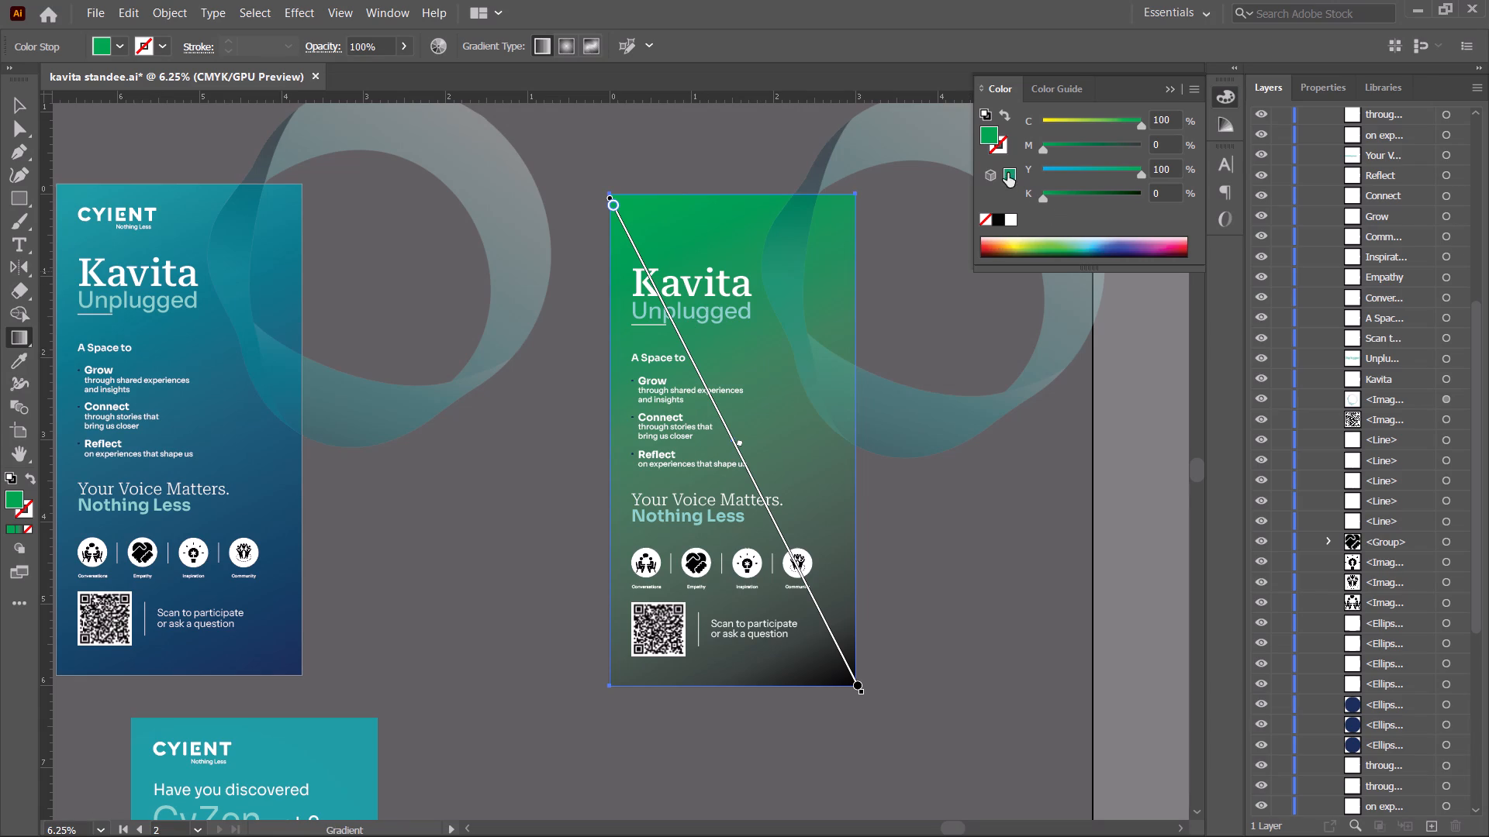
{"action": "double_click", "coordinate": [985, 136]}
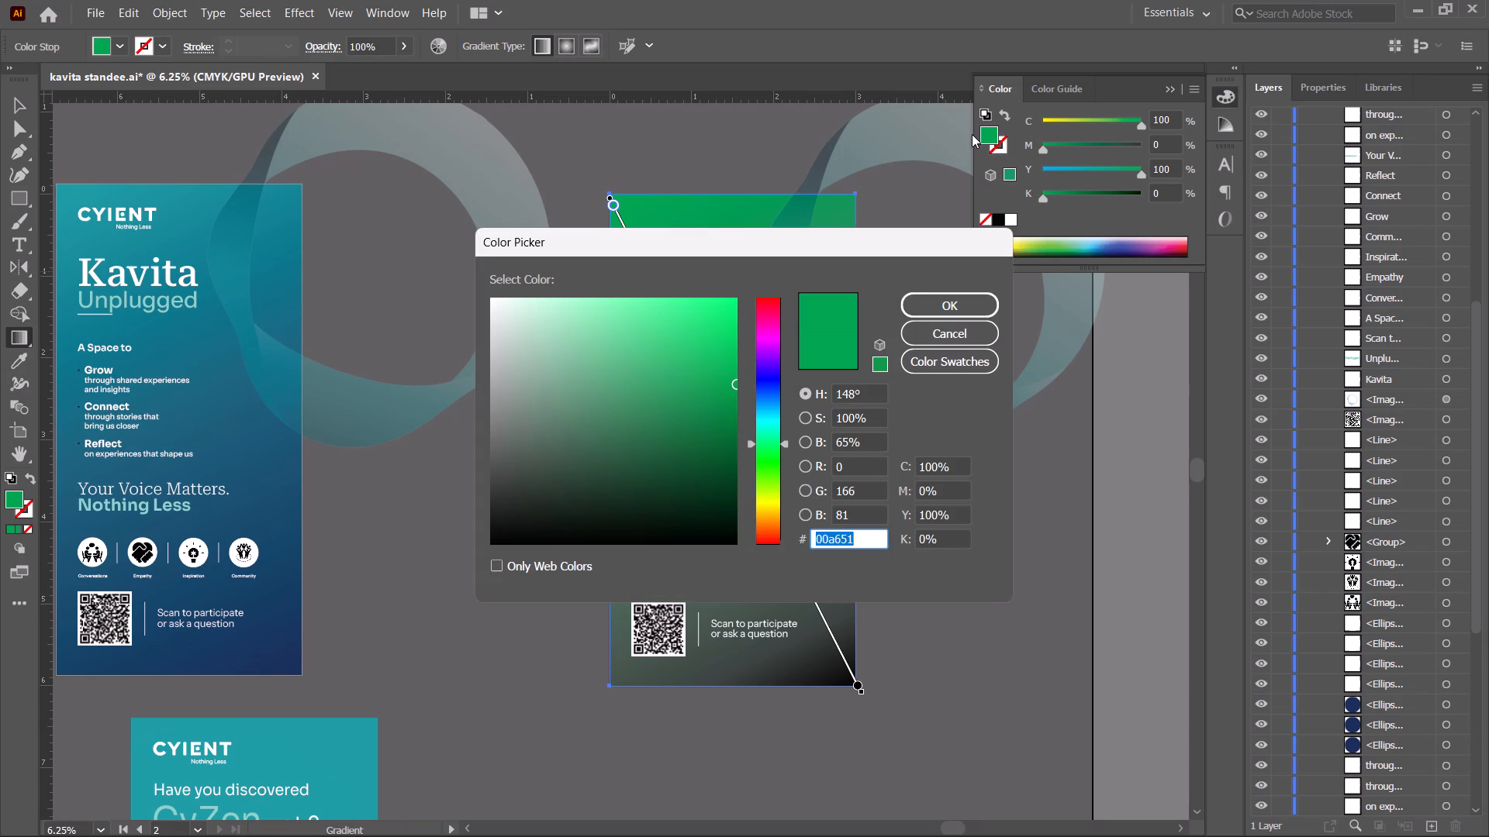
{"action": "key", "text": "ctrl+v"}
{"action": "left_click", "coordinate": [928, 304]}
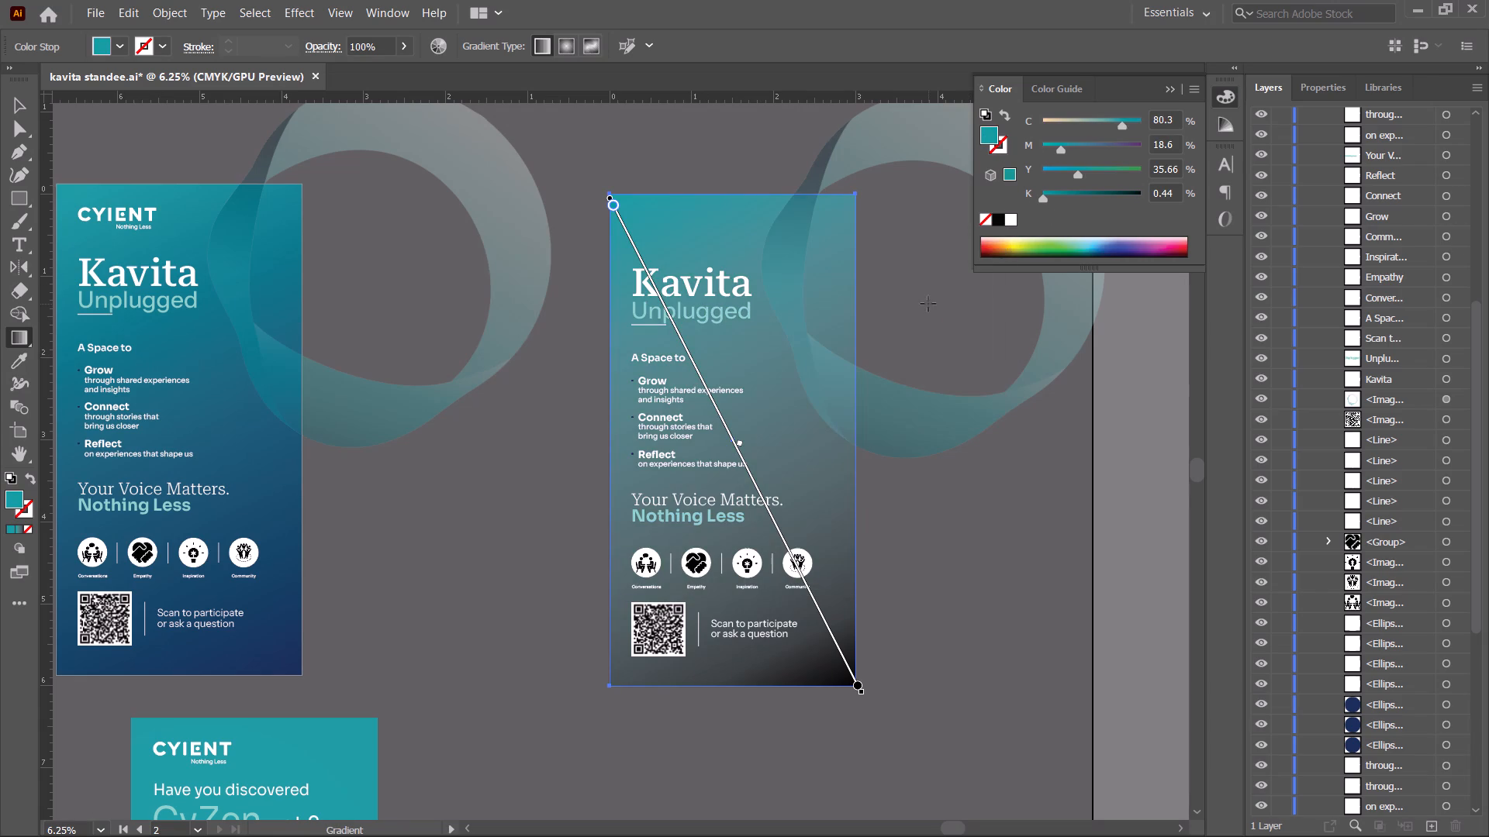
{"action": "left_click", "coordinate": [18, 98]}
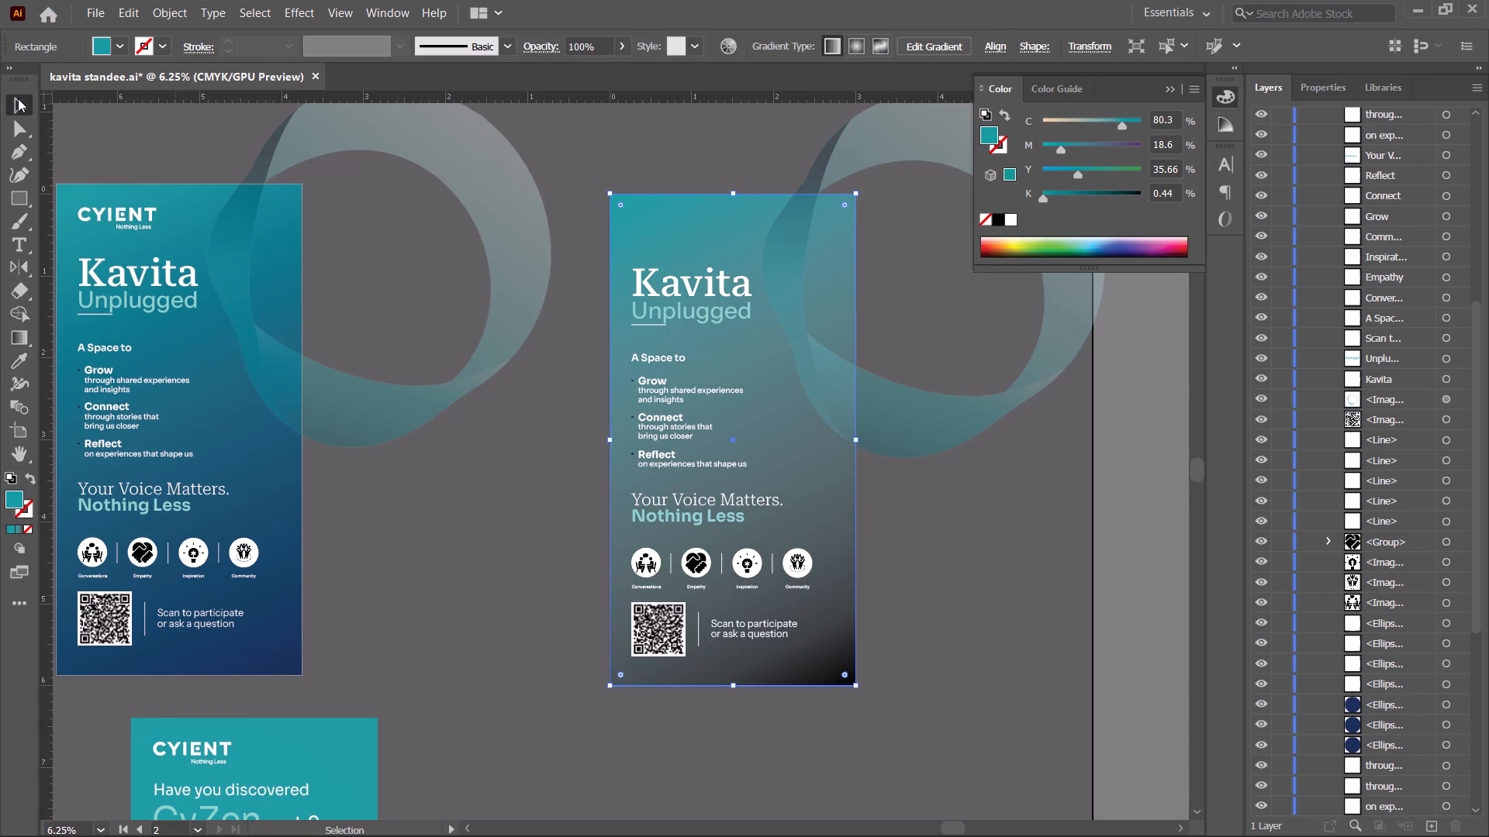
{"action": "left_click", "coordinate": [470, 596]}
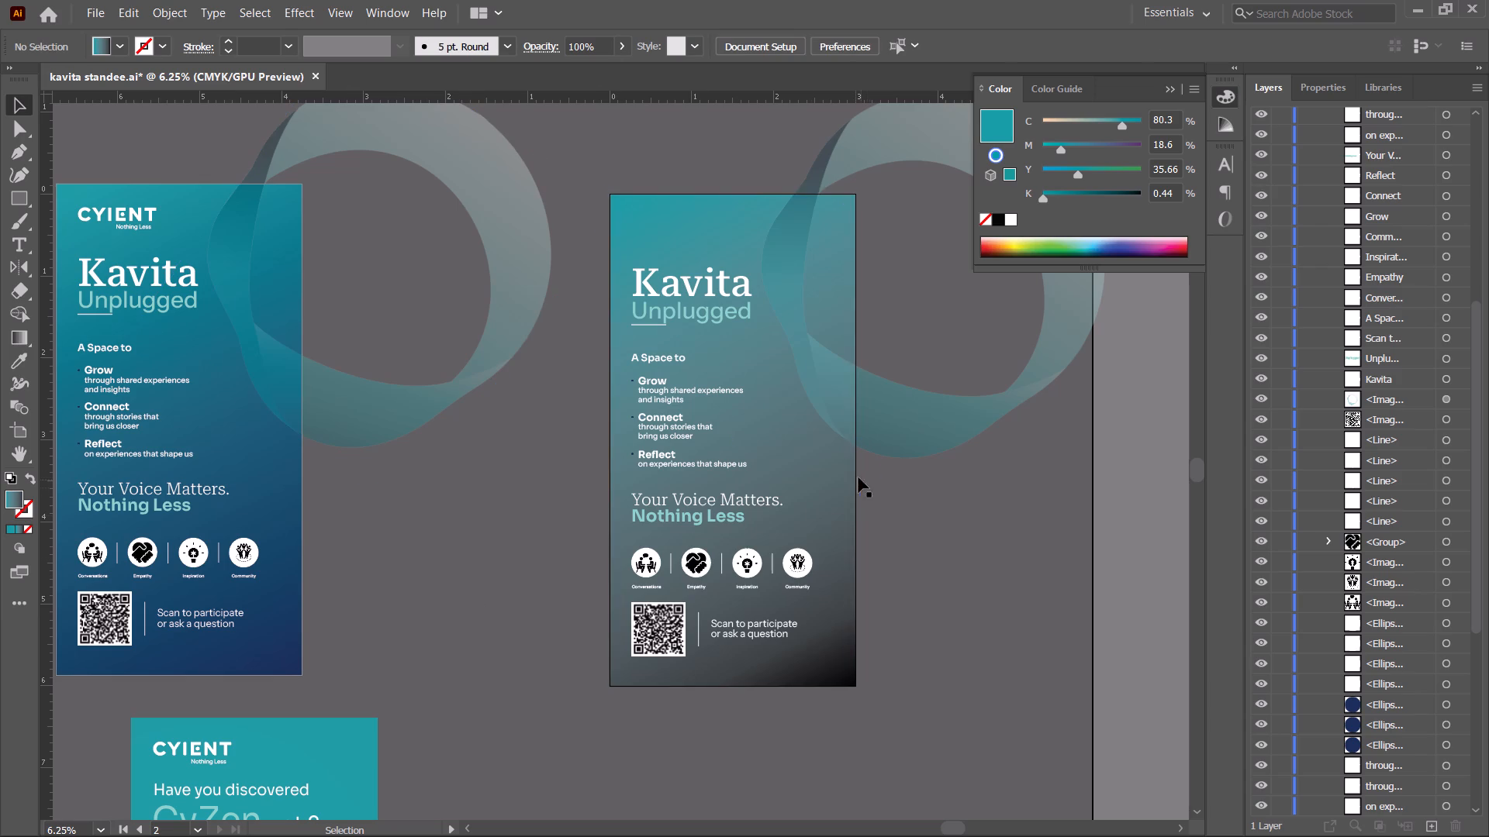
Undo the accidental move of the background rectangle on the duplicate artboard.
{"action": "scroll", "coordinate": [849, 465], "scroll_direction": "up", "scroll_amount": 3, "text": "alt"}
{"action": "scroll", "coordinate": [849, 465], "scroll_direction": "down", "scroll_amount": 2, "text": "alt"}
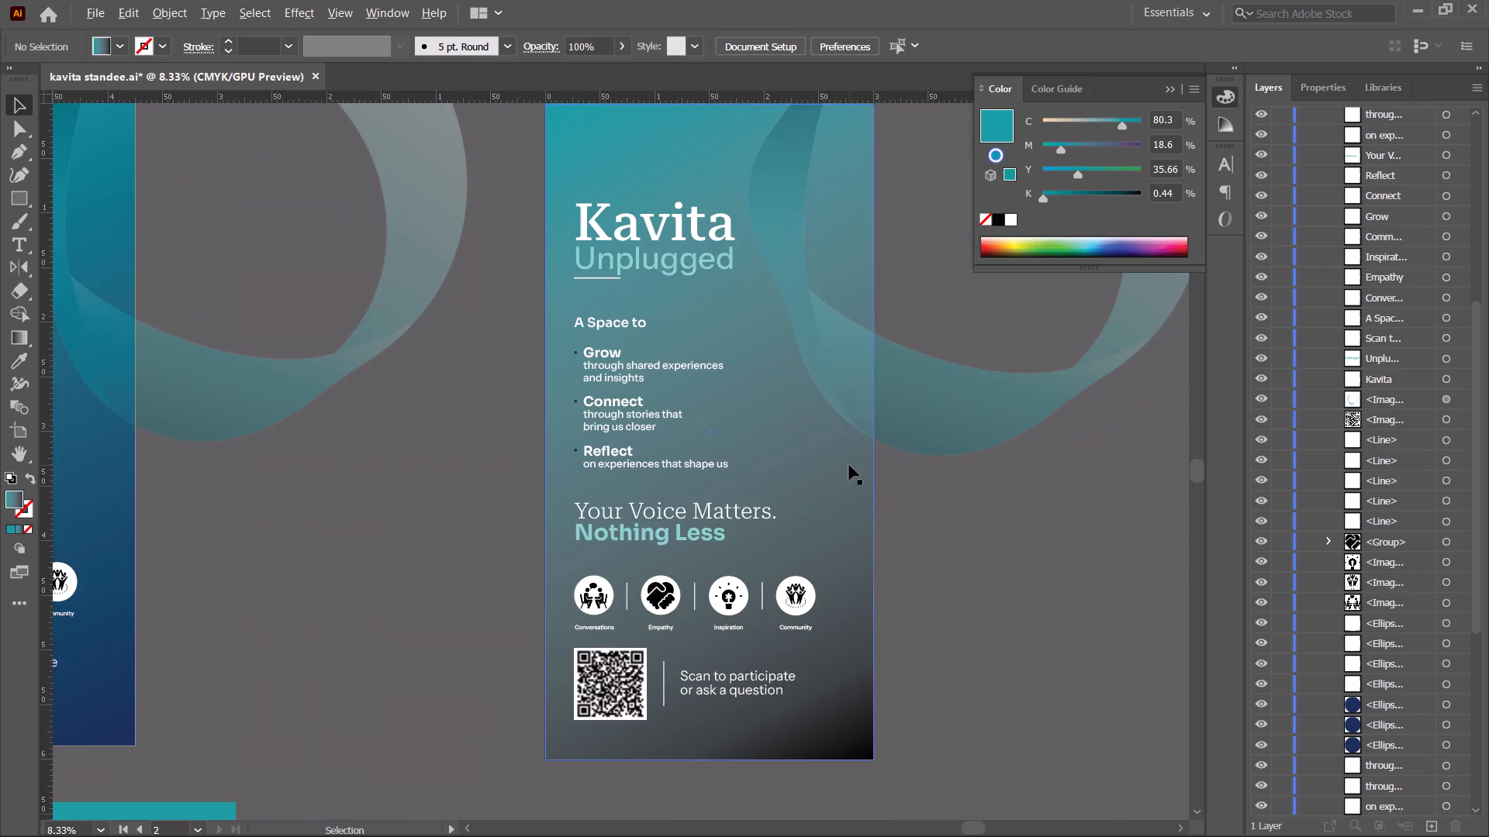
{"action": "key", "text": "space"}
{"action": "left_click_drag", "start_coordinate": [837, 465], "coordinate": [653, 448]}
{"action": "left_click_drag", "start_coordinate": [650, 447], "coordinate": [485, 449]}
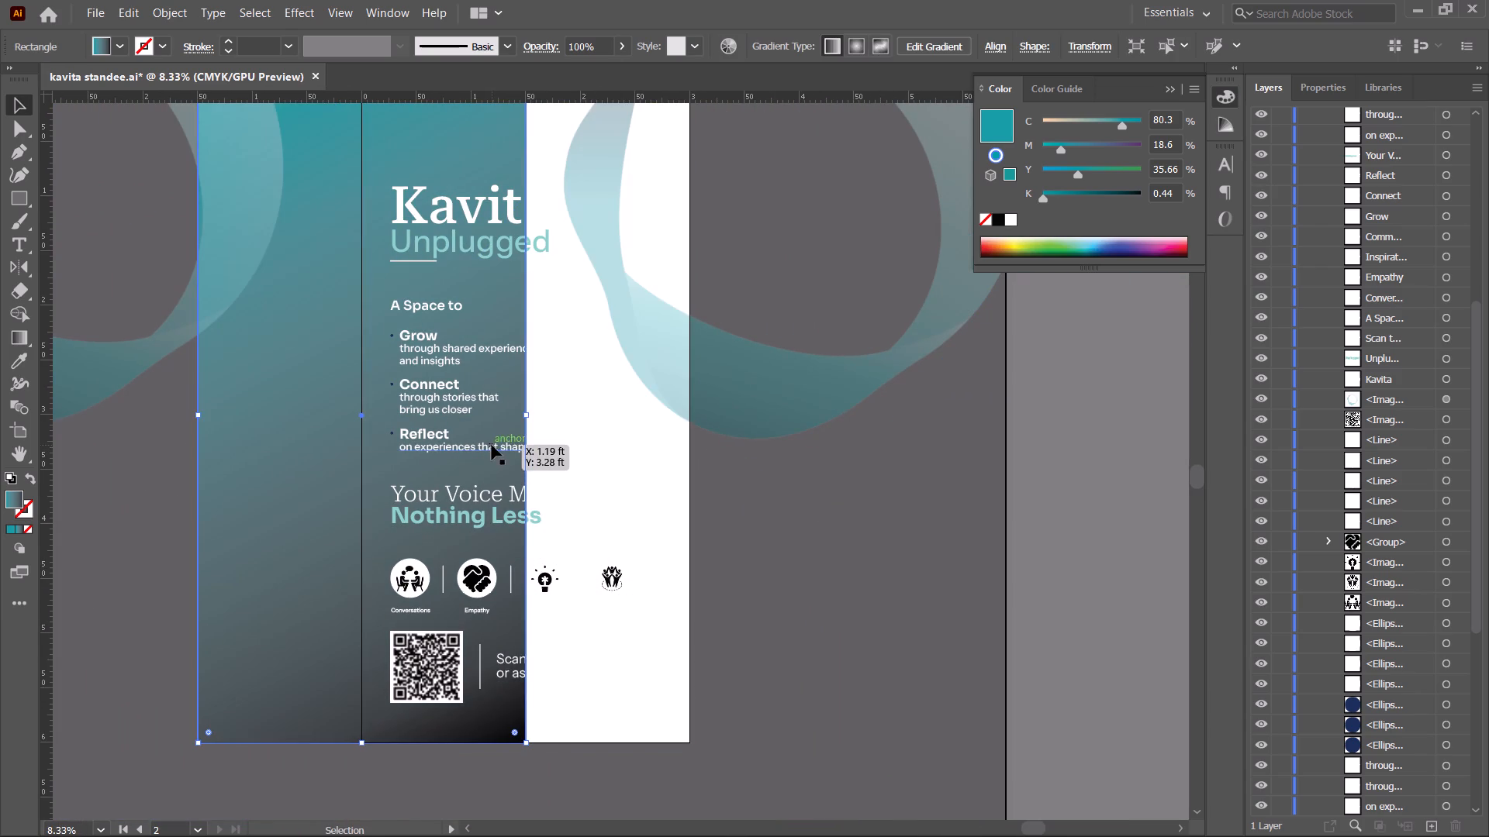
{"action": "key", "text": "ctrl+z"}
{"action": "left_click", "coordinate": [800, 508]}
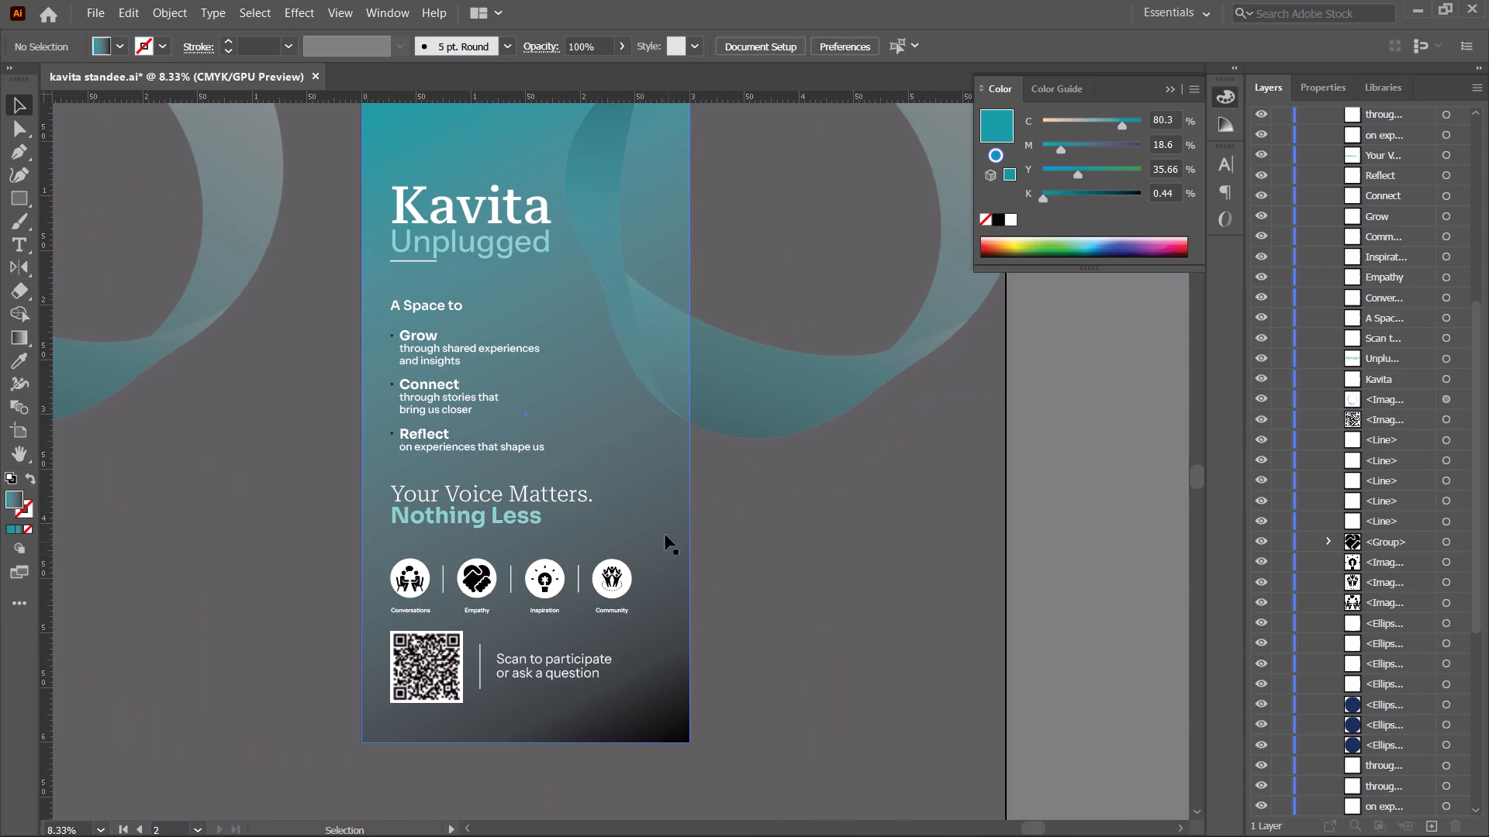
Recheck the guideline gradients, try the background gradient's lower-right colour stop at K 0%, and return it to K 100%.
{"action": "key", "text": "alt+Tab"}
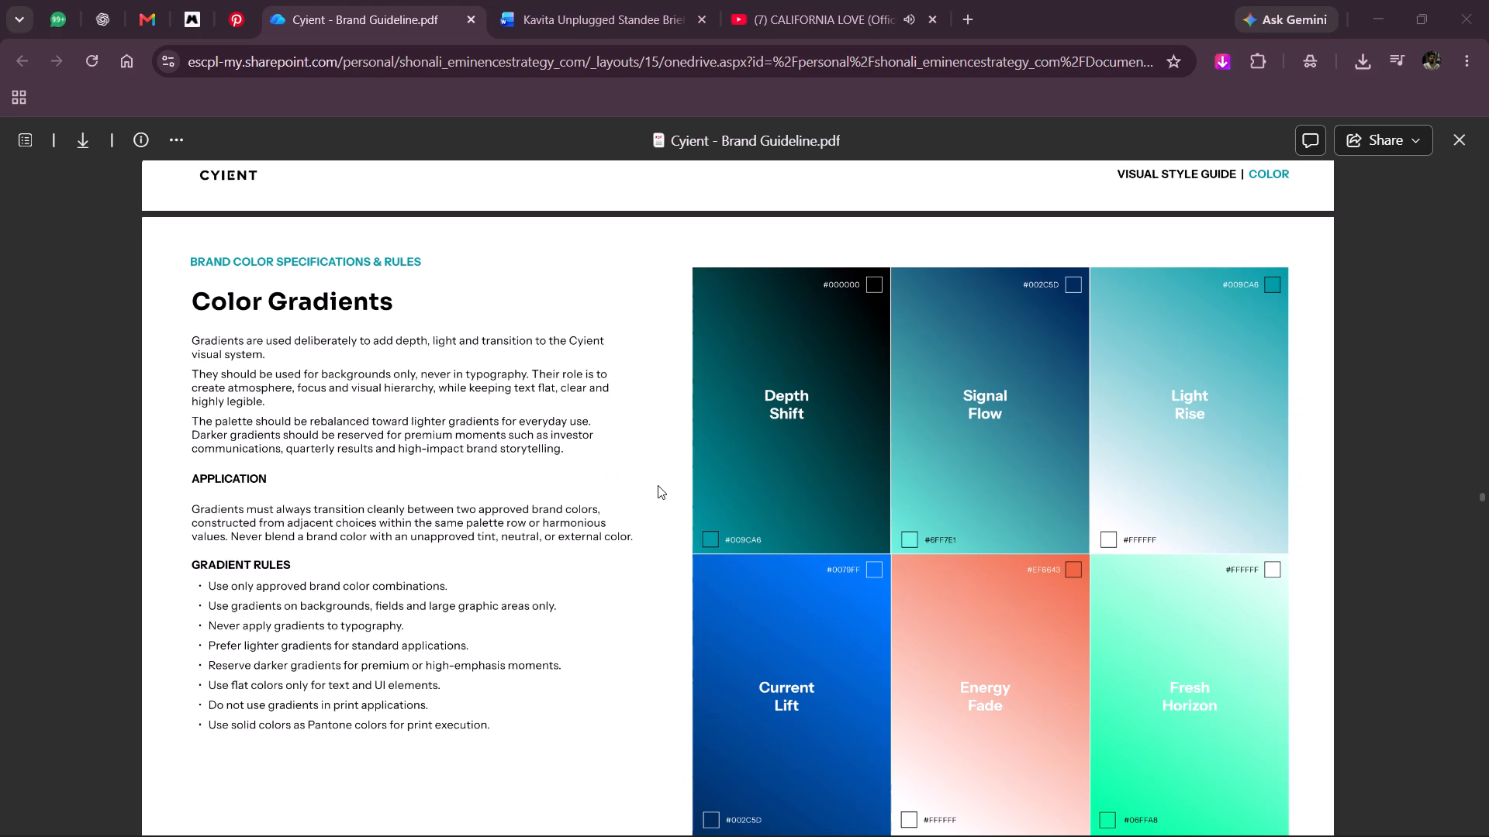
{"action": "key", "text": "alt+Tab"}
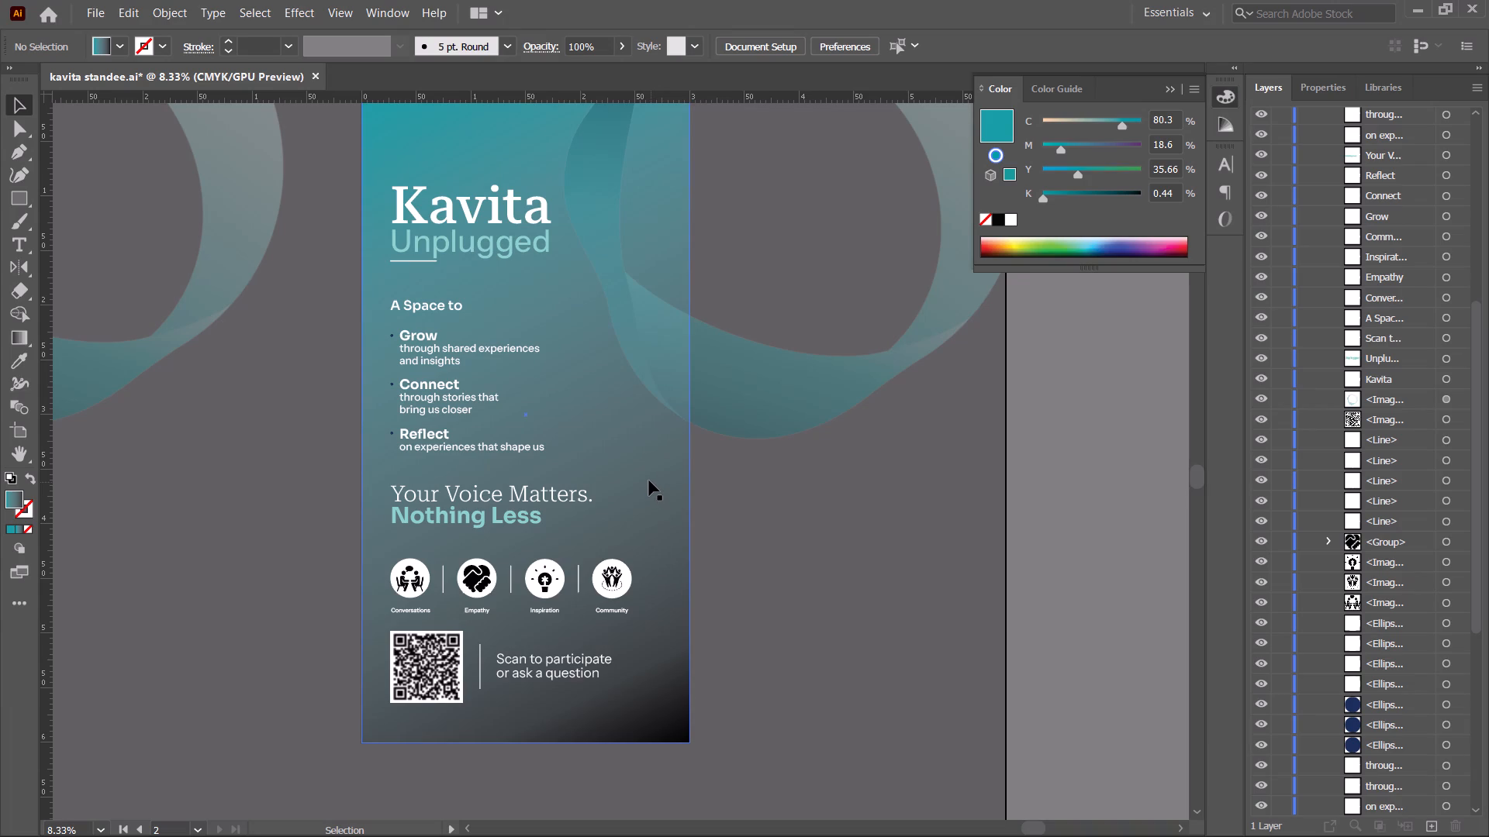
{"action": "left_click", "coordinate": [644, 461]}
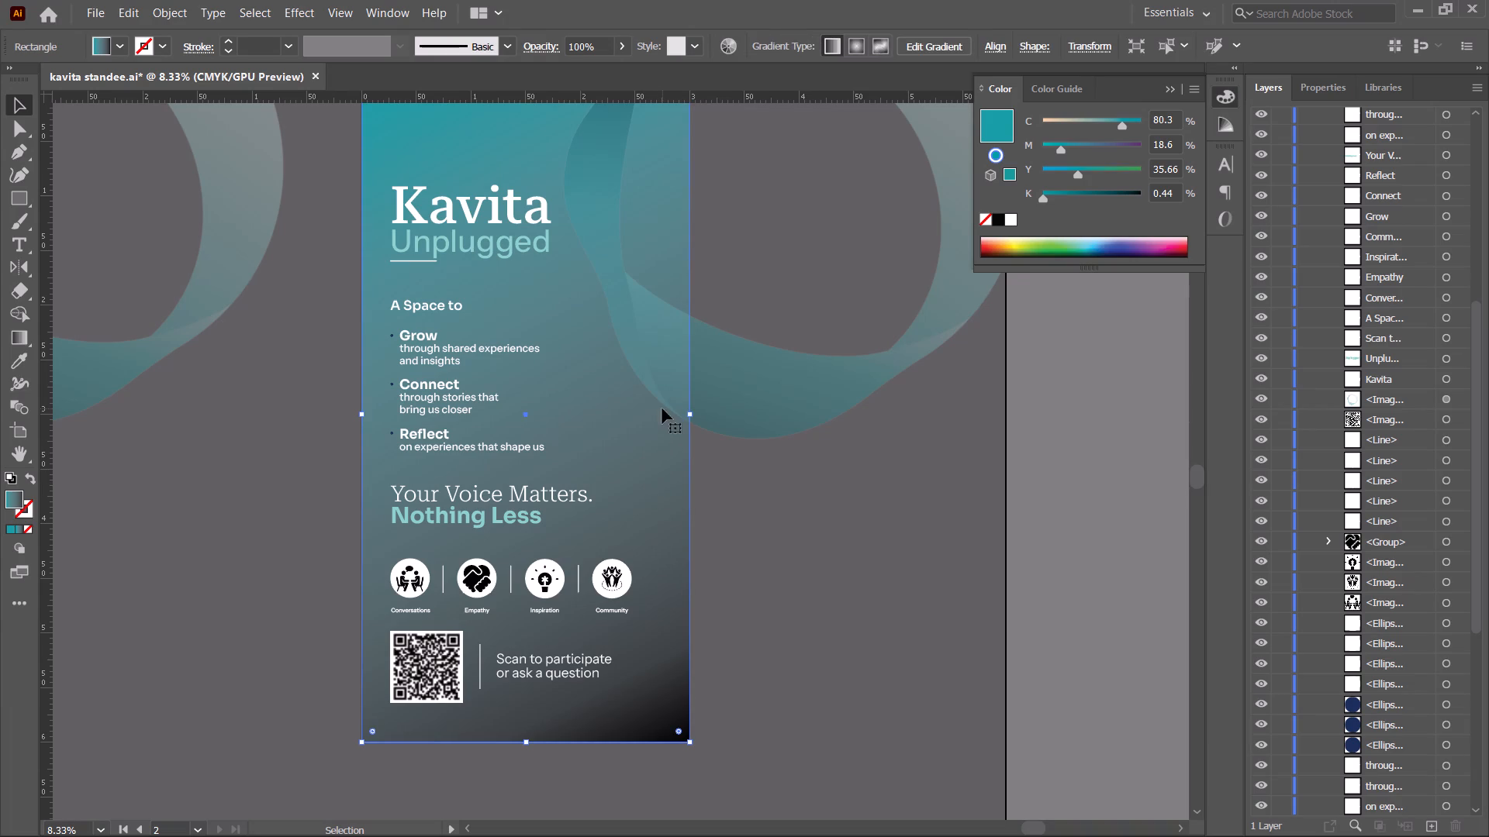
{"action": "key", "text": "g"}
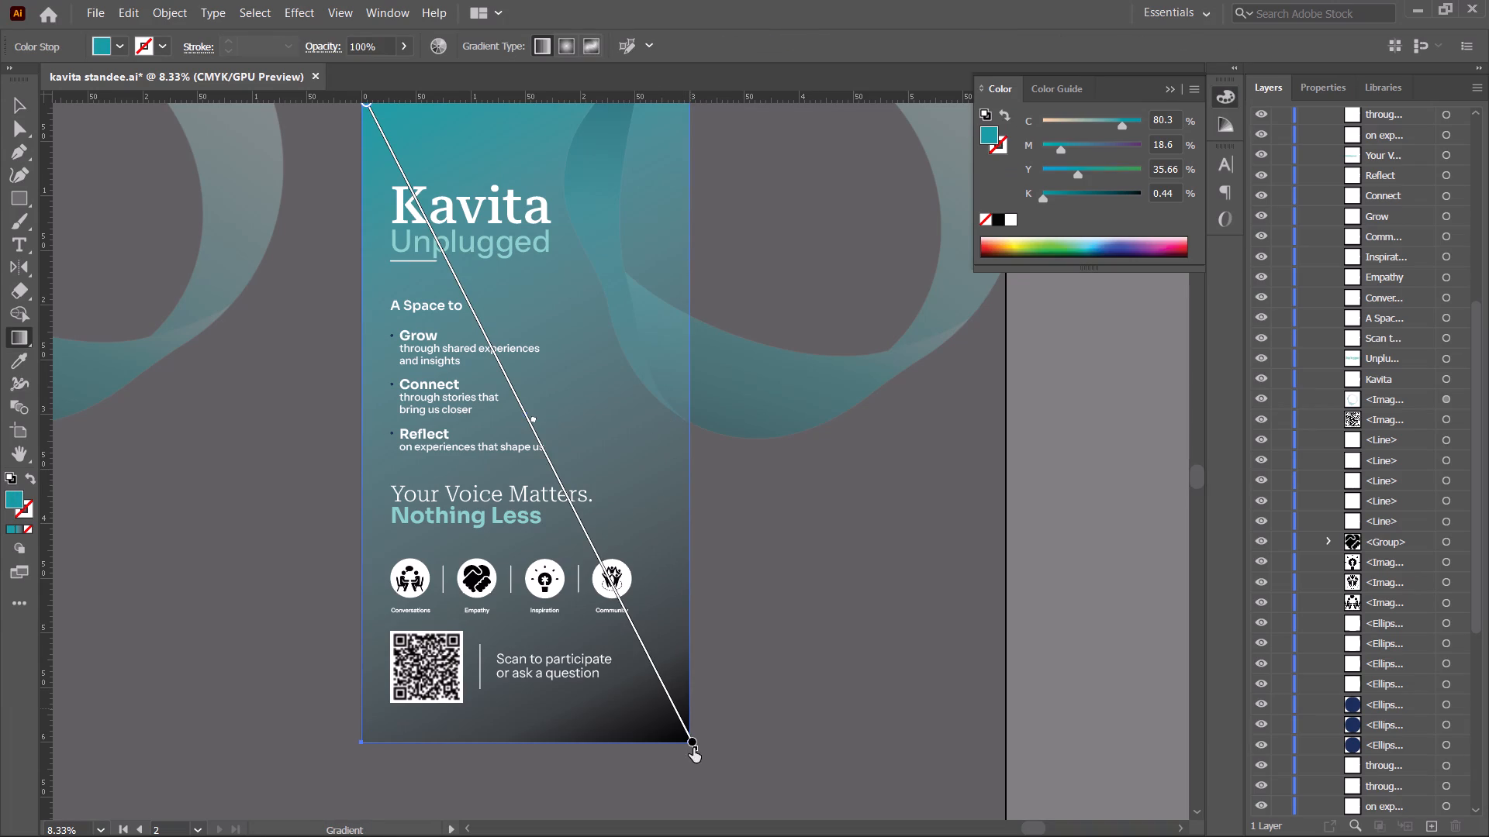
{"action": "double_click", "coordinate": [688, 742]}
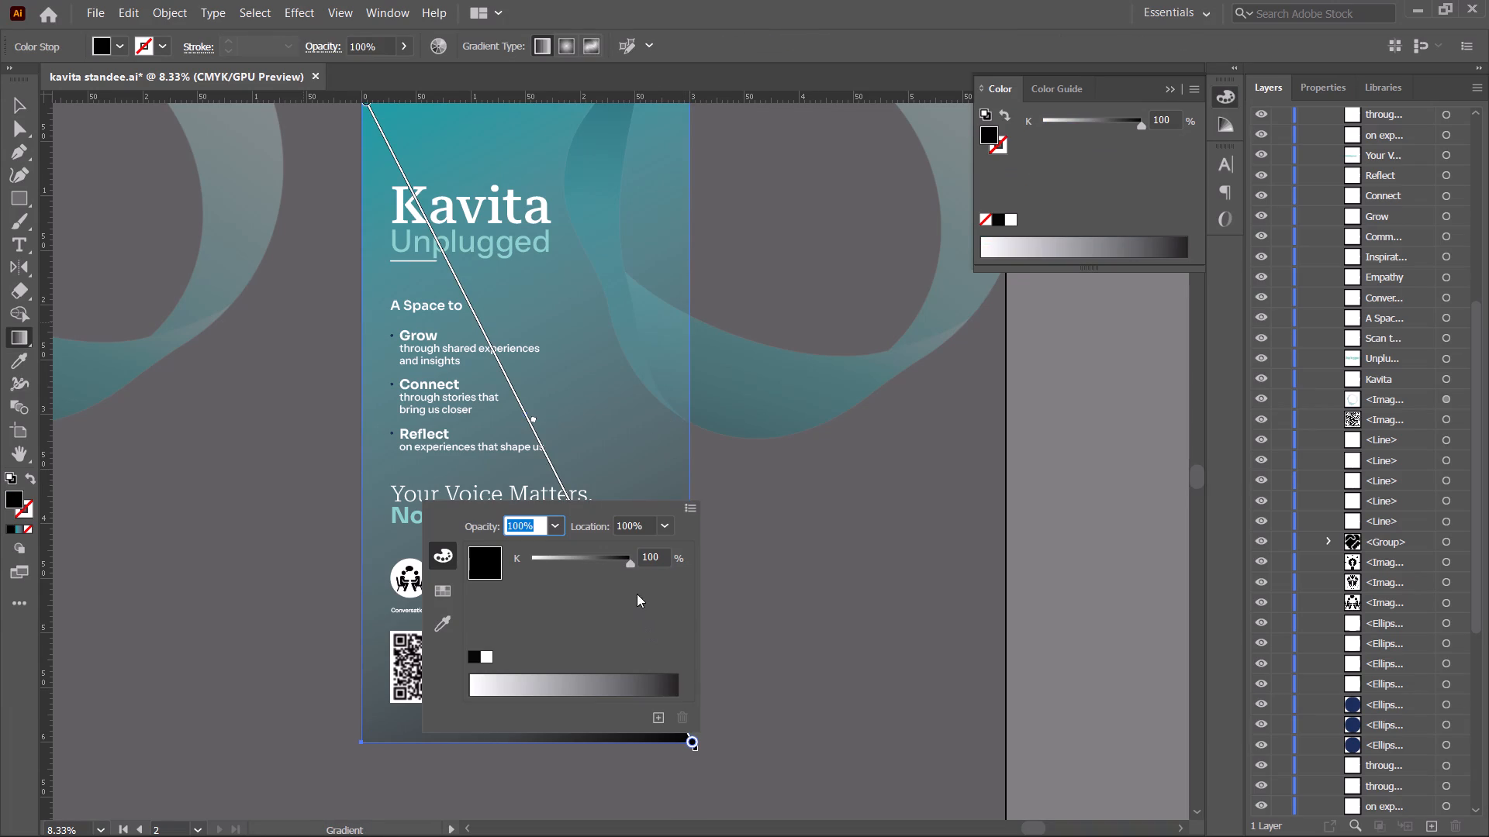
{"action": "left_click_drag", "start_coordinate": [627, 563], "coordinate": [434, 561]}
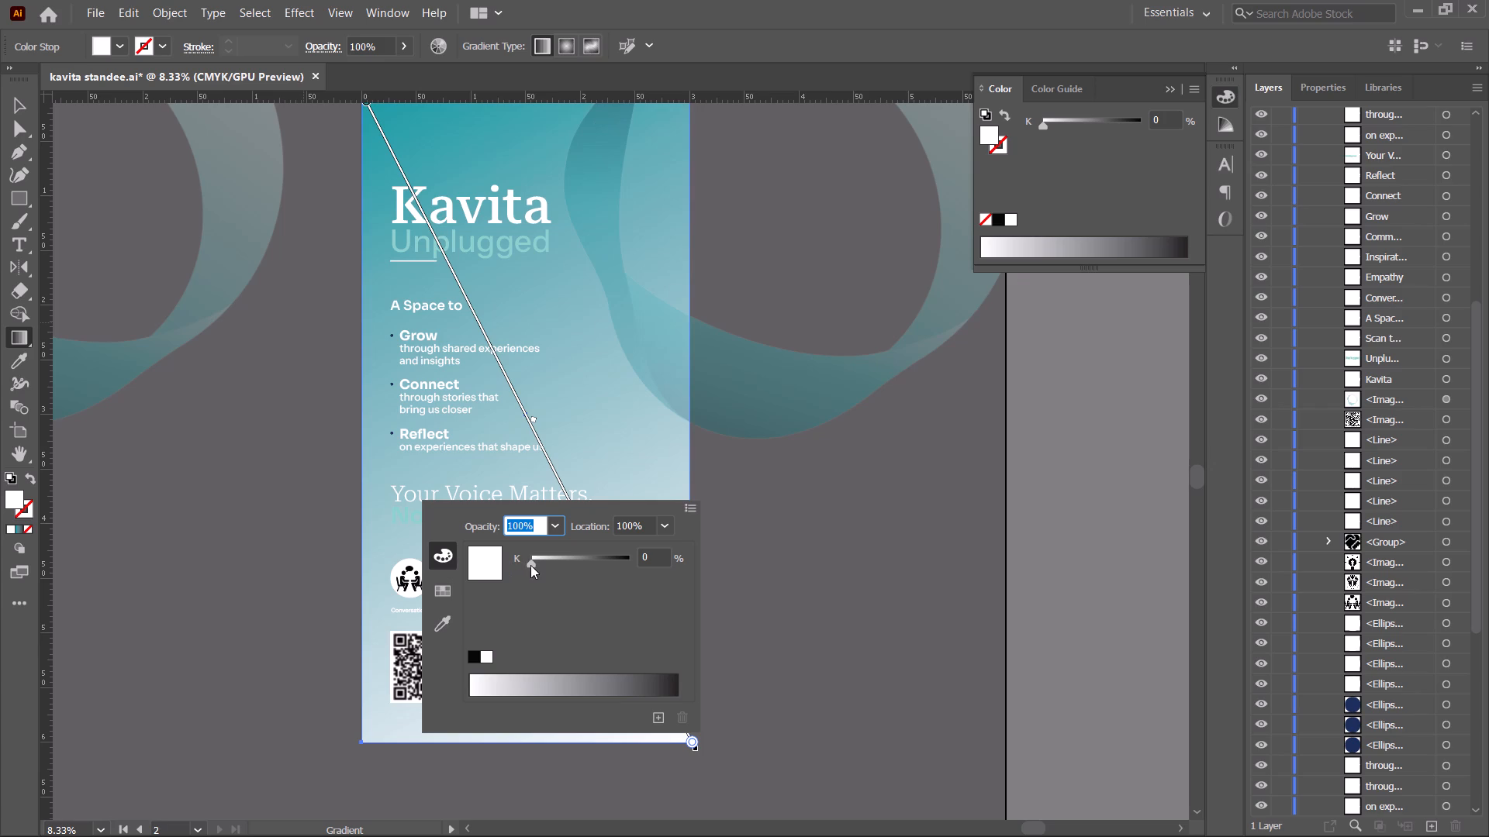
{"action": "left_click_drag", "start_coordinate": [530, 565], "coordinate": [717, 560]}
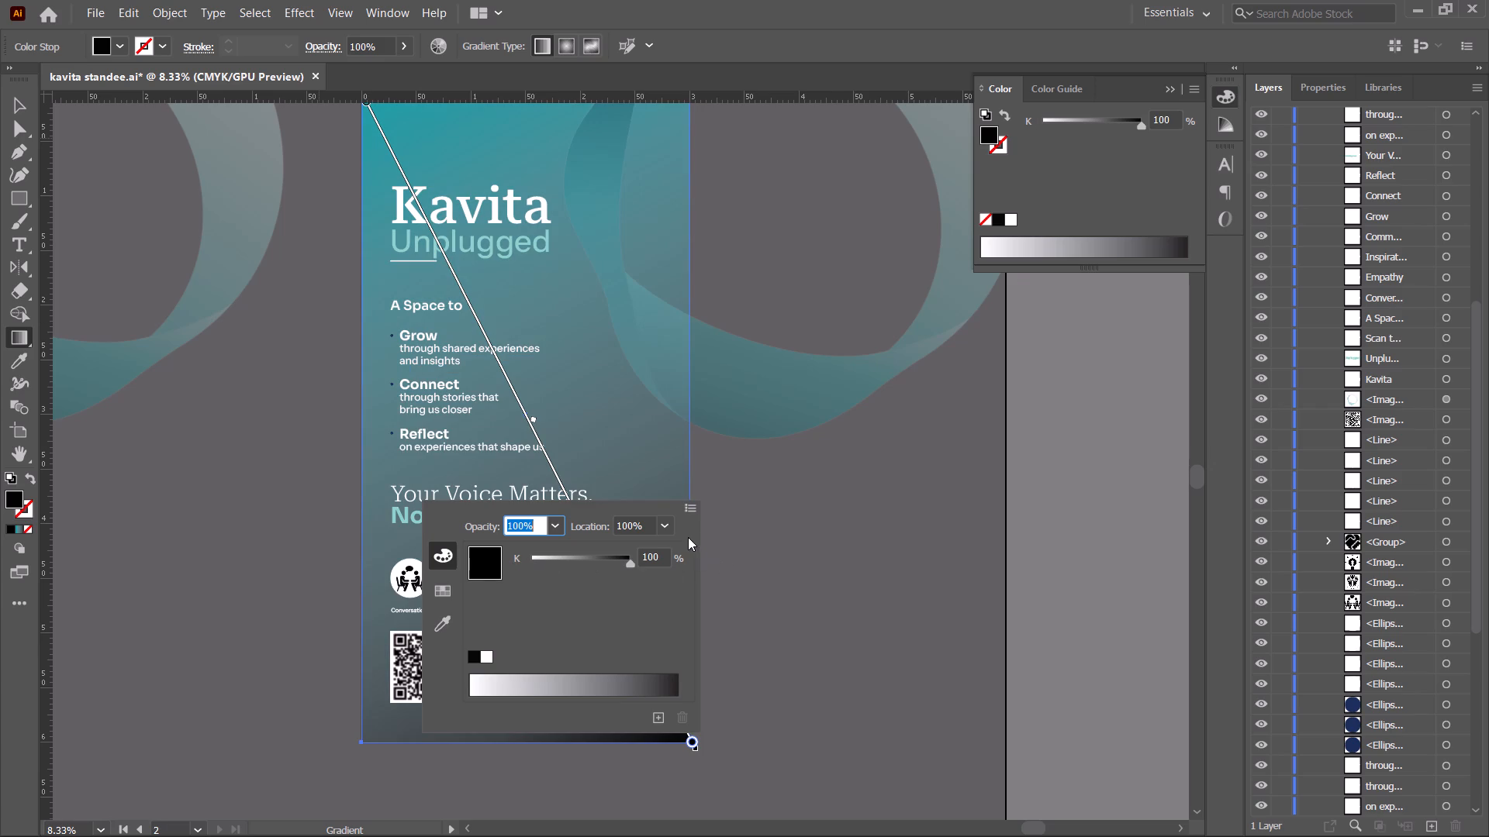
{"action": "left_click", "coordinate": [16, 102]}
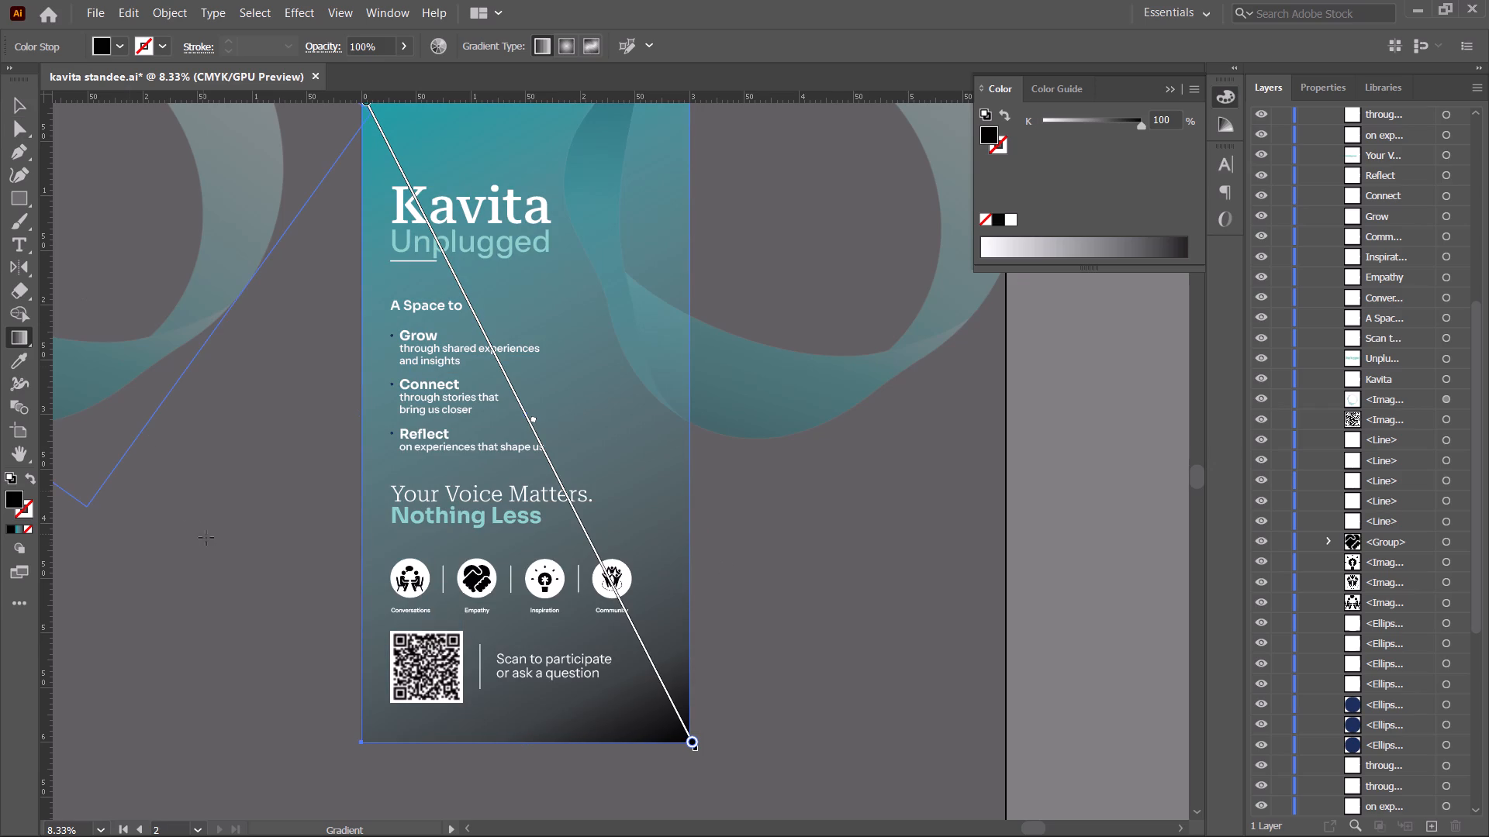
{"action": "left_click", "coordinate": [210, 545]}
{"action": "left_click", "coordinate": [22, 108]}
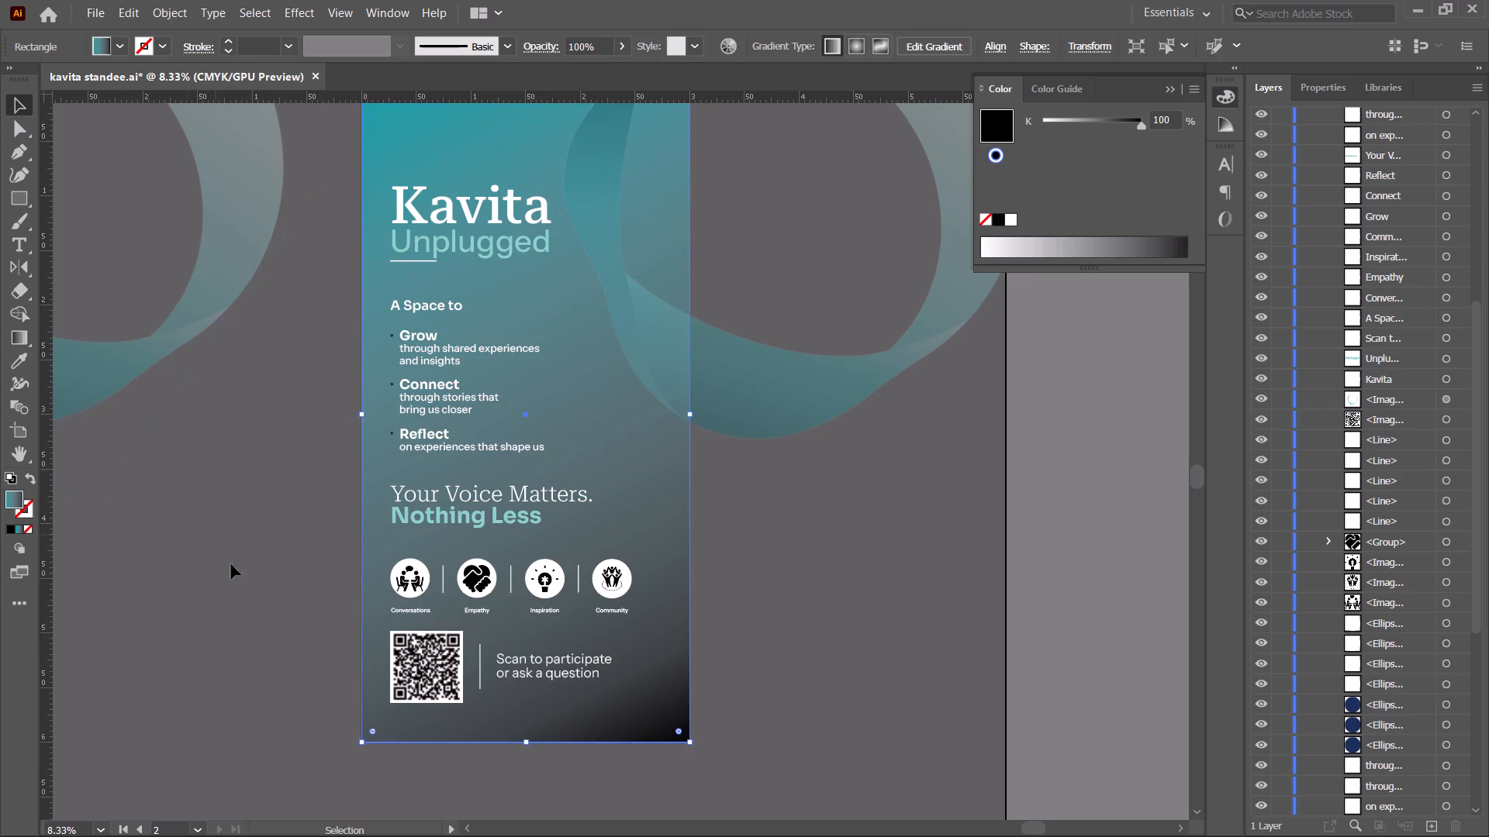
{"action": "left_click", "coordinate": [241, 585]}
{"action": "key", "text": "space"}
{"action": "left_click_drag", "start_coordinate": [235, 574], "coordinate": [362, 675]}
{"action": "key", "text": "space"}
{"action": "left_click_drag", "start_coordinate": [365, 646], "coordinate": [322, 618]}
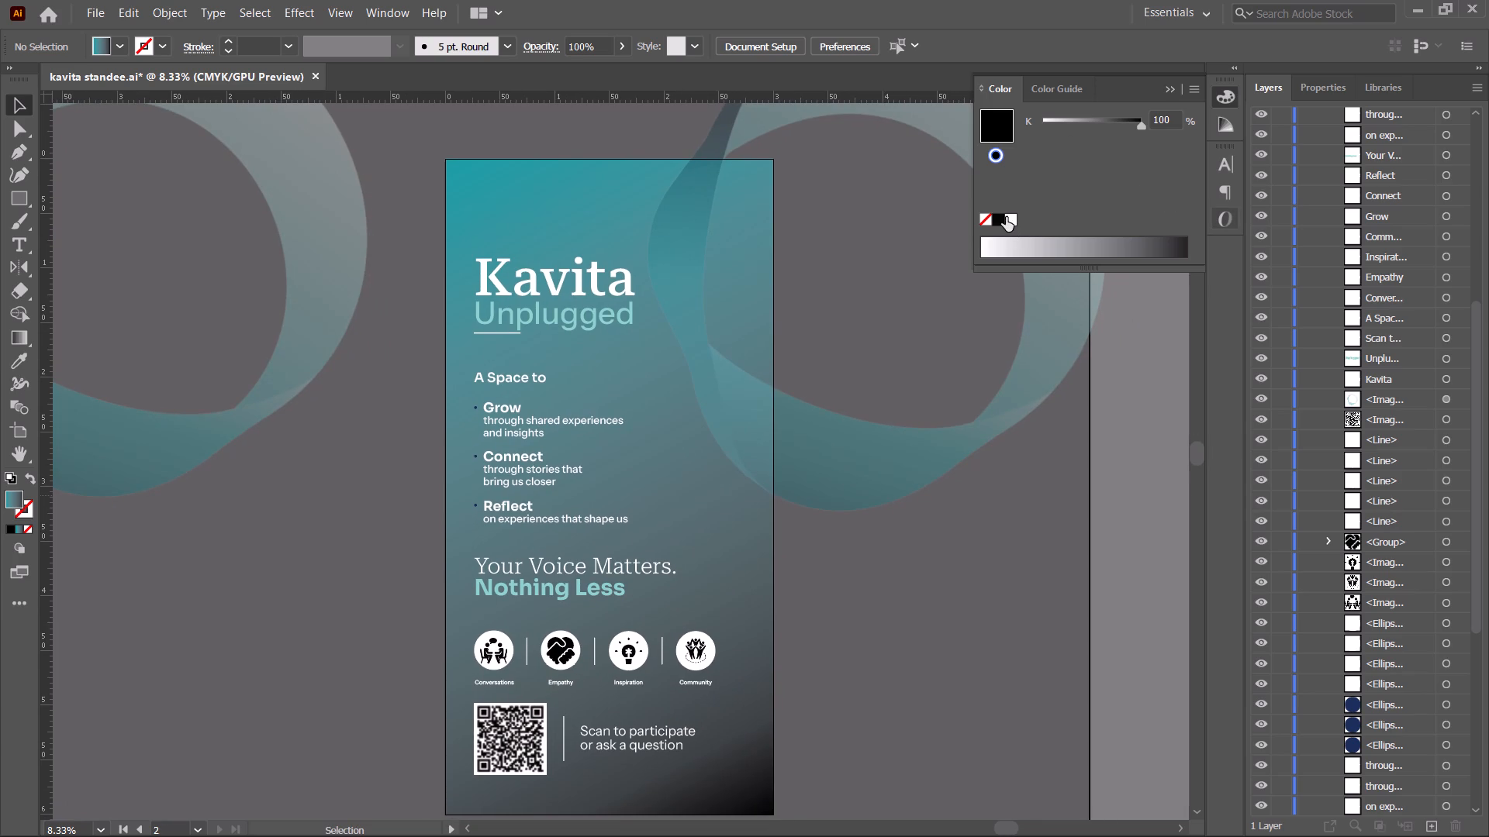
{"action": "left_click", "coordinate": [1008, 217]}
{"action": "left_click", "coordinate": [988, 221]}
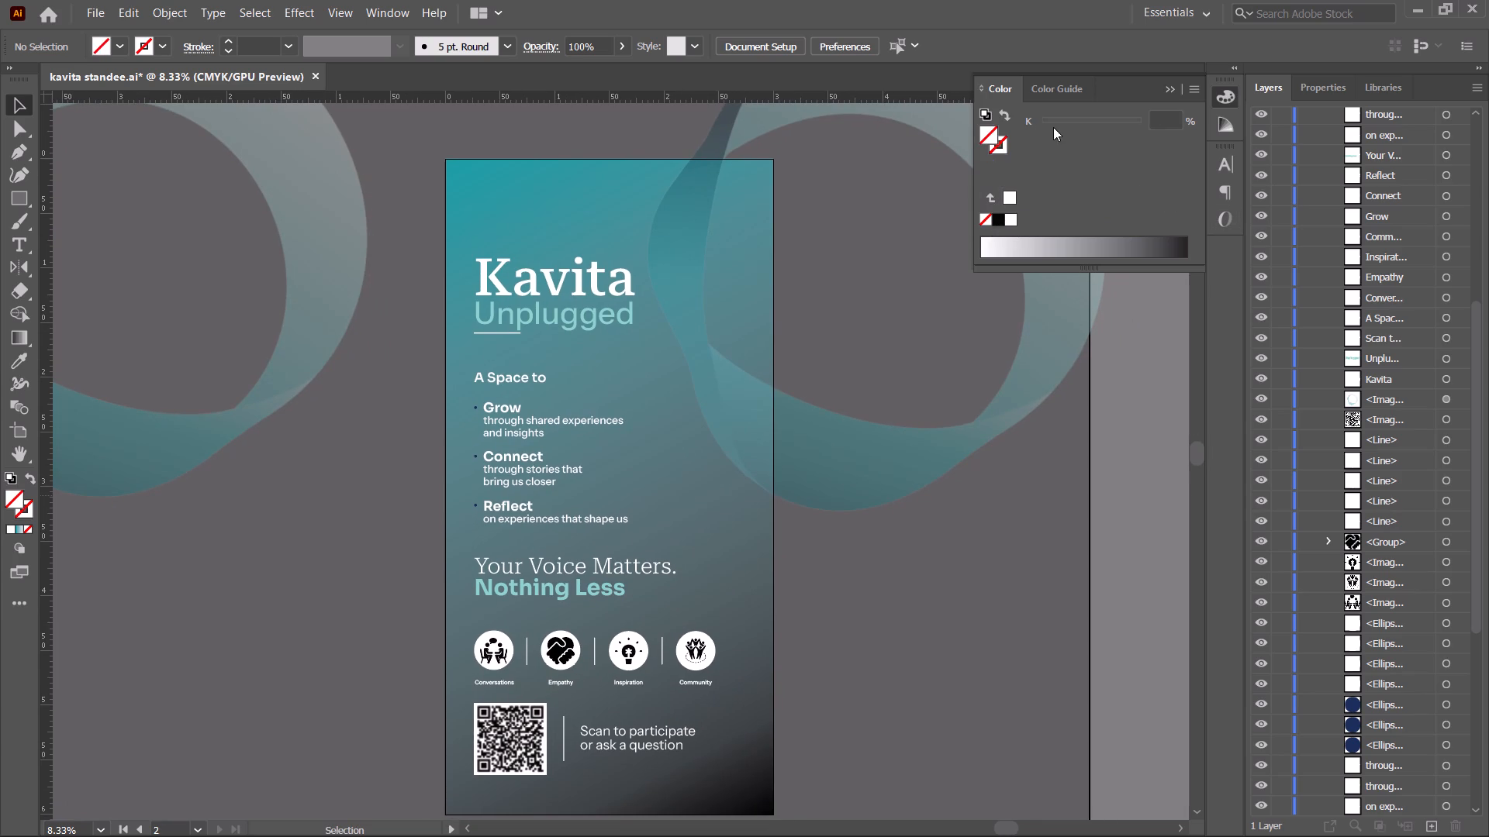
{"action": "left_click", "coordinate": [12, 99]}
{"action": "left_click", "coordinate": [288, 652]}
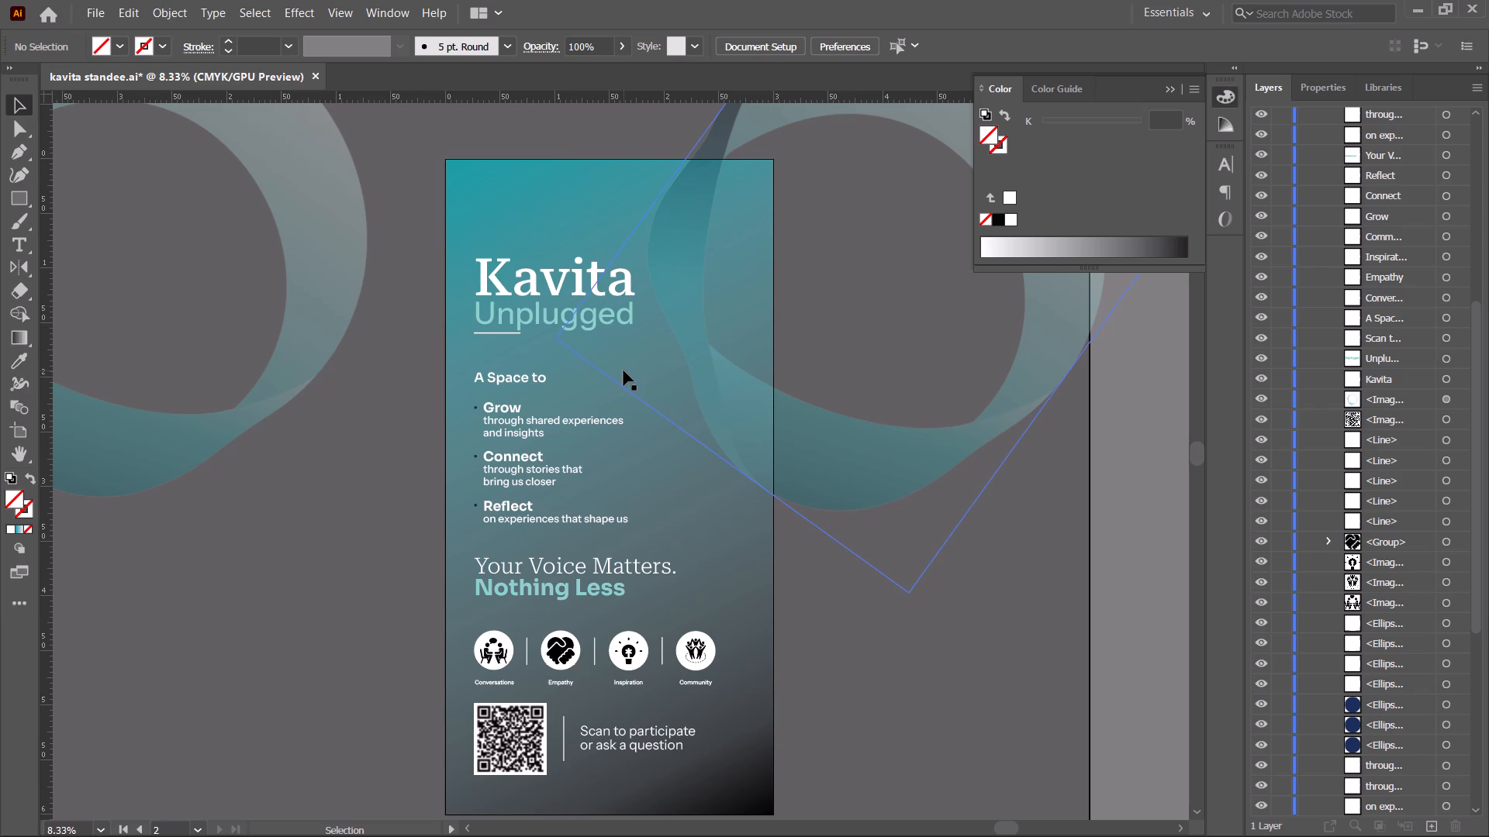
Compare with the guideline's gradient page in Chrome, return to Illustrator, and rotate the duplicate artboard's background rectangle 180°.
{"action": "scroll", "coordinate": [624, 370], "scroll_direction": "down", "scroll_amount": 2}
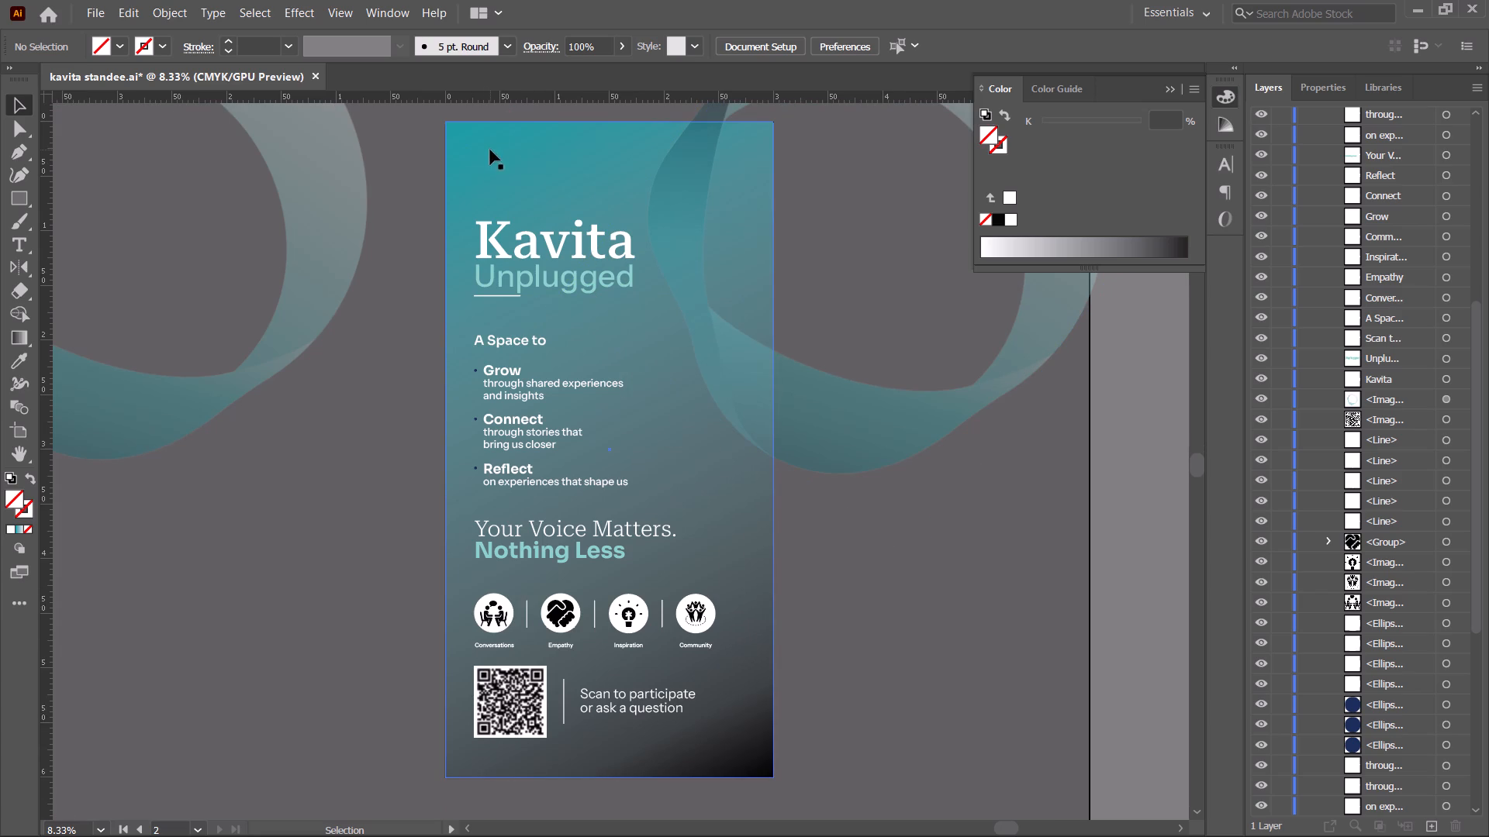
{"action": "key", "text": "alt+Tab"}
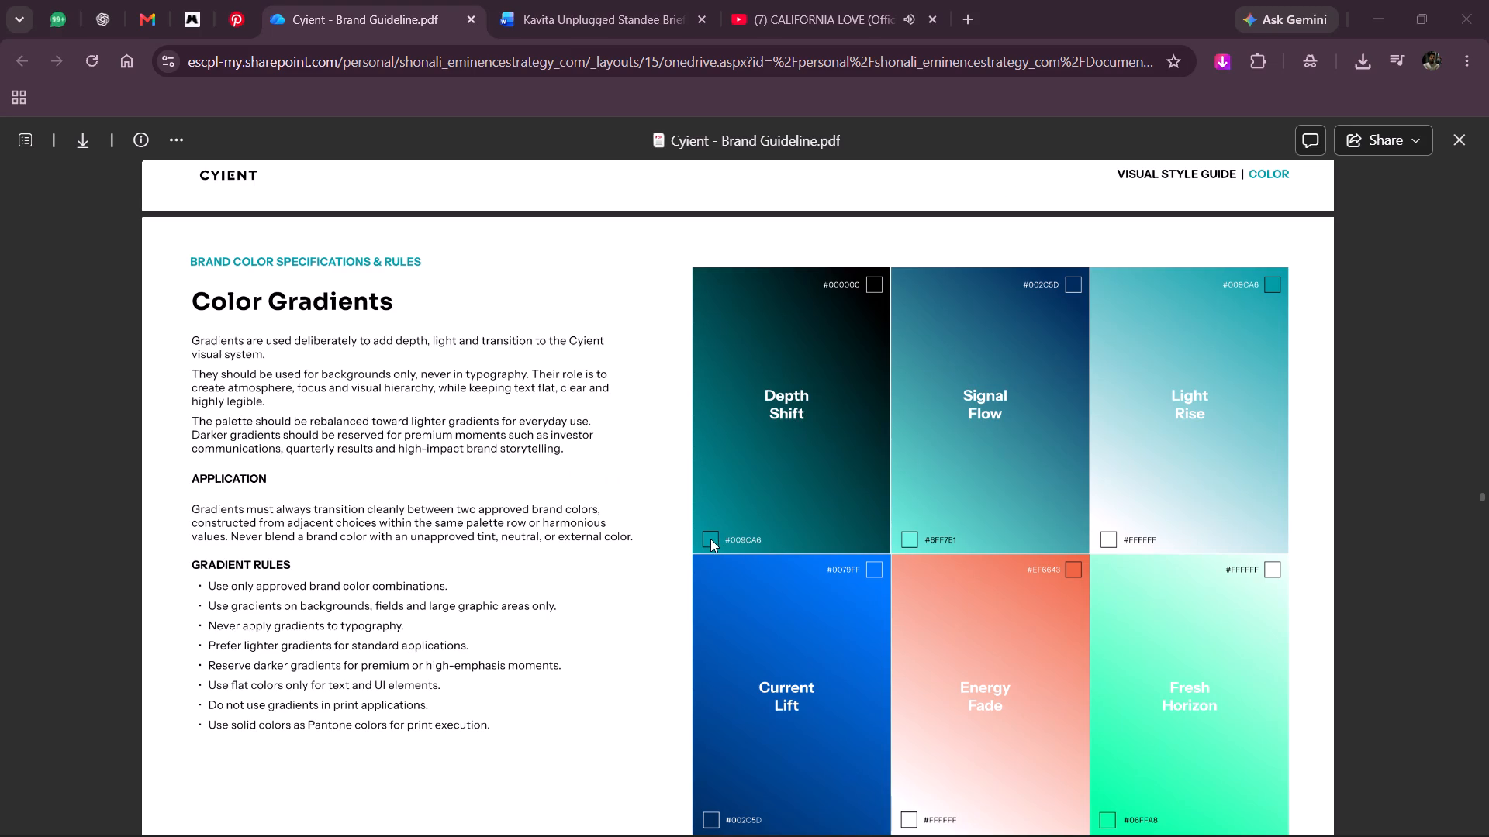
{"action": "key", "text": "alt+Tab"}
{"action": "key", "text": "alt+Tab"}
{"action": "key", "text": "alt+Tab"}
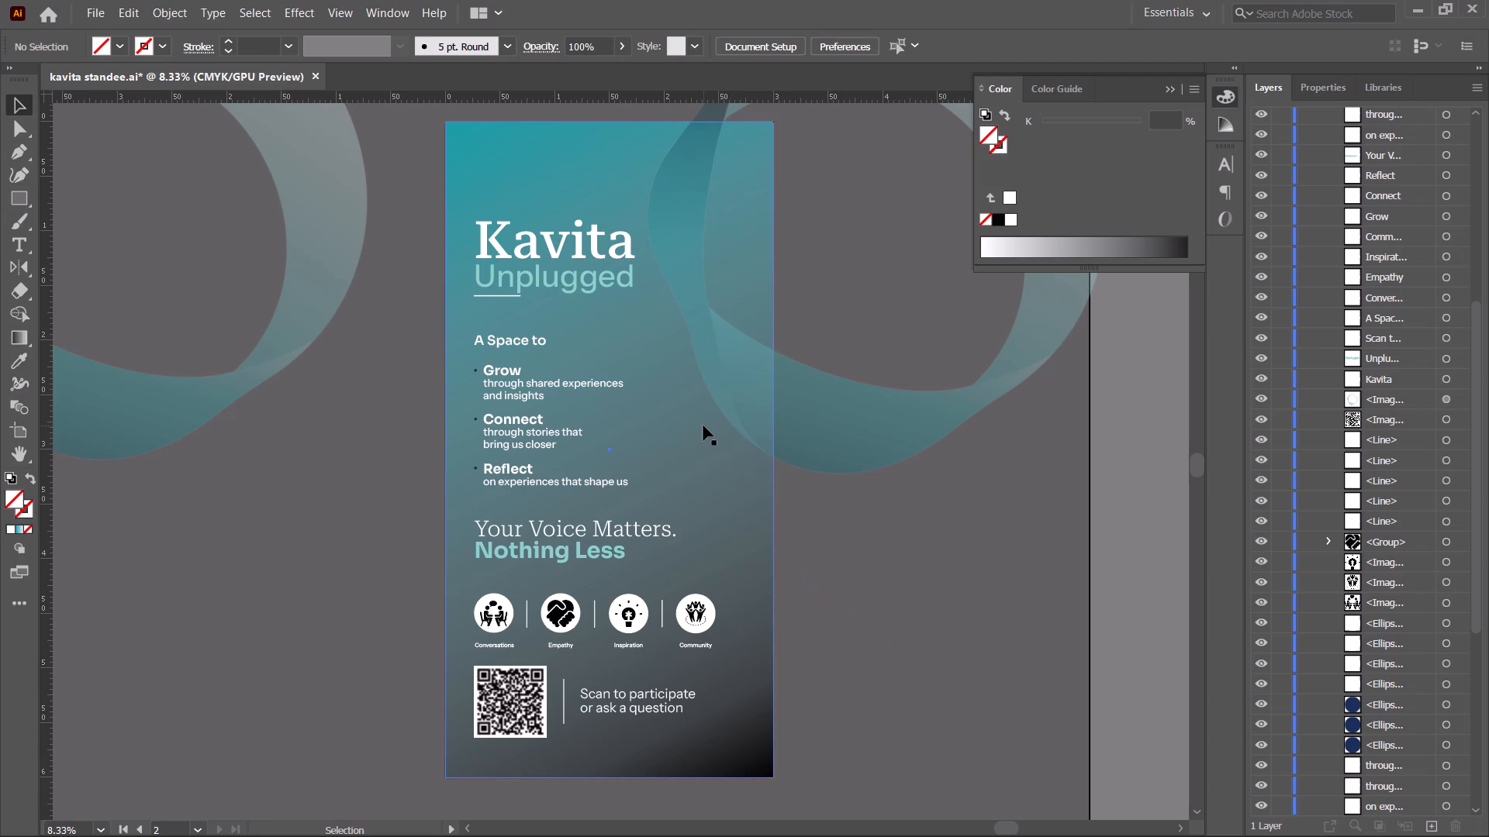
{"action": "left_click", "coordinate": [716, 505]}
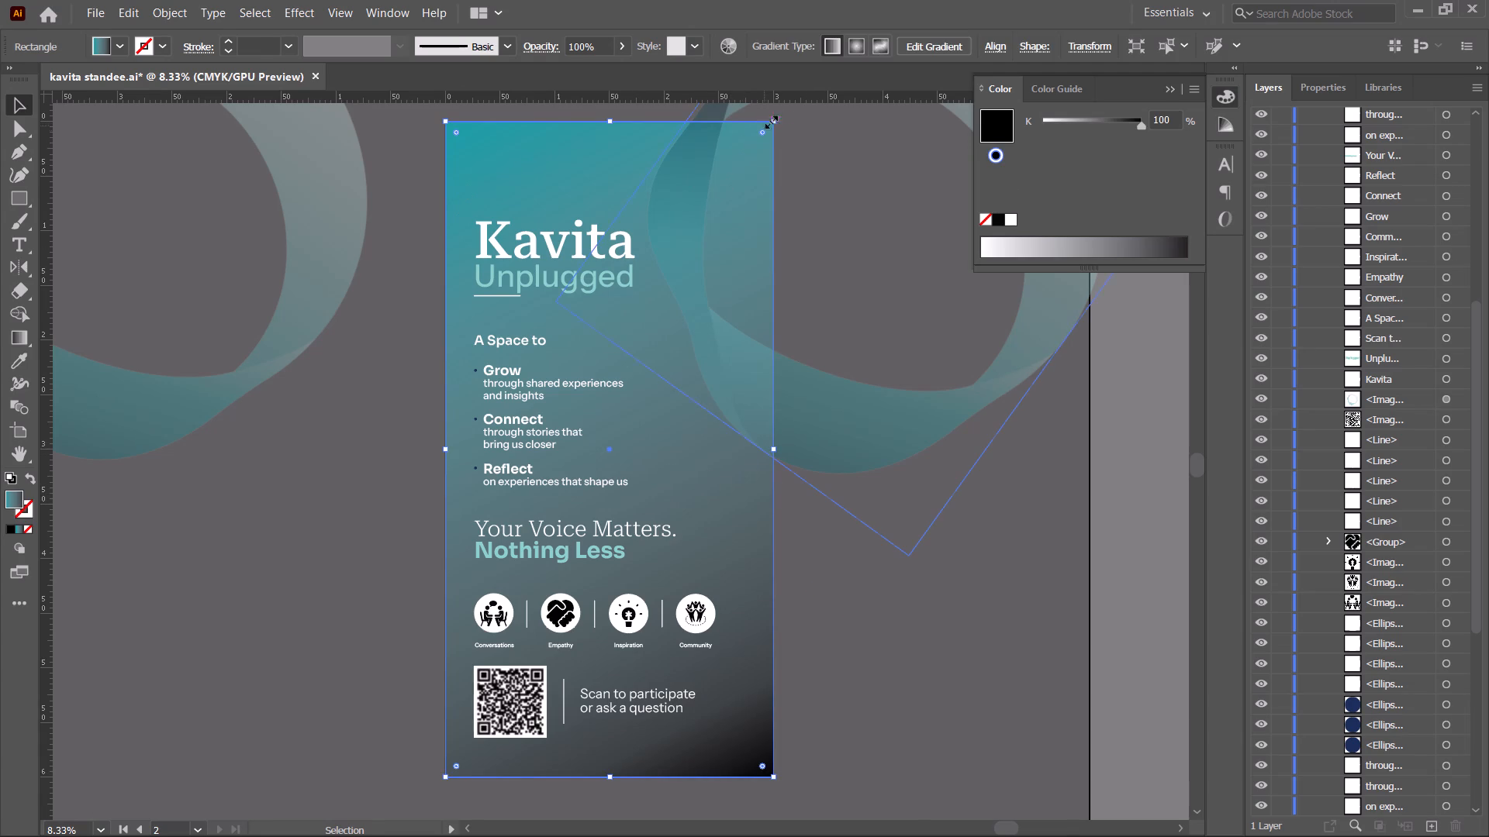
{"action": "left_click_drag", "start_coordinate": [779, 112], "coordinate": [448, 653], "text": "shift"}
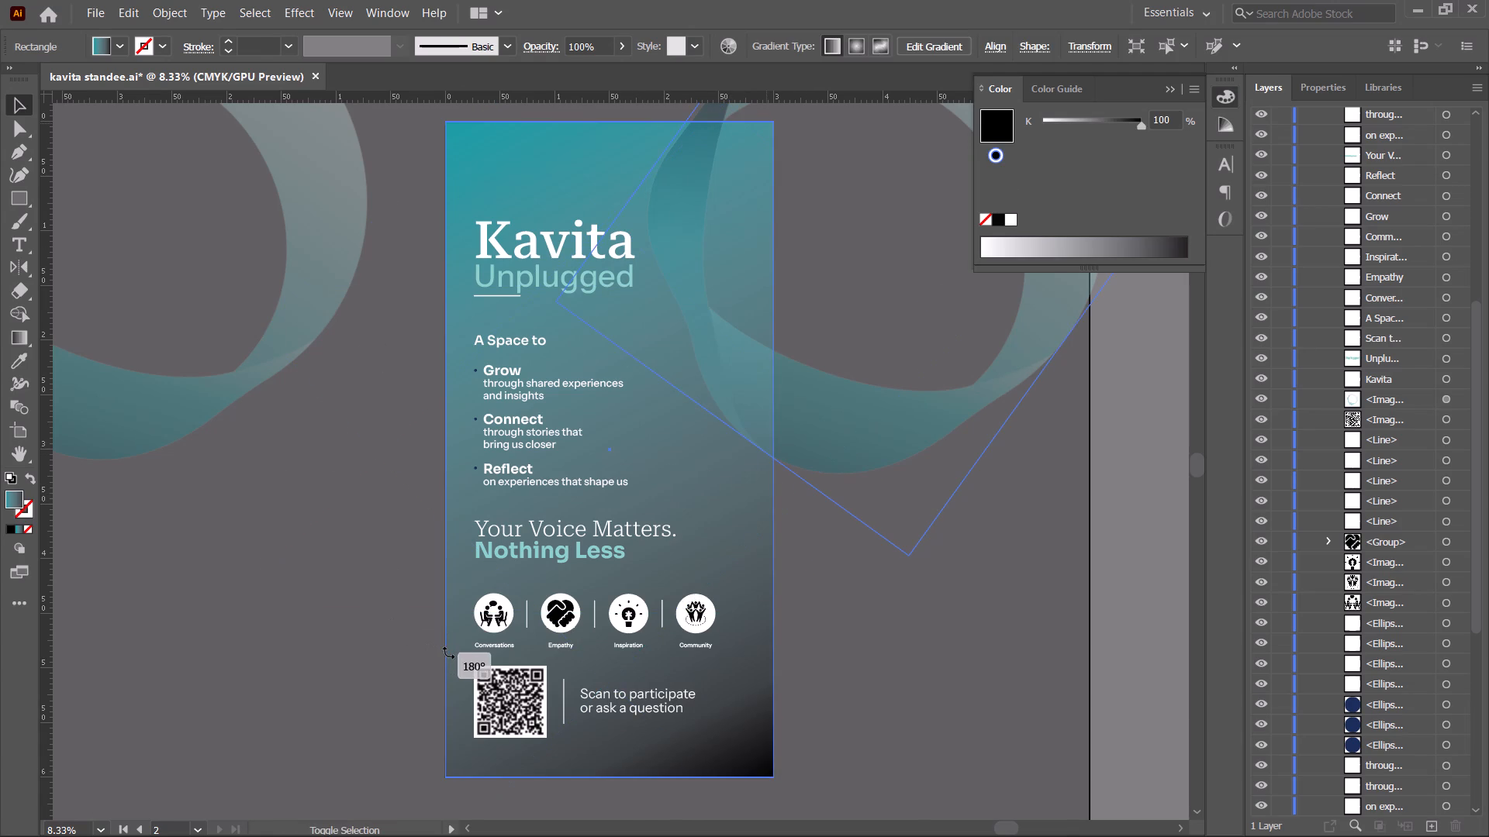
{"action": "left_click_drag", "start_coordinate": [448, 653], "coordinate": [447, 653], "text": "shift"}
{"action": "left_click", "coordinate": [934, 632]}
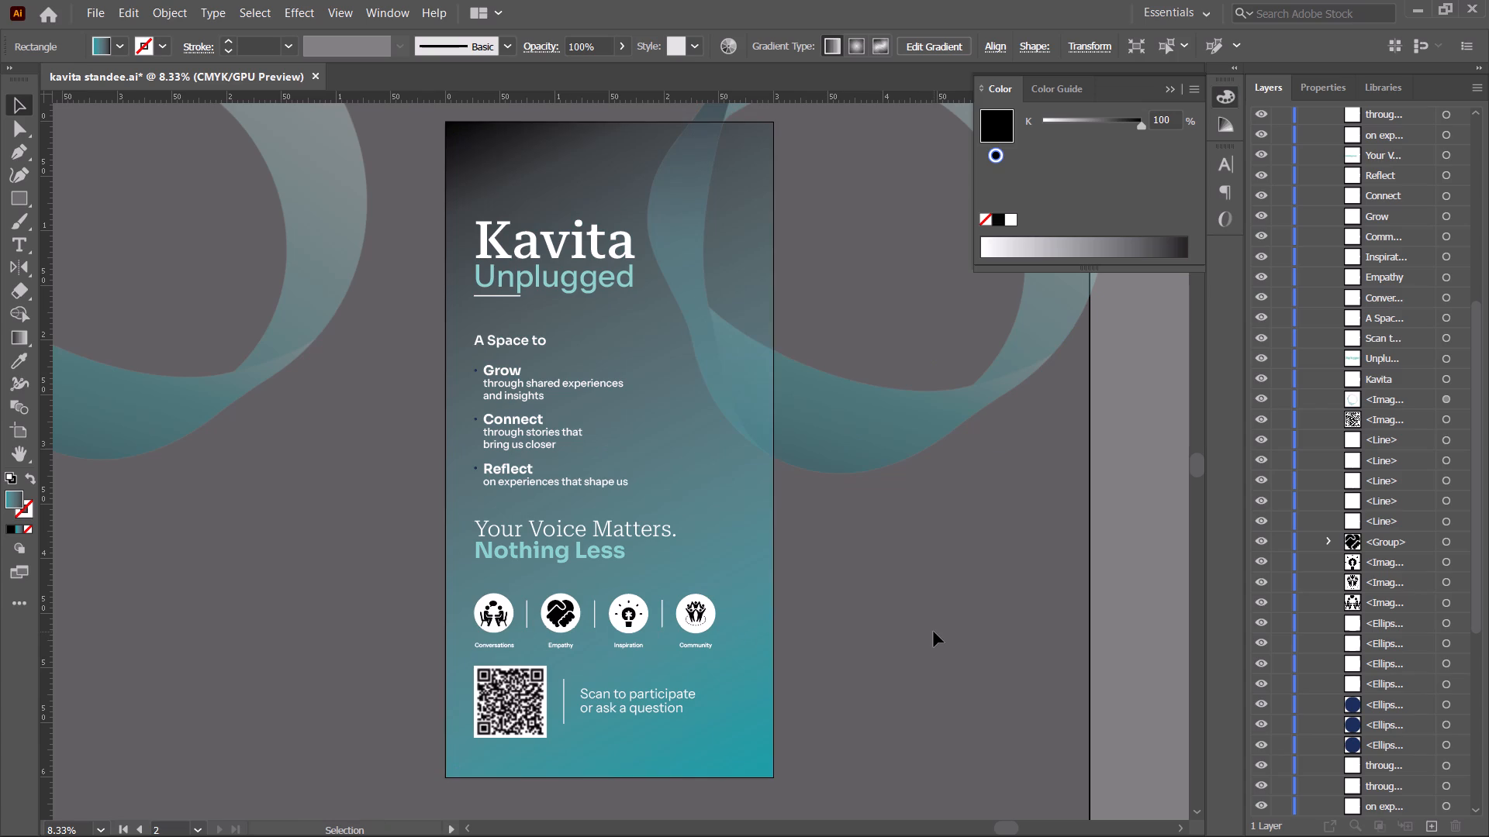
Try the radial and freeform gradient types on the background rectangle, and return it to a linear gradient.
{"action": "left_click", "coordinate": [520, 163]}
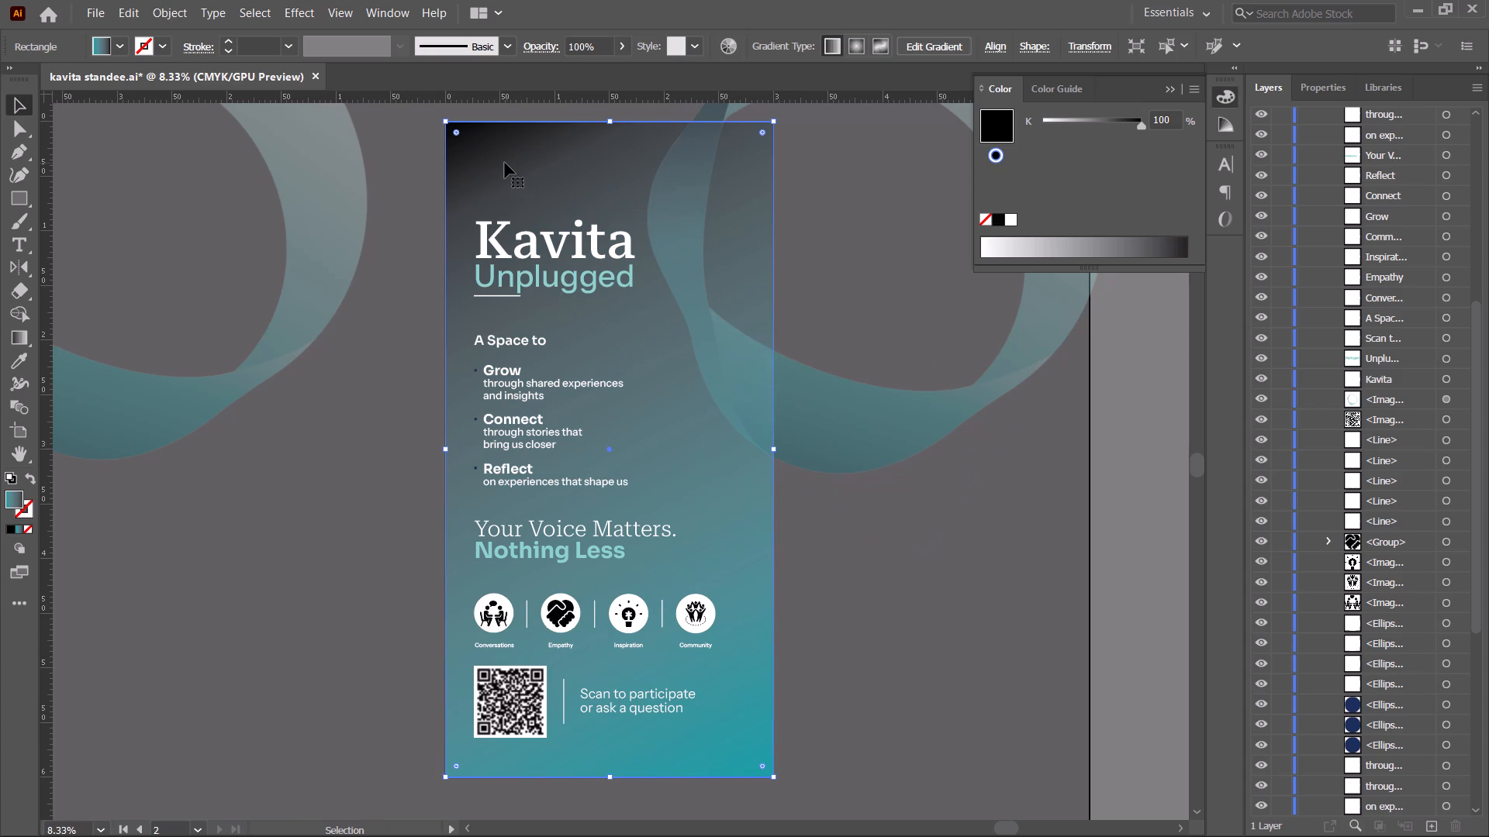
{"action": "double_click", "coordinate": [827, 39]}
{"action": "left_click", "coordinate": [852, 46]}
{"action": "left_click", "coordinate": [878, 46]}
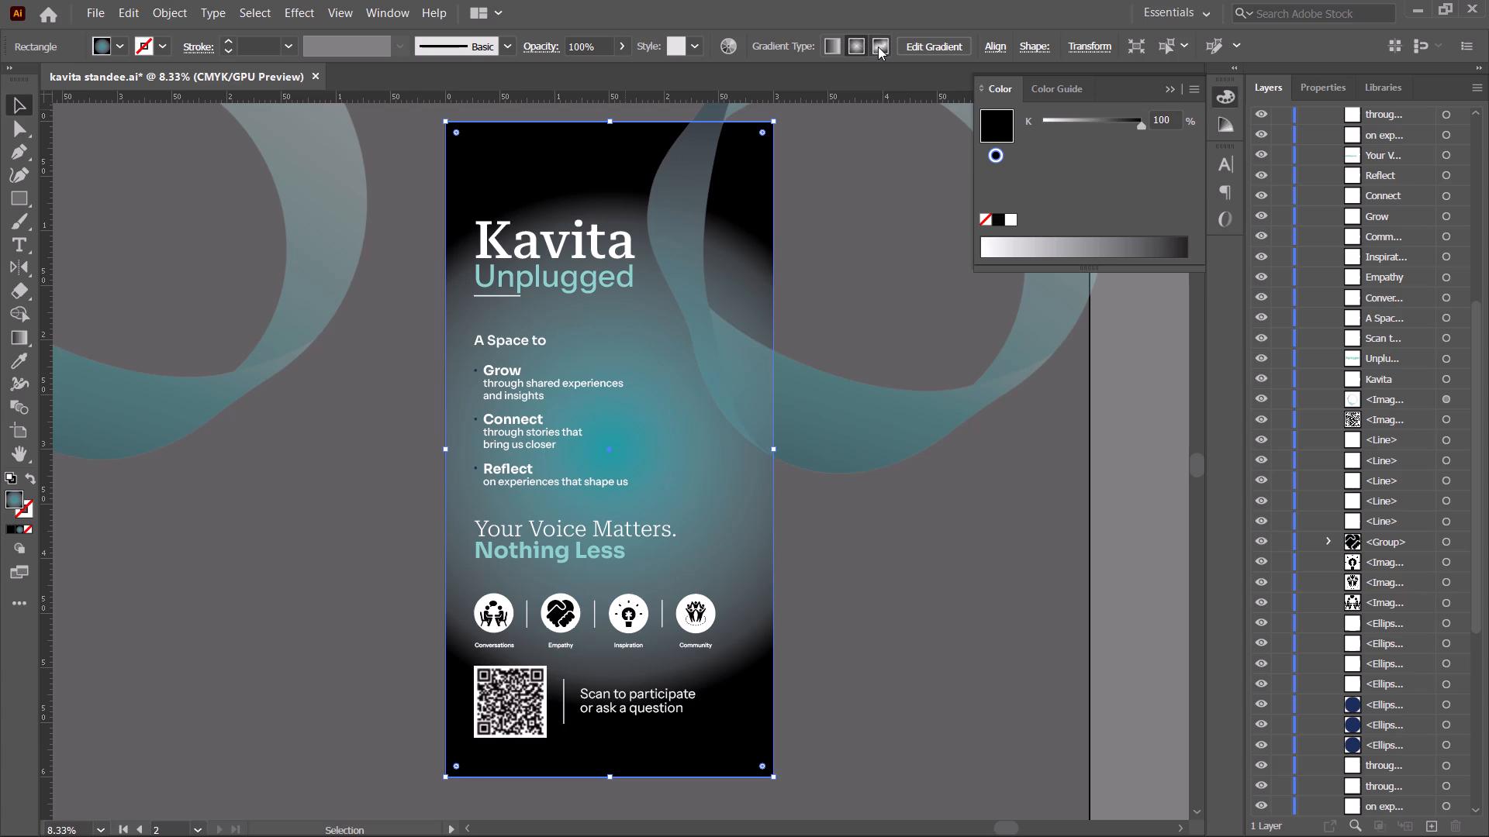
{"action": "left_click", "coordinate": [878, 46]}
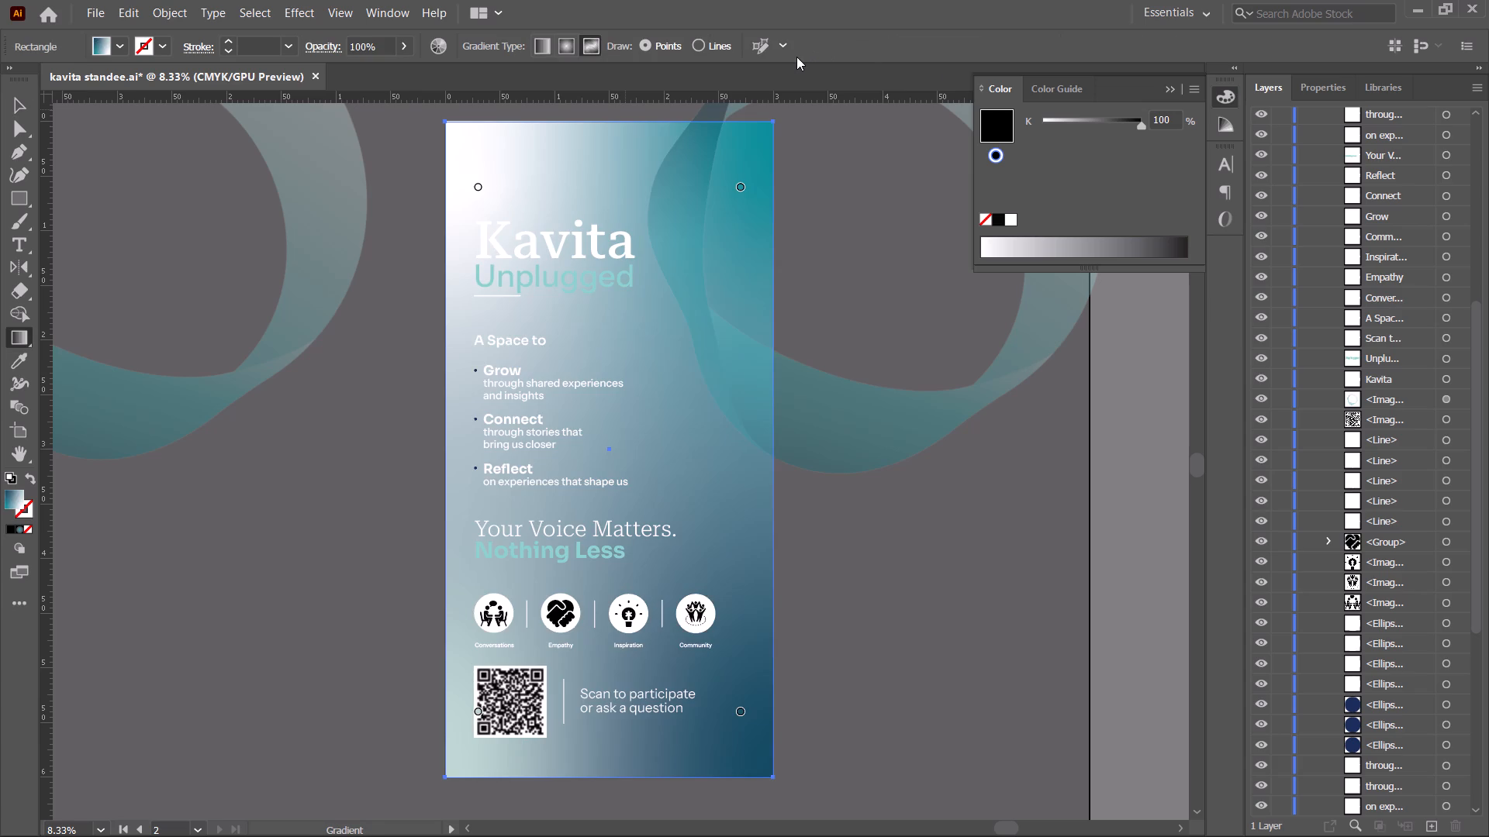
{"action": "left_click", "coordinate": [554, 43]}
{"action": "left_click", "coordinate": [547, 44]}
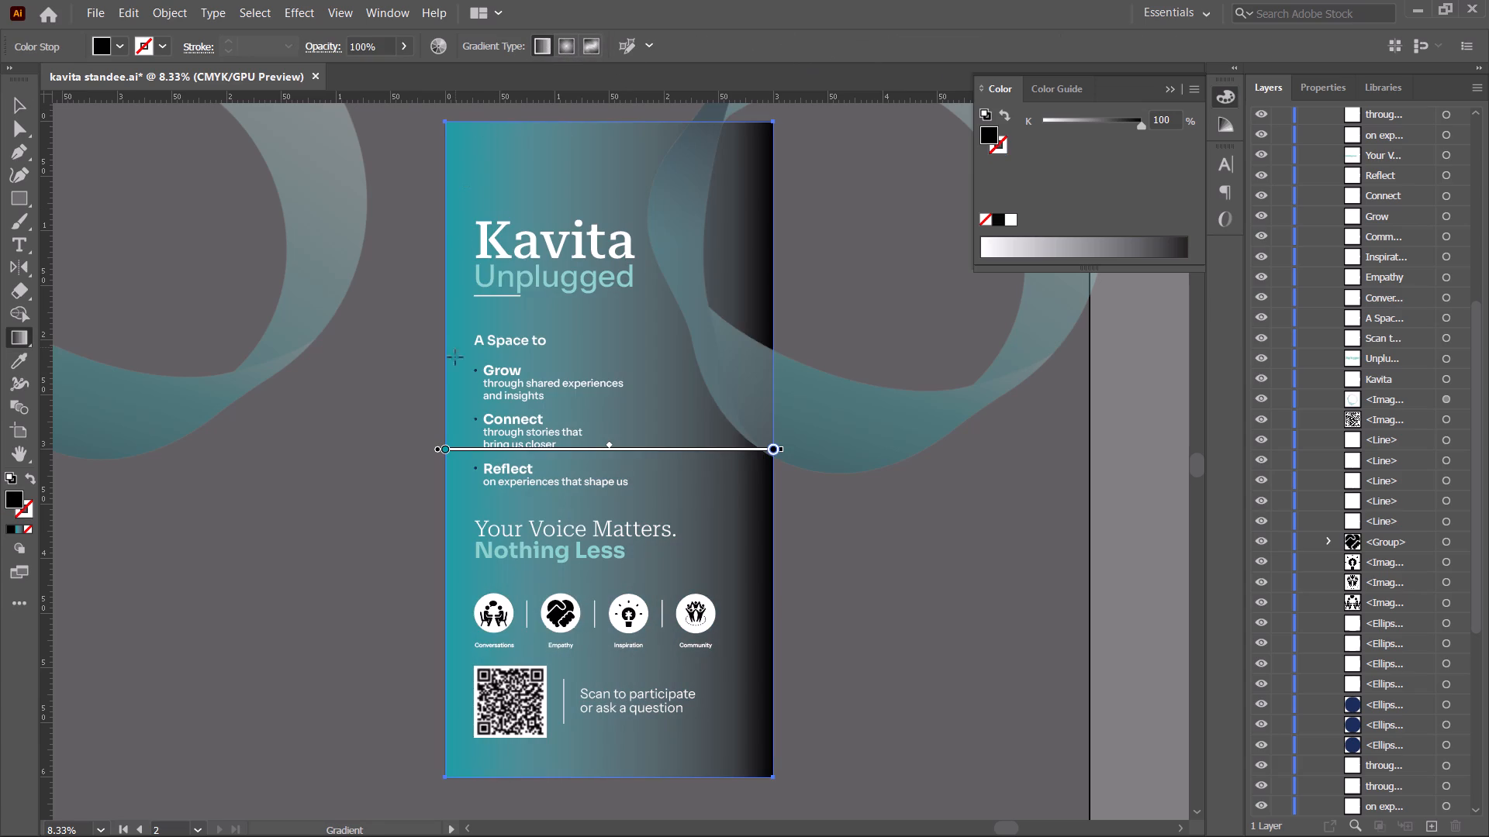
Shift the background gradient's midpoint close to the aqua stop, keeping the black stop at the far end of the gradient line.
{"action": "left_click_drag", "start_coordinate": [769, 448], "coordinate": [646, 426]}
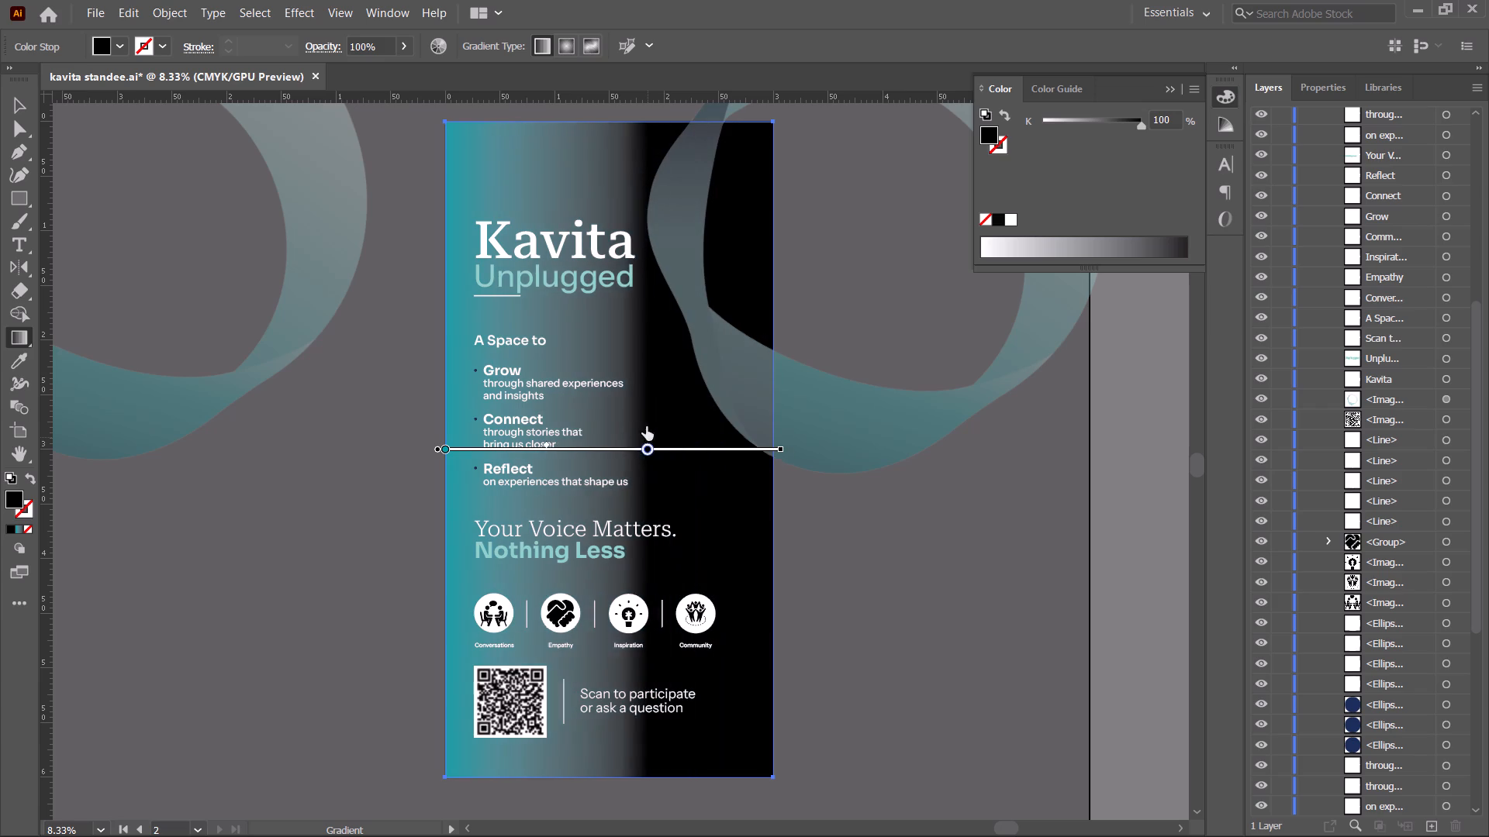
{"action": "left_click_drag", "start_coordinate": [646, 426], "coordinate": [618, 449]}
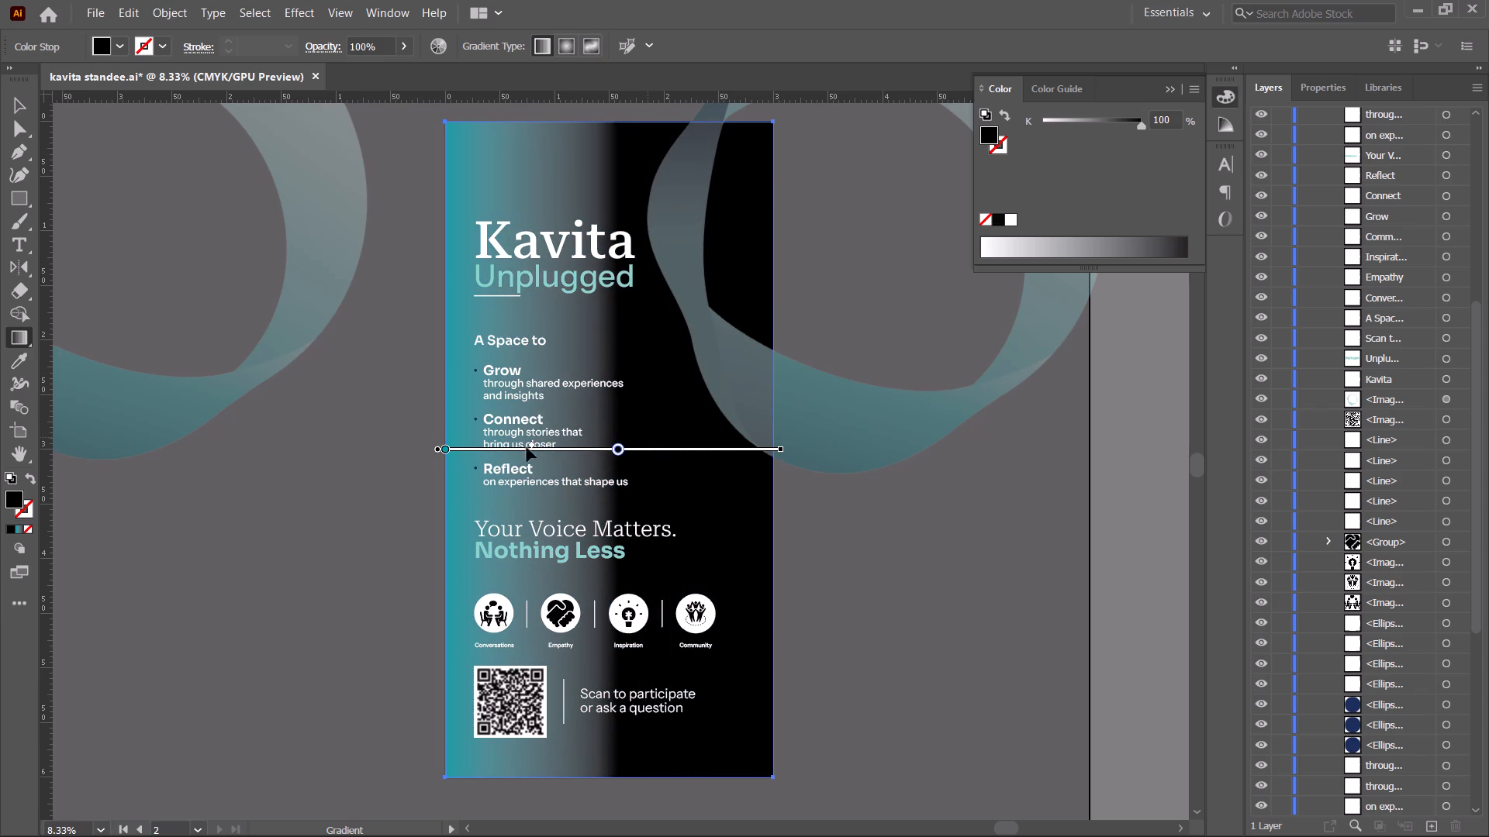
{"action": "left_click_drag", "start_coordinate": [530, 446], "coordinate": [665, 344]}
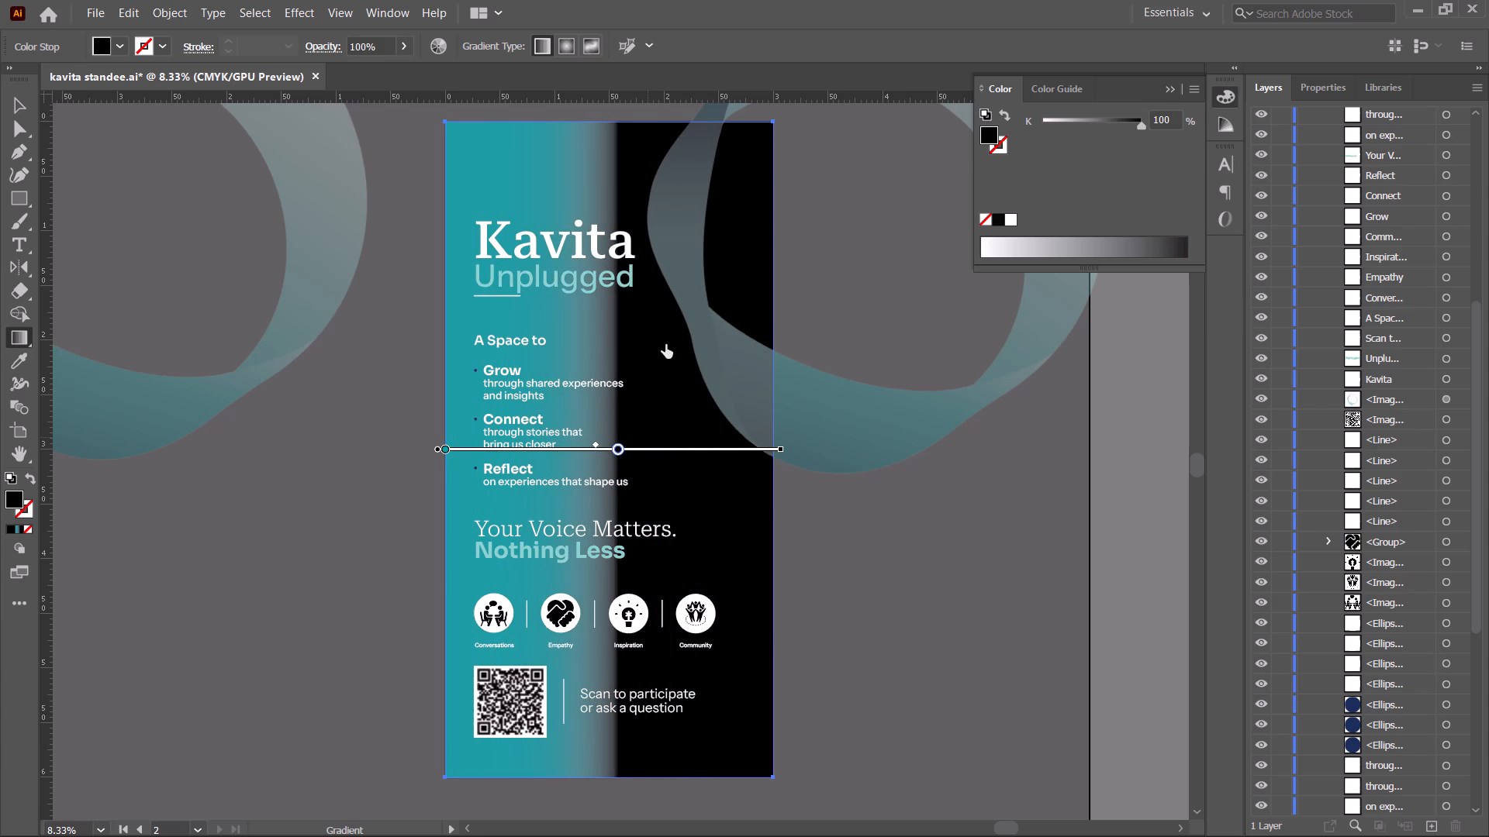
{"action": "left_click_drag", "start_coordinate": [665, 344], "coordinate": [357, 348]}
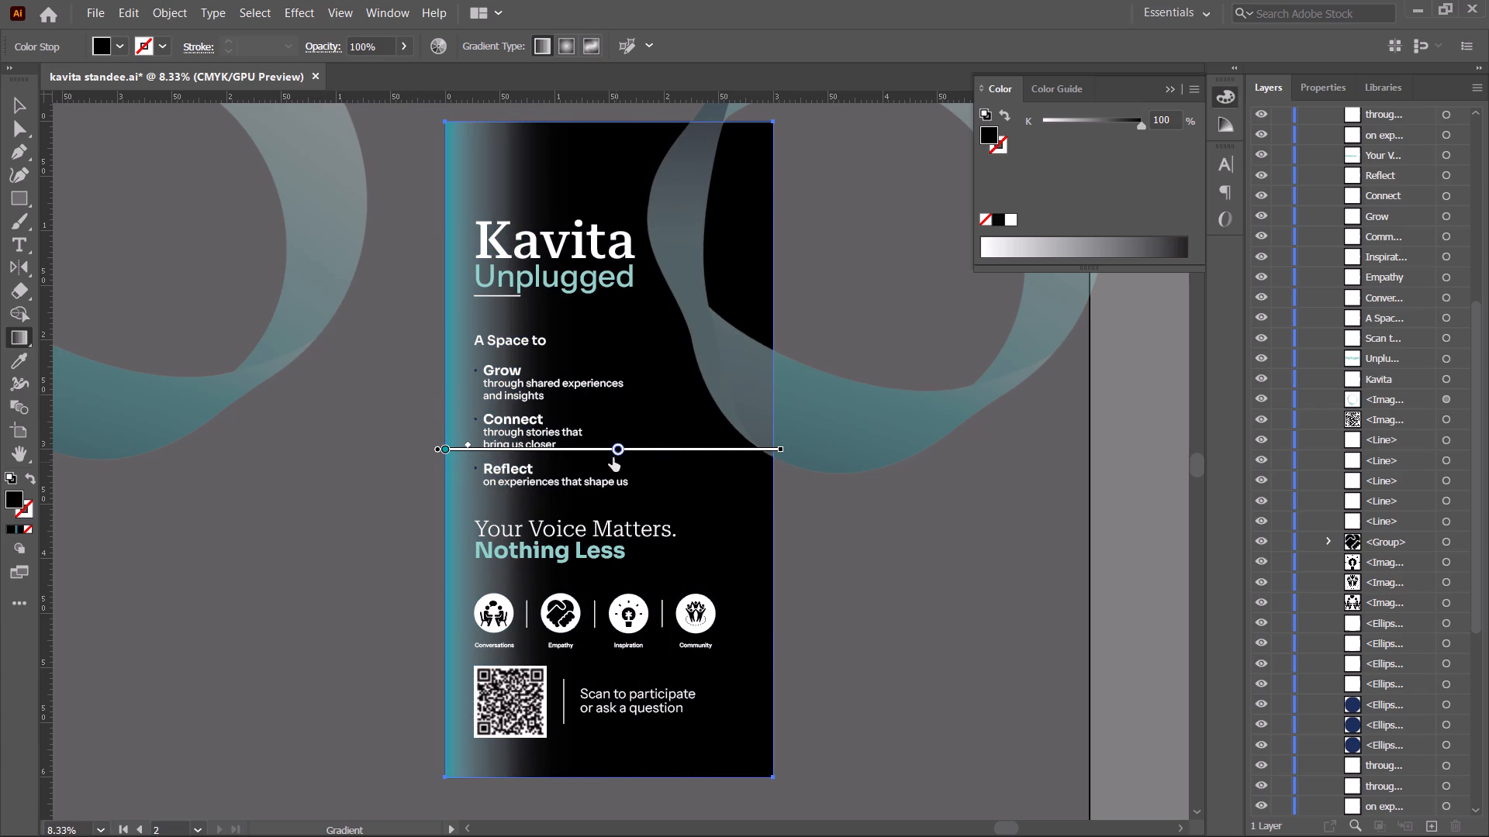
{"action": "left_click_drag", "start_coordinate": [615, 451], "coordinate": [873, 450]}
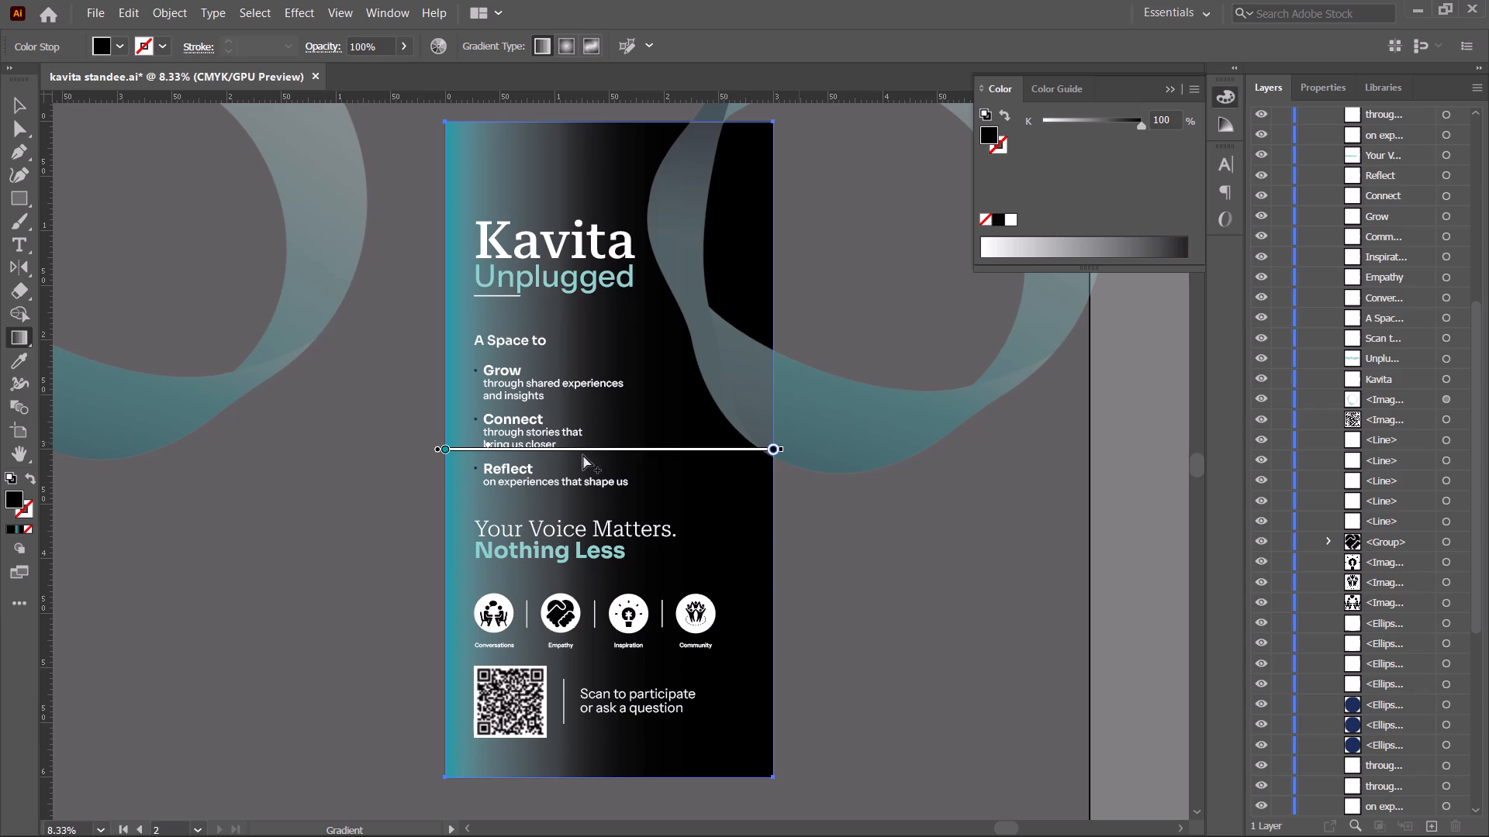
Angle the background gradient diagonally from aqua at the top to black at the bottom, extending its black end below the artboard.
{"action": "left_click_drag", "start_coordinate": [434, 449], "coordinate": [470, 422]}
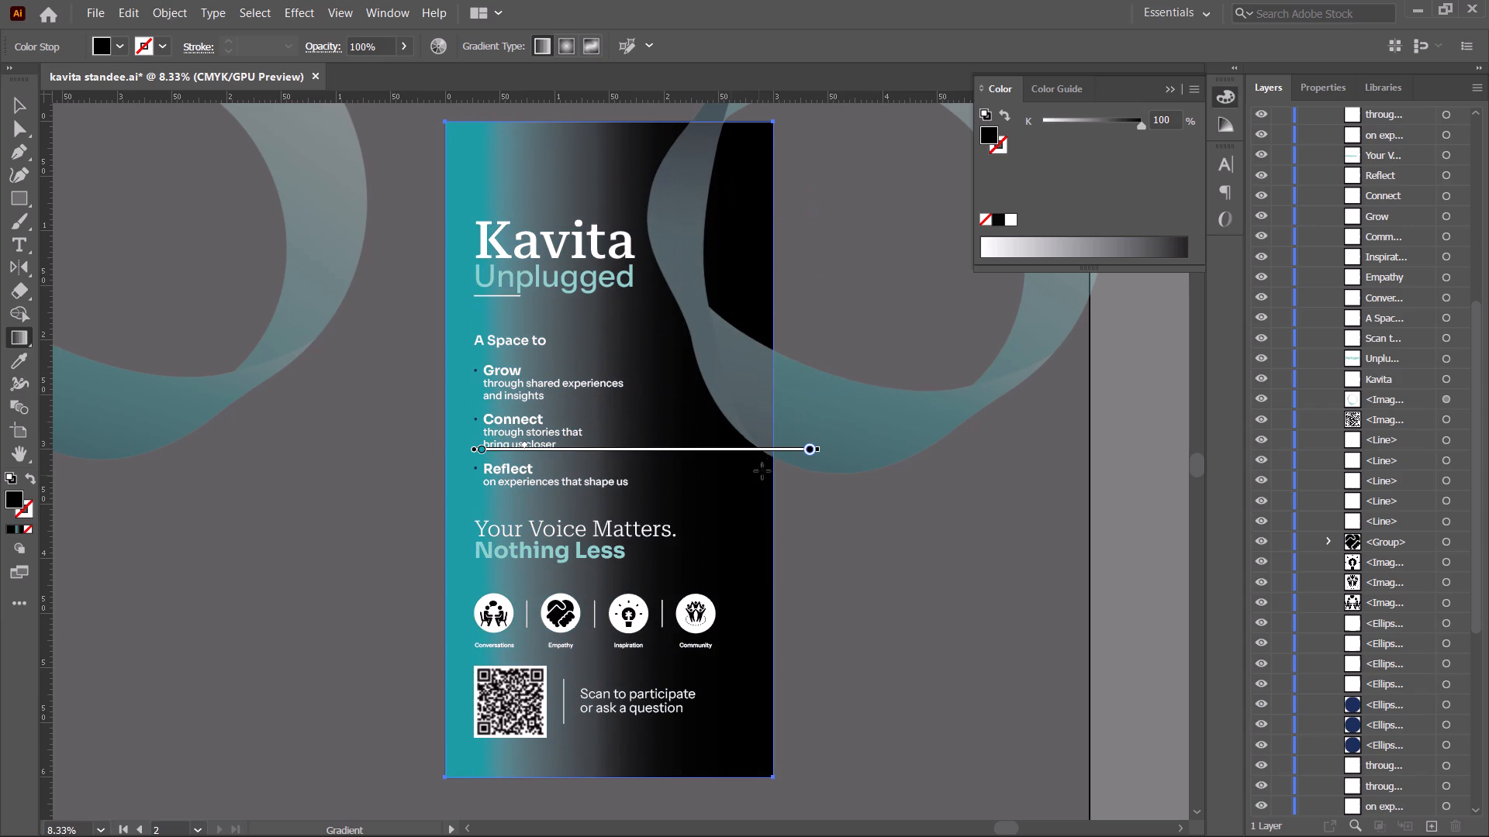
{"action": "left_click_drag", "start_coordinate": [824, 450], "coordinate": [591, 612]}
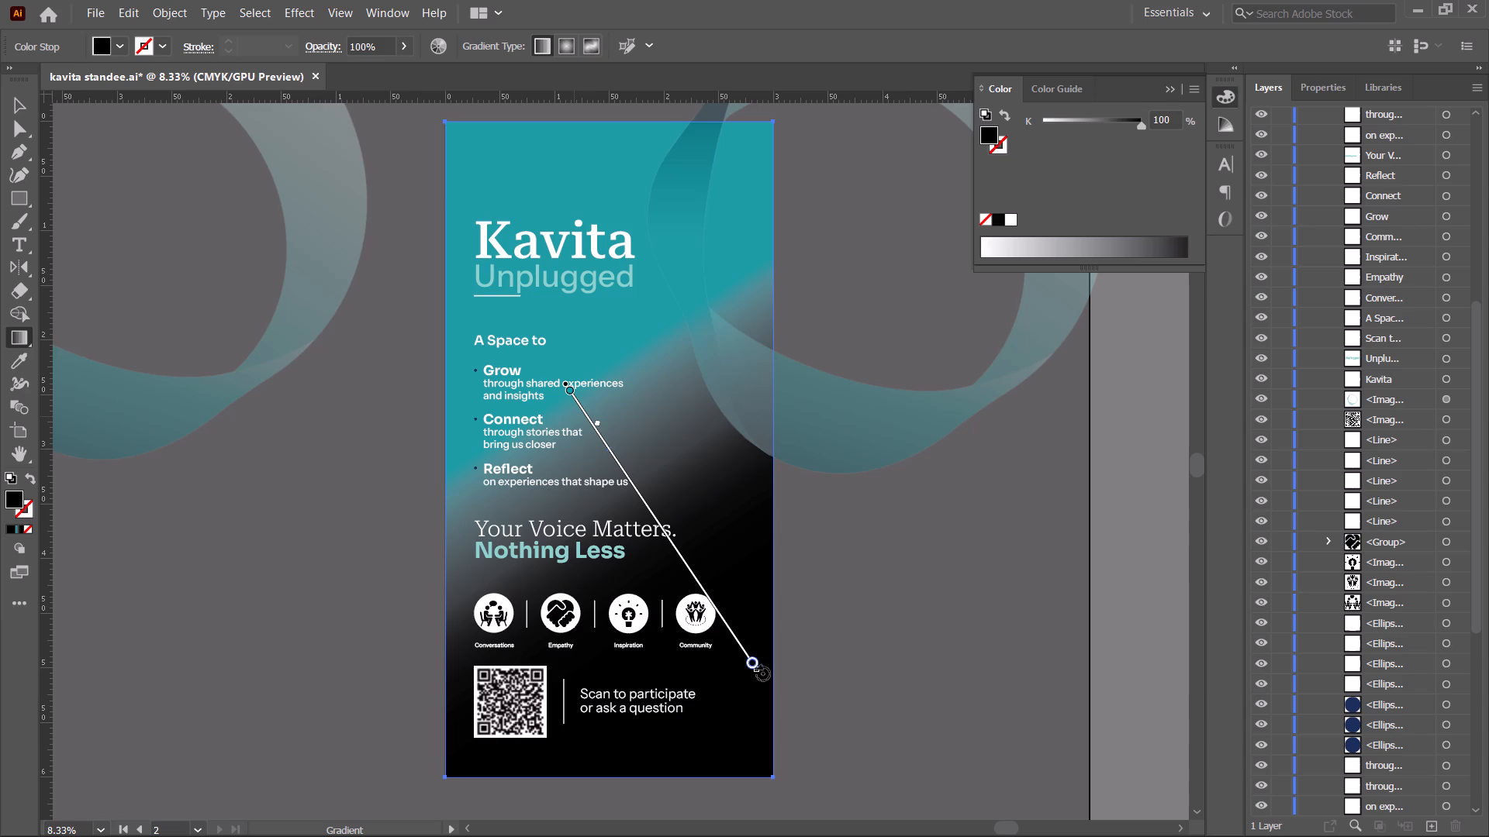
{"action": "left_click_drag", "start_coordinate": [763, 673], "coordinate": [660, 694]}
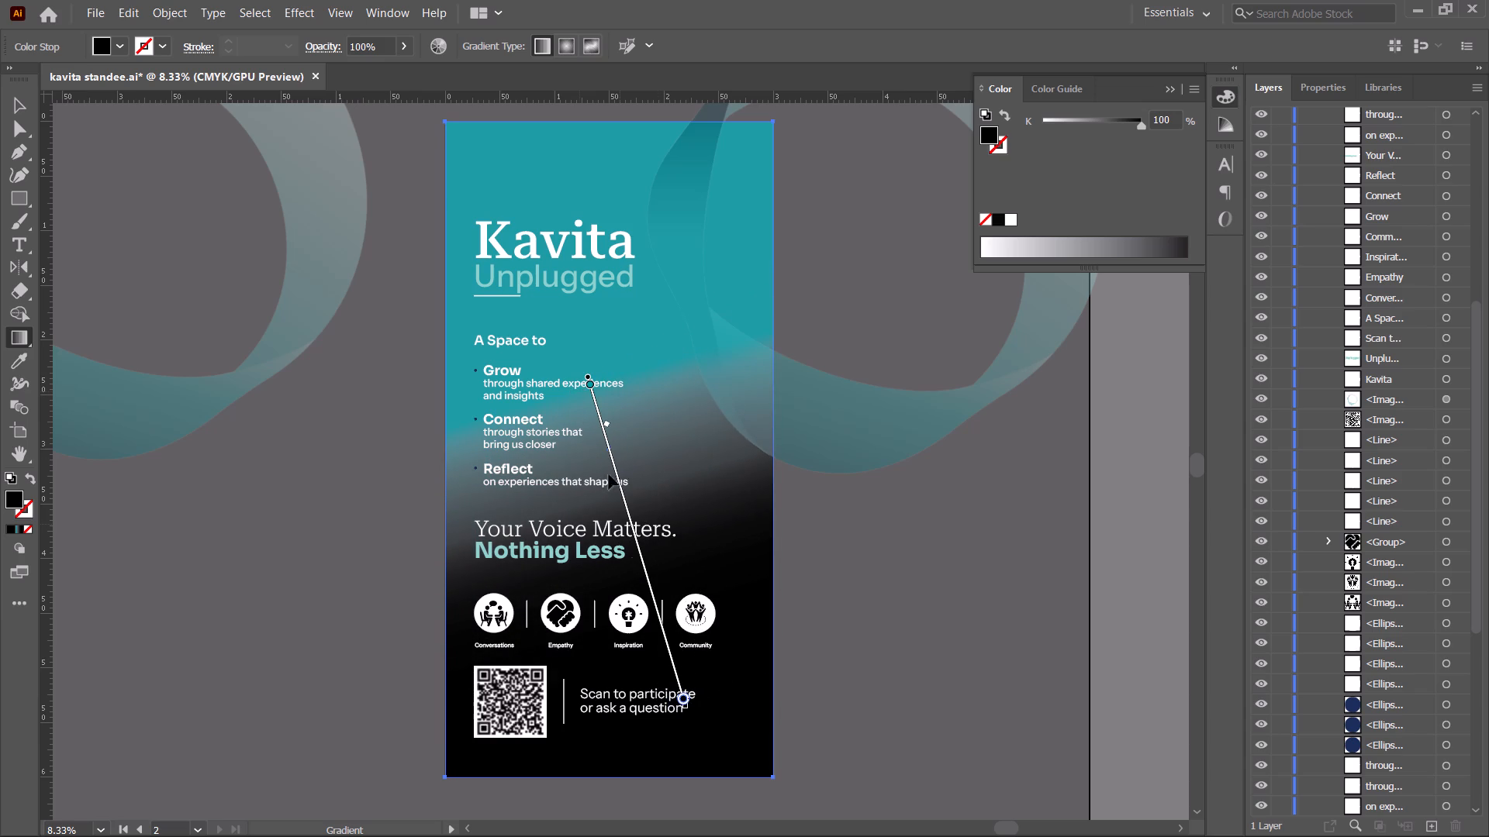
{"action": "left_click_drag", "start_coordinate": [688, 708], "coordinate": [784, 836]}
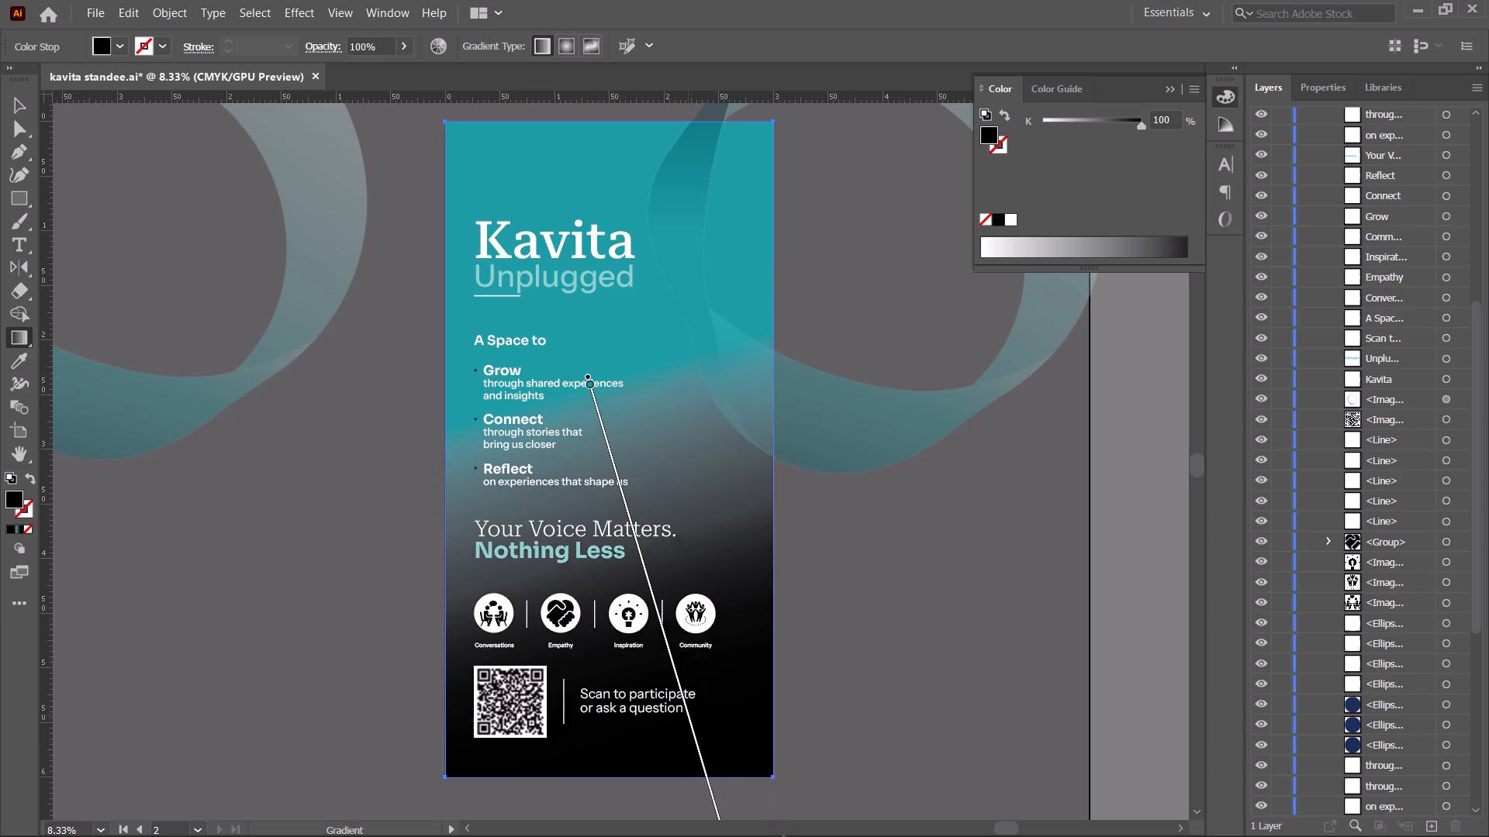
{"action": "left_click_drag", "start_coordinate": [784, 836], "coordinate": [768, 759]}
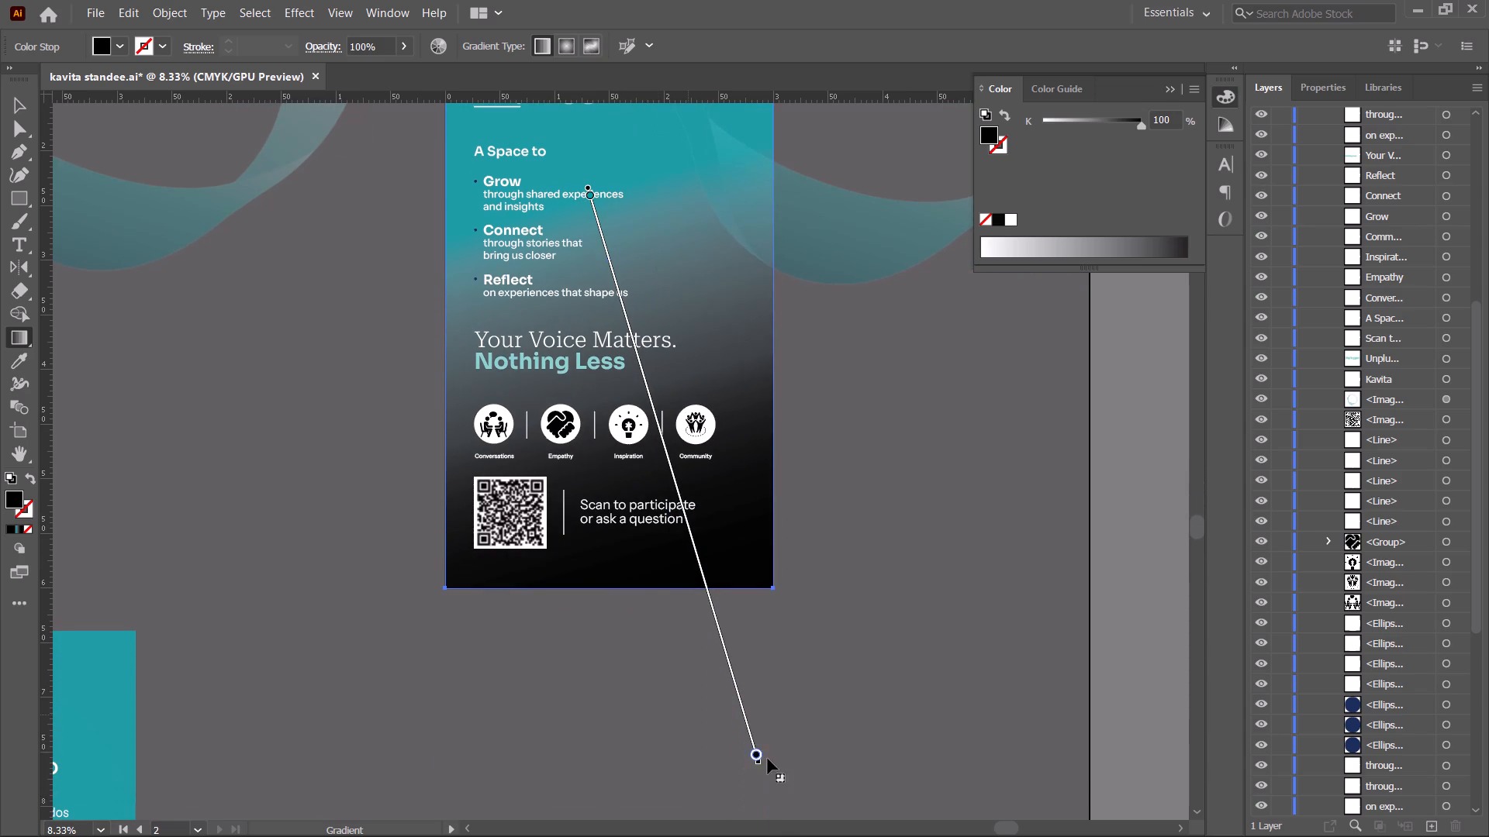
{"action": "left_click_drag", "start_coordinate": [768, 759], "coordinate": [779, 779]}
{"action": "left_click_drag", "start_coordinate": [721, 646], "coordinate": [789, 813]}
{"action": "key", "text": "ctrl+z"}
Reposition and tilt the gradient line to run from aqua at the artboard's top-left corner to black just past its bottom-right corner.
{"action": "left_click_drag", "start_coordinate": [724, 652], "coordinate": [661, 419]}
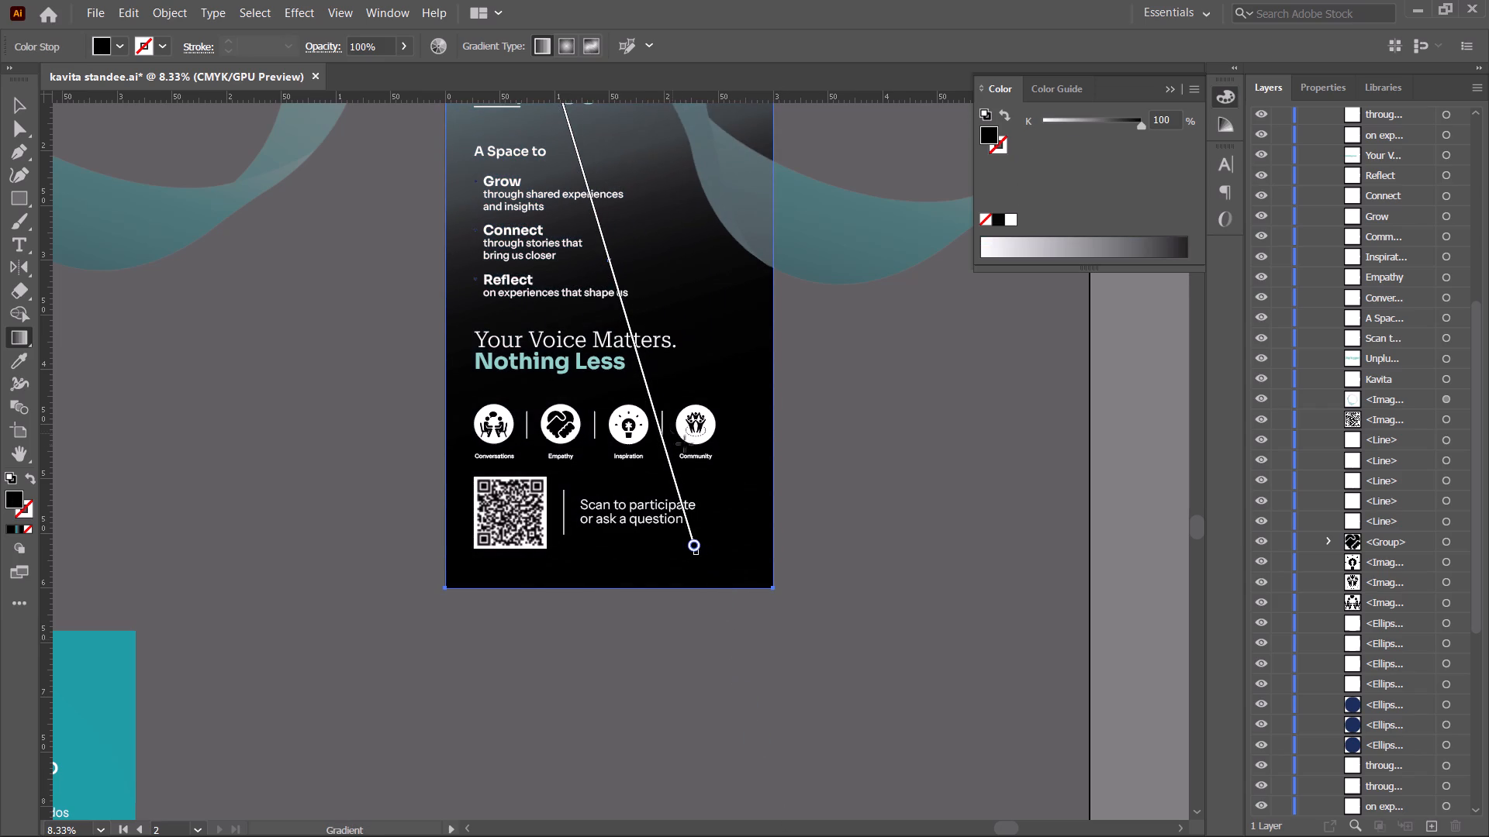
{"action": "scroll", "coordinate": [748, 580], "scroll_direction": "up", "scroll_amount": 8}
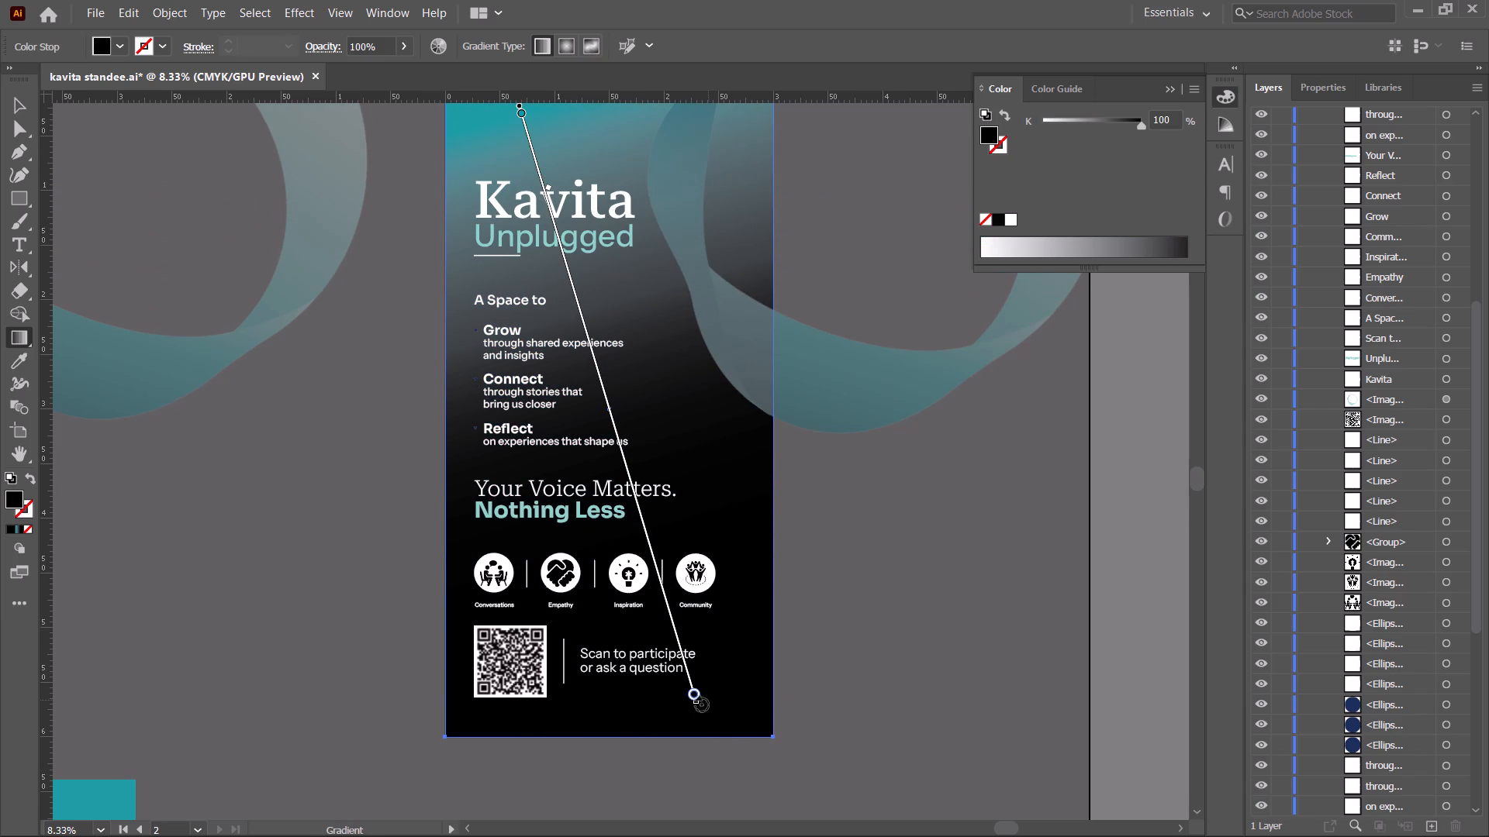
{"action": "left_click_drag", "start_coordinate": [703, 707], "coordinate": [792, 695]}
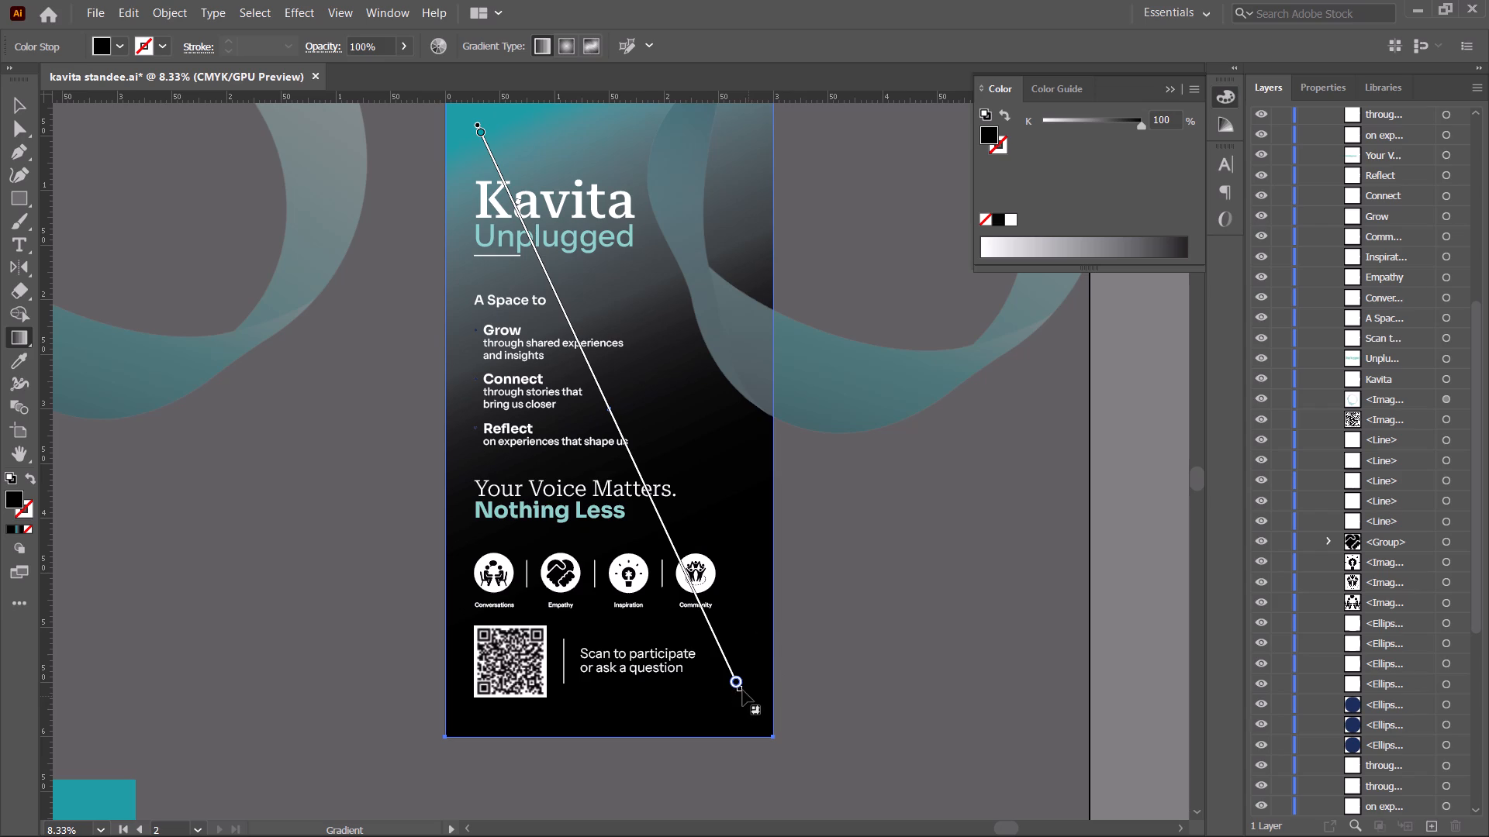
{"action": "left_click_drag", "start_coordinate": [743, 691], "coordinate": [790, 821]}
{"action": "scroll", "coordinate": [699, 621], "scroll_direction": "up", "scroll_amount": 4}
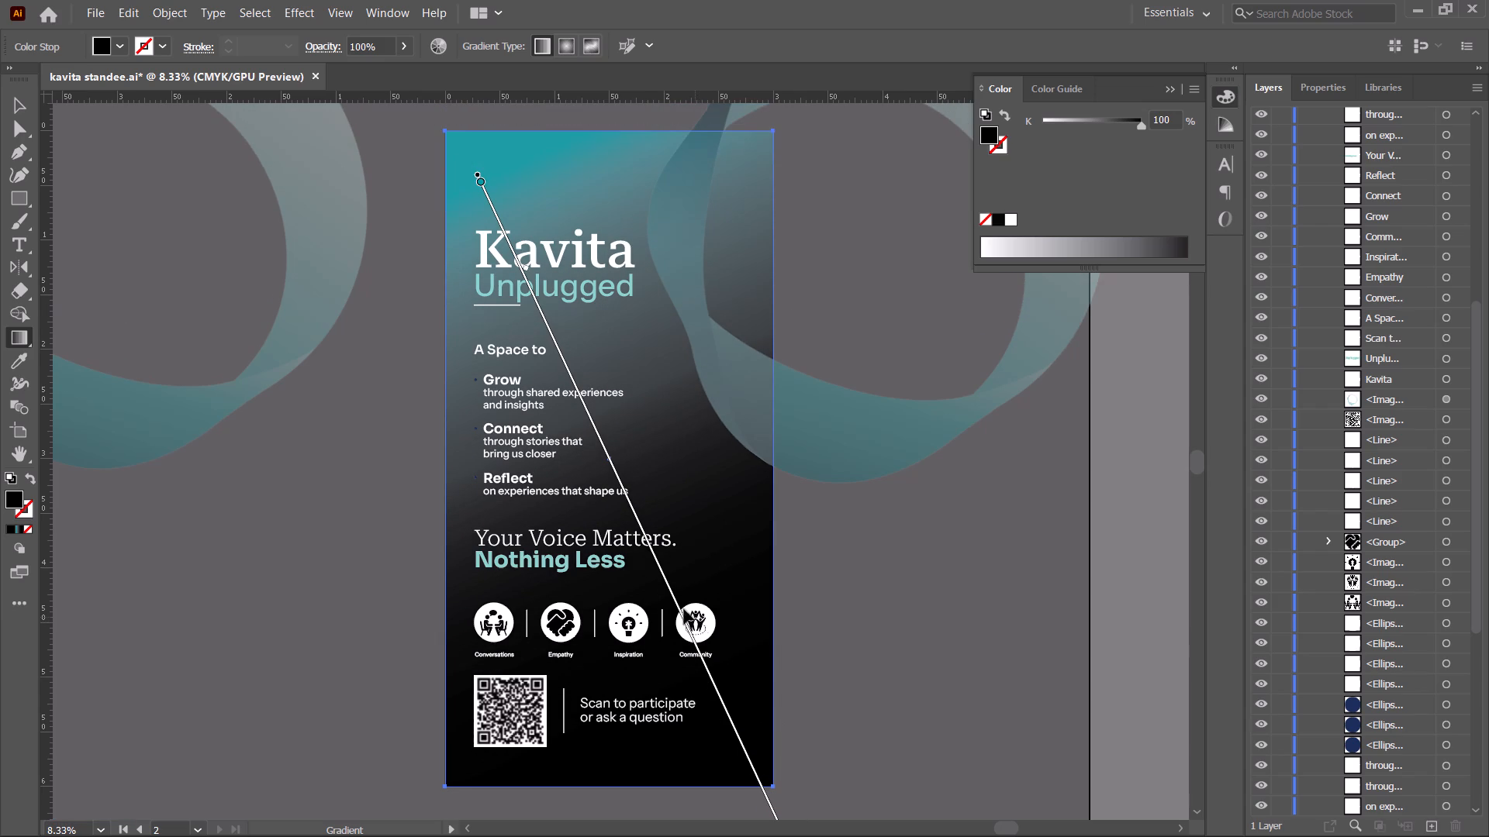
{"action": "left_click_drag", "start_coordinate": [662, 579], "coordinate": [657, 548]}
{"action": "key", "text": "ctrl+z"}
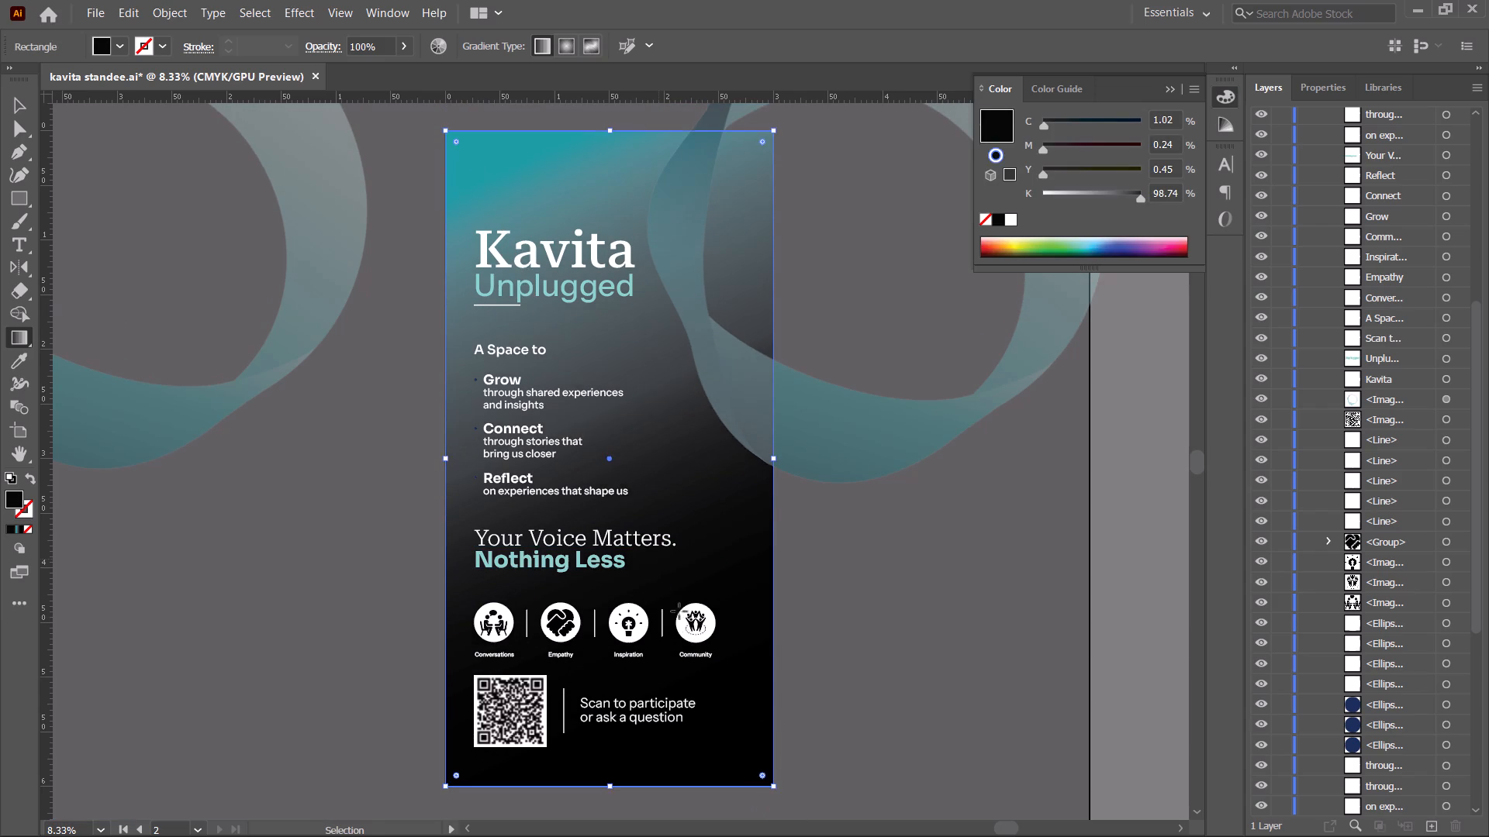
{"action": "left_click_drag", "start_coordinate": [478, 179], "coordinate": [477, 161]}
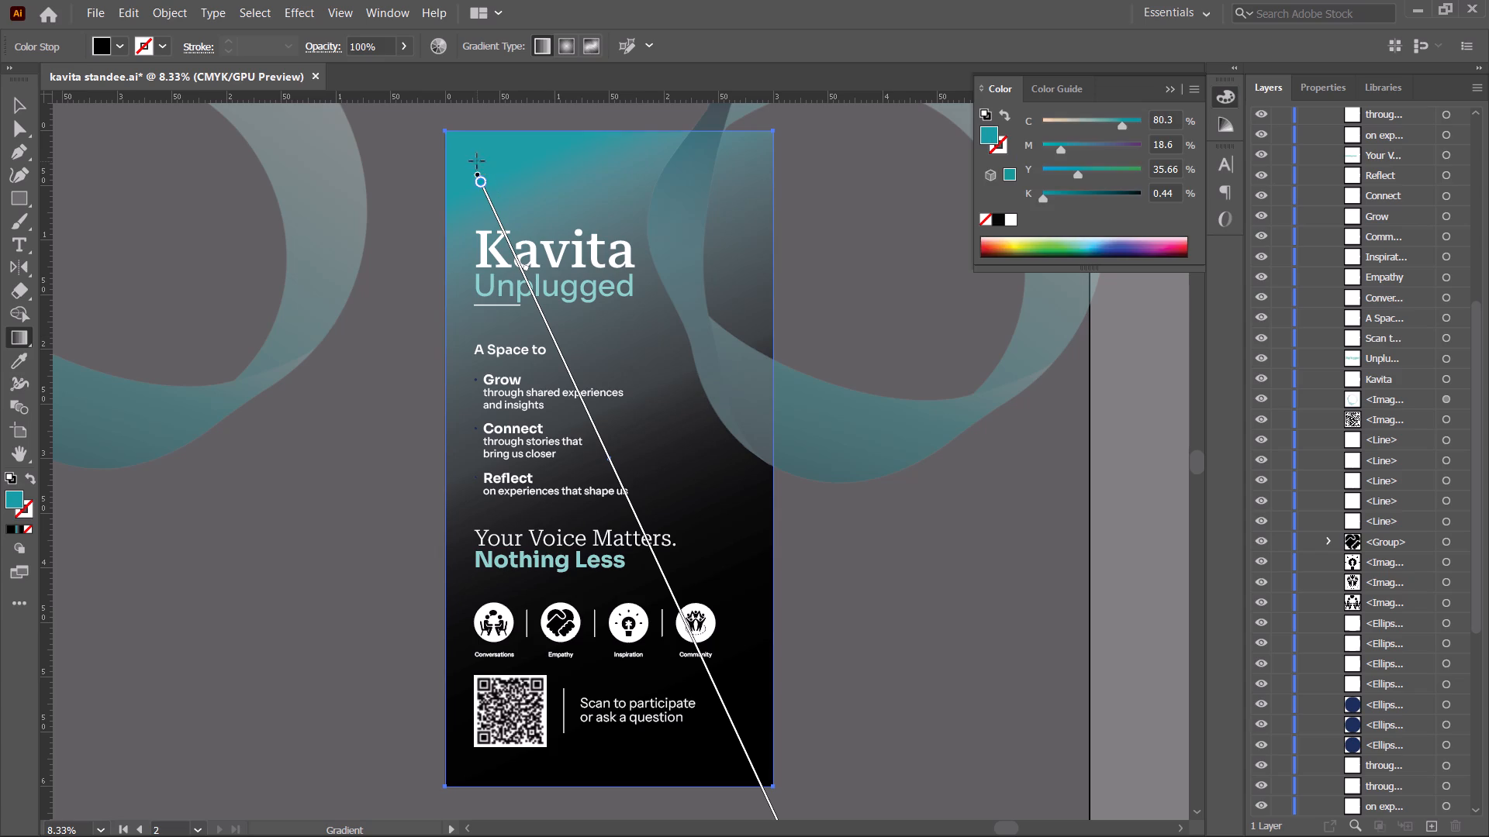
{"action": "left_click_drag", "start_coordinate": [476, 177], "coordinate": [473, 165]}
{"action": "left_click_drag", "start_coordinate": [509, 247], "coordinate": [479, 197]}
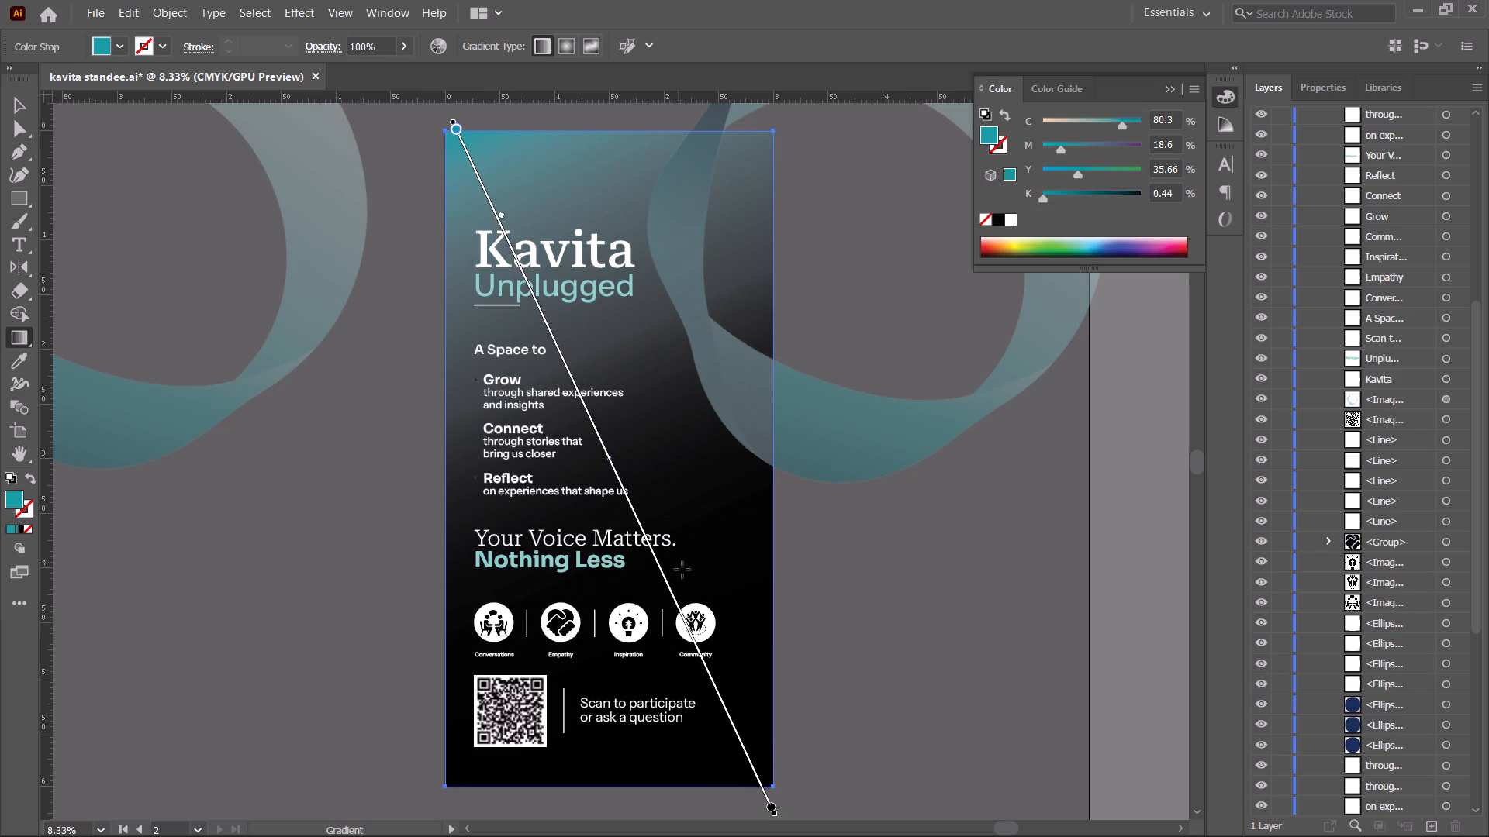
Pull the black end of the background gradient line in to just inside the artboard's bottom-right corner.
{"action": "scroll", "coordinate": [788, 804], "scroll_direction": "down", "scroll_amount": 3}
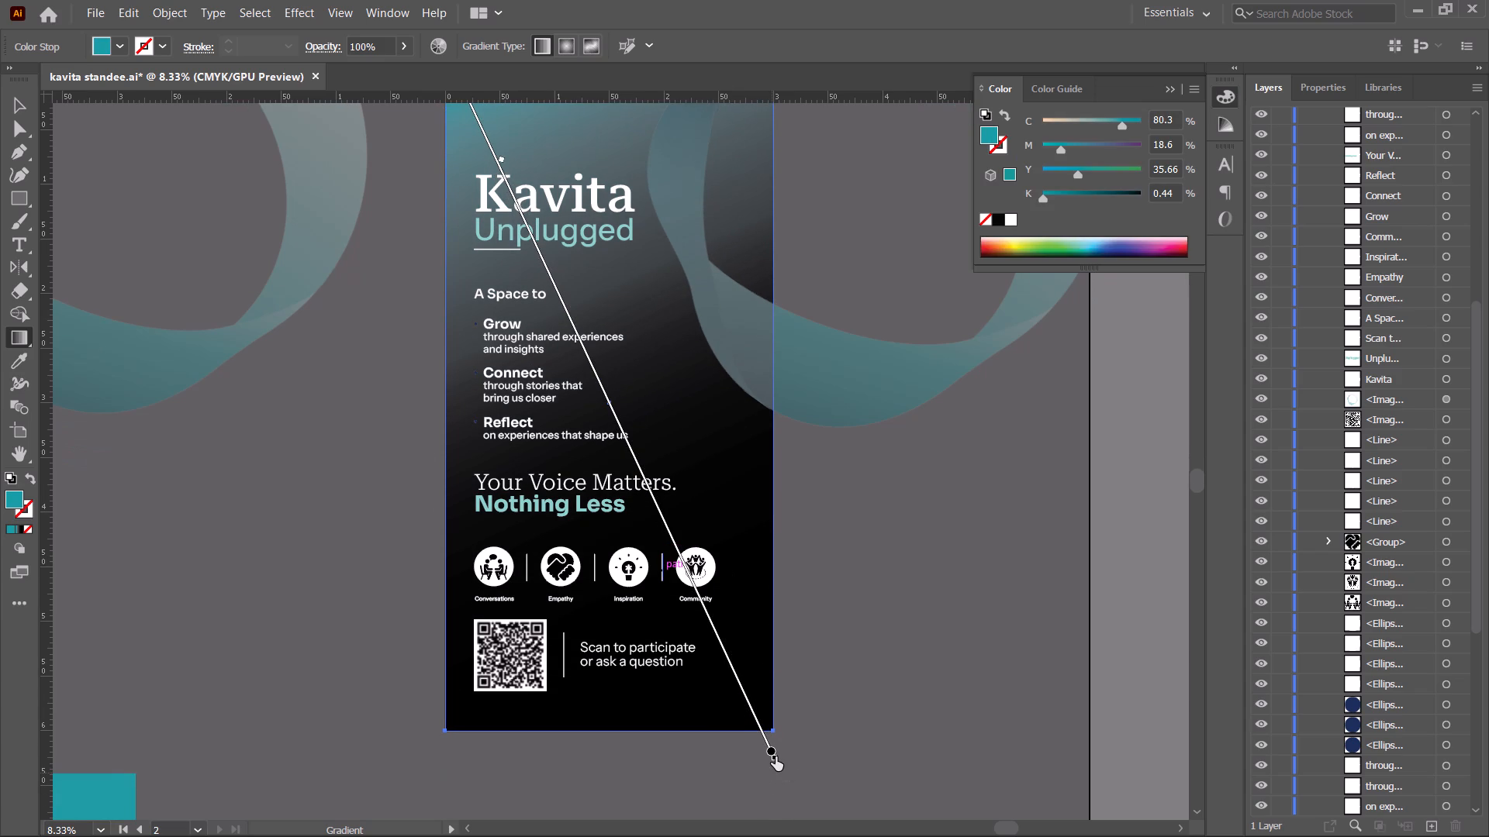
{"action": "left_click_drag", "start_coordinate": [777, 759], "coordinate": [762, 722]}
{"action": "scroll", "coordinate": [688, 635], "scroll_direction": "up", "scroll_amount": 4}
{"action": "left_click", "coordinate": [16, 110]}
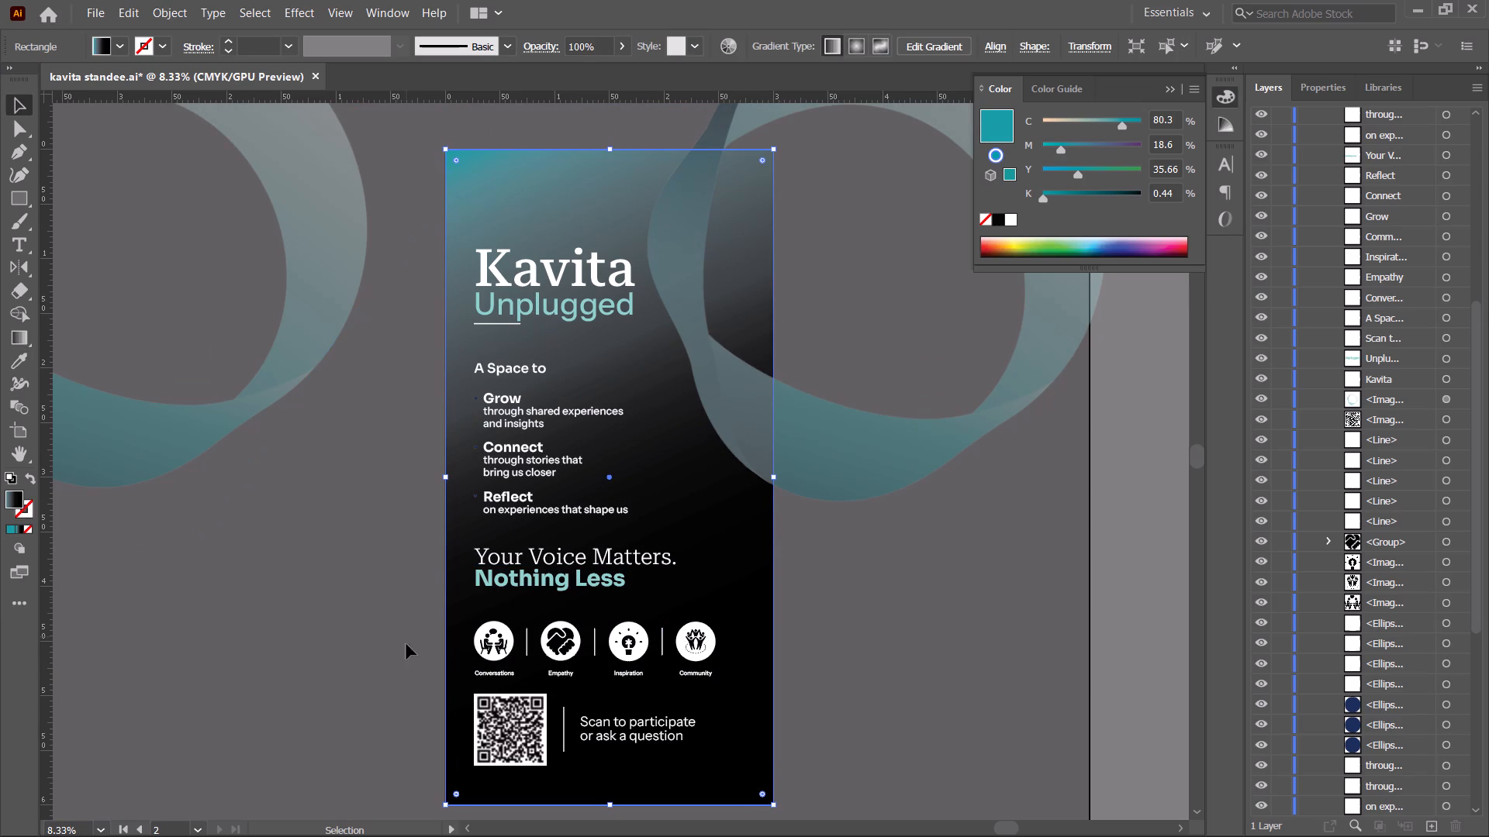
{"action": "left_click", "coordinate": [344, 624]}
{"action": "key", "text": "space"}
{"action": "left_click_drag", "start_coordinate": [340, 615], "coordinate": [212, 598]}
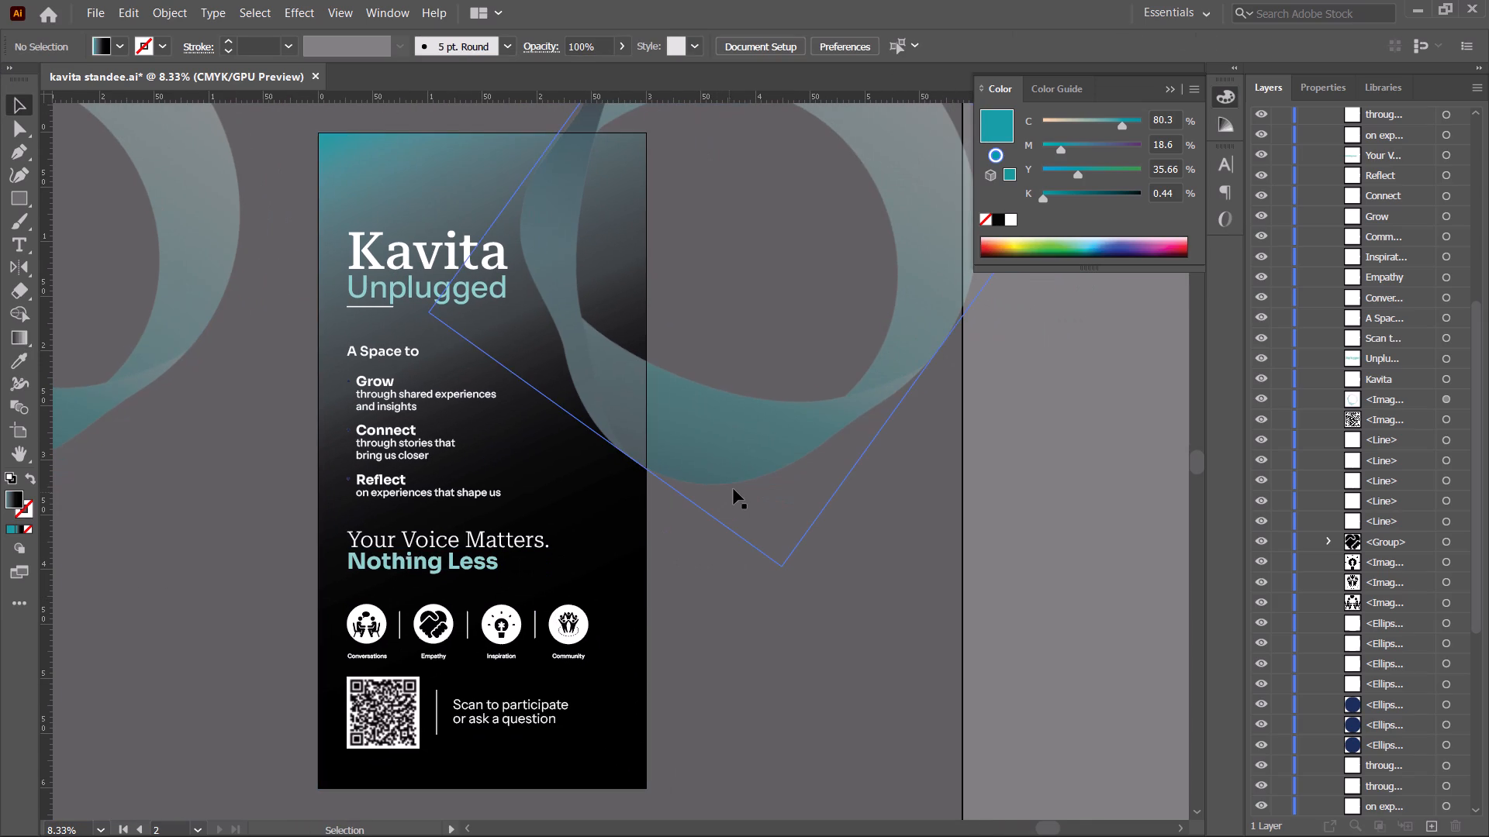
Shift the background gradient's midpoint away from the aqua stop to about halfway along the gradient line.
{"action": "left_click", "coordinate": [593, 525]}
{"action": "left_click", "coordinate": [19, 336]}
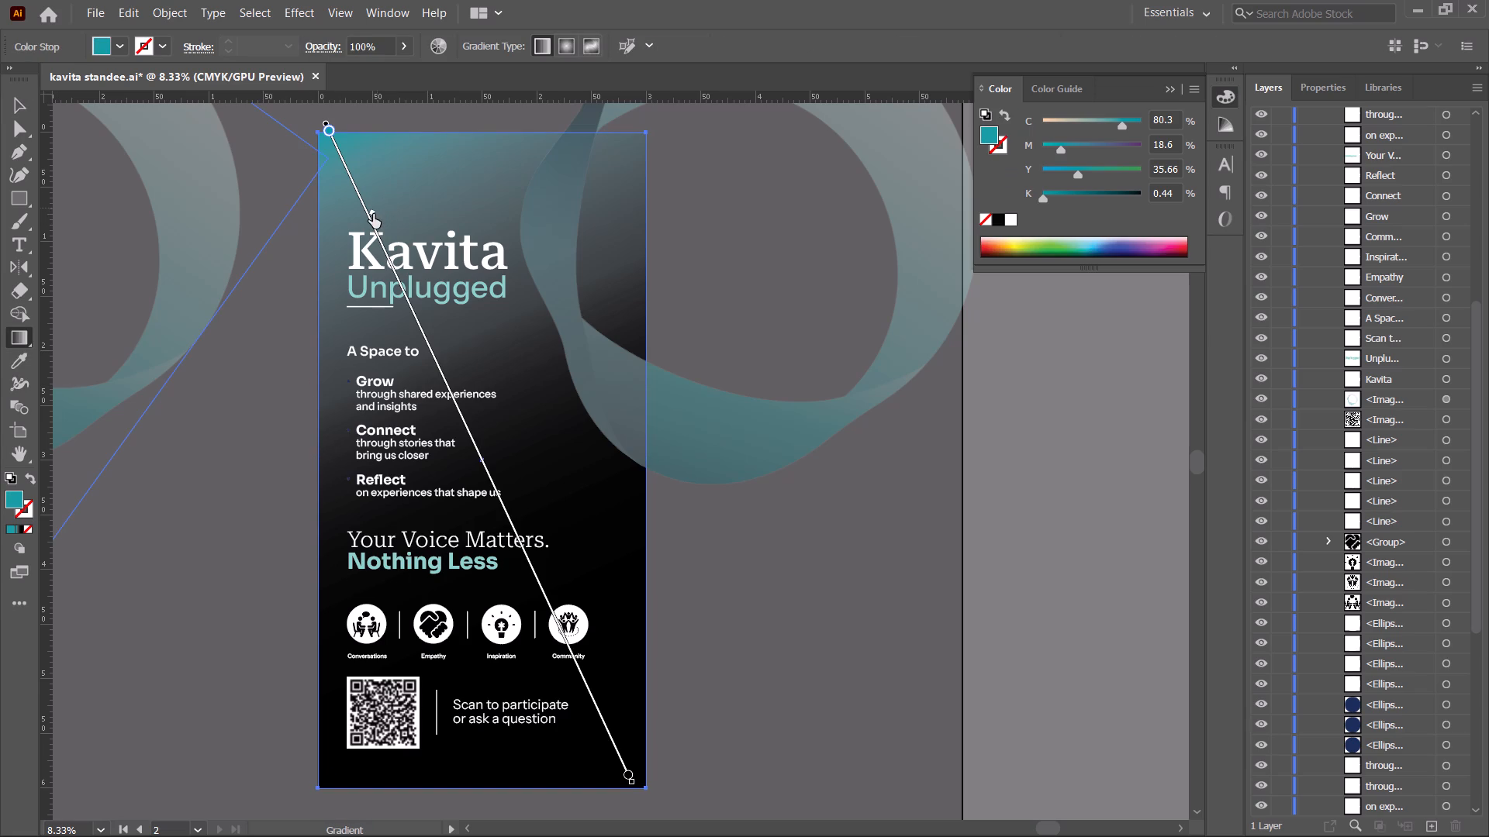
{"action": "left_click_drag", "start_coordinate": [373, 214], "coordinate": [557, 763]}
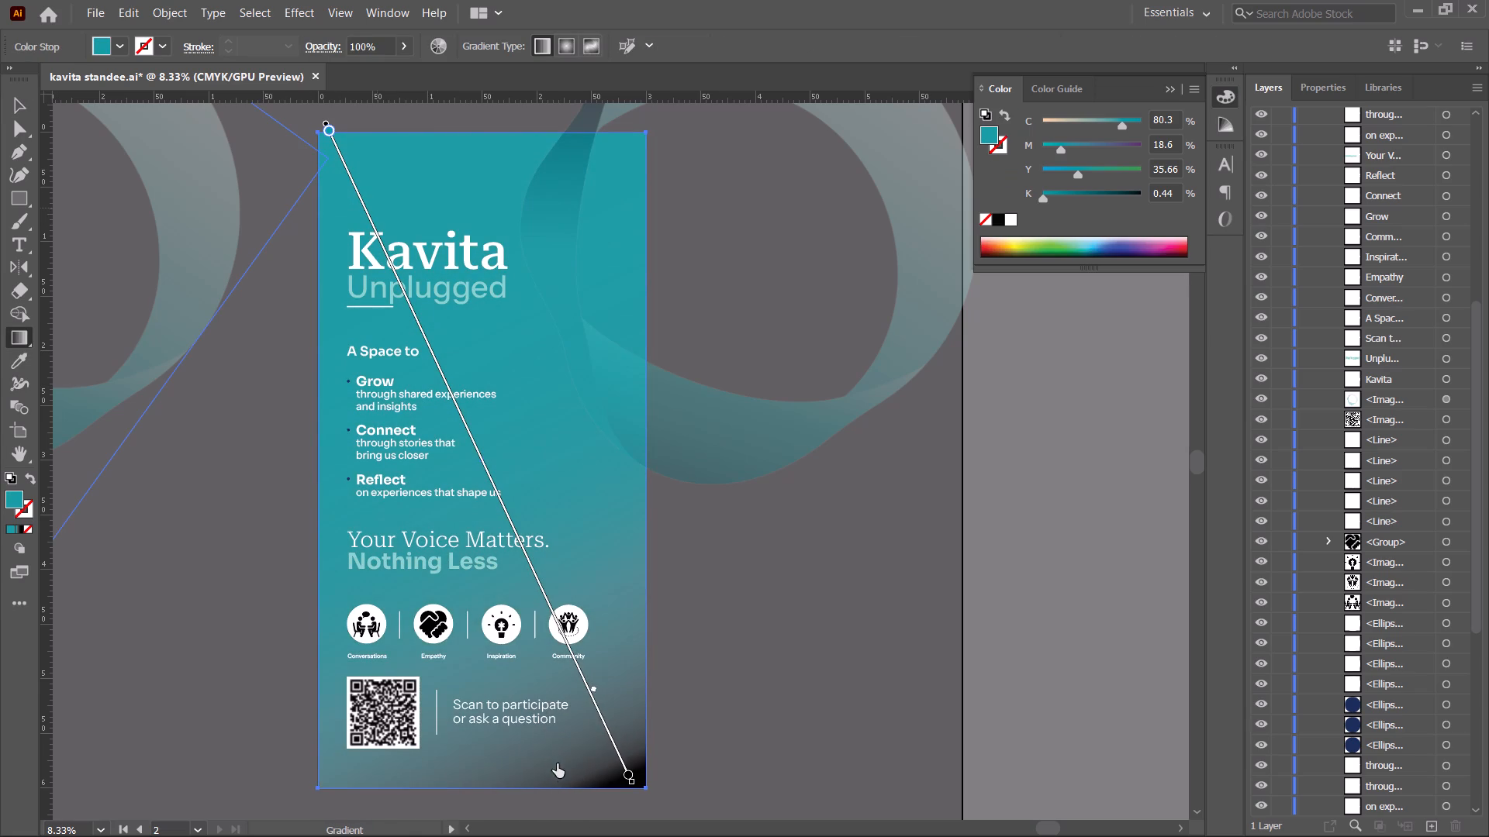
{"action": "left_click_drag", "start_coordinate": [557, 763], "coordinate": [475, 439]}
{"action": "left_click", "coordinate": [24, 96]}
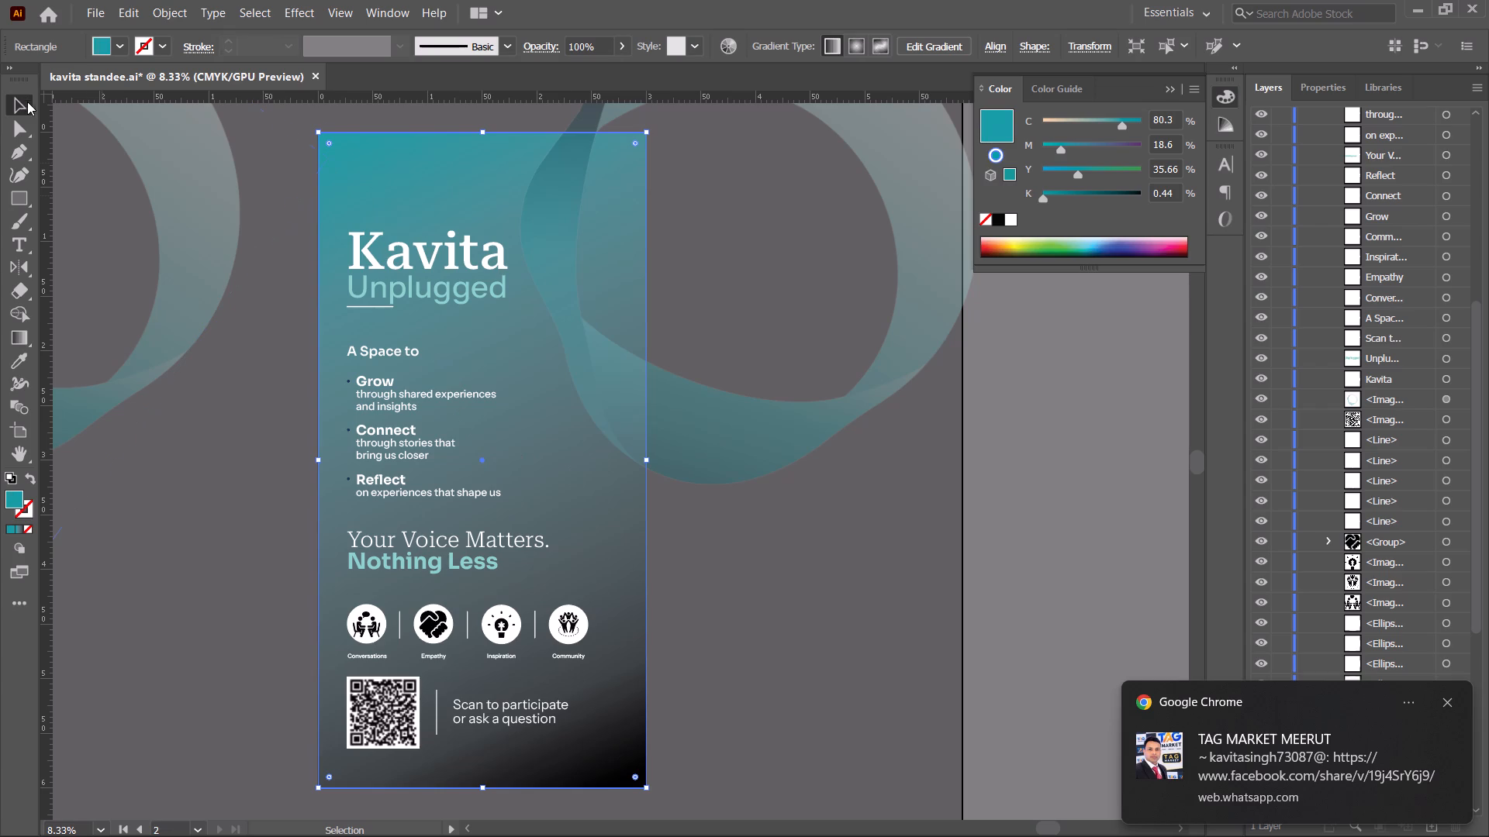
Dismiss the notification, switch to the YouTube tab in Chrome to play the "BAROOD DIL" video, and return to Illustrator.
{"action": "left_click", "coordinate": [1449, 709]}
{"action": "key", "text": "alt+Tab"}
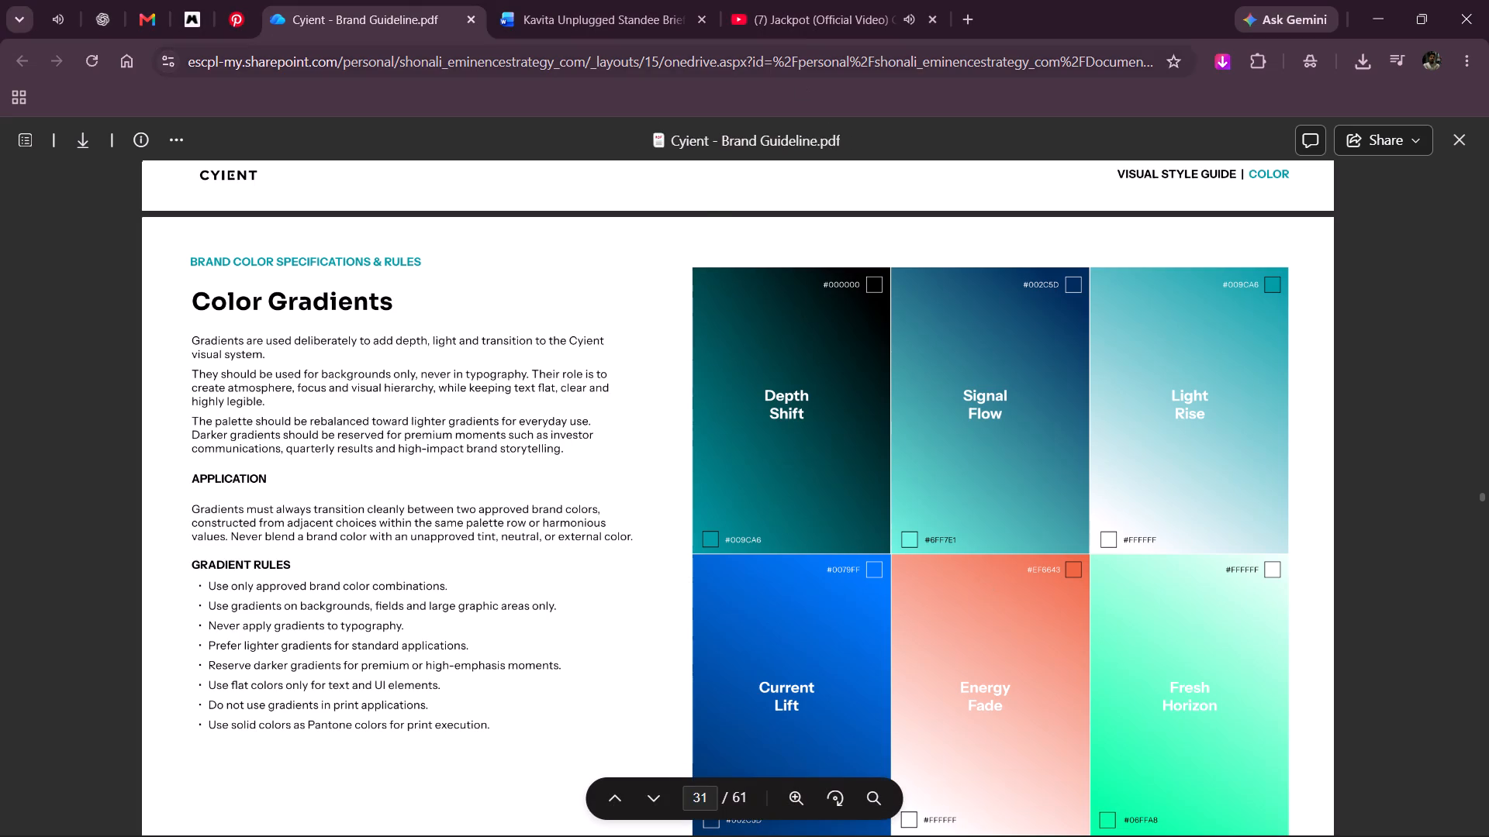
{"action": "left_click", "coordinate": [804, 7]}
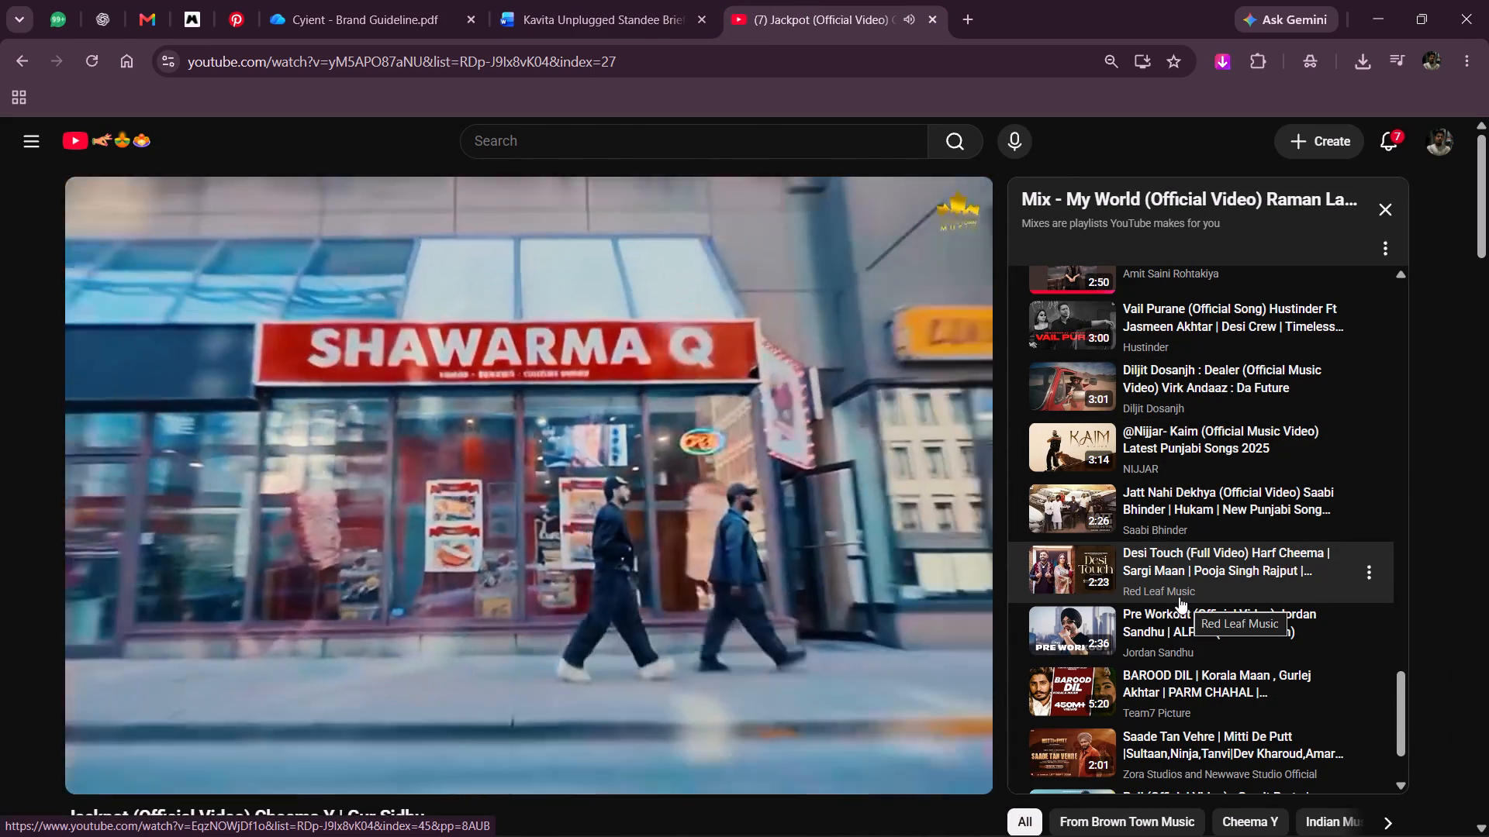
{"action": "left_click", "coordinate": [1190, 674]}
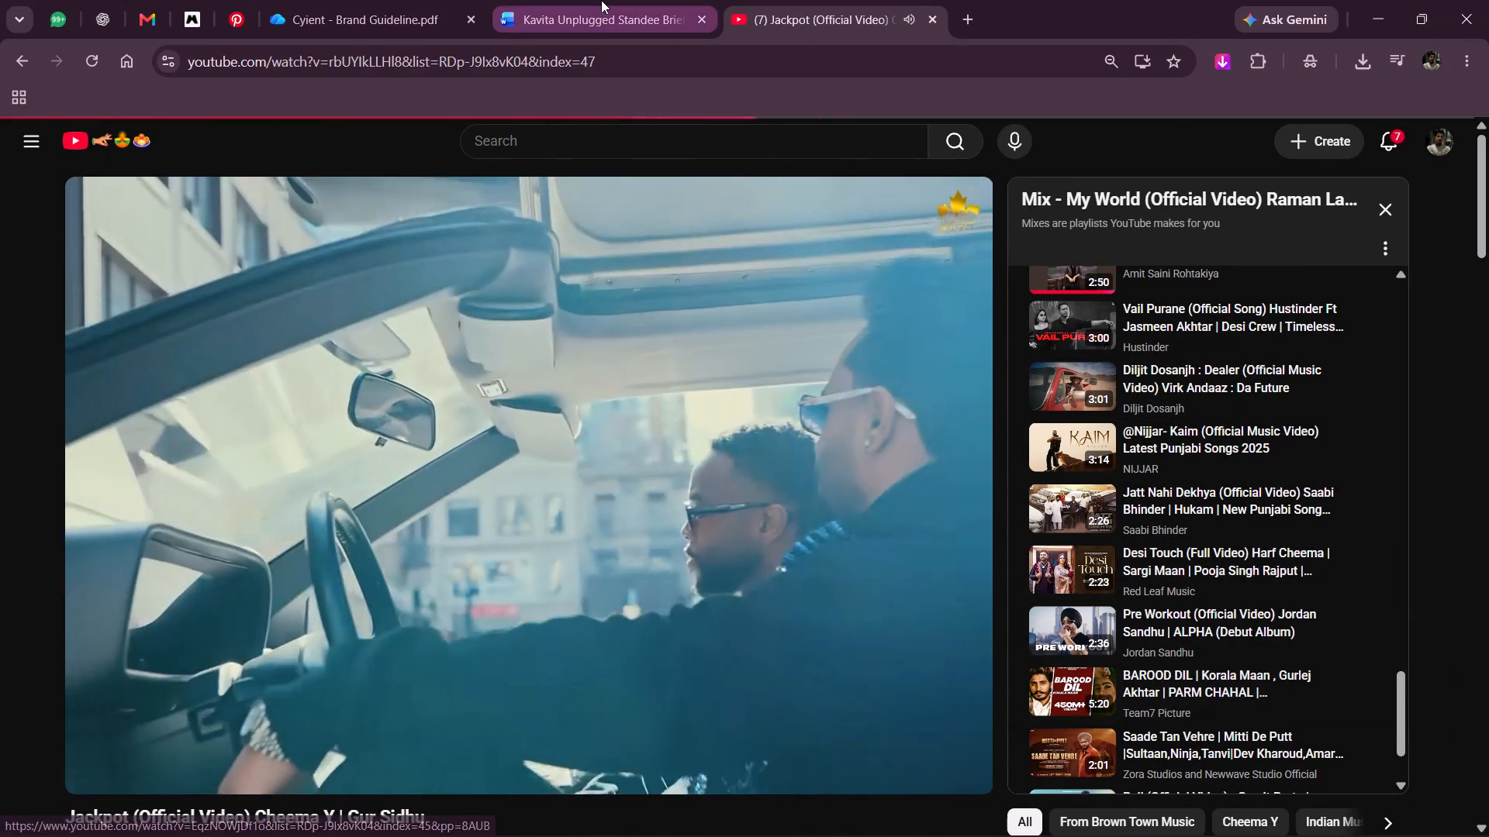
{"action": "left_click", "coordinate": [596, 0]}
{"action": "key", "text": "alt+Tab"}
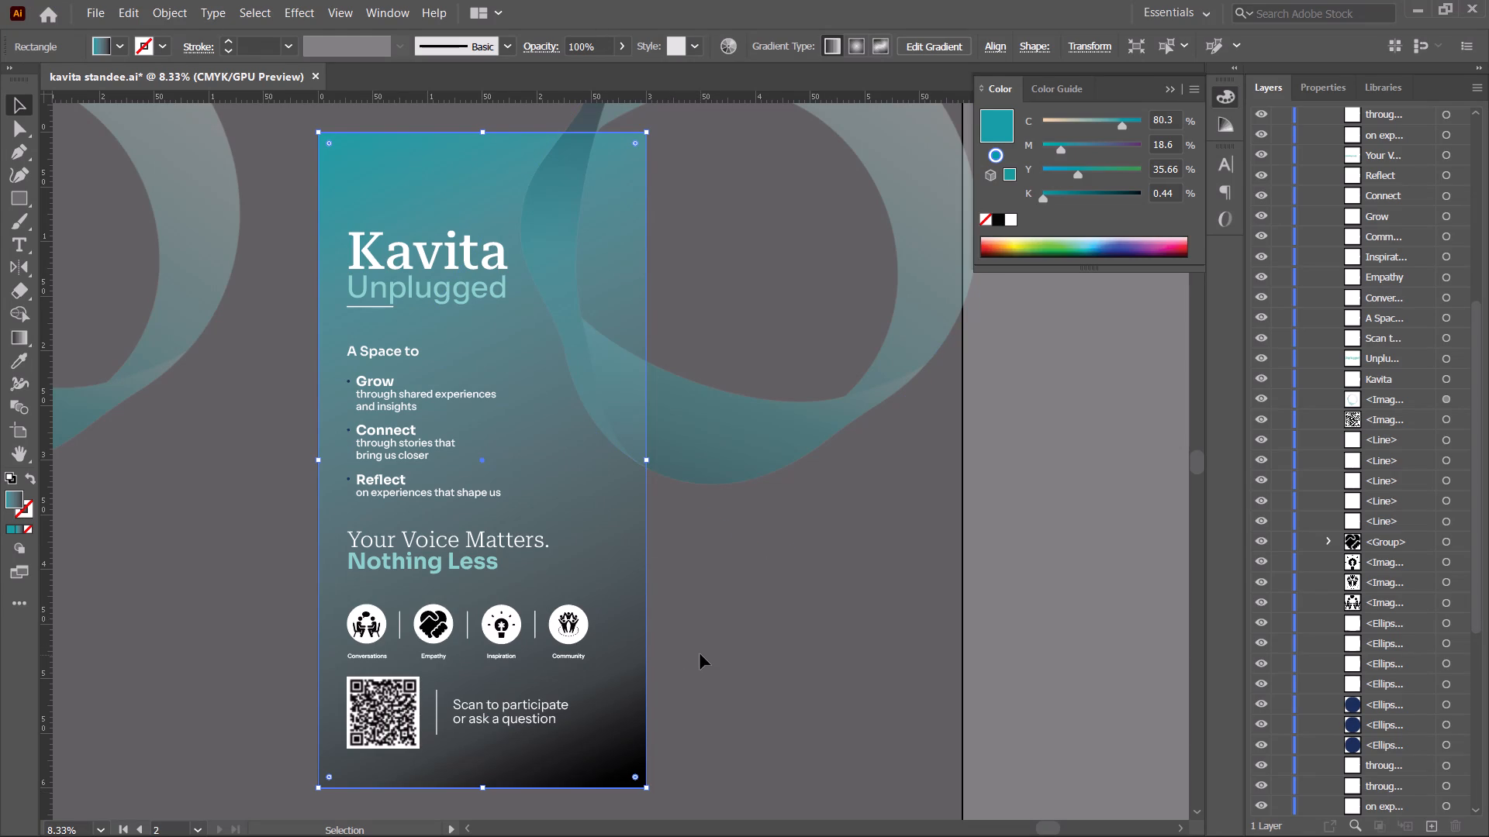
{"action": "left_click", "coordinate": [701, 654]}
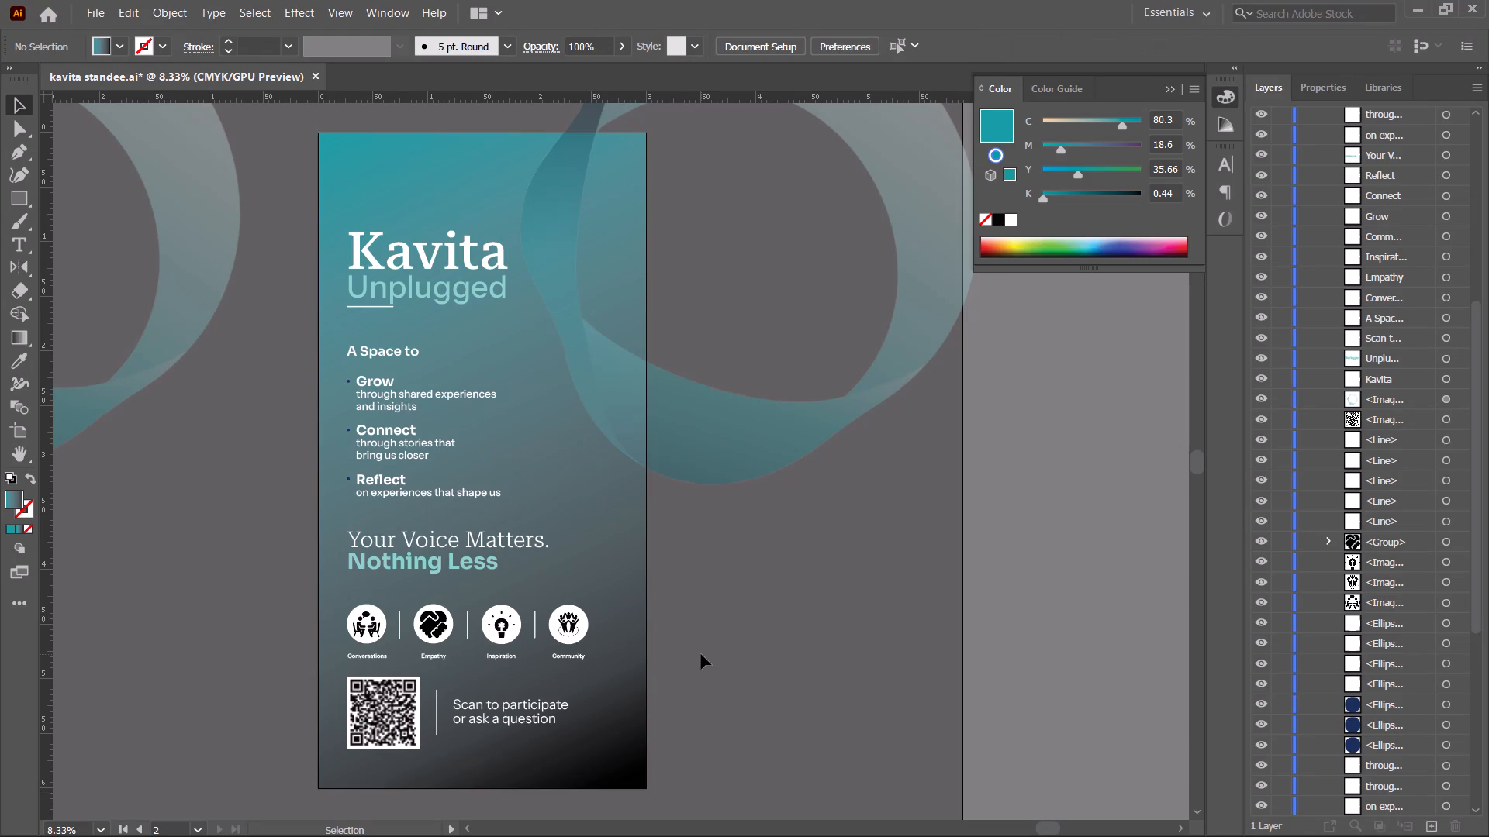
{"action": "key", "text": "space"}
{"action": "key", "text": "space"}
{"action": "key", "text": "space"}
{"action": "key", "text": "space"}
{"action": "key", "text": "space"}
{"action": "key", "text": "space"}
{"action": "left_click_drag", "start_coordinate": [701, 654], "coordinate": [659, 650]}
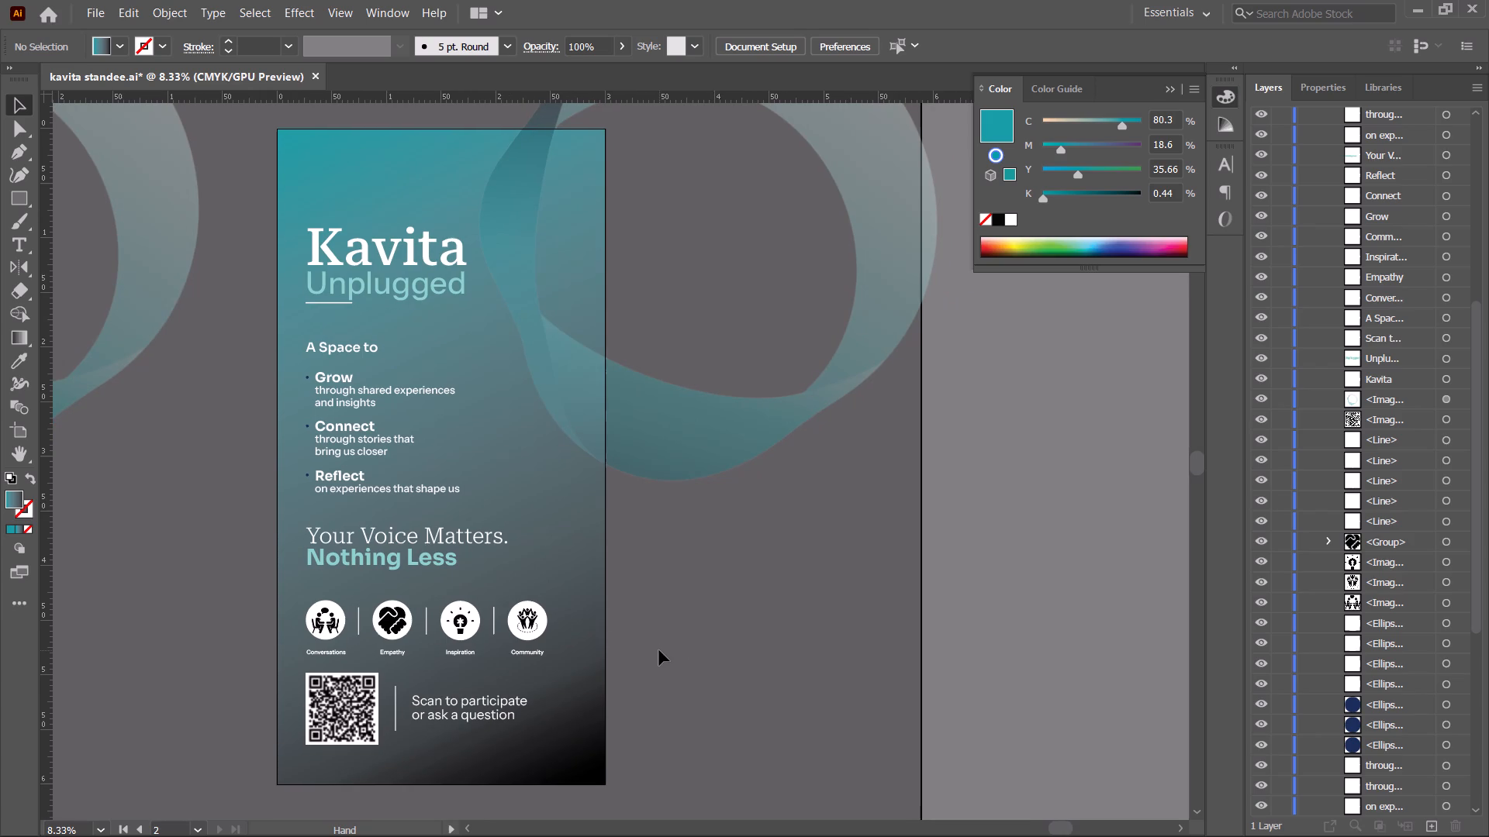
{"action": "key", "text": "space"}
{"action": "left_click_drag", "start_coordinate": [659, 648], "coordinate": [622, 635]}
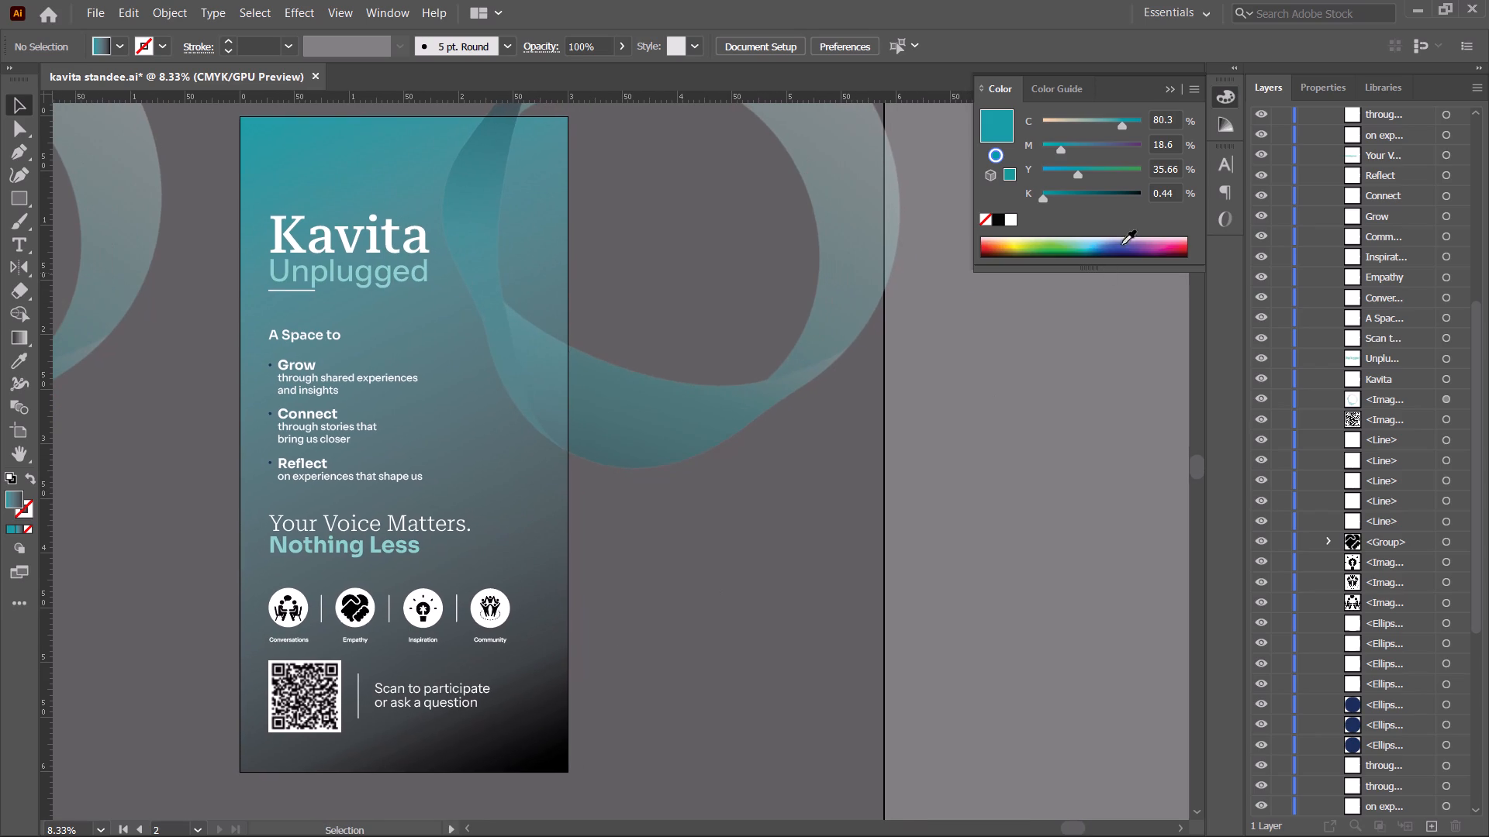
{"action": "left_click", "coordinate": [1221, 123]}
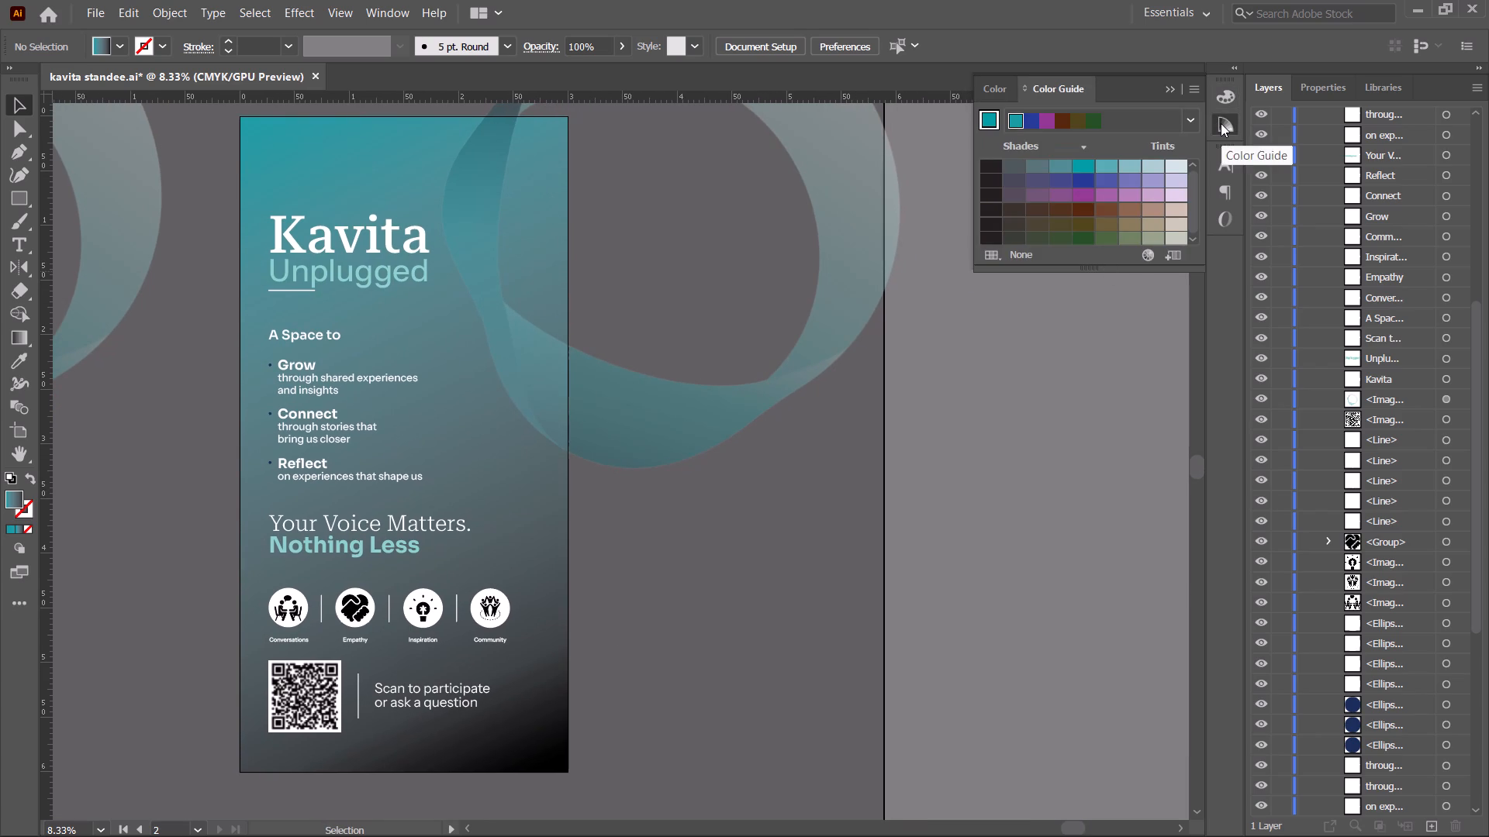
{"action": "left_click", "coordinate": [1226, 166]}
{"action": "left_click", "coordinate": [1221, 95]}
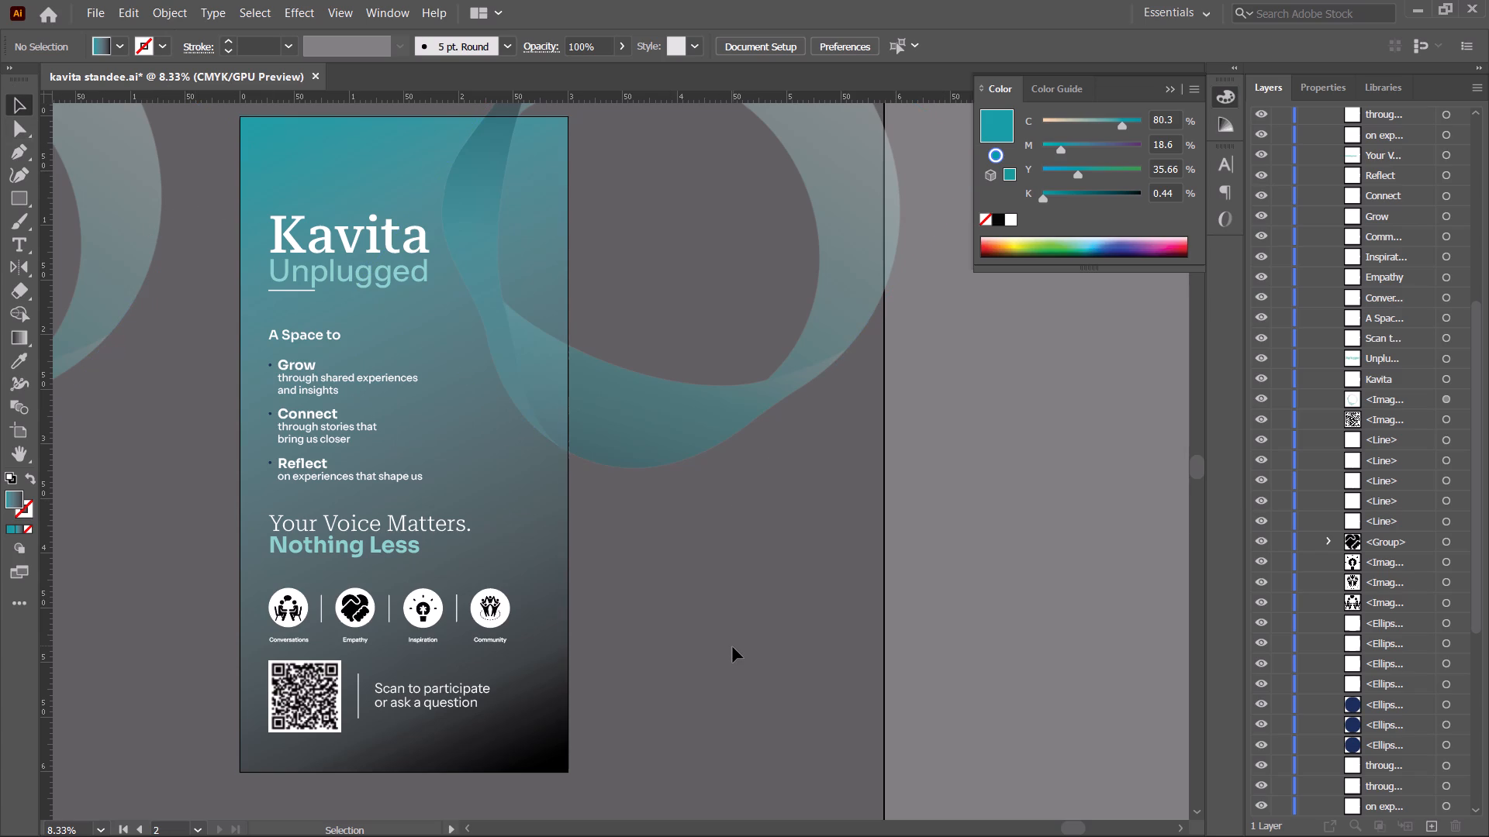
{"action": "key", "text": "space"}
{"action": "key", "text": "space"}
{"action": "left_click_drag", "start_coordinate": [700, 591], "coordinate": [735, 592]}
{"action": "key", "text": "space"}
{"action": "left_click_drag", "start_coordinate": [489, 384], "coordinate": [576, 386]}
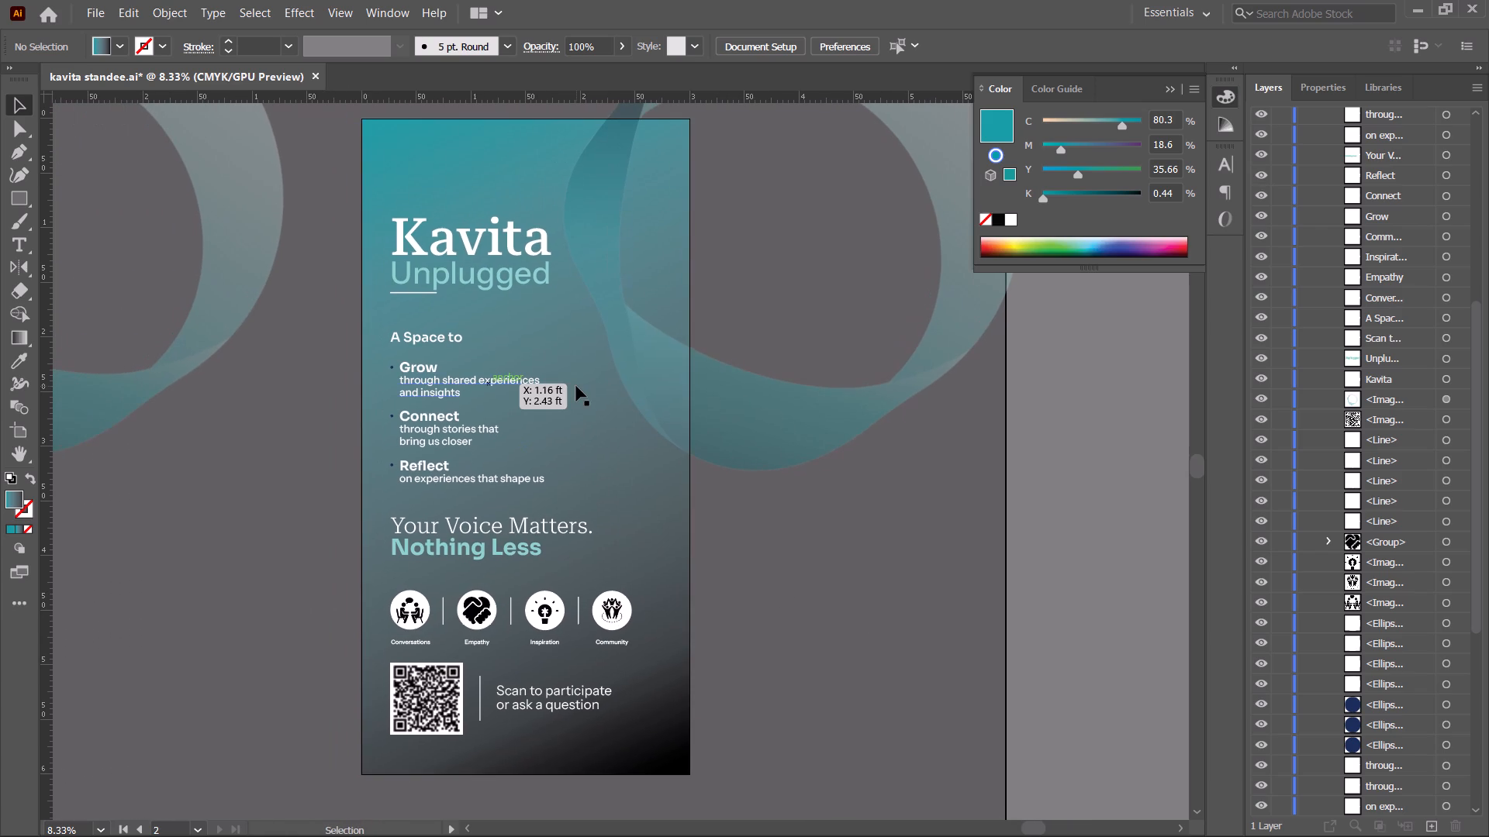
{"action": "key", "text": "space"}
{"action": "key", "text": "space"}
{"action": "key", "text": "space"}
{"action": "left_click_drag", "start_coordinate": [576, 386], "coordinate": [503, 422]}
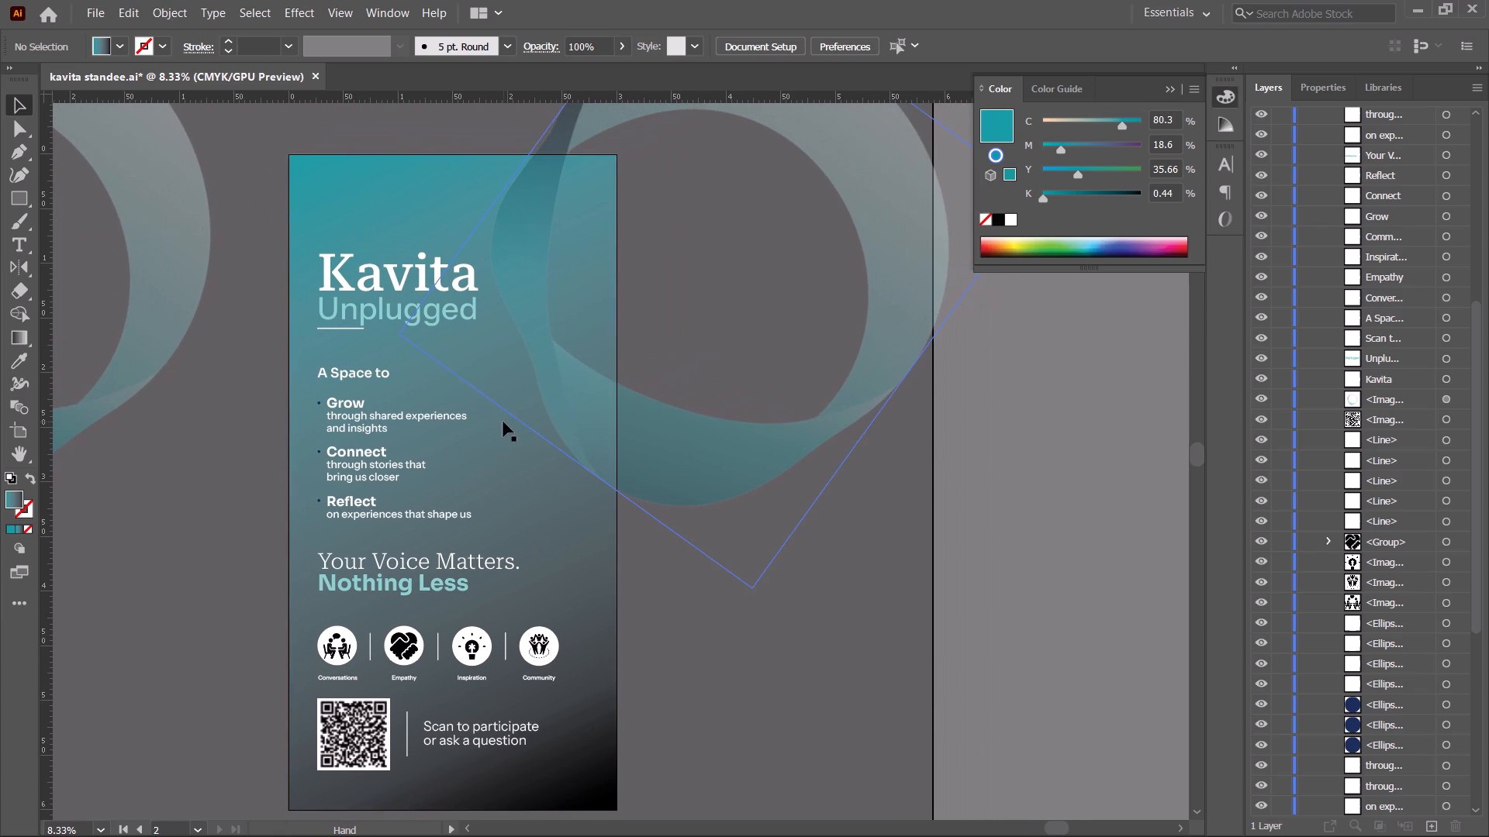
Centre the "Kavita" and "Unplugged" title lines horizontally on the artboard.
{"action": "left_click", "coordinate": [370, 277]}
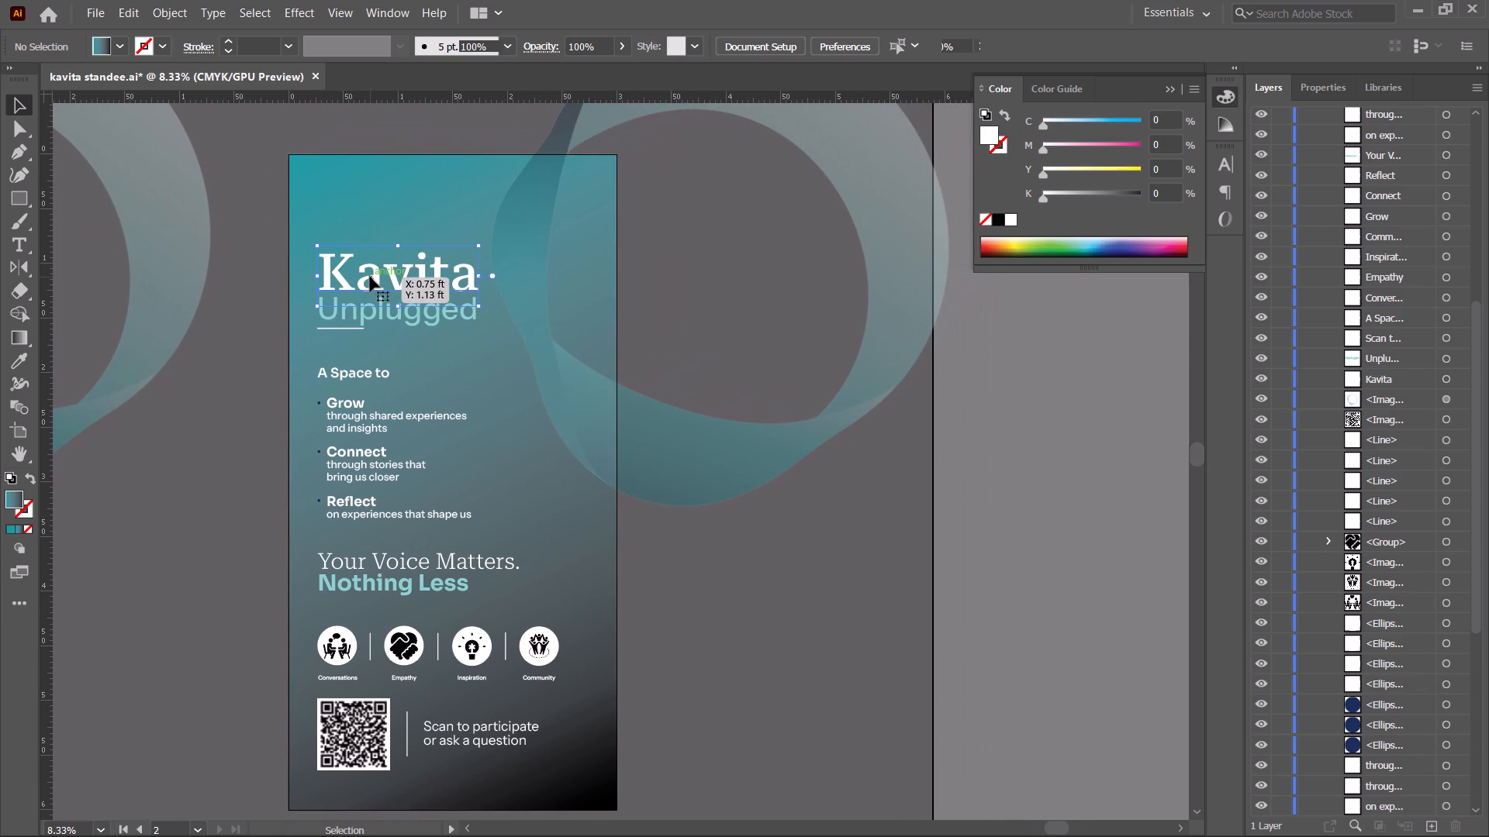
{"action": "left_click", "coordinate": [1319, 81]}
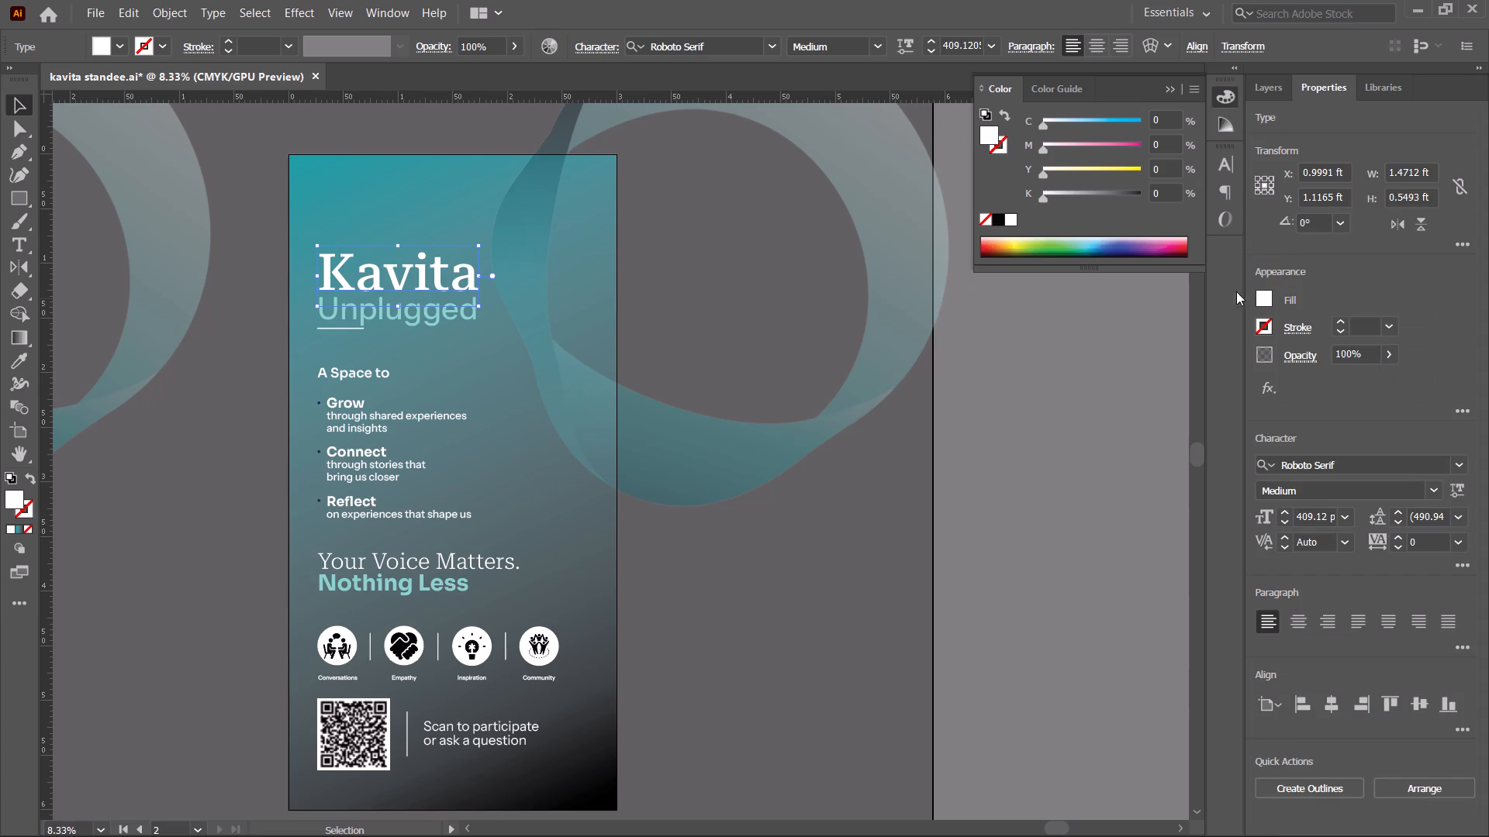
{"action": "left_click", "coordinate": [1321, 710]}
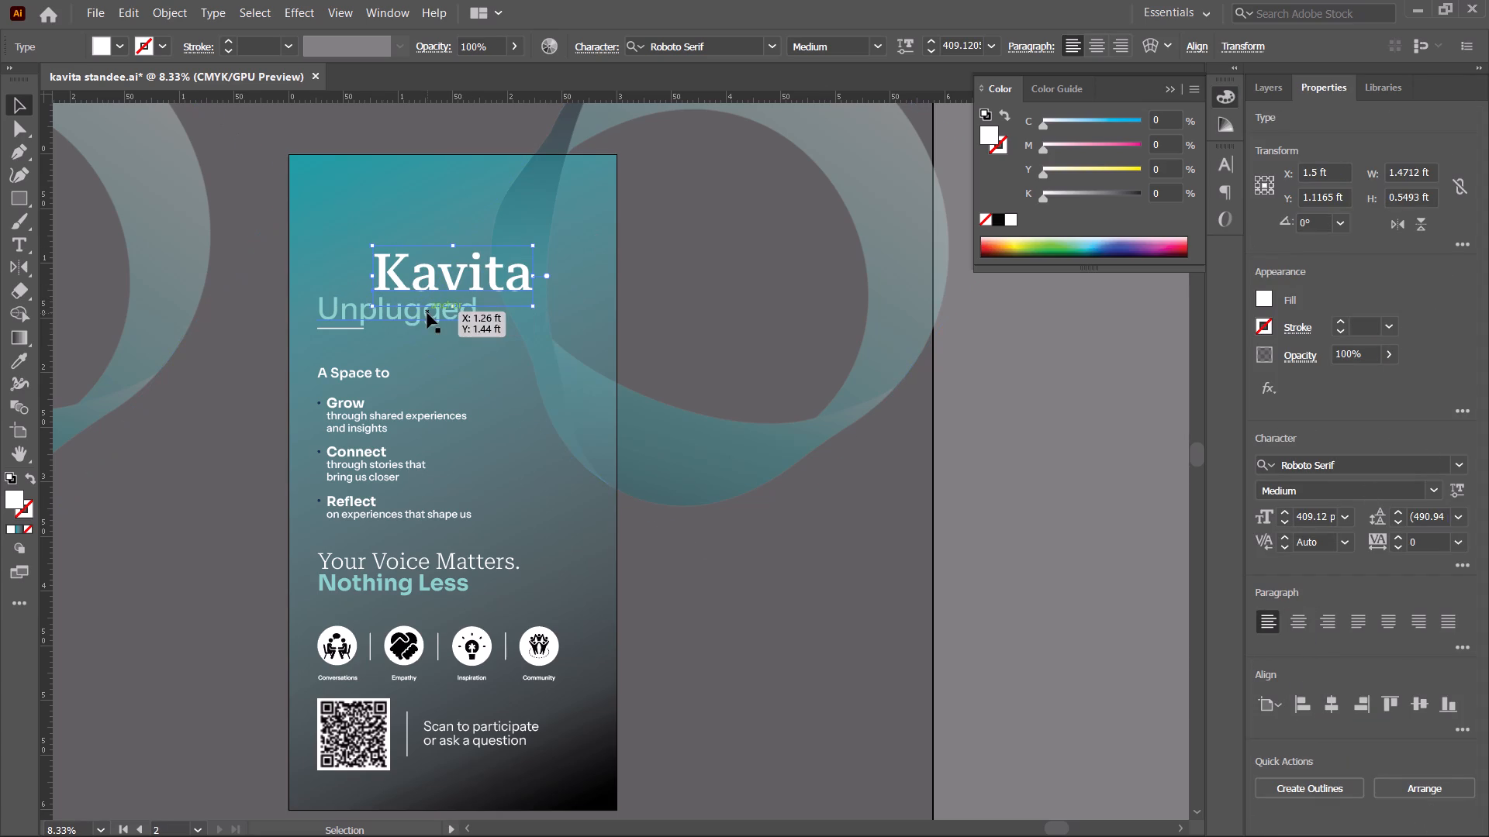
{"action": "left_click", "coordinate": [322, 315]}
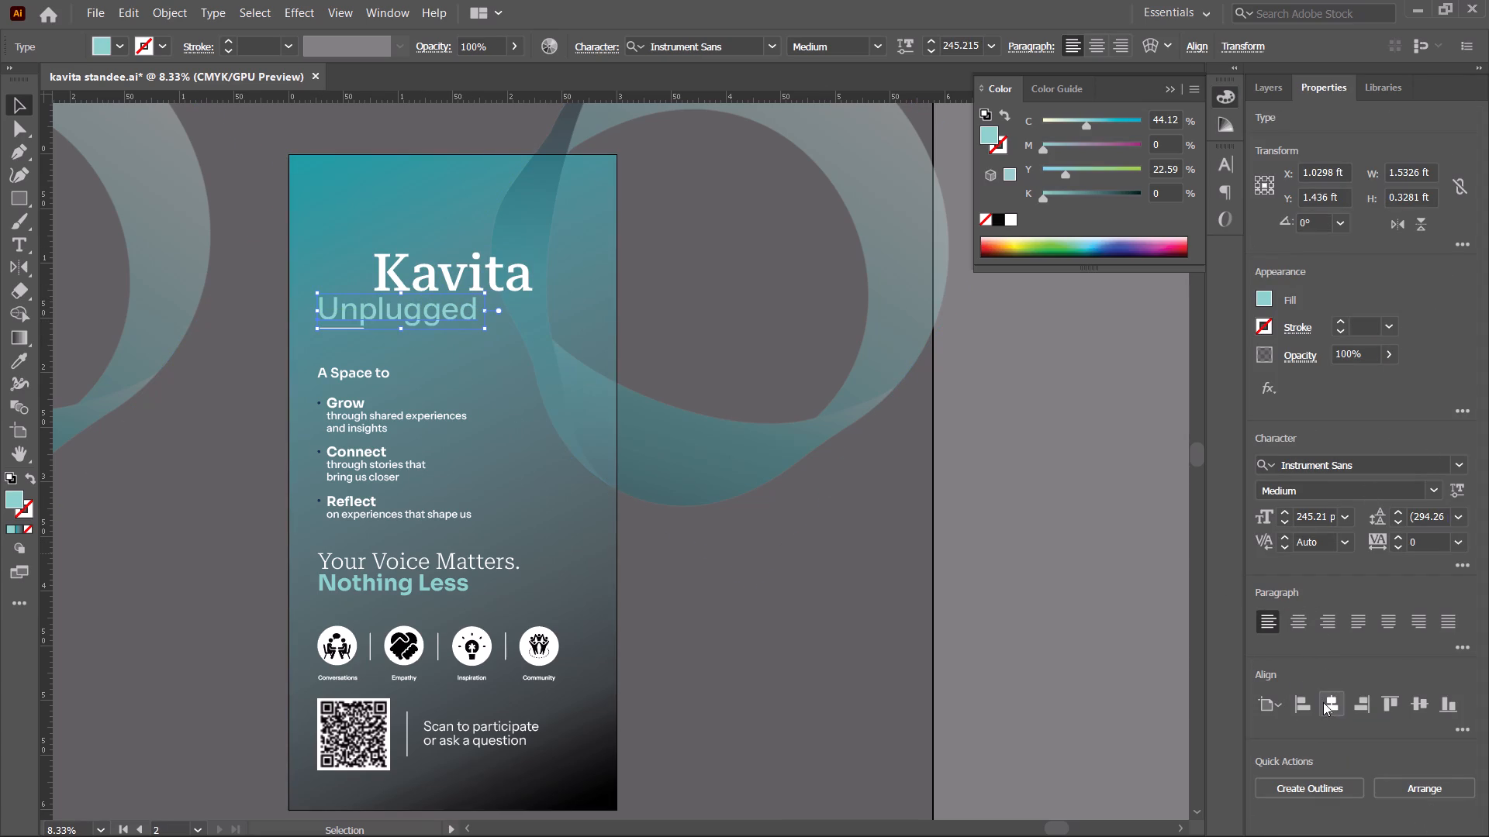
{"action": "left_click", "coordinate": [1325, 702]}
{"action": "left_click", "coordinate": [823, 632]}
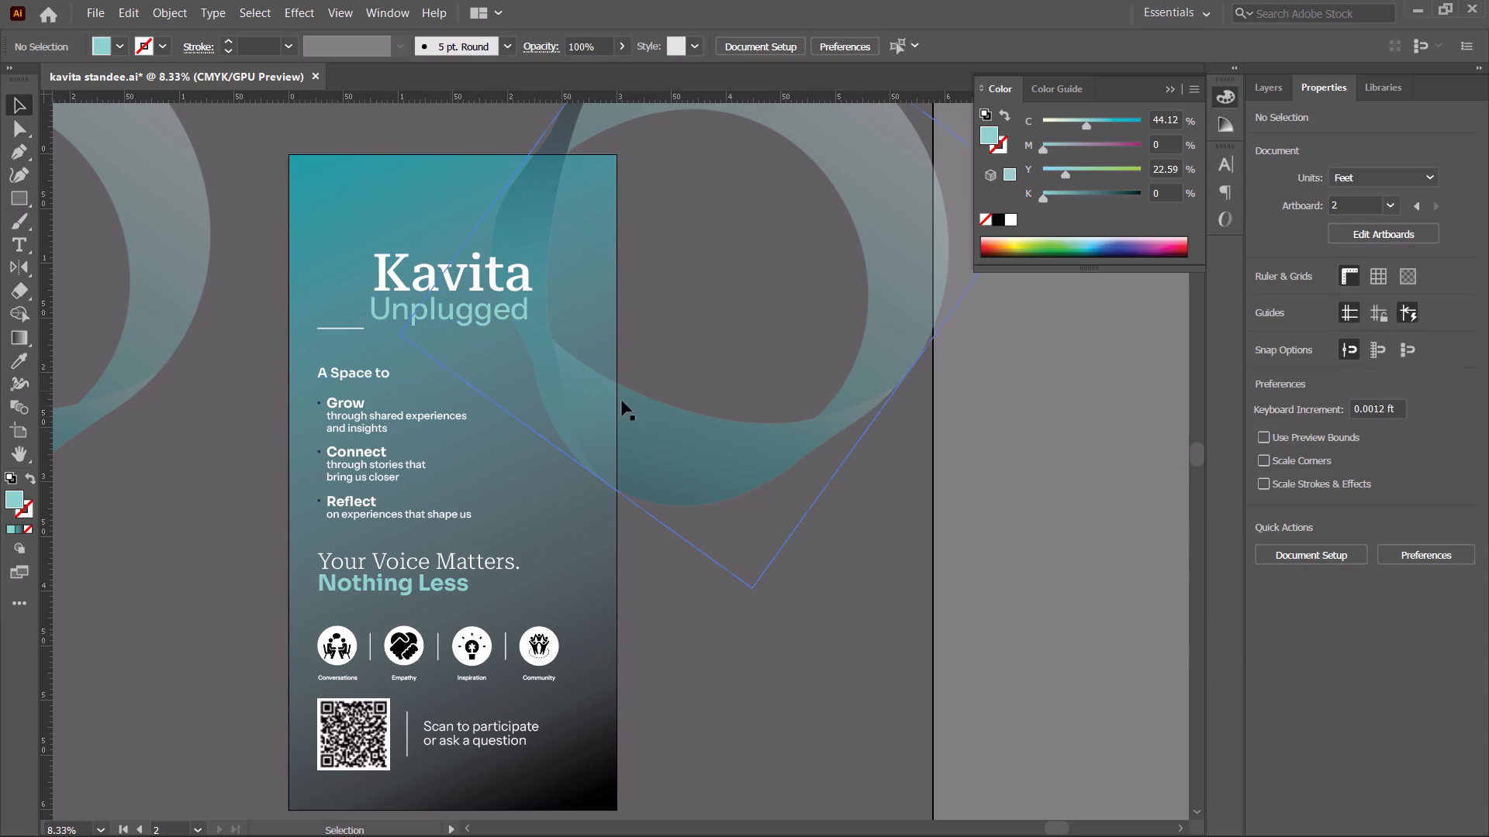
Move the translucent ribbon graphic about 1.67 ft to the right, clear of the standee artboard.
{"action": "left_click_drag", "start_coordinate": [763, 457], "coordinate": [946, 446]}
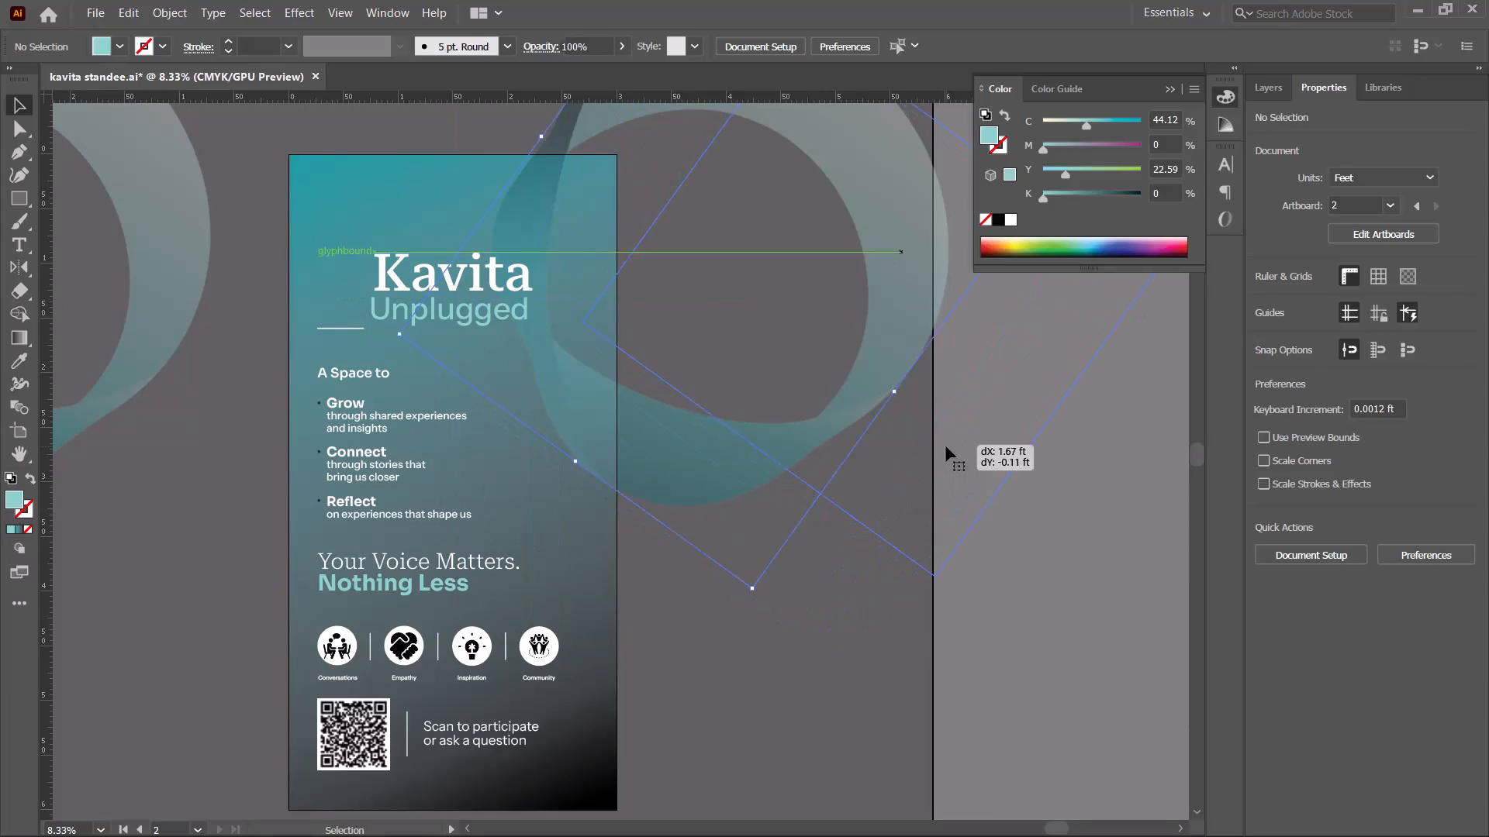
{"action": "left_click", "coordinate": [801, 638]}
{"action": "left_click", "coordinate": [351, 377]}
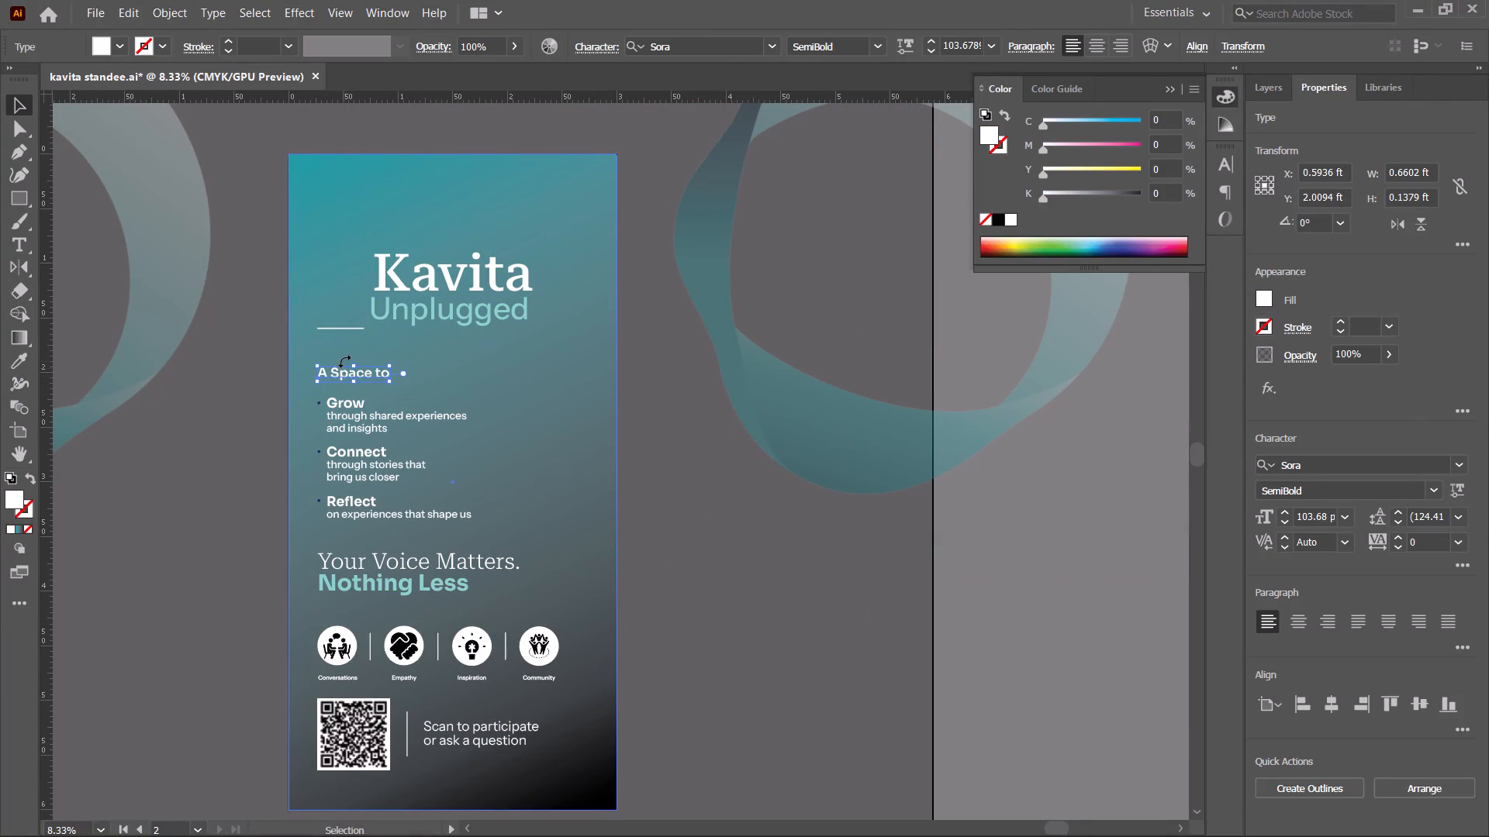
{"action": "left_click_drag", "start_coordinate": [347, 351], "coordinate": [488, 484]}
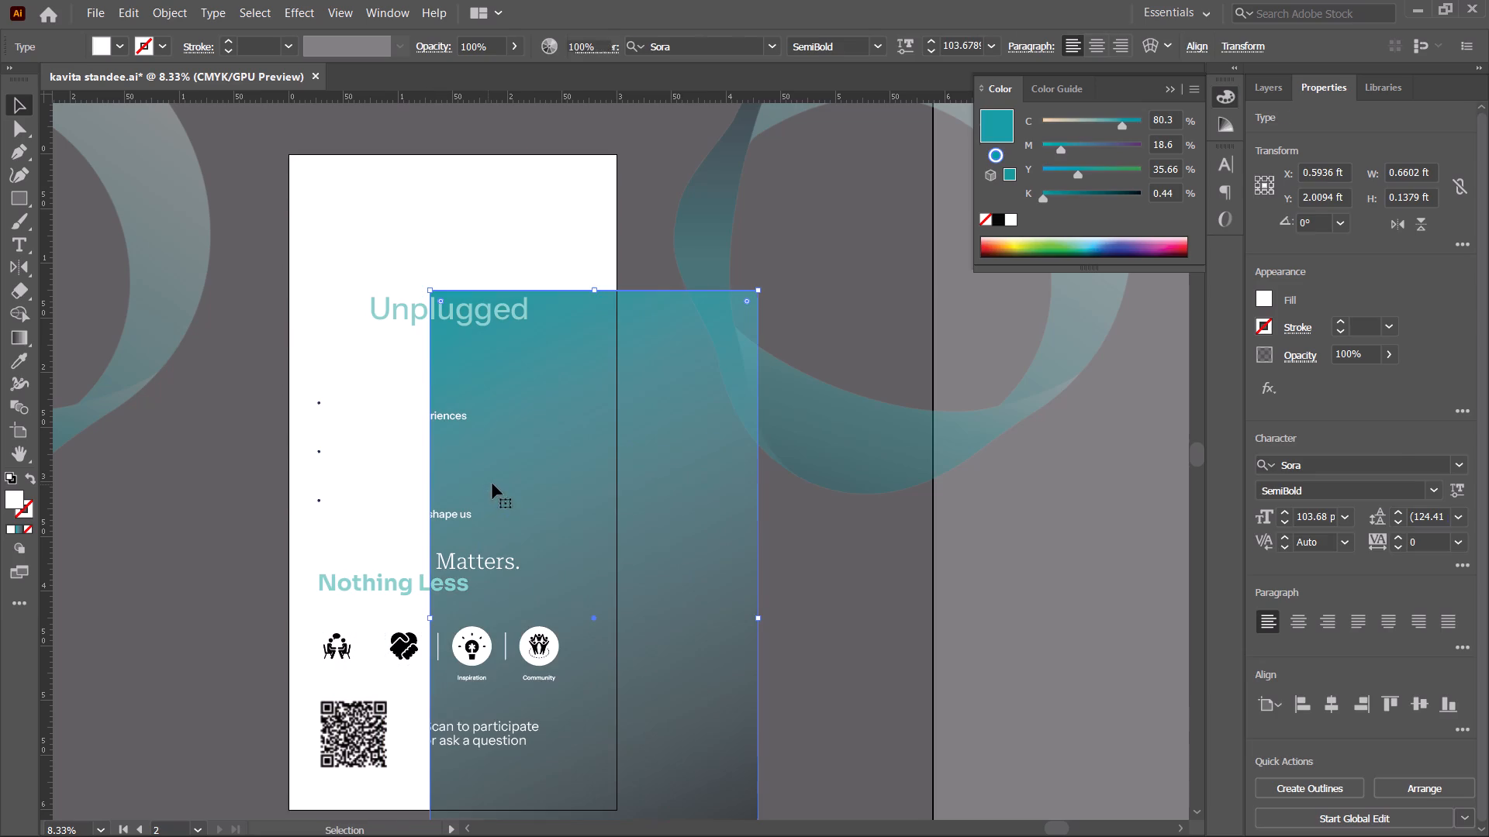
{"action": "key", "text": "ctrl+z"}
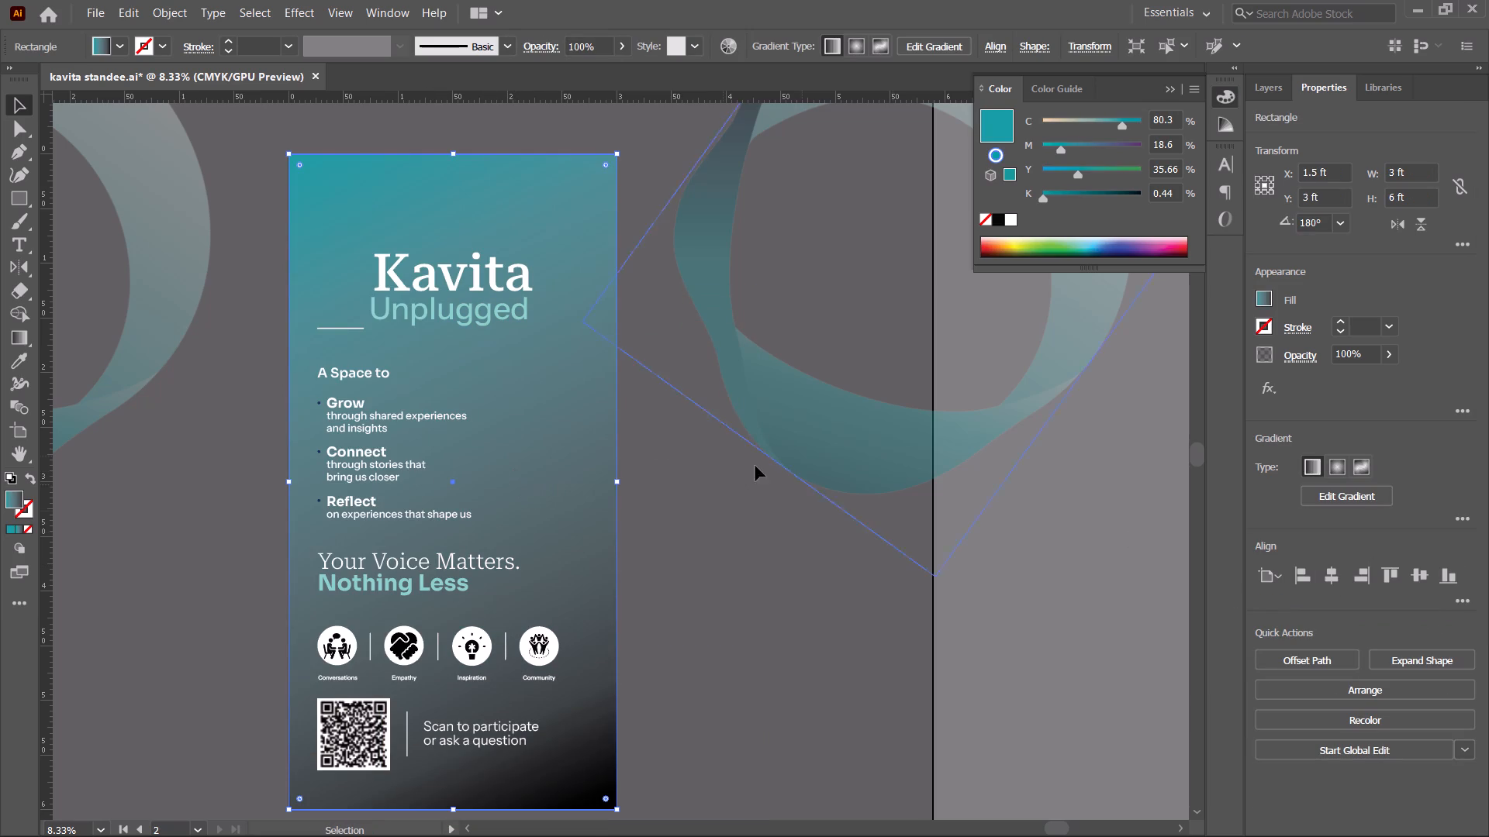
Centre "A Space to", the "Grow" heading and its description horizontally on the artboard, with the description's paragraph centre-aligned.
{"action": "left_click", "coordinate": [372, 374]}
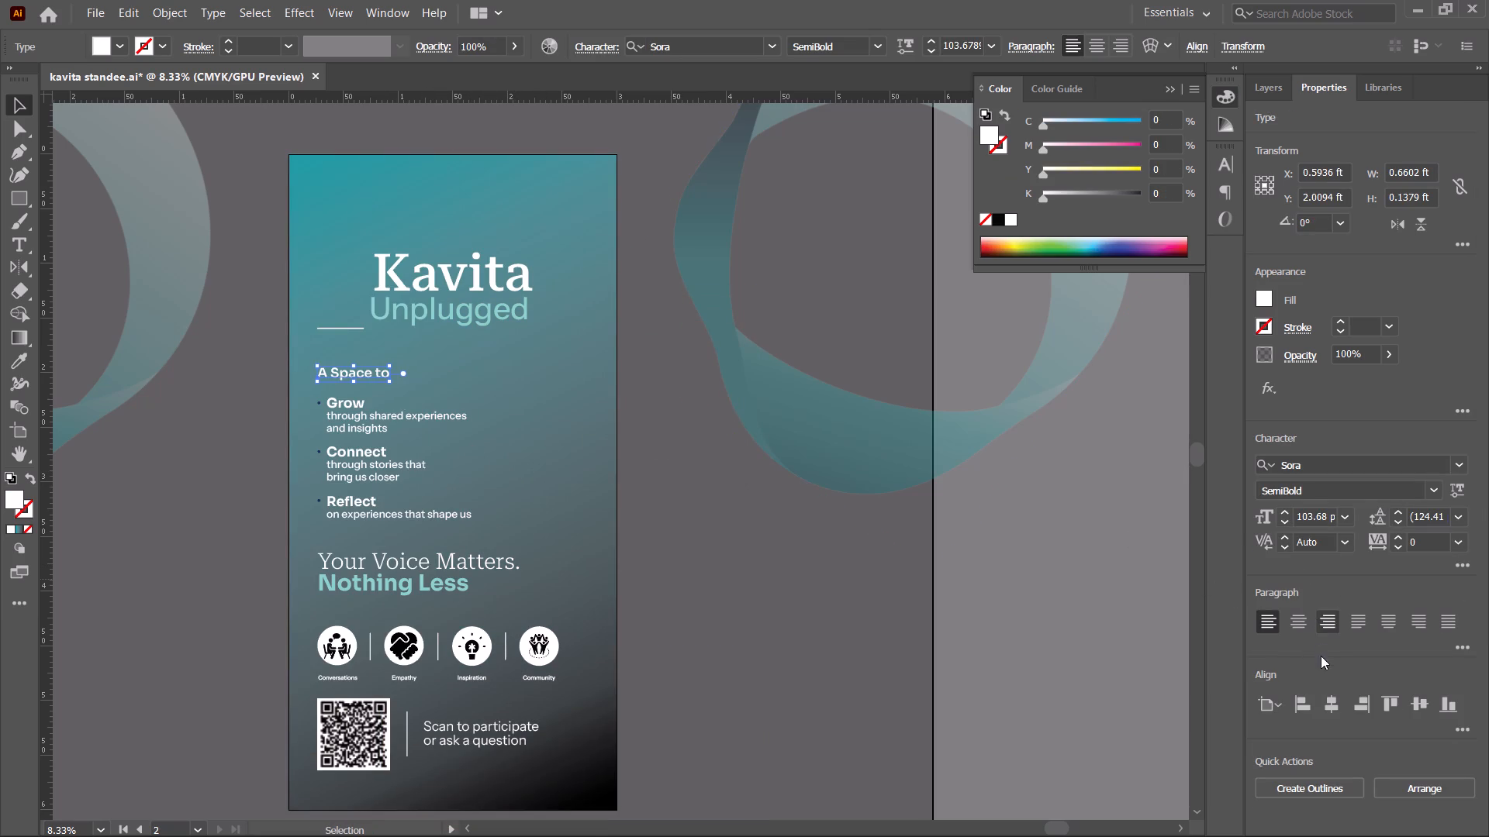
{"action": "left_click", "coordinate": [1329, 698]}
{"action": "left_click", "coordinate": [358, 409]}
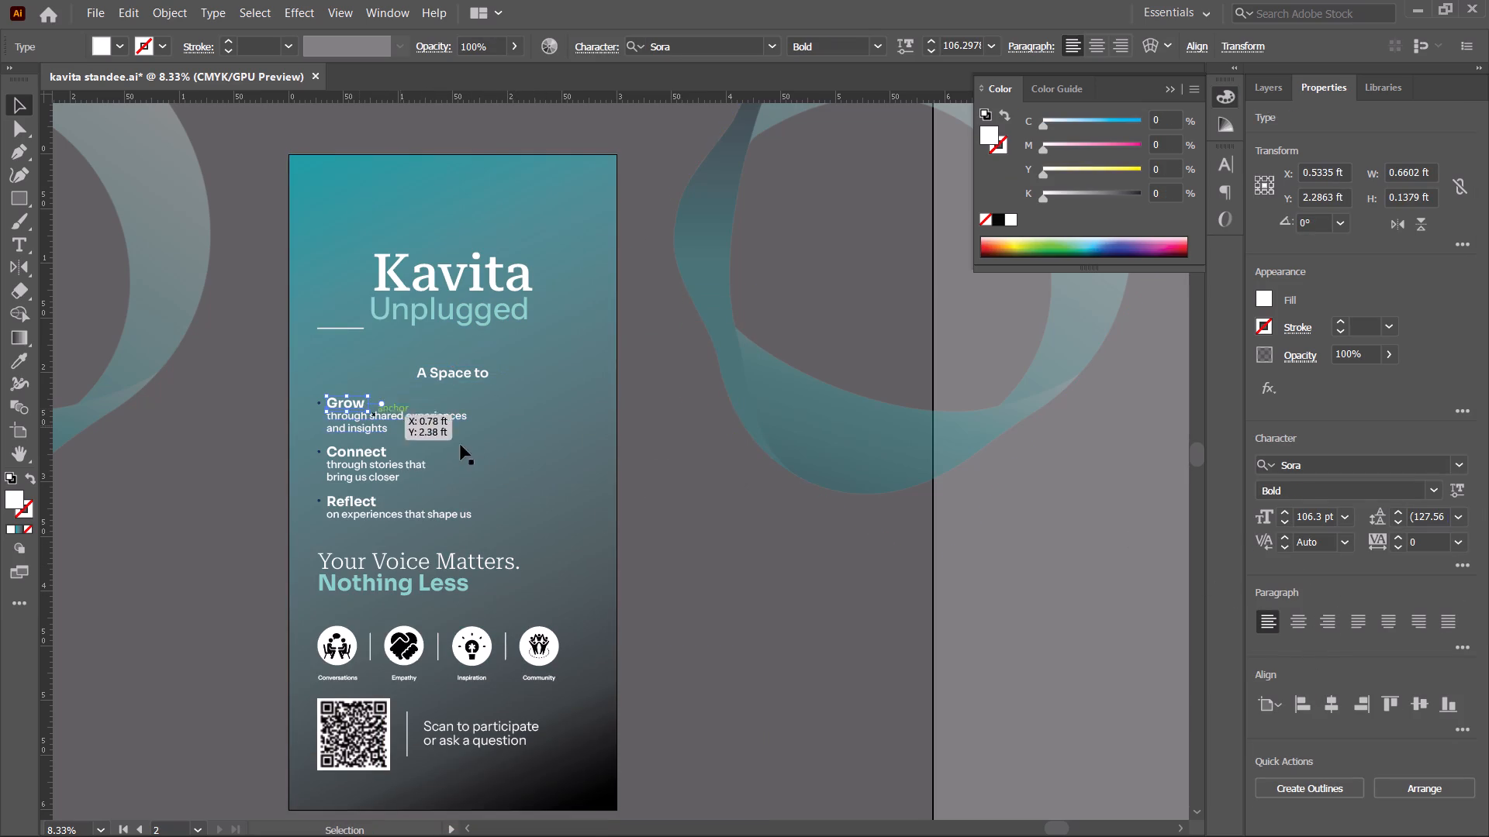
{"action": "left_click", "coordinate": [1330, 708]}
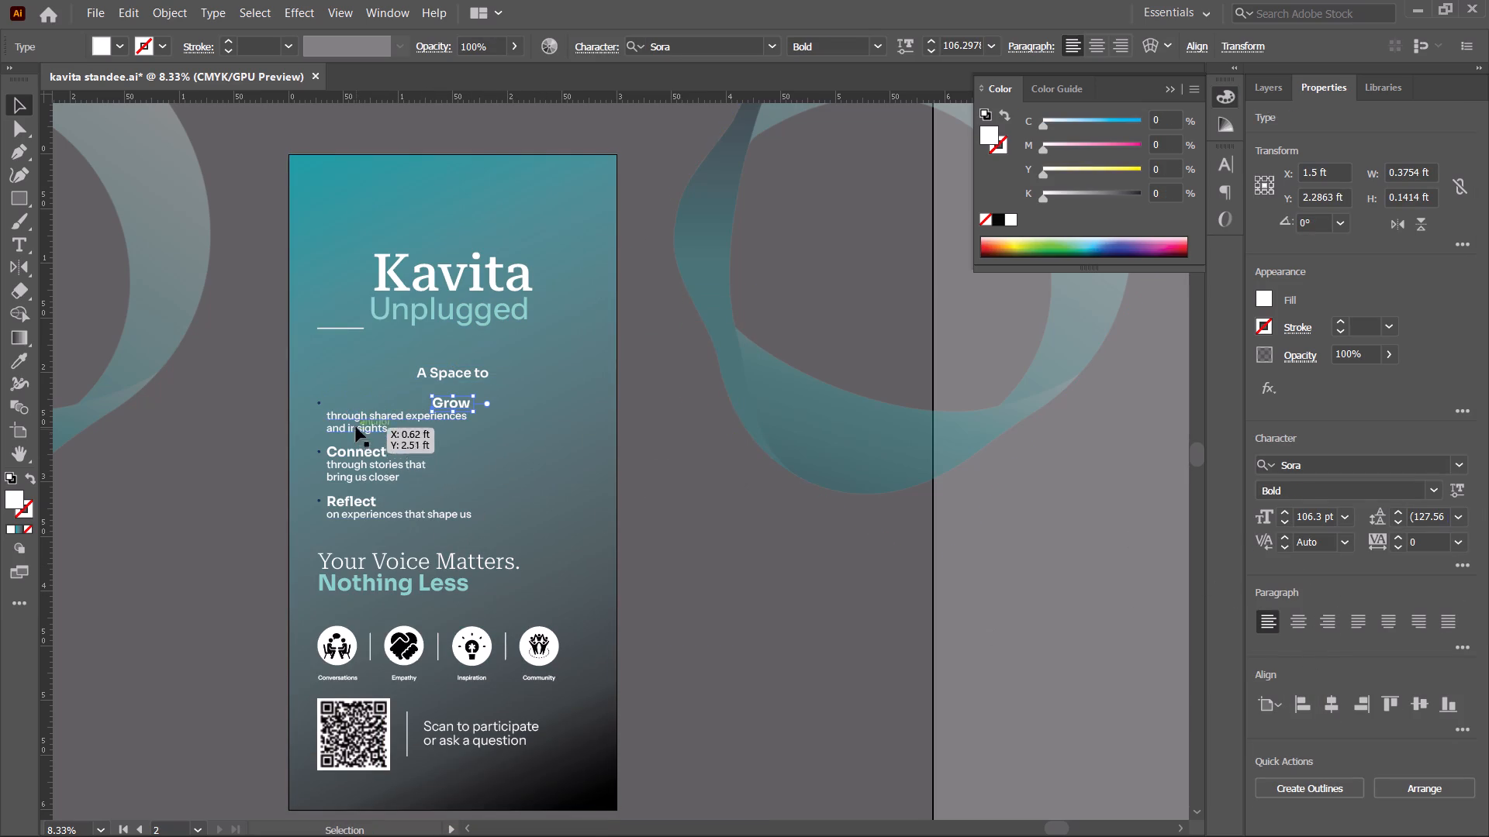
{"action": "left_click", "coordinate": [356, 418]}
{"action": "left_click", "coordinate": [1303, 618]}
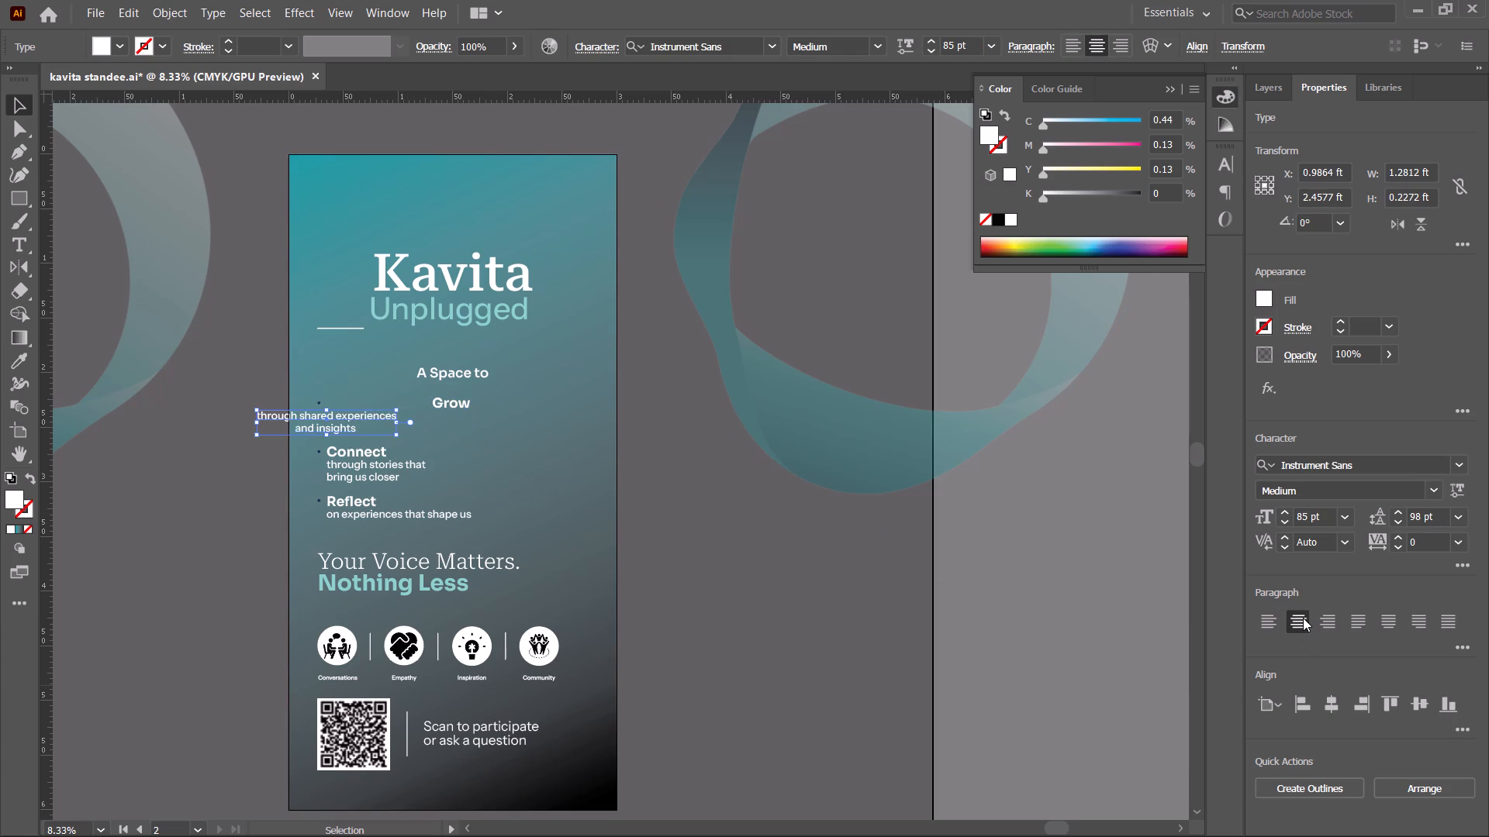
{"action": "left_click", "coordinate": [1321, 707]}
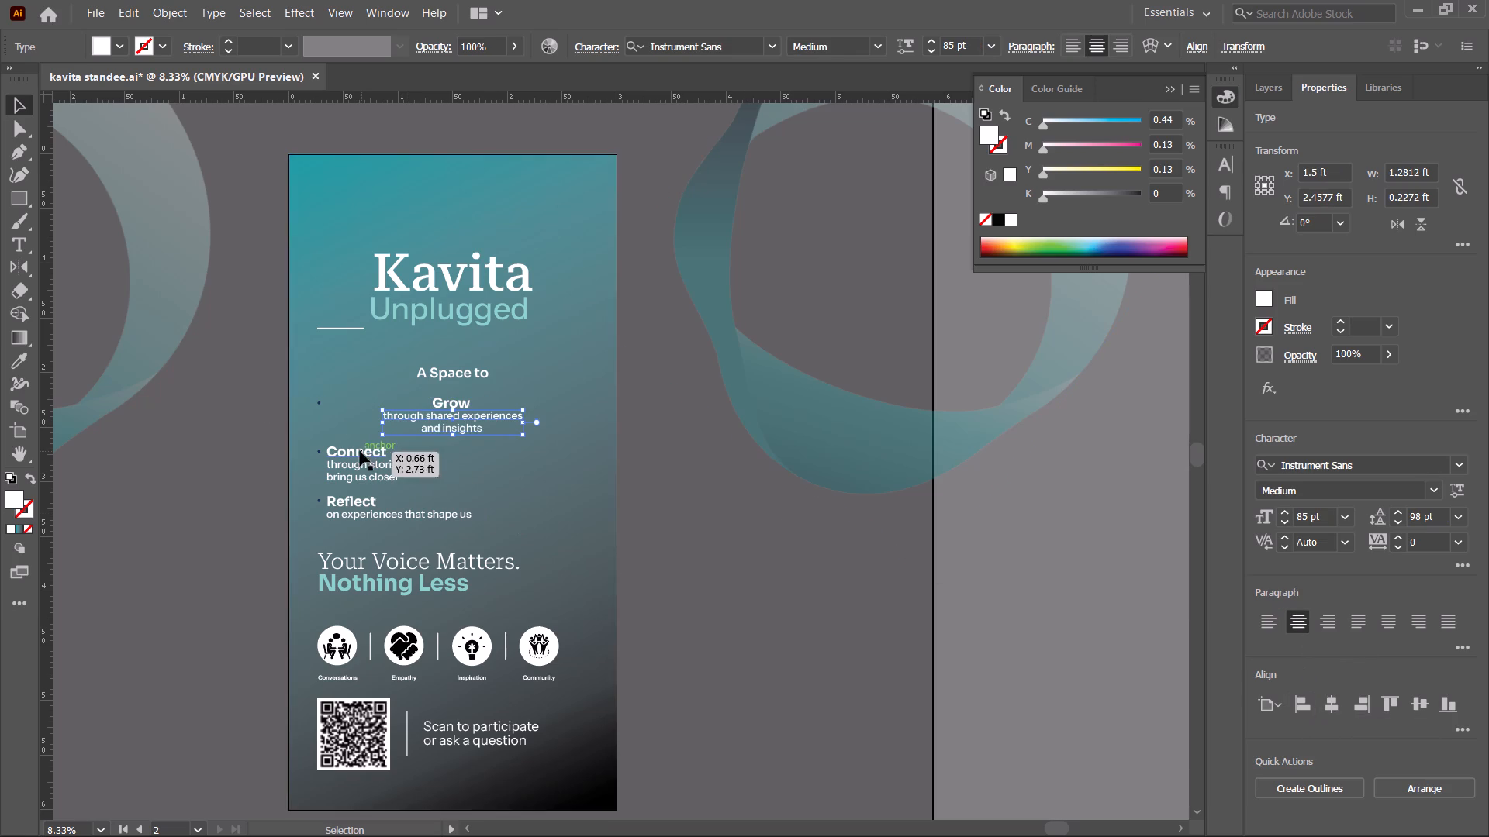
Centre the "Connect" heading and its description horizontally on the artboard, with the description's paragraph centre-aligned.
{"action": "left_click", "coordinate": [360, 451]}
{"action": "left_click", "coordinate": [1331, 708]}
{"action": "left_click", "coordinate": [351, 473]}
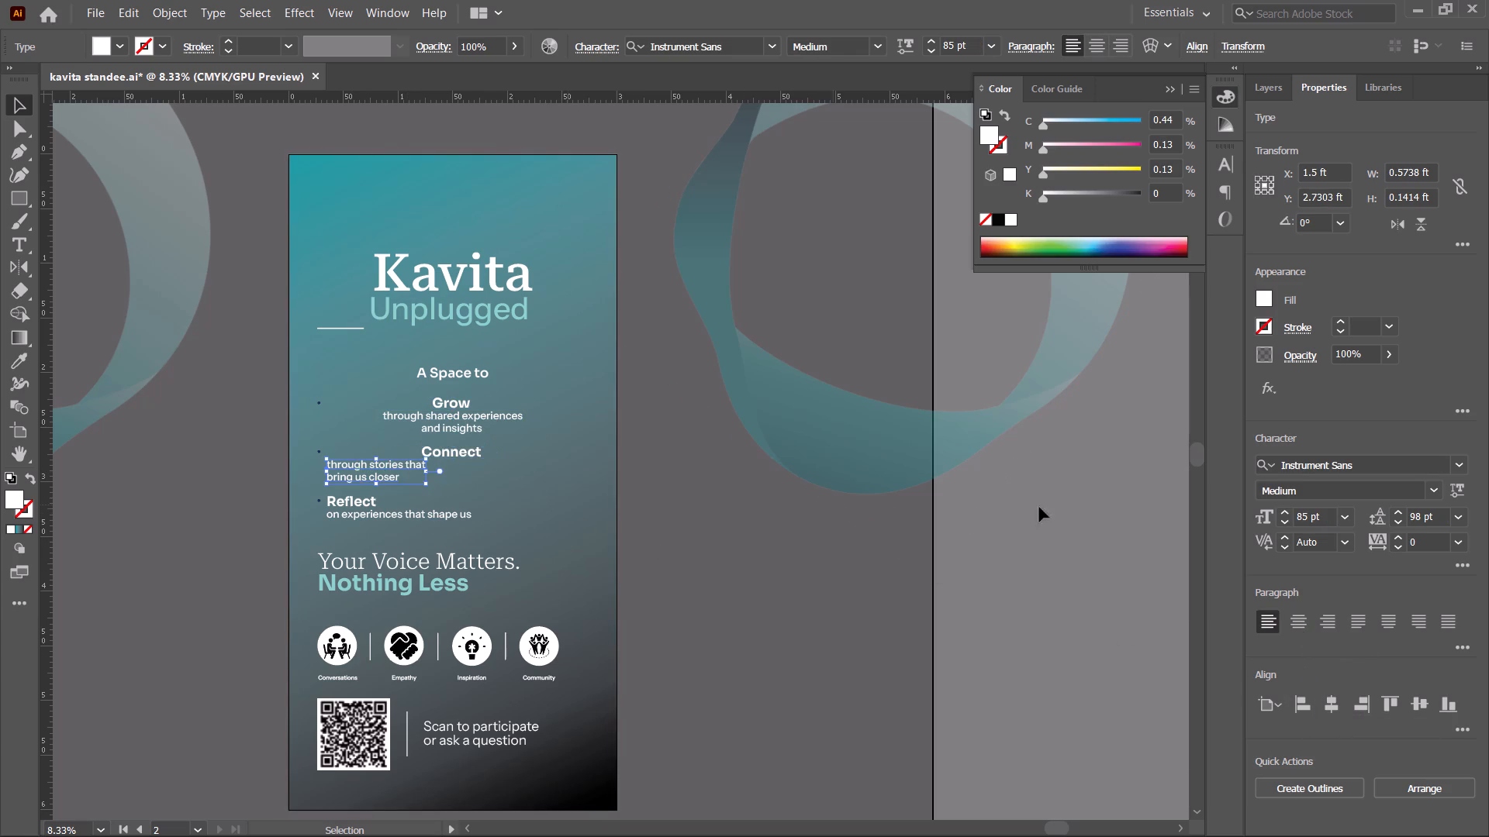
{"action": "left_click", "coordinate": [1300, 615]}
{"action": "left_click", "coordinate": [1325, 704]}
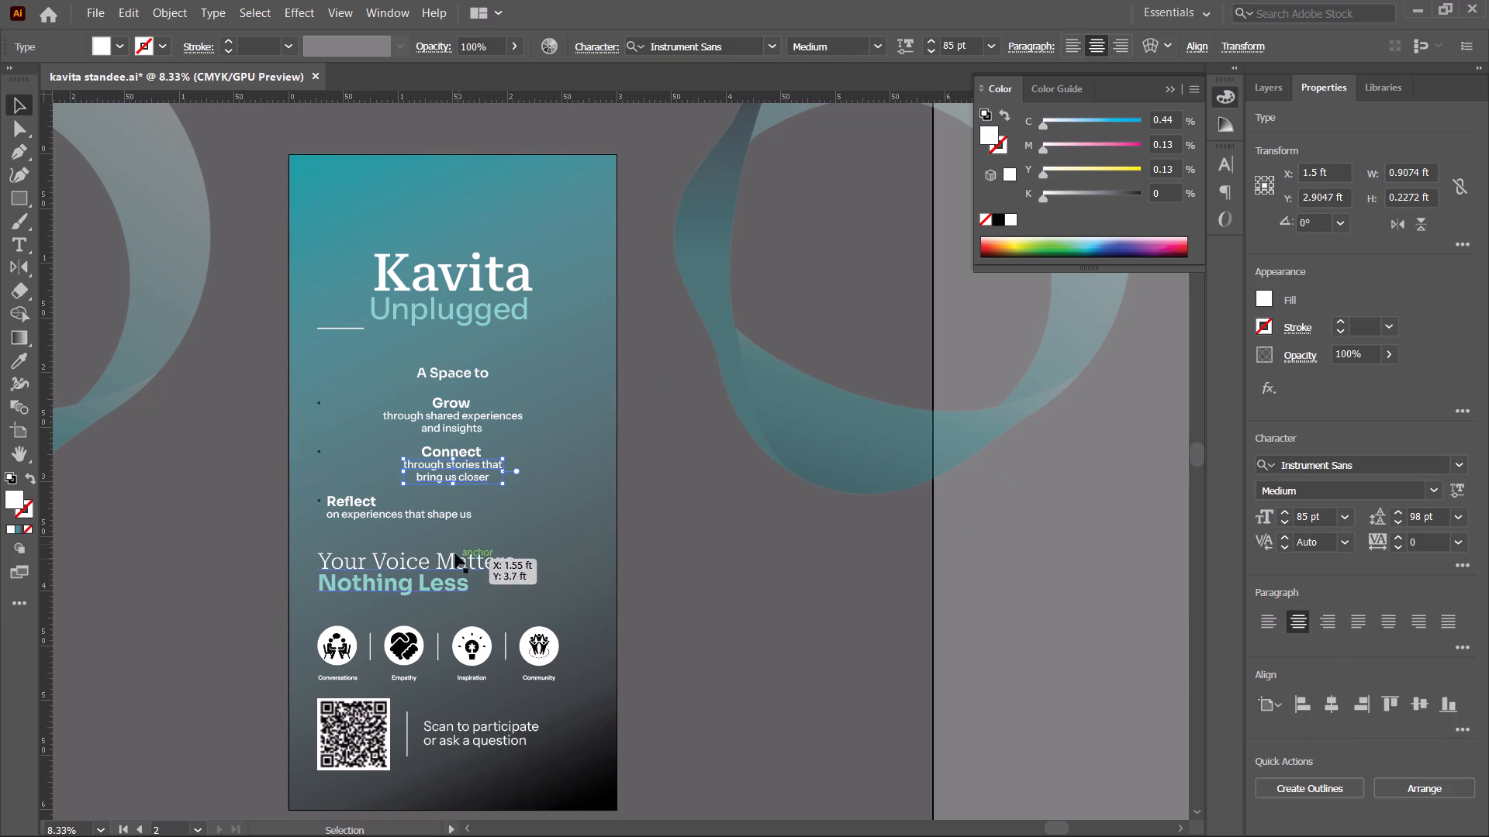
Centre the "Reflect" heading and its description horizontally on the artboard.
{"action": "left_click_drag", "start_coordinate": [368, 502], "coordinate": [380, 508]}
{"action": "left_click", "coordinate": [1325, 713]}
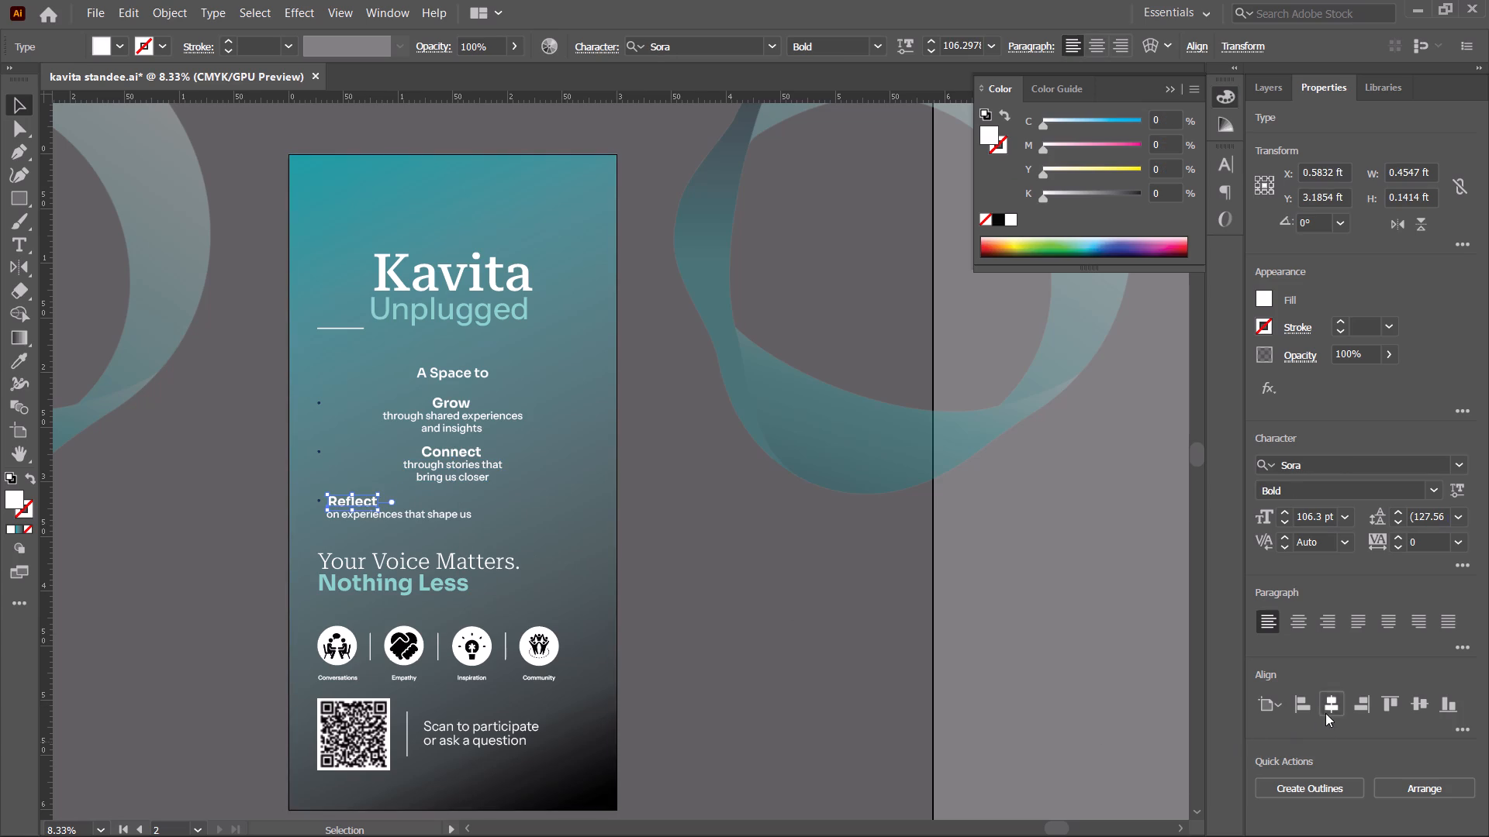
{"action": "left_click", "coordinate": [427, 516]}
{"action": "left_click", "coordinate": [383, 517]}
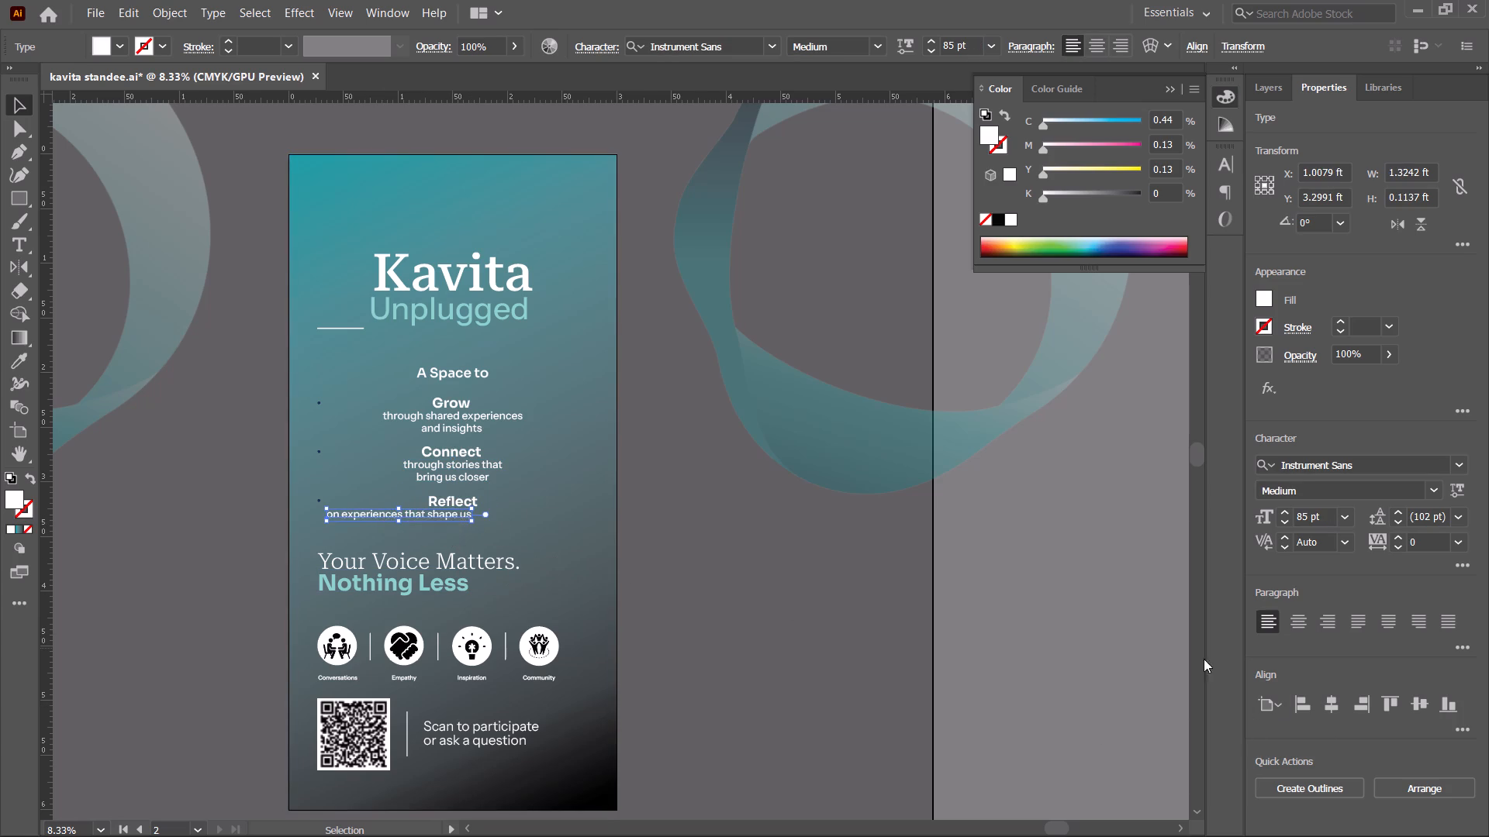
{"action": "left_click", "coordinate": [1332, 708]}
{"action": "left_click", "coordinate": [734, 624]}
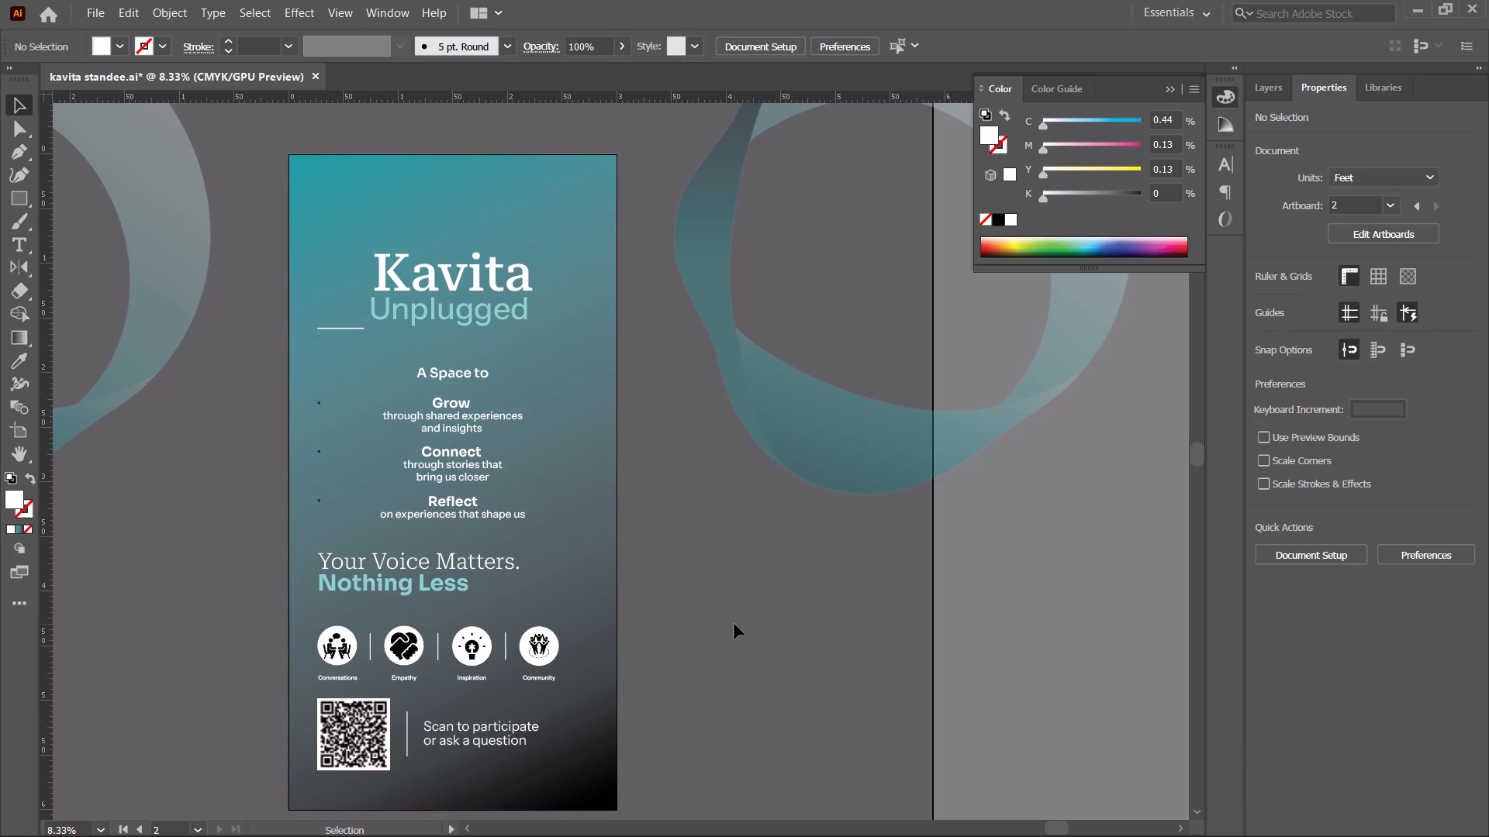
Centre-align the "Your Voice Matters. Nothing Less" text and centre it horizontally on the artboard.
{"action": "left_click", "coordinate": [413, 562]}
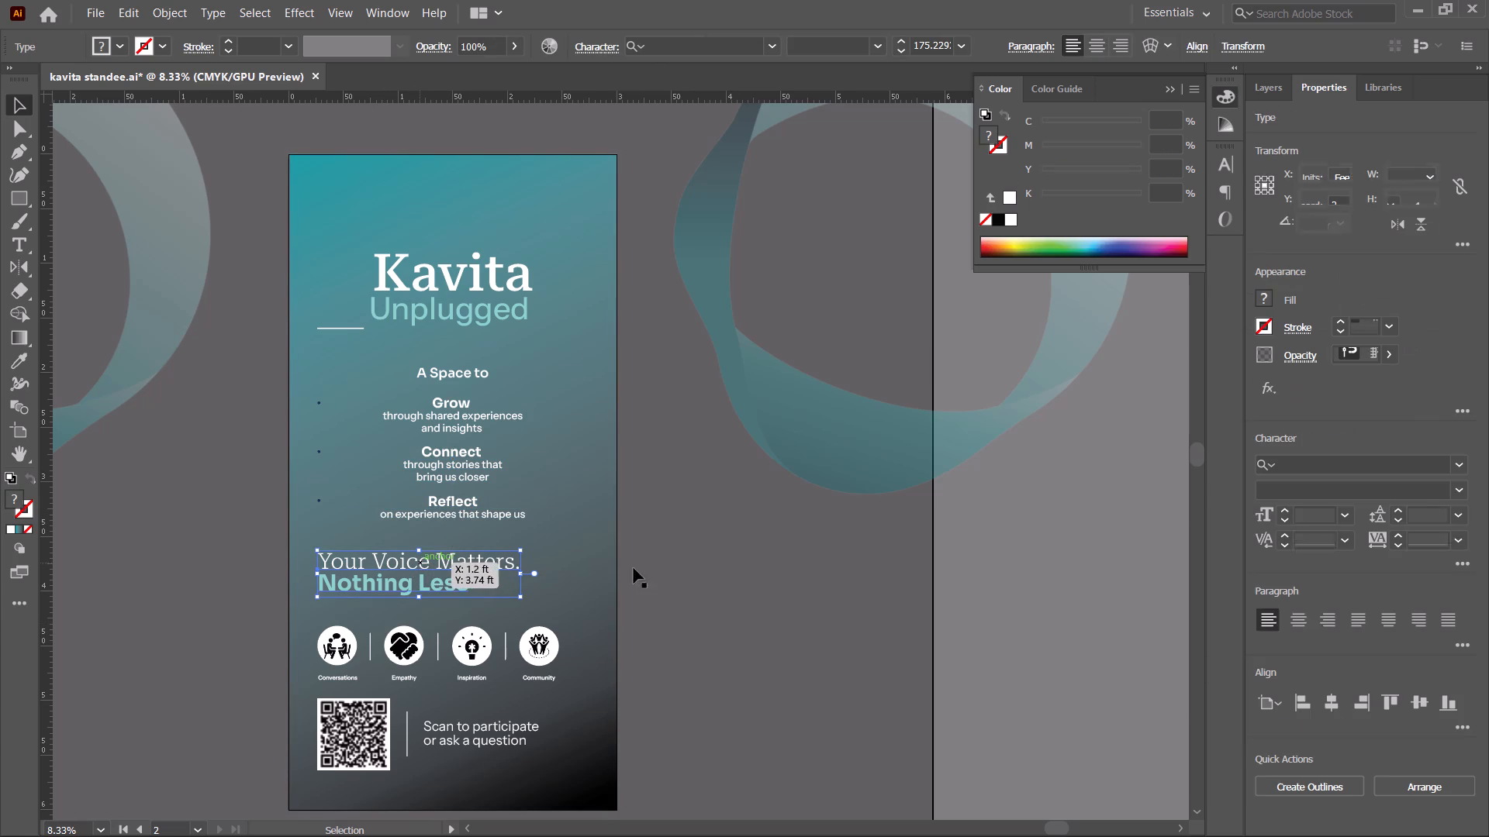
{"action": "left_click", "coordinate": [1304, 613]}
{"action": "left_click", "coordinate": [1326, 704]}
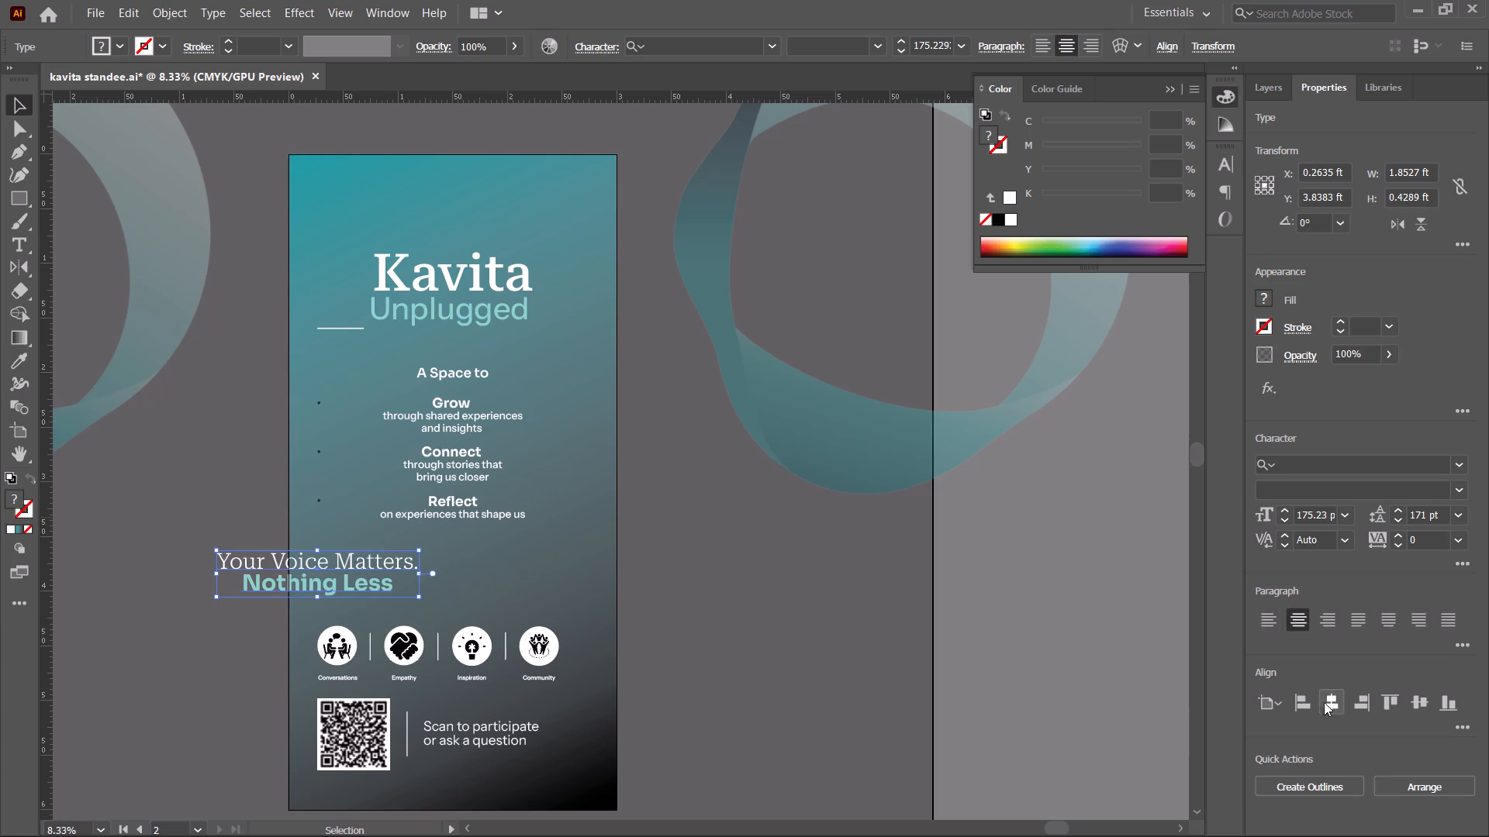
{"action": "left_click", "coordinate": [860, 608]}
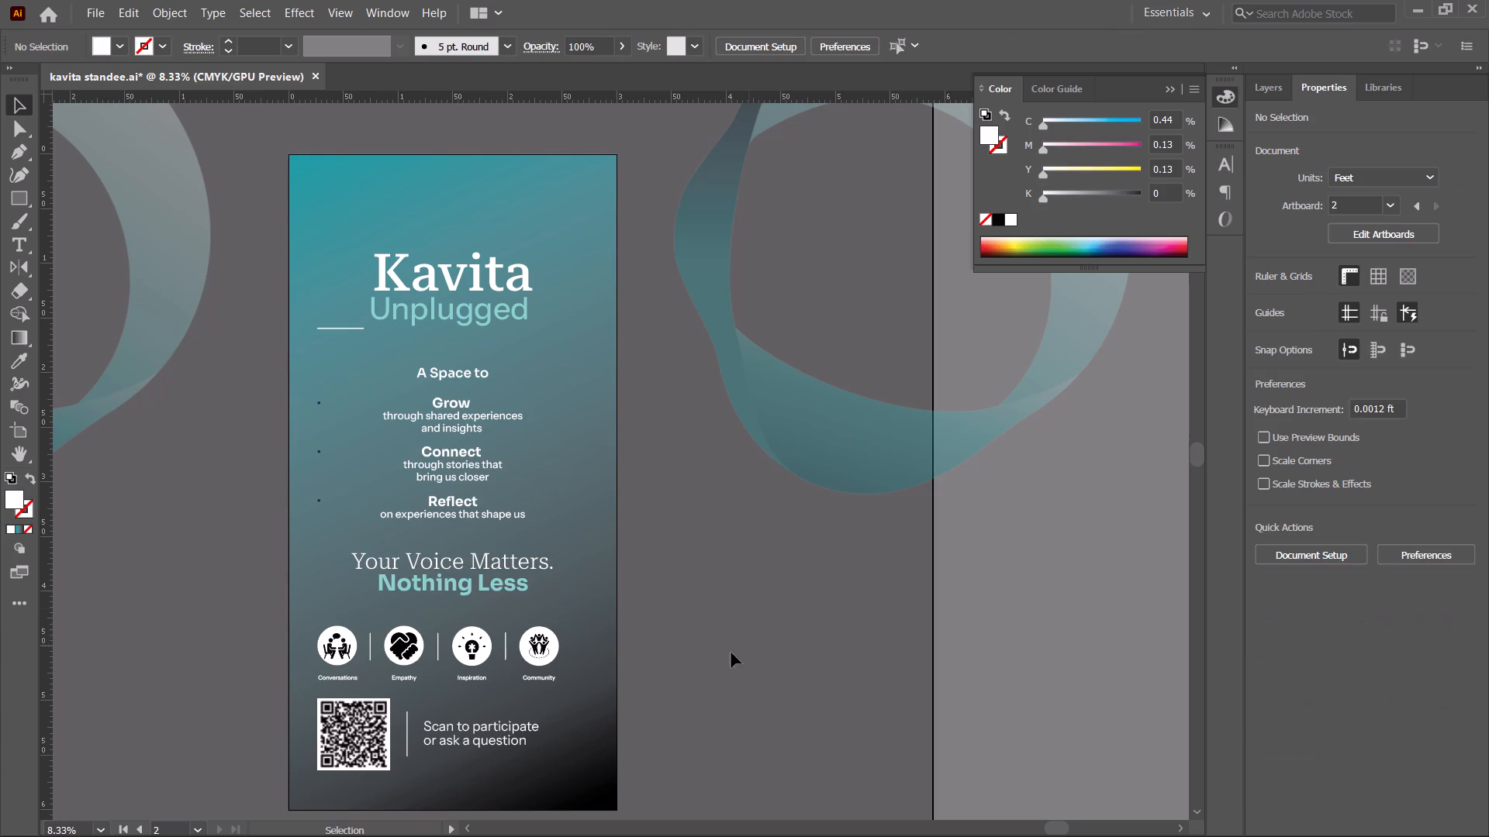
Lock the full-size gradient background rectangle of the second standee so it cannot be selected with the content.
{"action": "left_click_drag", "start_coordinate": [660, 697], "coordinate": [282, 618]}
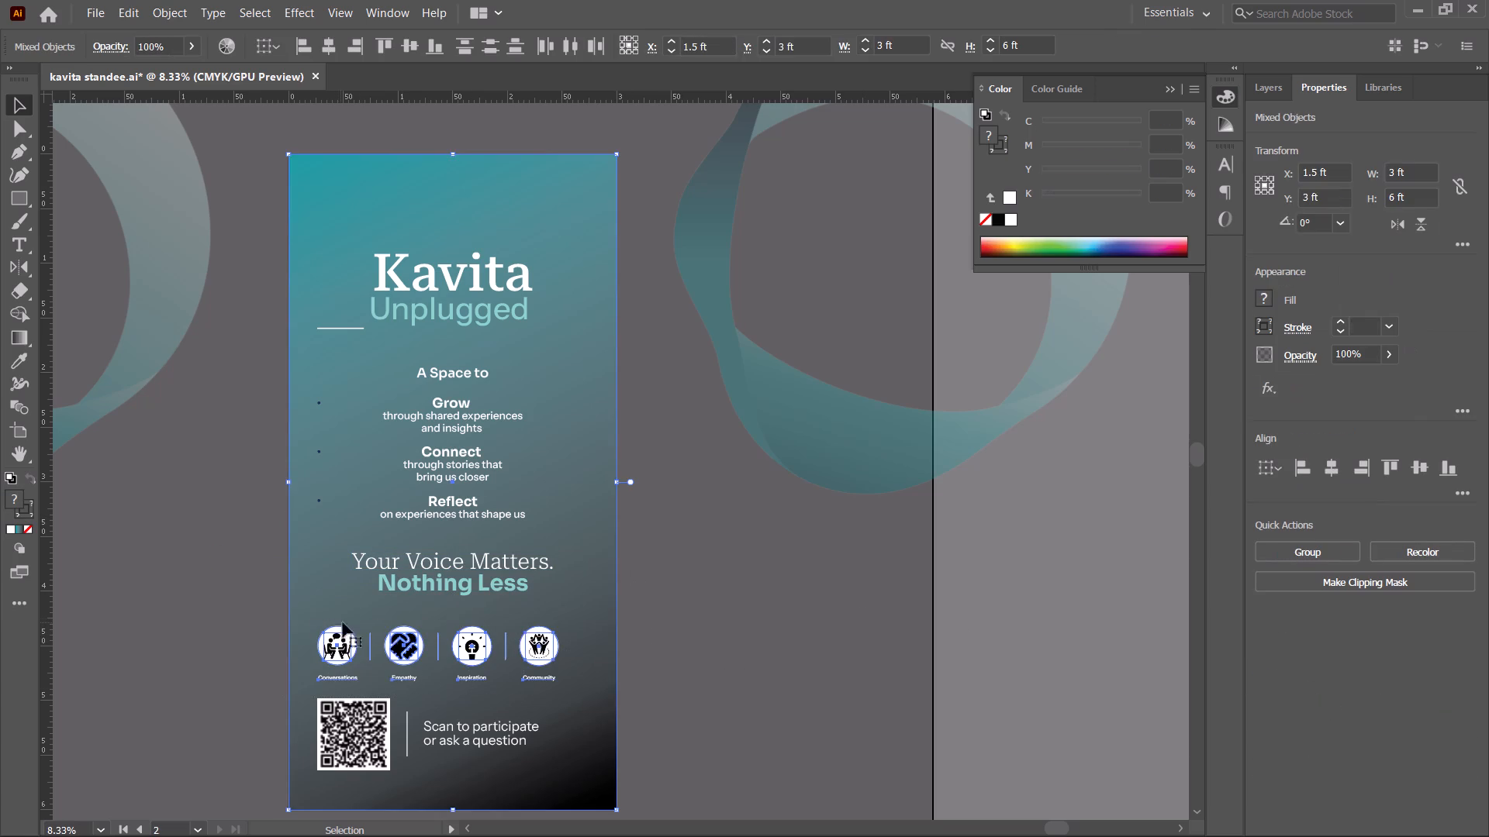
{"action": "left_click", "coordinate": [747, 658]}
{"action": "left_click", "coordinate": [597, 620]}
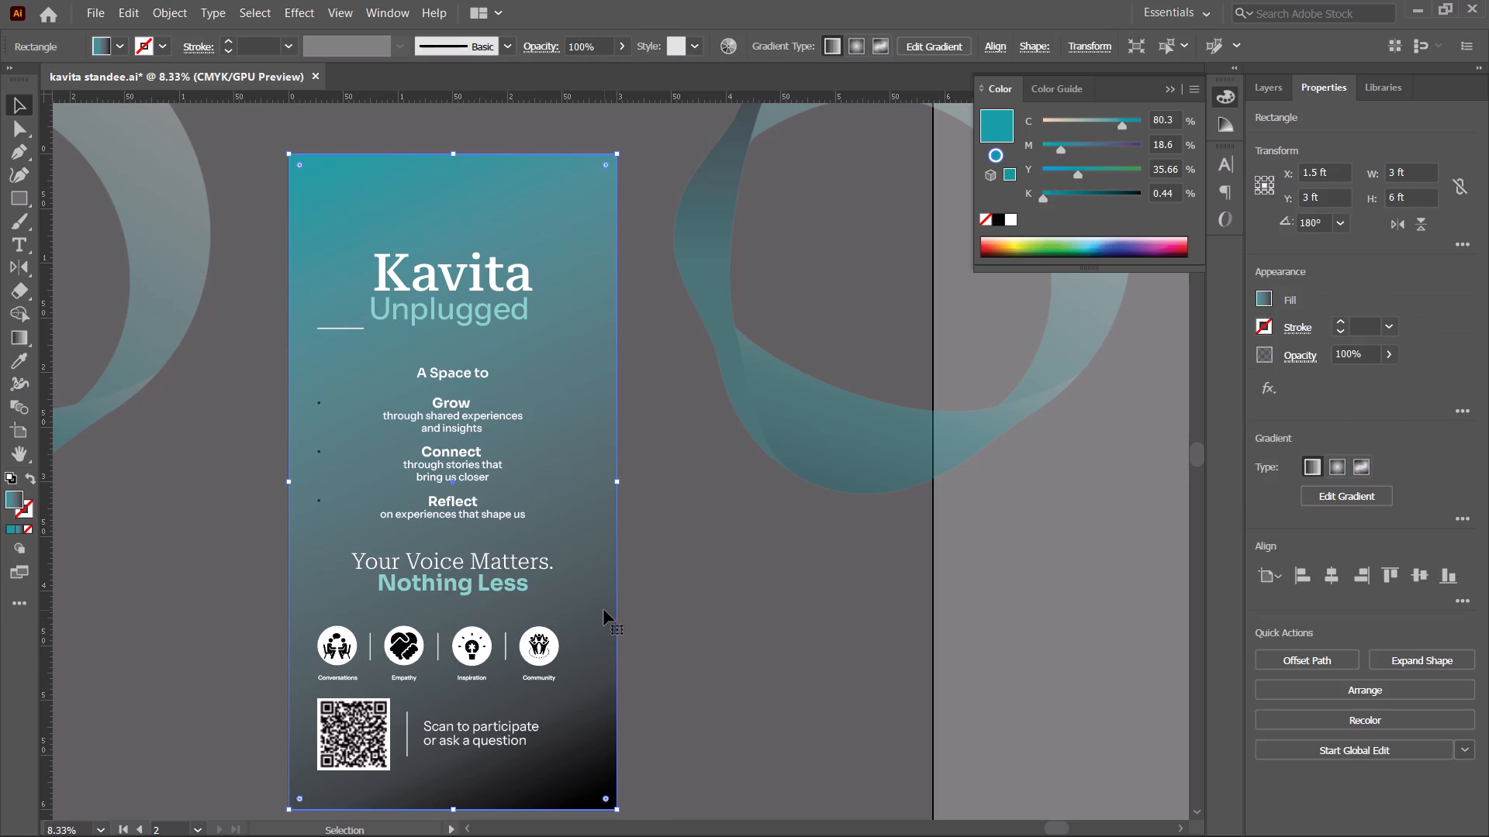
{"action": "scroll", "coordinate": [615, 658], "scroll_direction": "down", "scroll_amount": 2}
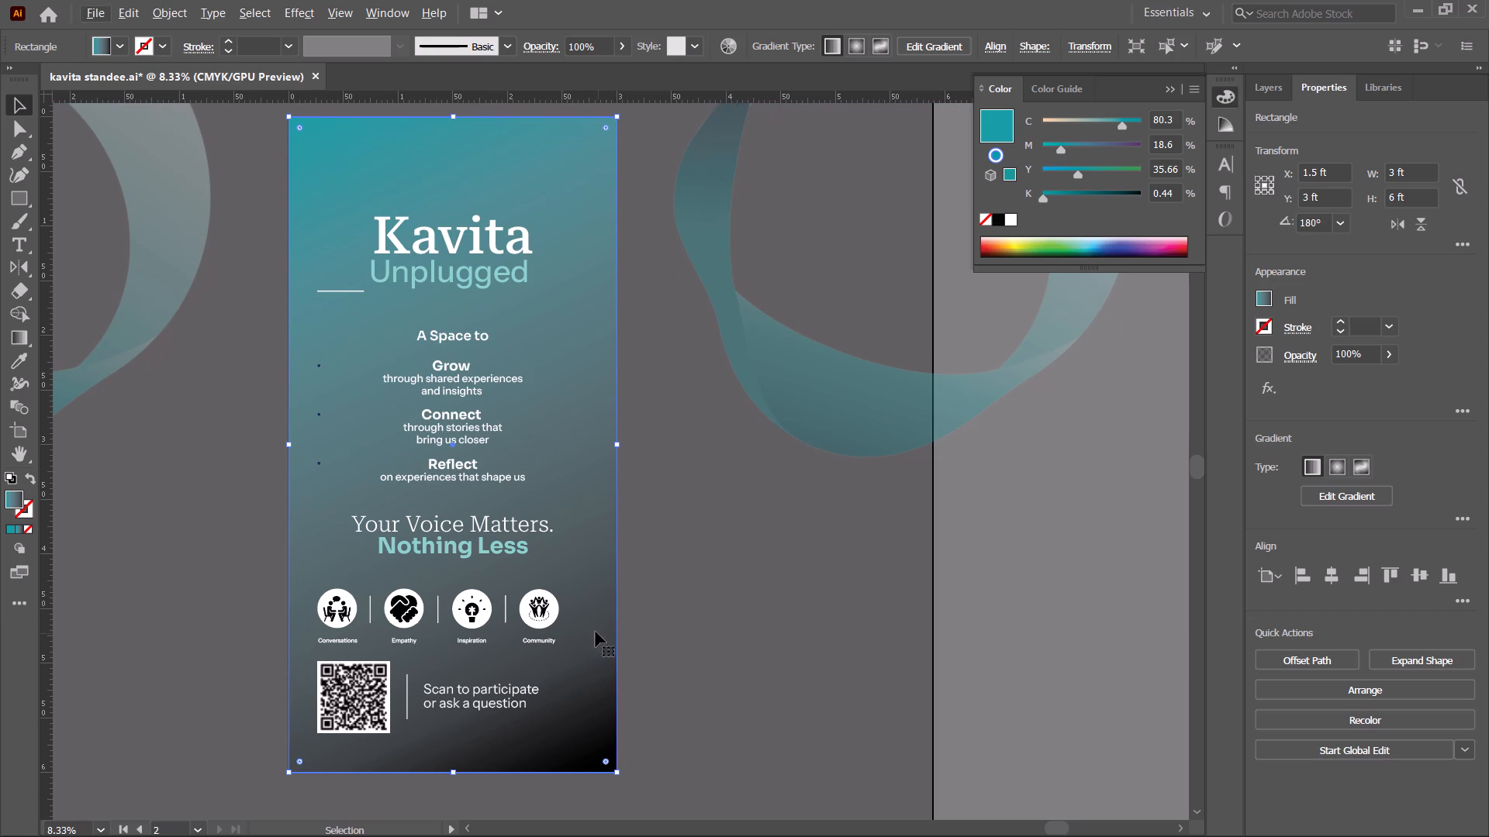
{"action": "left_click", "coordinate": [600, 622]}
{"action": "left_click", "coordinate": [1277, 88]}
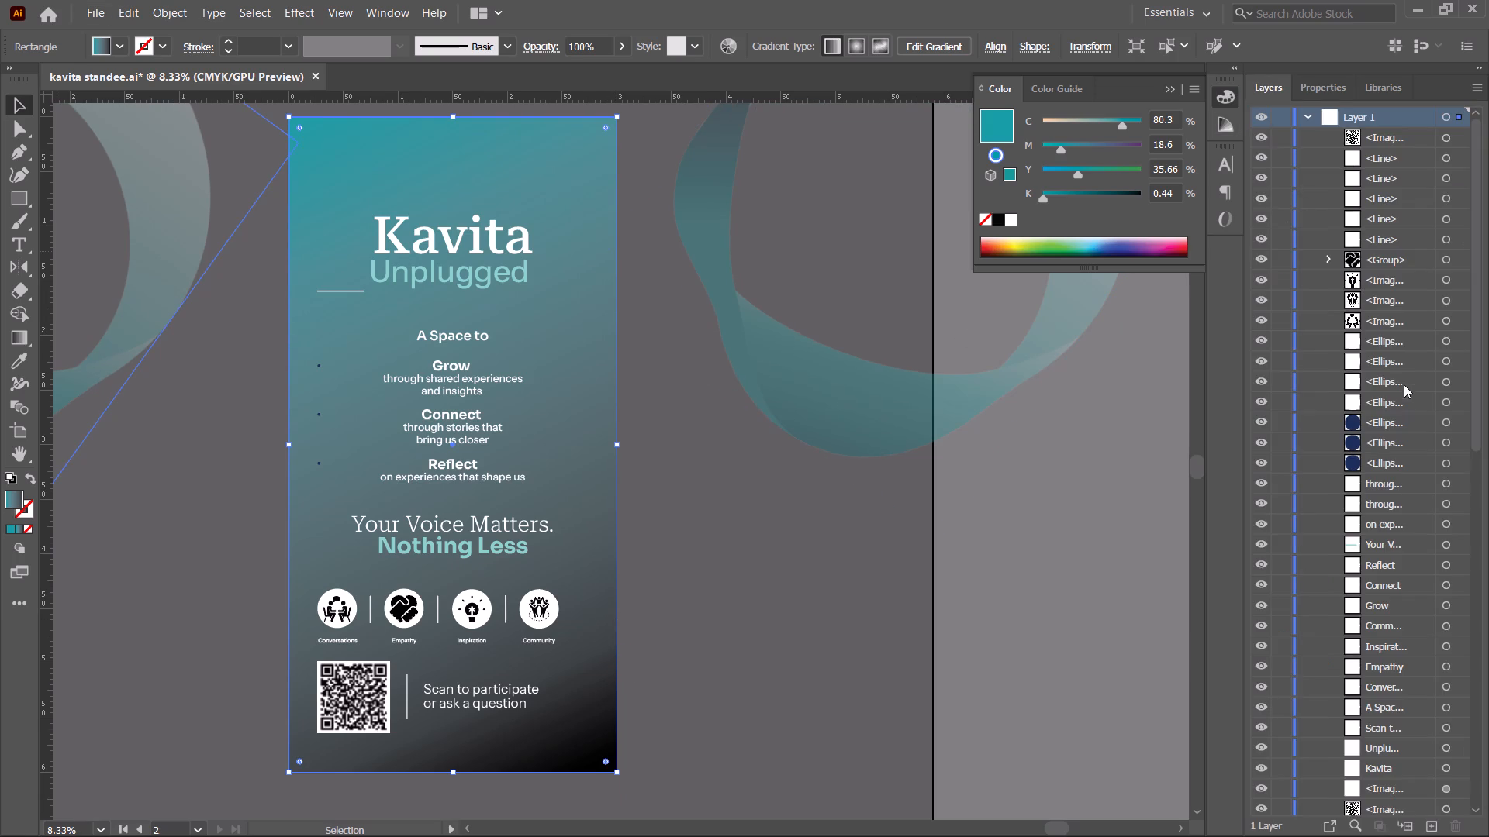
{"action": "scroll", "coordinate": [1404, 409], "scroll_direction": "down", "scroll_amount": 6}
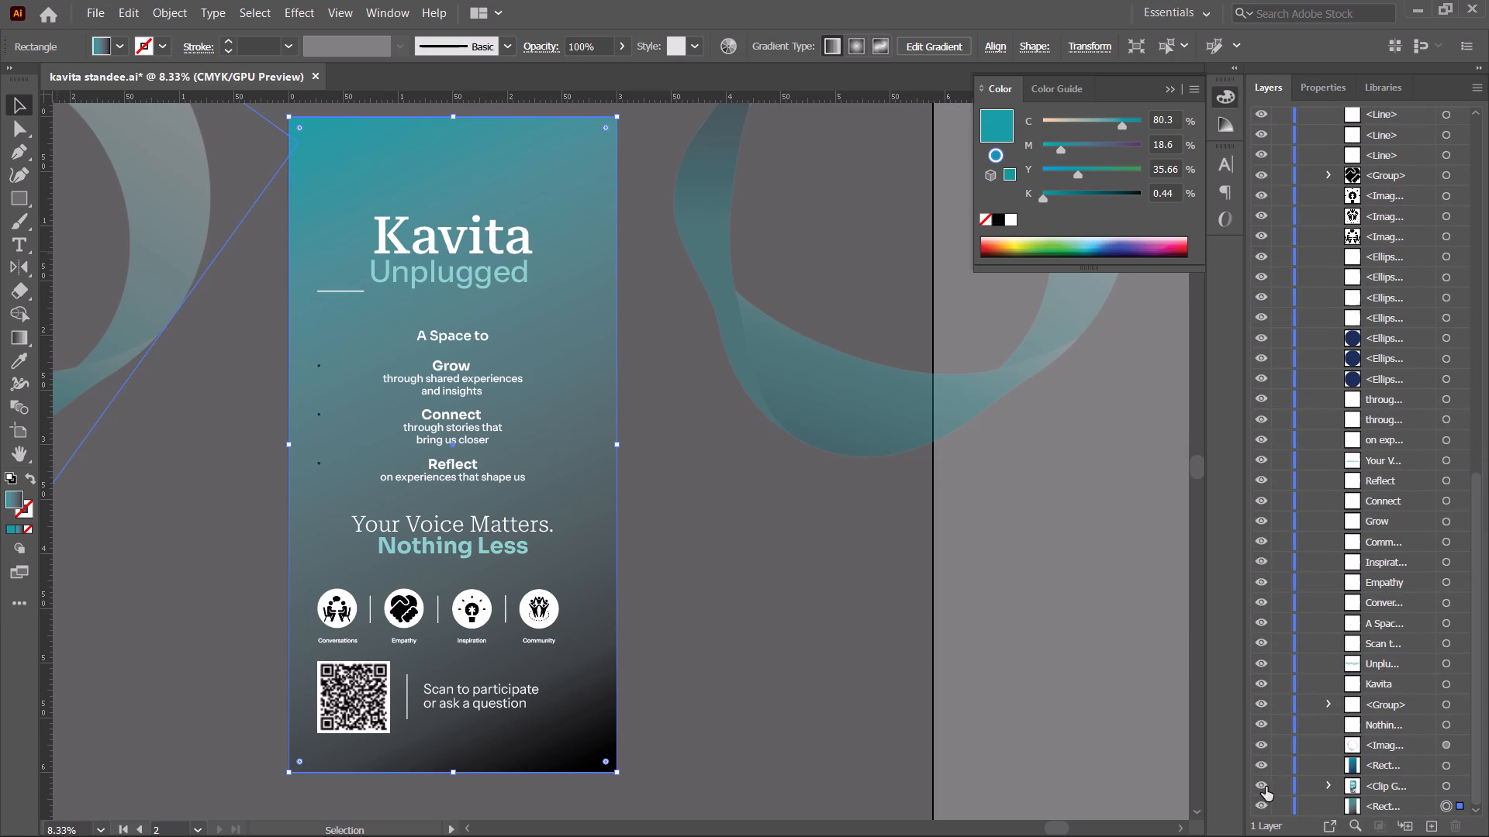
{"action": "left_click", "coordinate": [1275, 810]}
Group the four icons with their labels and separator lines, and centre the group horizontally on the artboard.
{"action": "left_click_drag", "start_coordinate": [668, 666], "coordinate": [380, 567]}
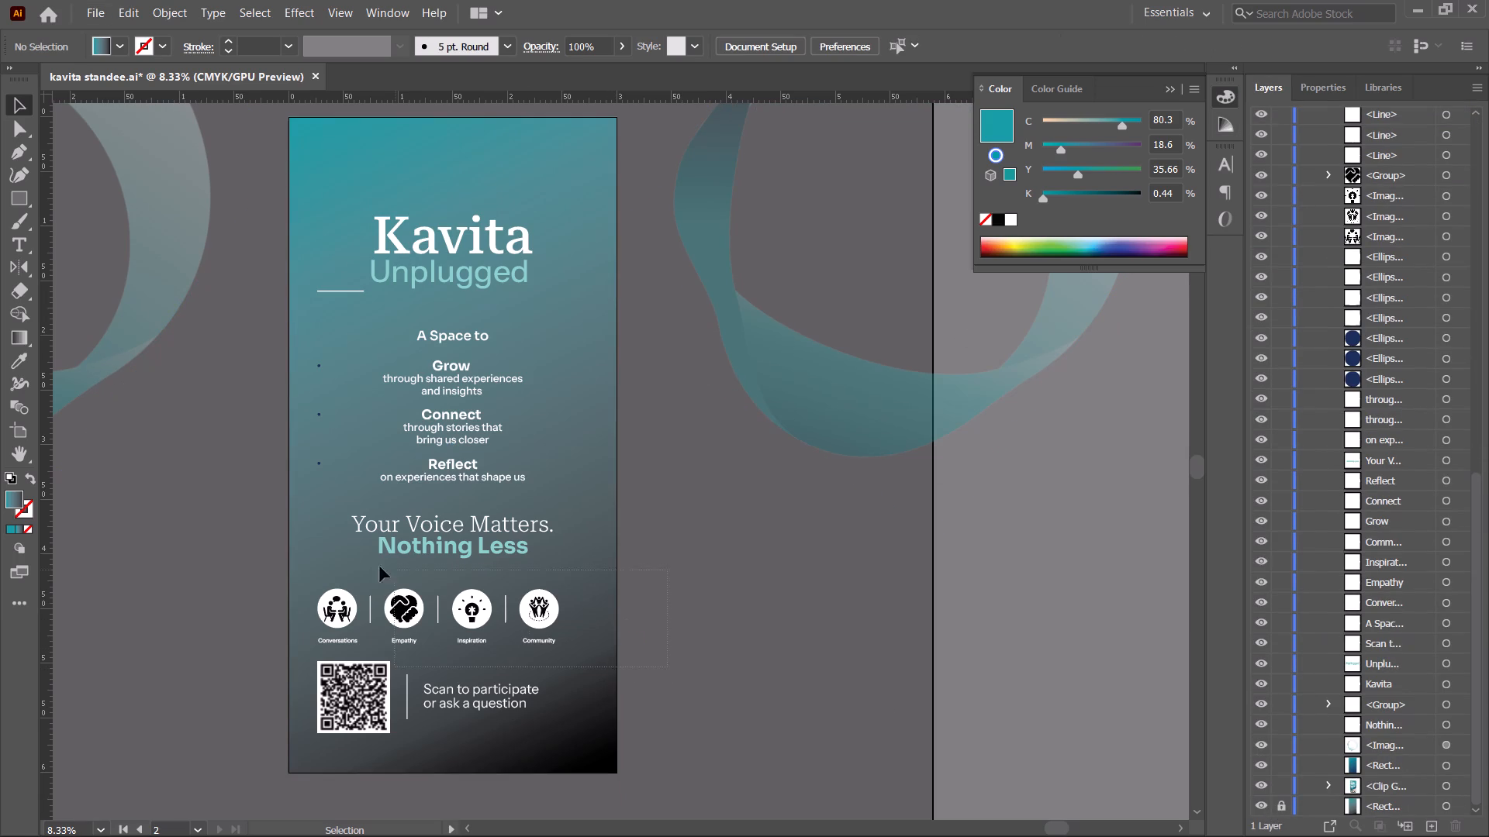
{"action": "left_click_drag", "start_coordinate": [380, 567], "coordinate": [267, 572]}
{"action": "left_click", "coordinate": [766, 629]}
{"action": "left_click_drag", "start_coordinate": [651, 648], "coordinate": [626, 646]}
{"action": "left_click_drag", "start_coordinate": [626, 646], "coordinate": [309, 590]}
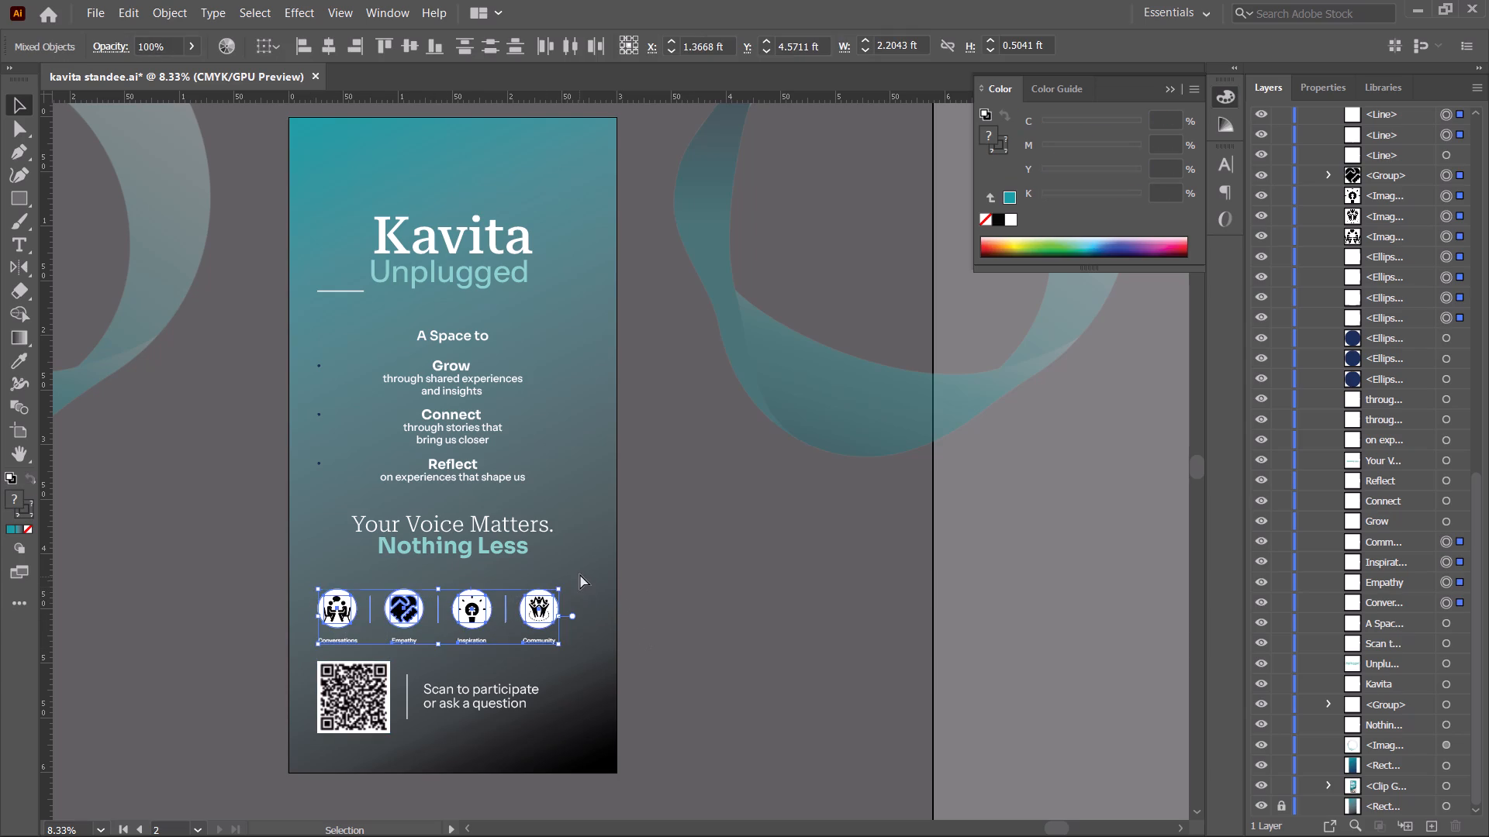
{"action": "key", "text": "ctrl+g"}
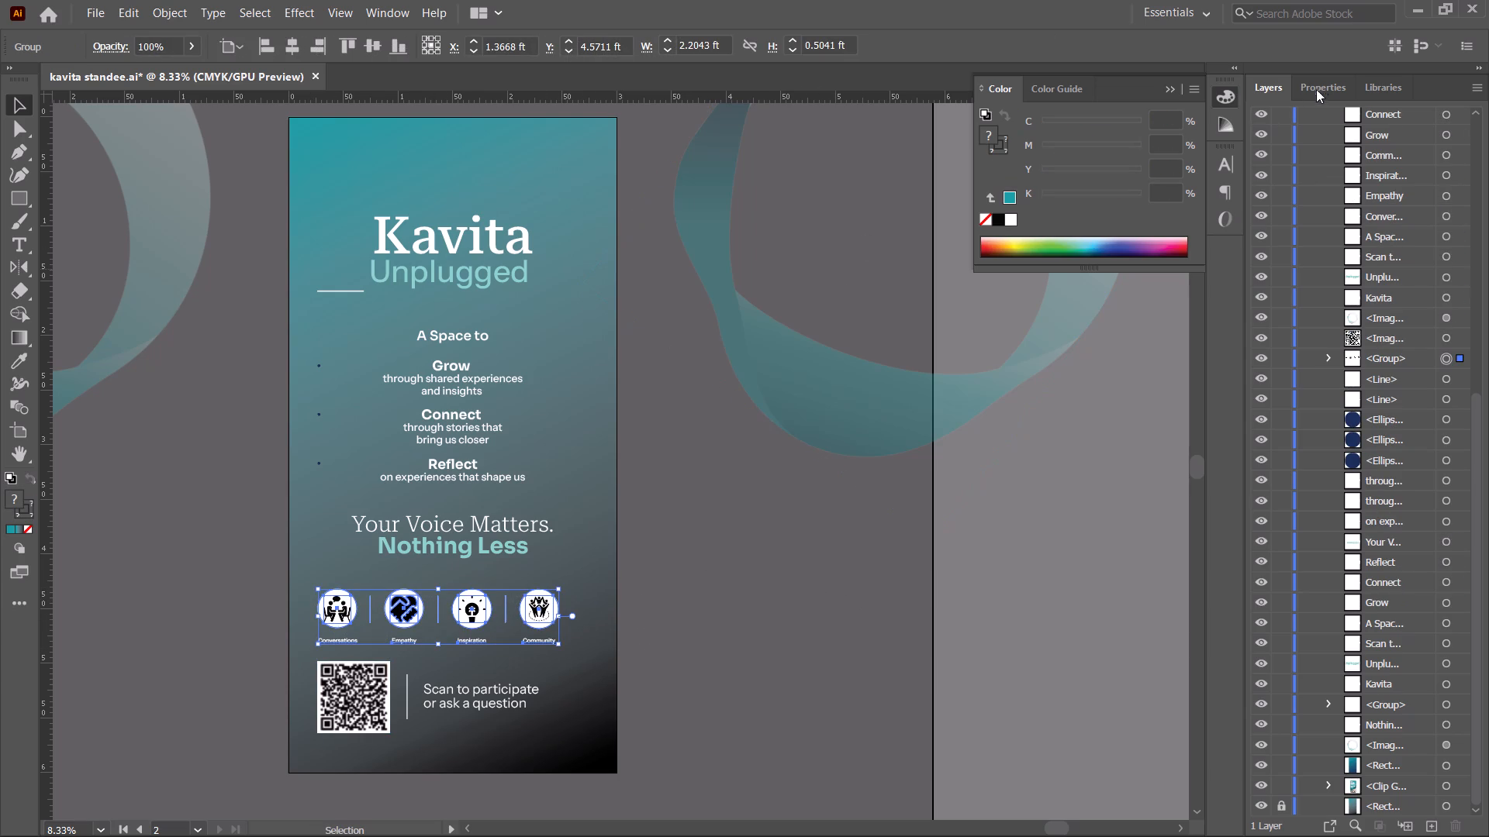
{"action": "left_click", "coordinate": [1319, 85]}
{"action": "left_click", "coordinate": [1325, 469]}
{"action": "left_click", "coordinate": [841, 618]}
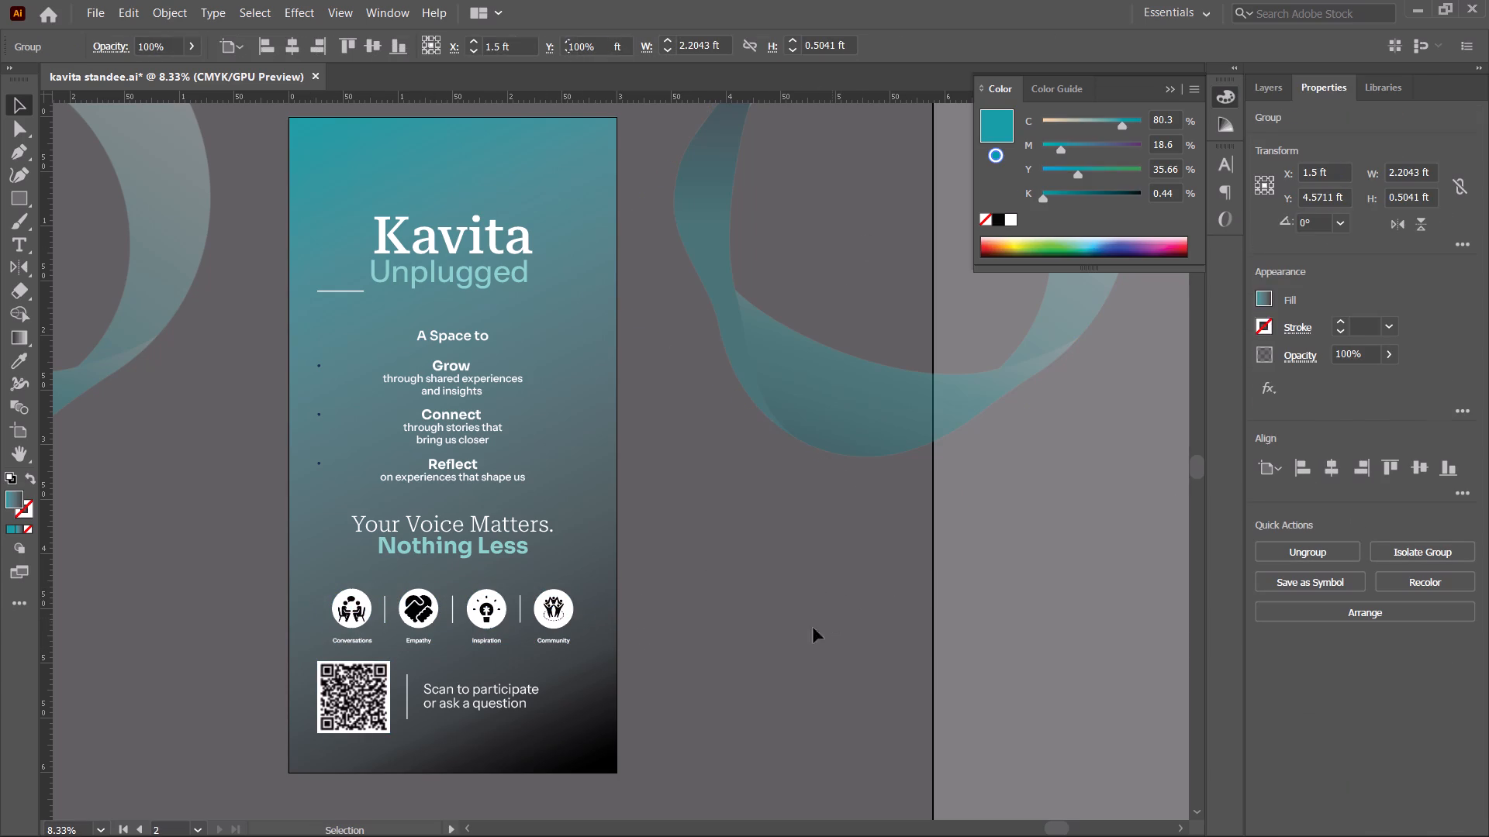
Group the QR code, its separator line and the "Scan to participate" text, and centre the group horizontally on the artboard.
{"action": "left_click_drag", "start_coordinate": [705, 753], "coordinate": [242, 663]}
{"action": "key", "text": "ctrl+g"}
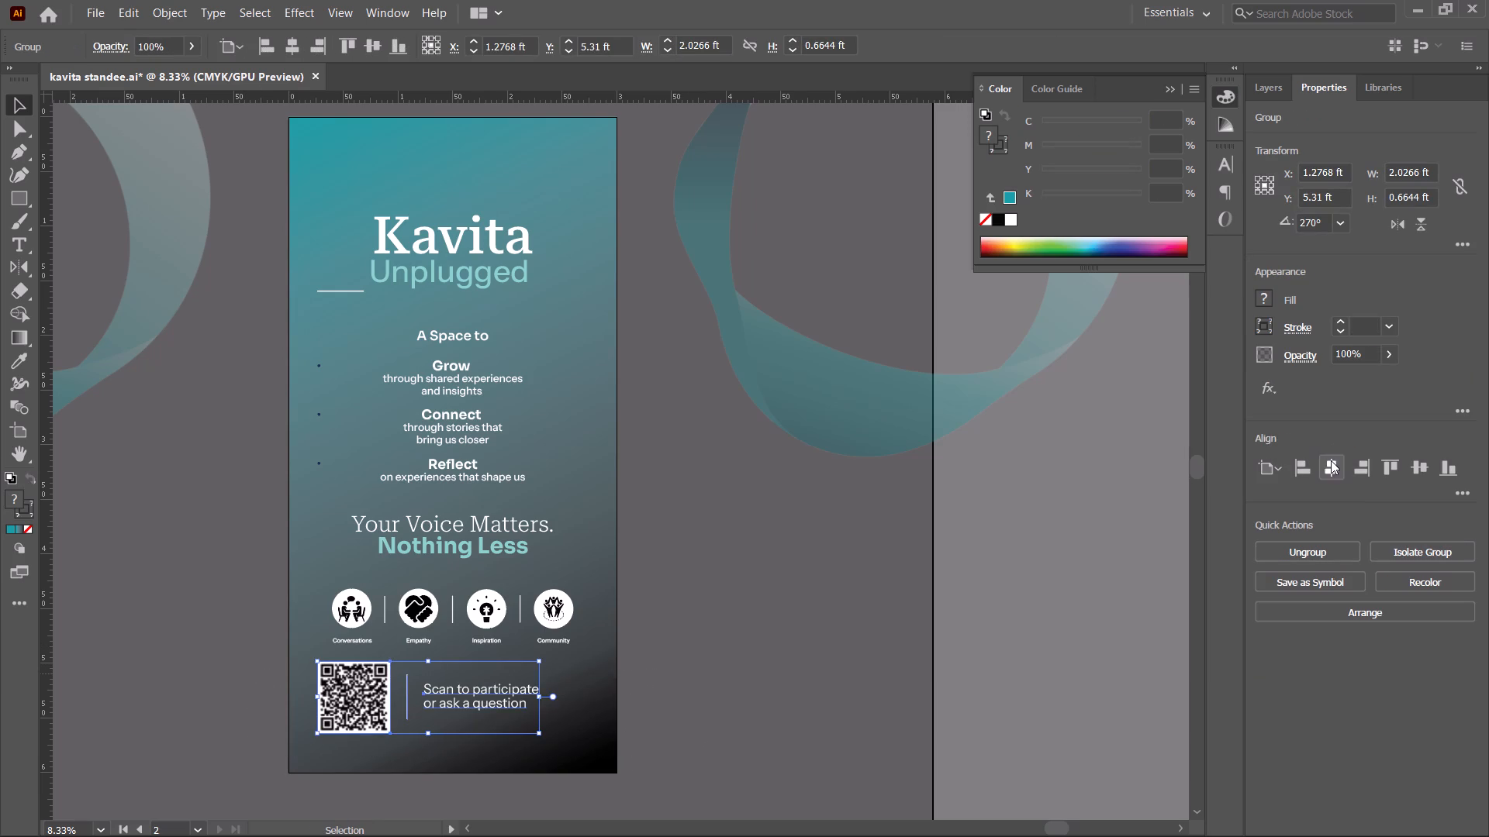
{"action": "left_click", "coordinate": [1331, 460]}
{"action": "left_click", "coordinate": [812, 670]}
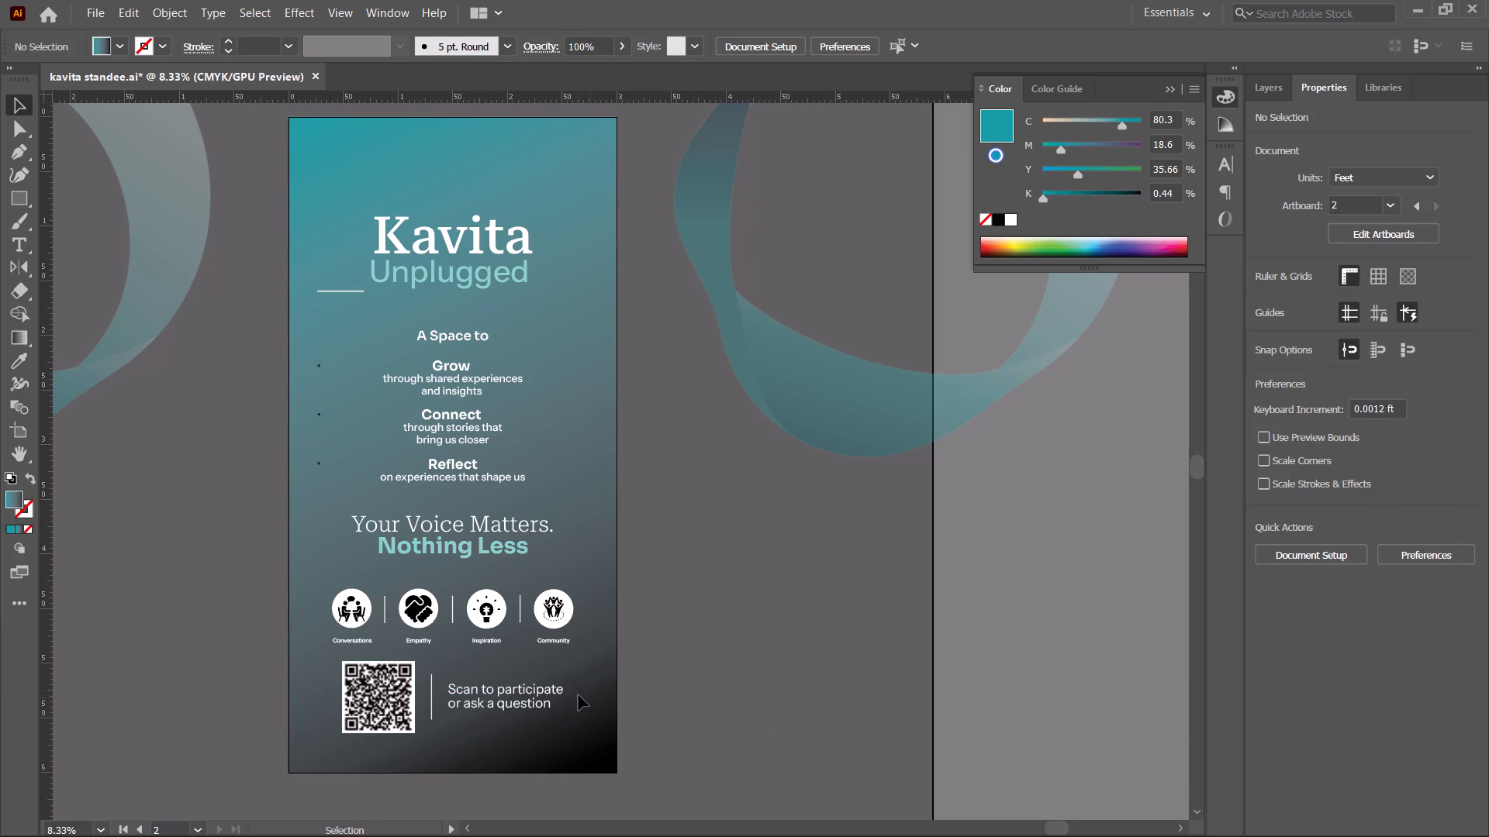
{"action": "left_click", "coordinate": [557, 694]}
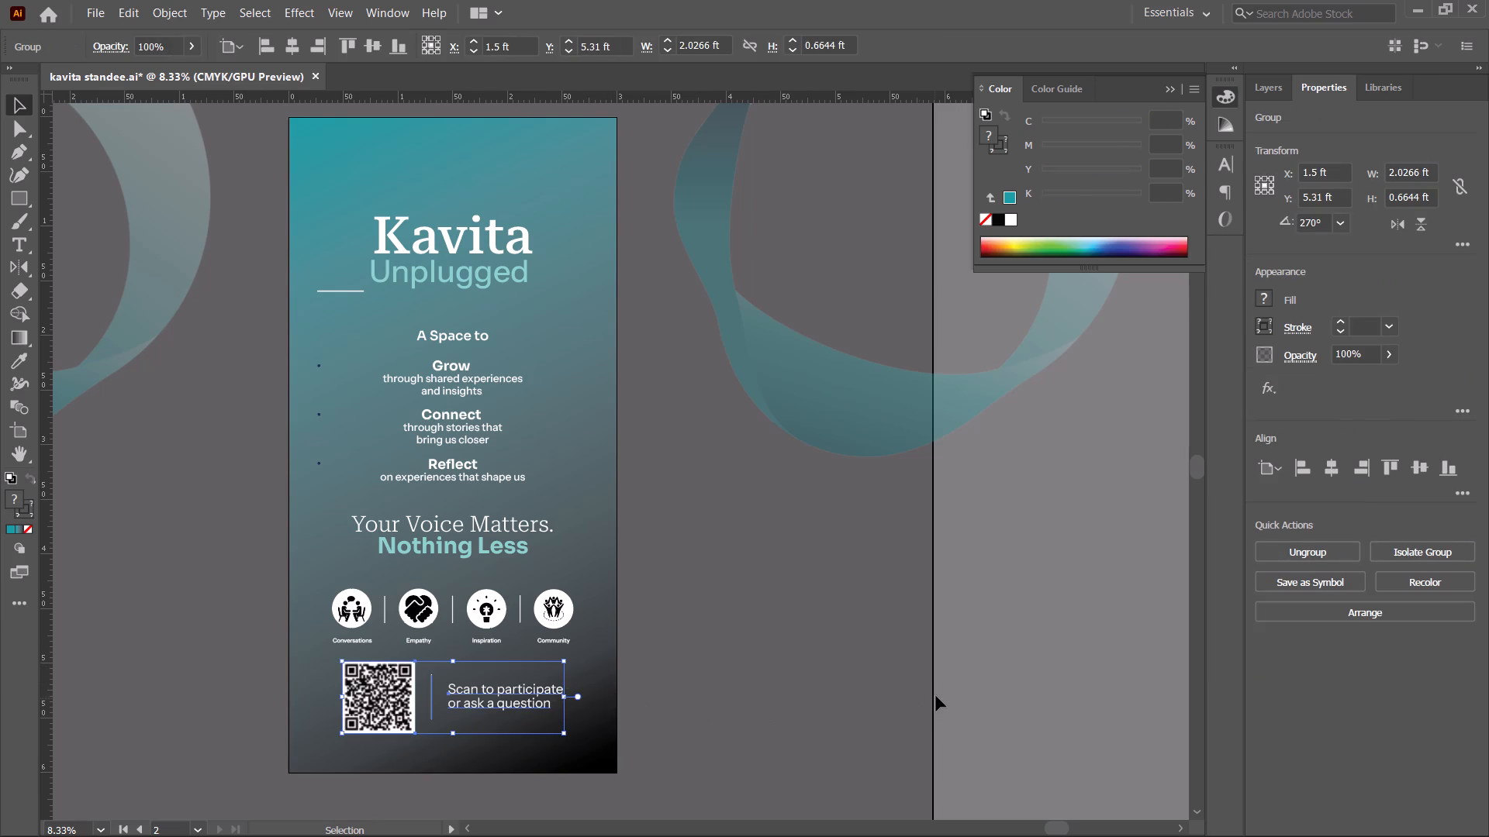
{"action": "left_click", "coordinate": [936, 696]}
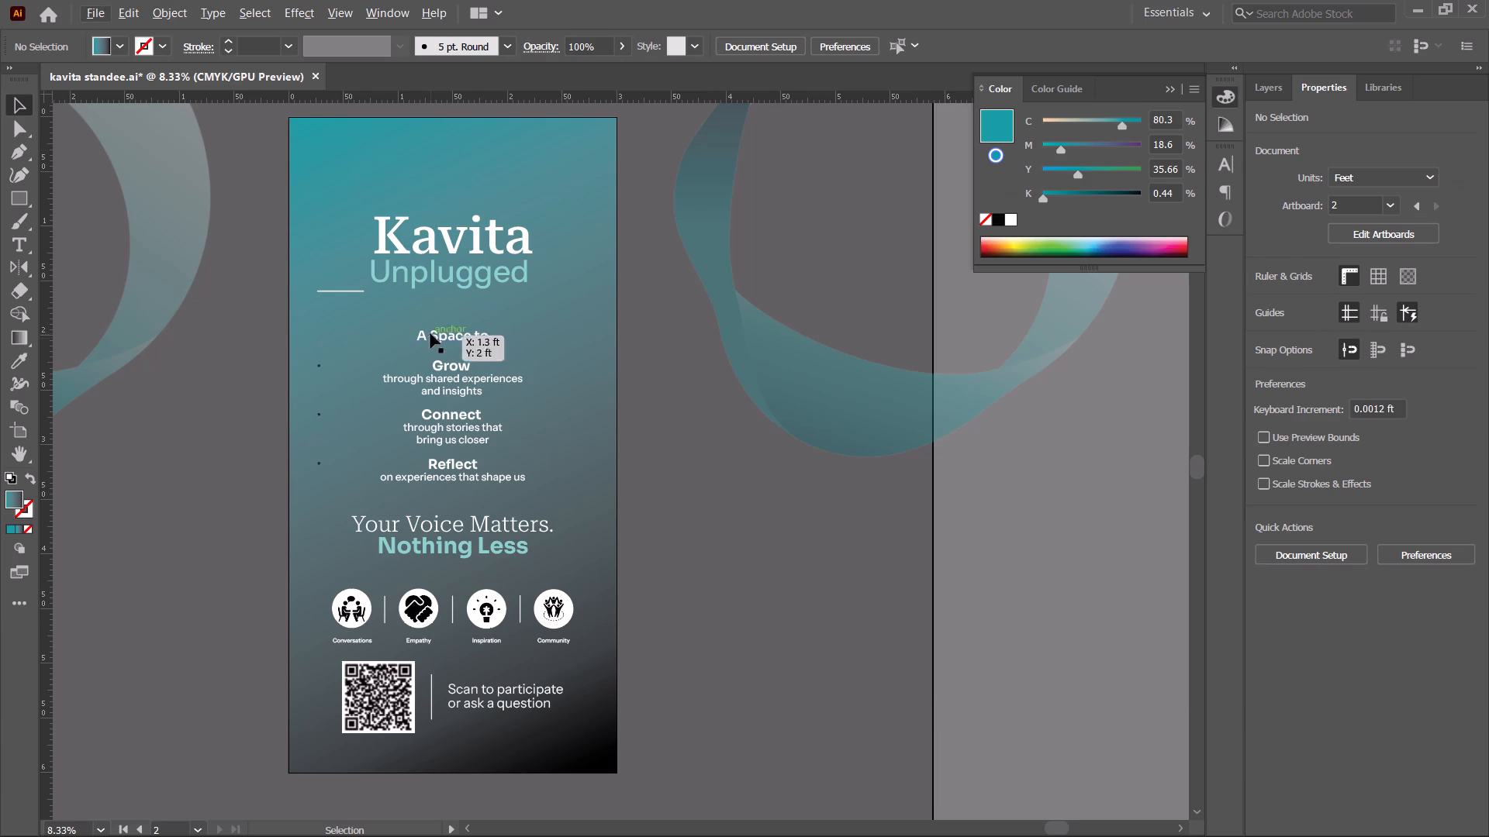
Centre the short white divider line under "Unplugged" horizontally on the artboard.
{"action": "left_click_drag", "start_coordinate": [333, 287], "coordinate": [336, 310]}
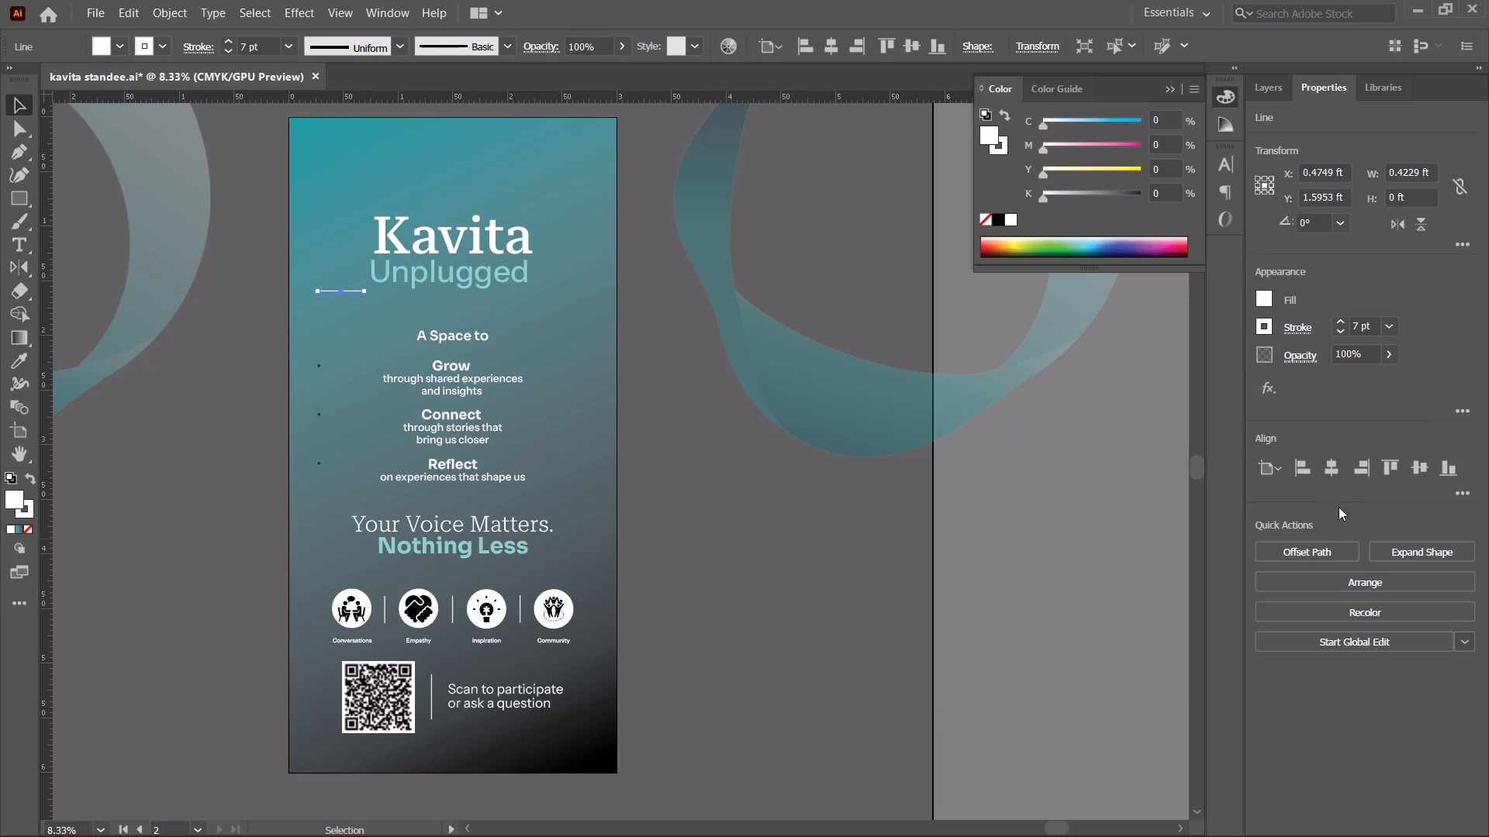
{"action": "left_click", "coordinate": [1326, 470]}
{"action": "left_click", "coordinate": [755, 644]}
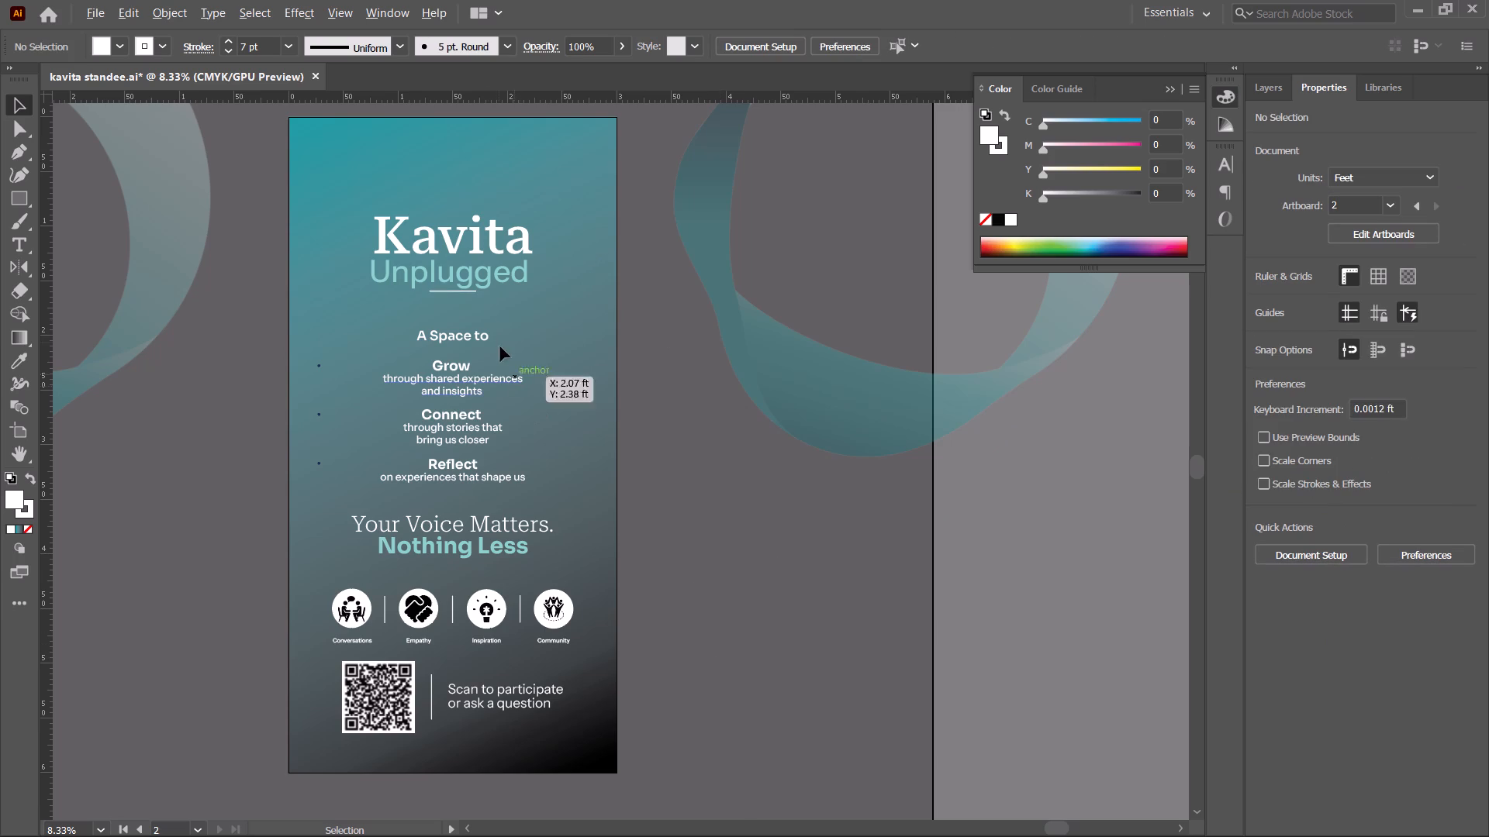
Move the white divider line down by about 0.14 ft, clear of the "Unplugged" title.
{"action": "scroll", "coordinate": [481, 306], "scroll_direction": "up", "scroll_amount": 1, "text": "alt"}
{"action": "left_click", "coordinate": [465, 286]}
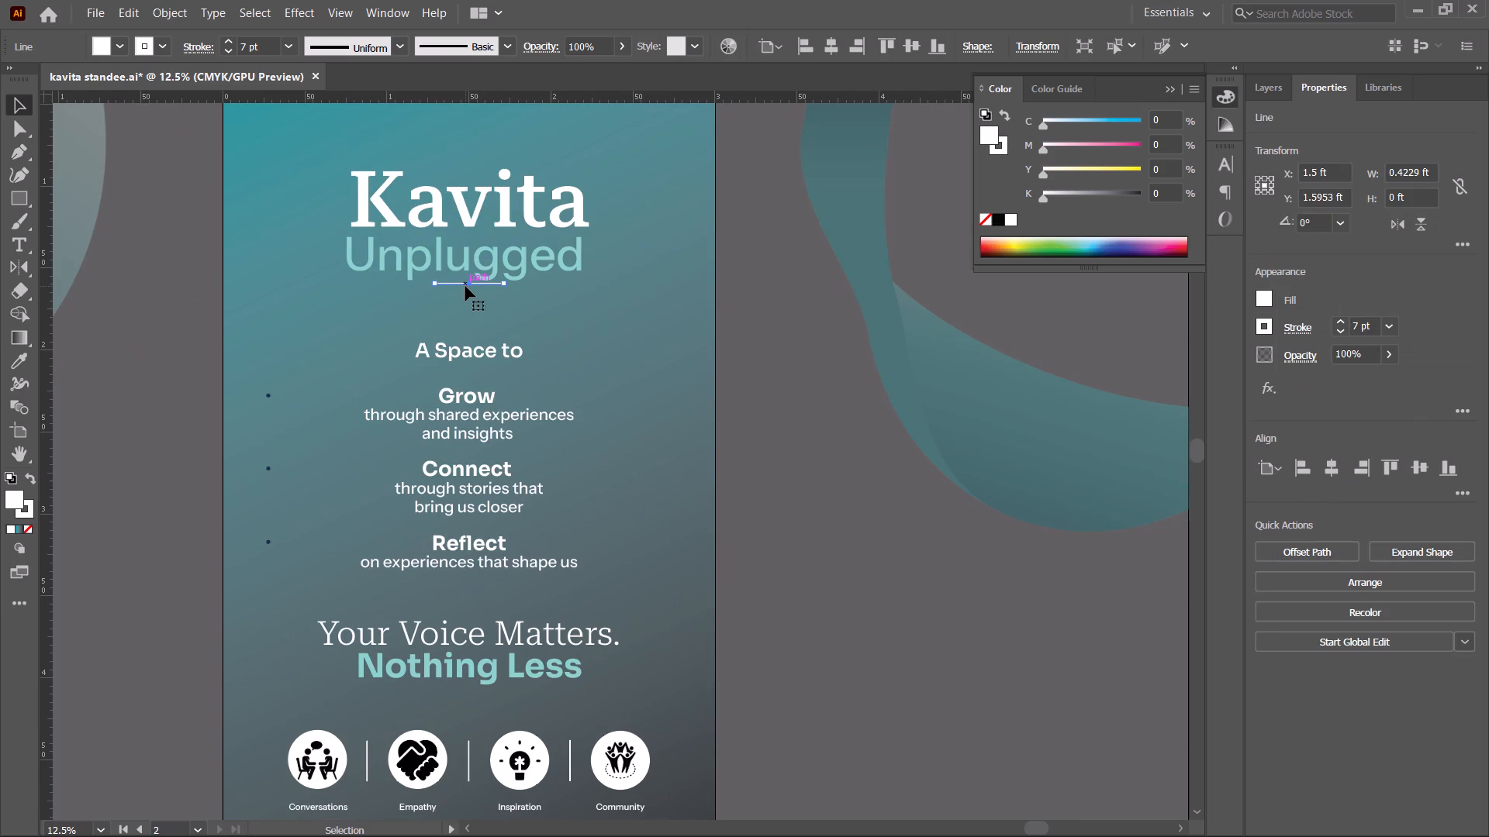
{"action": "key", "text": "shift+Down"}
{"action": "key", "text": "shift+Down"}
{"action": "key", "text": "shift+Down"}
{"action": "key", "text": "shift+Down"}
{"action": "key", "text": "shift+Down"}
{"action": "key", "text": "shift+Down"}
{"action": "key", "text": "shift+Down"}
{"action": "key", "text": "shift+Down"}
{"action": "key", "text": "shift+Down"}
{"action": "key", "text": "shift+Down"}
{"action": "key", "text": "shift+Down"}
{"action": "key", "text": "shift+Down"}
{"action": "key", "text": "shift+Down"}
{"action": "key", "text": "shift+Down"}
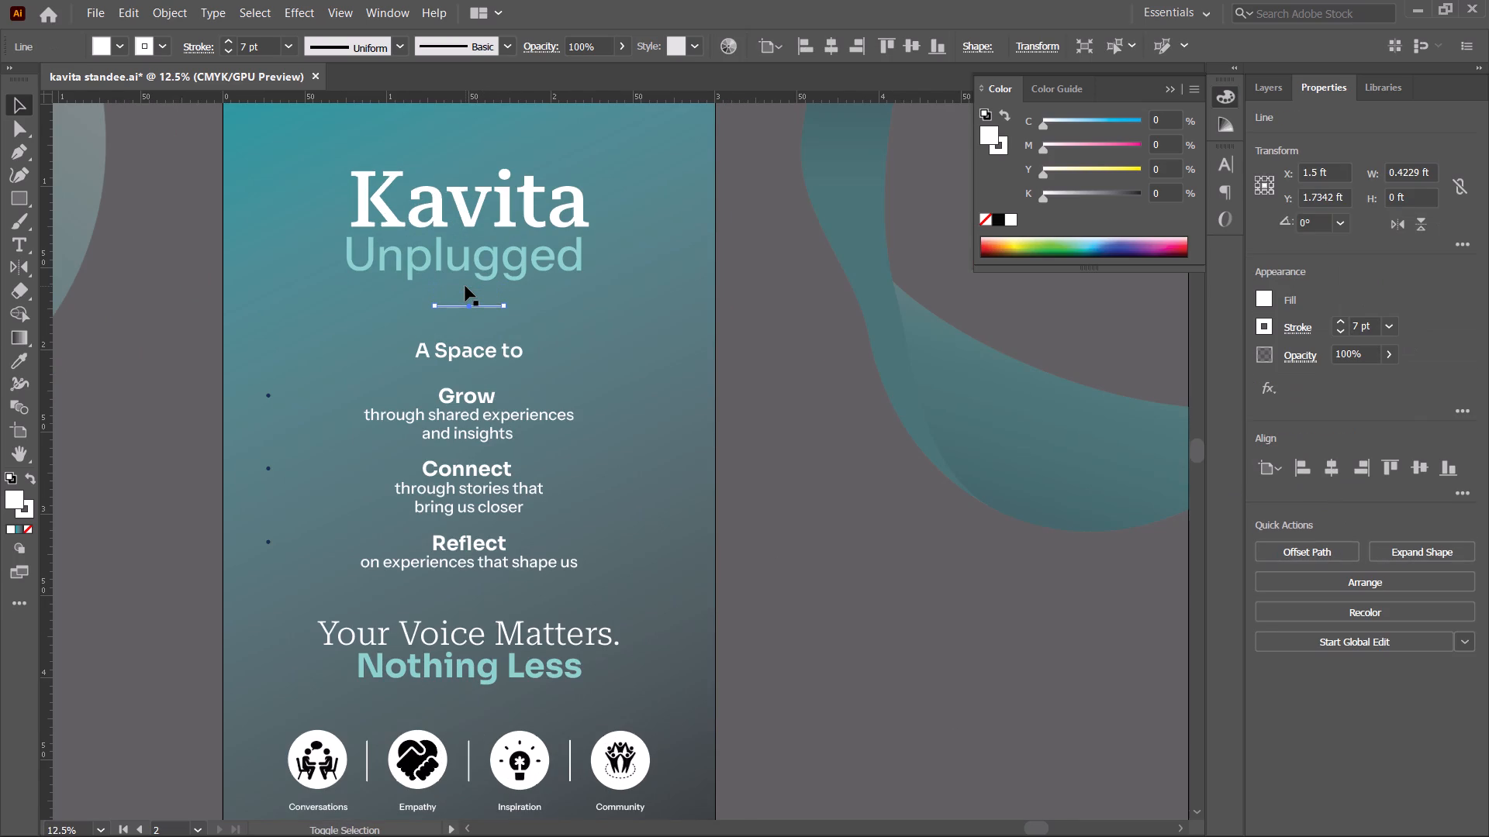
{"action": "left_click", "coordinate": [981, 579]}
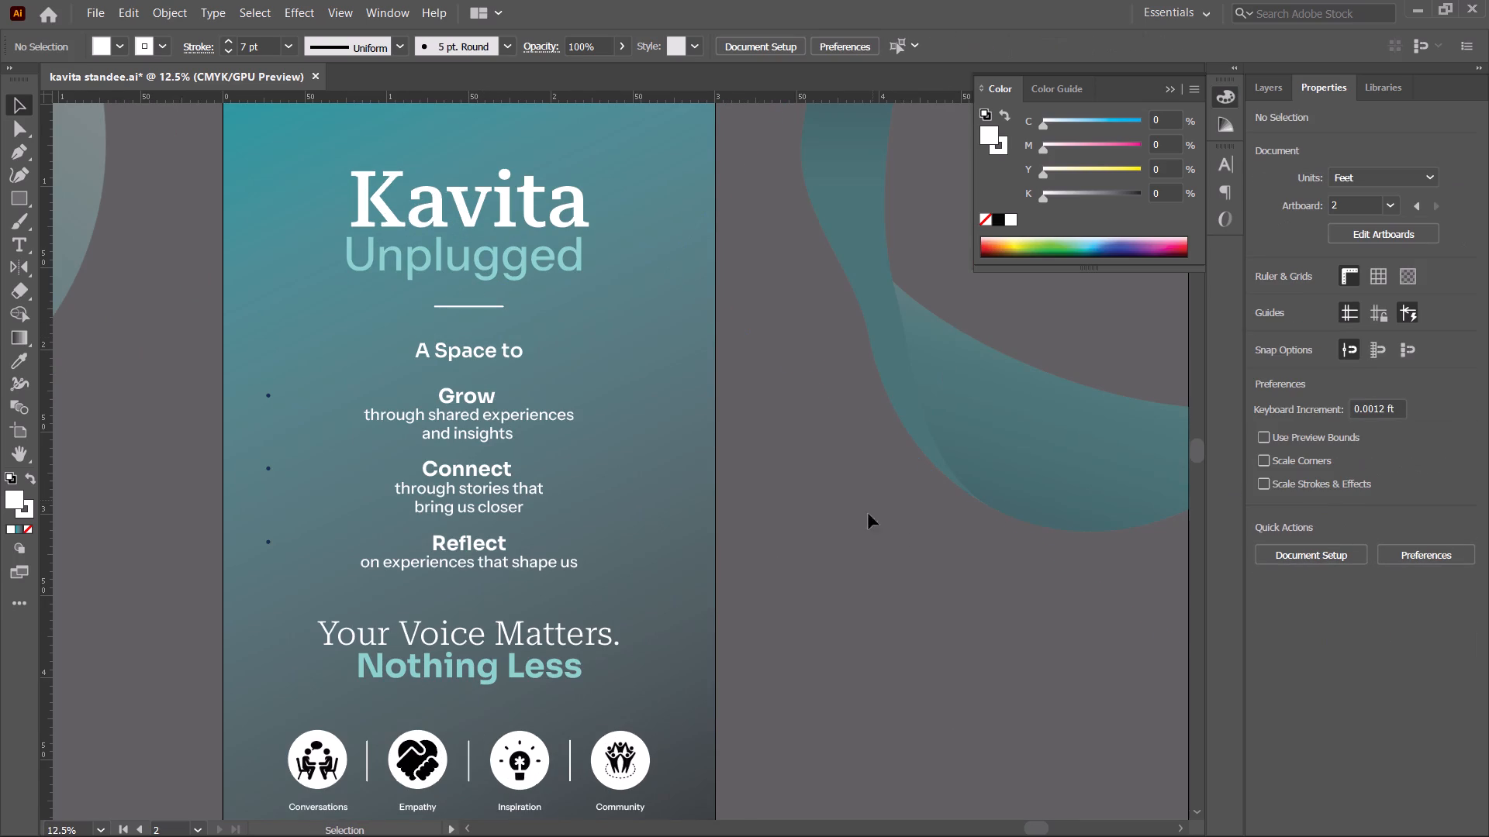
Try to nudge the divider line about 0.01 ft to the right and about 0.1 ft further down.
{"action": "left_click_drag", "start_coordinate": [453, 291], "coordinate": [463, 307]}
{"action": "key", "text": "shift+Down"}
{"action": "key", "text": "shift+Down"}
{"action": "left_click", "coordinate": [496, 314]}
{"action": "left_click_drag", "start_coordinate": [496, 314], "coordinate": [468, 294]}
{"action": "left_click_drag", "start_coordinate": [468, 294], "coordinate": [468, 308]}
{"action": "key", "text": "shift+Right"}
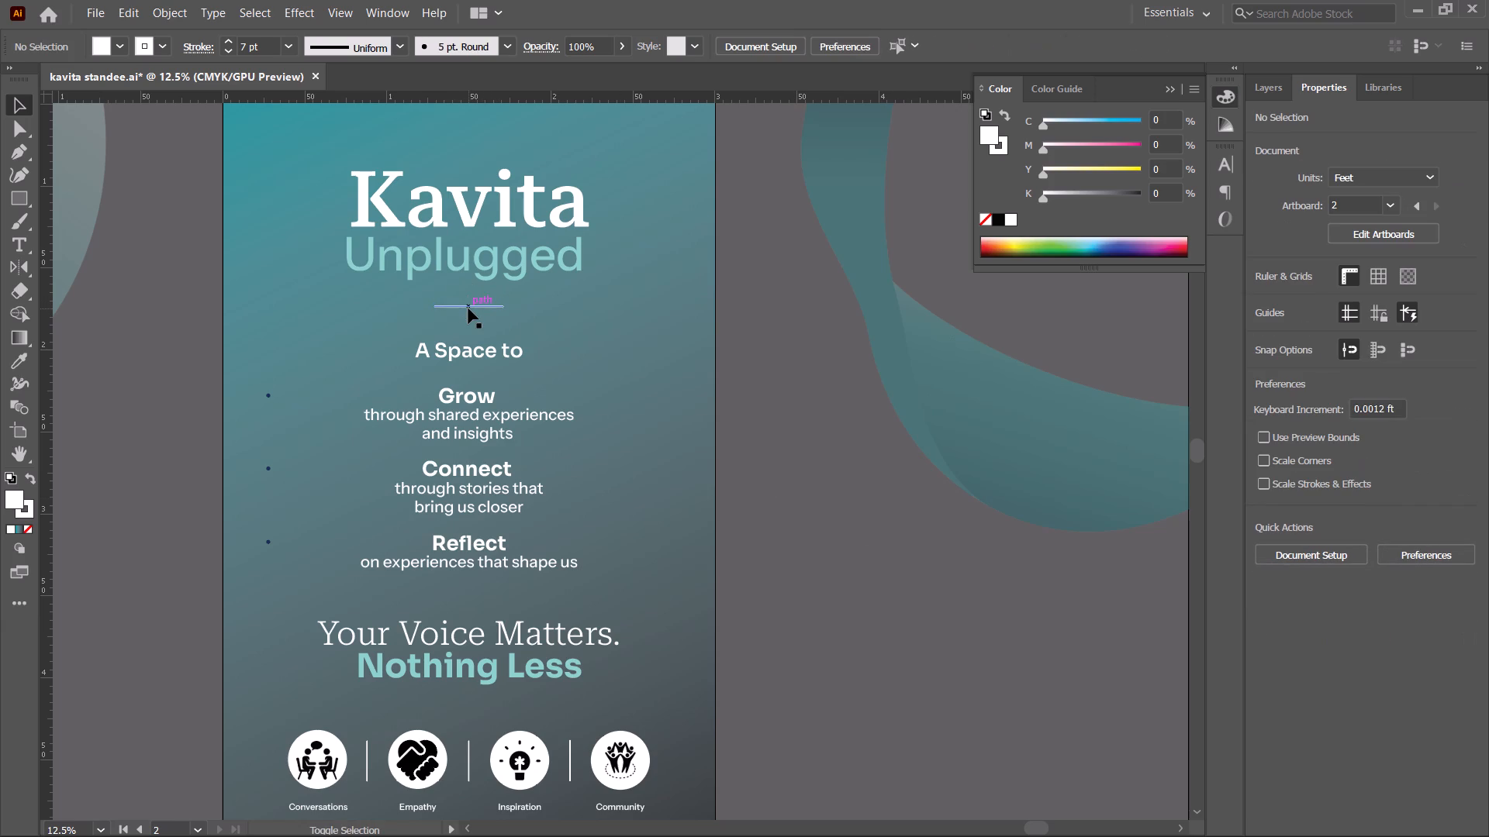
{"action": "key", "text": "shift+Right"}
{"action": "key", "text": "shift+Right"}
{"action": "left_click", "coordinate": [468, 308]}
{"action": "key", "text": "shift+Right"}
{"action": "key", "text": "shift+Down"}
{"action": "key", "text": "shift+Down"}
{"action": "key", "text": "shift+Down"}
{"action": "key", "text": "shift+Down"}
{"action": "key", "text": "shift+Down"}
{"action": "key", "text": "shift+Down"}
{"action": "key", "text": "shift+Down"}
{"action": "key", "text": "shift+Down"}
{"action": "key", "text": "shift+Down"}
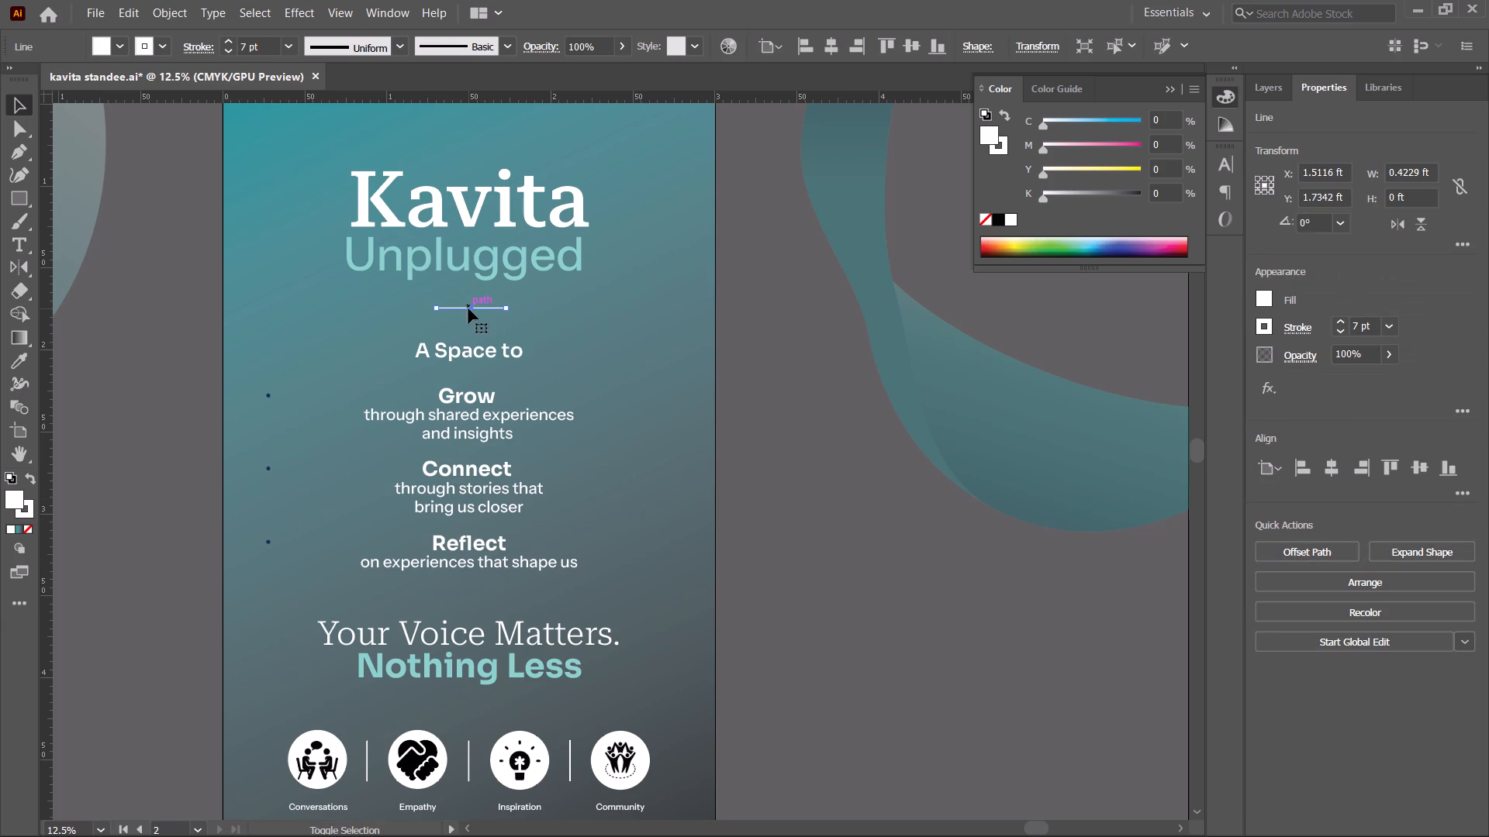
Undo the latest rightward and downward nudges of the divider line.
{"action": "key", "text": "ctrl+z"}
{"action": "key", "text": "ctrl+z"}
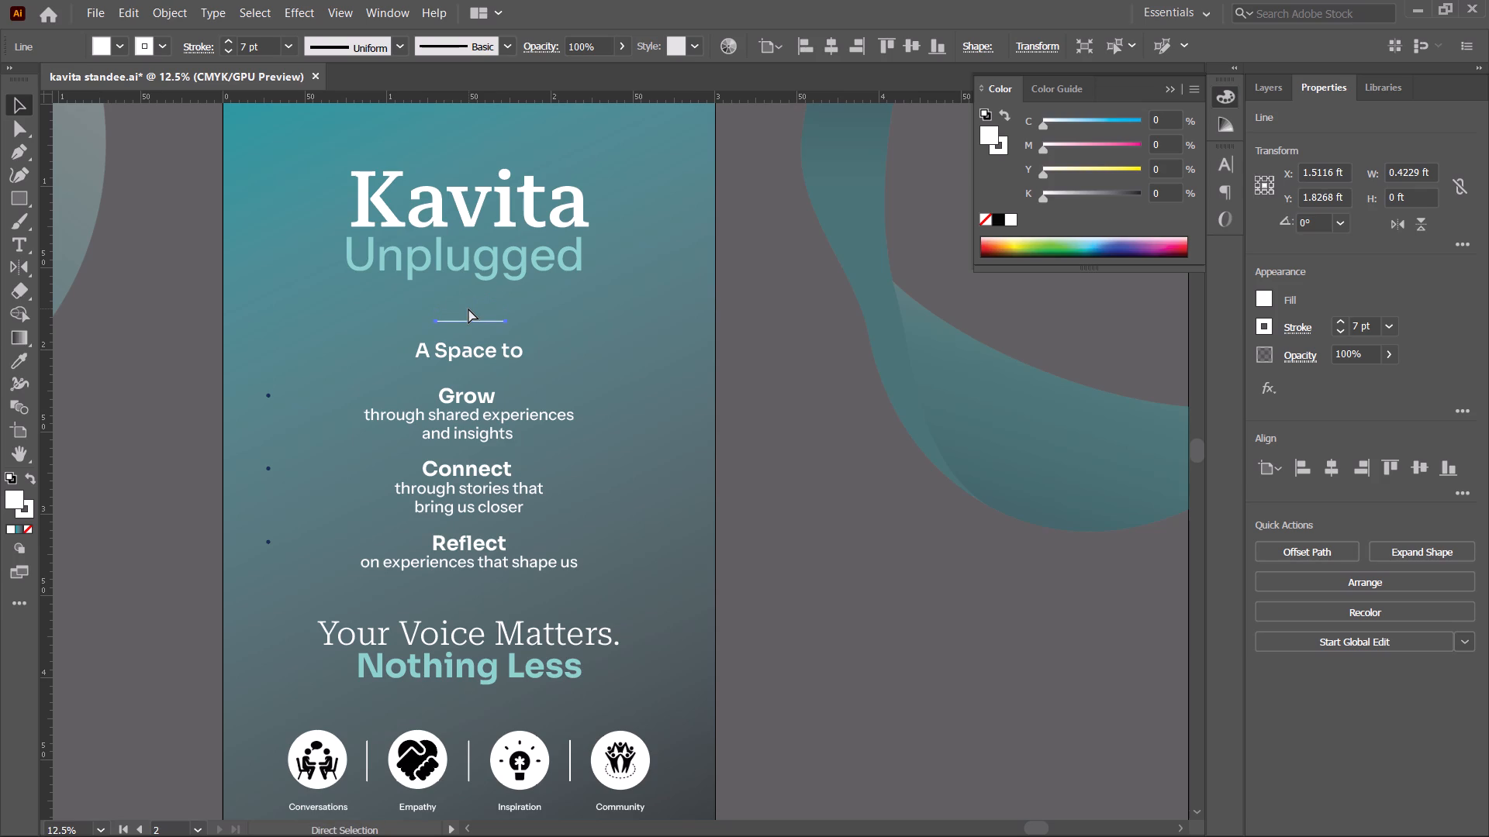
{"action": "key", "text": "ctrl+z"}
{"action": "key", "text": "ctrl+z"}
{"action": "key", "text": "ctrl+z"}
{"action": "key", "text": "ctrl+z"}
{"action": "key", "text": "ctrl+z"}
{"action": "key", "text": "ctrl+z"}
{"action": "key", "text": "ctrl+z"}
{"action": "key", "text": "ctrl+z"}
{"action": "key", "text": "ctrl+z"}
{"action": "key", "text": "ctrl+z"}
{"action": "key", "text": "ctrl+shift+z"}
Nudge the divider line straight down so it sits roughly midway between "Unplugged" and "A Space to".
{"action": "key", "text": "shift+Down"}
{"action": "key", "text": "shift+Down"}
{"action": "key", "text": "shift+Down"}
{"action": "key", "text": "shift+Down"}
{"action": "key", "text": "shift+Down"}
{"action": "key", "text": "shift+Down"}
{"action": "key", "text": "shift+Down"}
{"action": "key", "text": "shift+Down"}
{"action": "key", "text": "shift+Down"}
{"action": "key", "text": "shift+Down"}
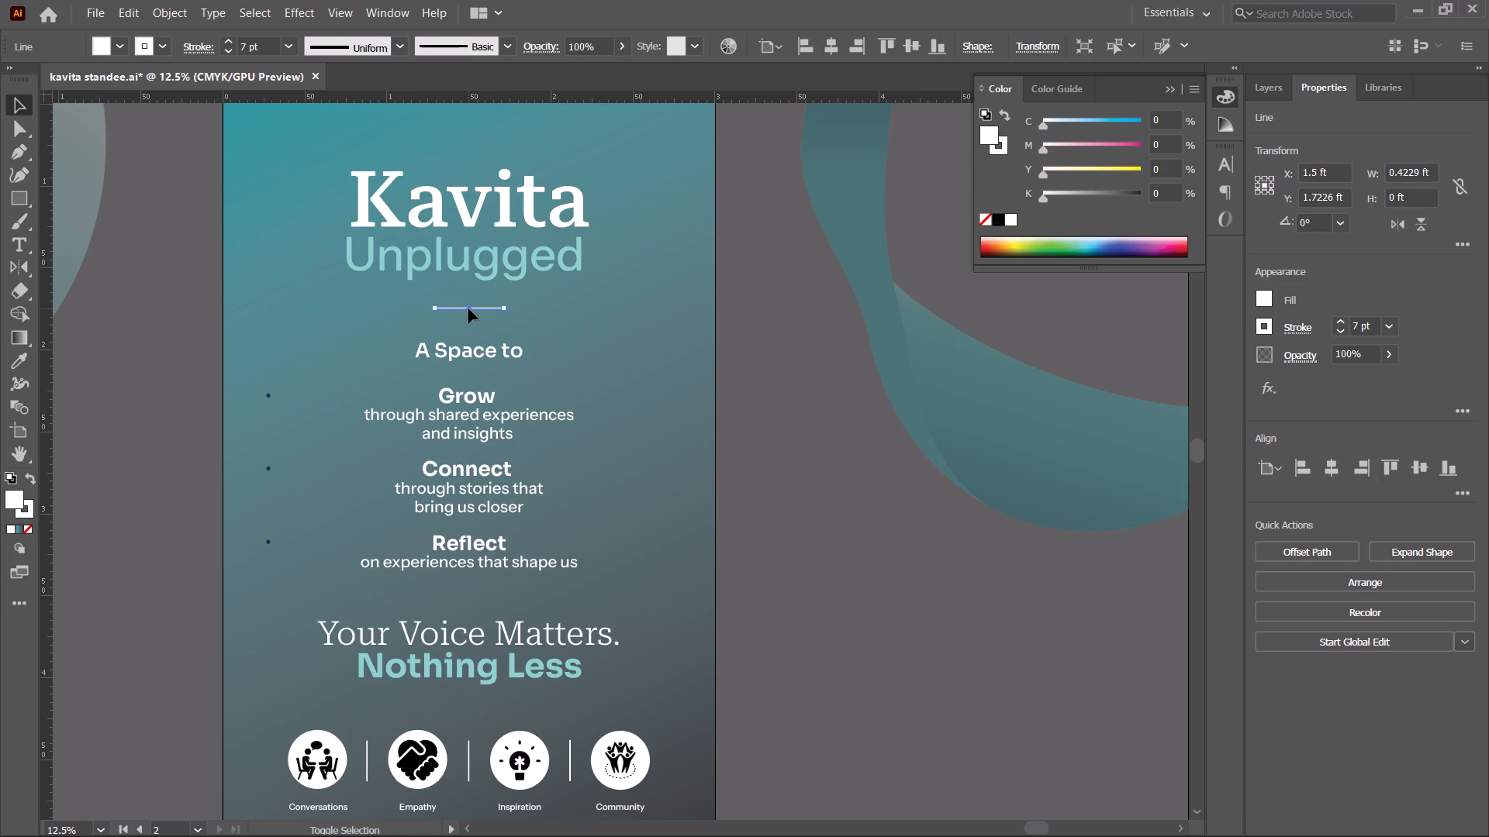
{"action": "key", "text": "shift+Up"}
{"action": "key", "text": "shift+Up"}
{"action": "key", "text": "shift+Up"}
{"action": "key", "text": "shift+Up"}
{"action": "key", "text": "shift+Up"}
{"action": "left_click", "coordinate": [946, 573]}
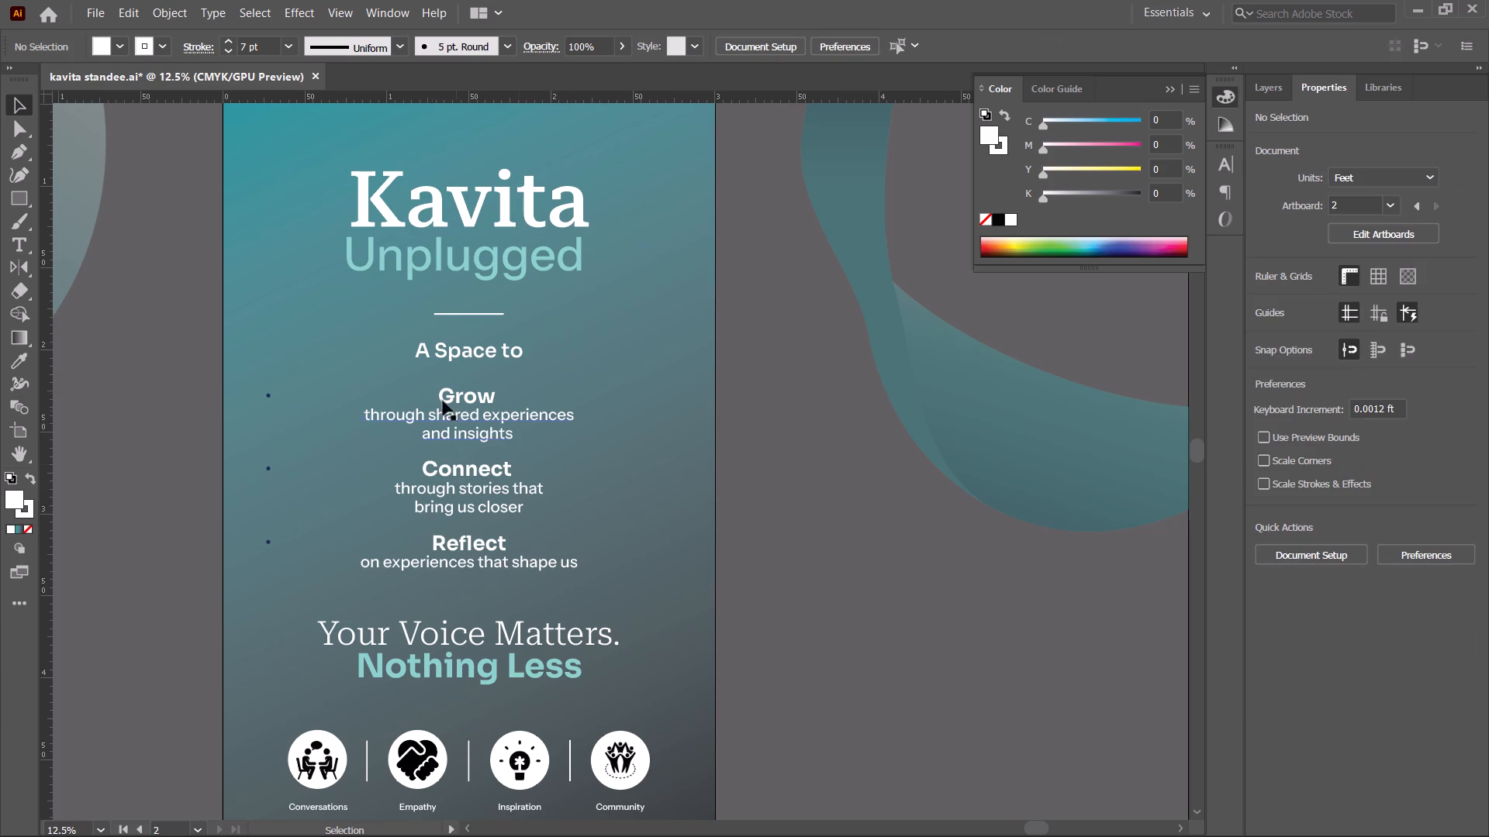
Move the three bullet dots right to about X 1.13 ft, just beside the "Grow", "Connect" and "Reflect" headings.
{"action": "left_click_drag", "start_coordinate": [259, 383], "coordinate": [319, 544]}
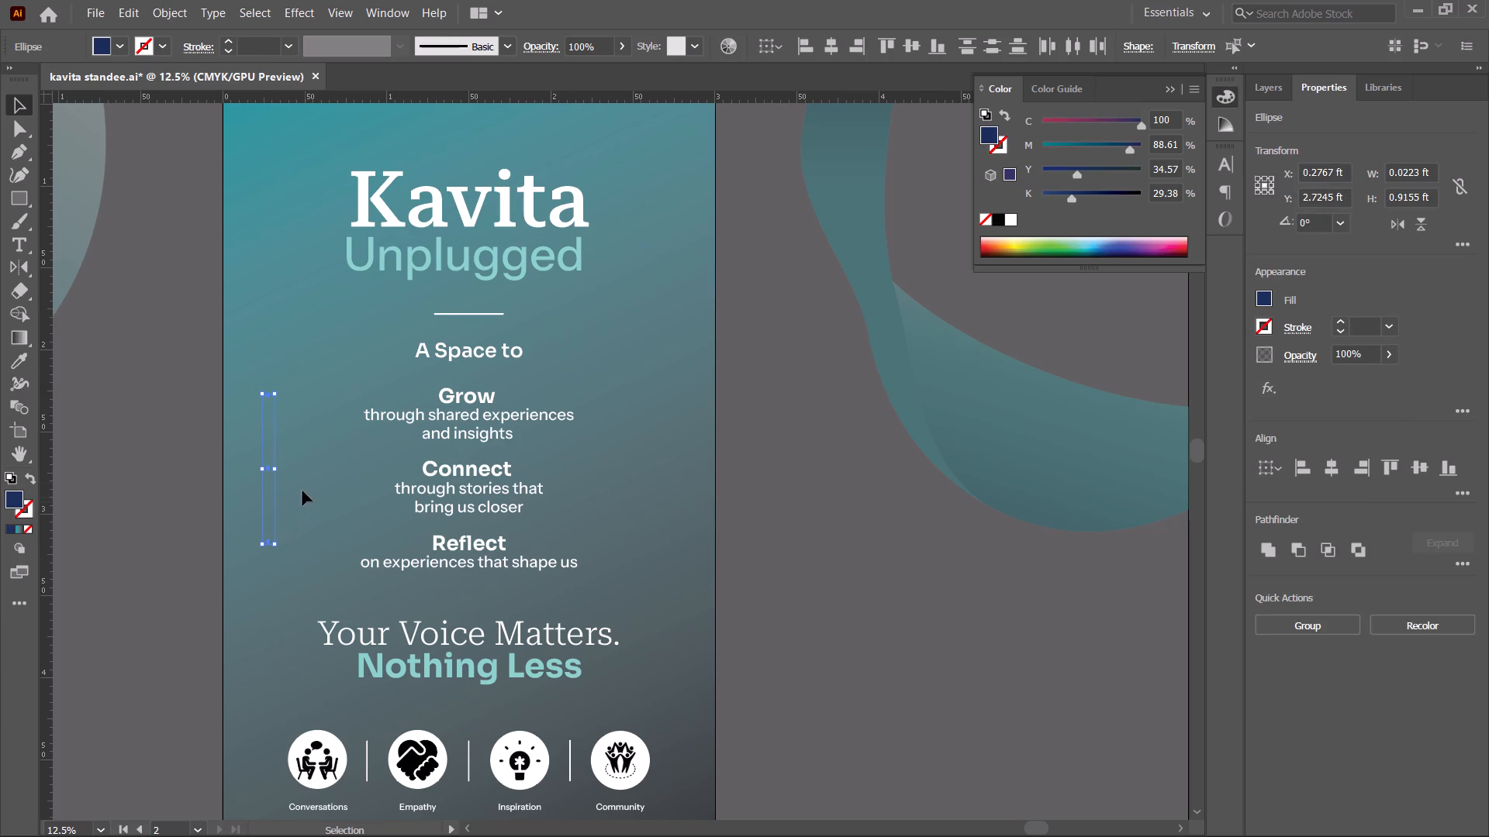
{"action": "key", "text": "shift+Right"}
{"action": "key", "text": "shift+Right"}
{"action": "key", "text": "shift+Right"}
{"action": "key", "text": "shift+Right"}
{"action": "key", "text": "shift+Right"}
{"action": "key", "text": "shift+Right"}
{"action": "key", "text": "shift+Right"}
{"action": "key", "text": "shift+Right"}
{"action": "key", "text": "shift+Right"}
{"action": "key", "text": "shift+Right"}
{"action": "key", "text": "shift+Right"}
{"action": "key", "text": "shift+Right"}
{"action": "key", "text": "shift+Right"}
{"action": "key", "text": "shift+Right"}
{"action": "key", "text": "shift+Right"}
{"action": "key", "text": "shift+Right"}
{"action": "key", "text": "shift+Right"}
{"action": "key", "text": "shift+Right"}
{"action": "key", "text": "shift+Right"}
{"action": "key", "text": "shift+Right"}
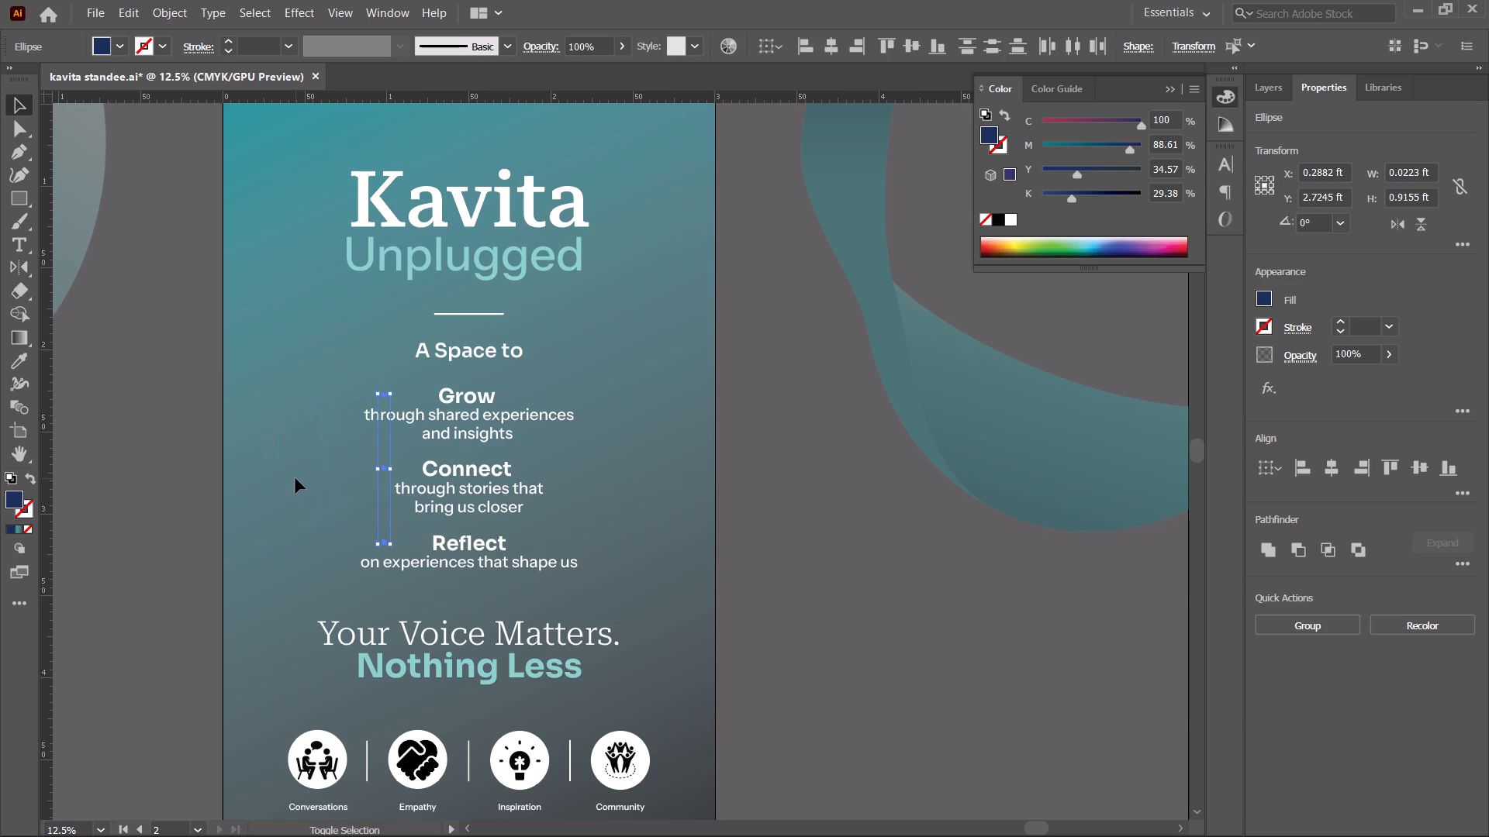
{"action": "key", "text": "shift+Right"}
{"action": "key", "text": "shift+Right"}
{"action": "key", "text": "shift+Right"}
{"action": "key", "text": "shift+Right"}
{"action": "key", "text": "shift+Right"}
{"action": "key", "text": "shift+Right"}
{"action": "key", "text": "shift+Right"}
{"action": "key", "text": "shift+Right"}
{"action": "key", "text": "shift+Right"}
{"action": "key", "text": "shift+Right"}
{"action": "key", "text": "shift+Right"}
{"action": "key", "text": "shift+Right"}
{"action": "key", "text": "shift+Right"}
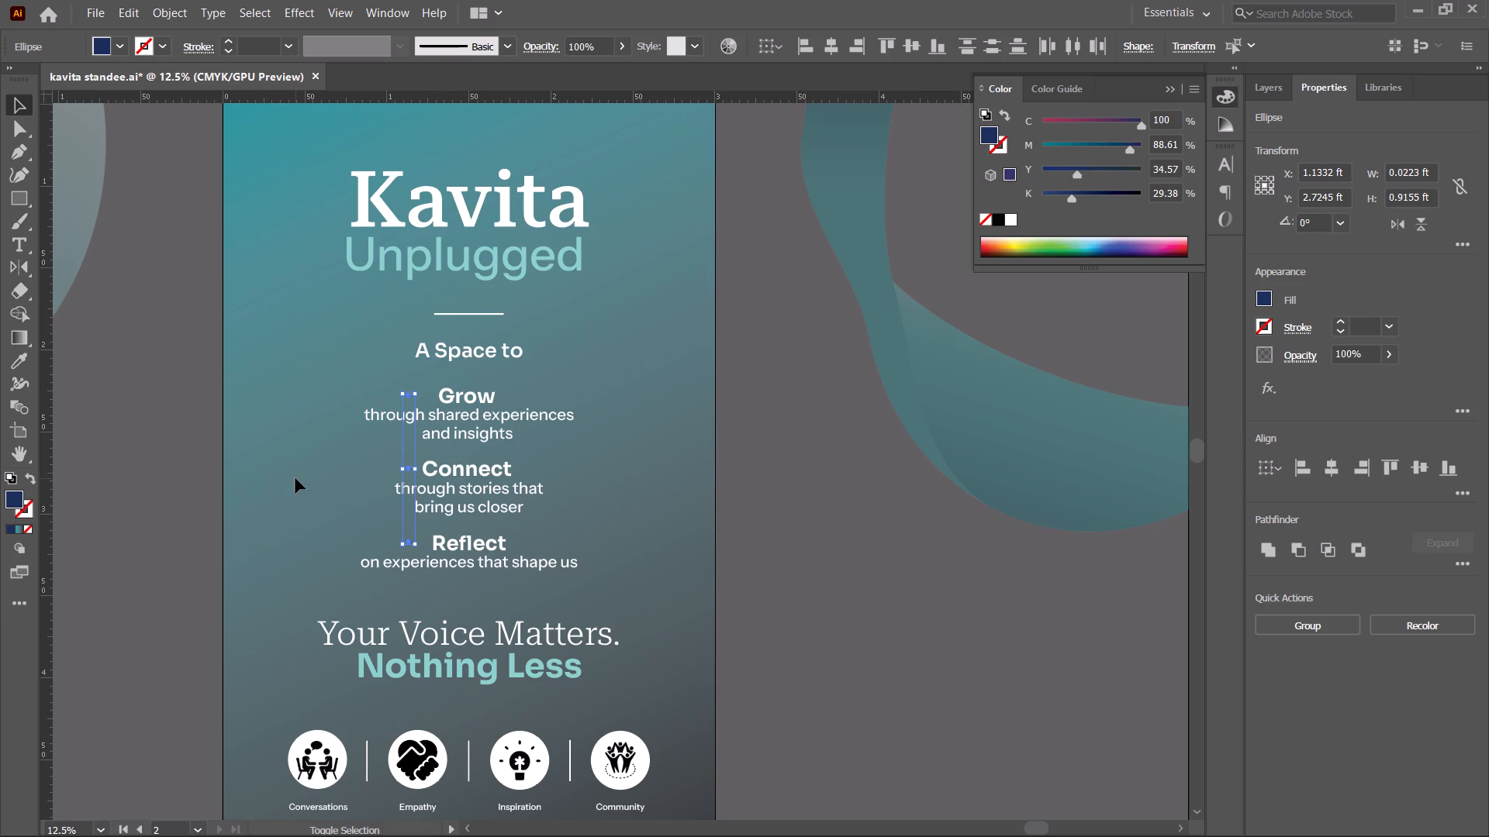
{"action": "left_click", "coordinate": [811, 513]}
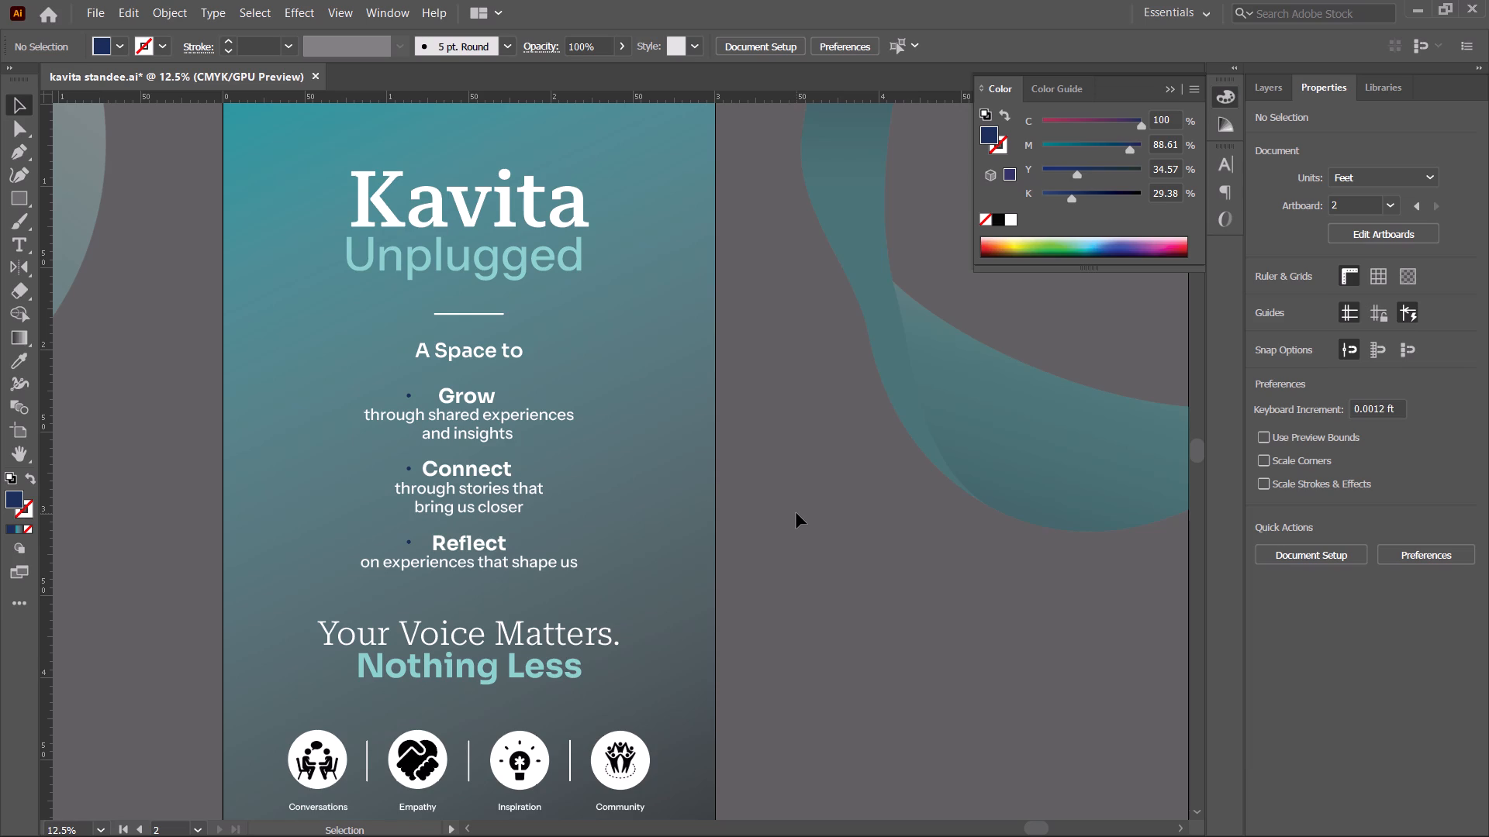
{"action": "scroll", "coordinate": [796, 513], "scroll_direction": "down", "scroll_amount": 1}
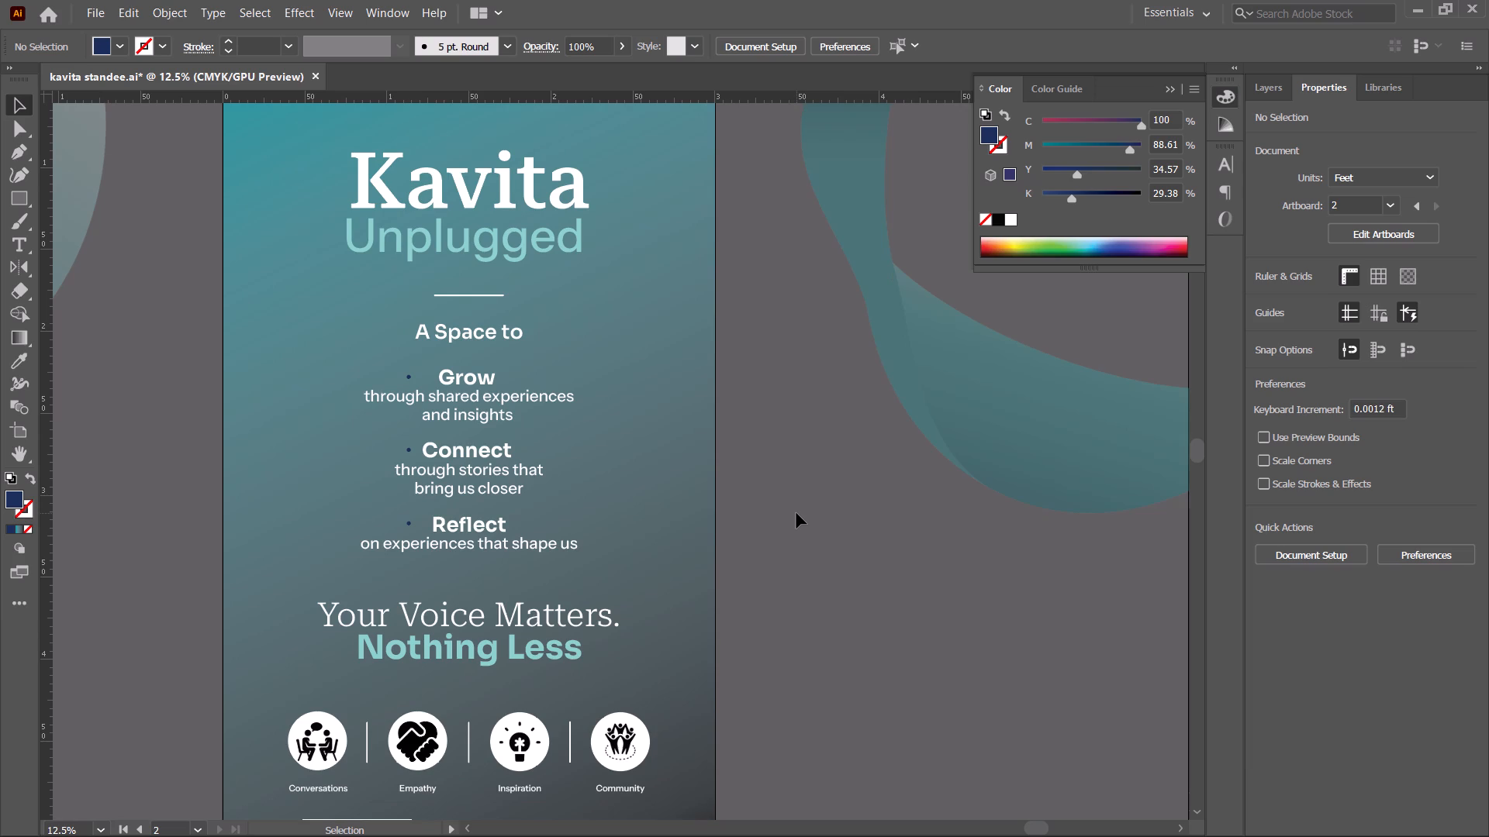
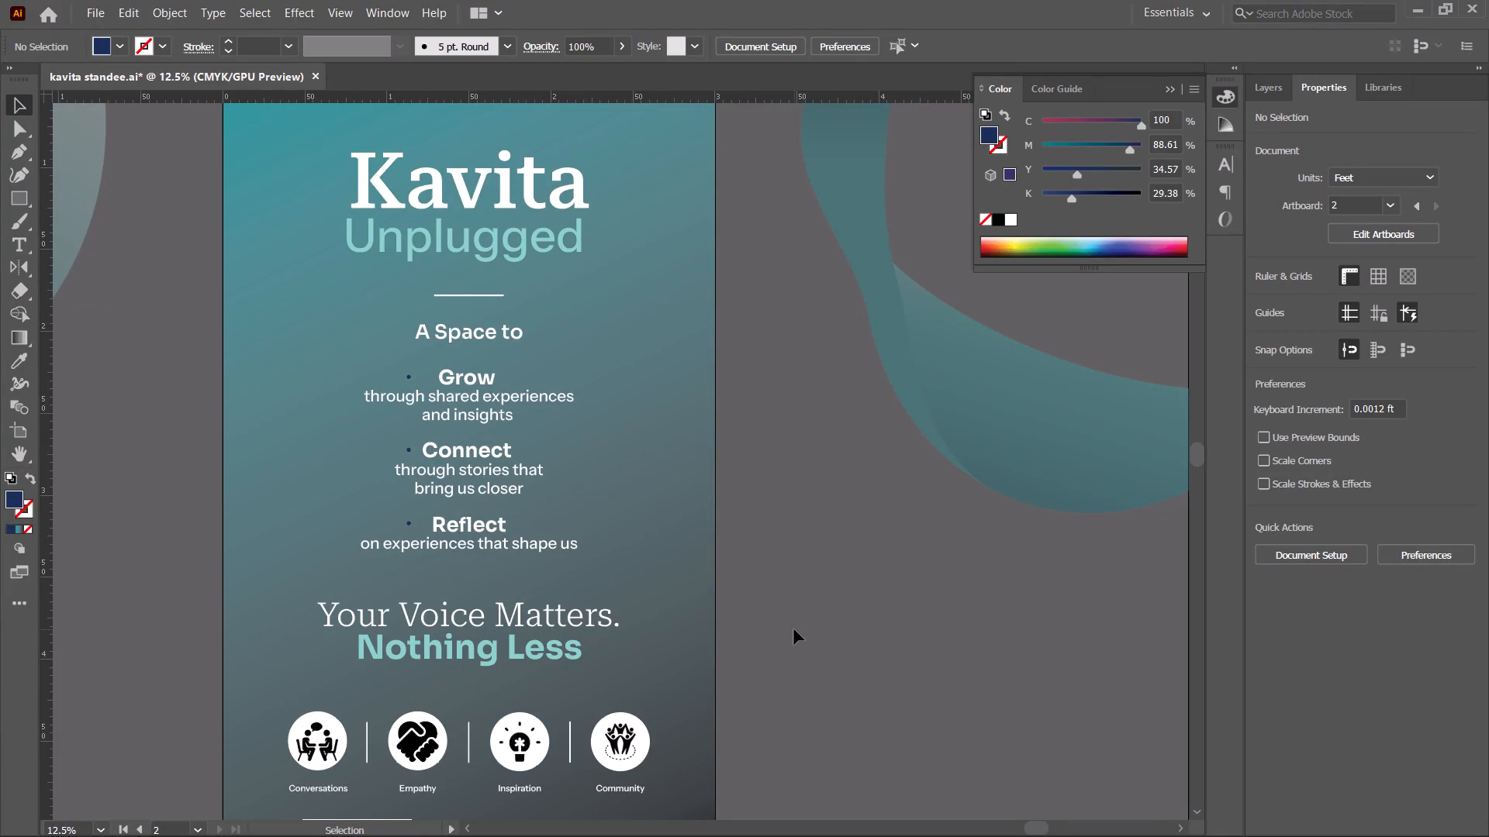
Copy the CYIENT logo from the blue Kavita Unplugged standee onto the grey gradient standee, above its title.
{"action": "key", "text": "space"}
{"action": "left_click_drag", "start_coordinate": [794, 629], "coordinate": [661, 644]}
{"action": "scroll", "coordinate": [686, 601], "scroll_direction": "down", "scroll_amount": 2, "text": "alt"}
{"action": "key", "text": "space"}
{"action": "left_click_drag", "start_coordinate": [758, 612], "coordinate": [330, 565]}
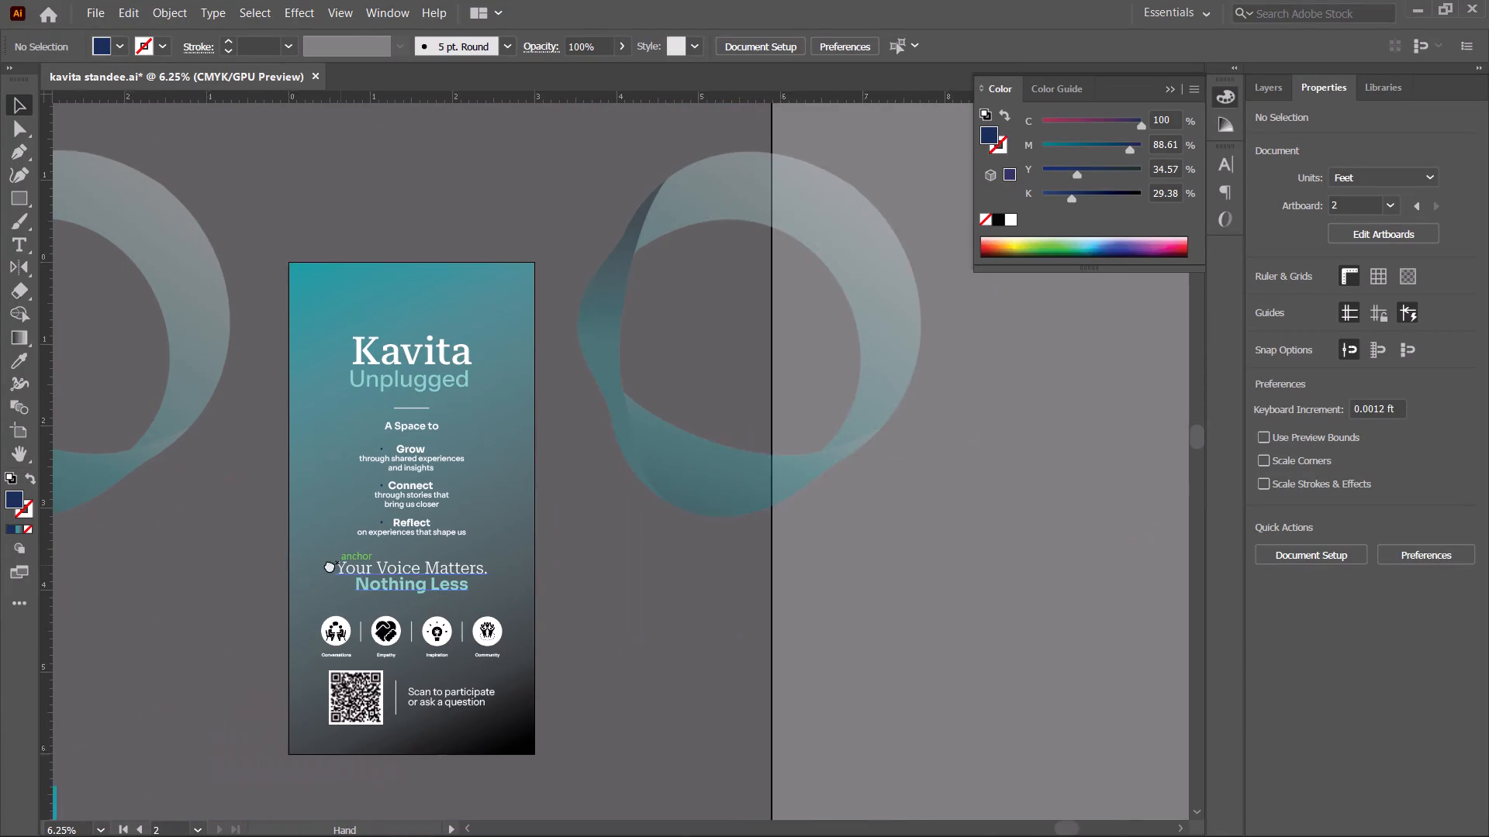
{"action": "left_click_drag", "start_coordinate": [330, 565], "coordinate": [306, 556]}
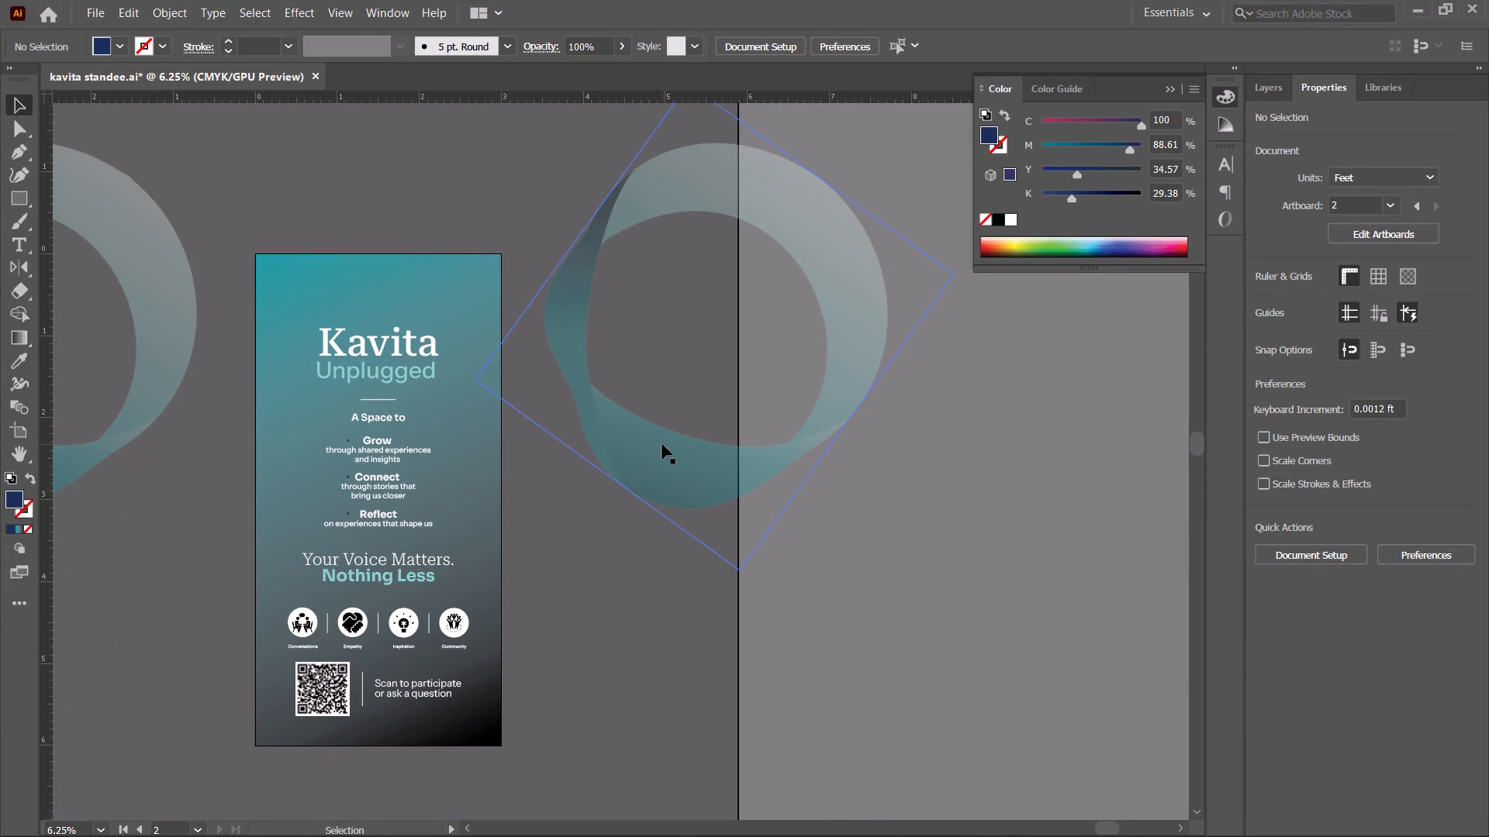
{"action": "key", "text": "space"}
{"action": "key", "text": "space"}
{"action": "key", "text": "space"}
{"action": "key", "text": "space"}
{"action": "left_click_drag", "start_coordinate": [250, 302], "coordinate": [720, 328]}
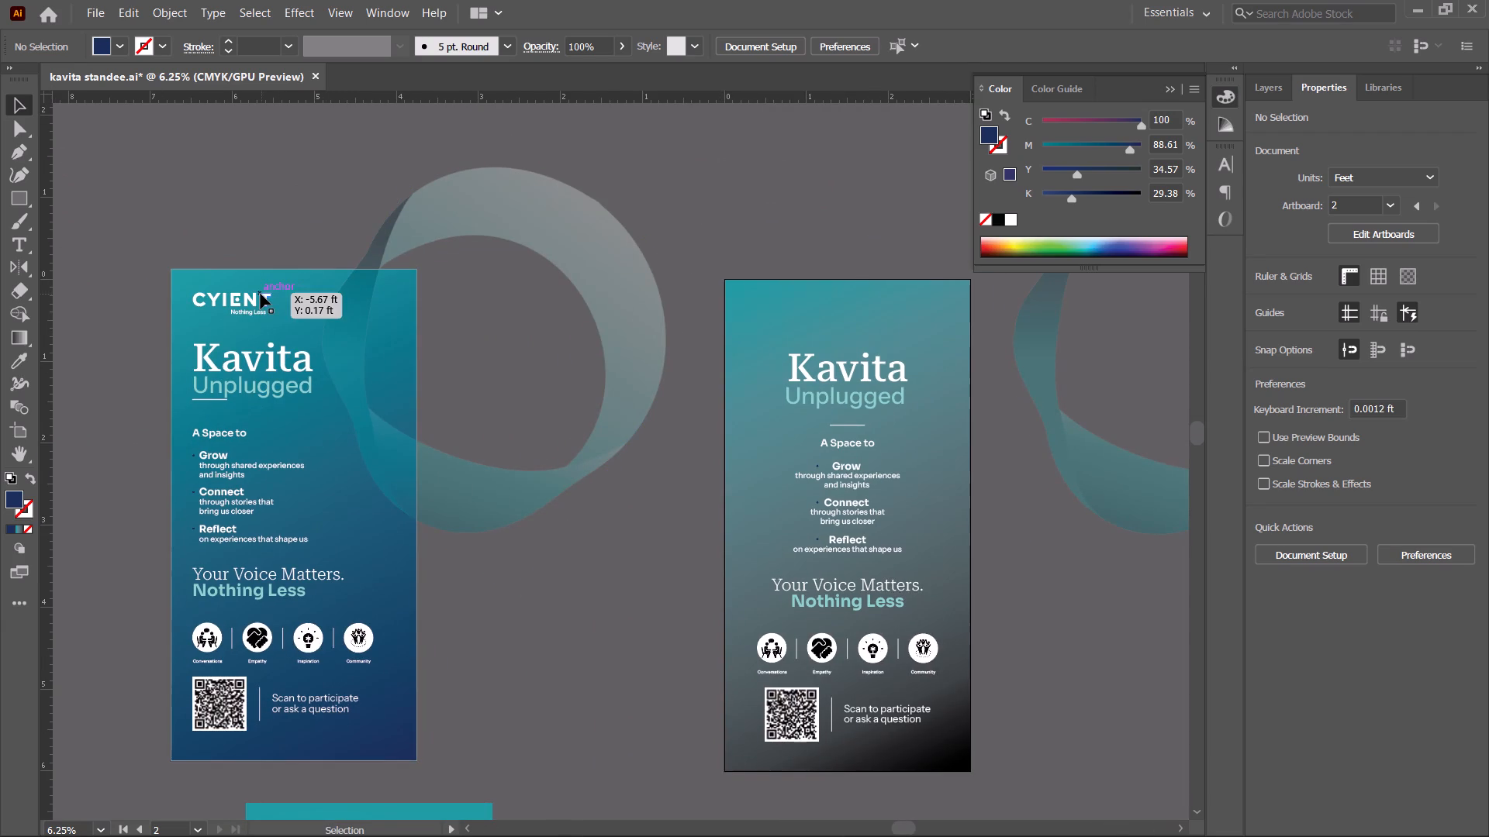
{"action": "left_click_drag", "start_coordinate": [261, 294], "coordinate": [868, 306], "text": "alt"}
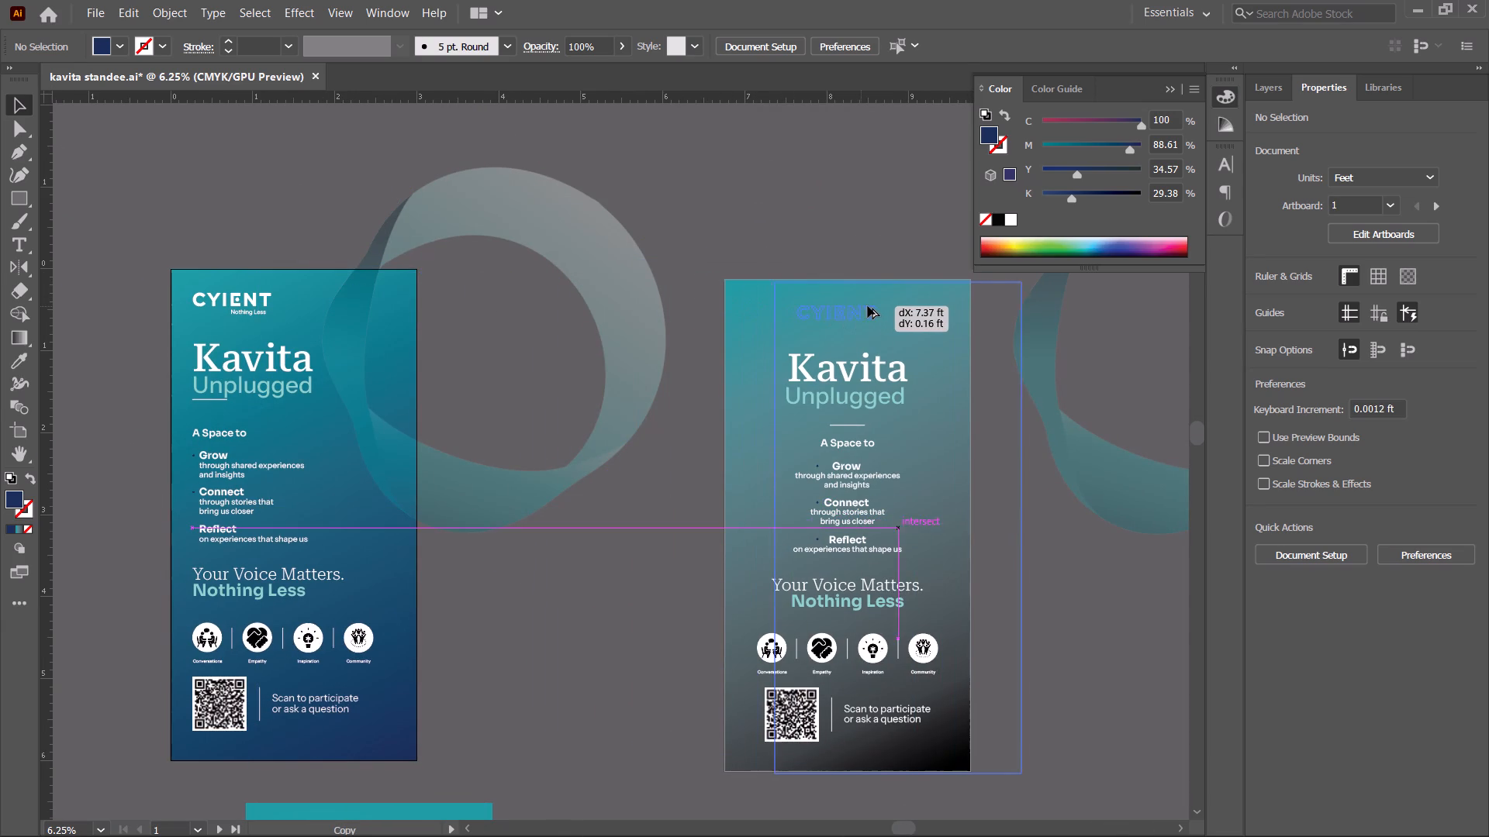
{"action": "left_click_drag", "start_coordinate": [868, 306], "coordinate": [869, 306], "text": "alt"}
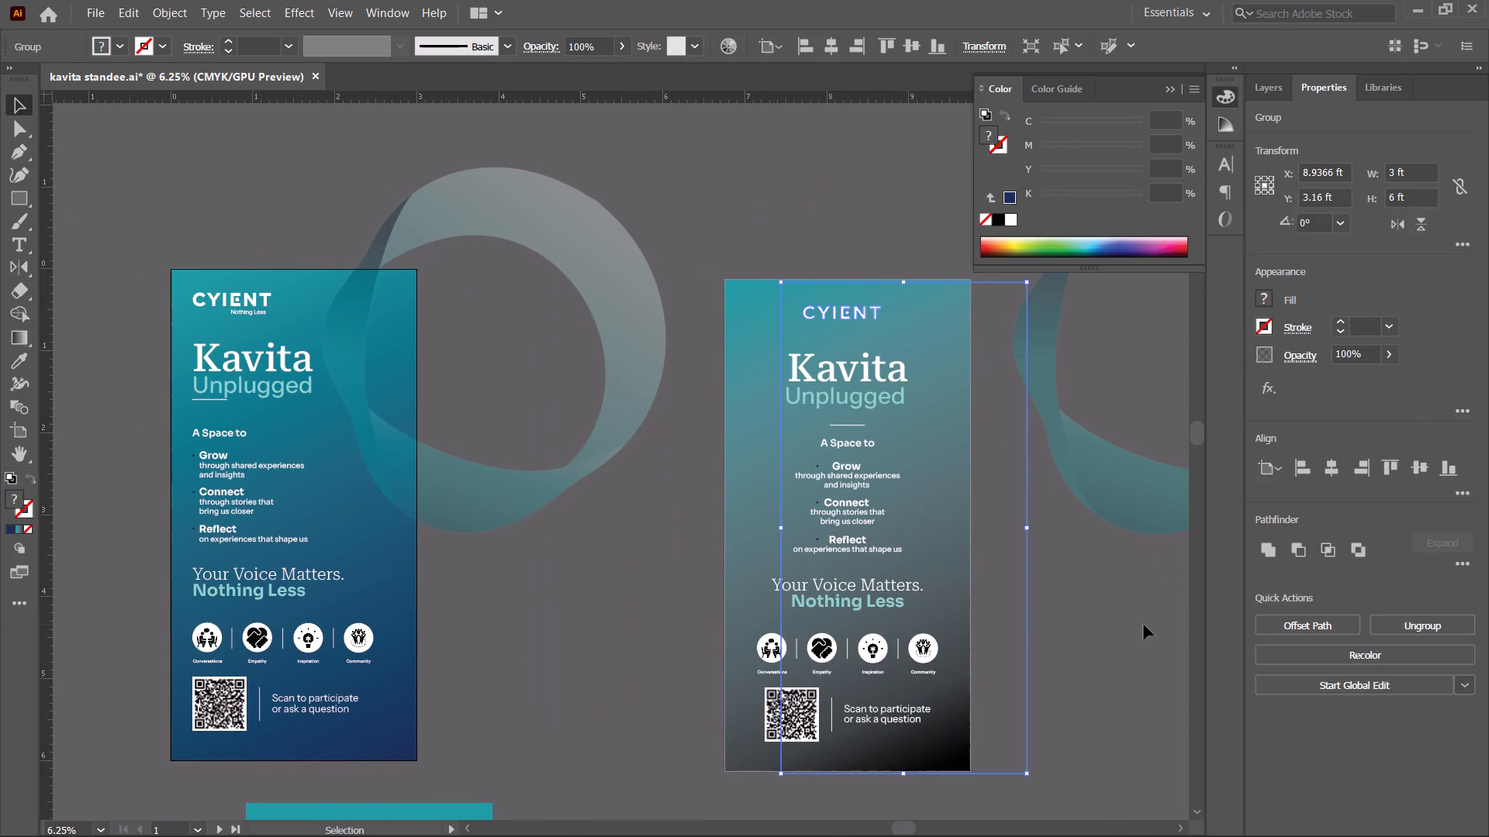
{"action": "left_click", "coordinate": [1144, 625]}
Fine-position the copied CYIENT logo so it sits centred above the Kavita title on the grey gradient standee.
{"action": "key", "text": "space"}
{"action": "key", "text": "space"}
{"action": "key", "text": "space"}
{"action": "key", "text": "space"}
{"action": "key", "text": "space"}
{"action": "key", "text": "space"}
{"action": "key", "text": "space"}
{"action": "left_click_drag", "start_coordinate": [823, 380], "coordinate": [741, 450]}
{"action": "left_click", "coordinate": [751, 383]}
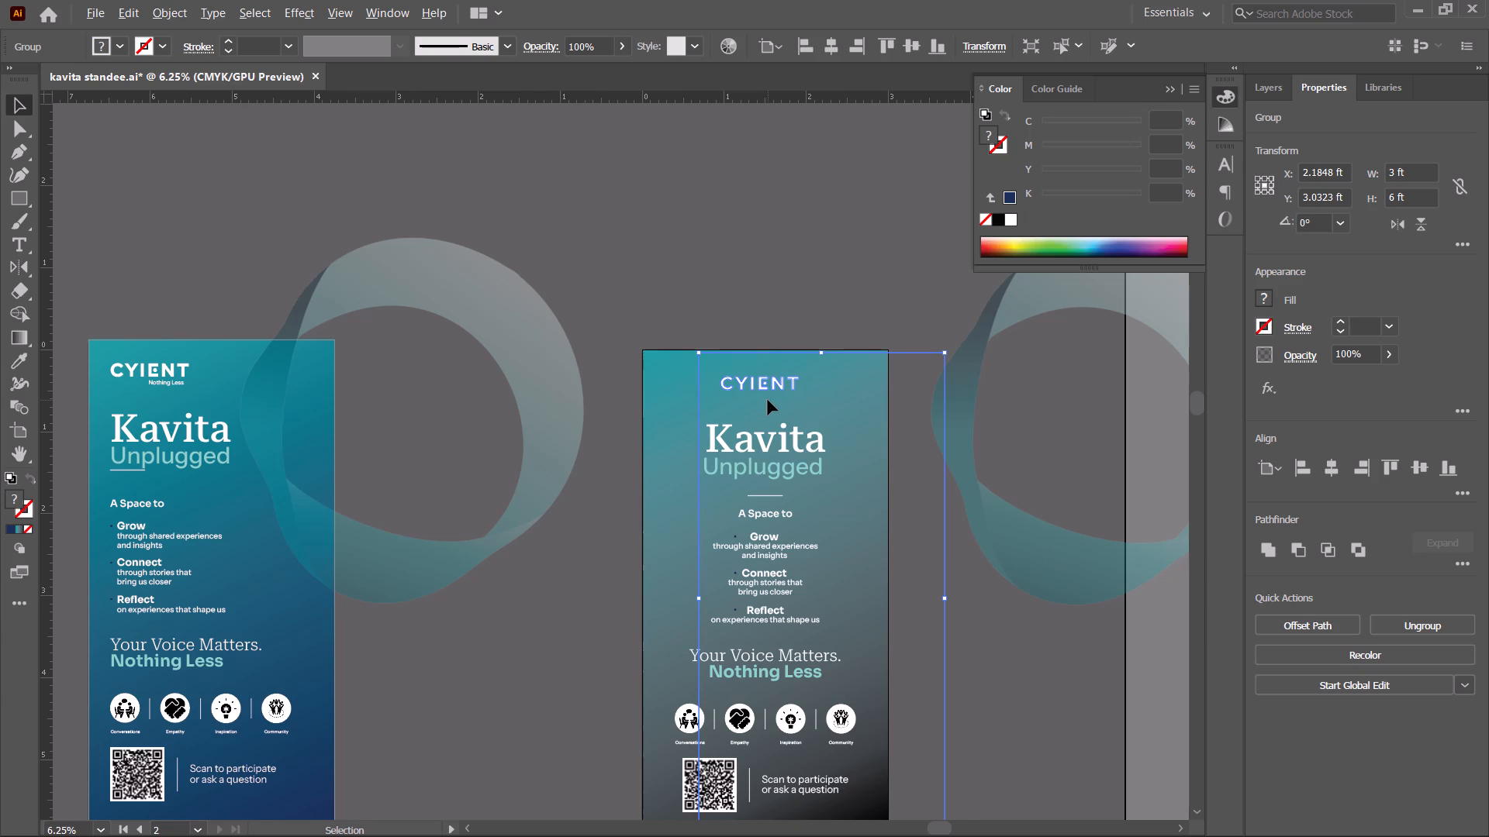
{"action": "scroll", "coordinate": [768, 400], "scroll_direction": "up", "scroll_amount": 3, "text": "alt"}
{"action": "left_click_drag", "start_coordinate": [762, 354], "coordinate": [774, 371]}
{"action": "left_click_drag", "start_coordinate": [771, 363], "coordinate": [771, 353]}
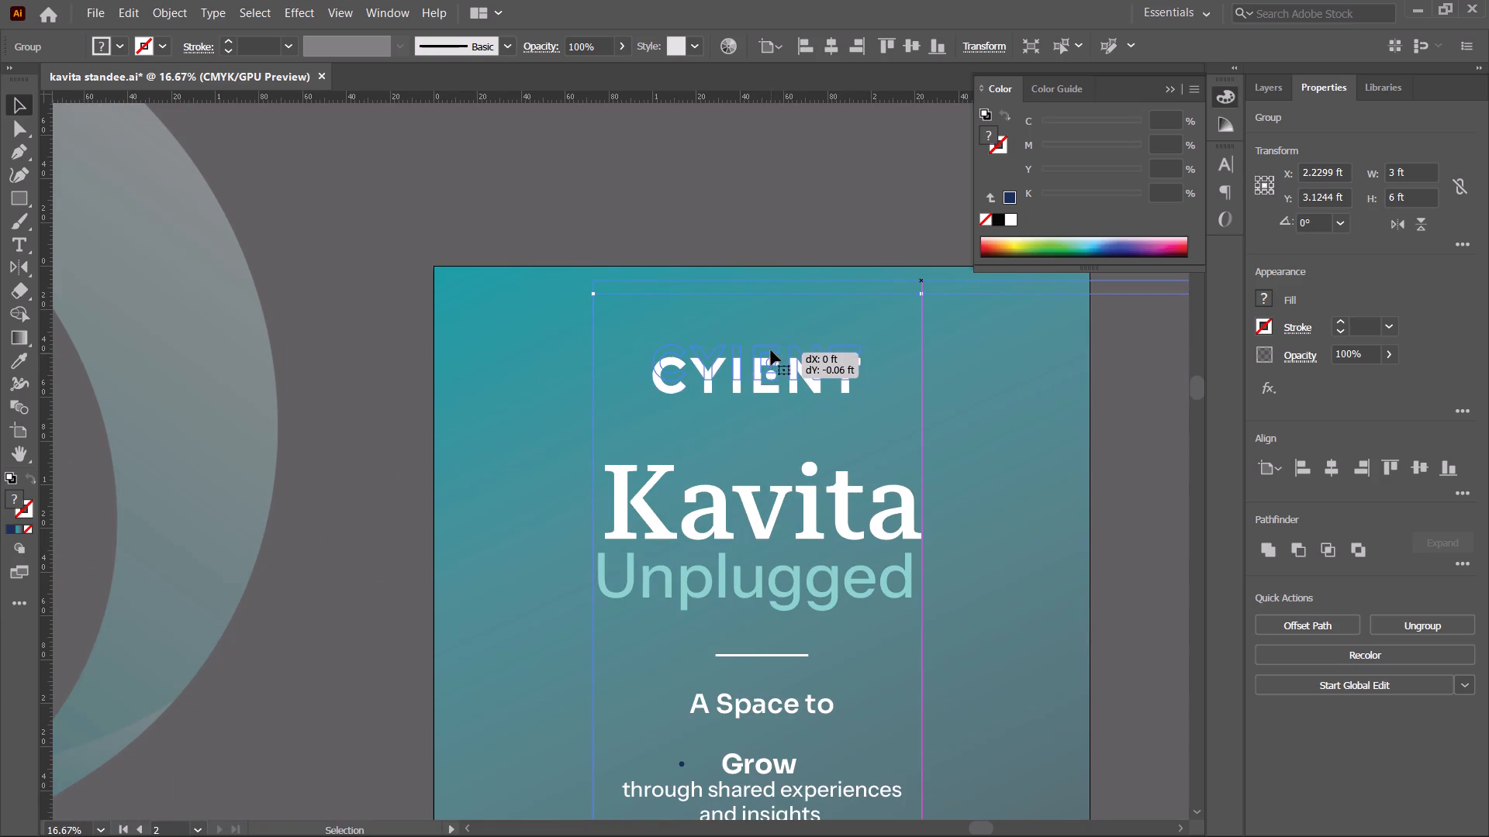
{"action": "left_click", "coordinate": [776, 214]}
{"action": "key", "text": "space"}
{"action": "key", "text": "space"}
{"action": "key", "text": "space"}
{"action": "key", "text": "space"}
{"action": "key", "text": "space"}
{"action": "key", "text": "space"}
{"action": "key", "text": "space"}
{"action": "key", "text": "space"}
{"action": "key", "text": "space"}
{"action": "key", "text": "space"}
{"action": "key", "text": "space"}
{"action": "key", "text": "space"}
{"action": "key", "text": "space"}
{"action": "key", "text": "space"}
{"action": "key", "text": "space"}
{"action": "left_click_drag", "start_coordinate": [787, 246], "coordinate": [626, 246]}
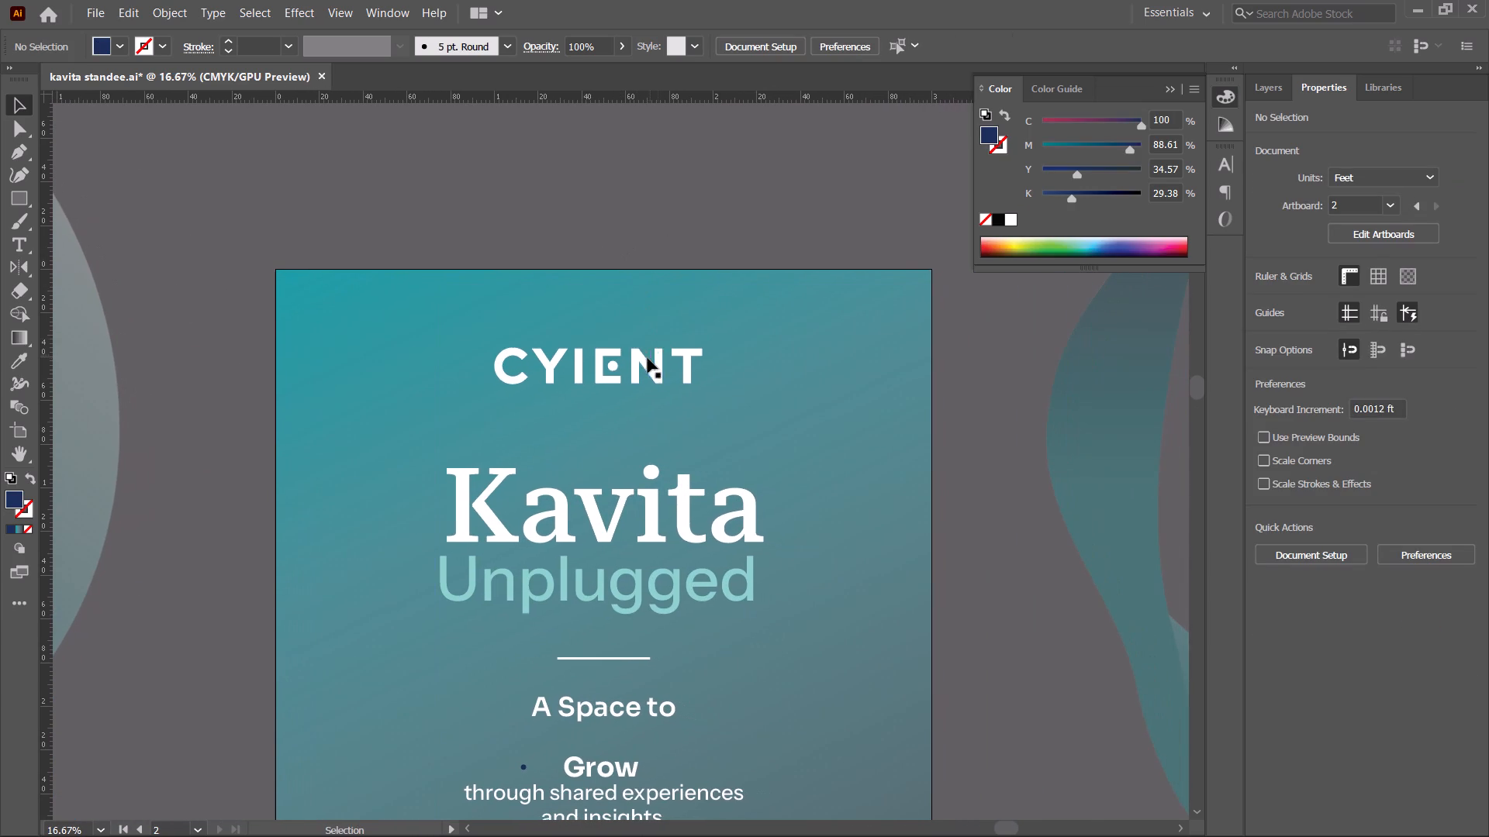
{"action": "left_click", "coordinate": [646, 359]}
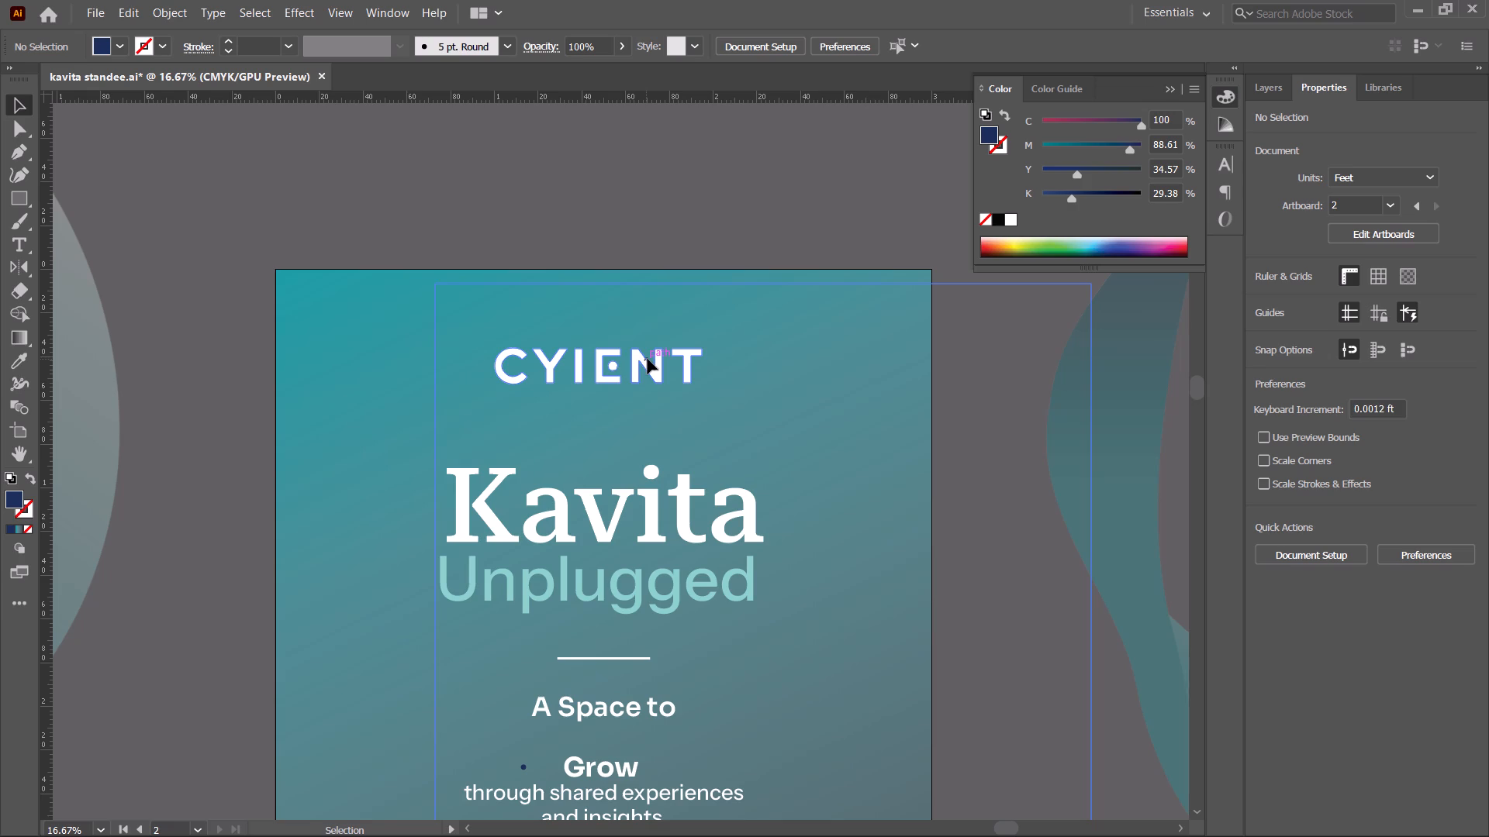
{"action": "left_click", "coordinate": [640, 200]}
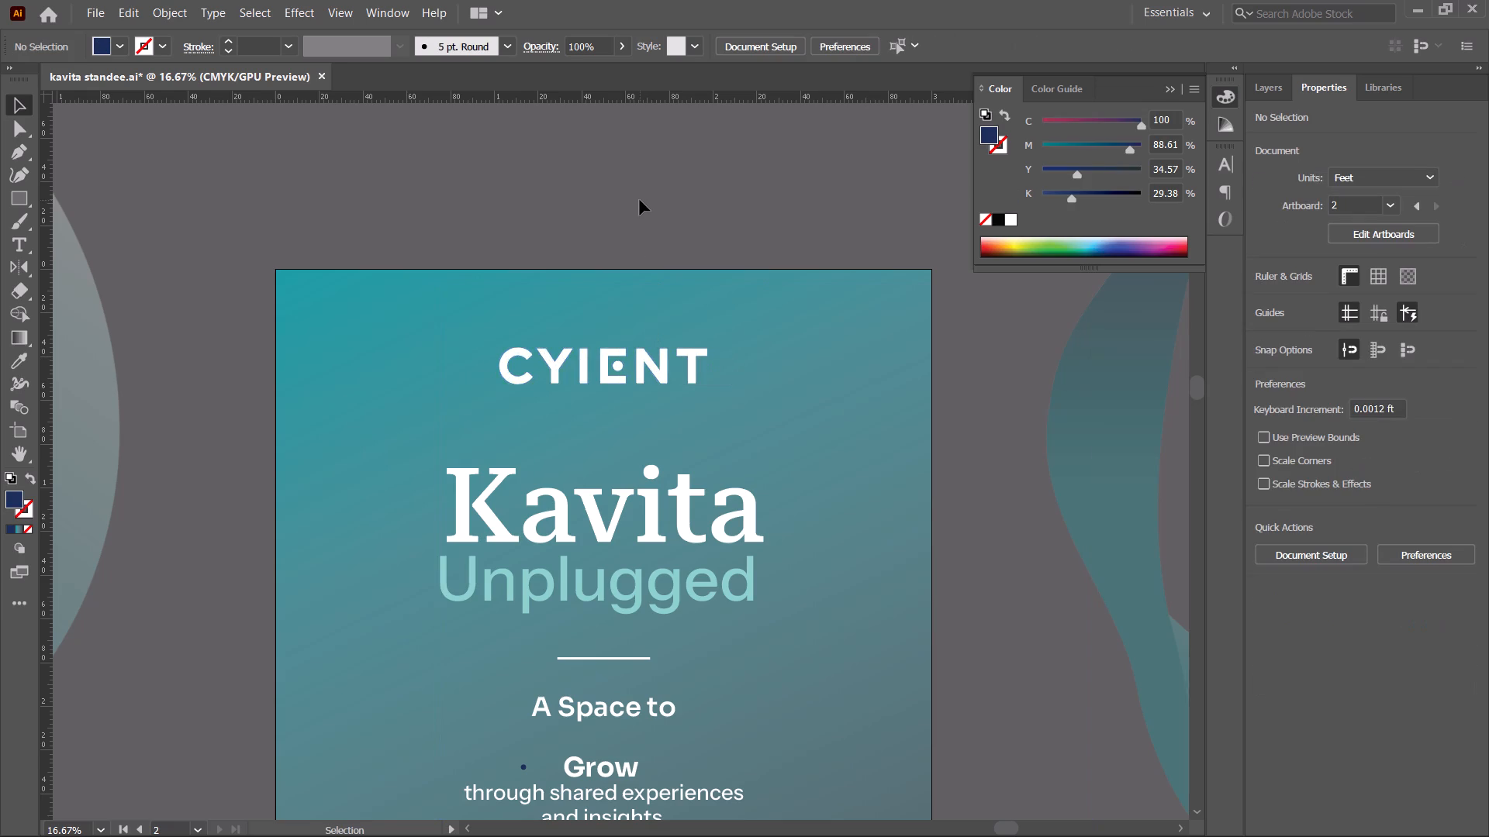
Move the "Nothing Less" tagline from under the blue standee's logo onto the empty canvas beside that standee.
{"action": "scroll", "coordinate": [640, 200], "scroll_direction": "down", "scroll_amount": 1, "text": "alt"}
{"action": "key", "text": "space"}
{"action": "left_click_drag", "start_coordinate": [609, 196], "coordinate": [692, 222]}
{"action": "scroll", "coordinate": [702, 222], "scroll_direction": "down", "scroll_amount": 3, "text": "alt"}
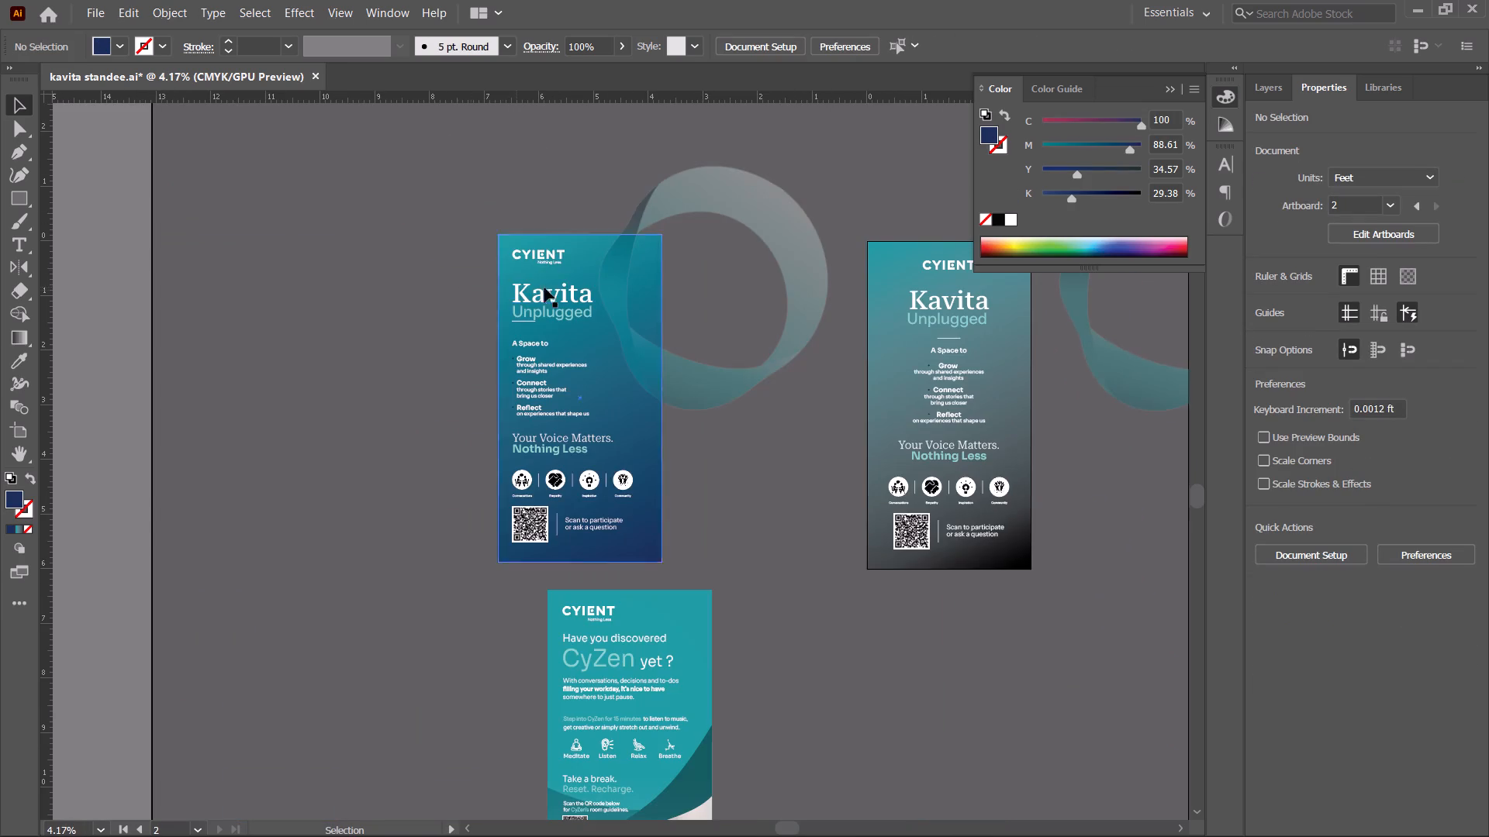
{"action": "scroll", "coordinate": [546, 281], "scroll_direction": "up", "scroll_amount": 4, "text": "alt"}
{"action": "left_click_drag", "start_coordinate": [559, 206], "coordinate": [1113, 287]}
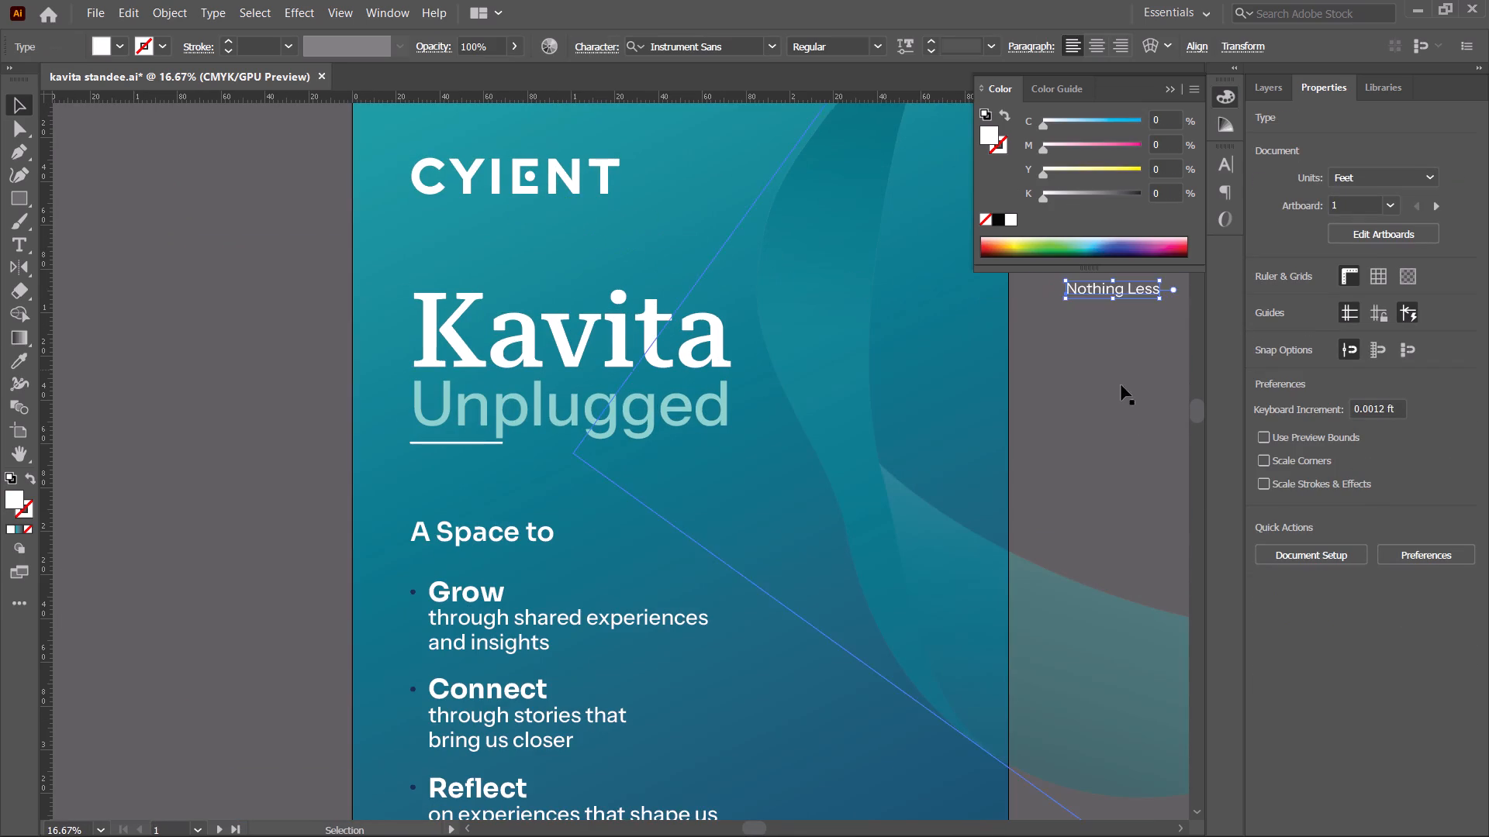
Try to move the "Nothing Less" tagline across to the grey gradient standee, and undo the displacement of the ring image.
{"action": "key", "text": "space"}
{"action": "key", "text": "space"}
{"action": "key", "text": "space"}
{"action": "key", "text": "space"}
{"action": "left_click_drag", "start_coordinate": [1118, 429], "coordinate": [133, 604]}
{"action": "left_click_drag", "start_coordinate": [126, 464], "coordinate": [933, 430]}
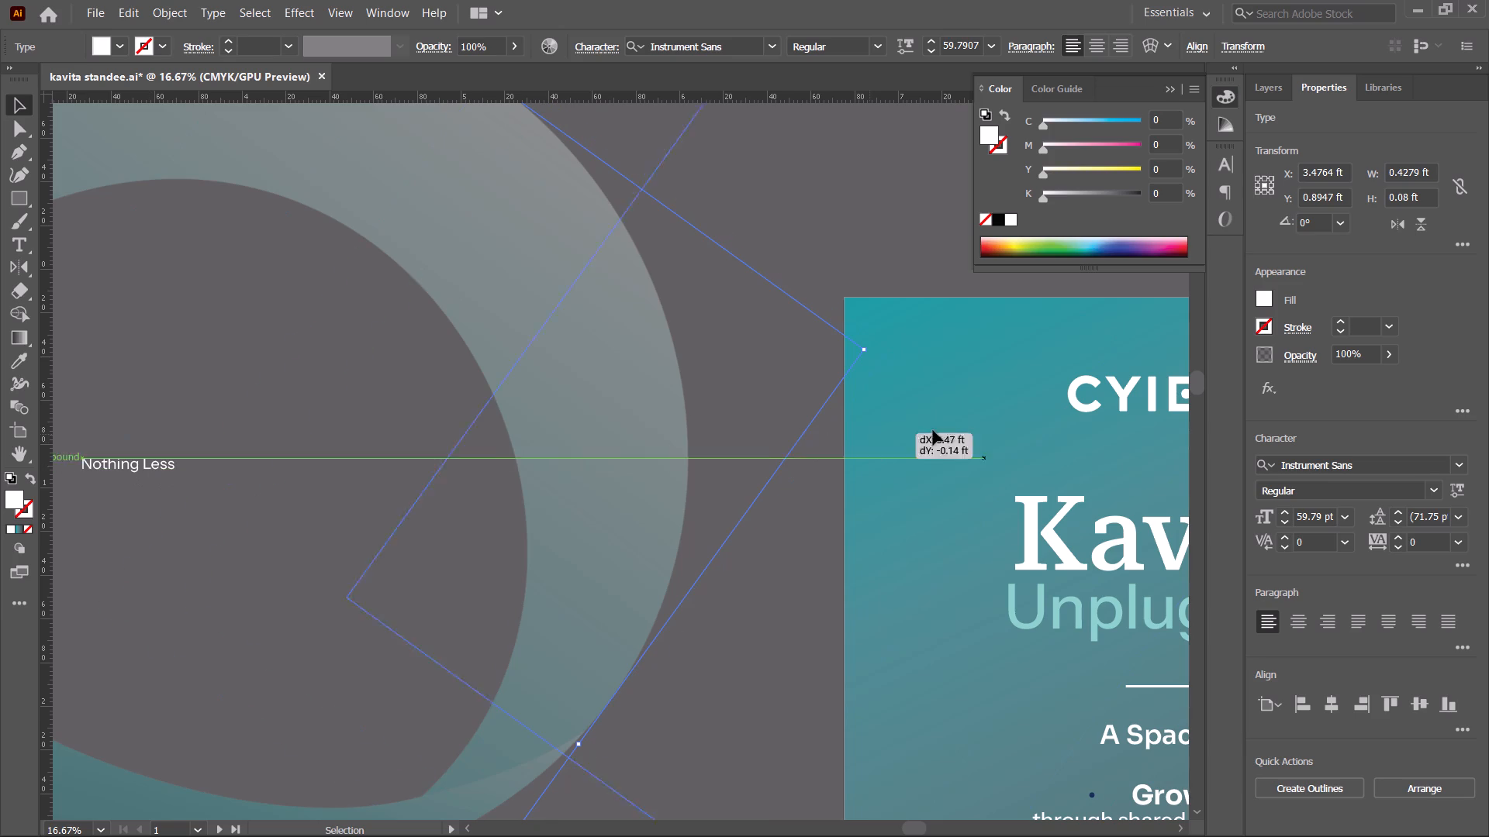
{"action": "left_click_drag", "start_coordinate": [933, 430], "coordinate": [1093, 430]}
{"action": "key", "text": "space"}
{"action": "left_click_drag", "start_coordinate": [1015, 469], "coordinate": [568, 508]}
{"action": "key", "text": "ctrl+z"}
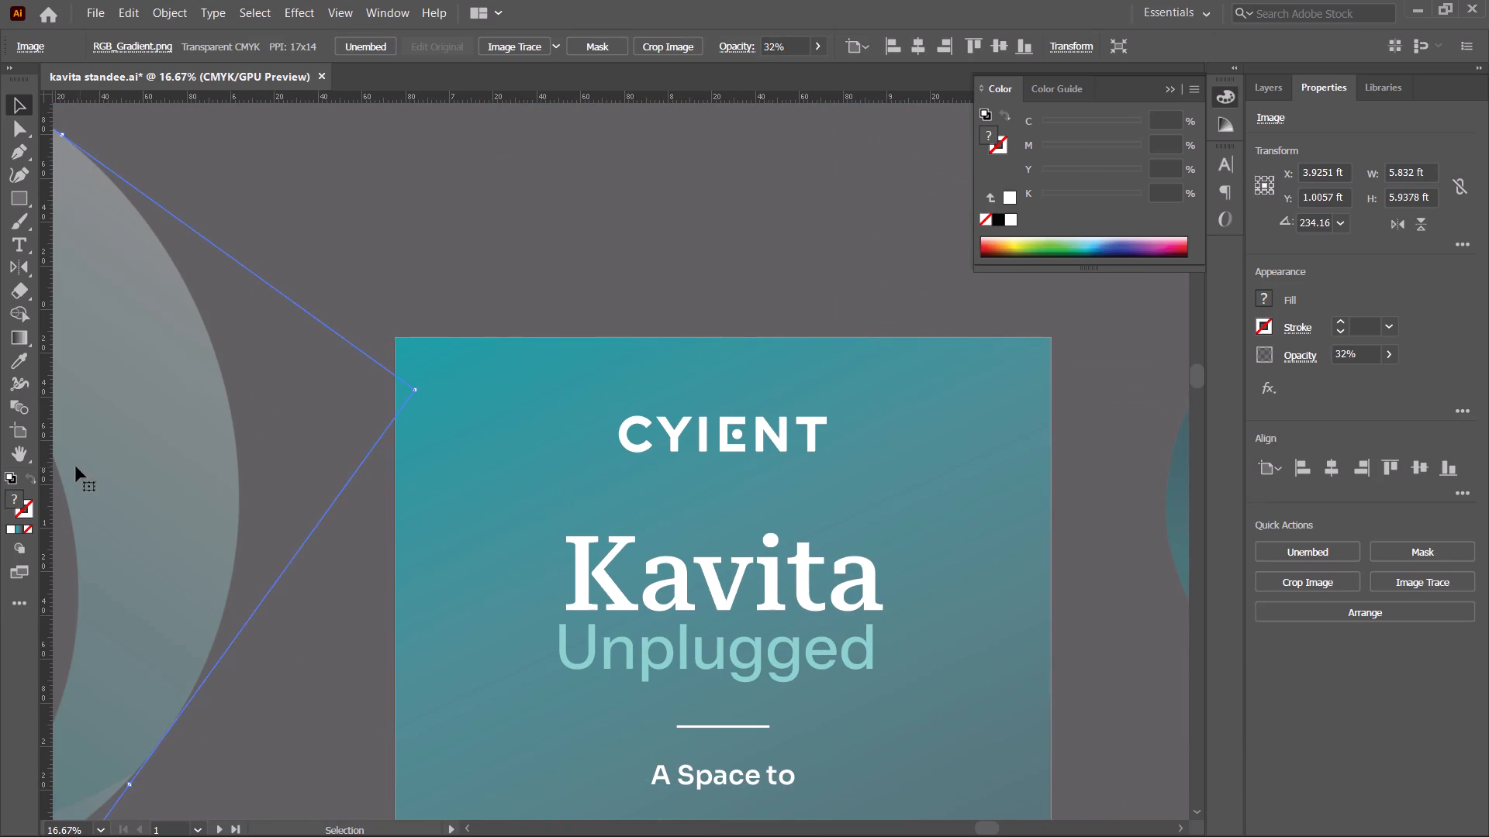
Move the ring image lying over the loose "Nothing Less" tagline down and to the left, clear of the text.
{"action": "key", "text": "space"}
{"action": "left_click_drag", "start_coordinate": [159, 477], "coordinate": [605, 463]}
{"action": "left_click_drag", "start_coordinate": [135, 487], "coordinate": [164, 489]}
{"action": "left_click", "coordinate": [253, 506]}
{"action": "left_click", "coordinate": [814, 198]}
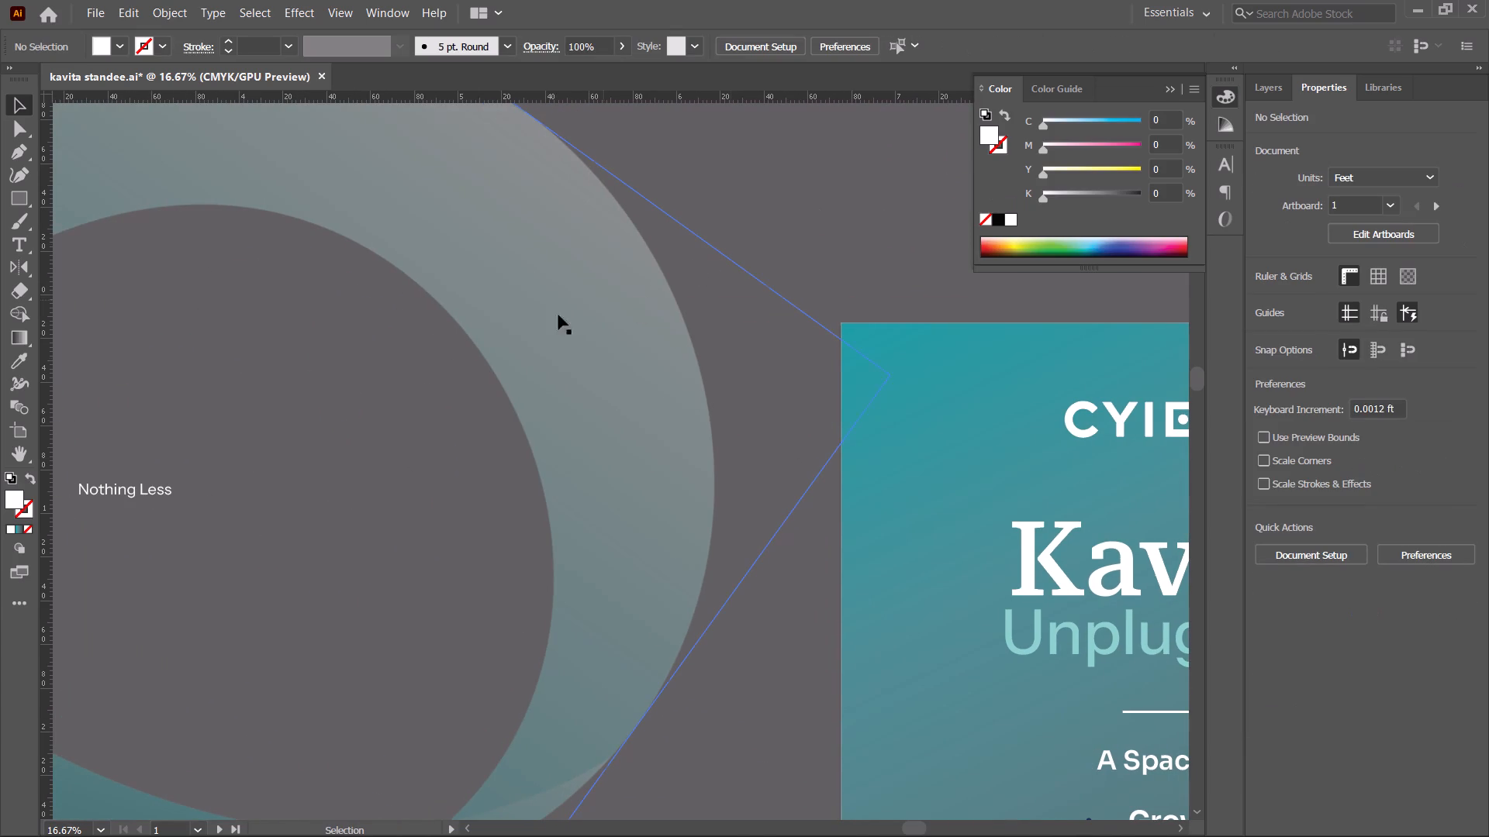
{"action": "left_click_drag", "start_coordinate": [109, 494], "coordinate": [125, 494]}
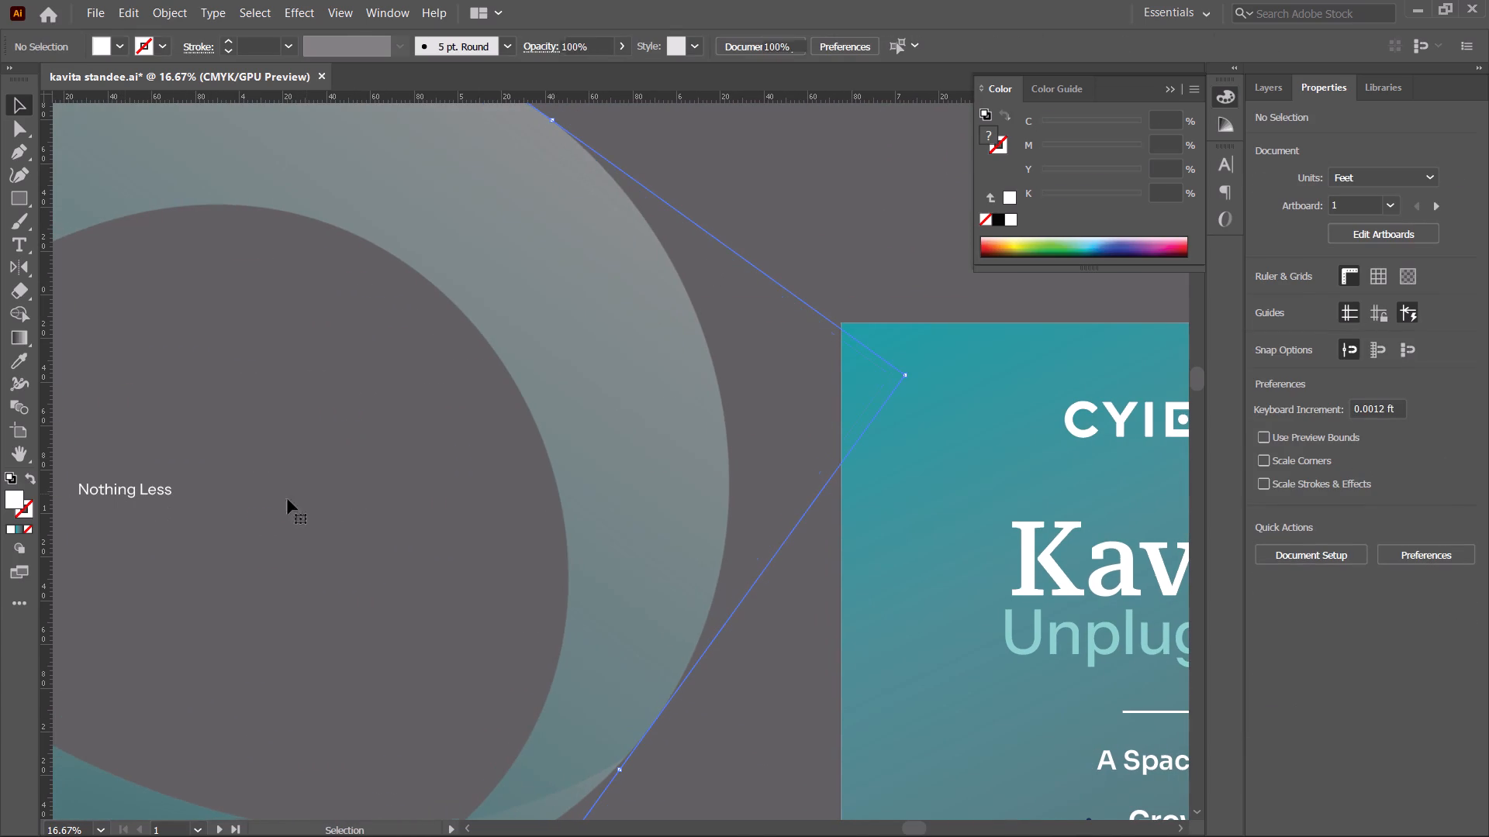
{"action": "left_click_drag", "start_coordinate": [699, 426], "coordinate": [160, 777]}
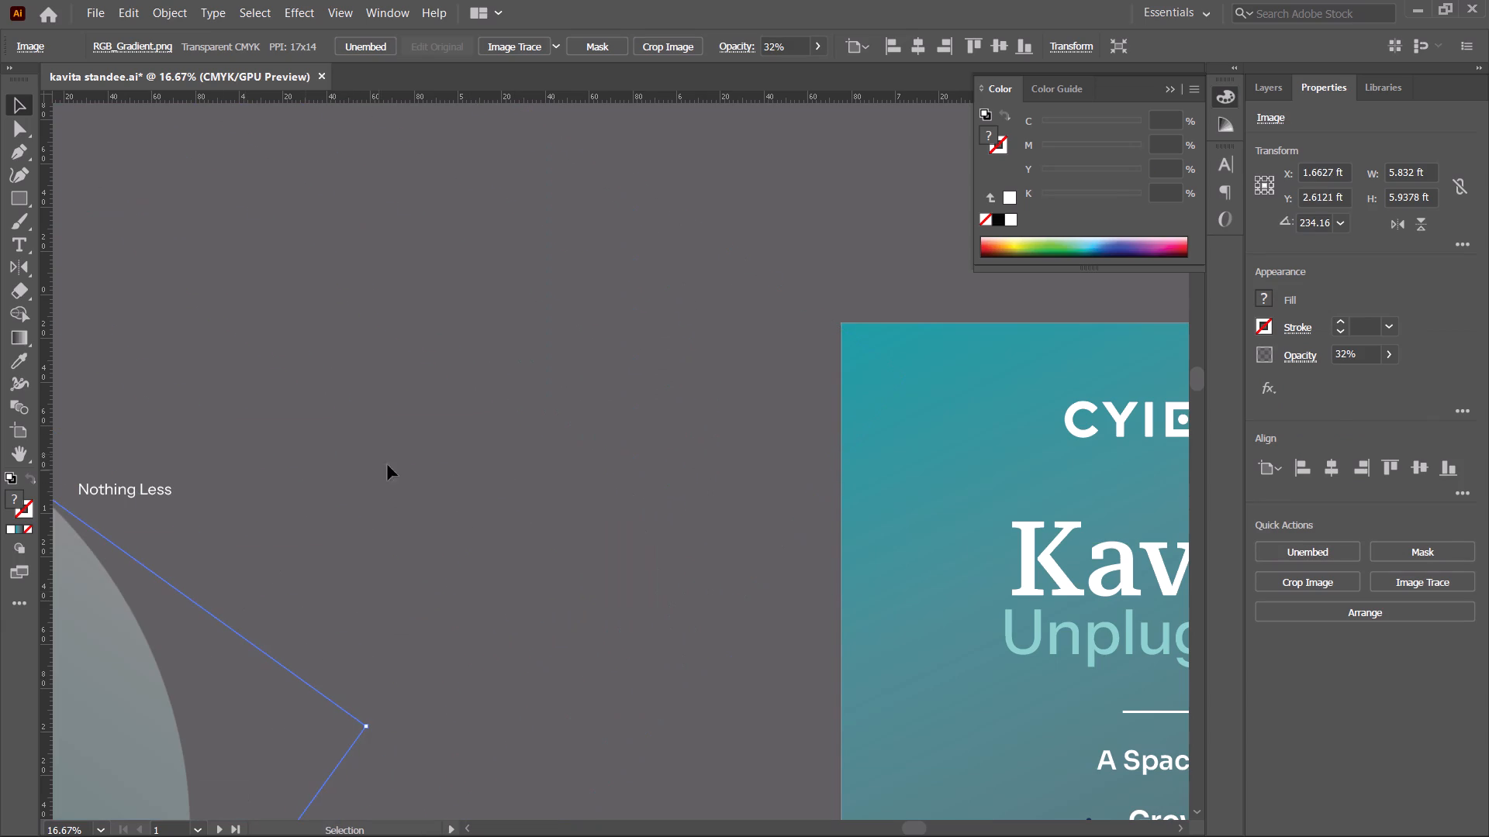
{"action": "left_click", "coordinate": [406, 449]}
Place the "Nothing Less" tagline centred directly beneath the CYIENT logo on the grey gradient standee.
{"action": "left_click_drag", "start_coordinate": [118, 496], "coordinate": [1156, 463]}
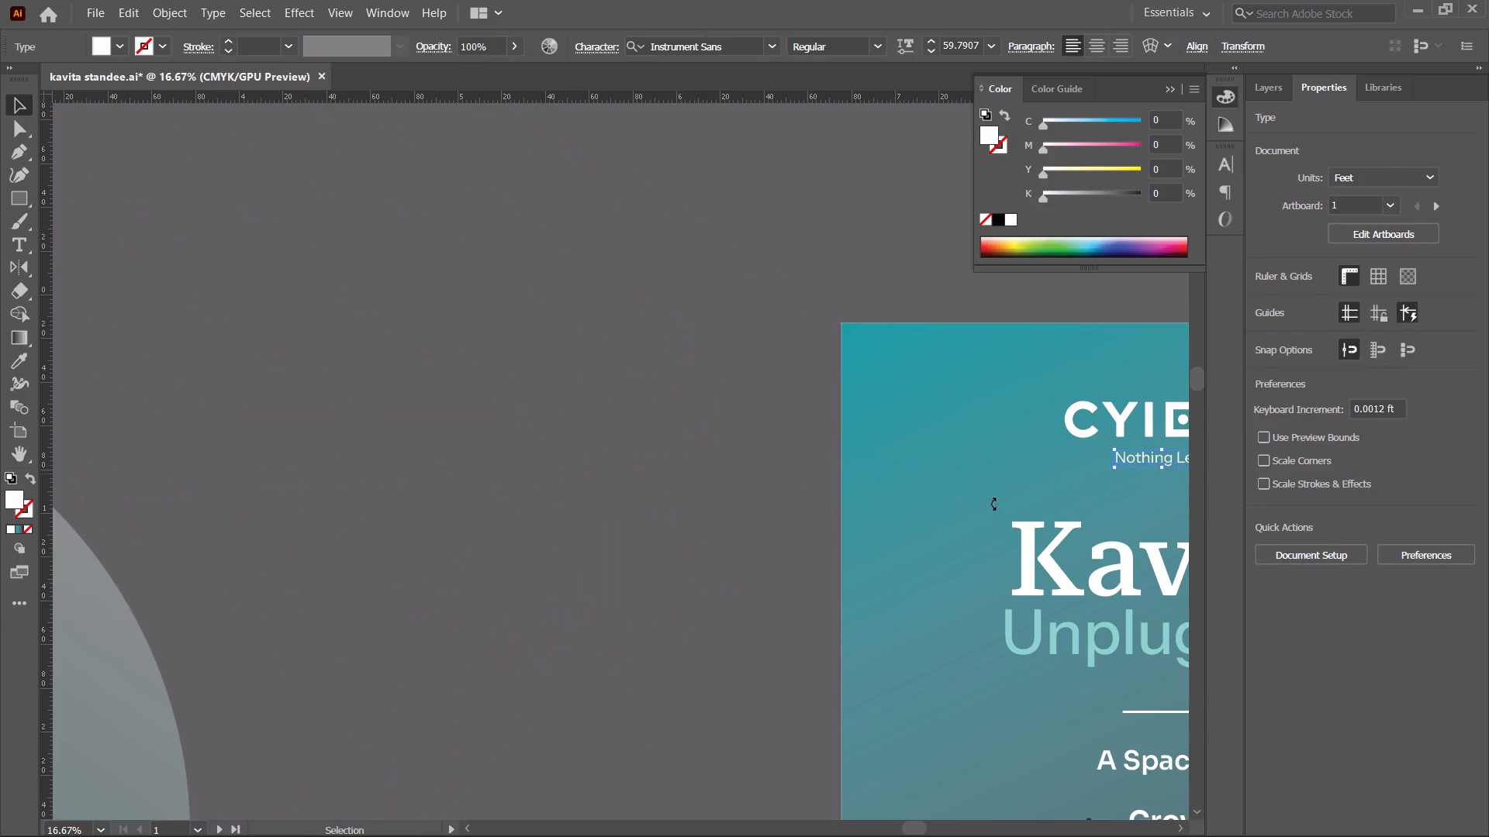
{"action": "key", "text": "space"}
{"action": "key", "text": "space"}
{"action": "key", "text": "space"}
{"action": "left_click_drag", "start_coordinate": [943, 520], "coordinate": [331, 563]}
{"action": "scroll", "coordinate": [568, 511], "scroll_direction": "up", "scroll_amount": 3, "text": "alt"}
{"action": "left_click_drag", "start_coordinate": [569, 488], "coordinate": [572, 487]}
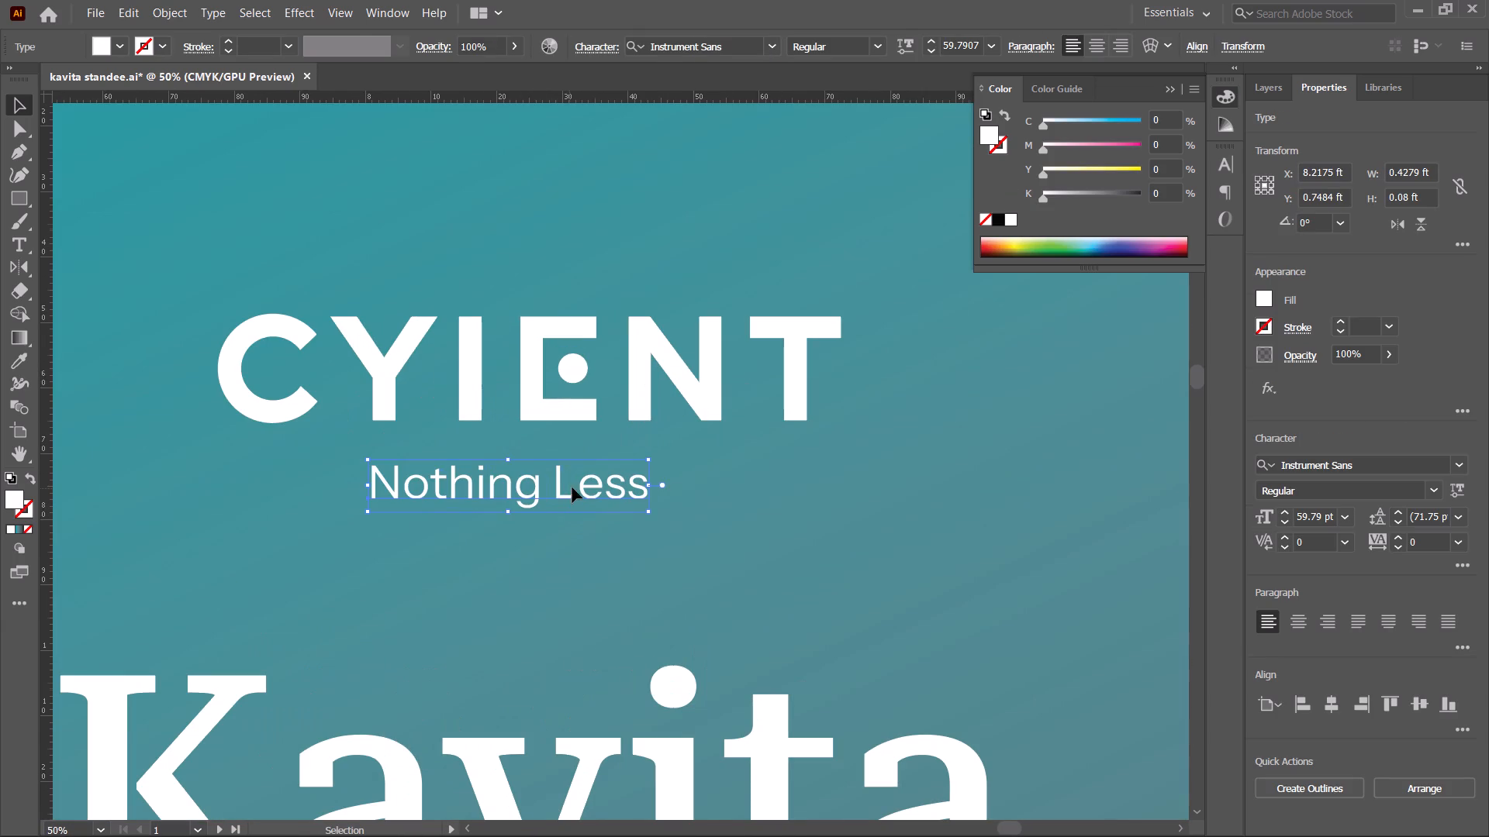
{"action": "left_click_drag", "start_coordinate": [572, 487], "coordinate": [586, 474]}
{"action": "scroll", "coordinate": [591, 474], "scroll_direction": "down", "scroll_amount": 5, "text": "alt"}
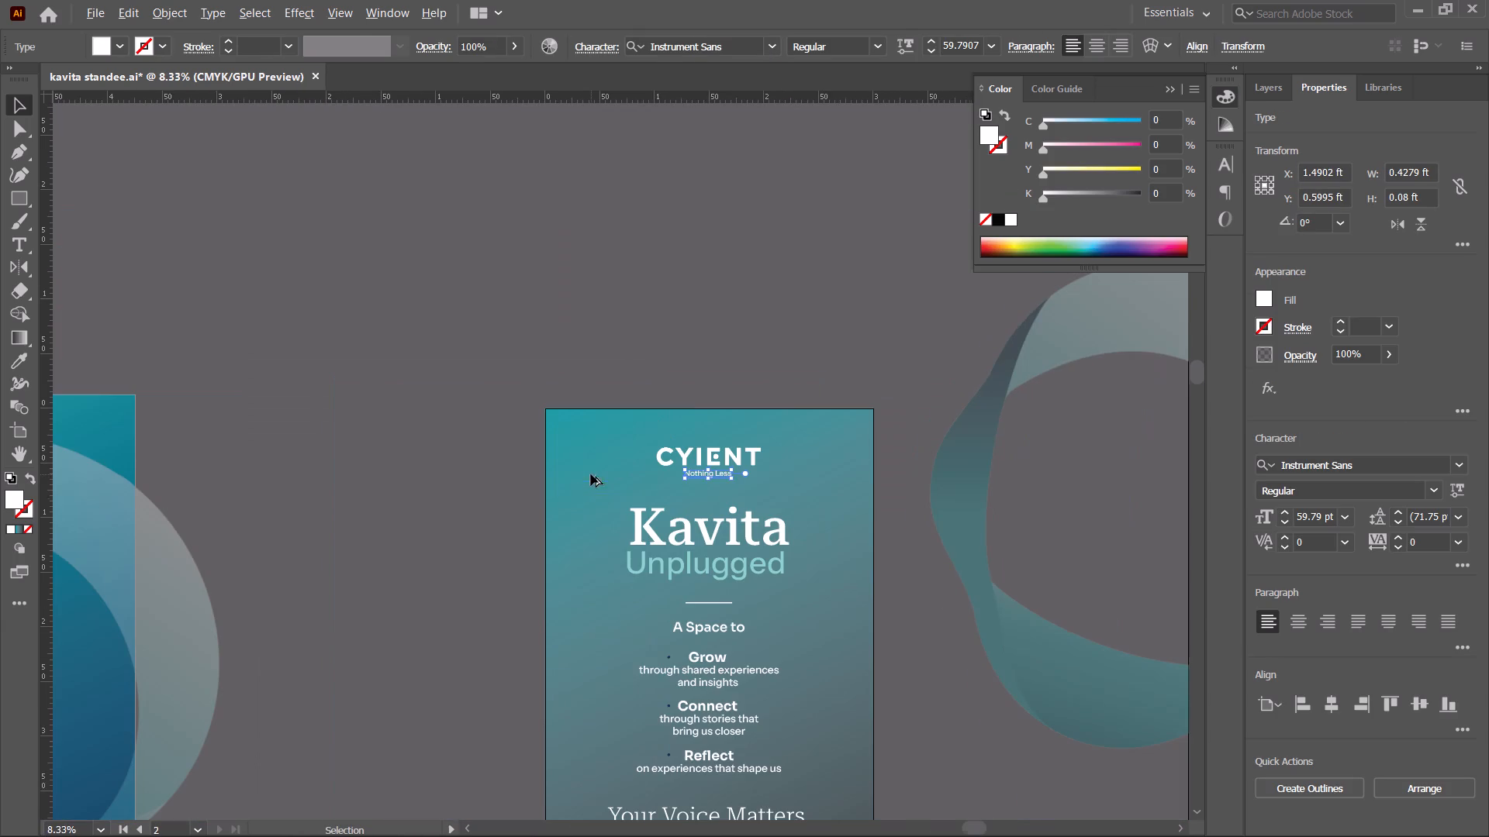
{"action": "left_click", "coordinate": [375, 498]}
Move the ring image back up so it overlaps the upper right edge of the blue standee.
{"action": "scroll", "coordinate": [378, 503], "scroll_direction": "down", "scroll_amount": 1, "text": "alt"}
{"action": "key", "text": "space"}
{"action": "left_click_drag", "start_coordinate": [394, 508], "coordinate": [484, 490]}
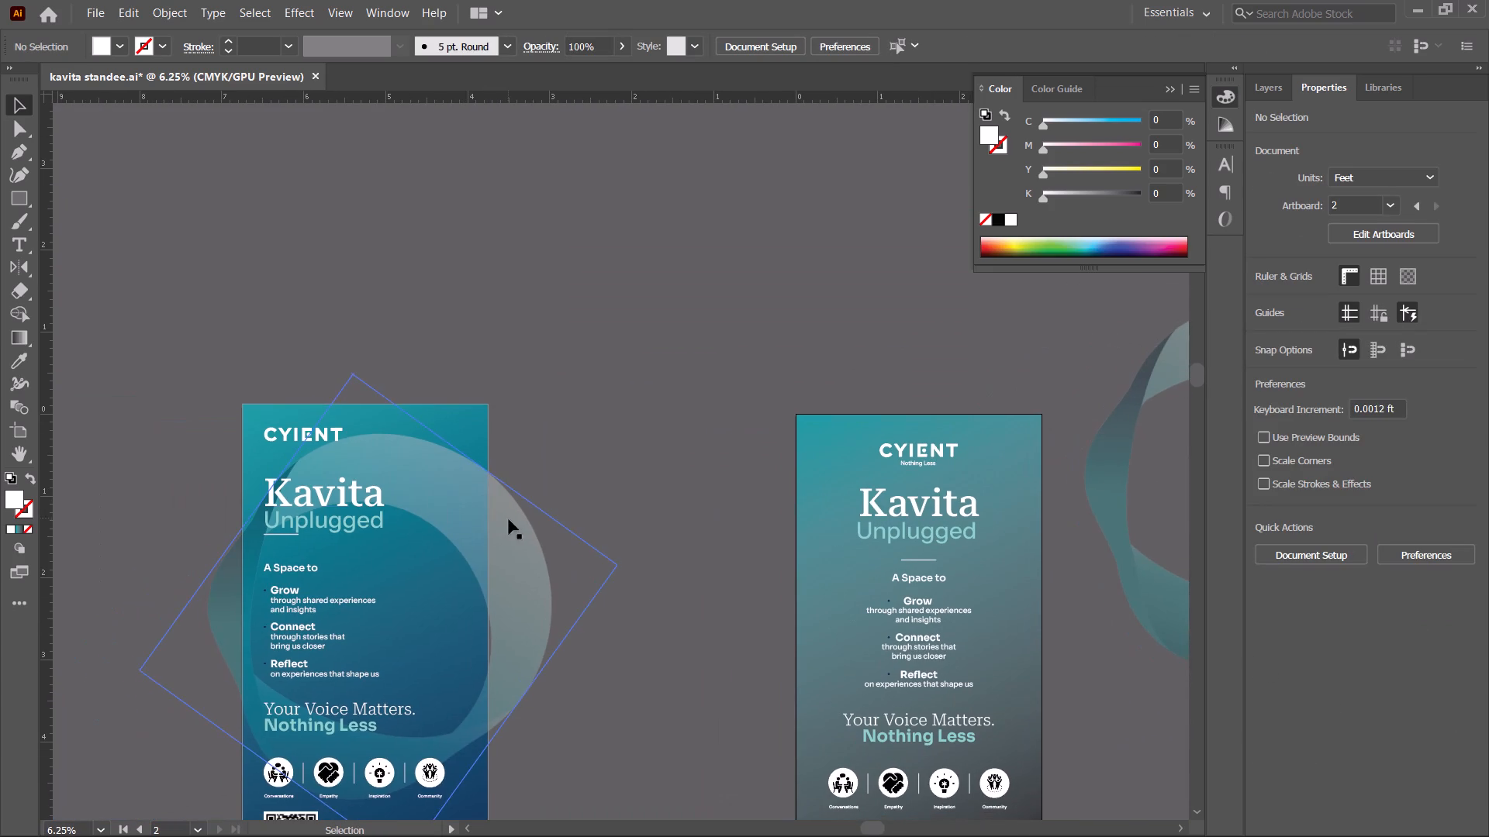
{"action": "left_click_drag", "start_coordinate": [510, 519], "coordinate": [670, 353]}
{"action": "scroll", "coordinate": [620, 422], "scroll_direction": "up", "scroll_amount": 2, "text": "alt"}
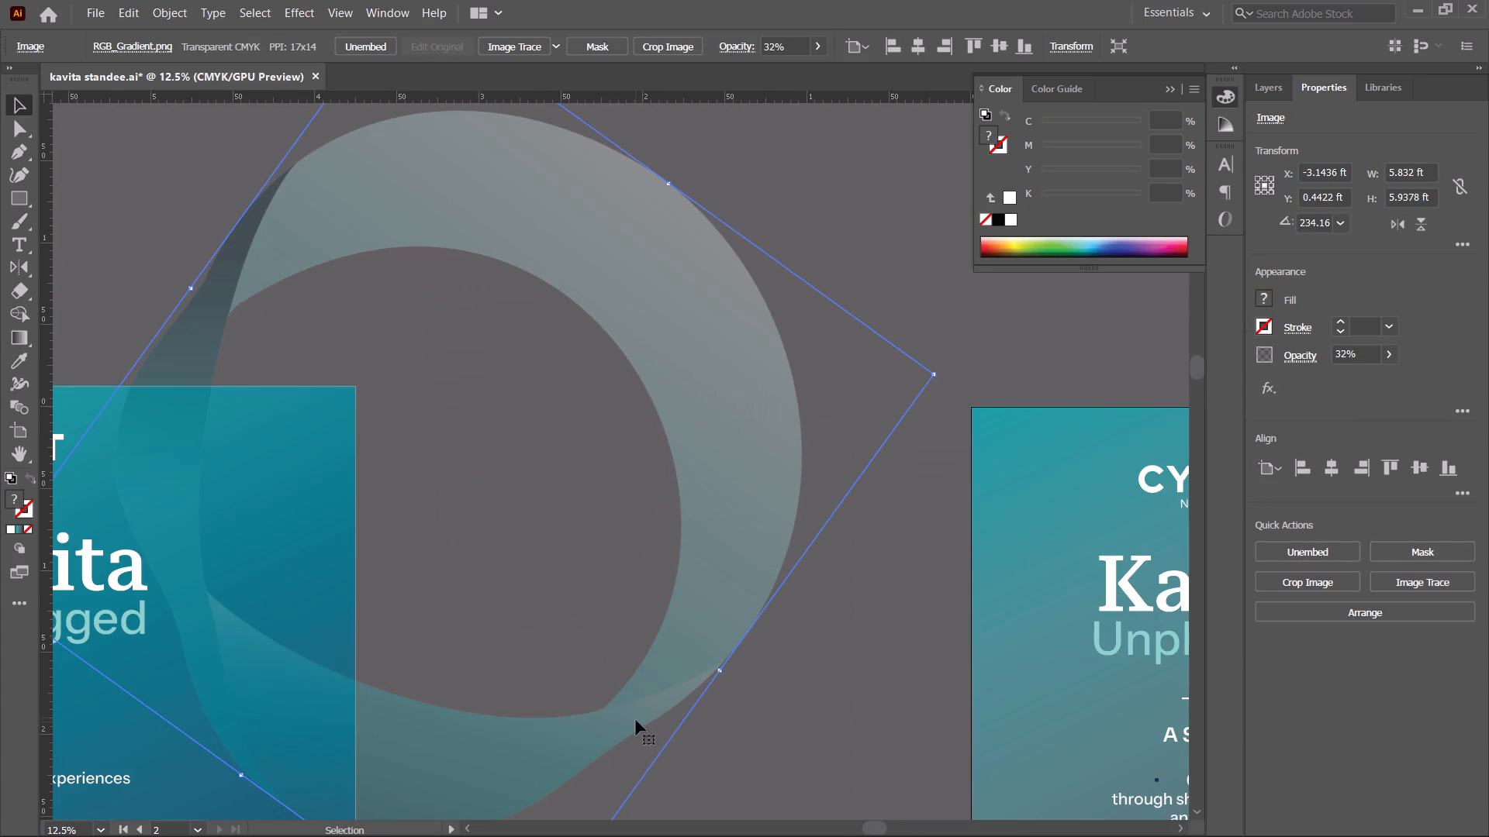
{"action": "scroll", "coordinate": [590, 707], "scroll_direction": "down", "scroll_amount": 6}
{"action": "scroll", "coordinate": [527, 655], "scroll_direction": "down", "scroll_amount": 5}
{"action": "scroll", "coordinate": [482, 591], "scroll_direction": "down", "scroll_amount": 2, "text": "alt"}
{"action": "left_click_drag", "start_coordinate": [475, 573], "coordinate": [497, 577]}
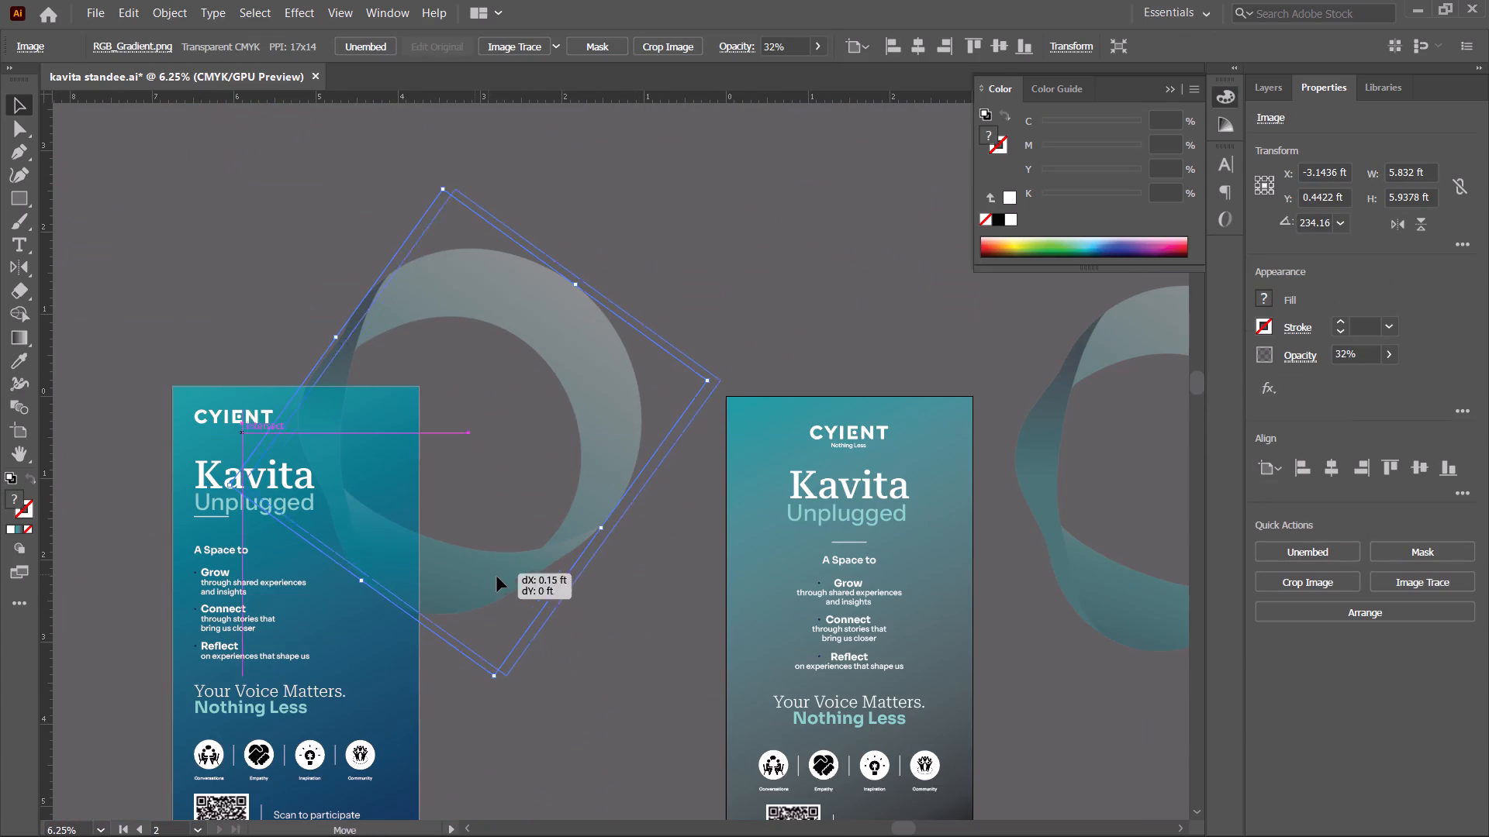
{"action": "left_click_drag", "start_coordinate": [497, 577], "coordinate": [504, 577]}
{"action": "left_click", "coordinate": [625, 739]}
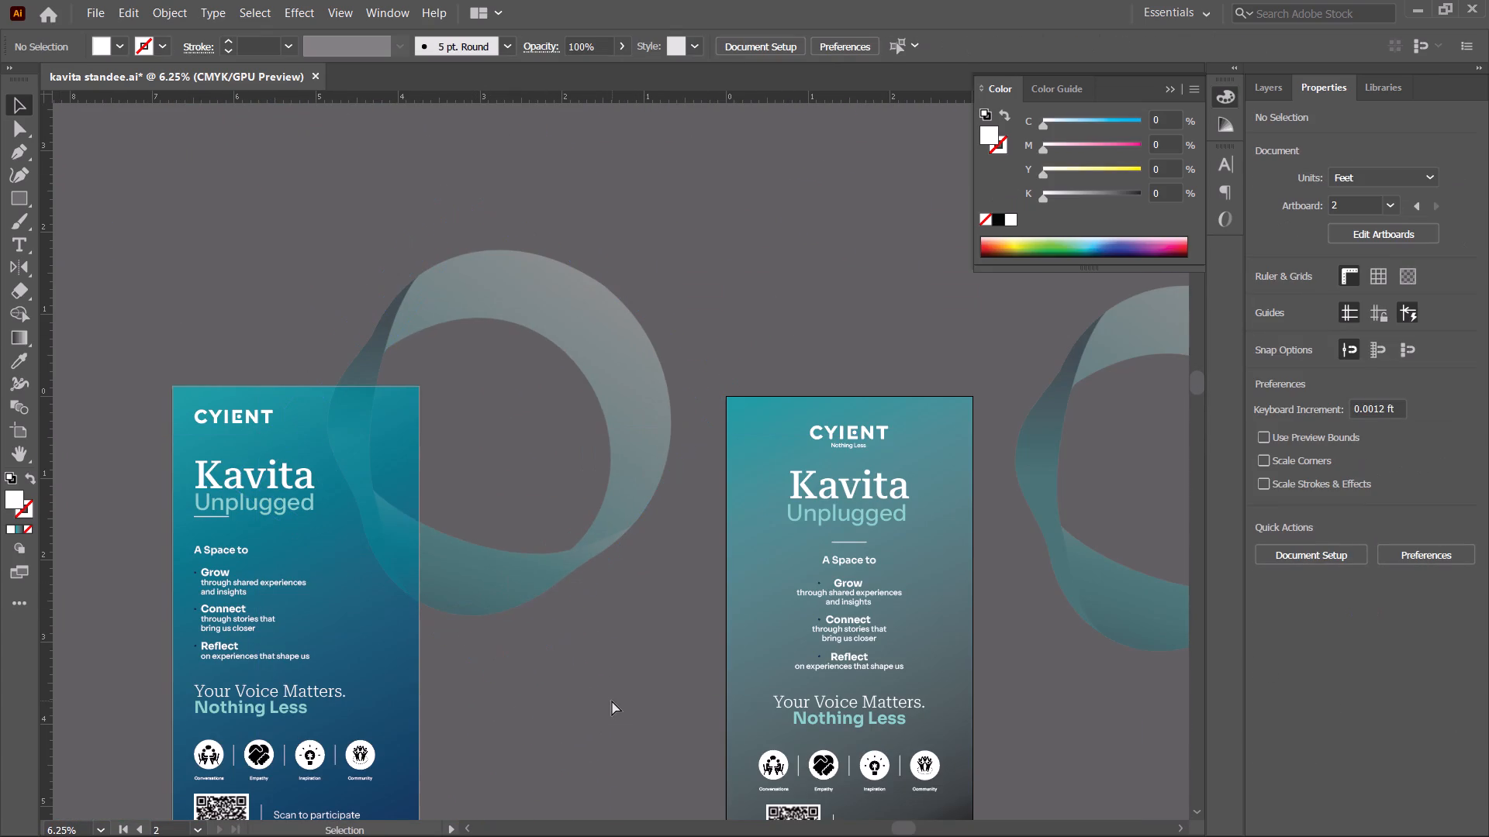
Save the standee document, continuing despite the file having been modified outside the program.
{"action": "key", "text": "ctrl+s"}
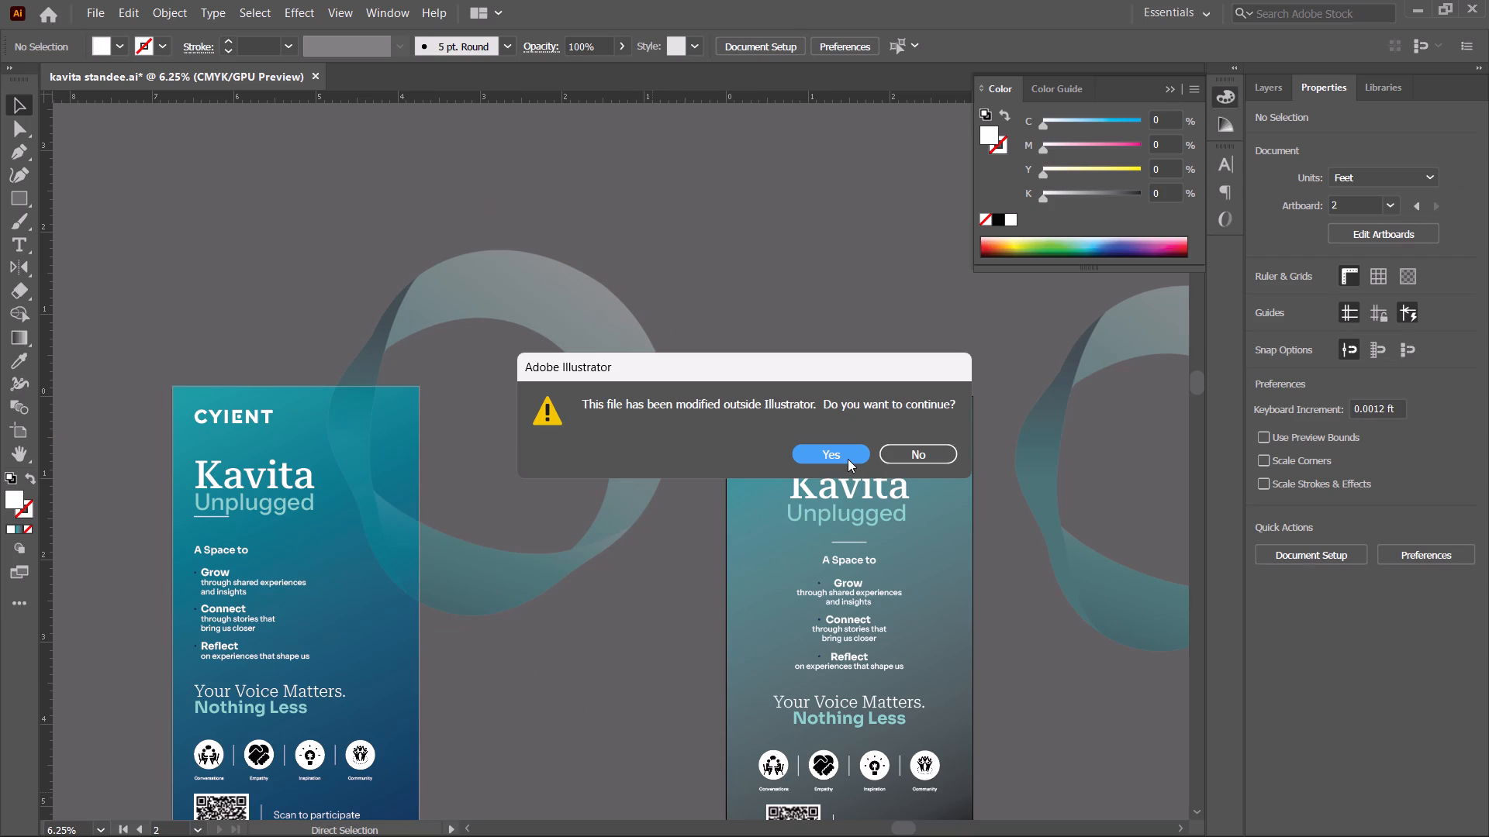
{"action": "left_click", "coordinate": [848, 459]}
Nudge the ring image at the blue standee slightly down and to the left, and save the document again.
{"action": "left_click", "coordinate": [486, 586]}
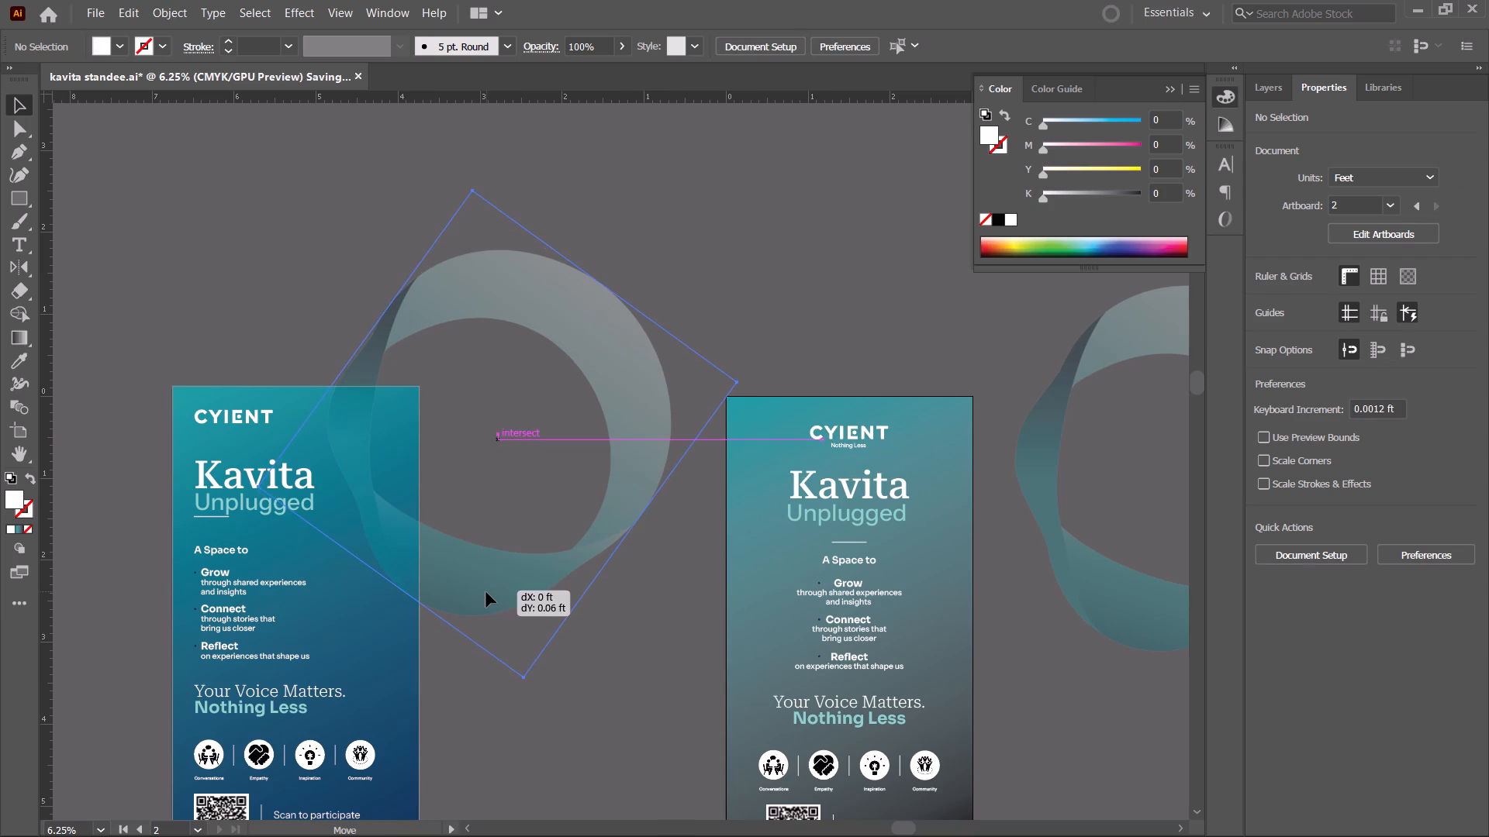
{"action": "left_click", "coordinate": [484, 592]}
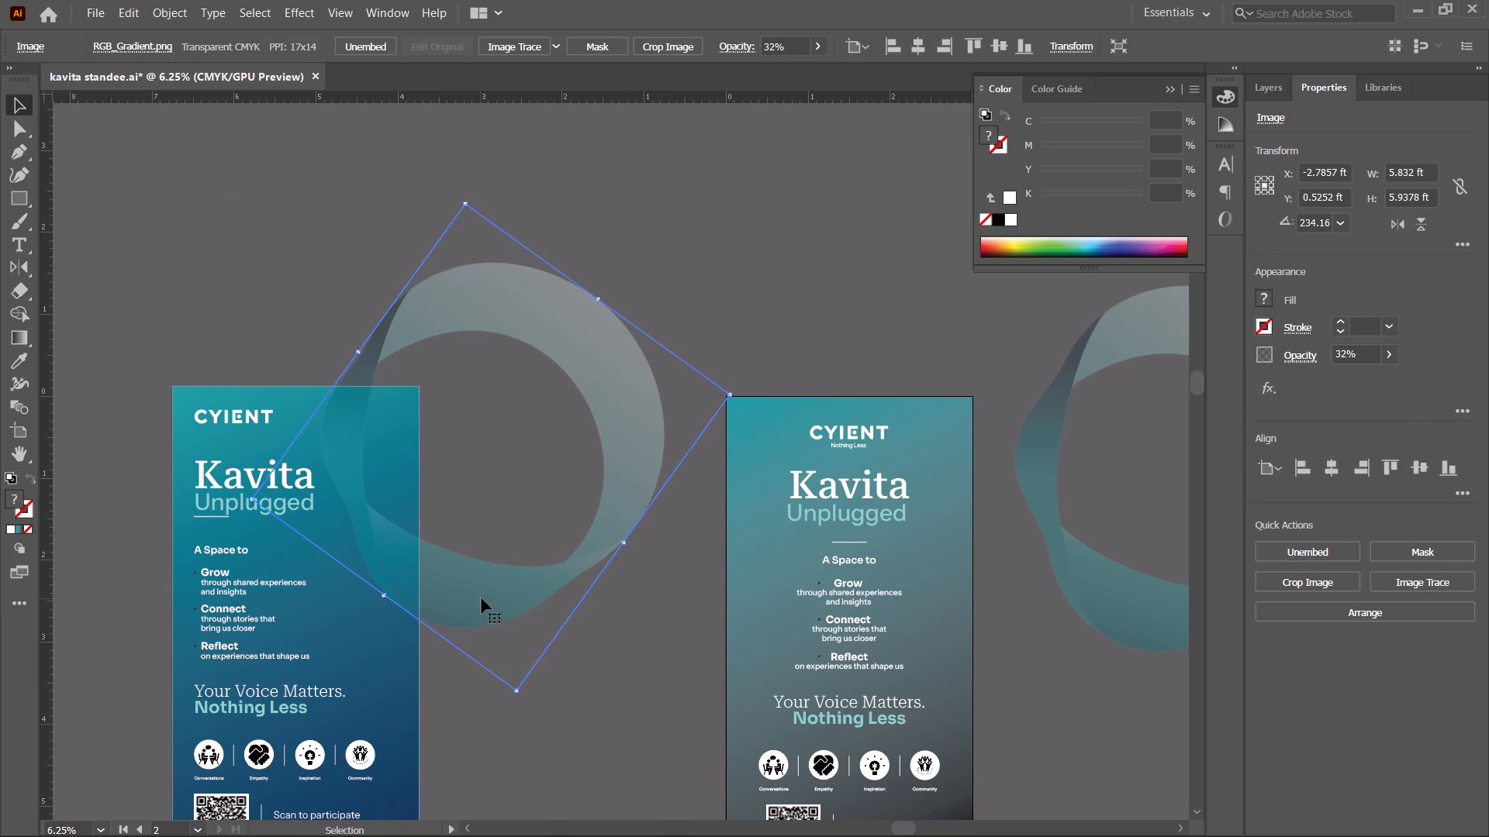
{"action": "key", "text": "ctrl+s"}
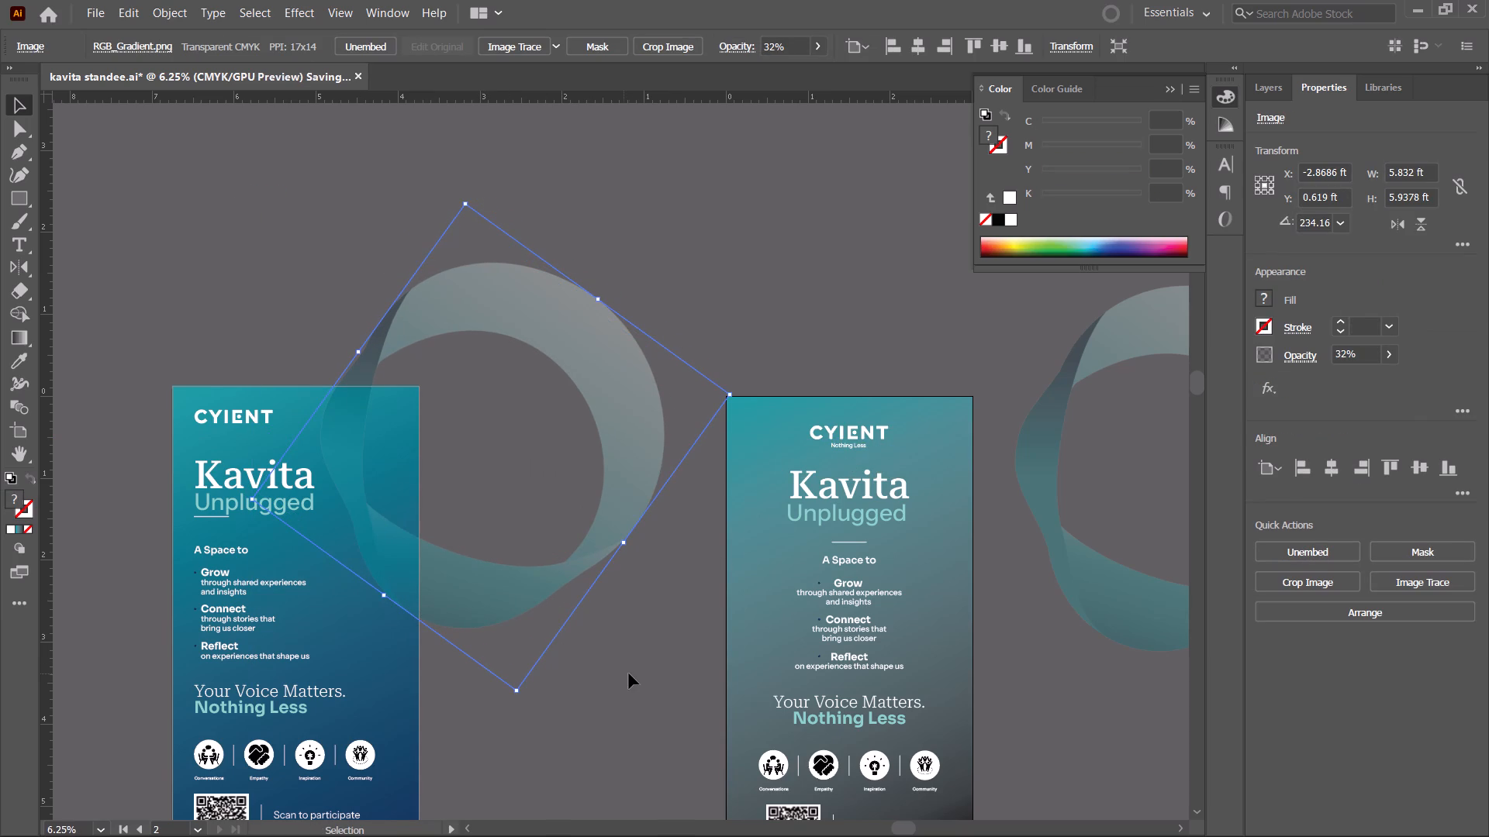
{"action": "left_click", "coordinate": [630, 673]}
Examine the blue and grey gradient standees side by side to compare their layouts.
{"action": "key", "text": "space"}
{"action": "left_click_drag", "start_coordinate": [631, 650], "coordinate": [537, 659]}
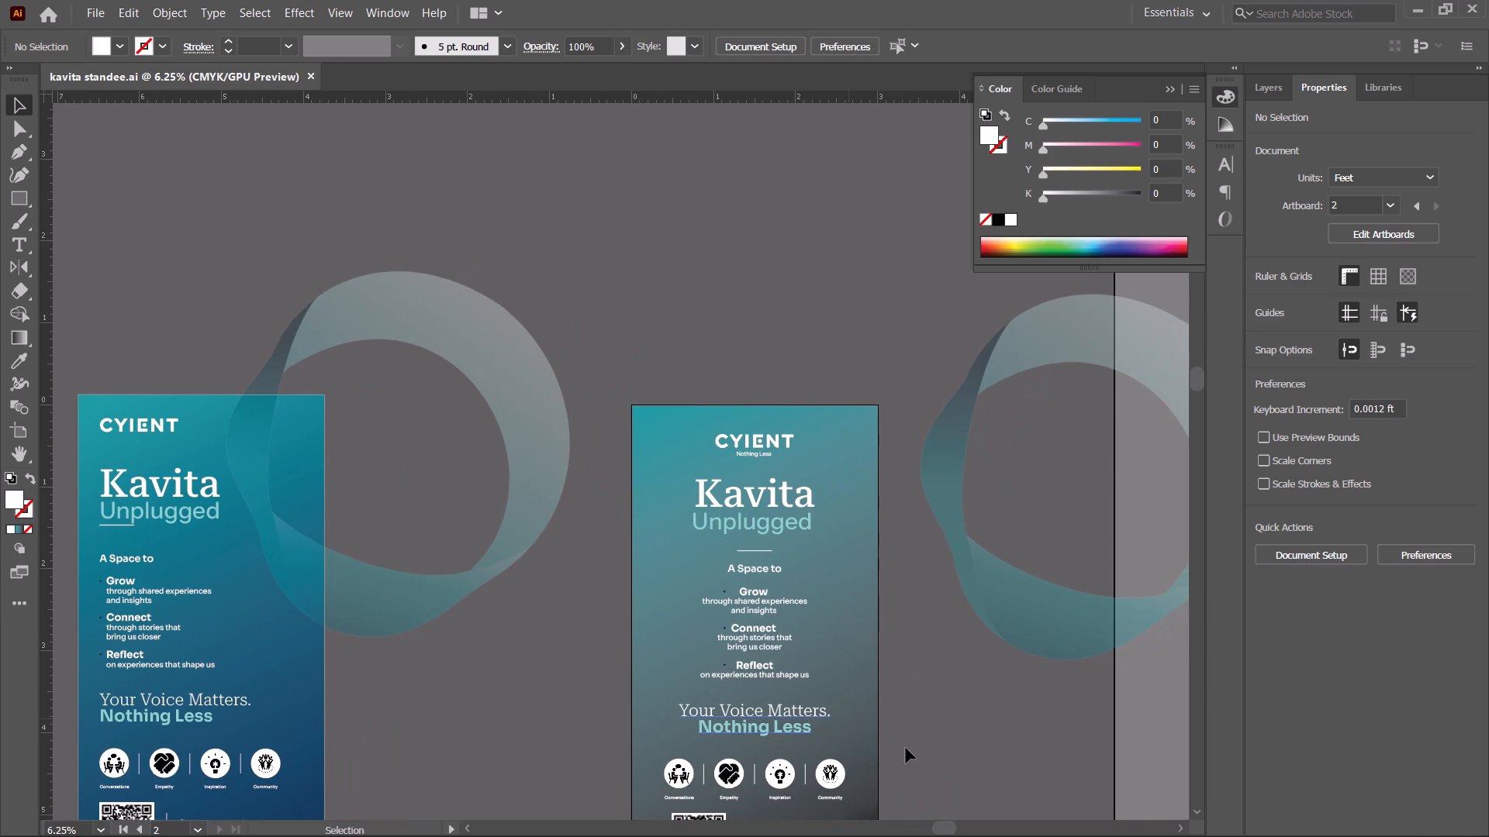
{"action": "key", "text": "space"}
{"action": "key", "text": "space"}
{"action": "key", "text": "space"}
{"action": "key", "text": "space"}
{"action": "key", "text": "space"}
{"action": "key", "text": "space"}
{"action": "key", "text": "space"}
{"action": "key", "text": "space"}
{"action": "key", "text": "space"}
{"action": "key", "text": "space"}
{"action": "key", "text": "space"}
{"action": "key", "text": "space"}
{"action": "key", "text": "space"}
{"action": "key", "text": "space"}
{"action": "key", "text": "space"}
{"action": "key", "text": "space"}
{"action": "key", "text": "space"}
{"action": "key", "text": "space"}
{"action": "key", "text": "space"}
{"action": "key", "text": "space"}
{"action": "left_click_drag", "start_coordinate": [924, 630], "coordinate": [744, 493]}
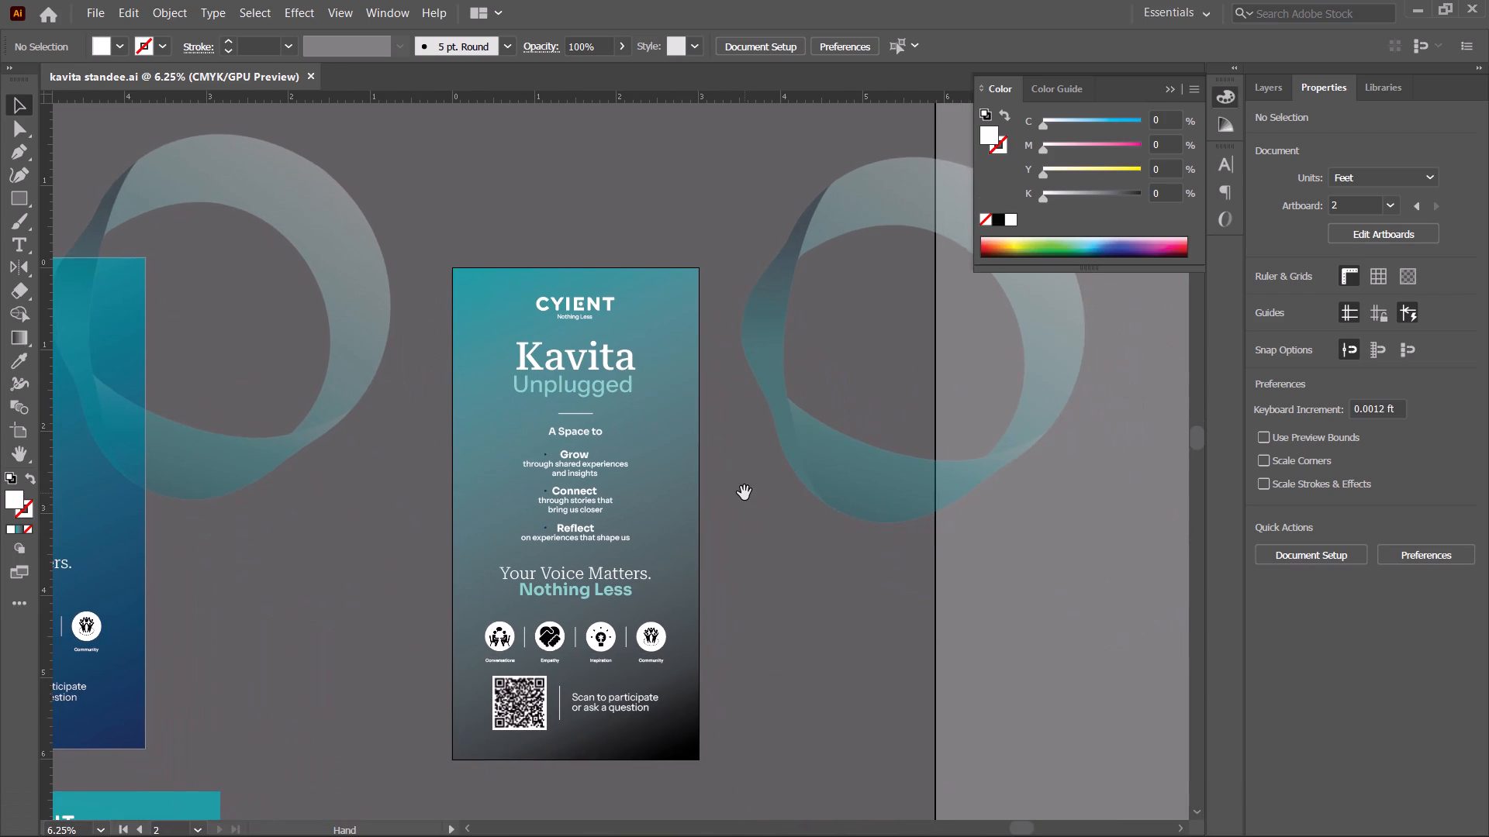
{"action": "left_click_drag", "start_coordinate": [779, 491], "coordinate": [991, 497]}
{"action": "left_click_drag", "start_coordinate": [991, 497], "coordinate": [981, 497]}
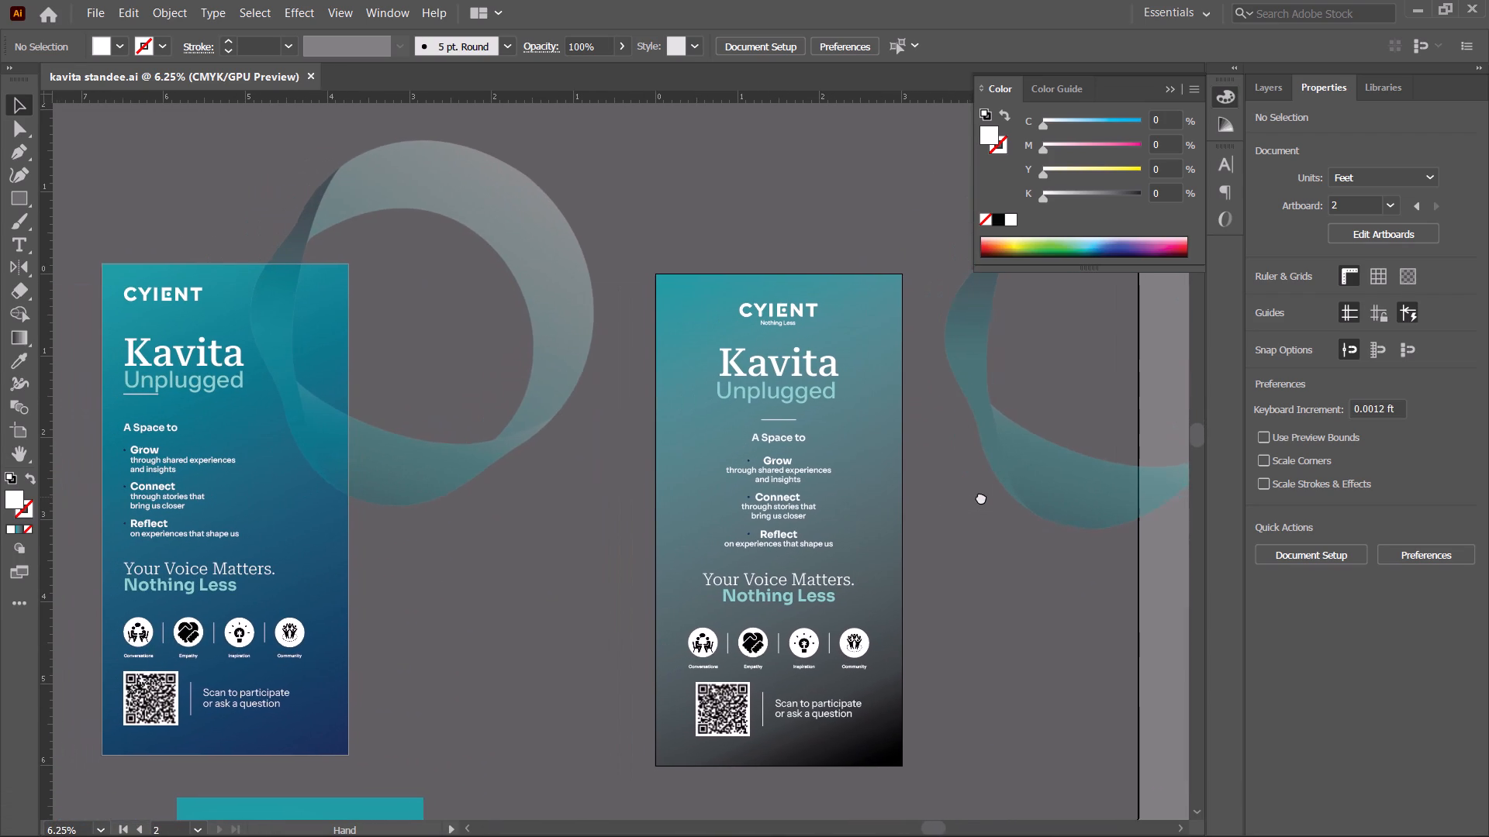
{"action": "left_click_drag", "start_coordinate": [981, 497], "coordinate": [969, 491]}
{"action": "key", "text": "space"}
{"action": "left_click_drag", "start_coordinate": [973, 530], "coordinate": [949, 529]}
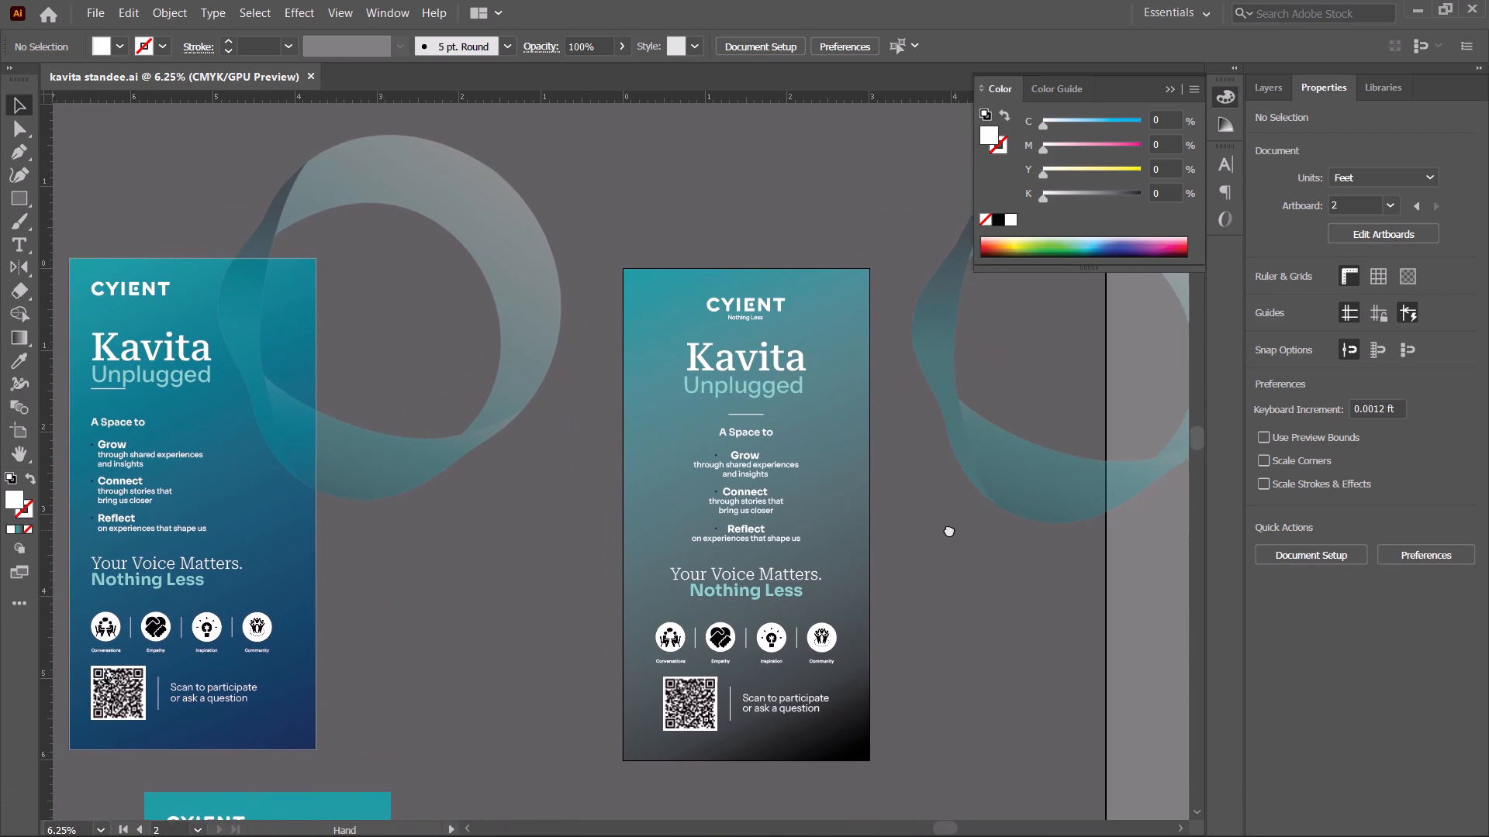
{"action": "left_click_drag", "start_coordinate": [949, 529], "coordinate": [942, 524]}
Unlock the background rectangle of the centred grey gradient standee, the bottommost object in the layer stack.
{"action": "left_click", "coordinate": [848, 723]}
{"action": "key", "text": "g"}
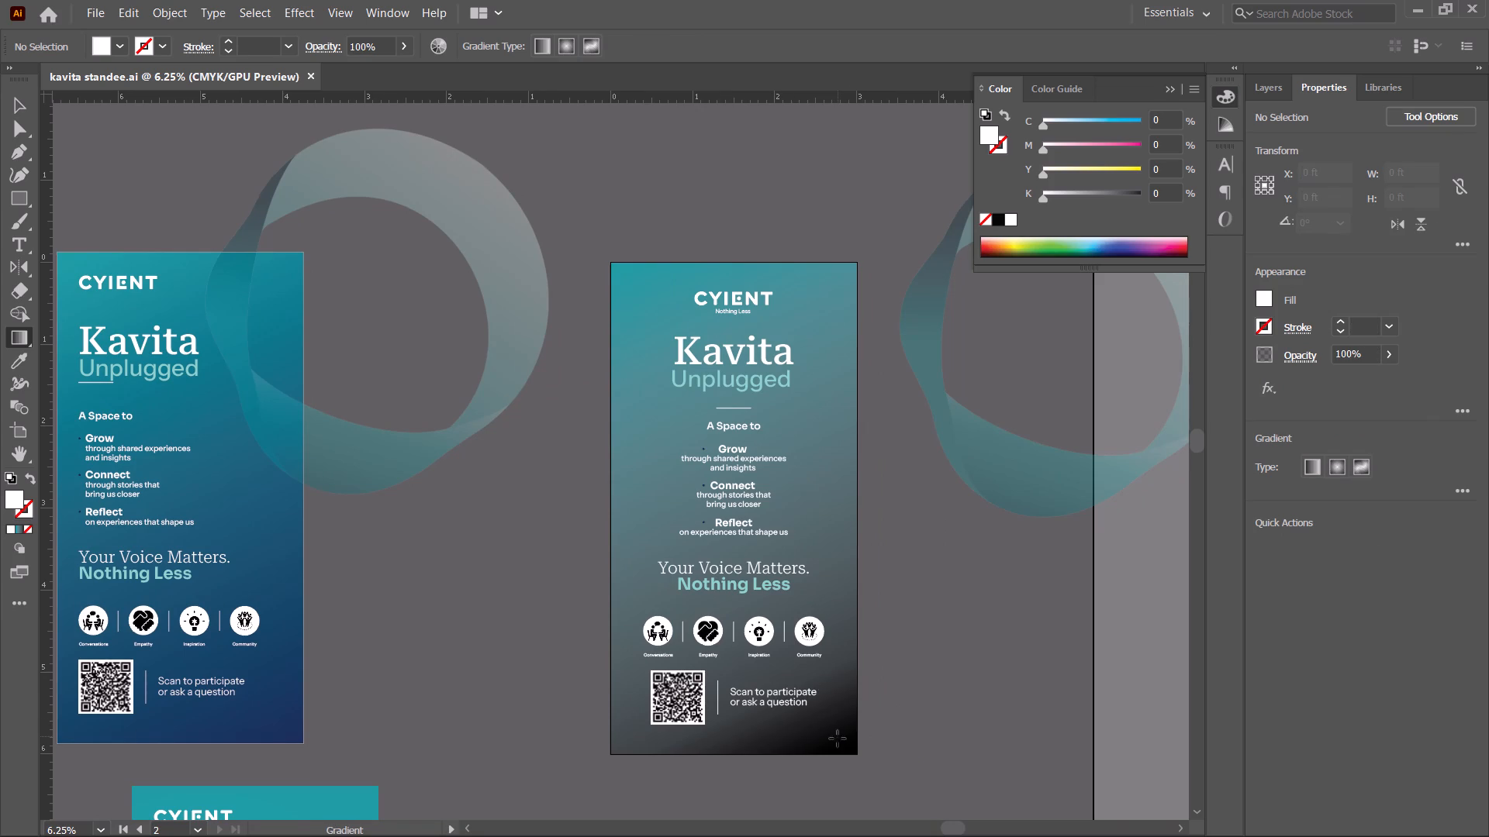
{"action": "left_click", "coordinate": [12, 340]}
{"action": "left_click", "coordinate": [1268, 95]}
{"action": "key", "text": "v"}
{"action": "scroll", "coordinate": [1408, 591], "scroll_direction": "down", "scroll_amount": 7}
{"action": "scroll", "coordinate": [1385, 615], "scroll_direction": "up", "scroll_amount": 2}
{"action": "scroll", "coordinate": [1360, 668], "scroll_direction": "down", "scroll_amount": 4}
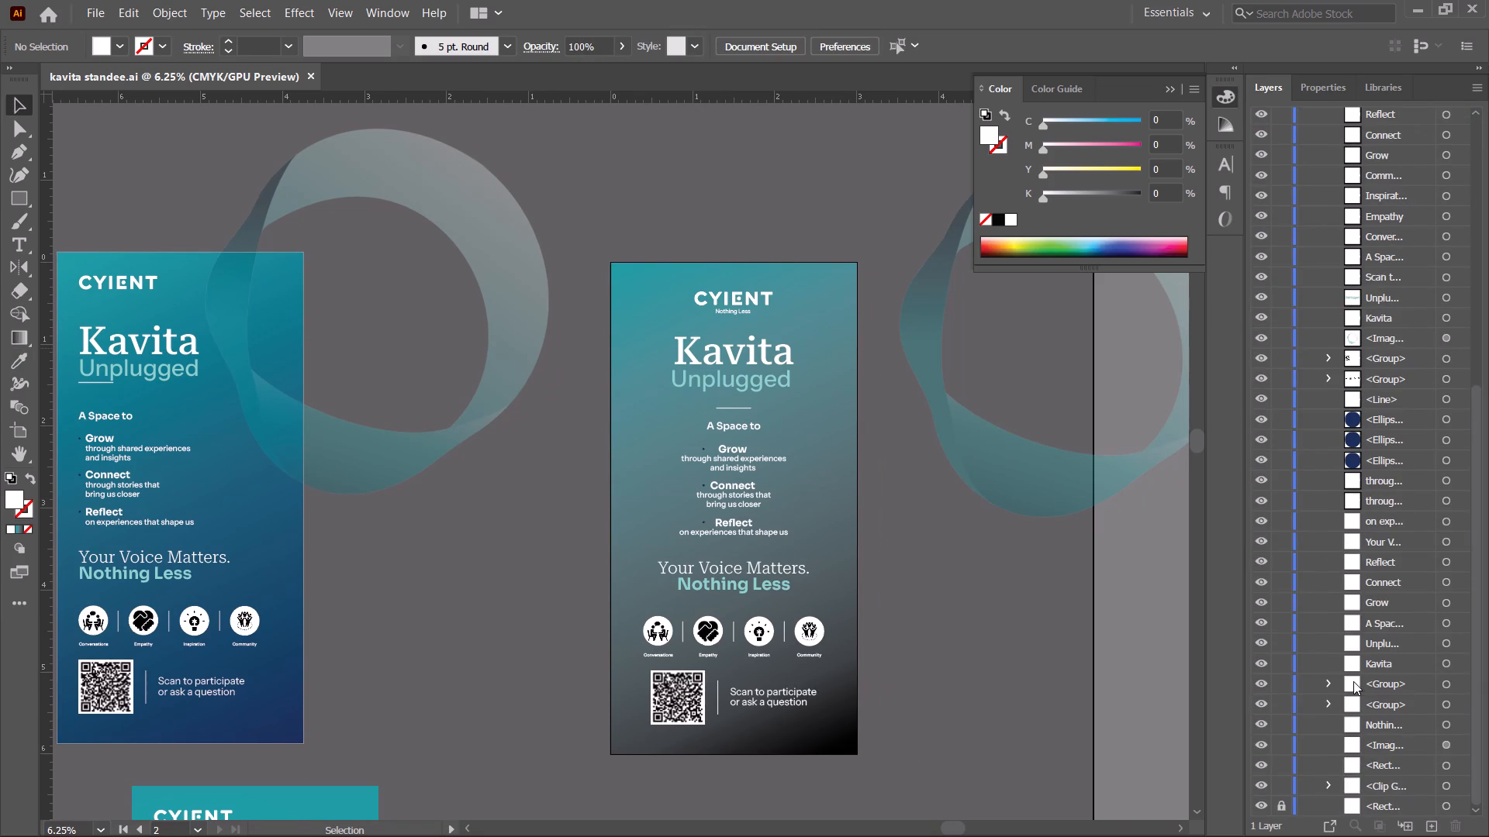
{"action": "scroll", "coordinate": [1319, 744], "scroll_direction": "down", "scroll_amount": 3}
{"action": "left_click", "coordinate": [1281, 808]}
Select the centred standee's background rectangle with the Gradient tool and open its black end colour stop.
{"action": "key", "text": "g"}
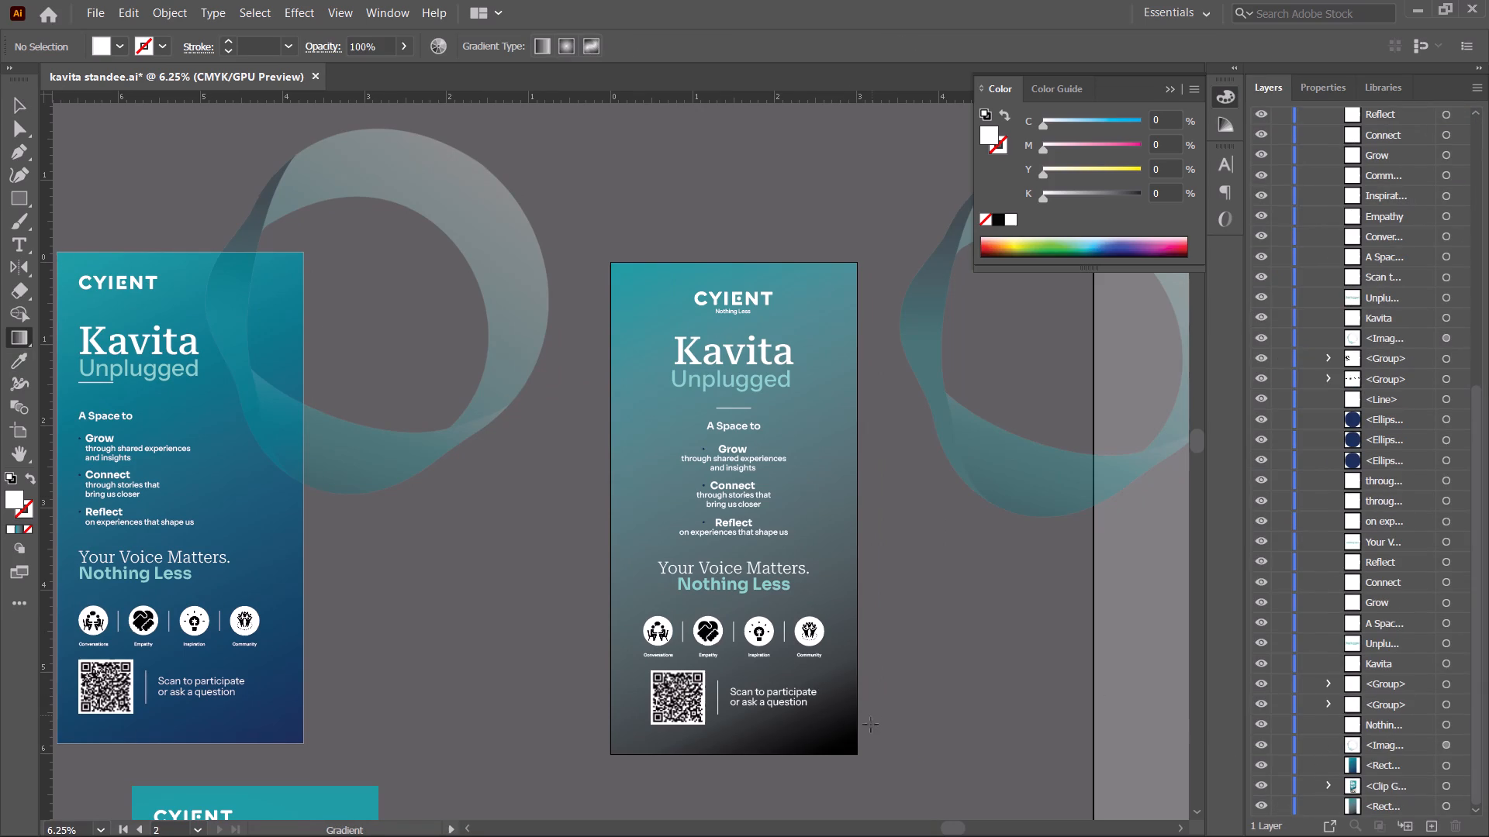
{"action": "left_click", "coordinate": [19, 335]}
{"action": "left_click", "coordinate": [1368, 807]}
{"action": "left_click", "coordinate": [1467, 807]}
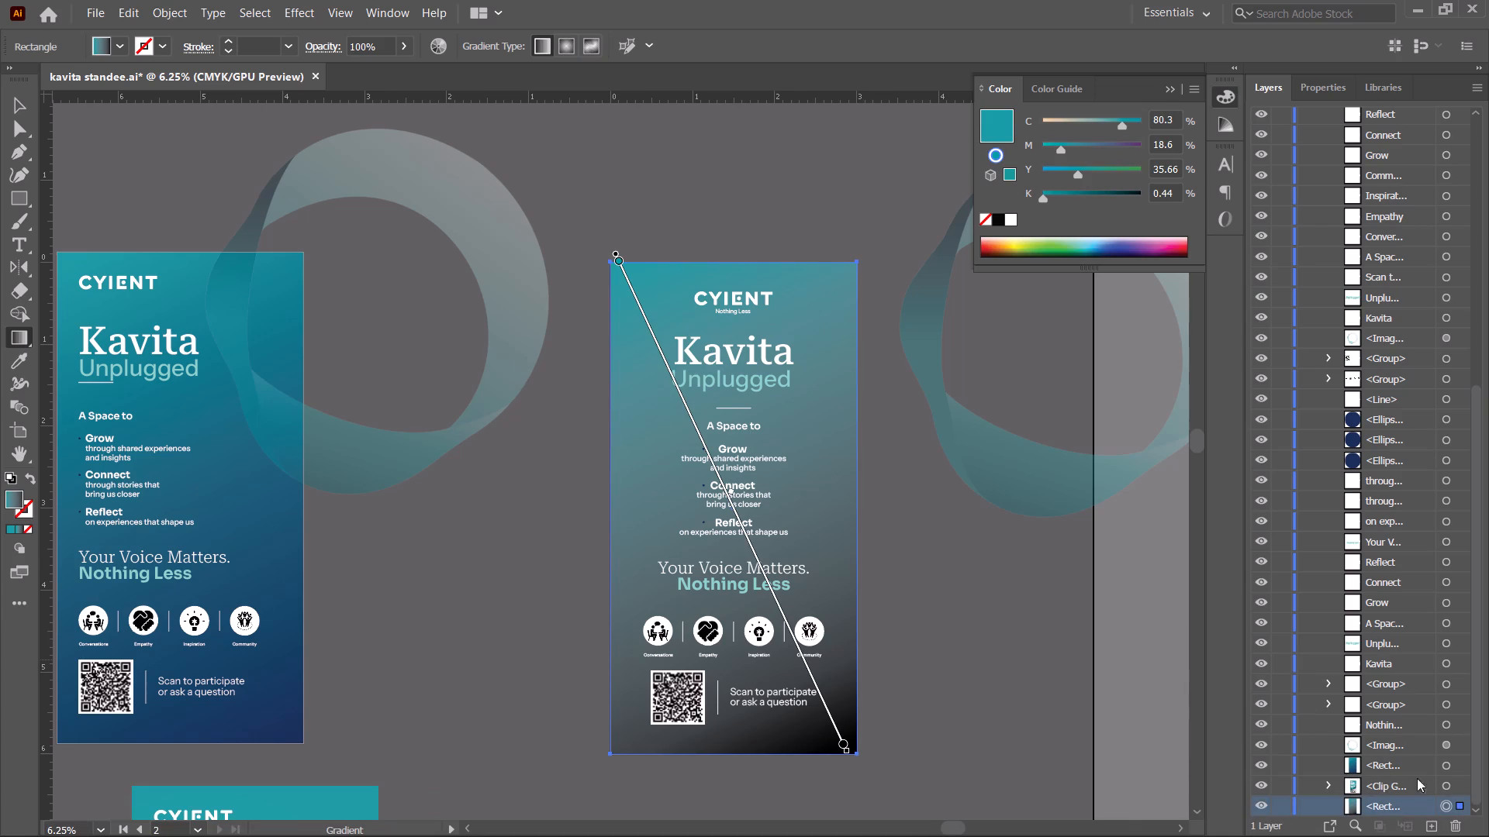
{"action": "double_click", "coordinate": [839, 742]}
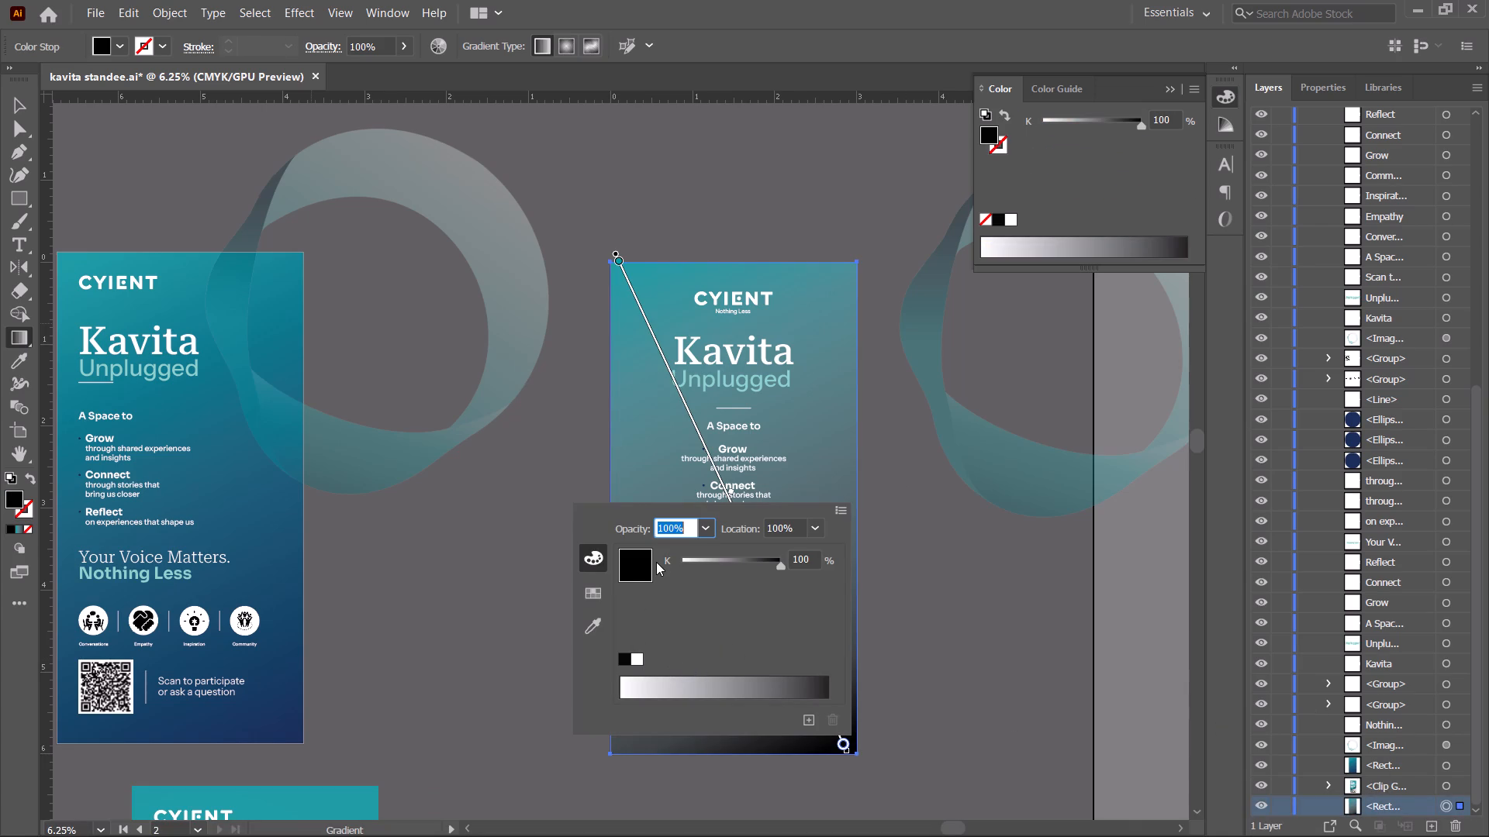
{"action": "left_click", "coordinate": [10, 108]}
Switch to the Cyient Brand Guideline in Chrome, copy the navy hex value 002b5d from the Current Lift gradient, and return to Illustrator.
{"action": "key", "text": "alt+Tab"}
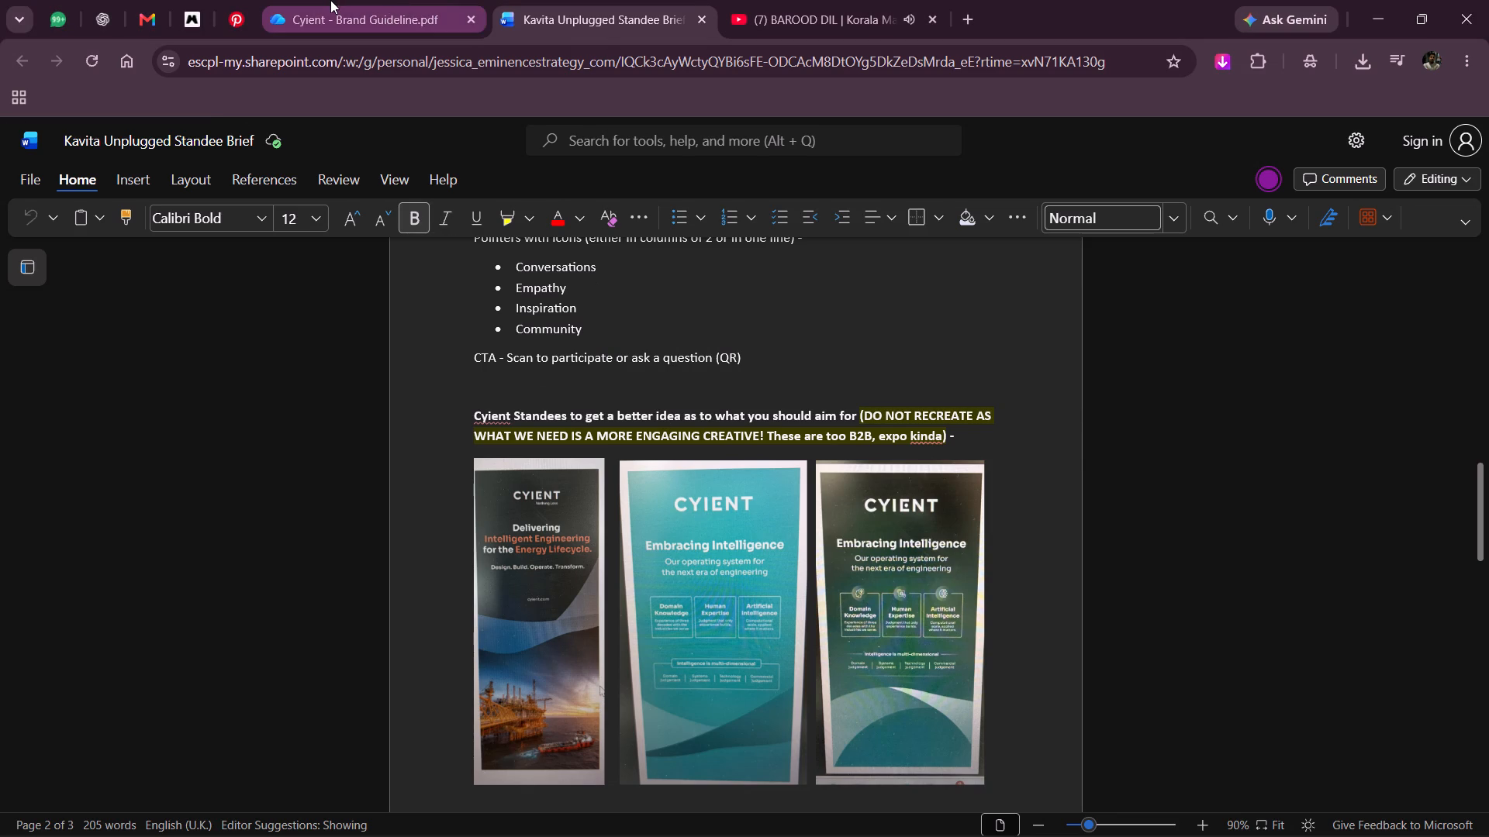
{"action": "left_click", "coordinate": [330, 0]}
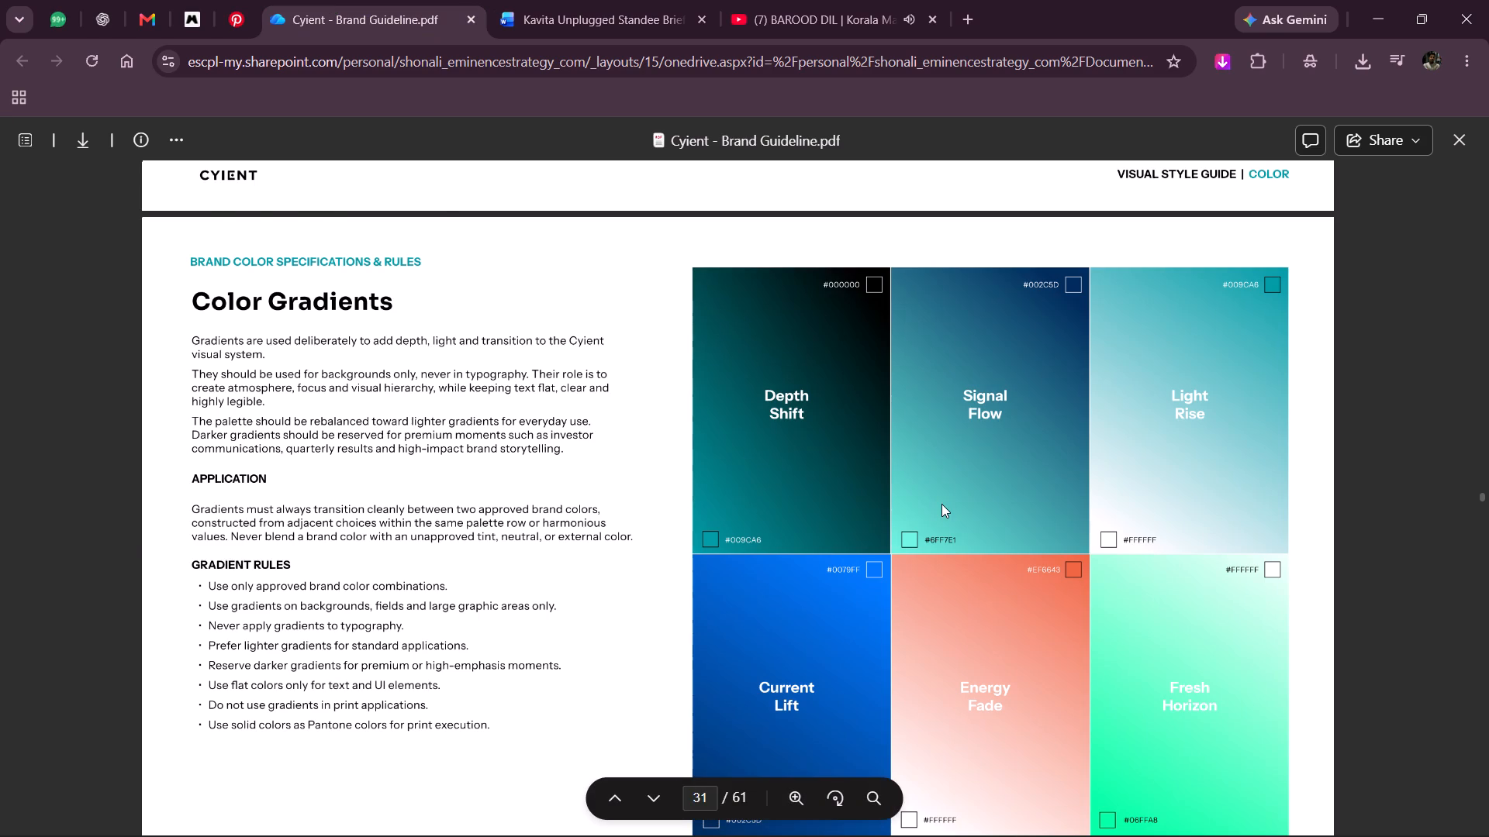
{"action": "scroll", "coordinate": [941, 504], "scroll_direction": "down", "scroll_amount": 1}
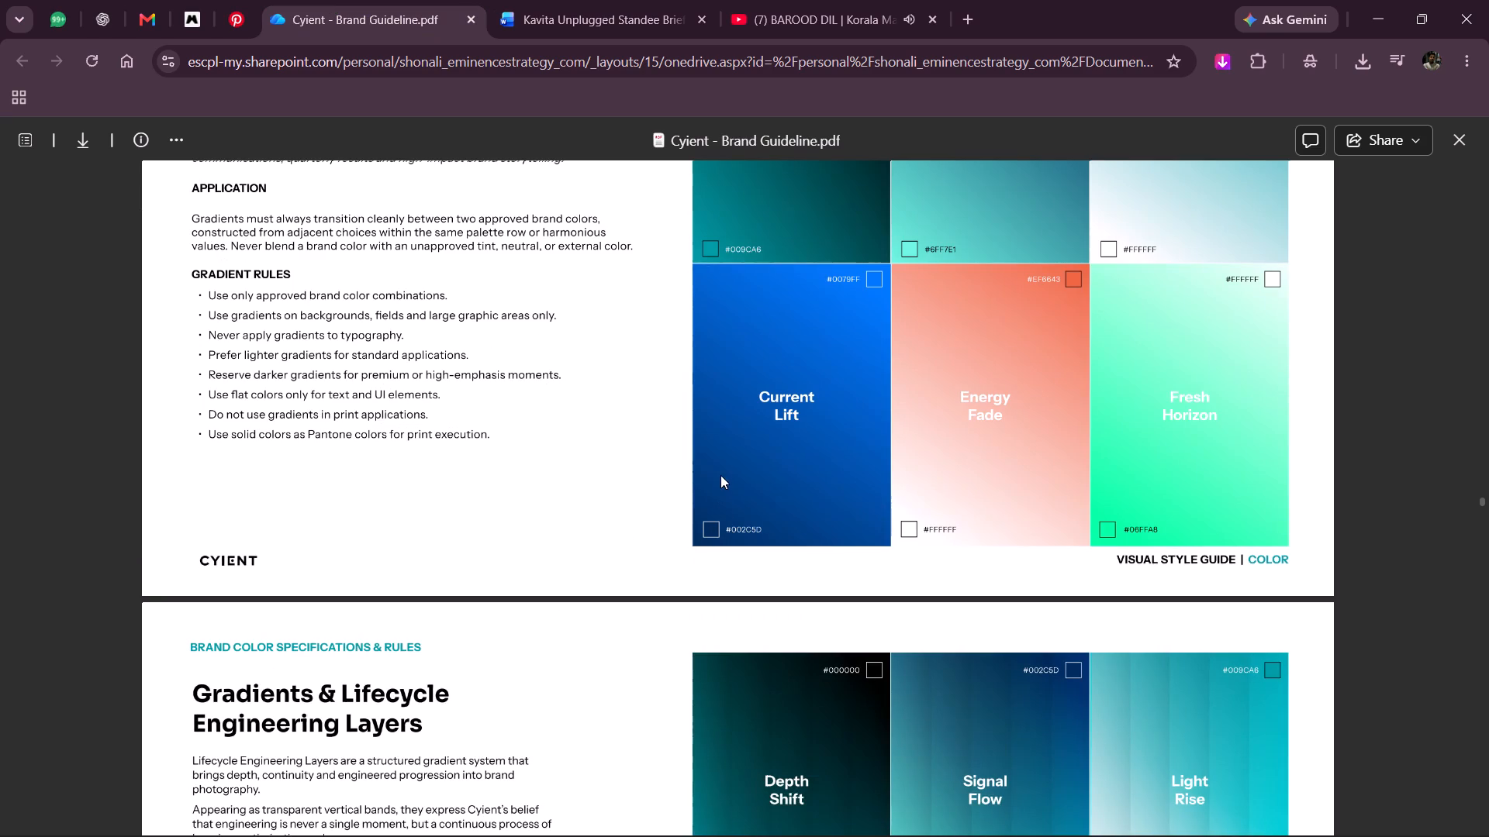
{"action": "key", "text": "alt+c"}
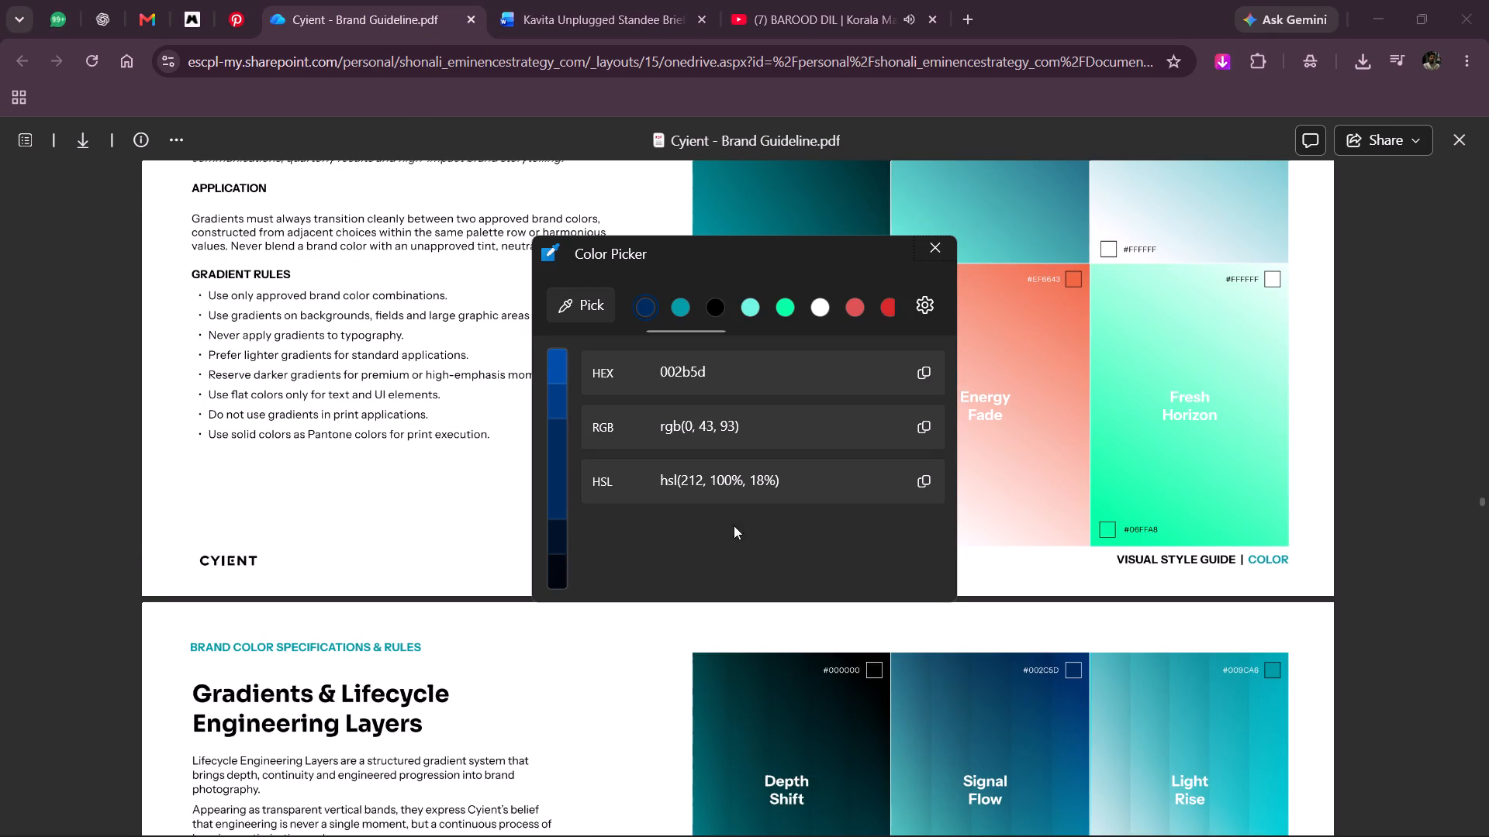
{"action": "left_click", "coordinate": [931, 363]}
{"action": "left_click", "coordinate": [924, 253]}
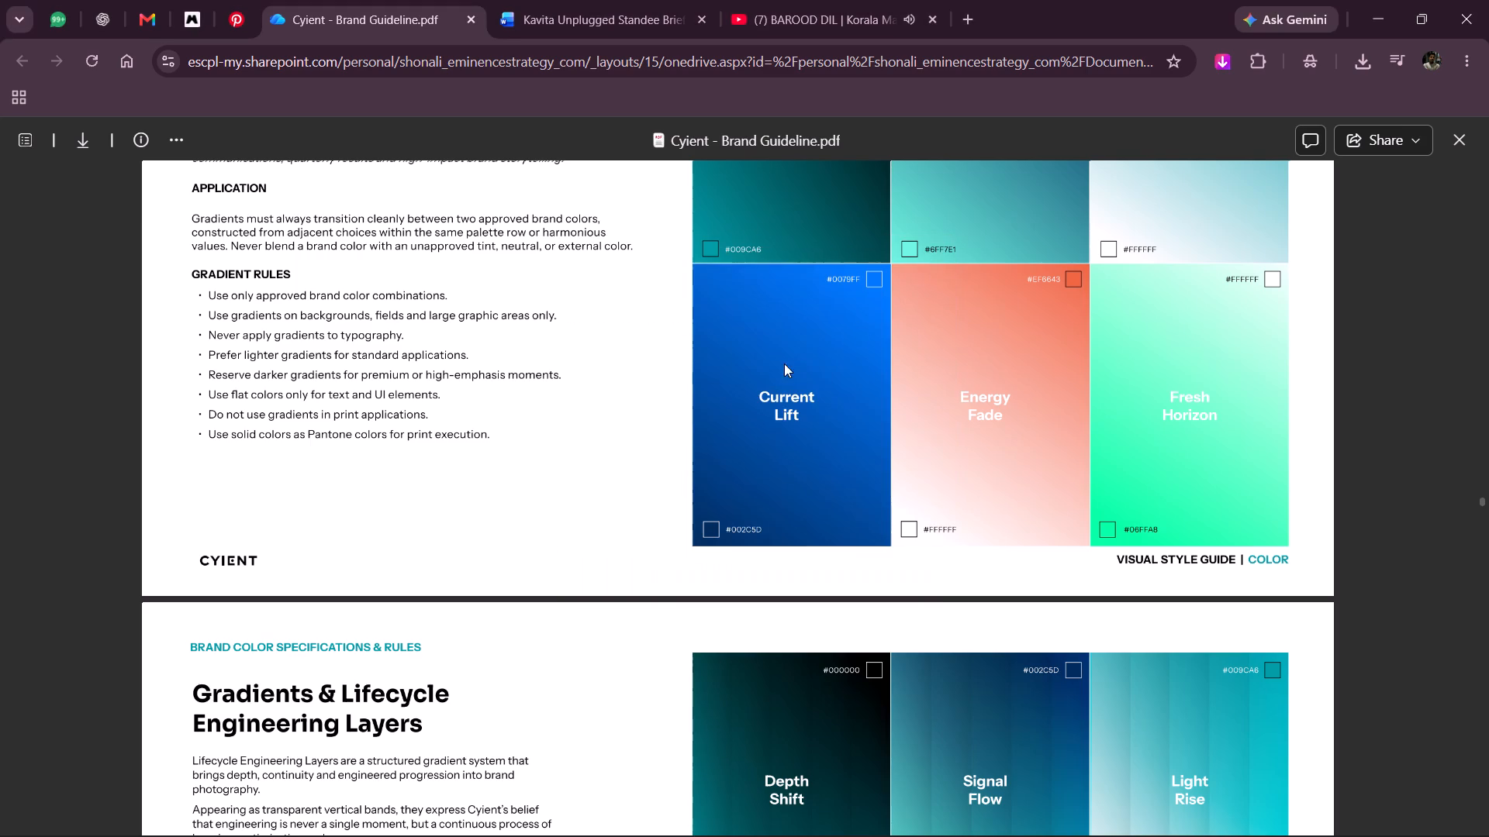
{"action": "key", "text": "alt+Tab"}
{"action": "key", "text": "alt+Tab"}
{"action": "key", "text": "alt+Tab"}
Set the black end stop of the centred standee's background gradient to the copied navy colour 002b5d.
{"action": "left_click", "coordinate": [848, 741]}
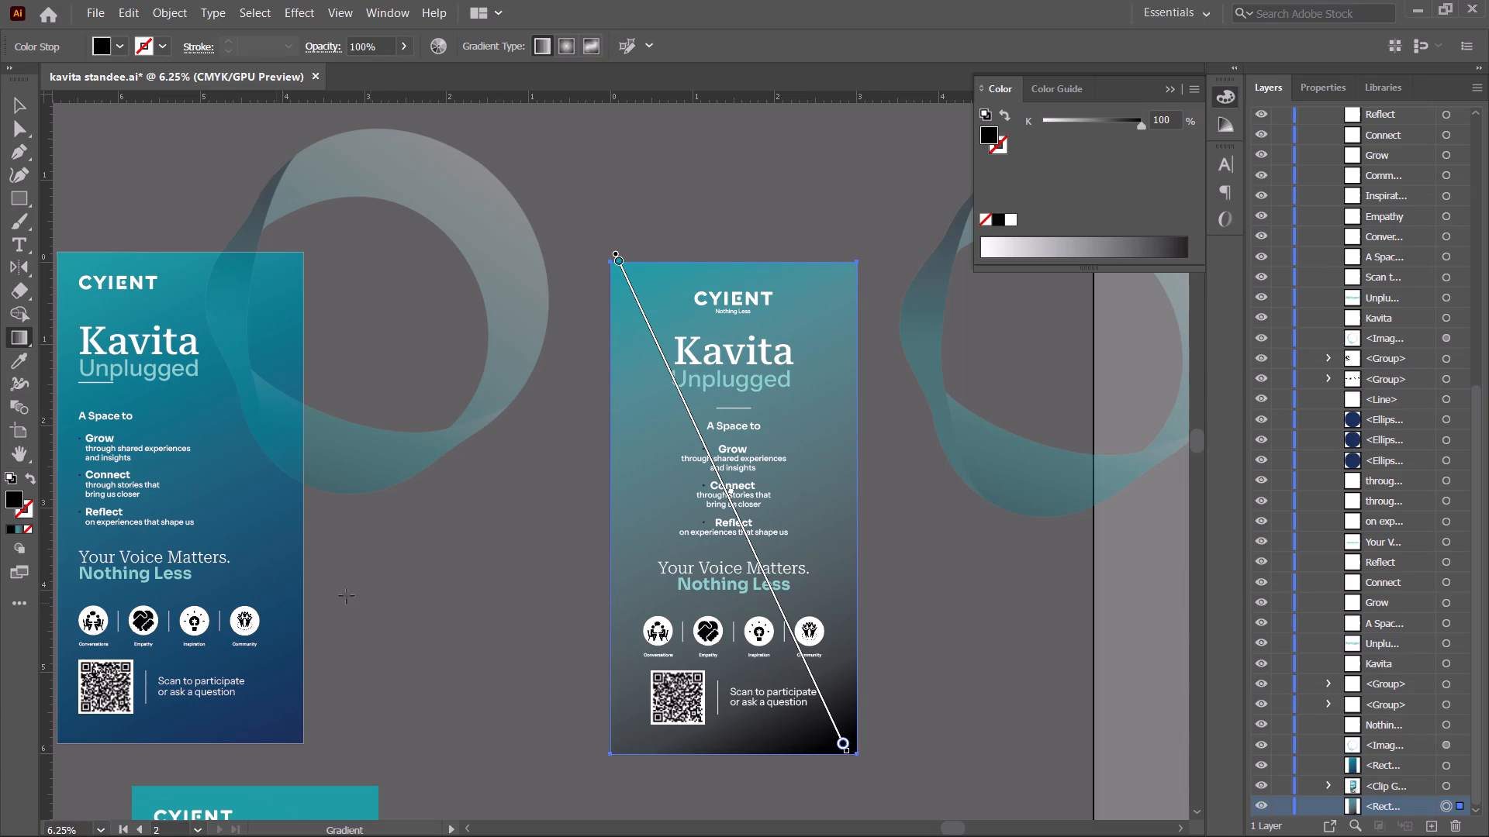
{"action": "double_click", "coordinate": [12, 498]}
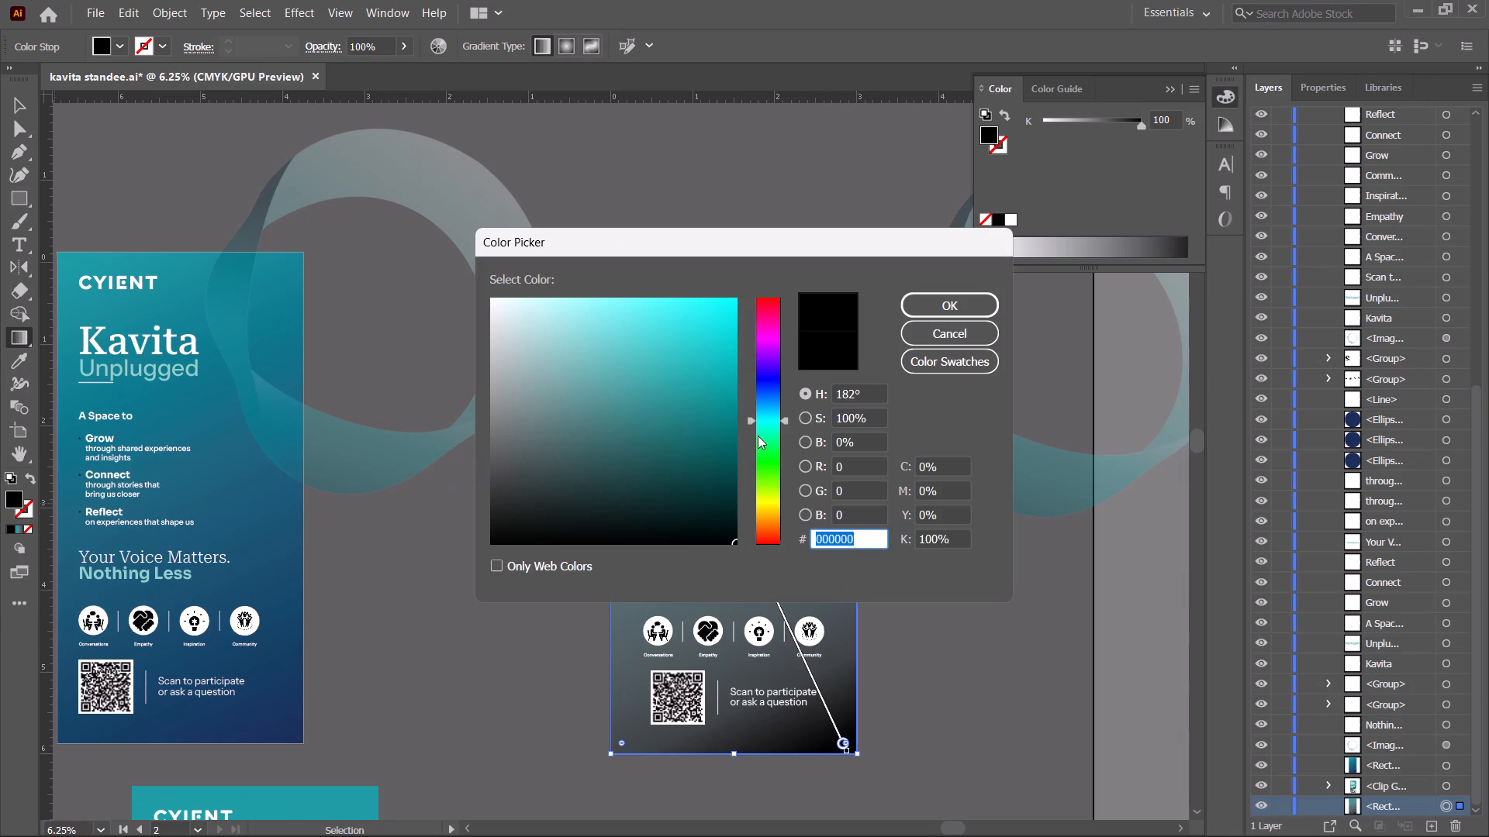
{"action": "key", "text": "ctrl+v"}
{"action": "left_click", "coordinate": [947, 299]}
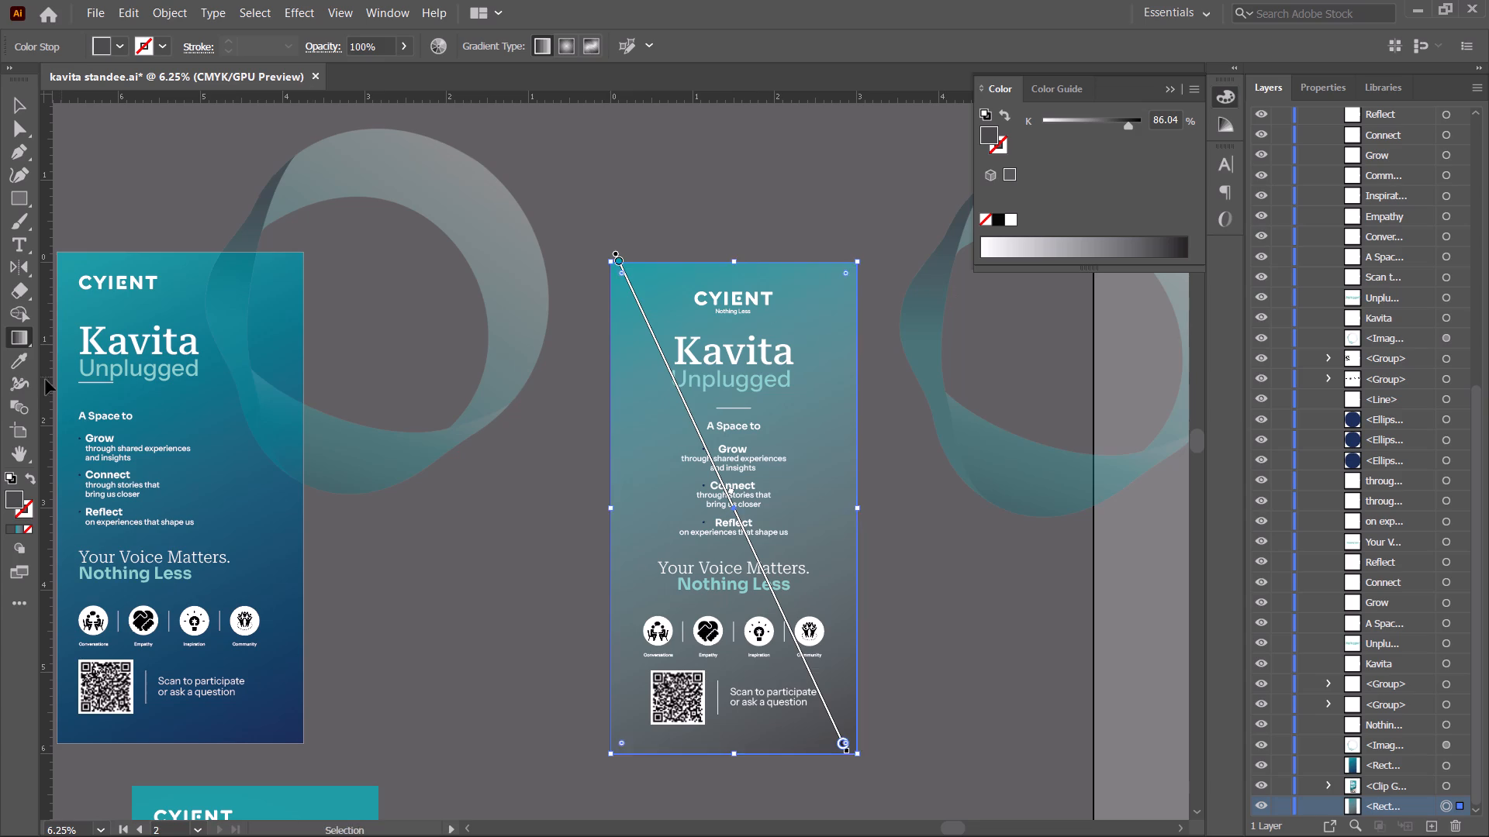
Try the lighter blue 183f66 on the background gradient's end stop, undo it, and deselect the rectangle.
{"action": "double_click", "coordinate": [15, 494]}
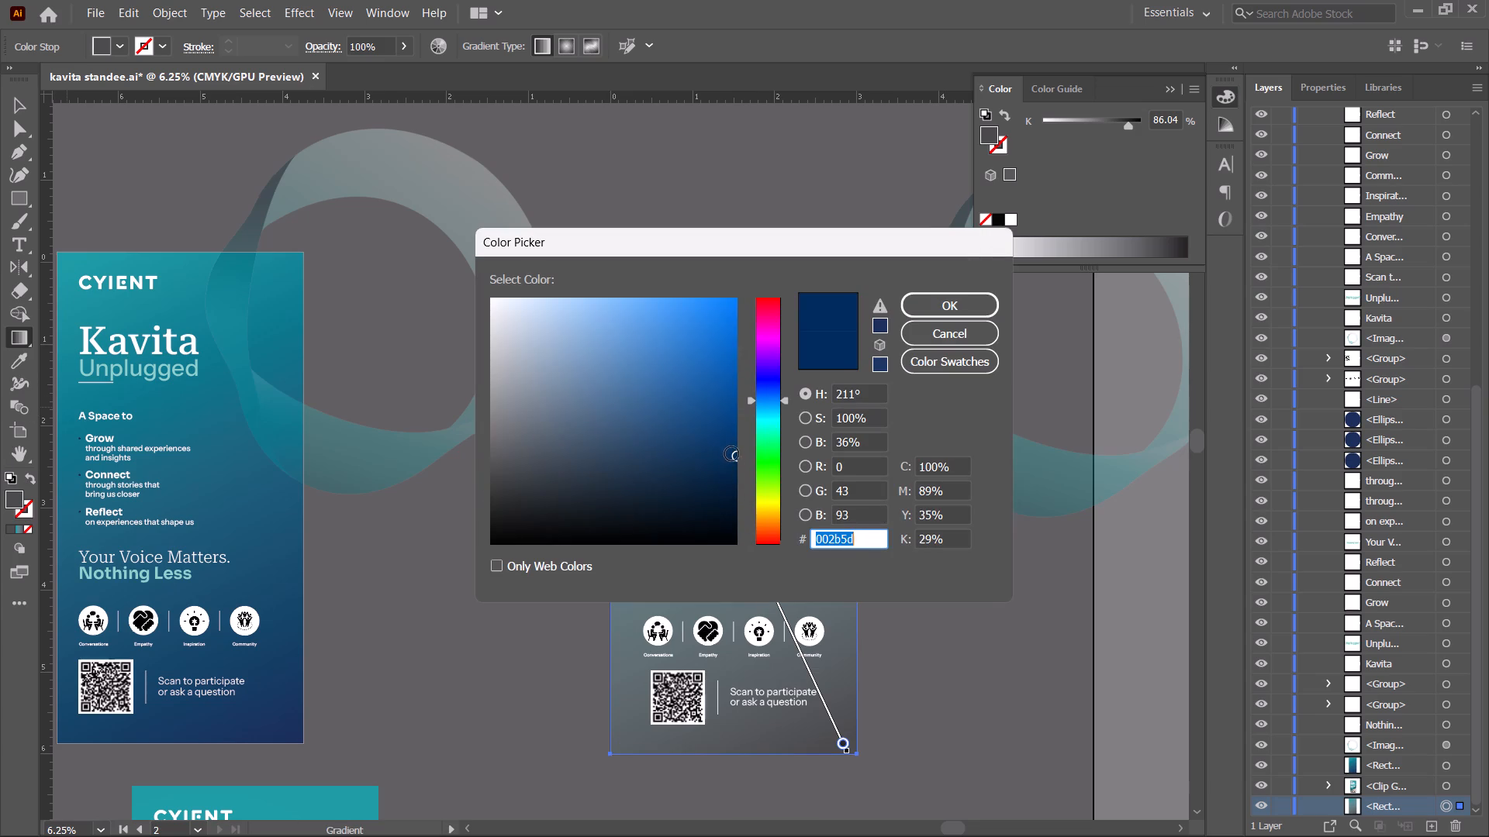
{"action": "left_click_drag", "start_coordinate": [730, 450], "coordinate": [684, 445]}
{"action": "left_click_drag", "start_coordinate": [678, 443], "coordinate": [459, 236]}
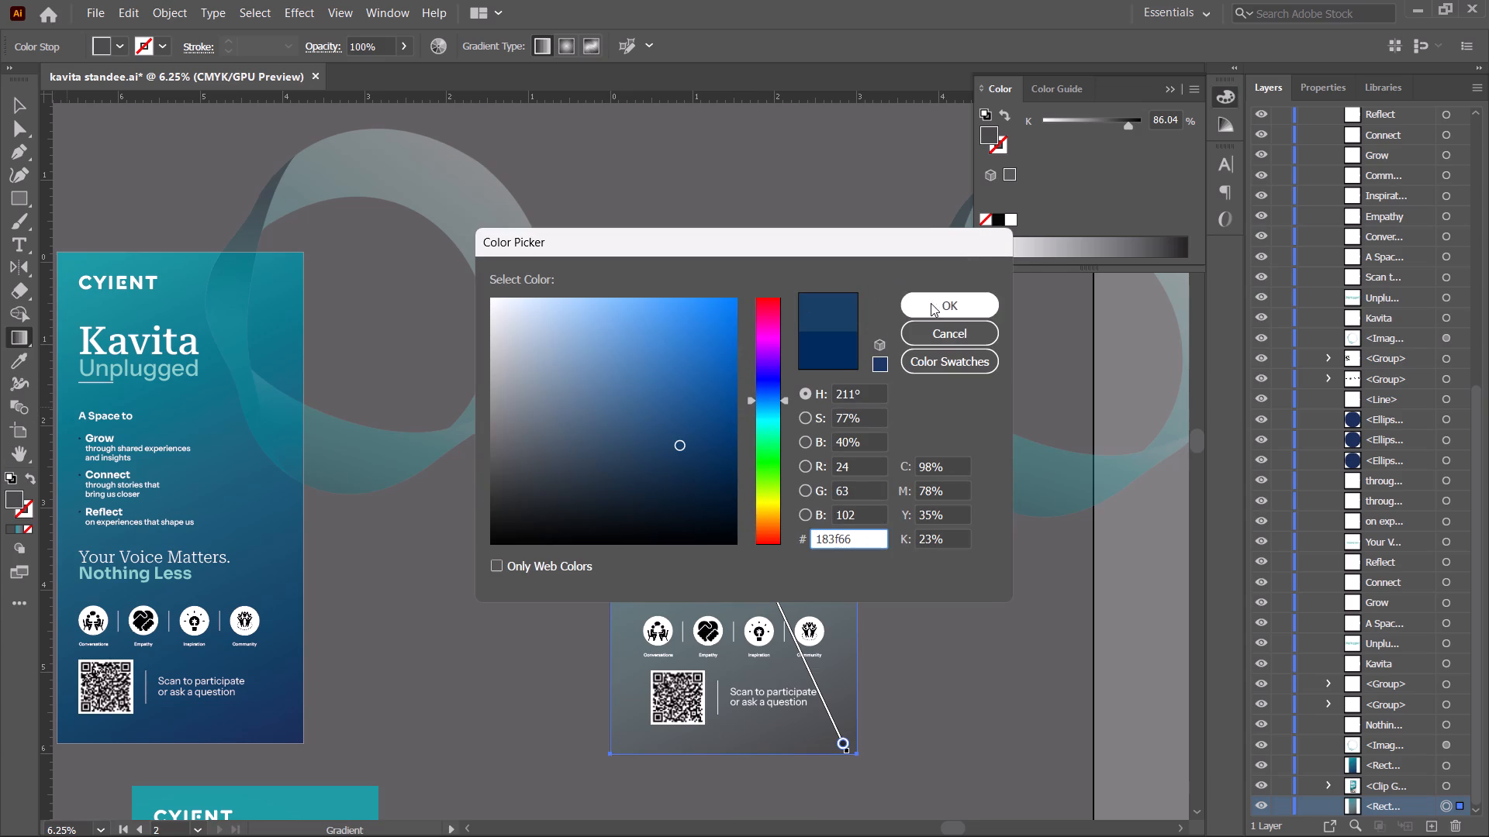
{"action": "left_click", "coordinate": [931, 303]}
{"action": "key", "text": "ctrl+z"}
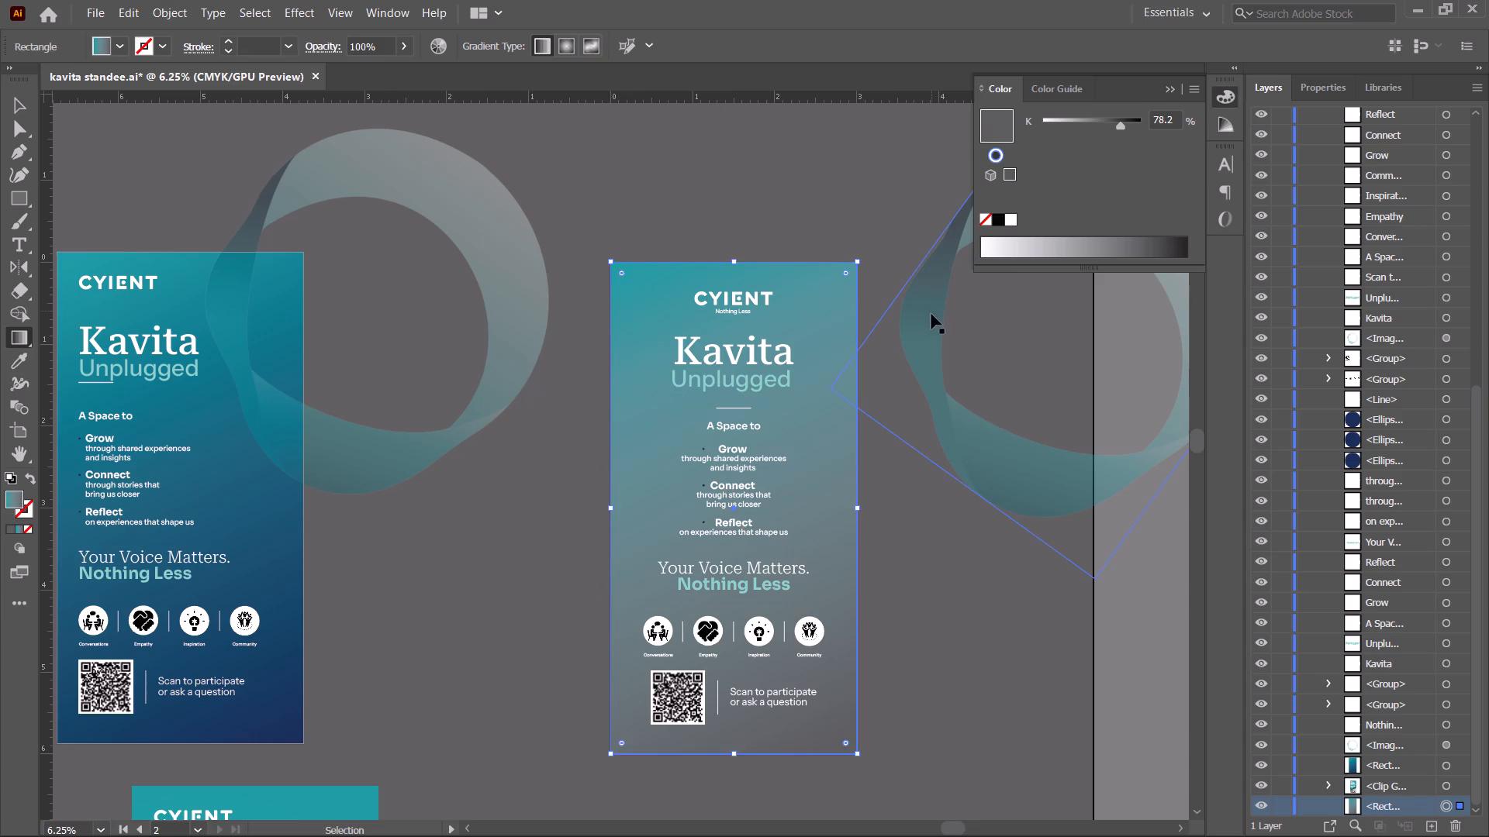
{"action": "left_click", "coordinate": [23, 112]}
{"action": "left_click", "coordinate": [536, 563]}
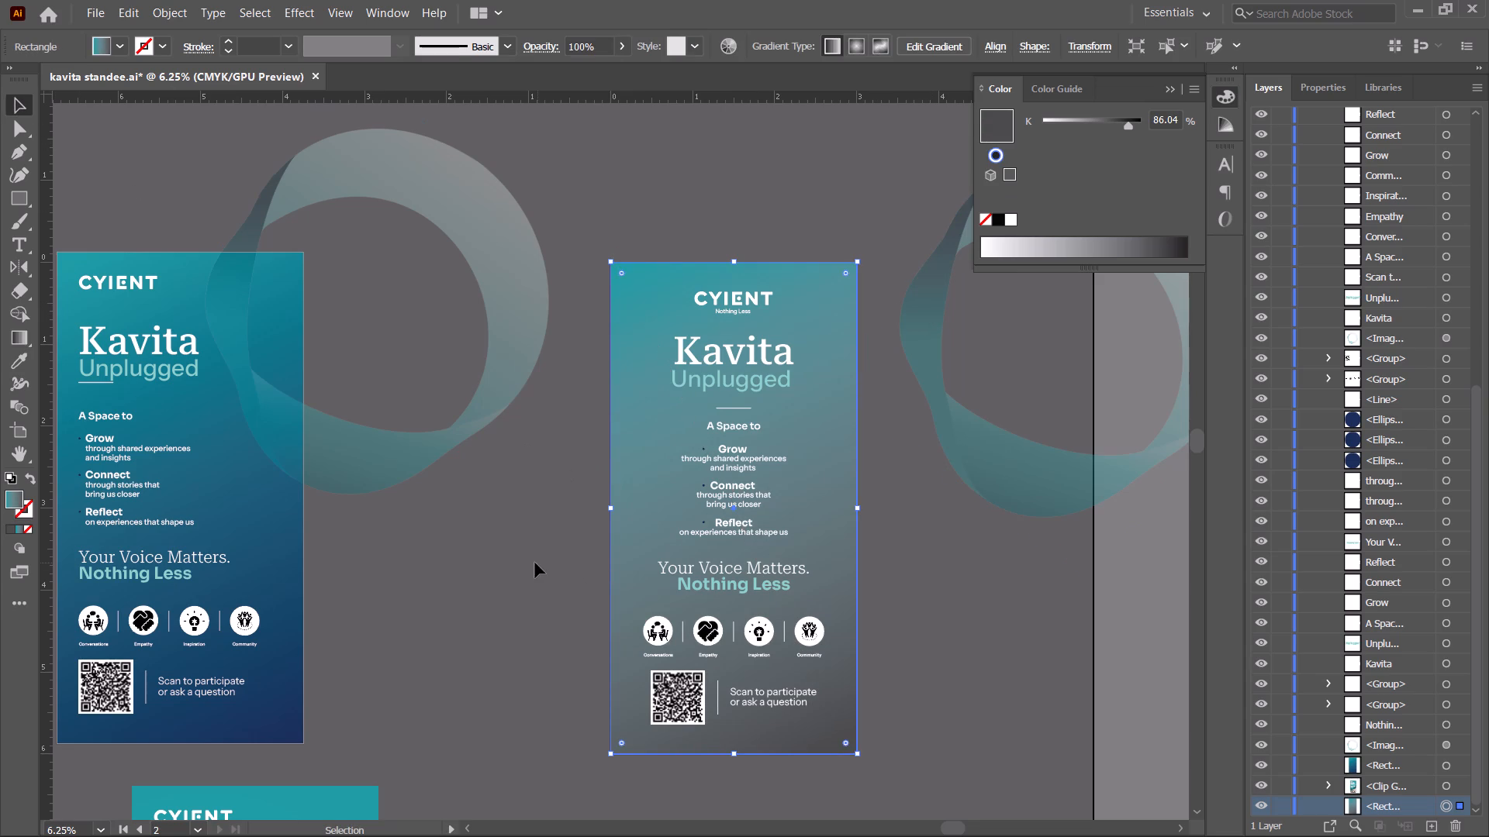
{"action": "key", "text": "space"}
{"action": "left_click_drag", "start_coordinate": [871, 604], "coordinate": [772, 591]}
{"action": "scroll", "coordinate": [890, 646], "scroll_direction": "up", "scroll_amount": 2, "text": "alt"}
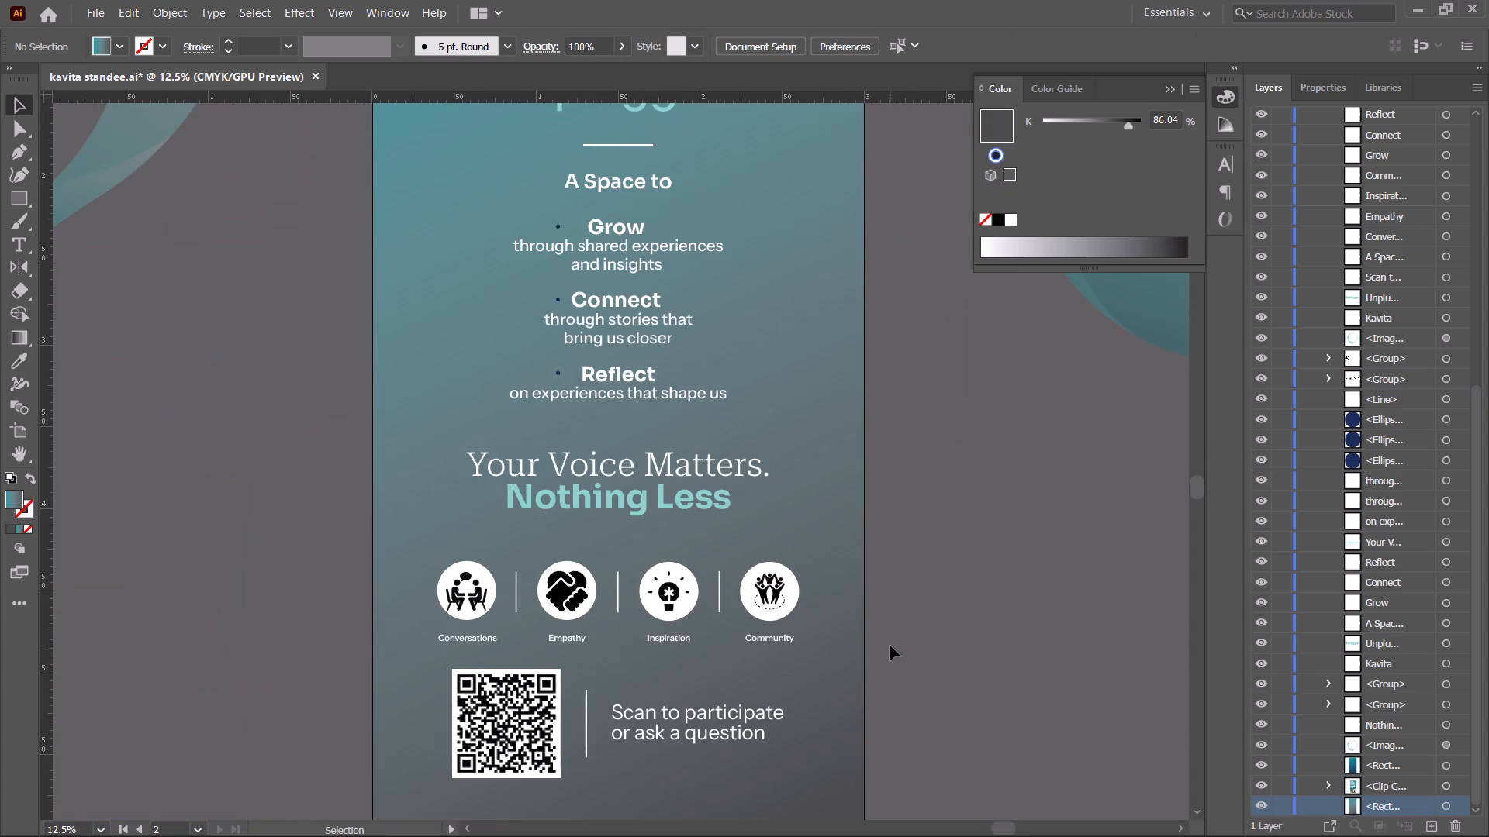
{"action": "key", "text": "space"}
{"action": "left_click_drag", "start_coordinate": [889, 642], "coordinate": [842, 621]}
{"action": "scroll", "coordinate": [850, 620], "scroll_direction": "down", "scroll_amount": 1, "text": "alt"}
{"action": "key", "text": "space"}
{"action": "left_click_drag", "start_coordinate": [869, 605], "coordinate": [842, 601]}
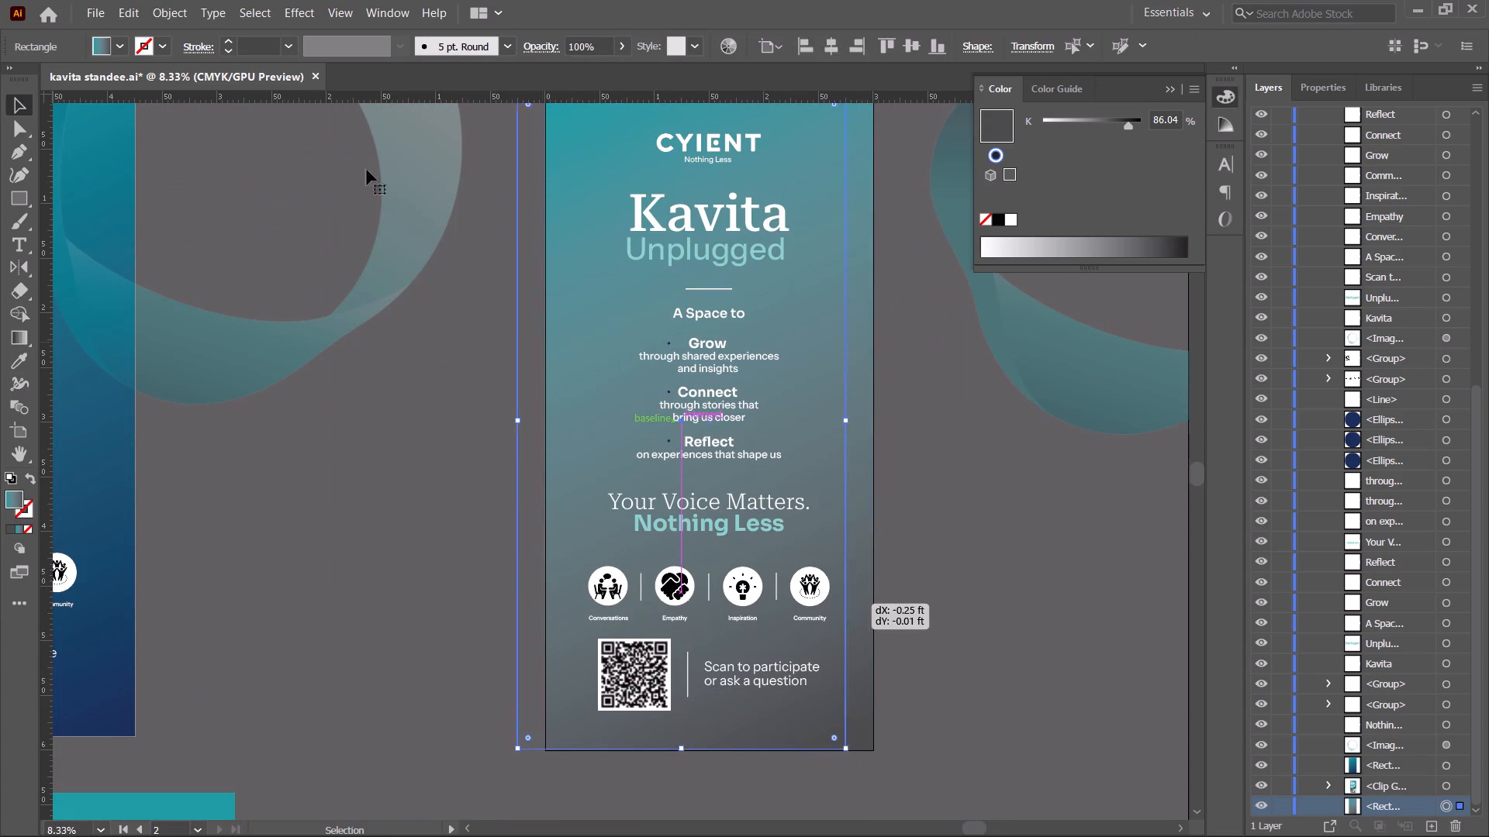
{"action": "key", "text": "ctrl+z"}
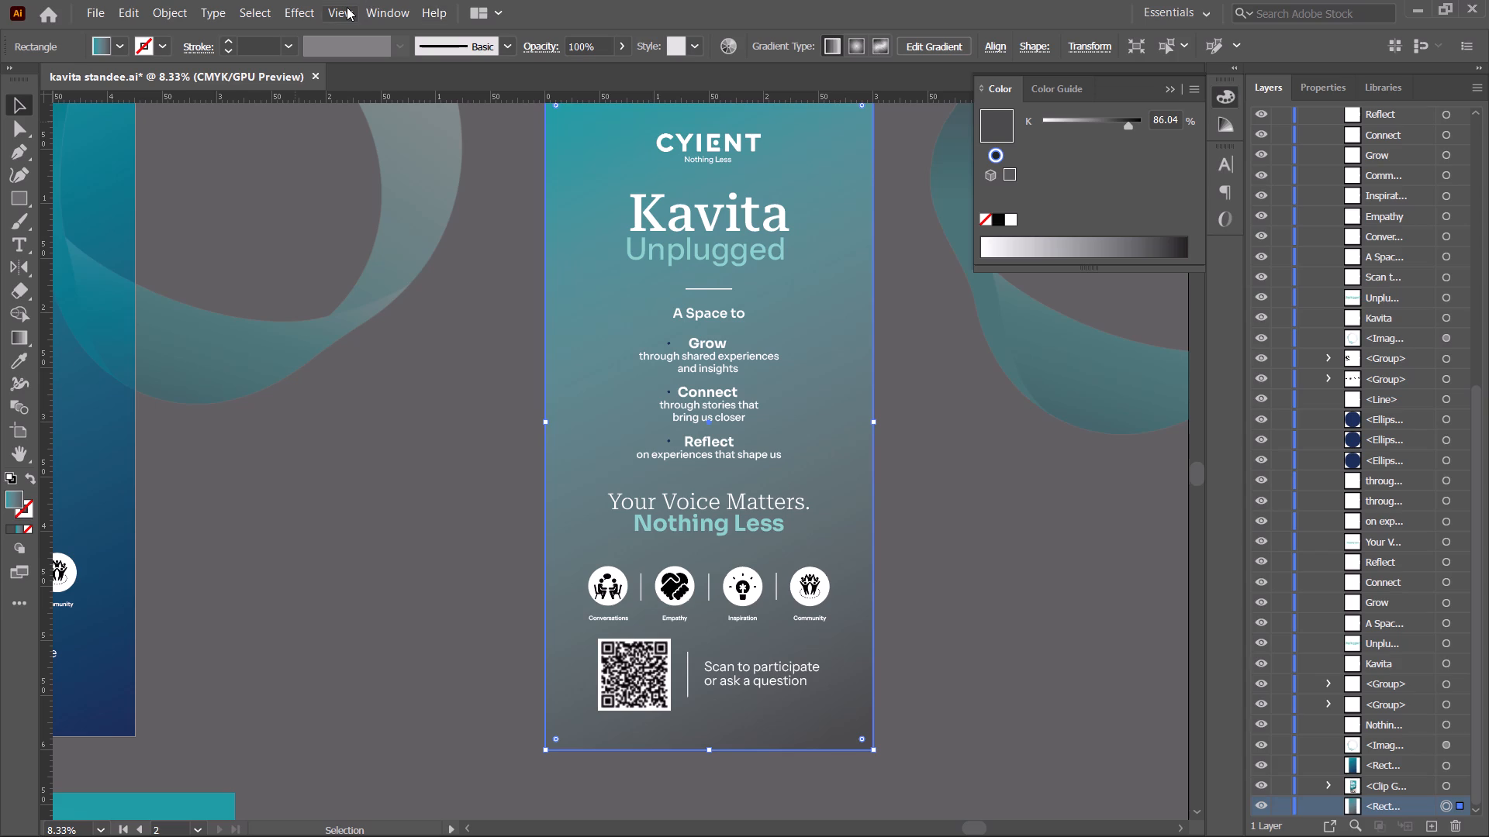
Preview the centred standee artboard full screen in presentation mode to examine its gradient and layout.
{"action": "left_click", "coordinate": [347, 7]}
{"action": "left_click", "coordinate": [458, 160]}
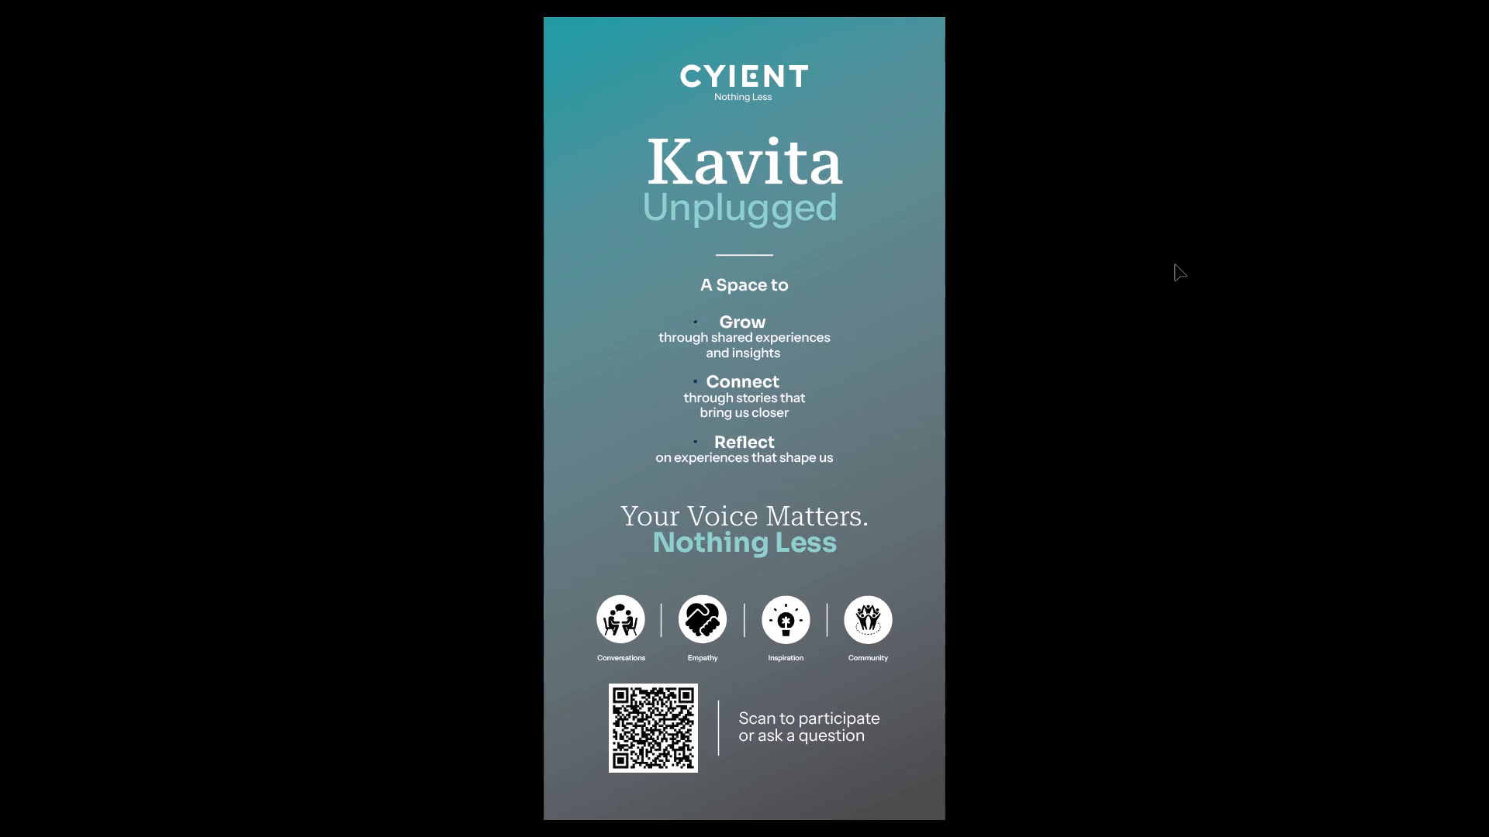
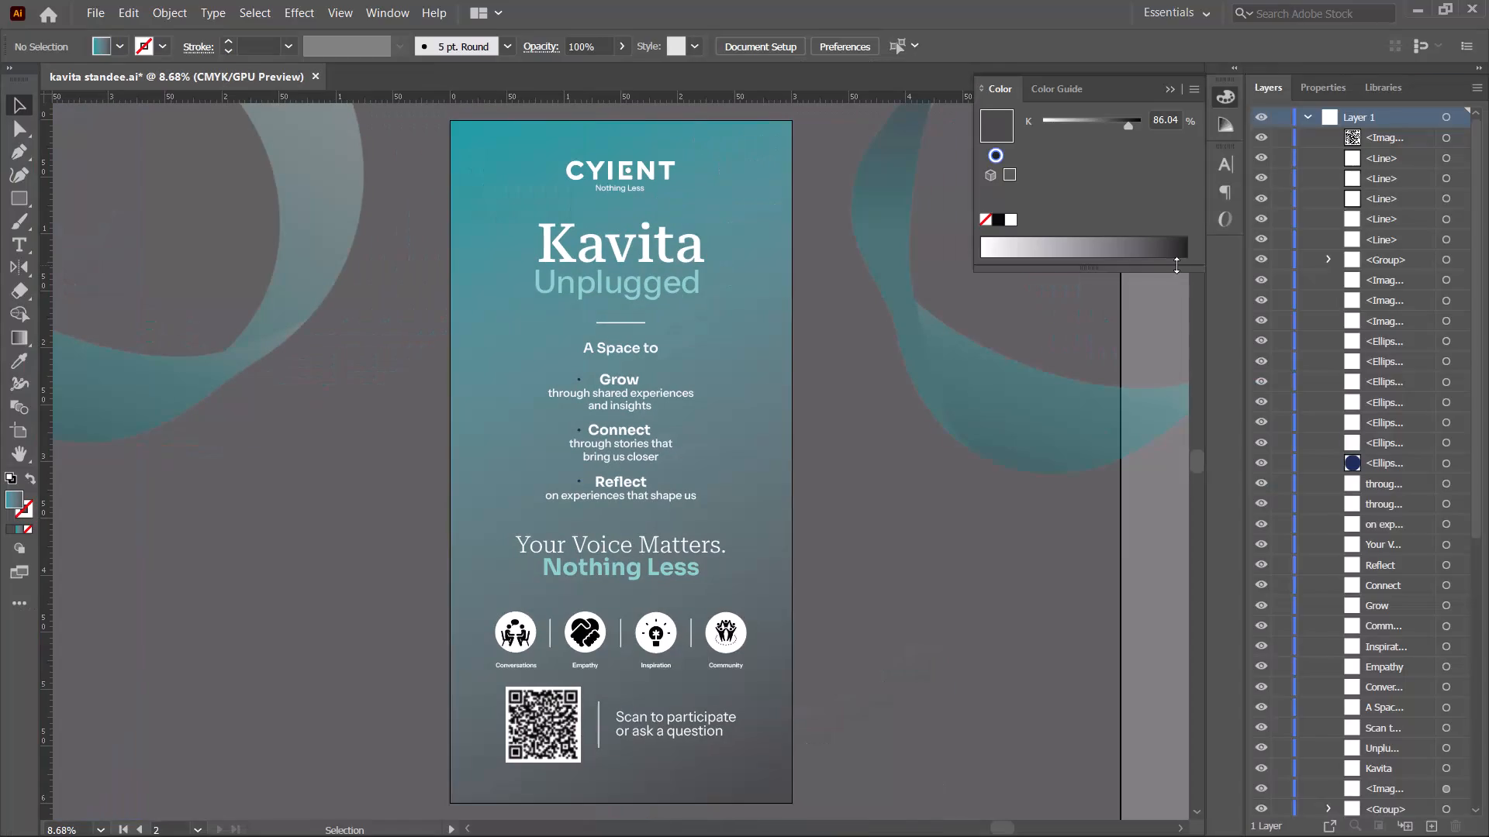
Move the RGB_Gradient.png ribbon ring onto the centred standee so it overlaps the upper part of its right edge.
{"action": "key", "text": "space"}
{"action": "left_click_drag", "start_coordinate": [983, 440], "coordinate": [938, 428]}
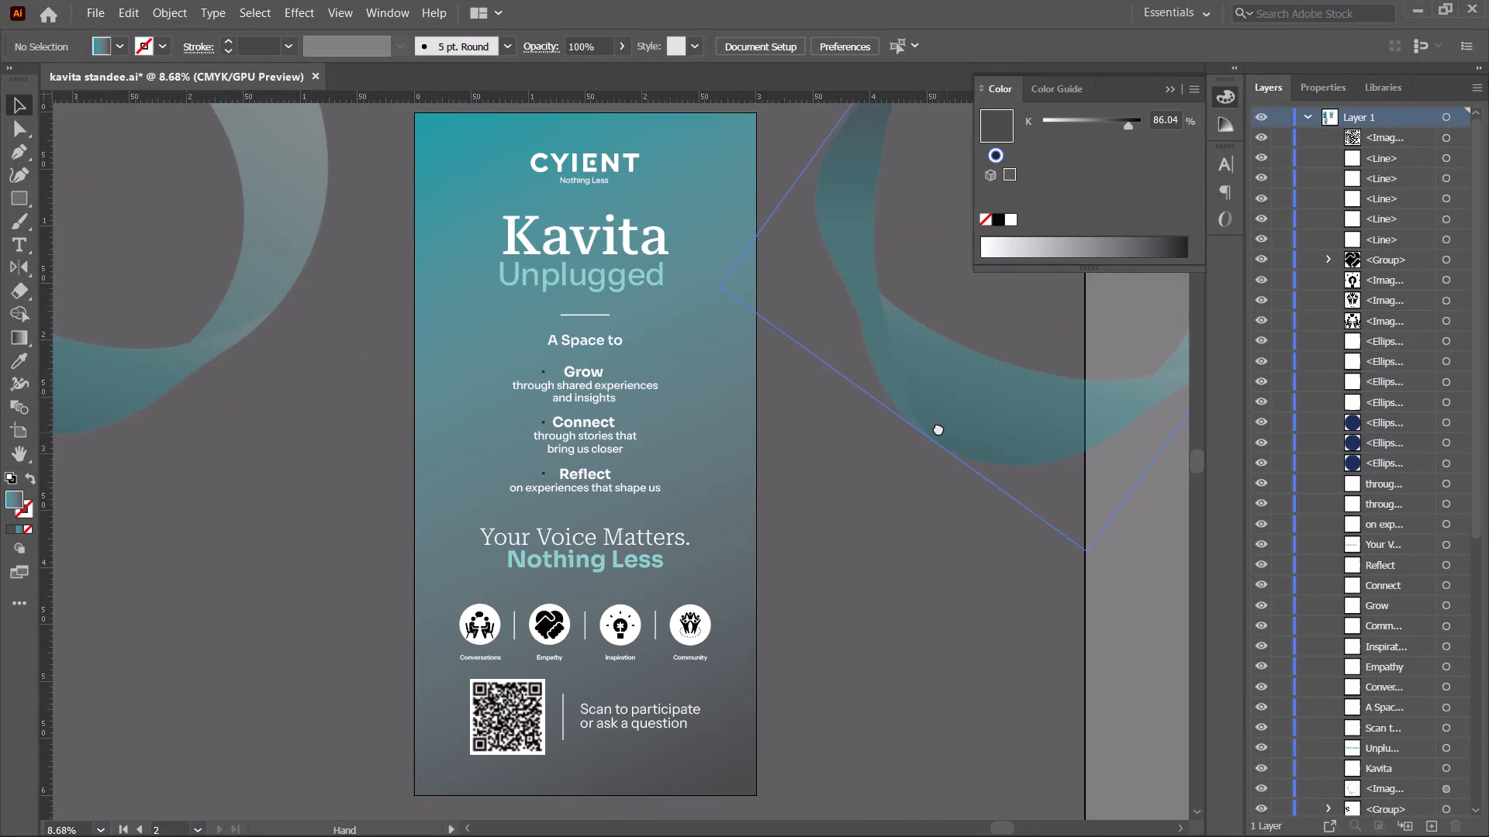
{"action": "left_click_drag", "start_coordinate": [938, 428], "coordinate": [935, 421]}
{"action": "scroll", "coordinate": [921, 449], "scroll_direction": "down", "scroll_amount": 1, "text": "alt"}
{"action": "key", "text": "space"}
{"action": "left_click_drag", "start_coordinate": [937, 482], "coordinate": [920, 469]}
{"action": "scroll", "coordinate": [928, 456], "scroll_direction": "down", "scroll_amount": 1, "text": "alt"}
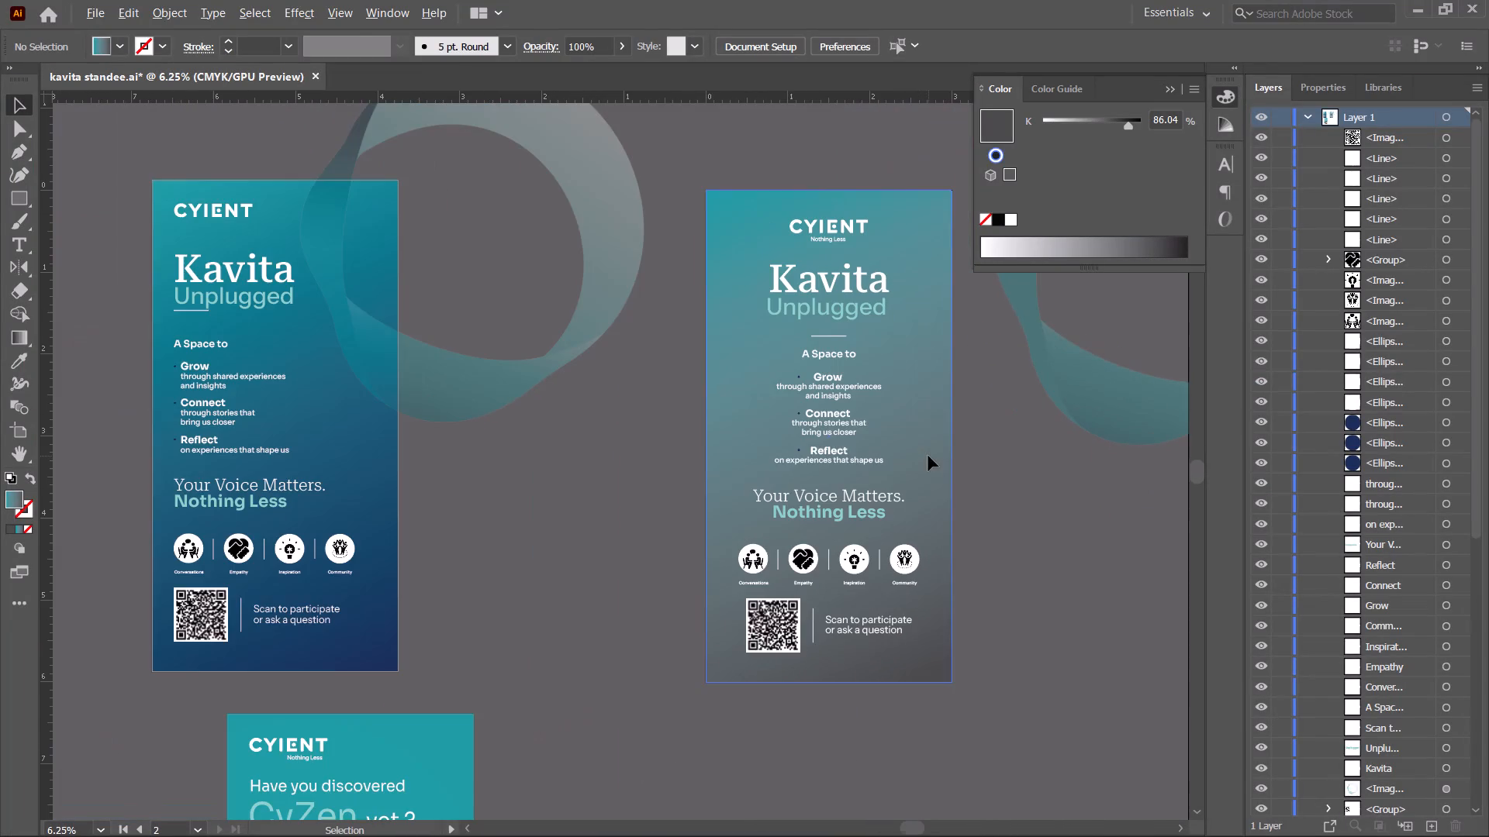
{"action": "key", "text": "space"}
{"action": "left_click_drag", "start_coordinate": [1001, 492], "coordinate": [786, 420]}
{"action": "left_click_drag", "start_coordinate": [886, 331], "coordinate": [730, 477]}
{"action": "key", "text": "space"}
{"action": "key", "text": "space"}
{"action": "key", "text": "space"}
{"action": "left_click_drag", "start_coordinate": [831, 478], "coordinate": [769, 474]}
{"action": "left_click_drag", "start_coordinate": [716, 484], "coordinate": [703, 469]}
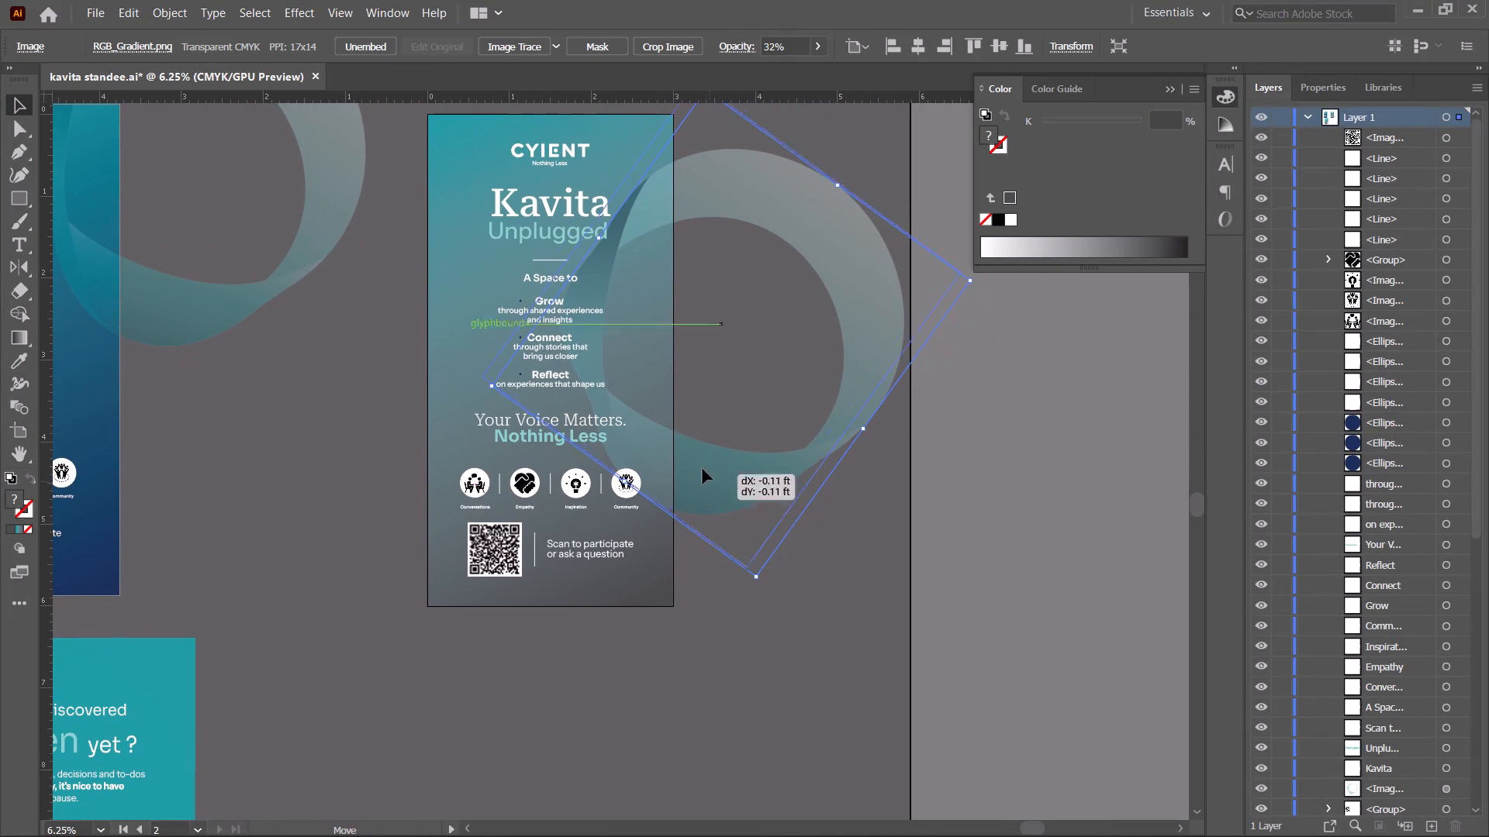
{"action": "left_click_drag", "start_coordinate": [703, 469], "coordinate": [682, 411]}
{"action": "key", "text": "space"}
{"action": "key", "text": "space"}
{"action": "left_click_drag", "start_coordinate": [714, 392], "coordinate": [717, 451]}
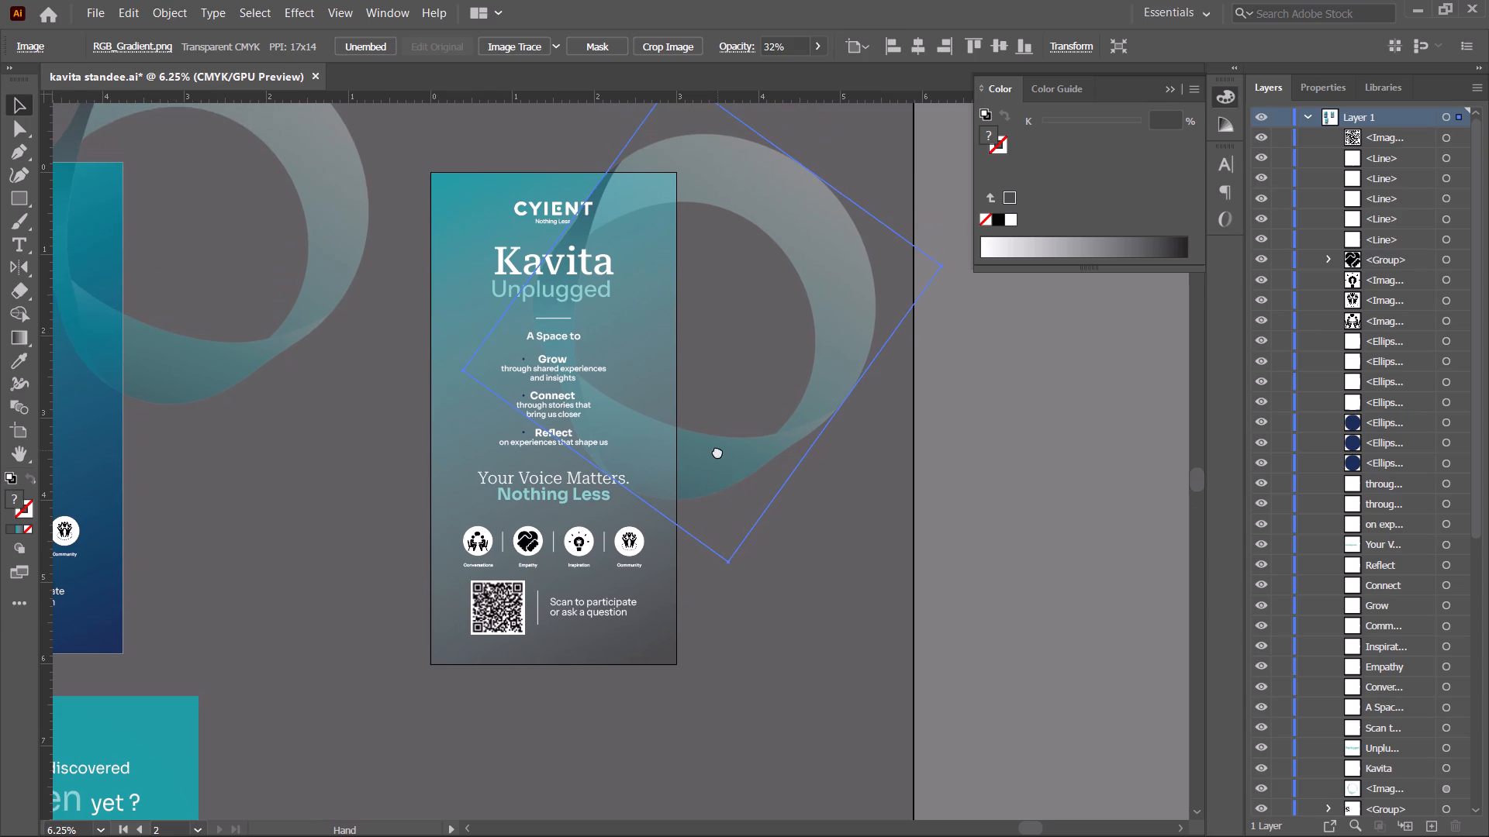
{"action": "left_click_drag", "start_coordinate": [717, 451], "coordinate": [717, 453]}
{"action": "left_click_drag", "start_coordinate": [717, 453], "coordinate": [703, 427]}
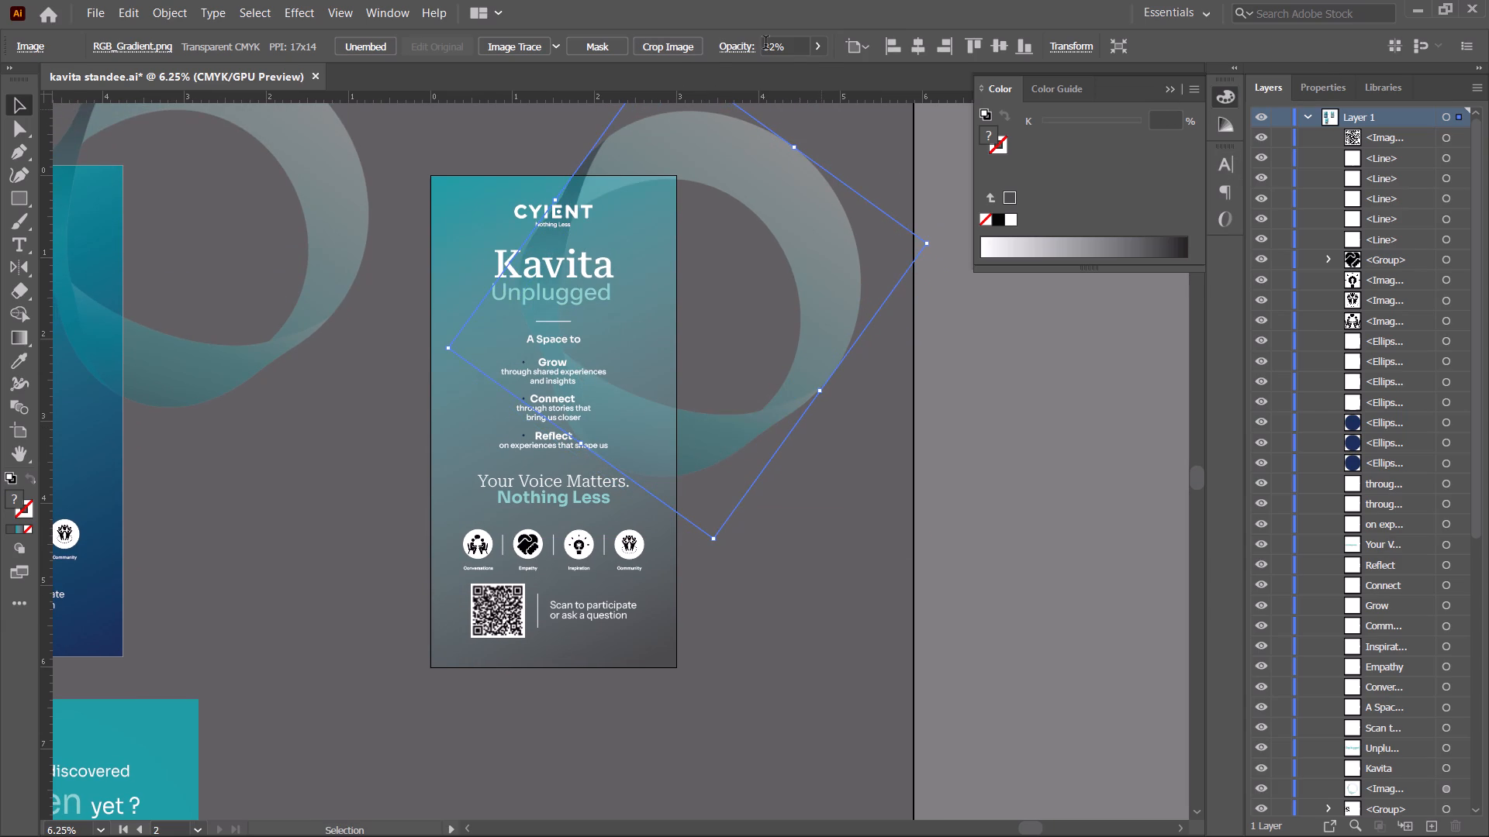
Set the opacity of the ribbon ring on the centred standee to 23%.
{"action": "left_click", "coordinate": [818, 49]}
{"action": "left_click", "coordinate": [753, 67]}
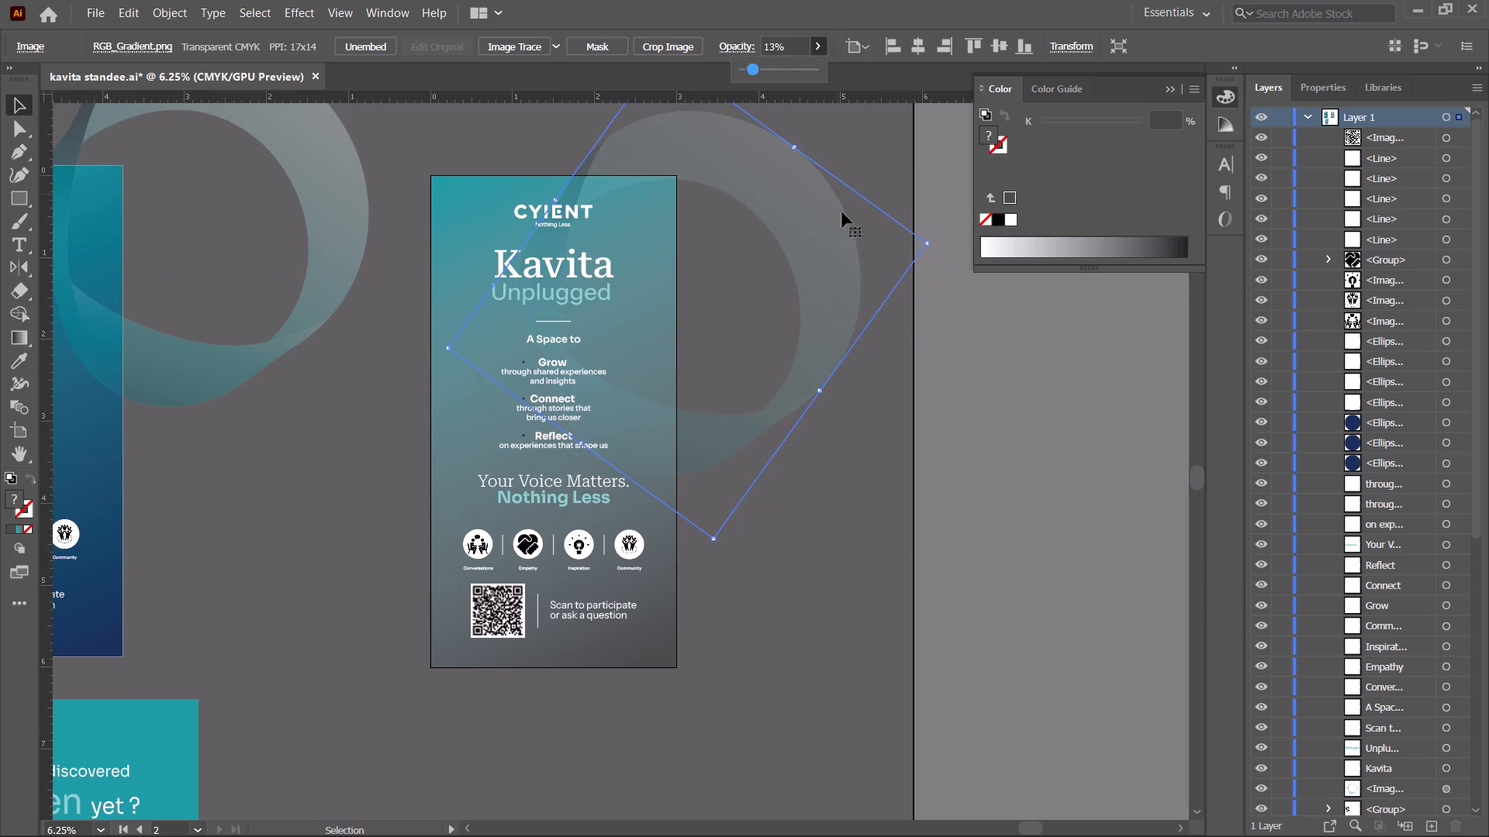
{"action": "left_click", "coordinate": [760, 72]}
Hide the artboards in the document view.
{"action": "left_click", "coordinate": [347, 19]}
{"action": "left_click", "coordinate": [372, 427]}
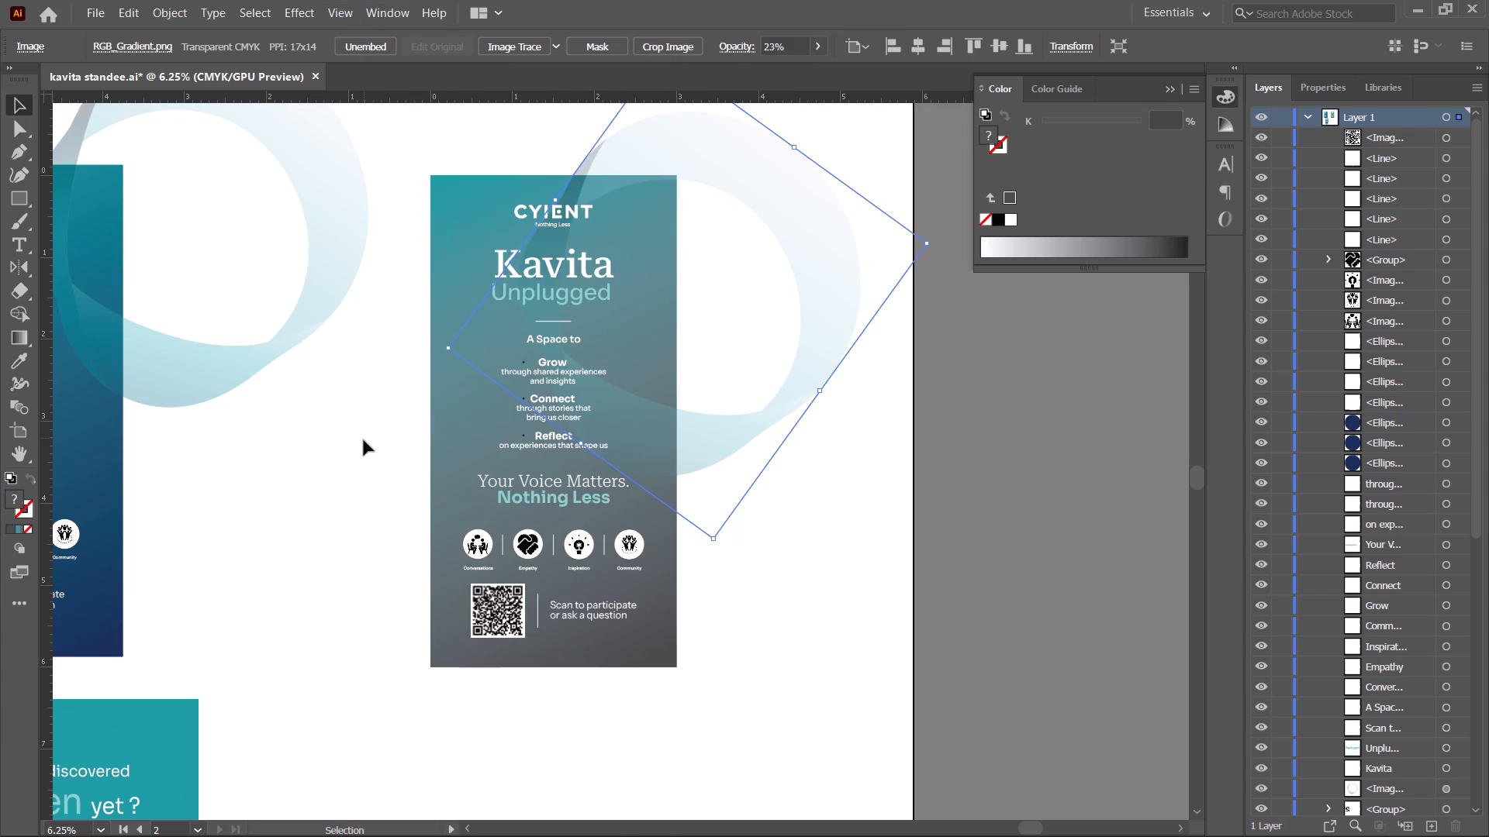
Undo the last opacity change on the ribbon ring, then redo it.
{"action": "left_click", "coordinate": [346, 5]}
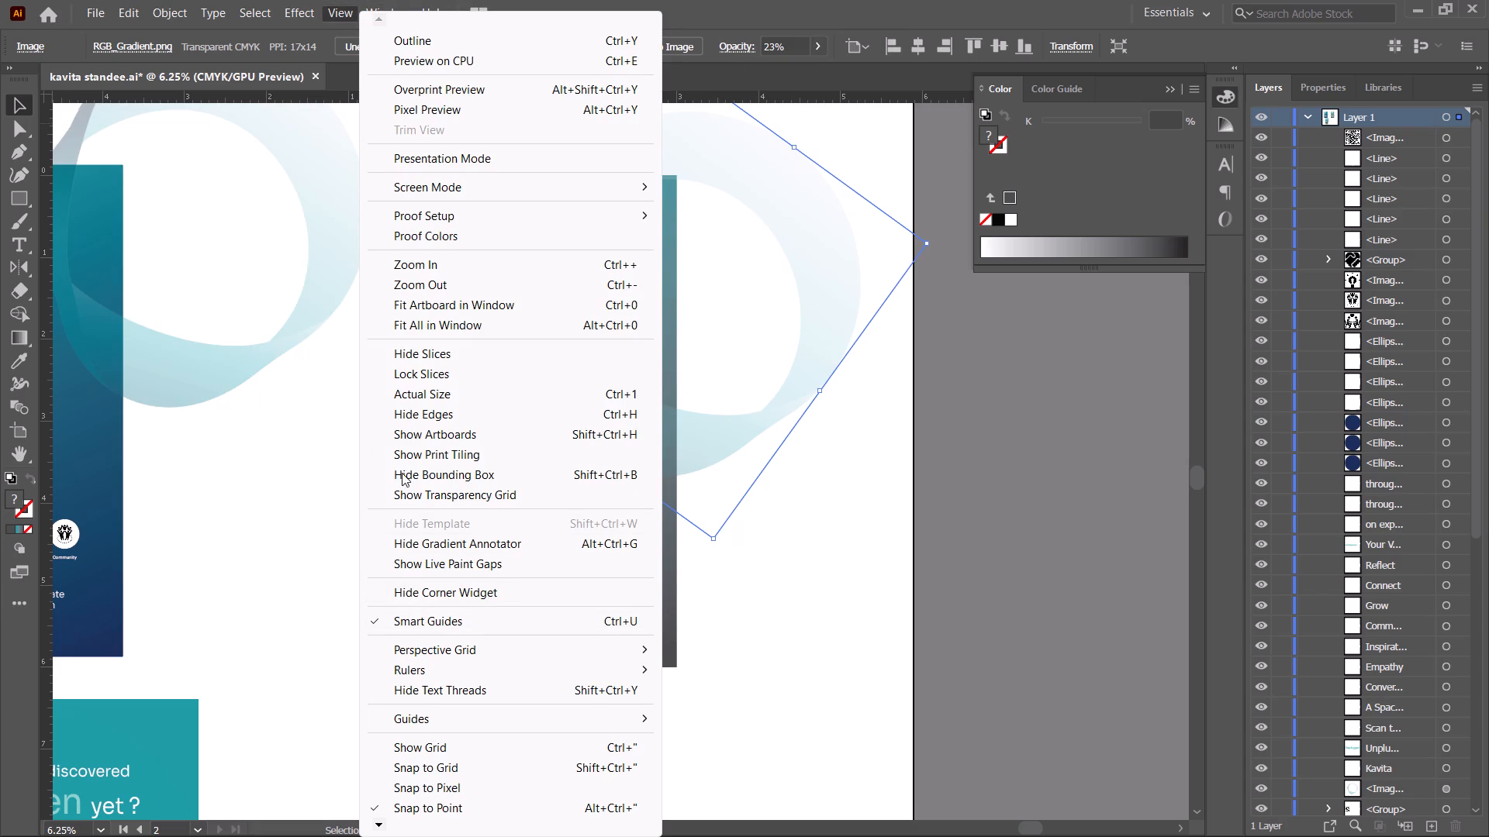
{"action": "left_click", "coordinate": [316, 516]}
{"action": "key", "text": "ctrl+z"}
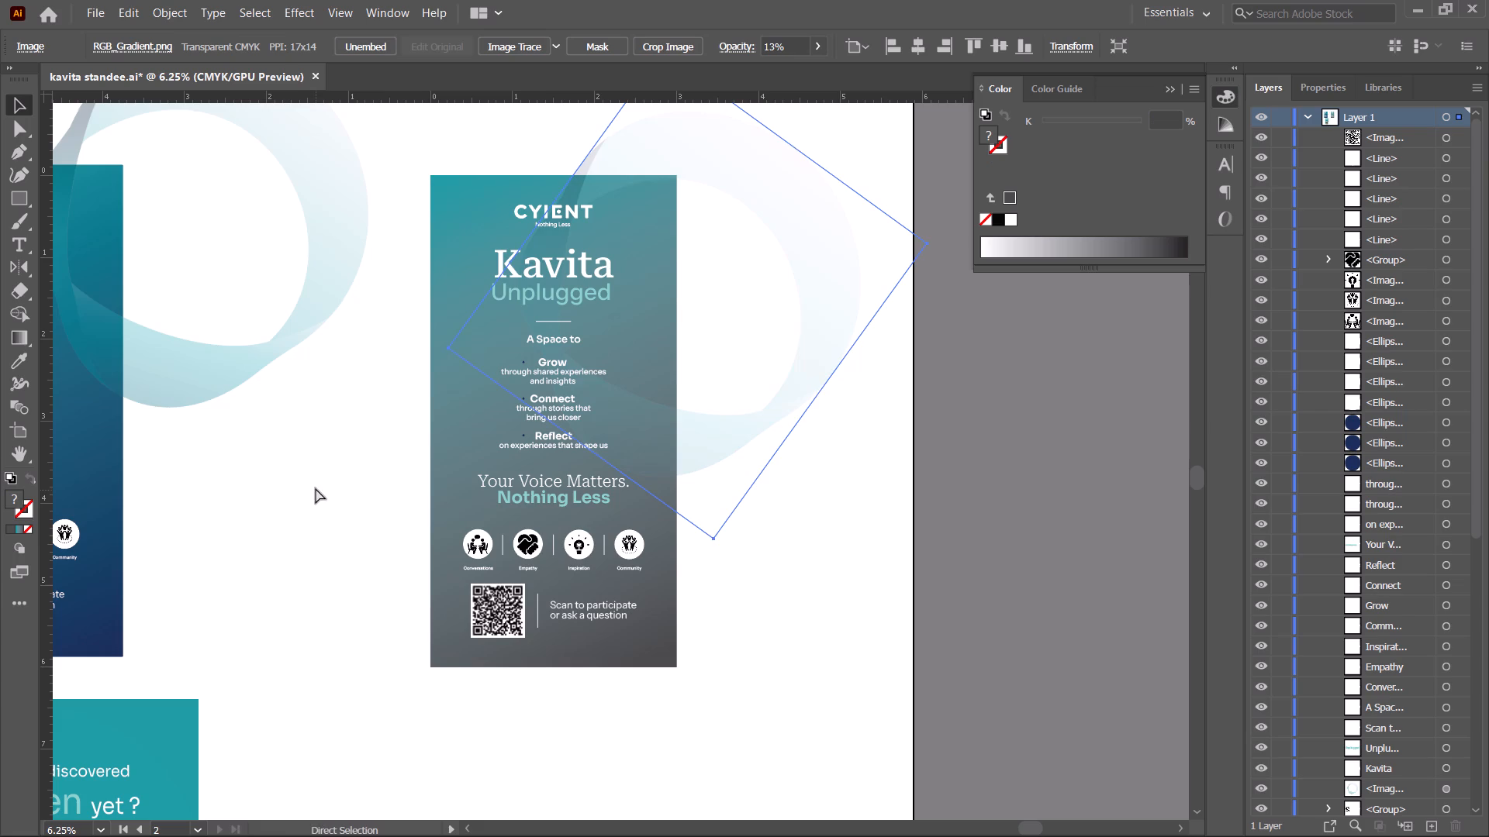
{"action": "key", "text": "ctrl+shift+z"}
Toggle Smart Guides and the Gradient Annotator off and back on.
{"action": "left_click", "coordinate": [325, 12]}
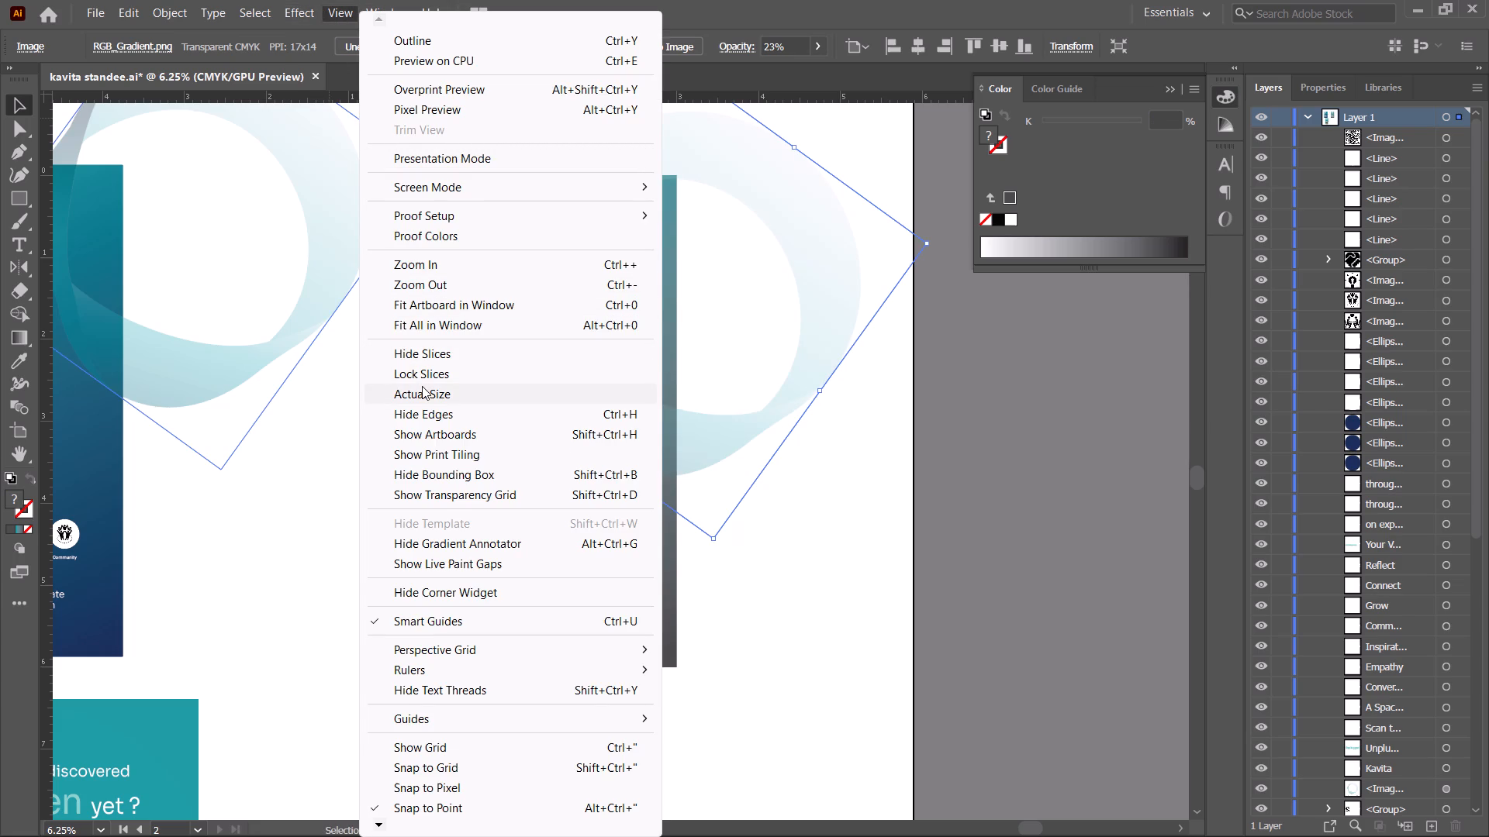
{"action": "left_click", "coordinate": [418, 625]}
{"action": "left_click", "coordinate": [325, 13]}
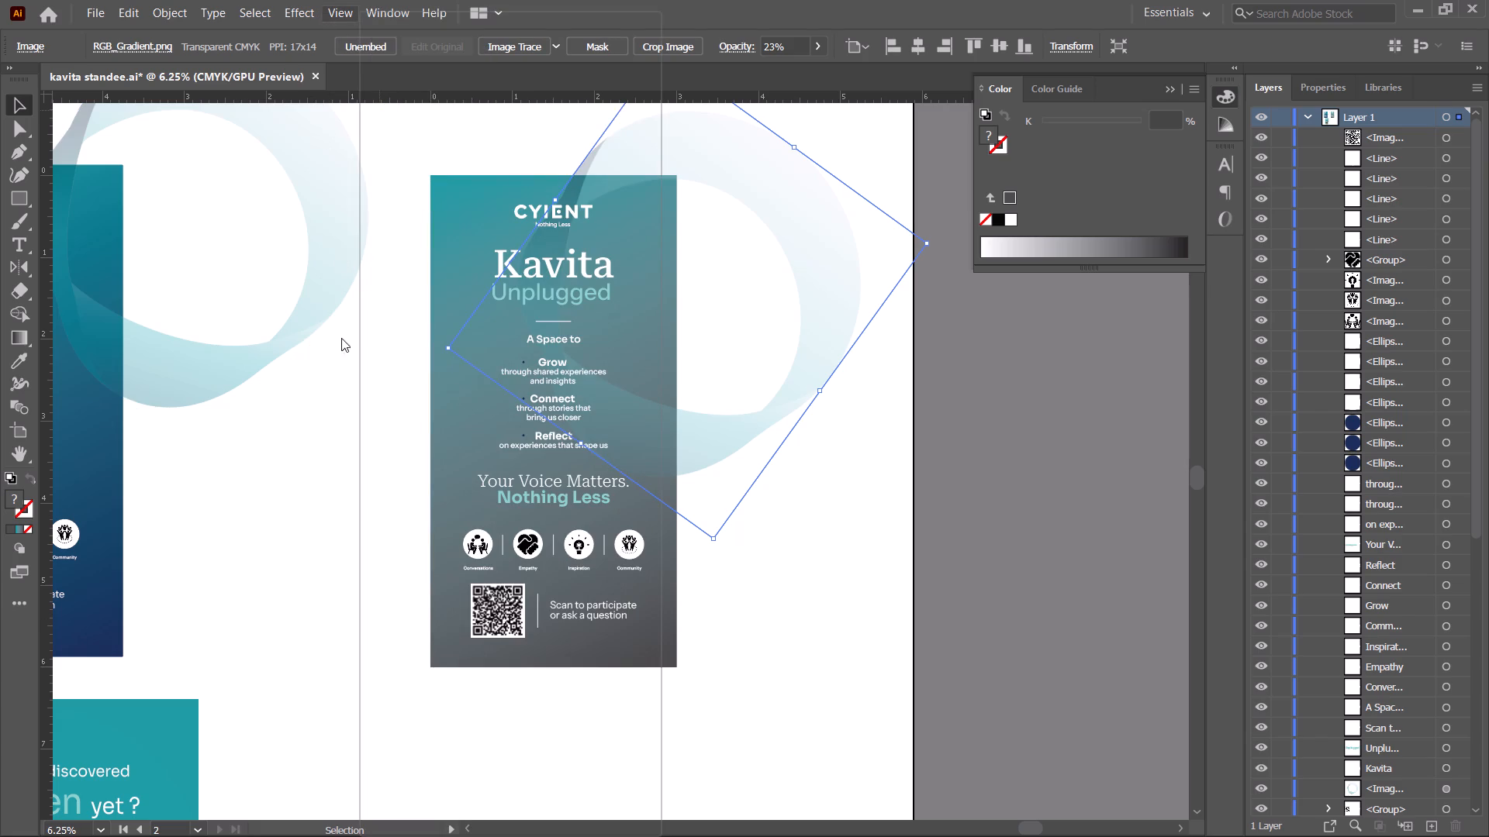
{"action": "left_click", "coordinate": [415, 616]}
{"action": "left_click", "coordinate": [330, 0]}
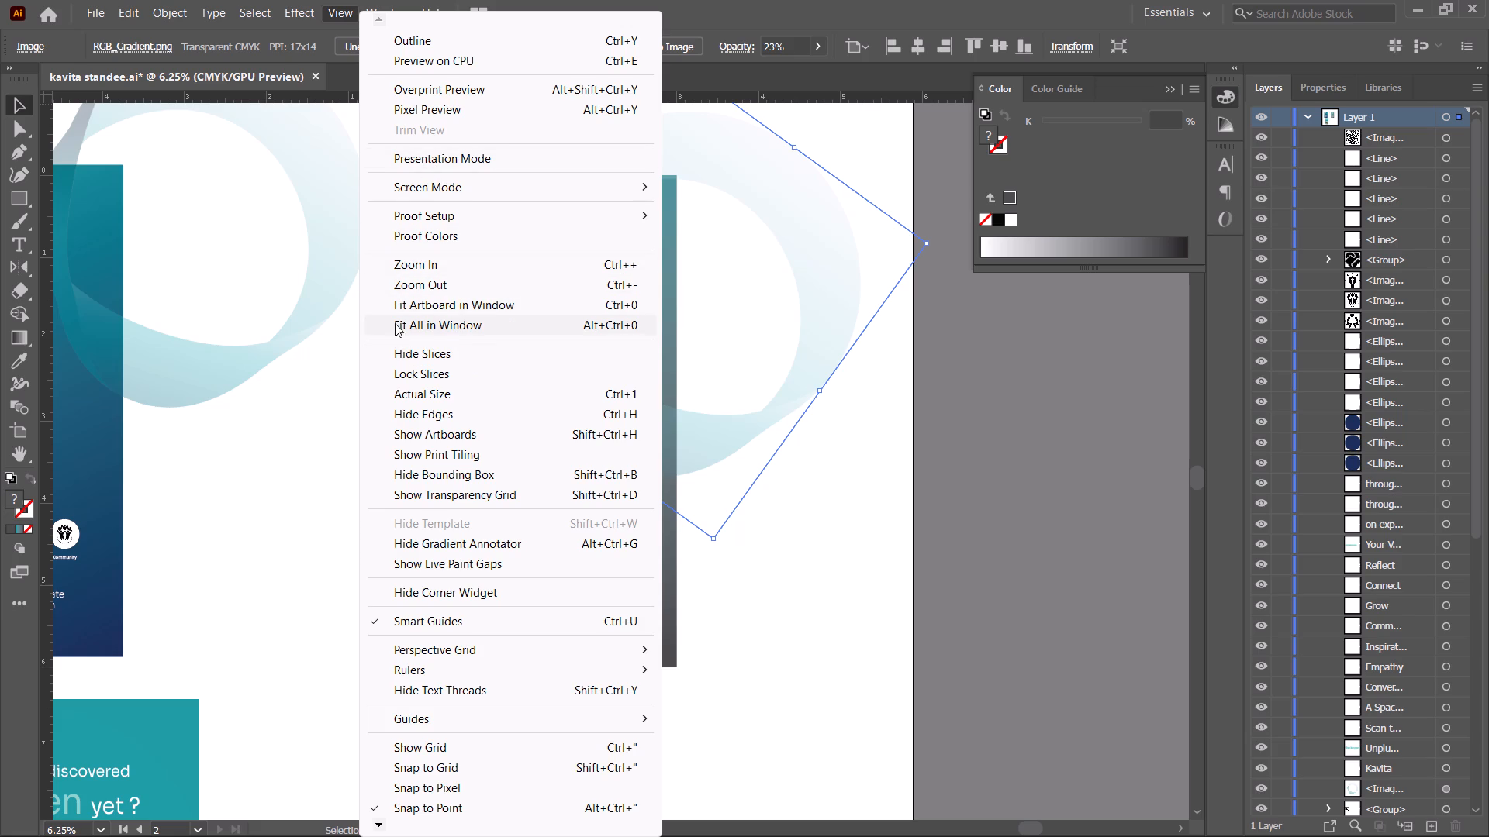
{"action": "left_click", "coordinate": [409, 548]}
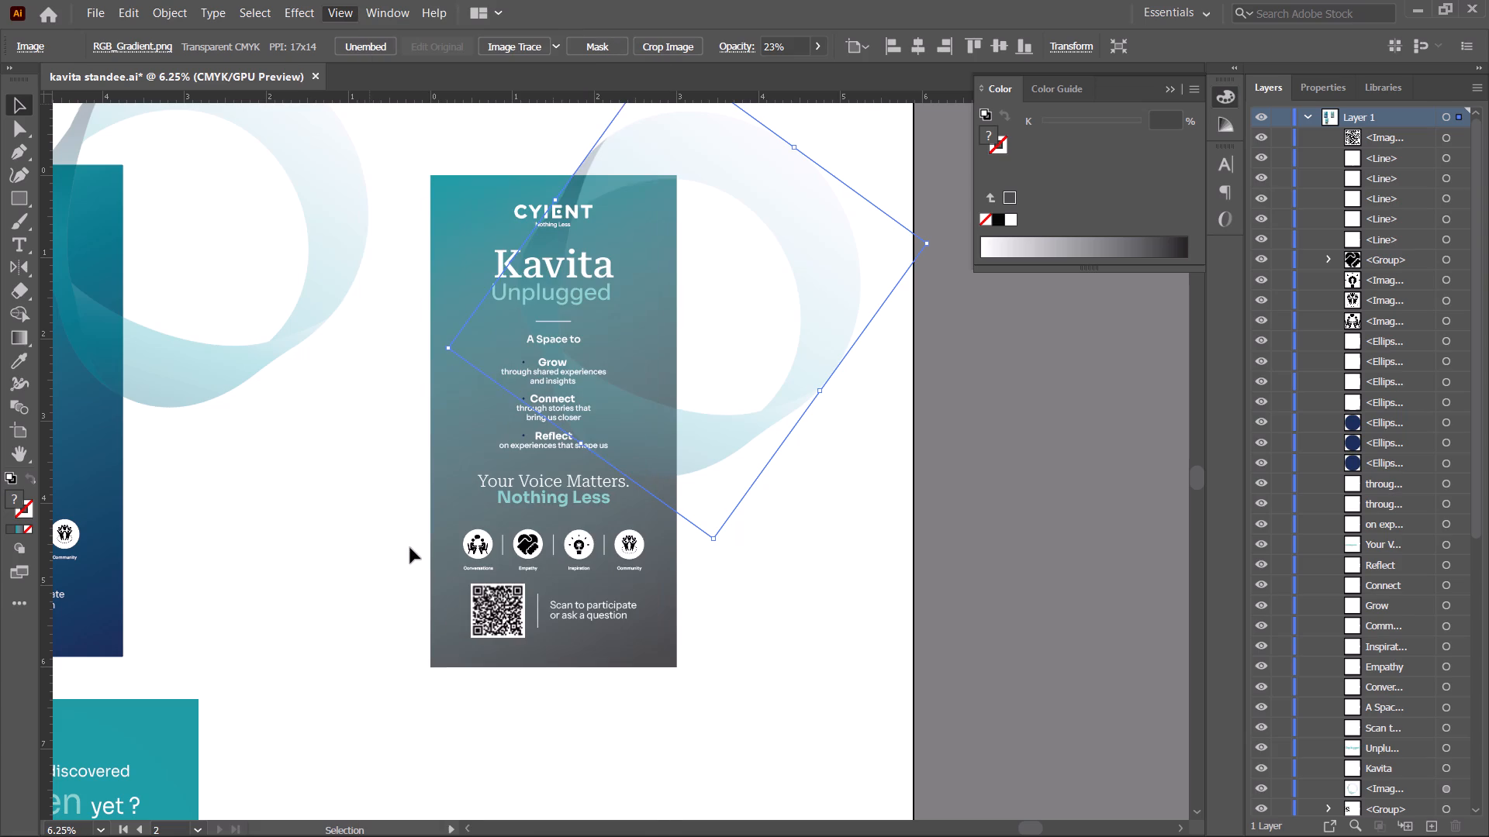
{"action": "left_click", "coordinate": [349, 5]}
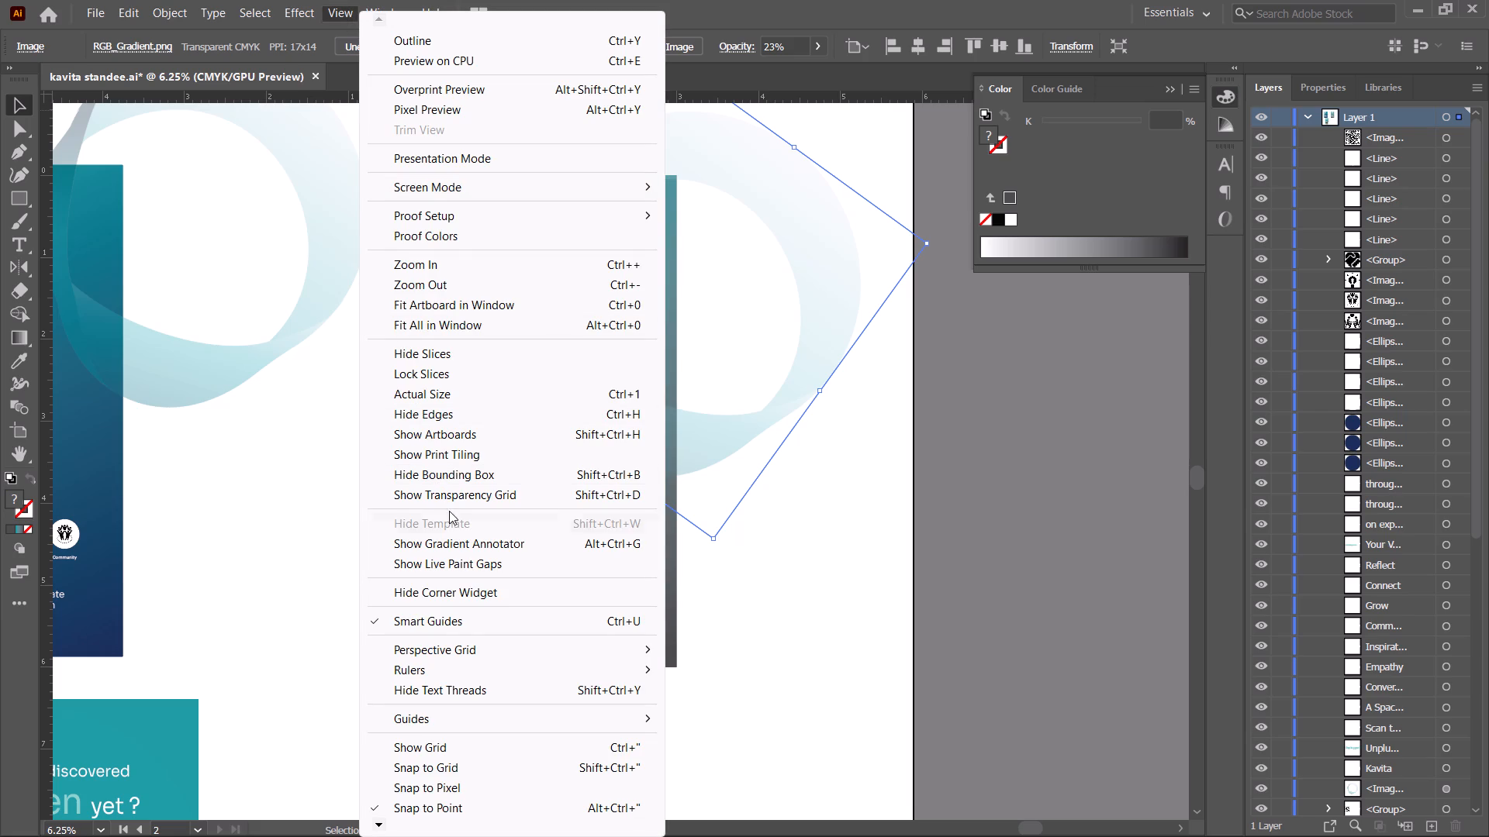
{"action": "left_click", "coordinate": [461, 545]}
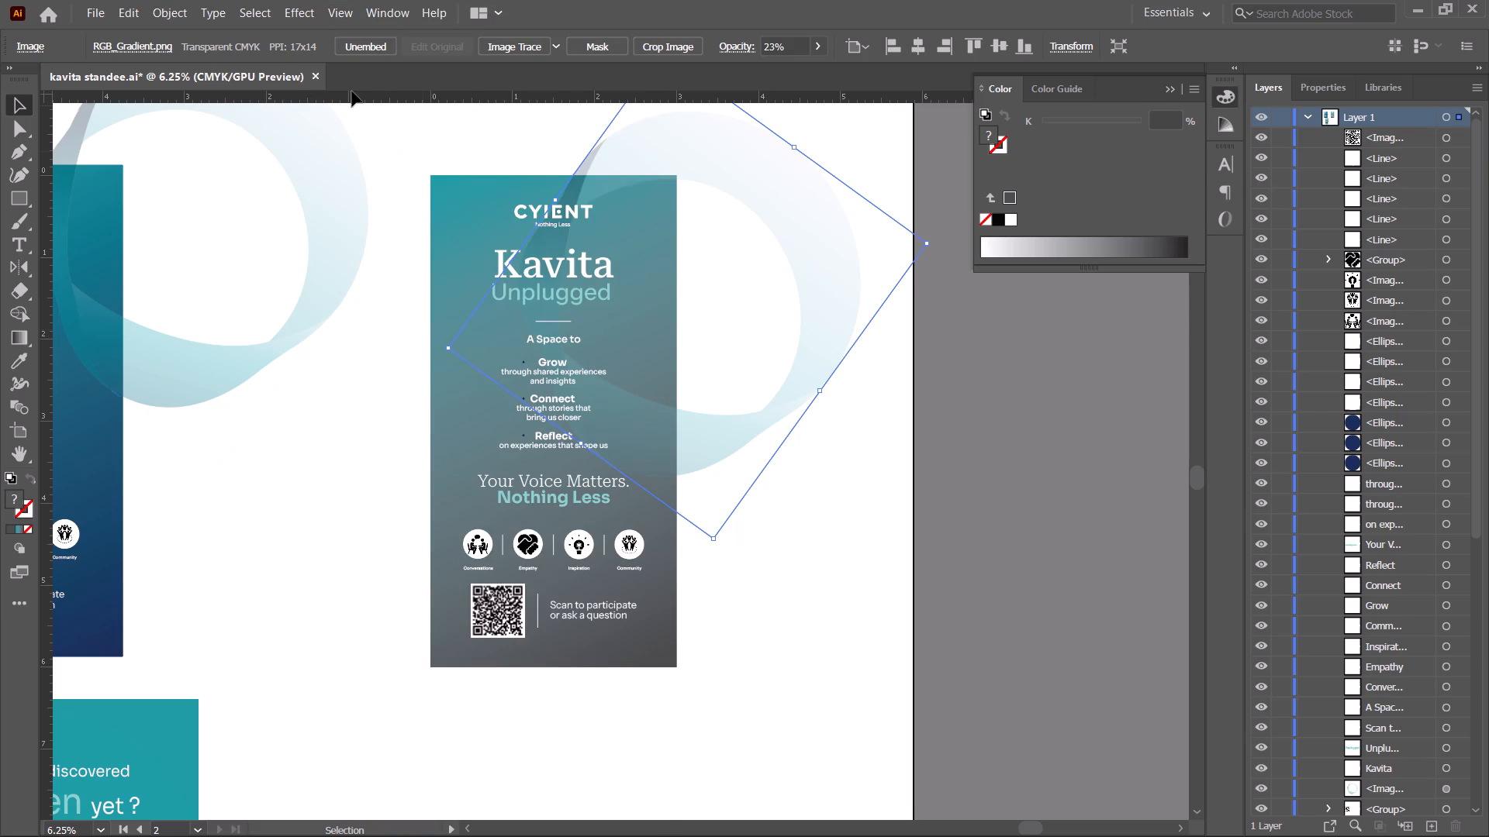
Hide the bounding box around selected objects.
{"action": "left_click", "coordinate": [333, 19]}
{"action": "left_click", "coordinate": [459, 478]}
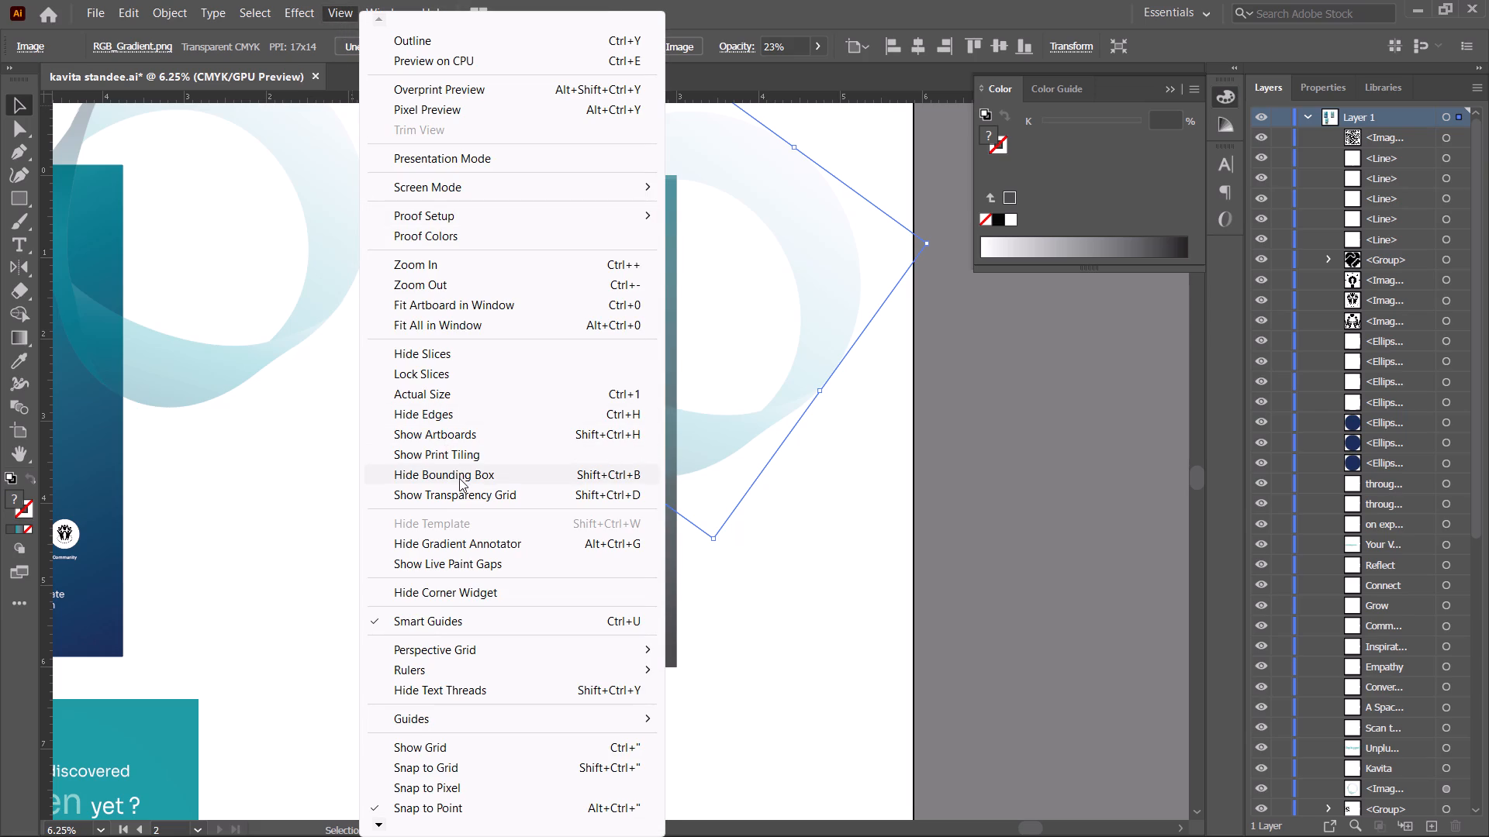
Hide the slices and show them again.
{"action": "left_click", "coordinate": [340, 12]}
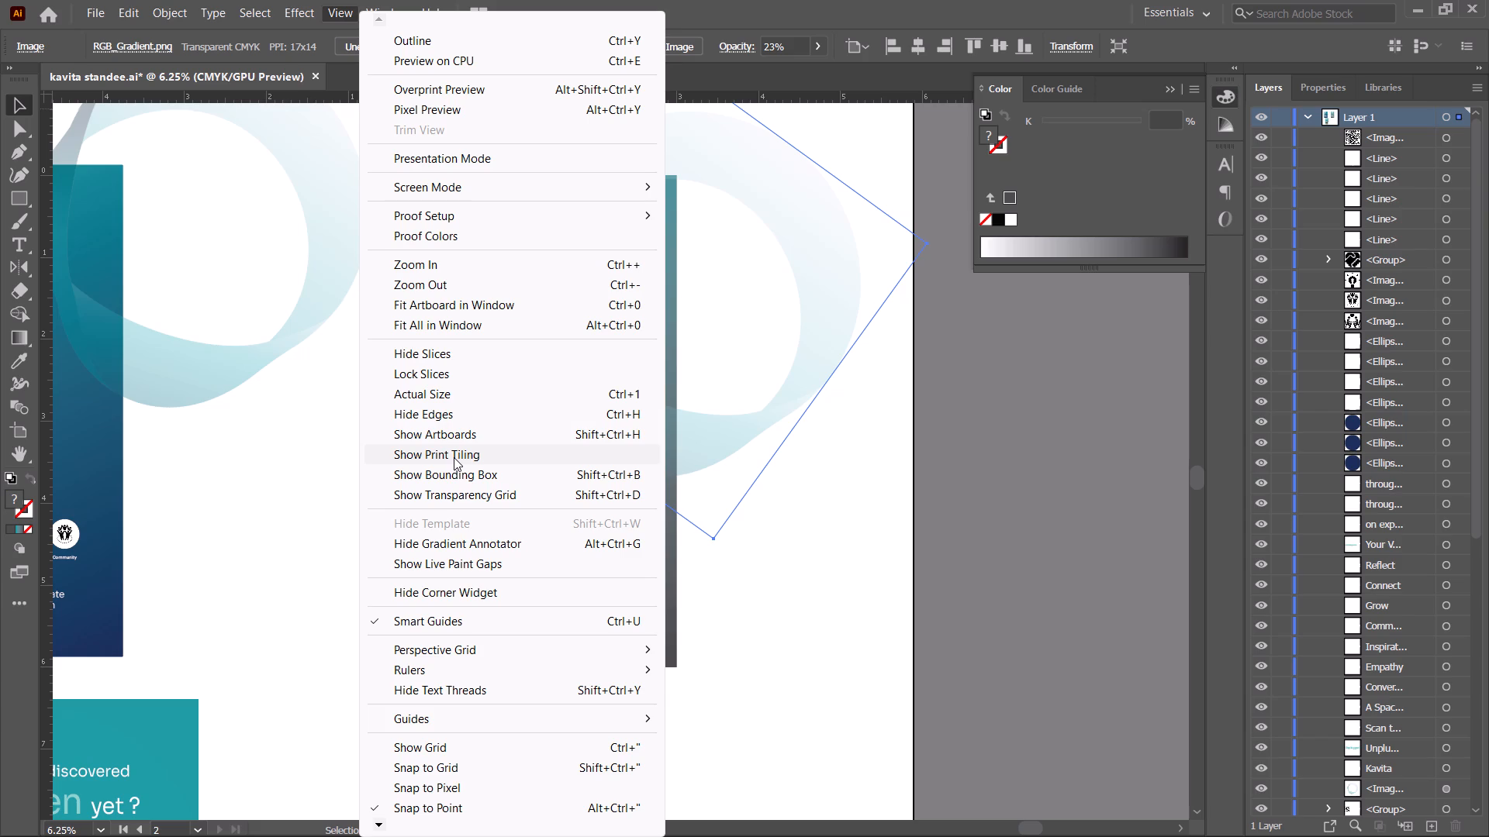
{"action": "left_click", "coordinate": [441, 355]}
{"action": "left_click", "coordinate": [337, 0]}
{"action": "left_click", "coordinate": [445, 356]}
Hide the corner widget and deselect the ribbon ring.
{"action": "left_click", "coordinate": [347, 0]}
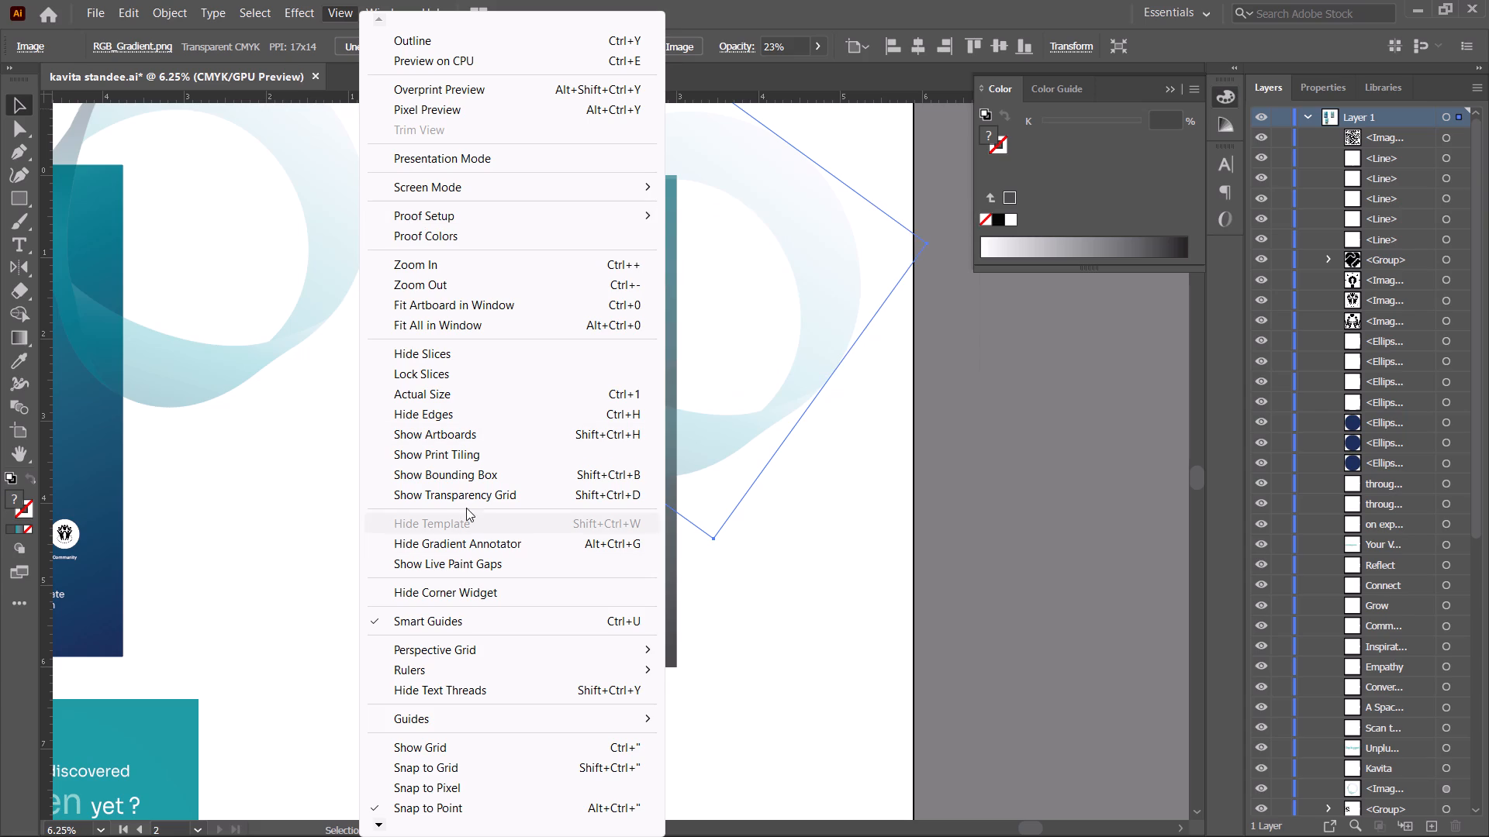
{"action": "left_click", "coordinate": [501, 596]}
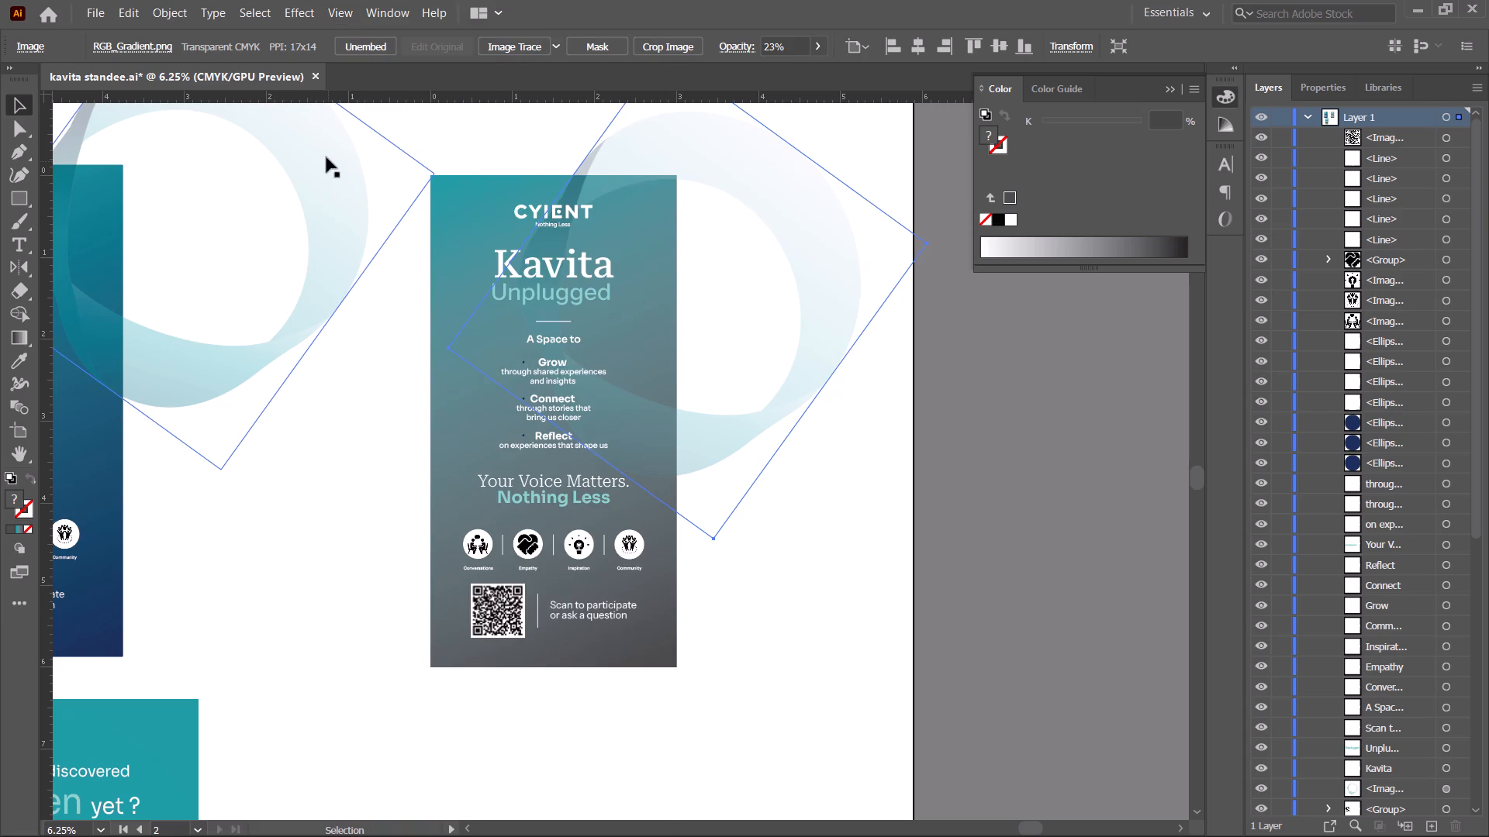
{"action": "left_click", "coordinate": [346, 0]}
{"action": "left_click", "coordinate": [1007, 564]}
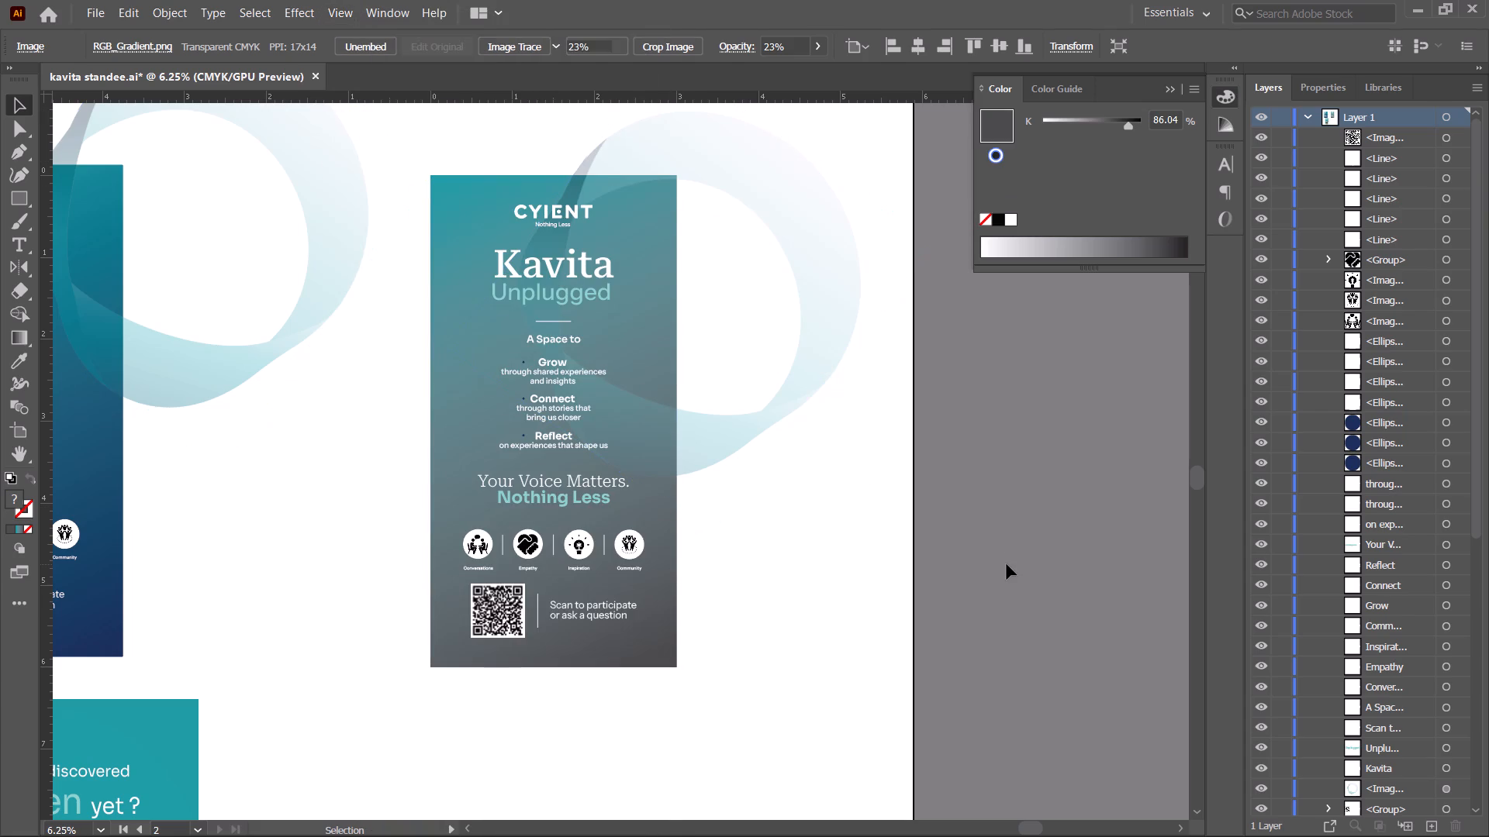
Examine the centred standee and its ribbon ring alongside the left-aligned Kavita standee and the CyZen standee.
{"action": "scroll", "coordinate": [862, 548], "scroll_direction": "down", "scroll_amount": 2, "text": "alt"}
{"action": "key", "text": "space"}
{"action": "key", "text": "space"}
{"action": "left_click_drag", "start_coordinate": [862, 548], "coordinate": [712, 529]}
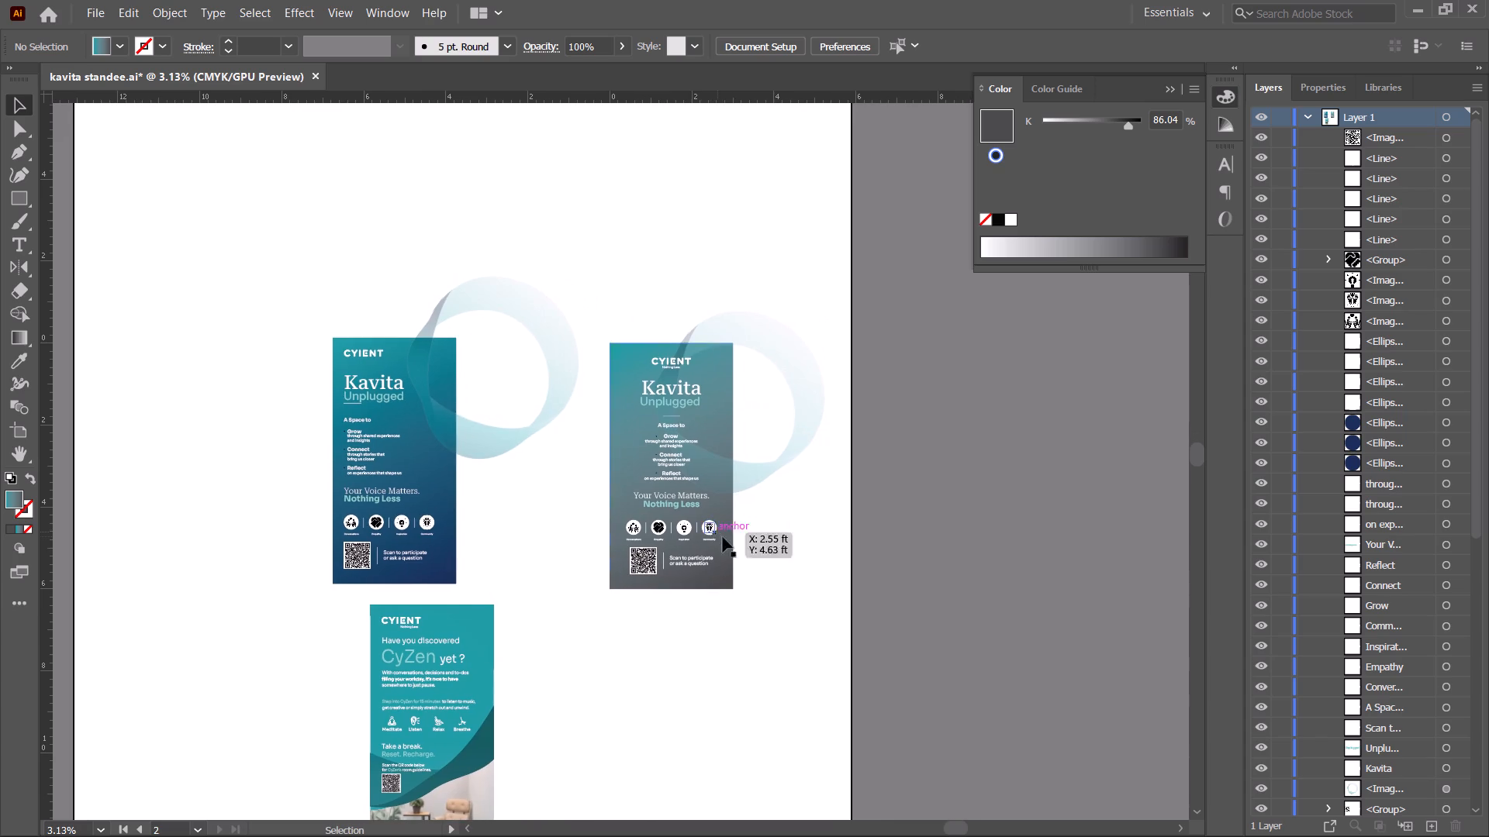
{"action": "scroll", "coordinate": [741, 549], "scroll_direction": "down", "scroll_amount": 1, "text": "alt"}
{"action": "right_click", "coordinate": [727, 586]}
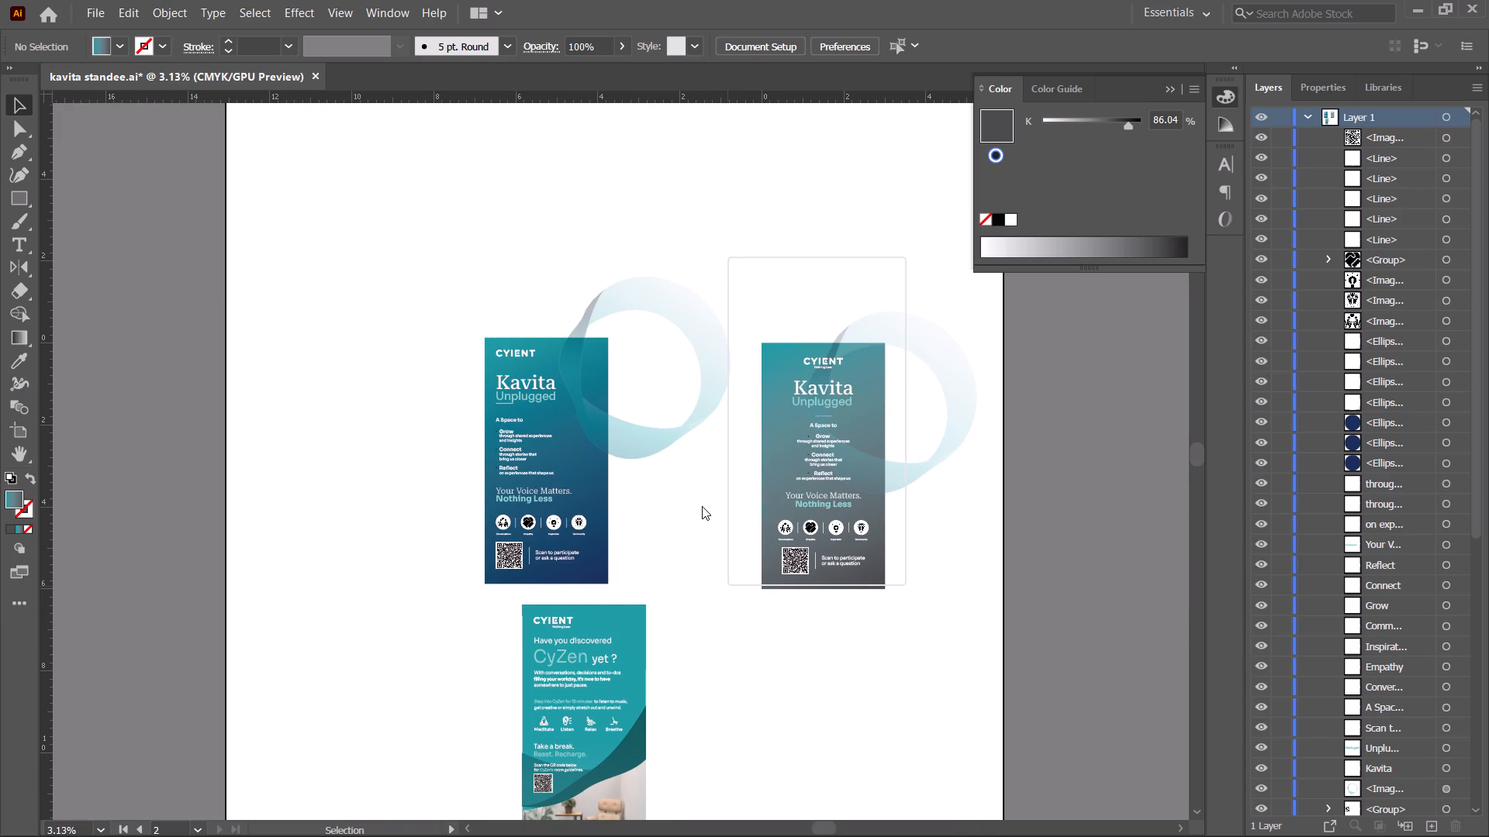
{"action": "scroll", "coordinate": [702, 506], "scroll_direction": "down", "scroll_amount": 4, "text": "alt"}
{"action": "left_click", "coordinate": [702, 506]}
{"action": "scroll", "coordinate": [702, 506], "scroll_direction": "down", "scroll_amount": 5}
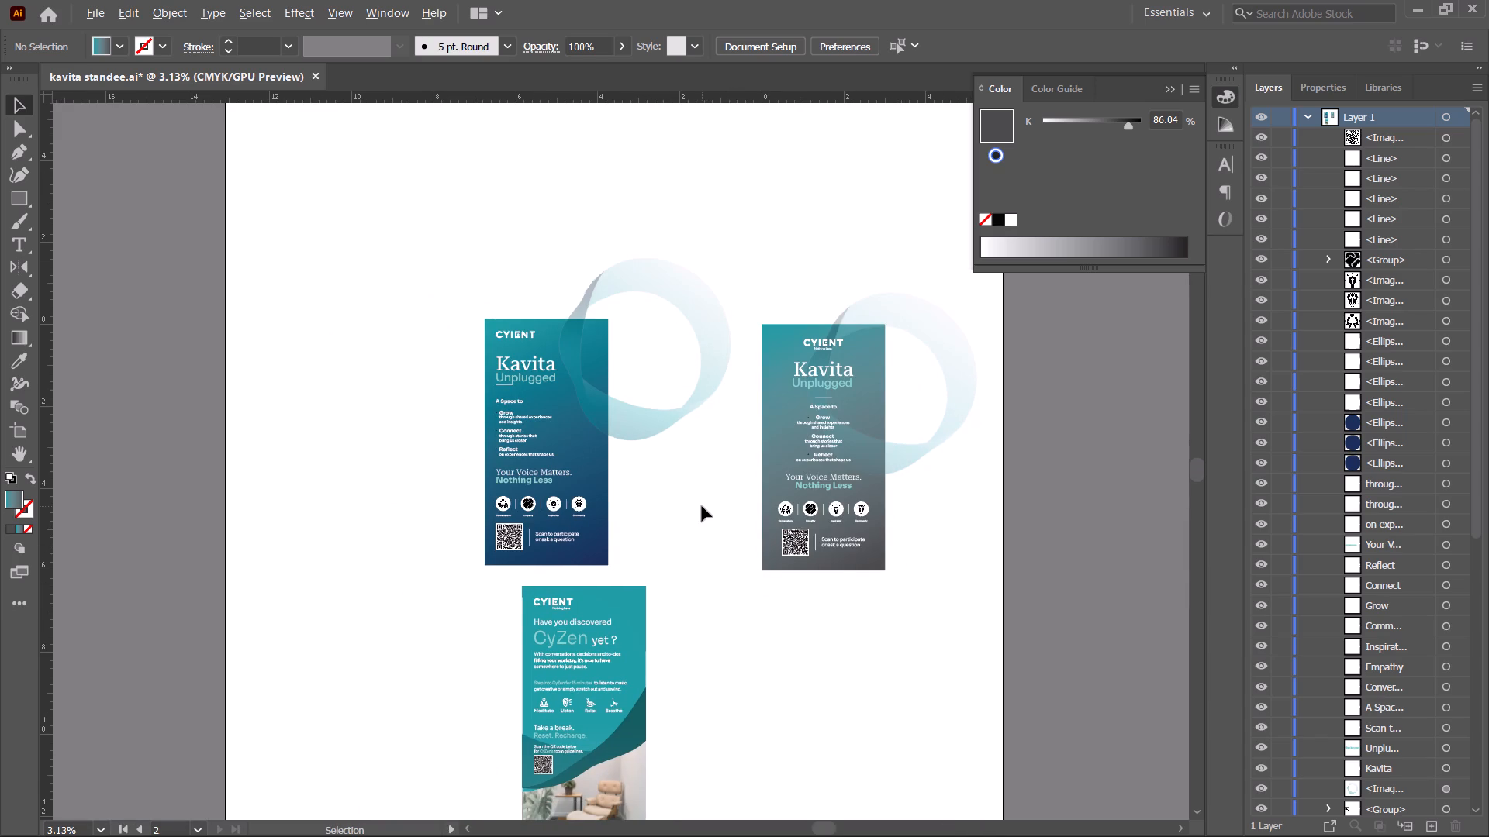
{"action": "scroll", "coordinate": [713, 506], "scroll_direction": "up", "scroll_amount": 2, "text": "alt"}
{"action": "key", "text": "space"}
{"action": "left_click_drag", "start_coordinate": [742, 501], "coordinate": [479, 549]}
{"action": "left_click", "coordinate": [679, 498]}
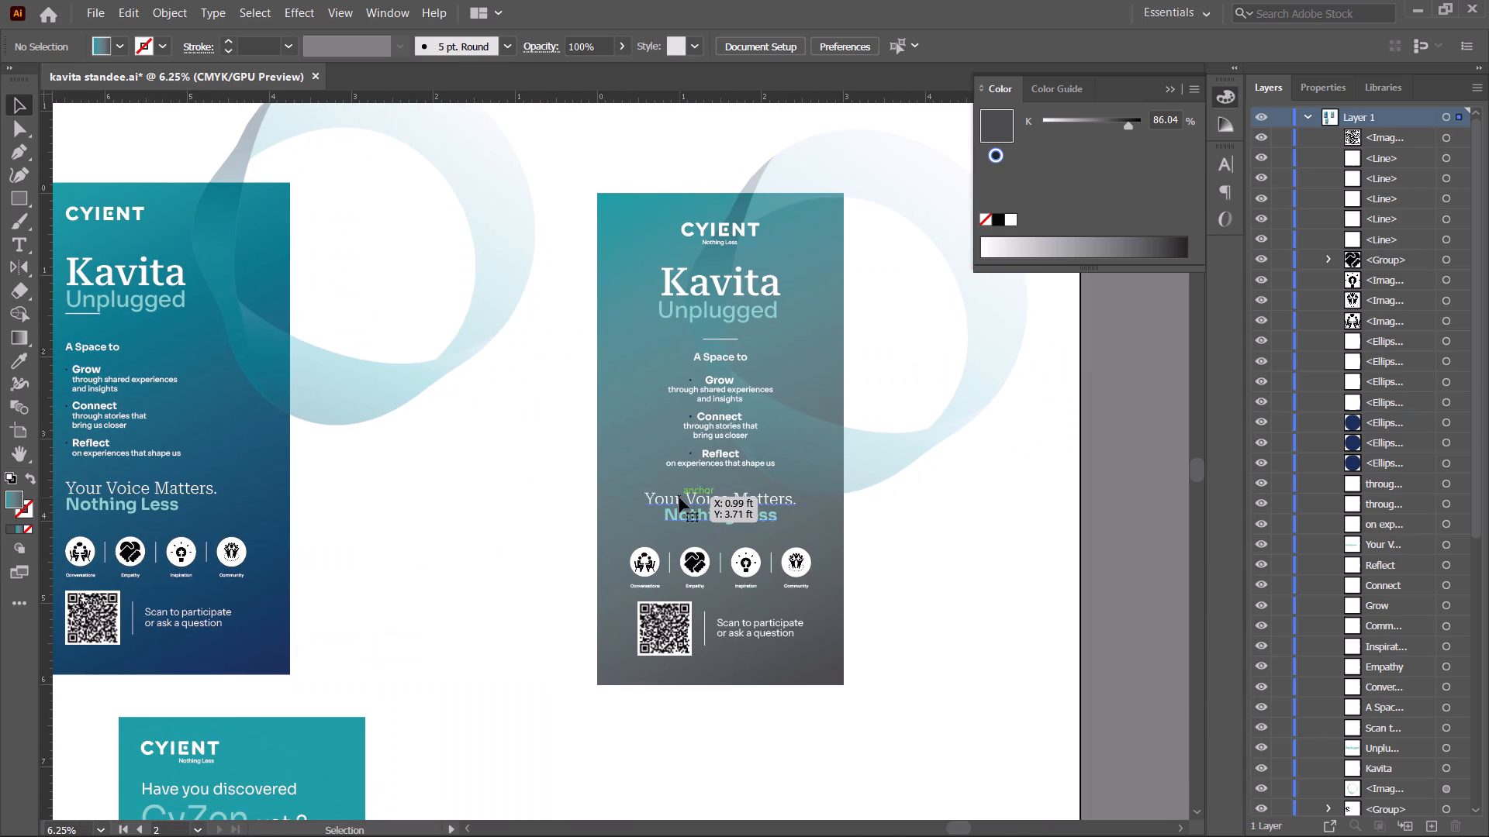
{"action": "key", "text": "space"}
{"action": "left_click_drag", "start_coordinate": [634, 336], "coordinate": [531, 325]}
{"action": "left_click", "coordinate": [382, 408]}
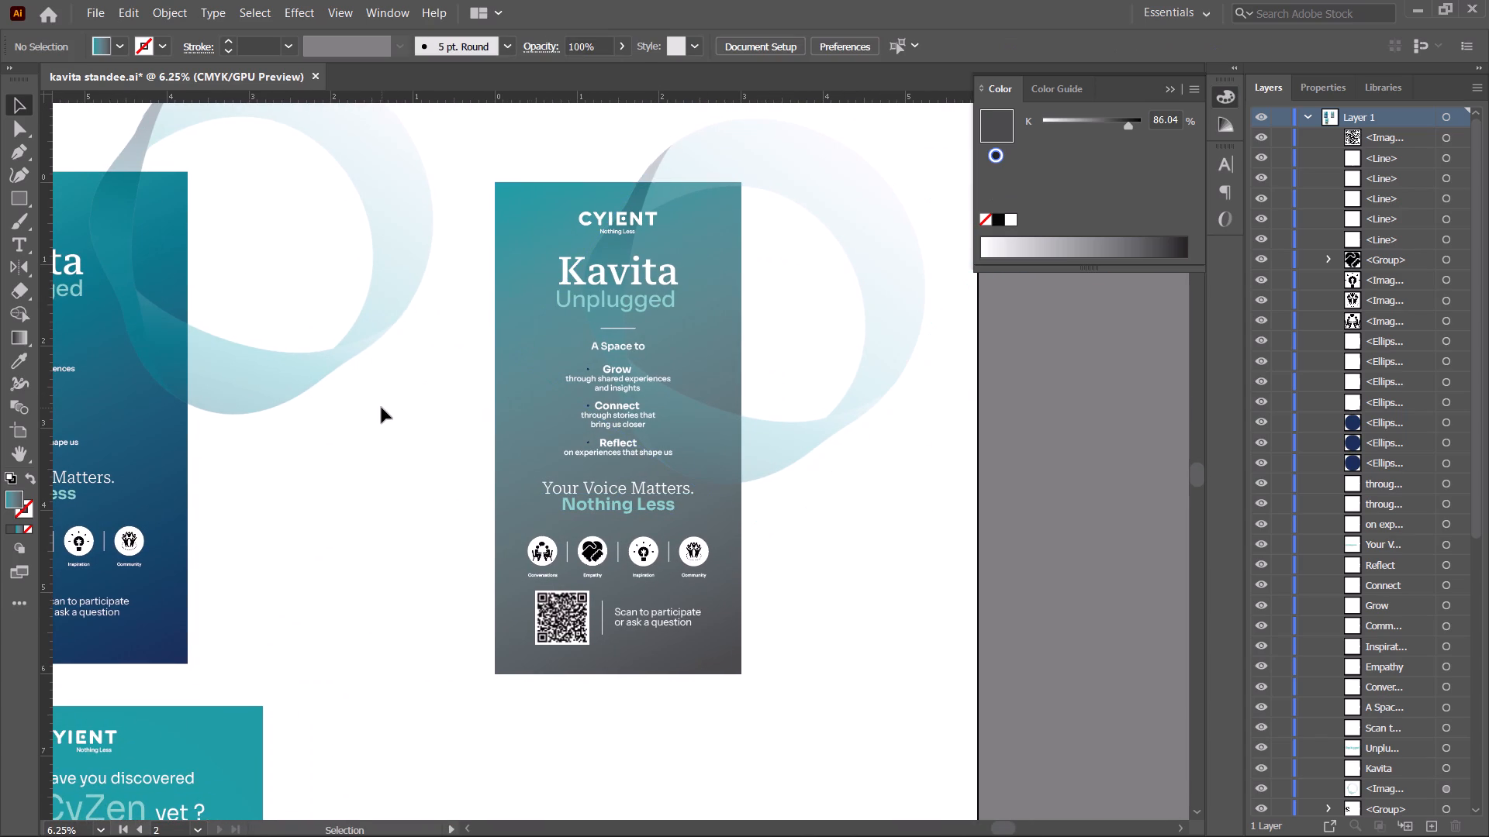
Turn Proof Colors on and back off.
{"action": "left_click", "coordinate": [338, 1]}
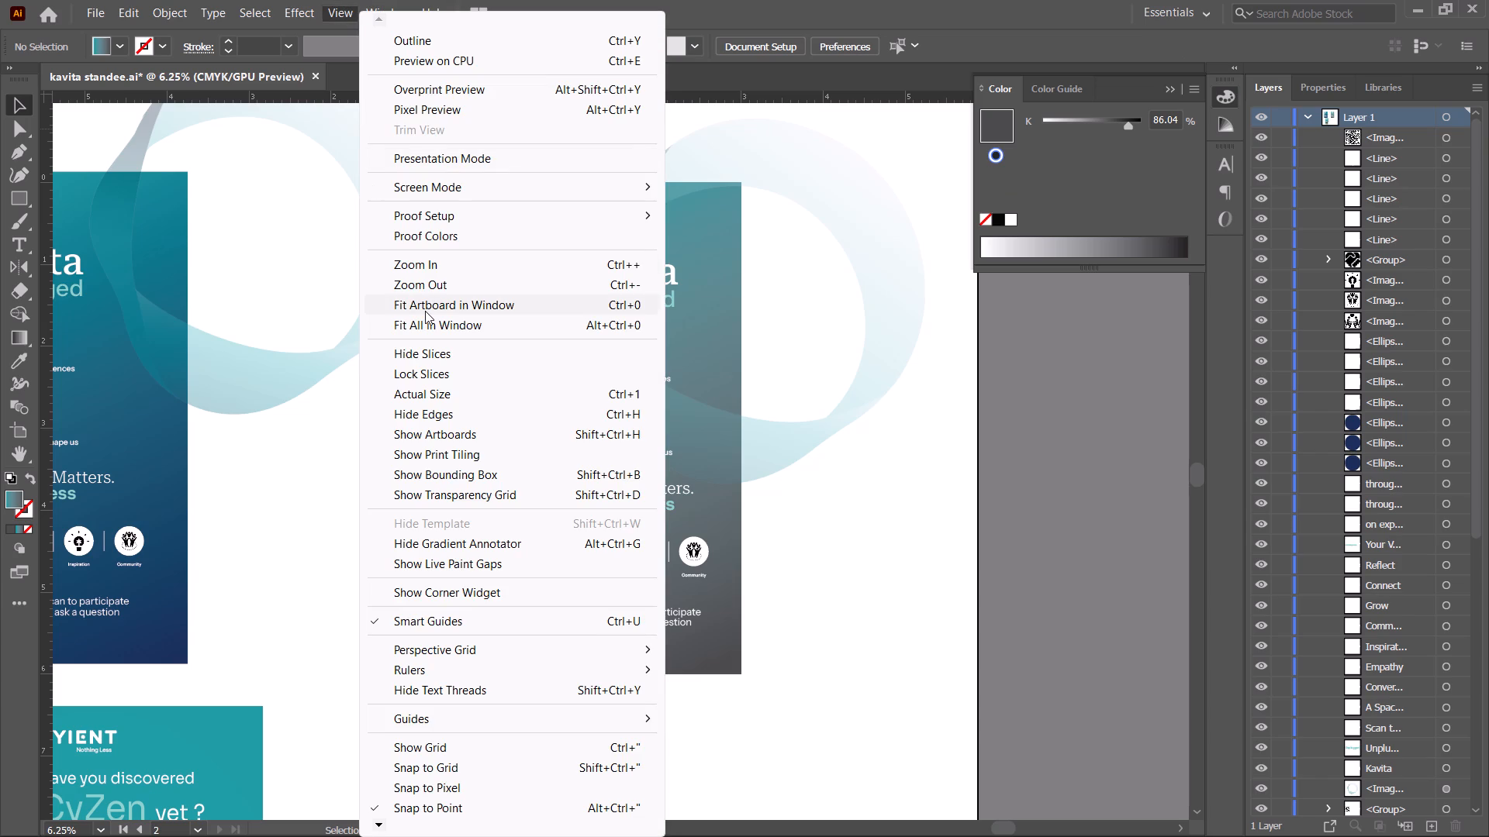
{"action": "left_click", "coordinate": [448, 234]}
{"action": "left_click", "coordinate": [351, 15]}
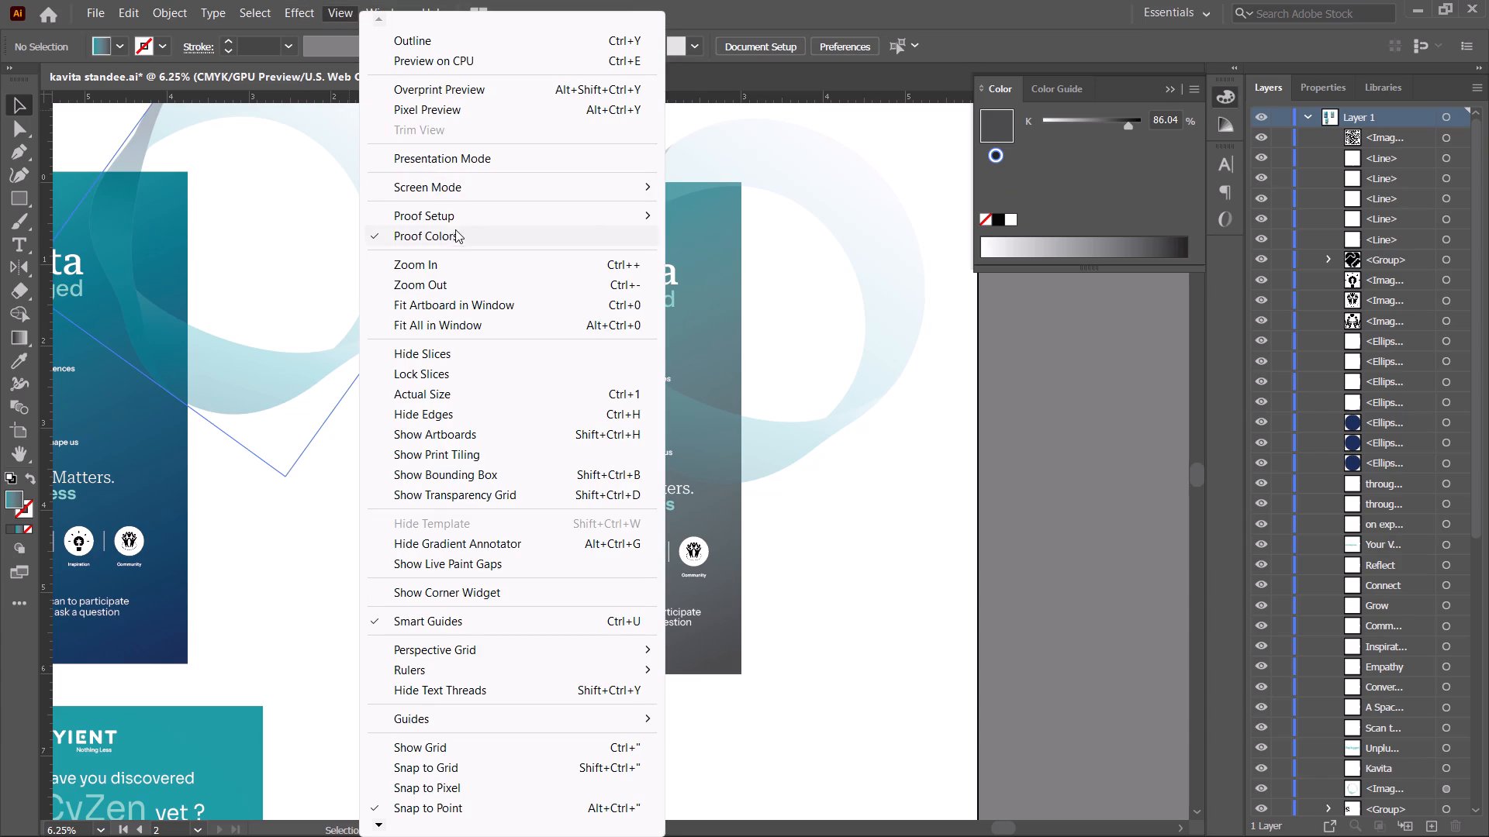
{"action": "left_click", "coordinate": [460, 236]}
Preview the centred standee full screen in Presentation Mode to check the ribbon ring over the gradient.
{"action": "left_click", "coordinate": [342, 0]}
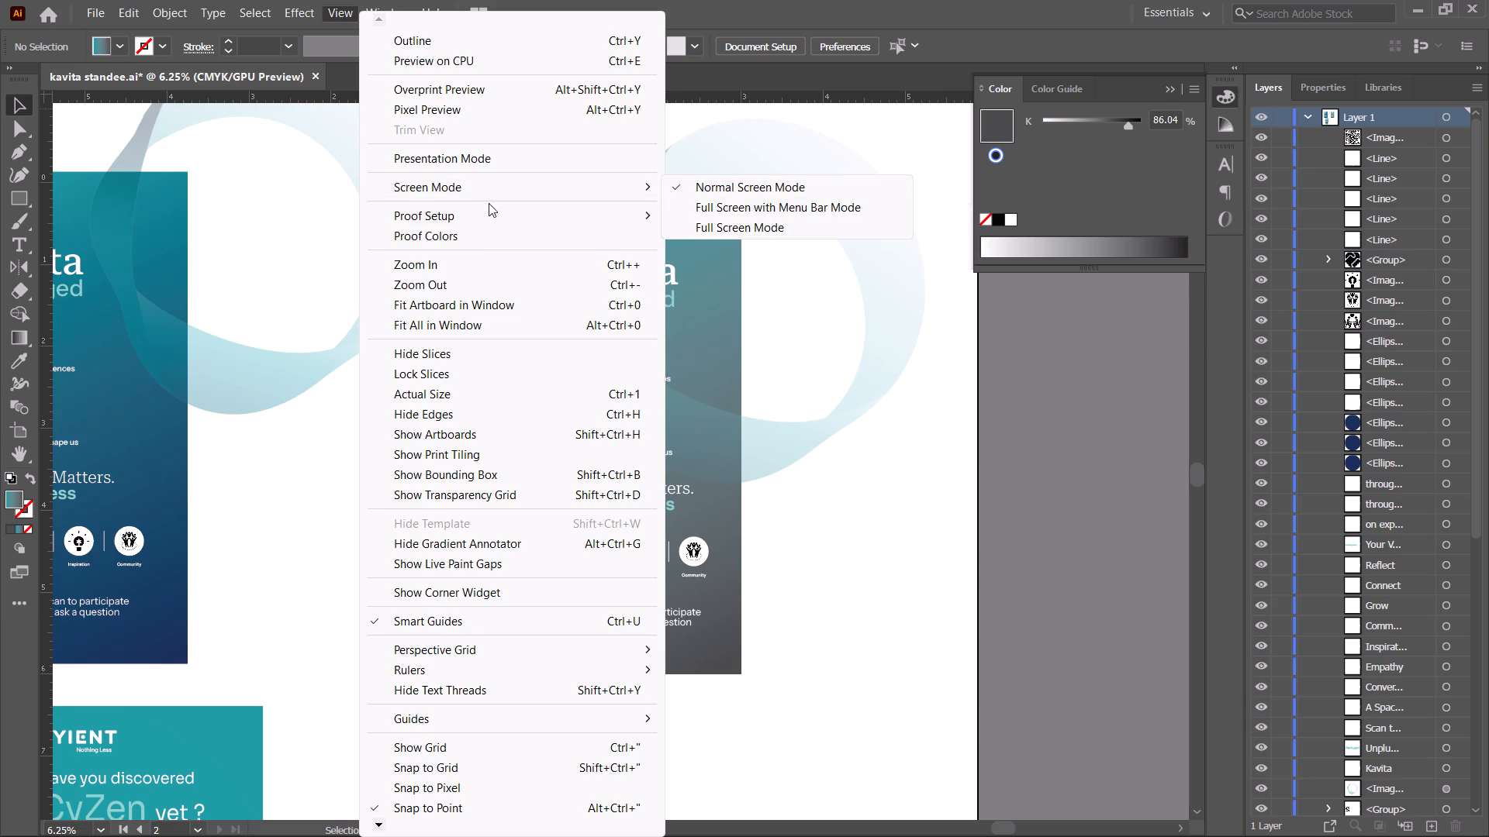
{"action": "left_click", "coordinate": [489, 158]}
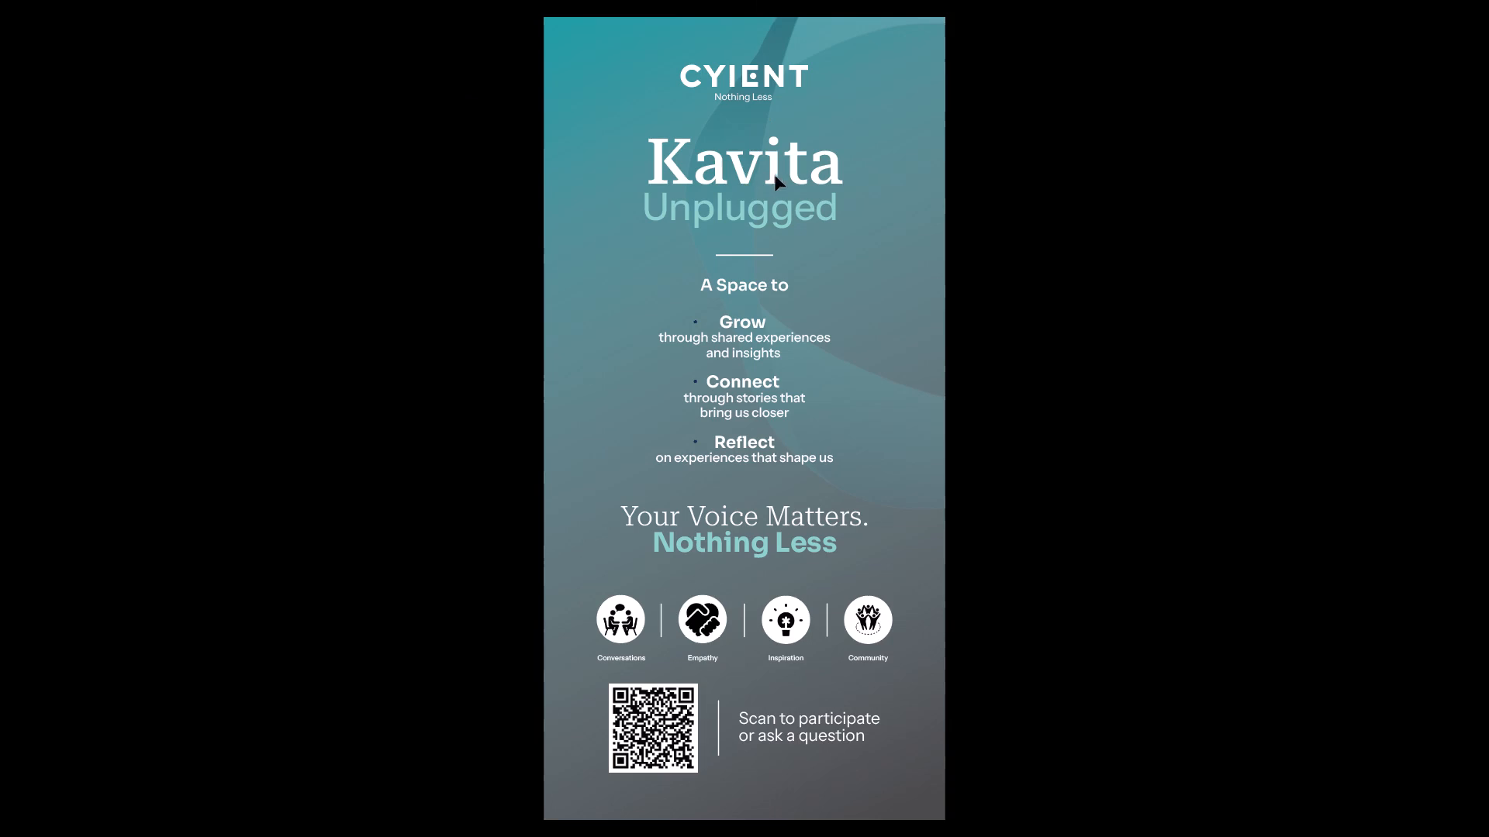
{"action": "key", "text": "Escape"}
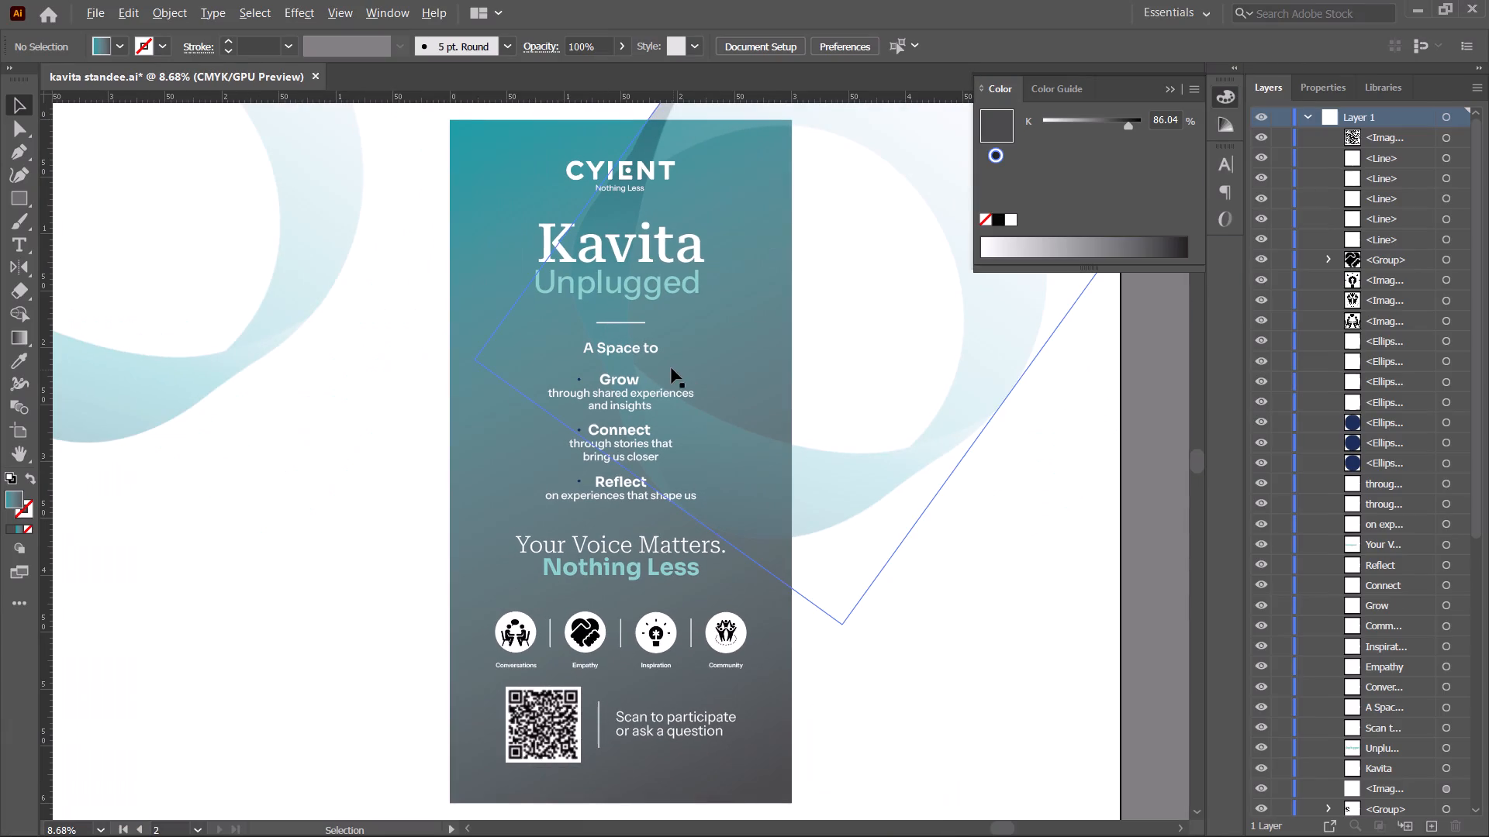
Switch the document display to Outline view.
{"action": "scroll", "coordinate": [672, 368], "scroll_direction": "down", "scroll_amount": 1, "text": "alt"}
{"action": "key", "text": "space"}
{"action": "left_click_drag", "start_coordinate": [710, 322], "coordinate": [632, 322]}
{"action": "scroll", "coordinate": [632, 322], "scroll_direction": "down", "scroll_amount": 1, "text": "alt"}
{"action": "key", "text": "space"}
{"action": "left_click_drag", "start_coordinate": [632, 322], "coordinate": [581, 315]}
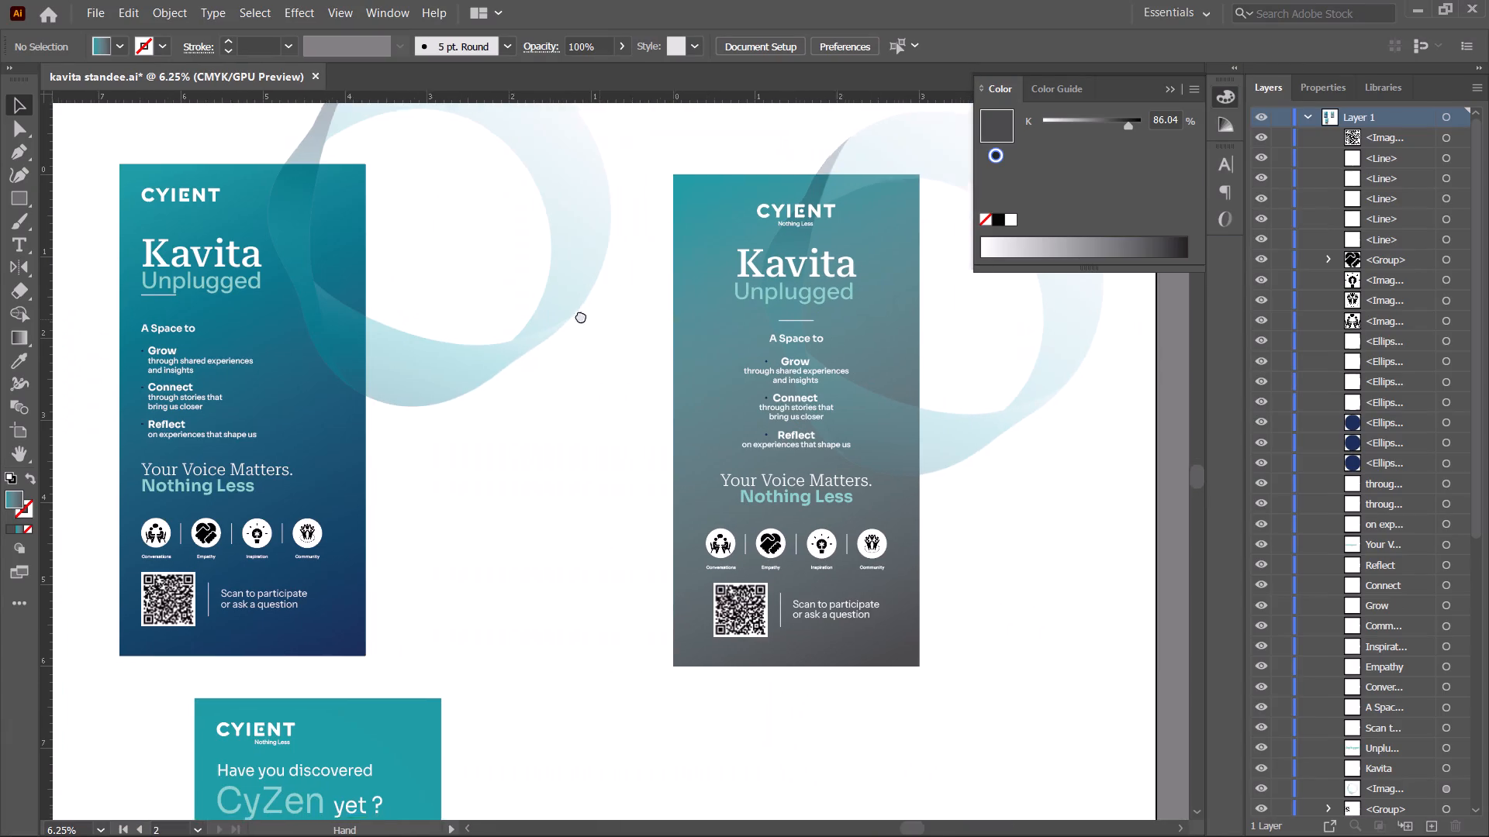
{"action": "left_click_drag", "start_coordinate": [581, 315], "coordinate": [551, 311]}
{"action": "scroll", "coordinate": [551, 311], "scroll_direction": "down", "scroll_amount": 1, "text": "alt"}
{"action": "key", "text": "space"}
{"action": "left_click_drag", "start_coordinate": [631, 388], "coordinate": [577, 393]}
{"action": "right_click", "coordinate": [721, 487]}
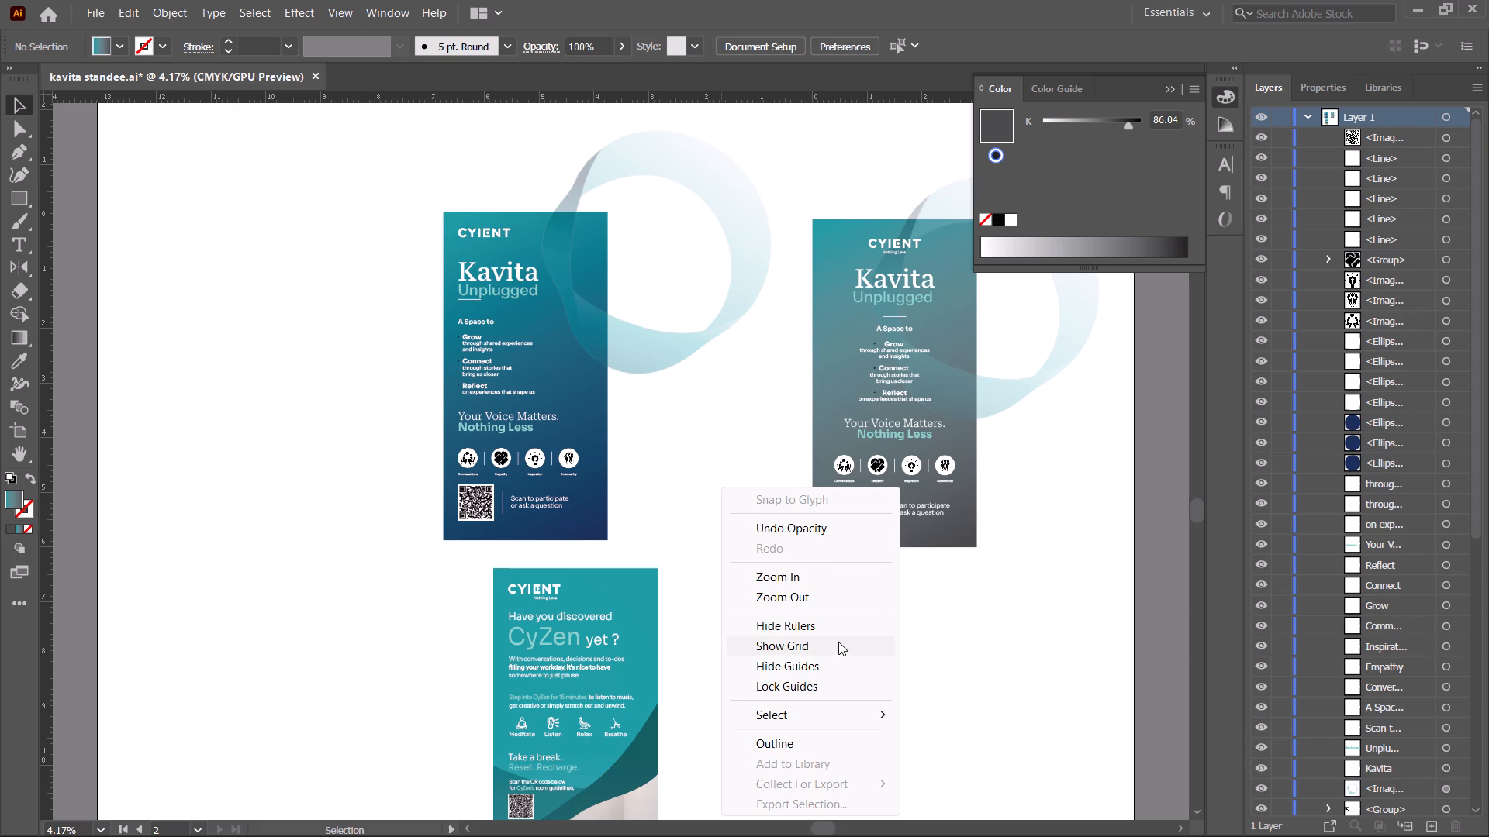
{"action": "left_click", "coordinate": [830, 742]}
Switch the document display back to GPU Preview.
{"action": "right_click", "coordinate": [767, 632]}
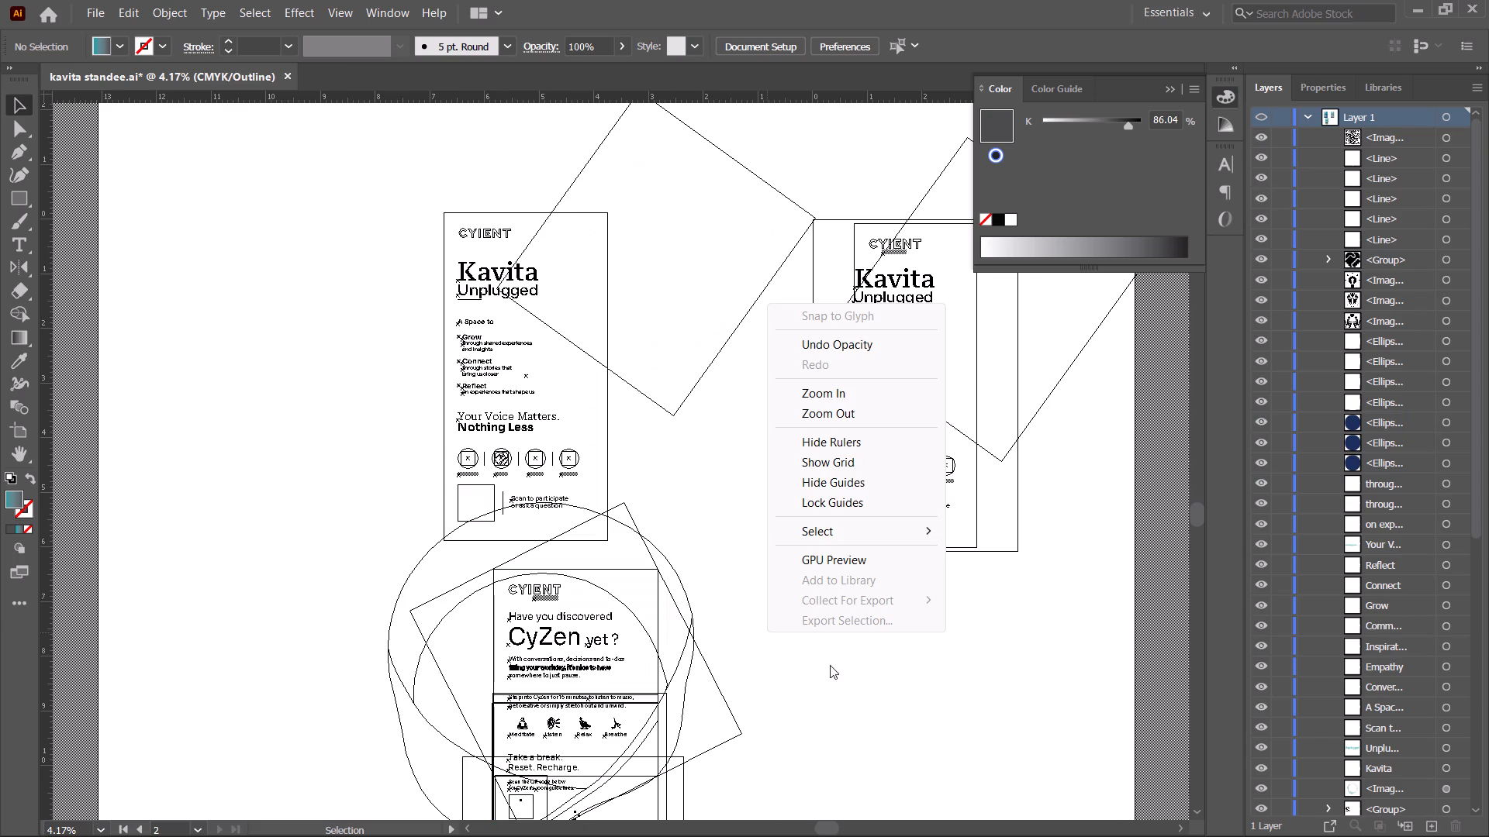
{"action": "left_click", "coordinate": [851, 565]}
Examine the centred standee up close, from its CYIENT logo and text down to the icons and QR code.
{"action": "key", "text": "space"}
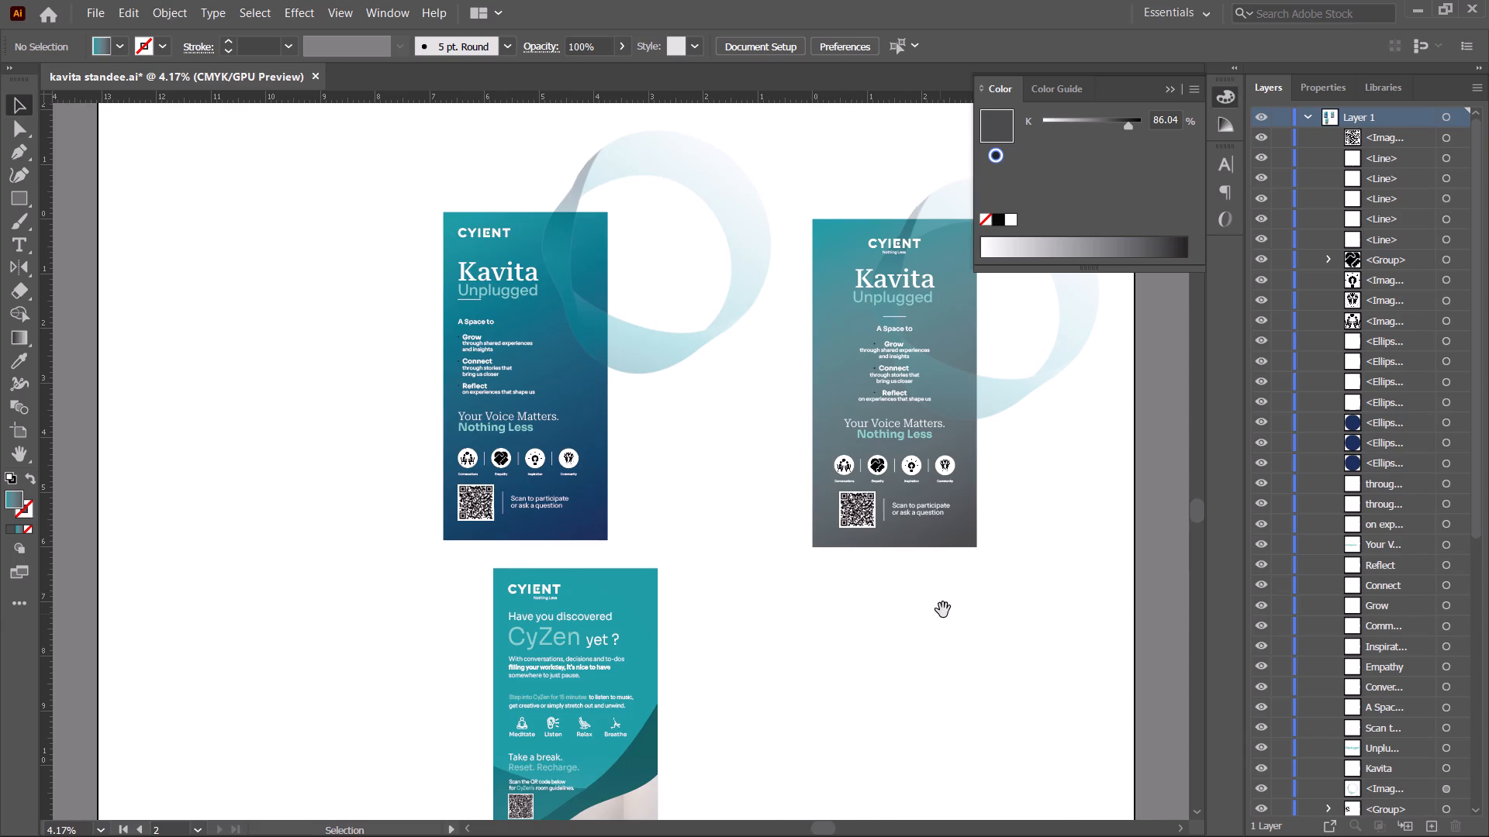
{"action": "left_click_drag", "start_coordinate": [943, 609], "coordinate": [759, 615]}
{"action": "scroll", "coordinate": [834, 582], "scroll_direction": "up", "scroll_amount": 2, "text": "alt"}
{"action": "key", "text": "space"}
{"action": "key", "text": "space"}
{"action": "key", "text": "space"}
{"action": "key", "text": "space"}
{"action": "key", "text": "space"}
{"action": "key", "text": "space"}
{"action": "key", "text": "space"}
{"action": "left_click_drag", "start_coordinate": [872, 557], "coordinate": [778, 656]}
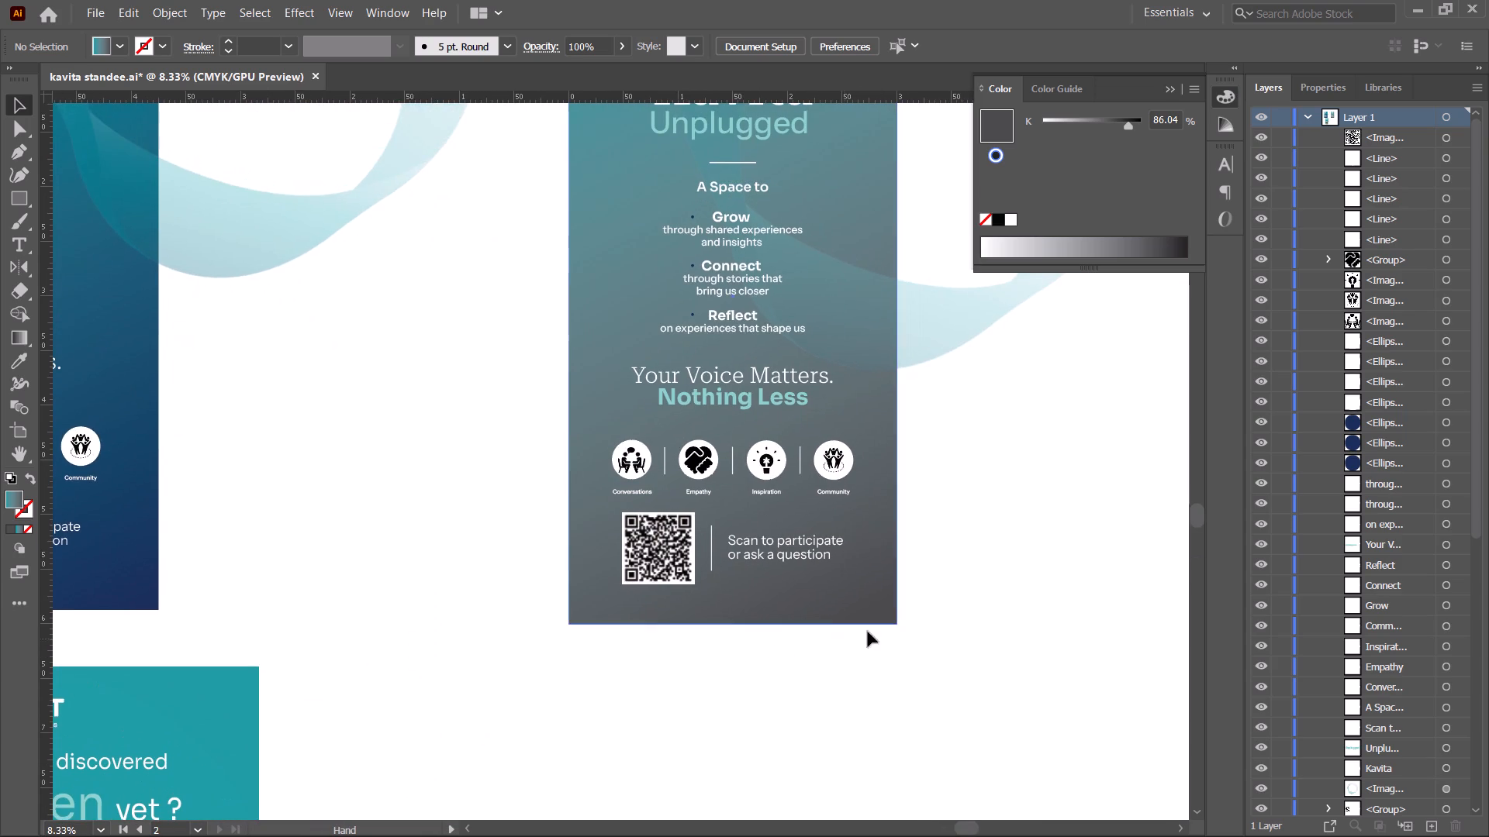
{"action": "key", "text": "space"}
{"action": "key", "text": "space"}
{"action": "key", "text": "space"}
{"action": "key", "text": "space"}
{"action": "left_click_drag", "start_coordinate": [966, 577], "coordinate": [911, 608]}
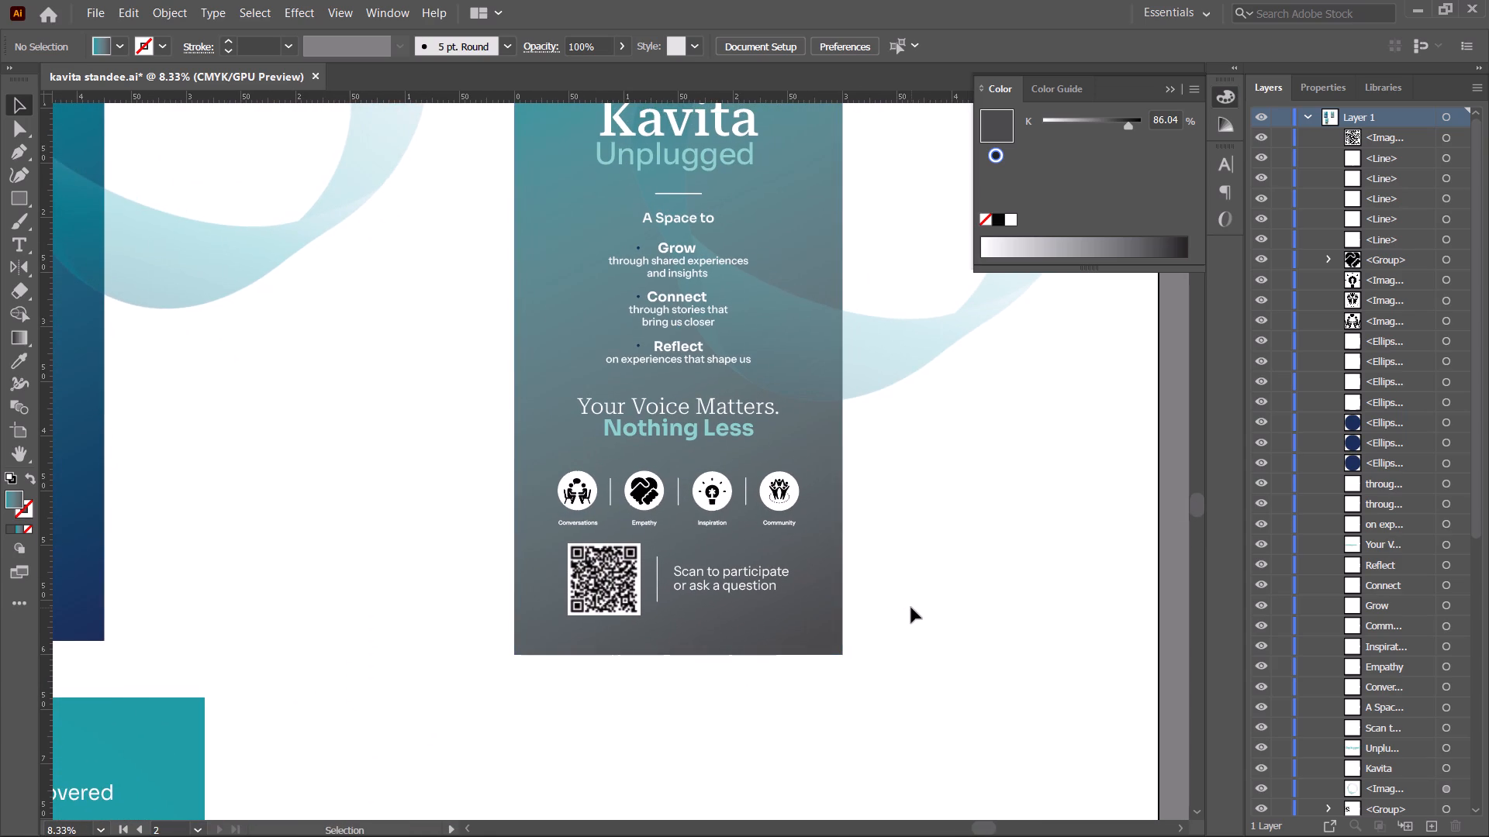
{"action": "key", "text": "space"}
{"action": "key", "text": "space"}
{"action": "key", "text": "space"}
{"action": "key", "text": "space"}
{"action": "left_click_drag", "start_coordinate": [911, 608], "coordinate": [873, 663]}
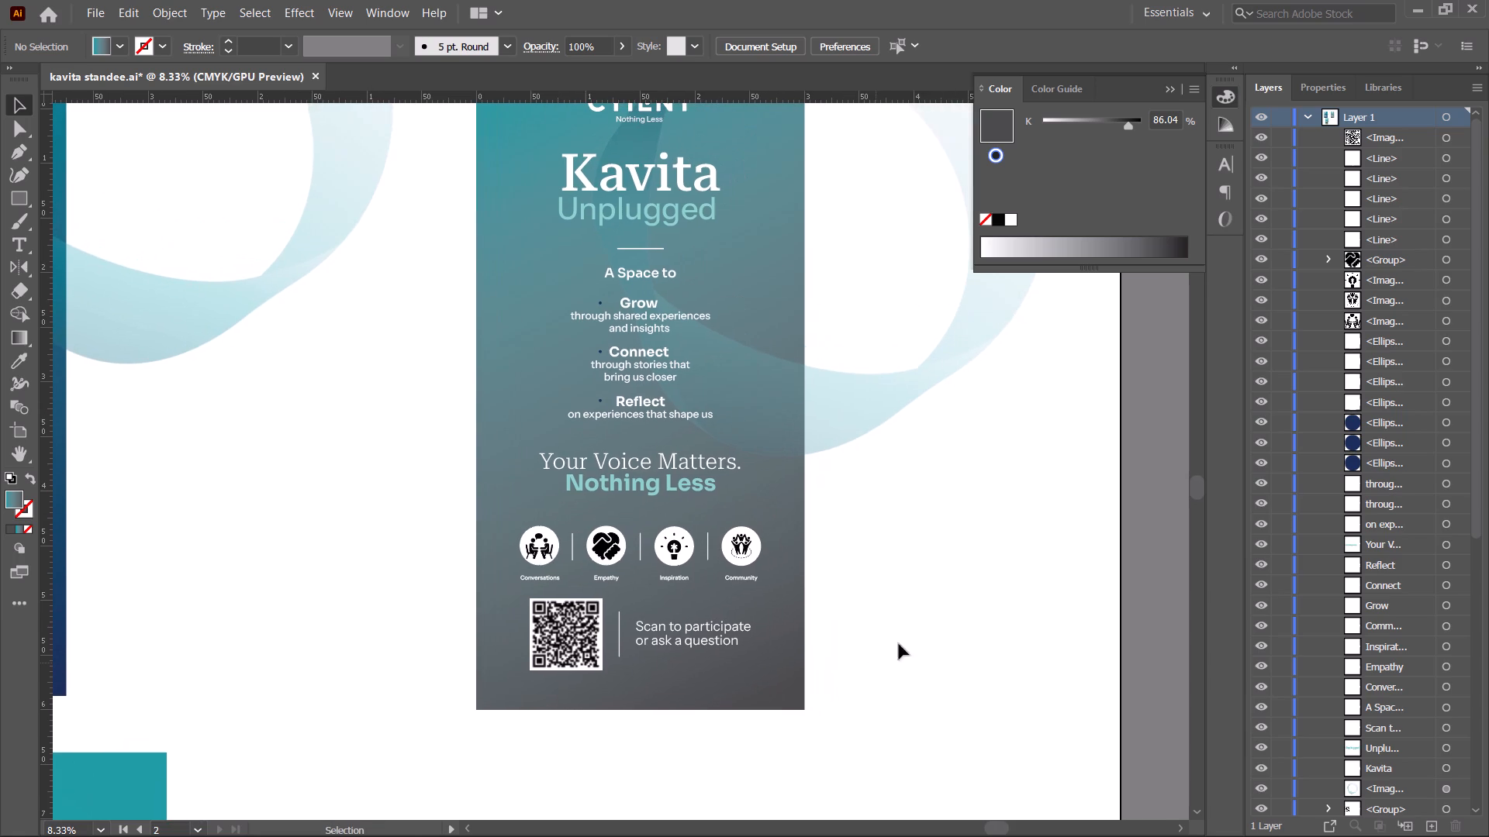
{"action": "key", "text": "space"}
{"action": "key", "text": "space"}
{"action": "left_click_drag", "start_coordinate": [927, 538], "coordinate": [903, 584]}
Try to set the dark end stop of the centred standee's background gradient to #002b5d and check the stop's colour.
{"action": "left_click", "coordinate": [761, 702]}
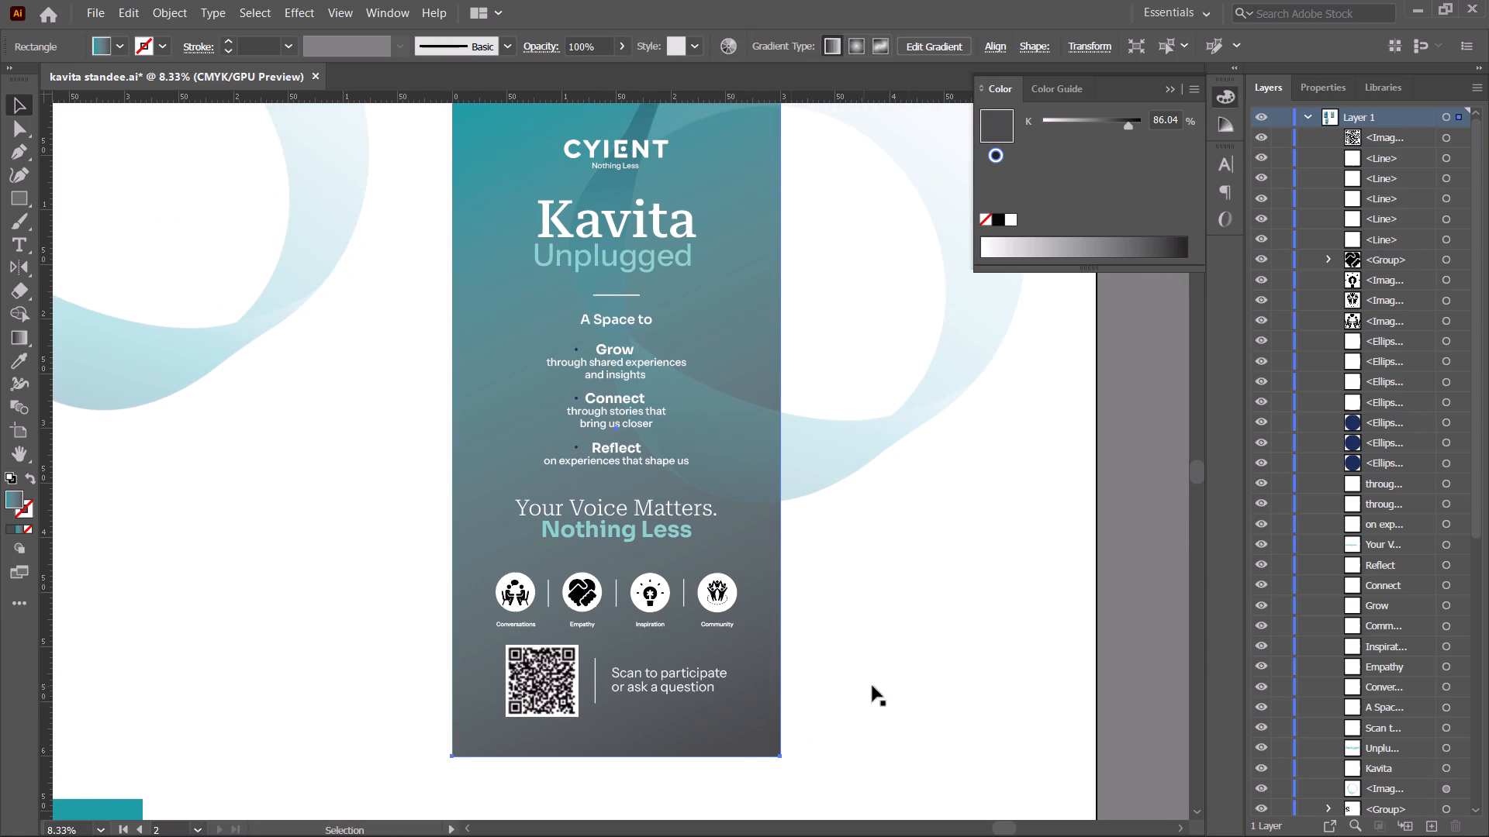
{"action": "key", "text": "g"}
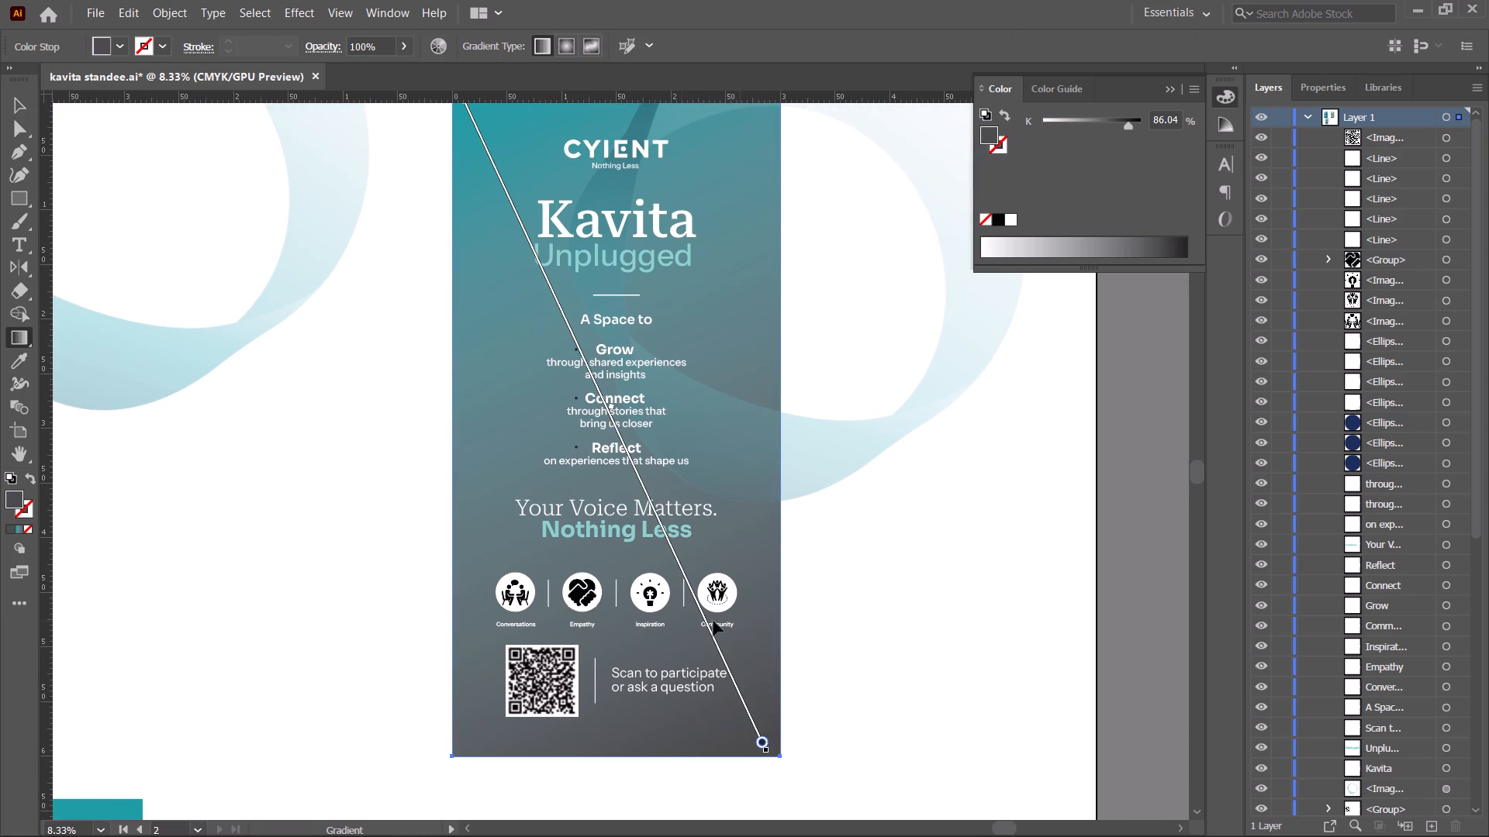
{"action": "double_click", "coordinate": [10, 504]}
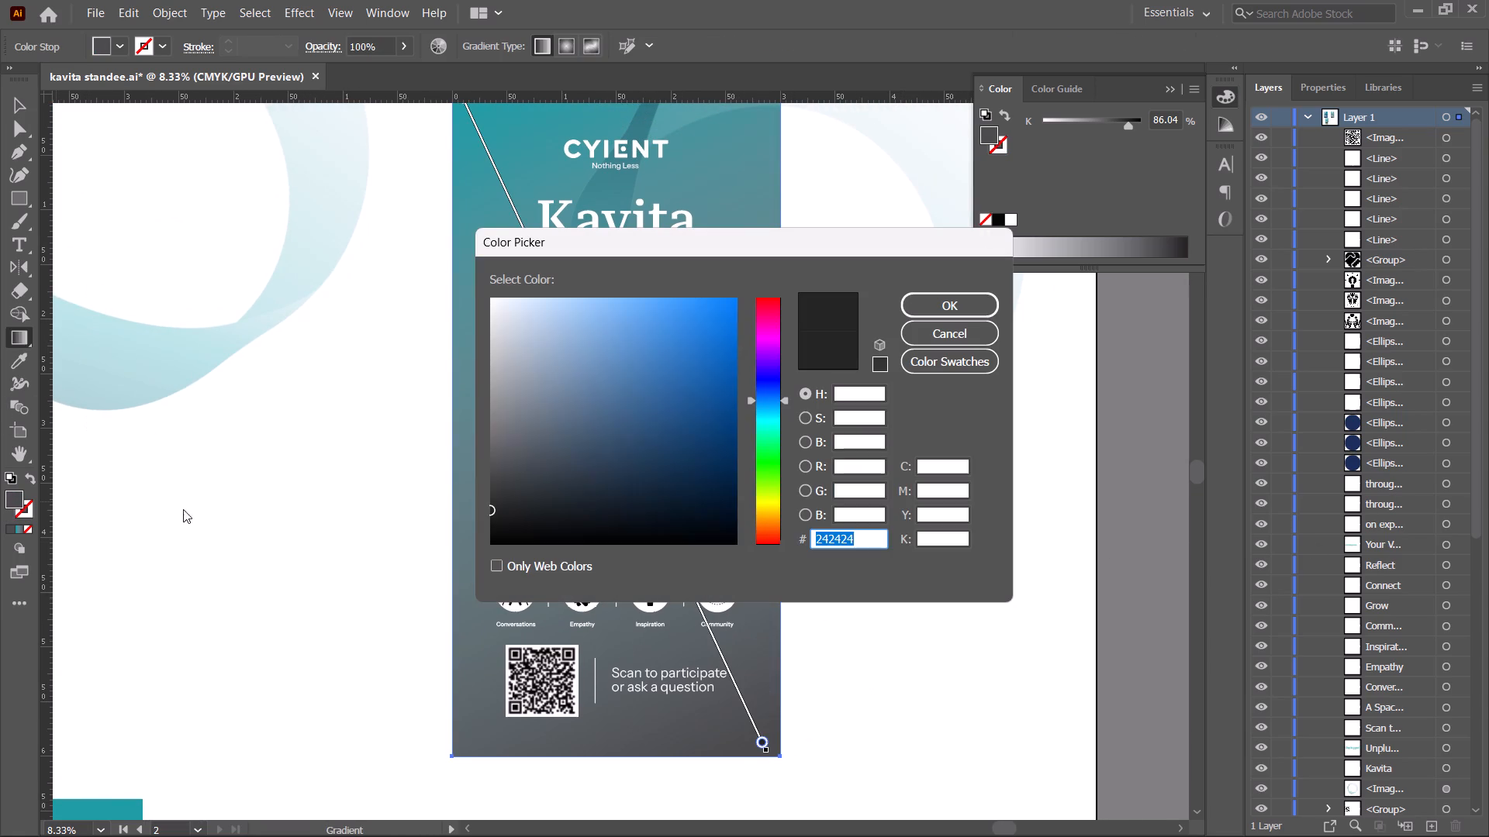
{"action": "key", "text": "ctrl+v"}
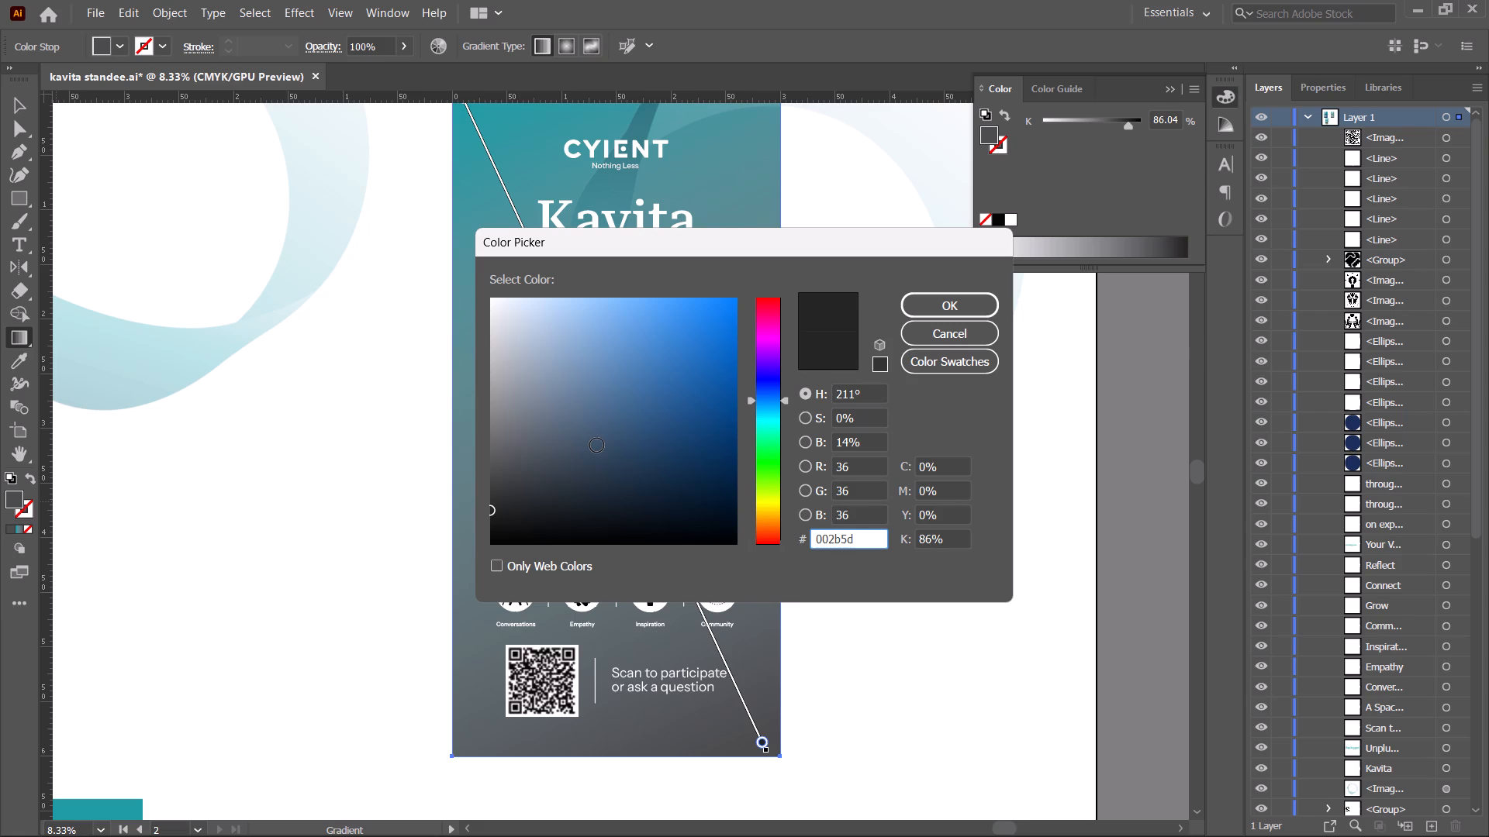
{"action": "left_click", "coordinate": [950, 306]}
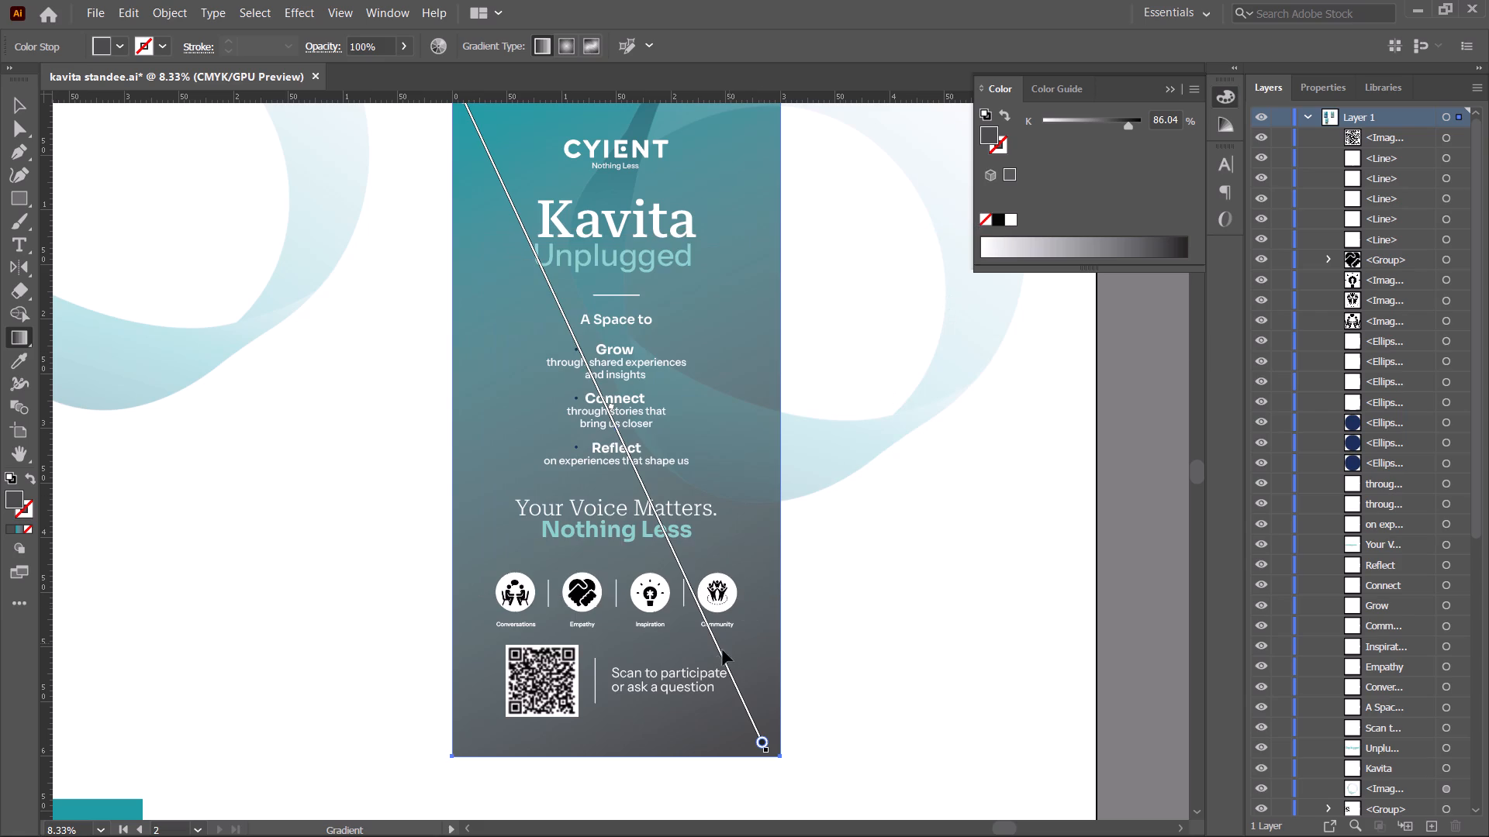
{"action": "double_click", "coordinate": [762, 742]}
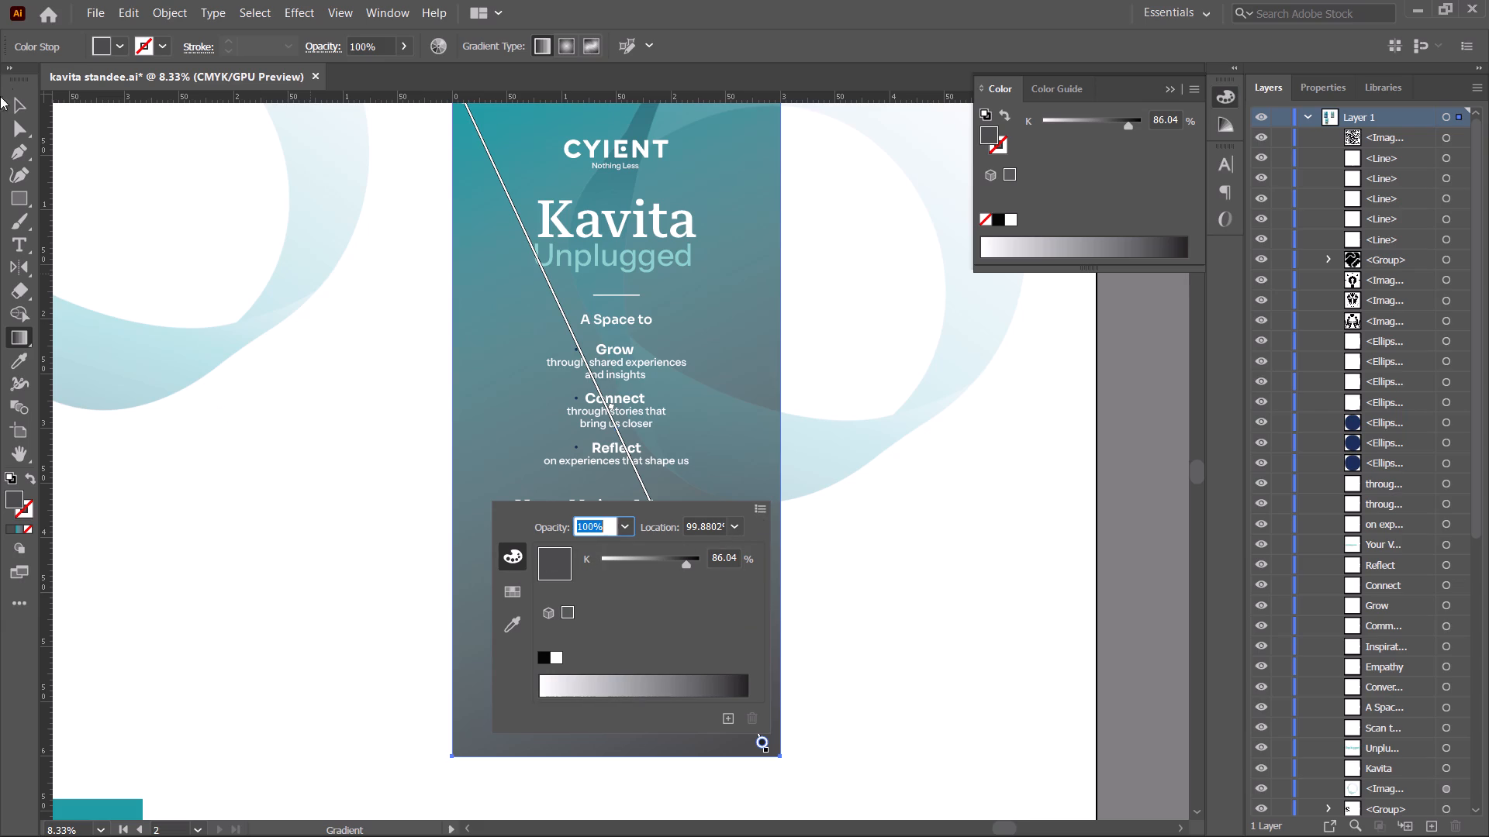
Open Expert new-07.jpg from the recent files and view the whole IndusGuru card.
{"action": "left_click", "coordinate": [49, 14]}
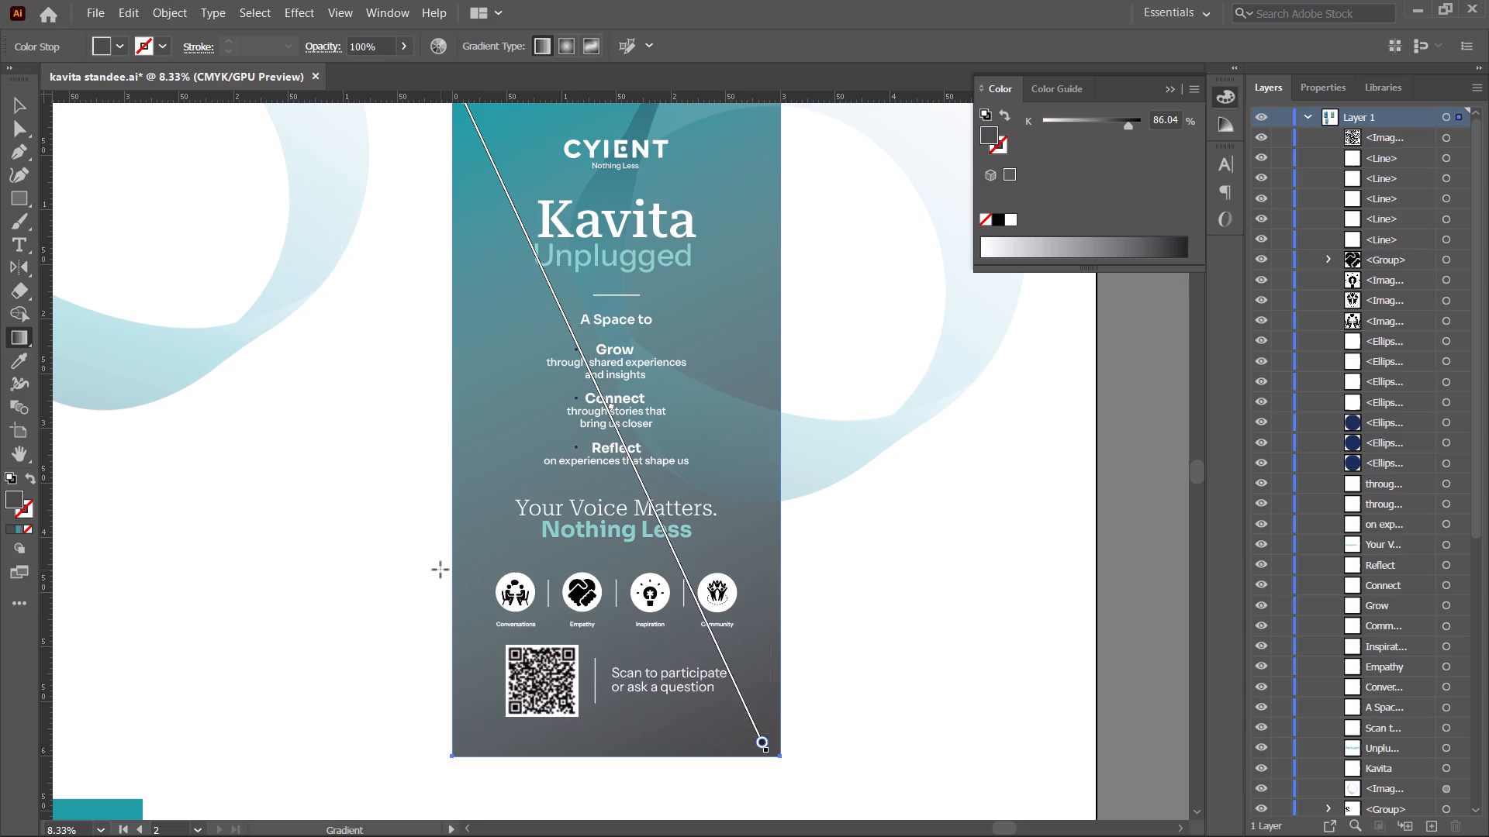
{"action": "left_click", "coordinate": [51, 18]}
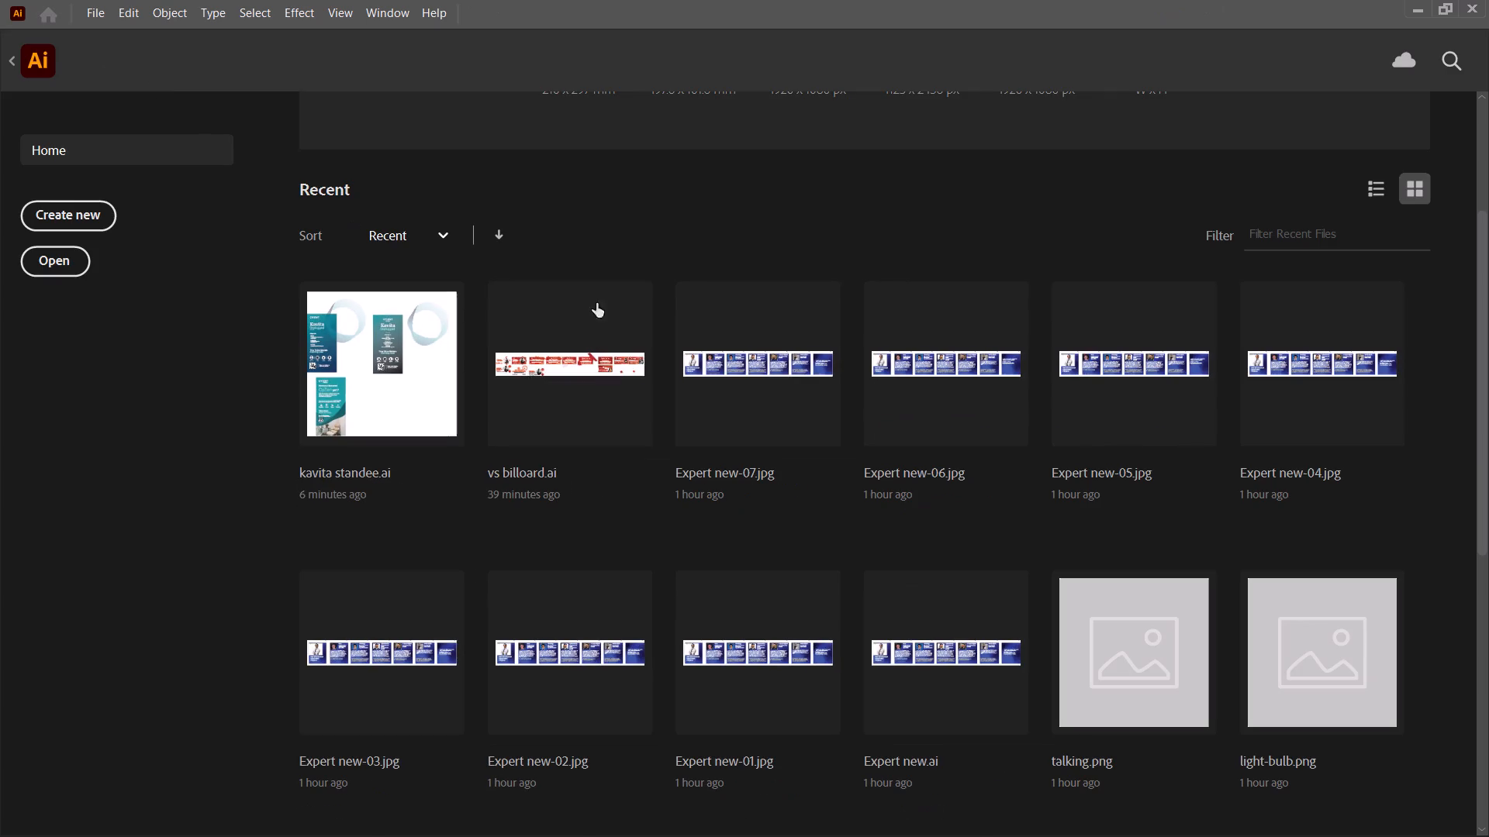
{"action": "left_click", "coordinate": [721, 334]}
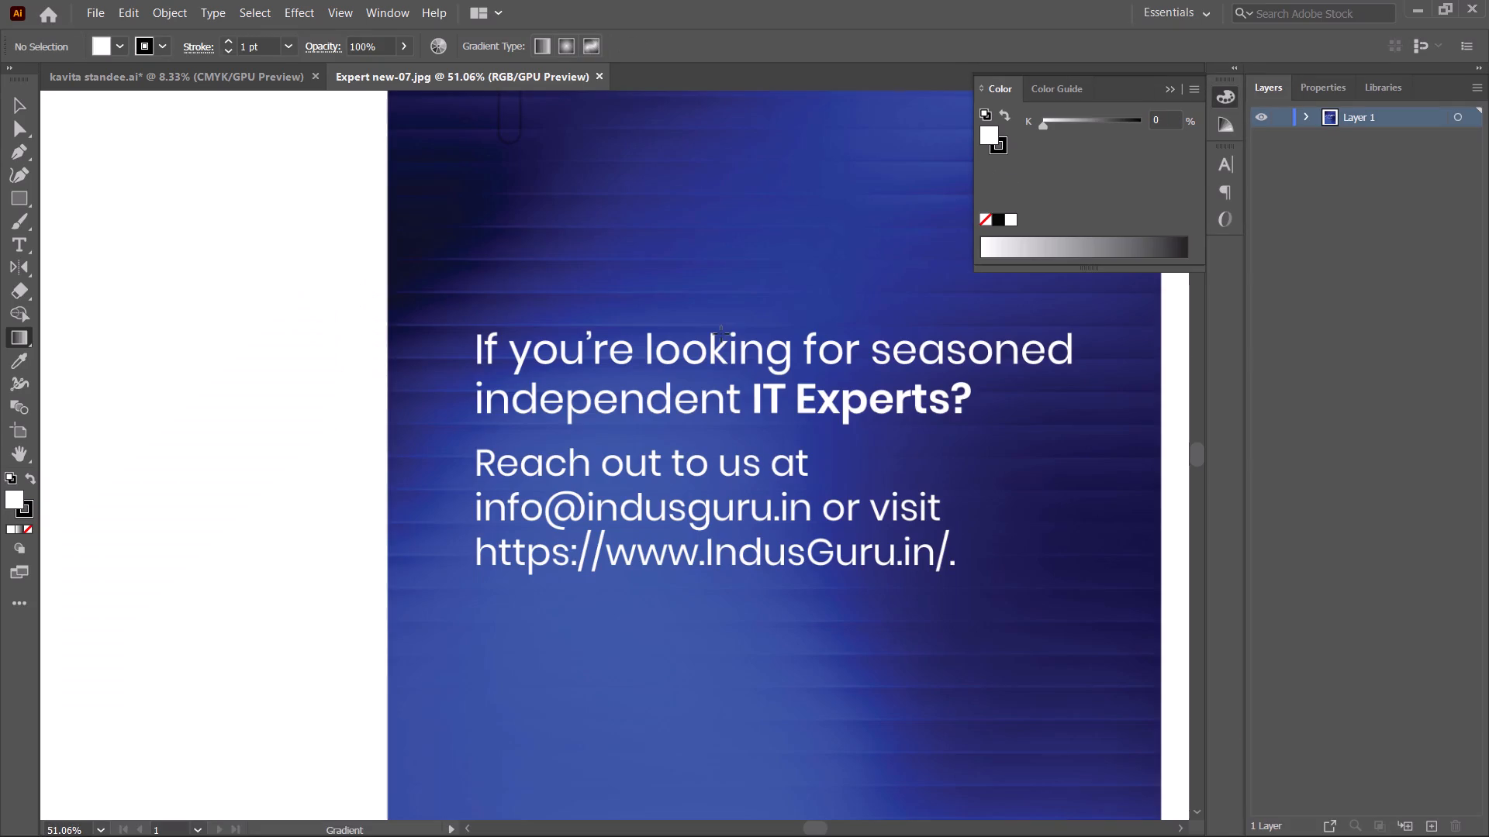
{"action": "scroll", "coordinate": [716, 337], "scroll_direction": "down", "scroll_amount": 3, "text": "alt"}
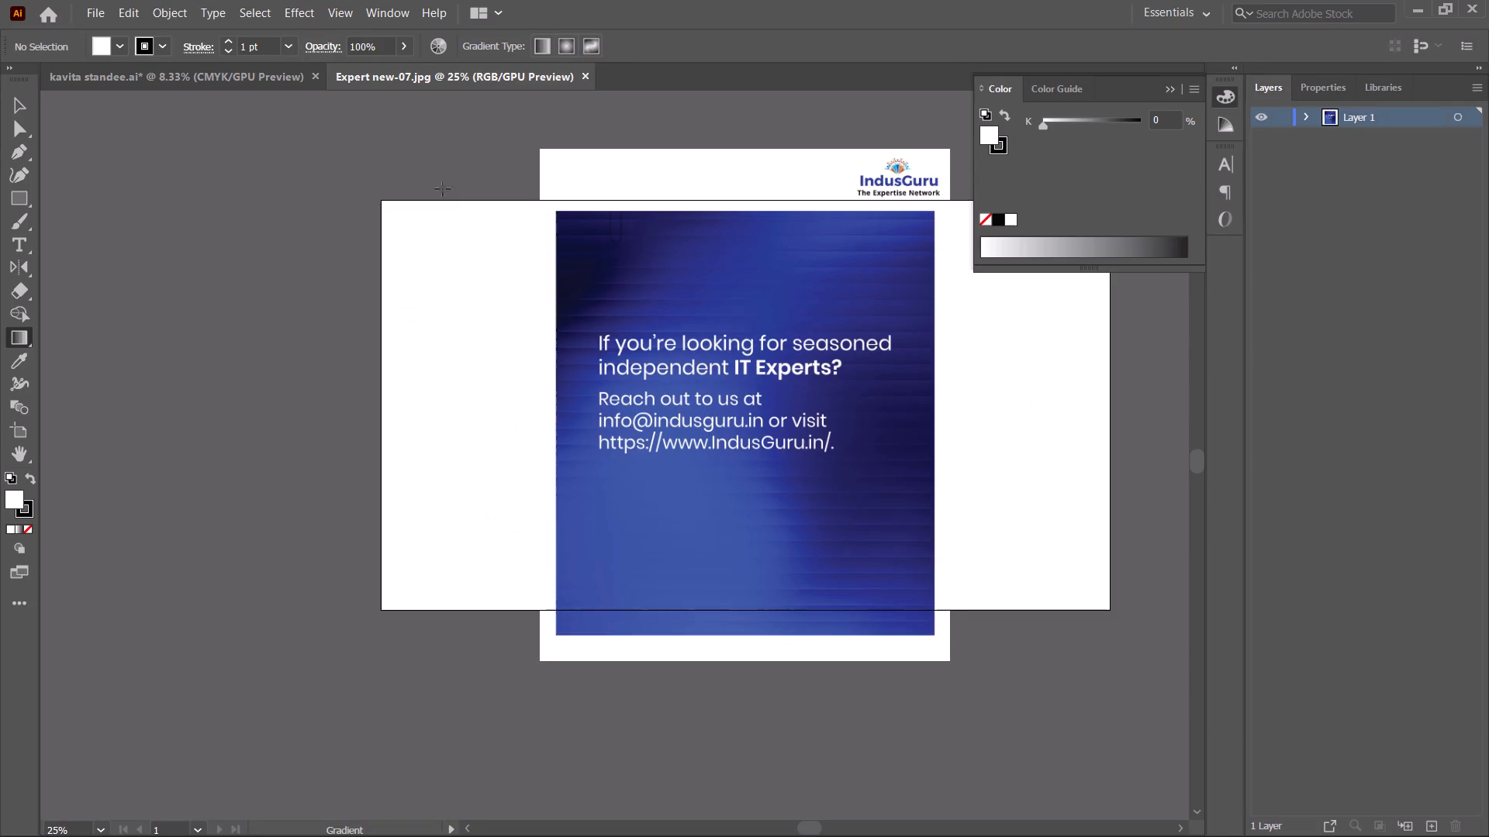
Open Expert new.ai from the recent files.
{"action": "left_click", "coordinate": [44, 5]}
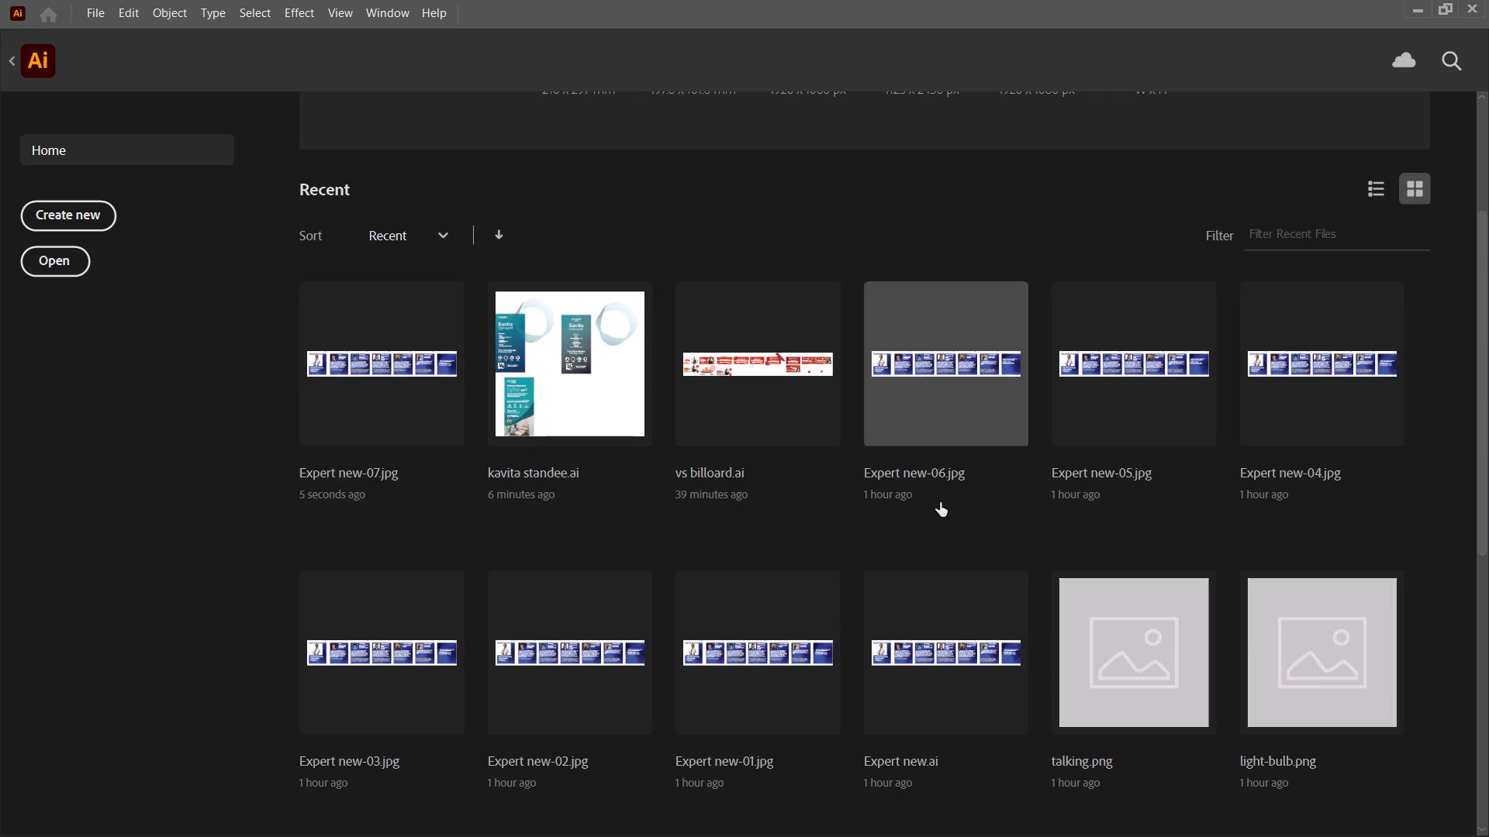
{"action": "left_click", "coordinate": [975, 653]}
{"action": "left_click", "coordinate": [845, 468]}
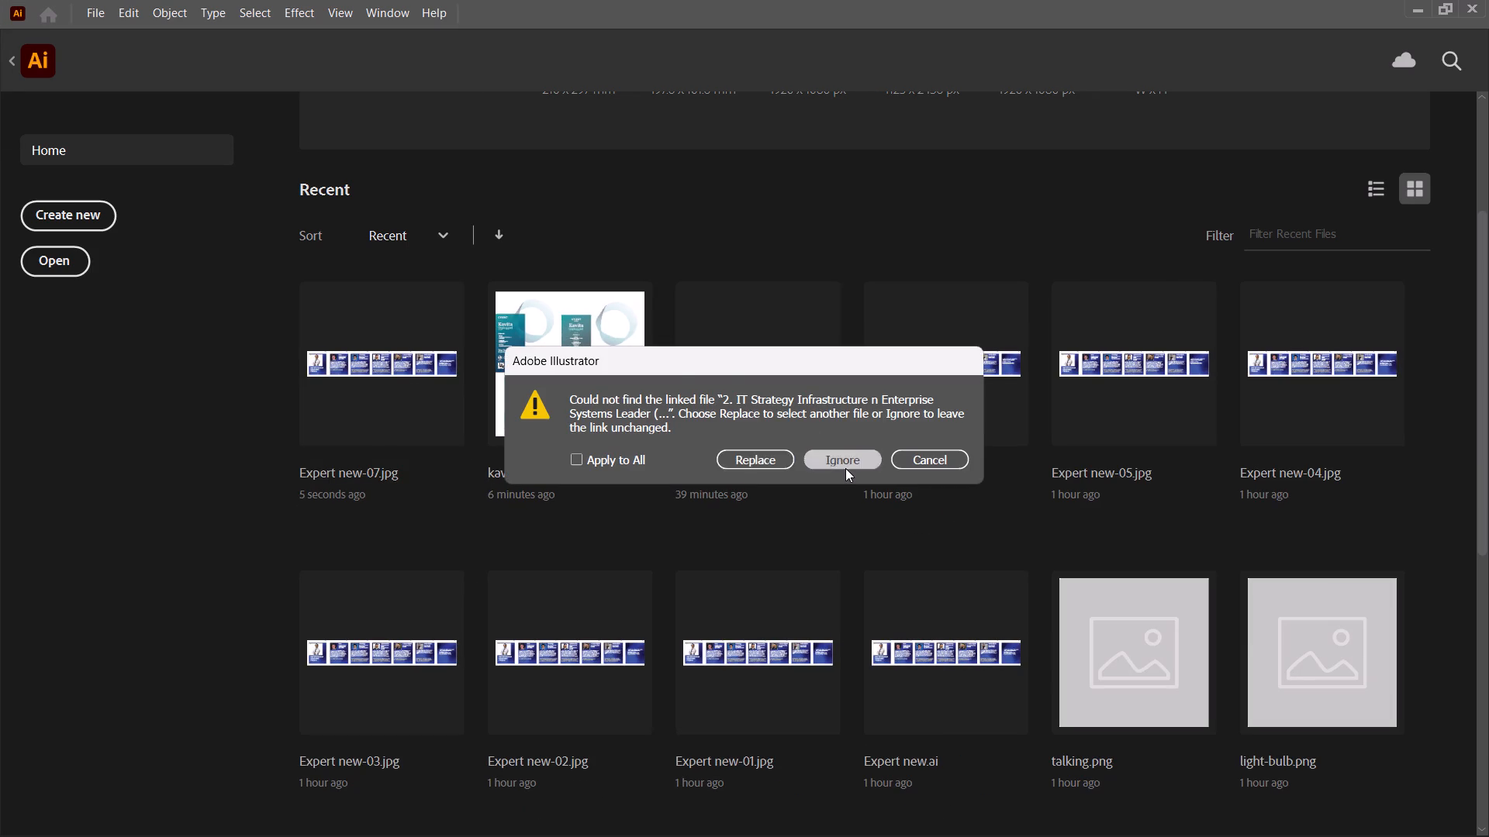
Ignore the missing linked images and finish opening Expert new.ai.
{"action": "left_click", "coordinate": [842, 463]}
{"action": "left_click", "coordinate": [842, 463]}
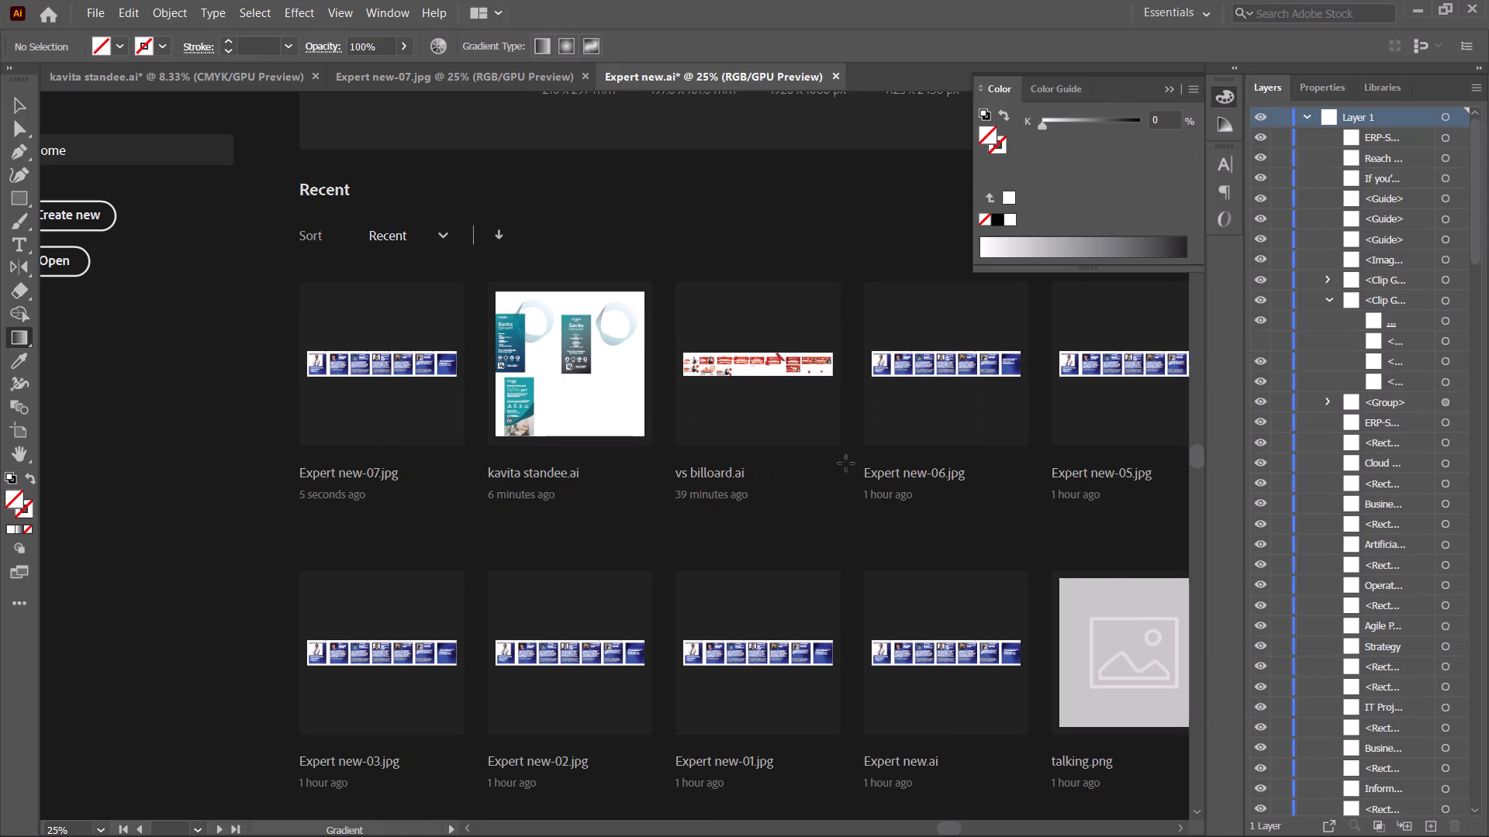
Group the "If you're looking for seasoned independent IT Experts?" text with the "Reach out to us" text on the last IndusGuru card.
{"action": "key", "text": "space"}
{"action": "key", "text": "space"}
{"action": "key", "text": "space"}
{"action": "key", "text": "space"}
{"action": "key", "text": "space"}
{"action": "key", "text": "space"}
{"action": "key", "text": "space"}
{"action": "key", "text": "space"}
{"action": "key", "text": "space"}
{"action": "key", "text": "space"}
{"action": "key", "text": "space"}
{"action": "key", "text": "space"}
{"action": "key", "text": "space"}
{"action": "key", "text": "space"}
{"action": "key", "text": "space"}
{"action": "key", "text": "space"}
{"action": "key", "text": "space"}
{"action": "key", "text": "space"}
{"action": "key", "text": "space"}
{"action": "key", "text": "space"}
{"action": "left_click_drag", "start_coordinate": [863, 484], "coordinate": [262, 463]}
{"action": "left_click_drag", "start_coordinate": [862, 436], "coordinate": [506, 455]}
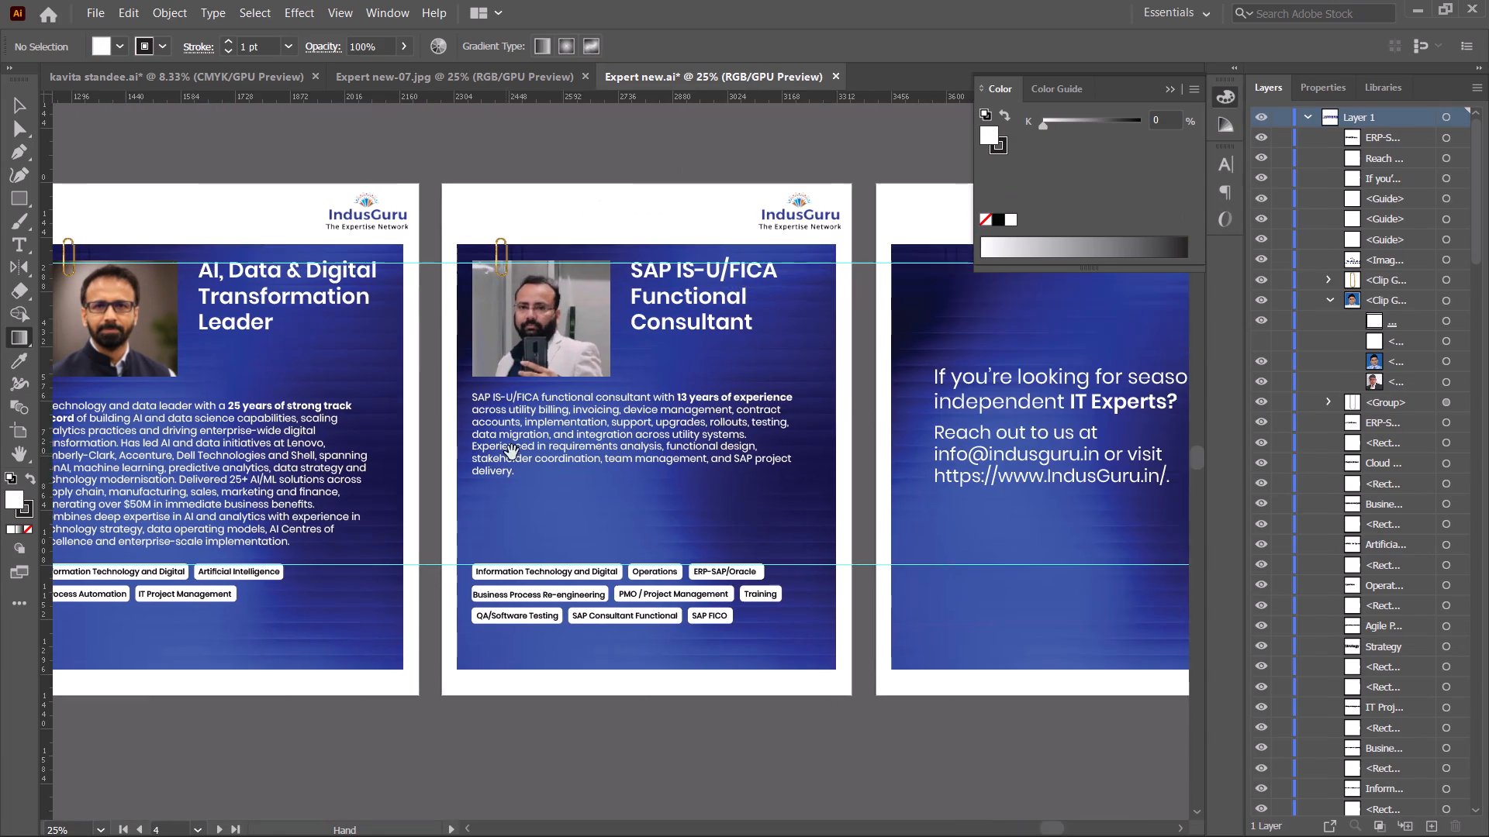
{"action": "left_click_drag", "start_coordinate": [740, 454], "coordinate": [444, 453]}
{"action": "left_click_drag", "start_coordinate": [689, 446], "coordinate": [485, 478]}
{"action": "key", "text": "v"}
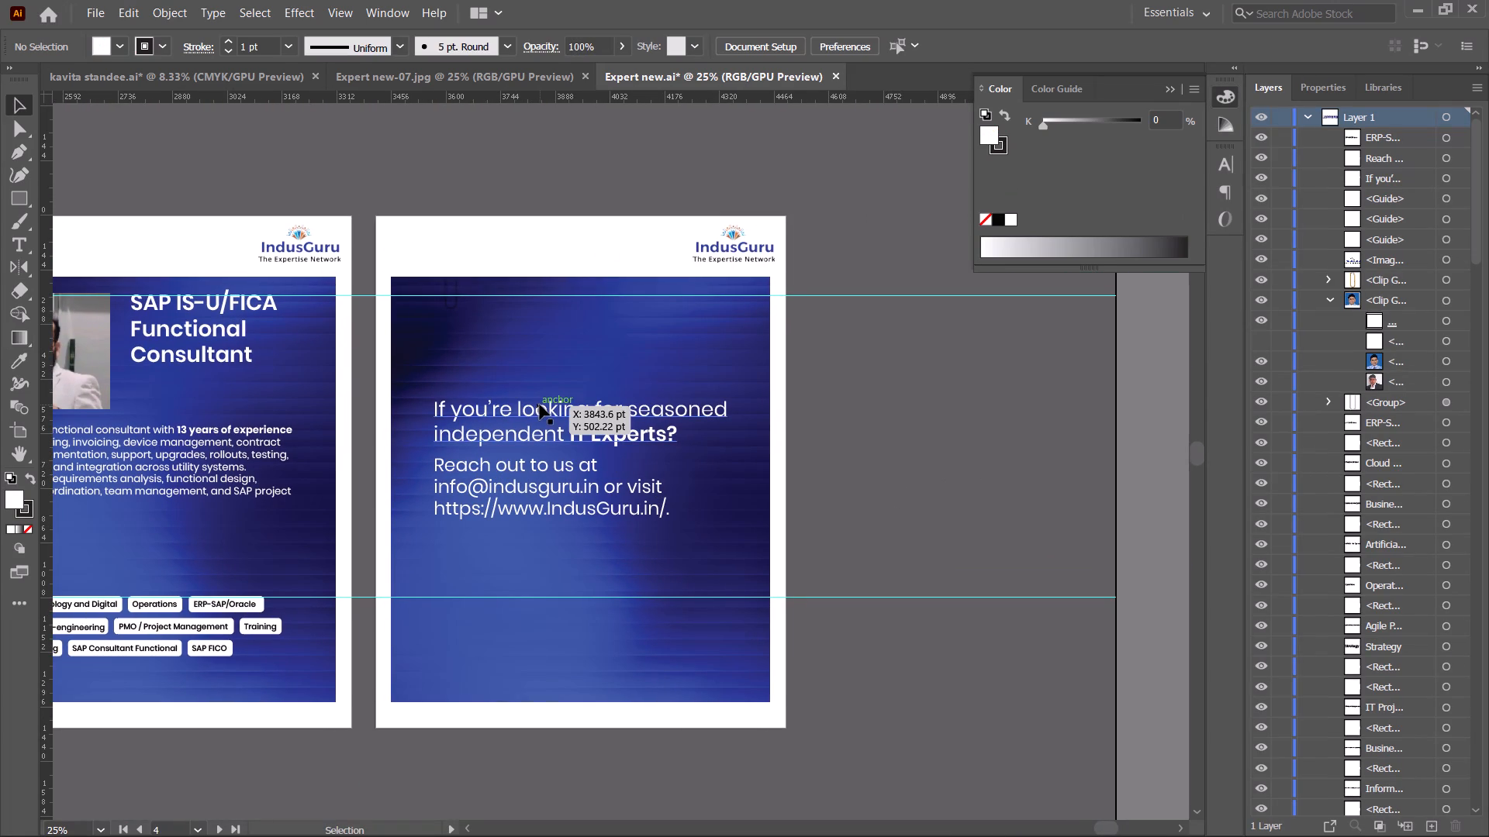
{"action": "left_click", "coordinate": [540, 405]}
{"action": "left_click", "coordinate": [566, 406]}
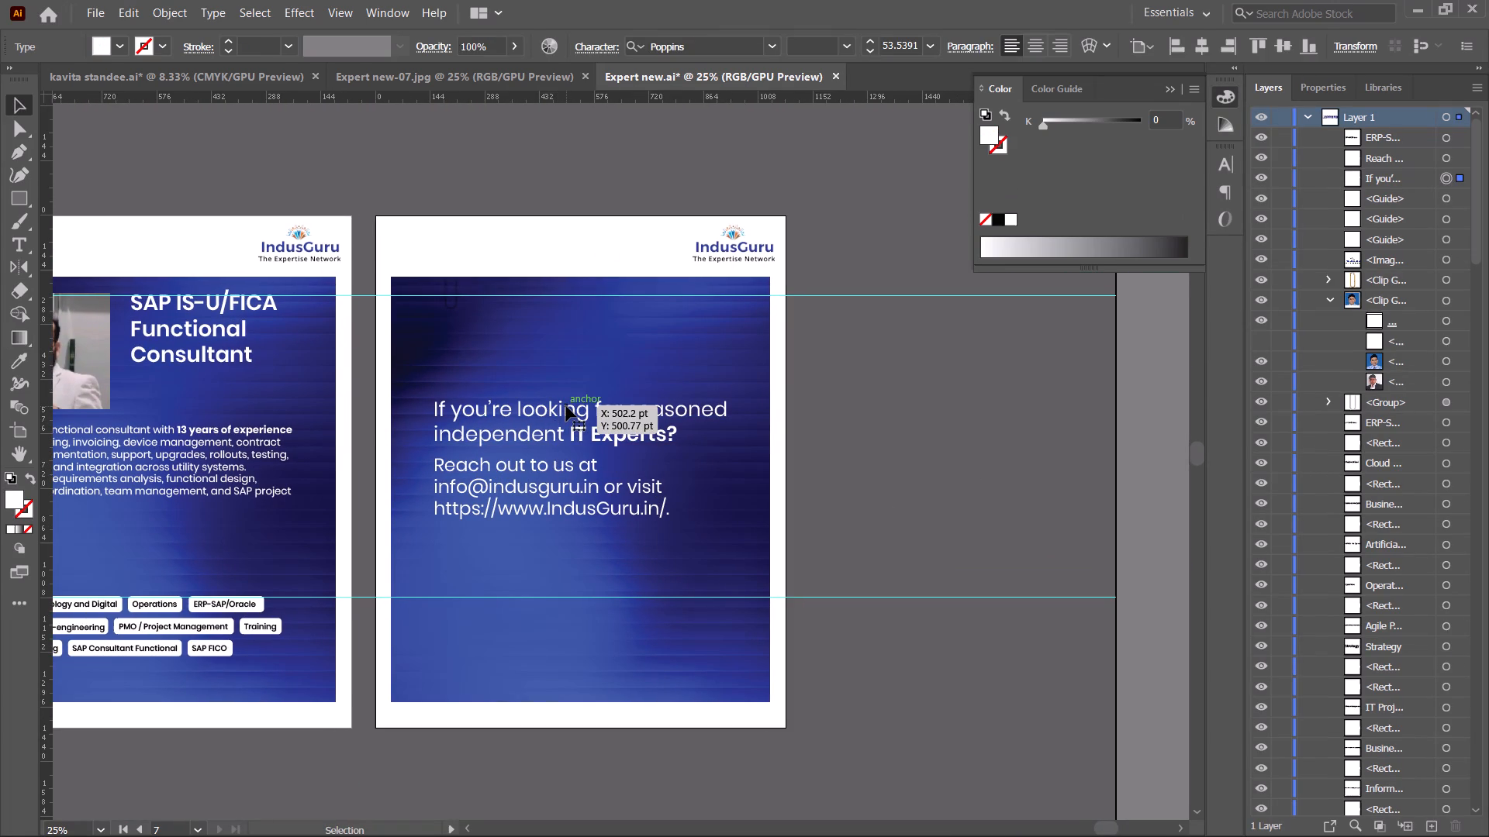
{"action": "left_click", "coordinate": [544, 467], "text": "shift"}
{"action": "key", "text": "ctrl+g"}
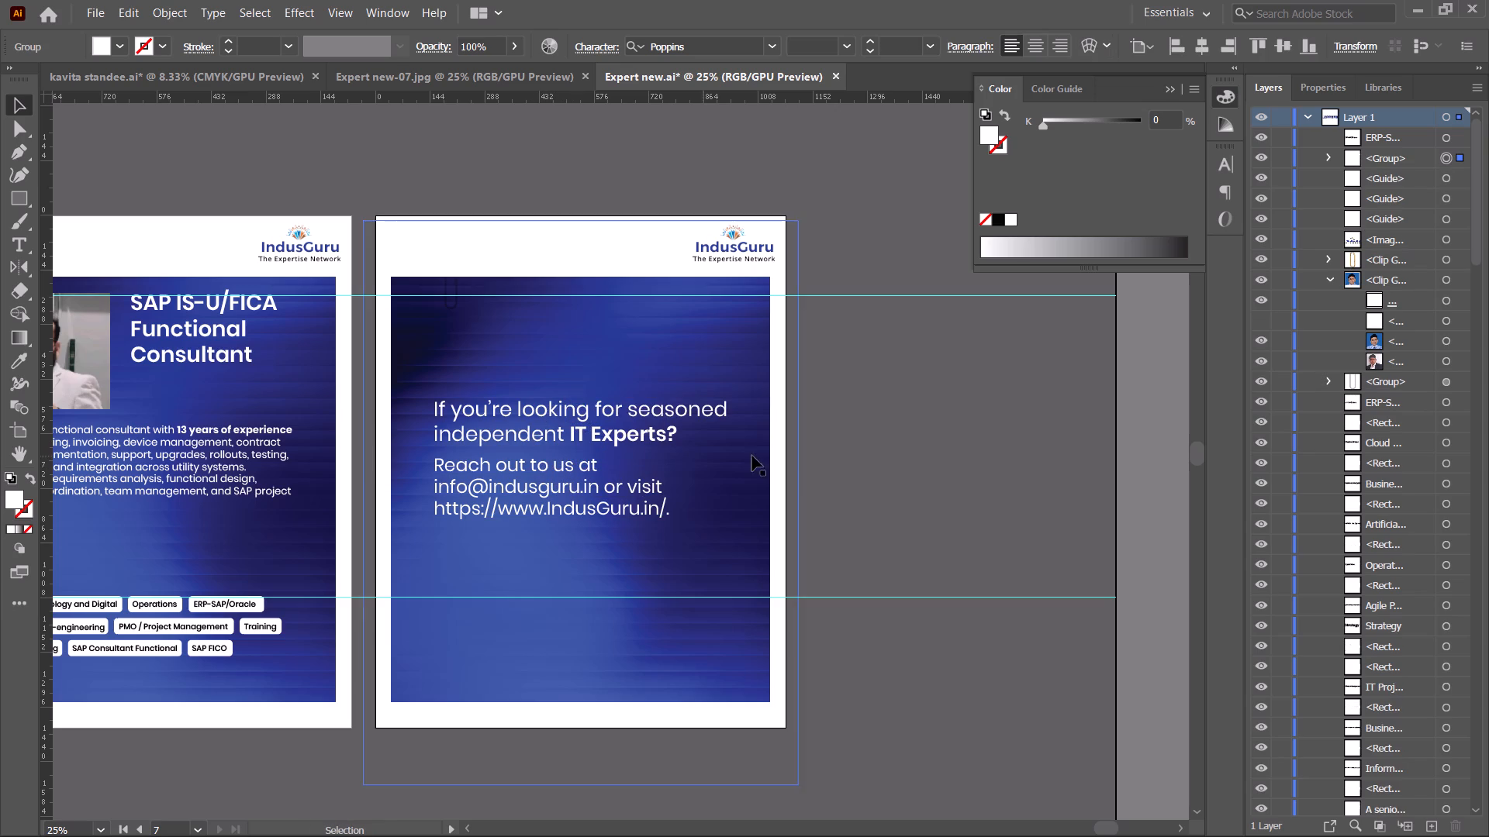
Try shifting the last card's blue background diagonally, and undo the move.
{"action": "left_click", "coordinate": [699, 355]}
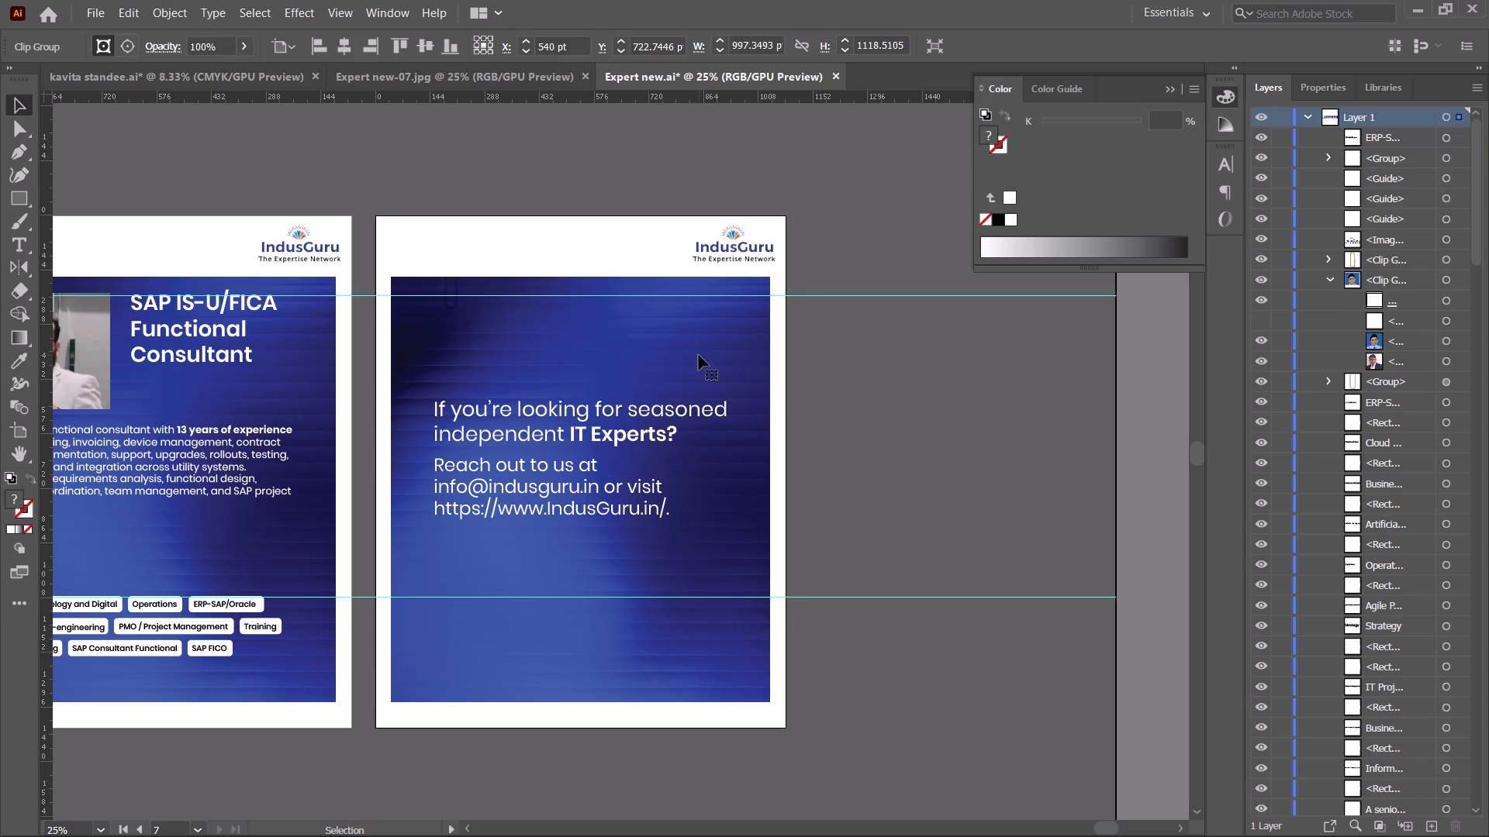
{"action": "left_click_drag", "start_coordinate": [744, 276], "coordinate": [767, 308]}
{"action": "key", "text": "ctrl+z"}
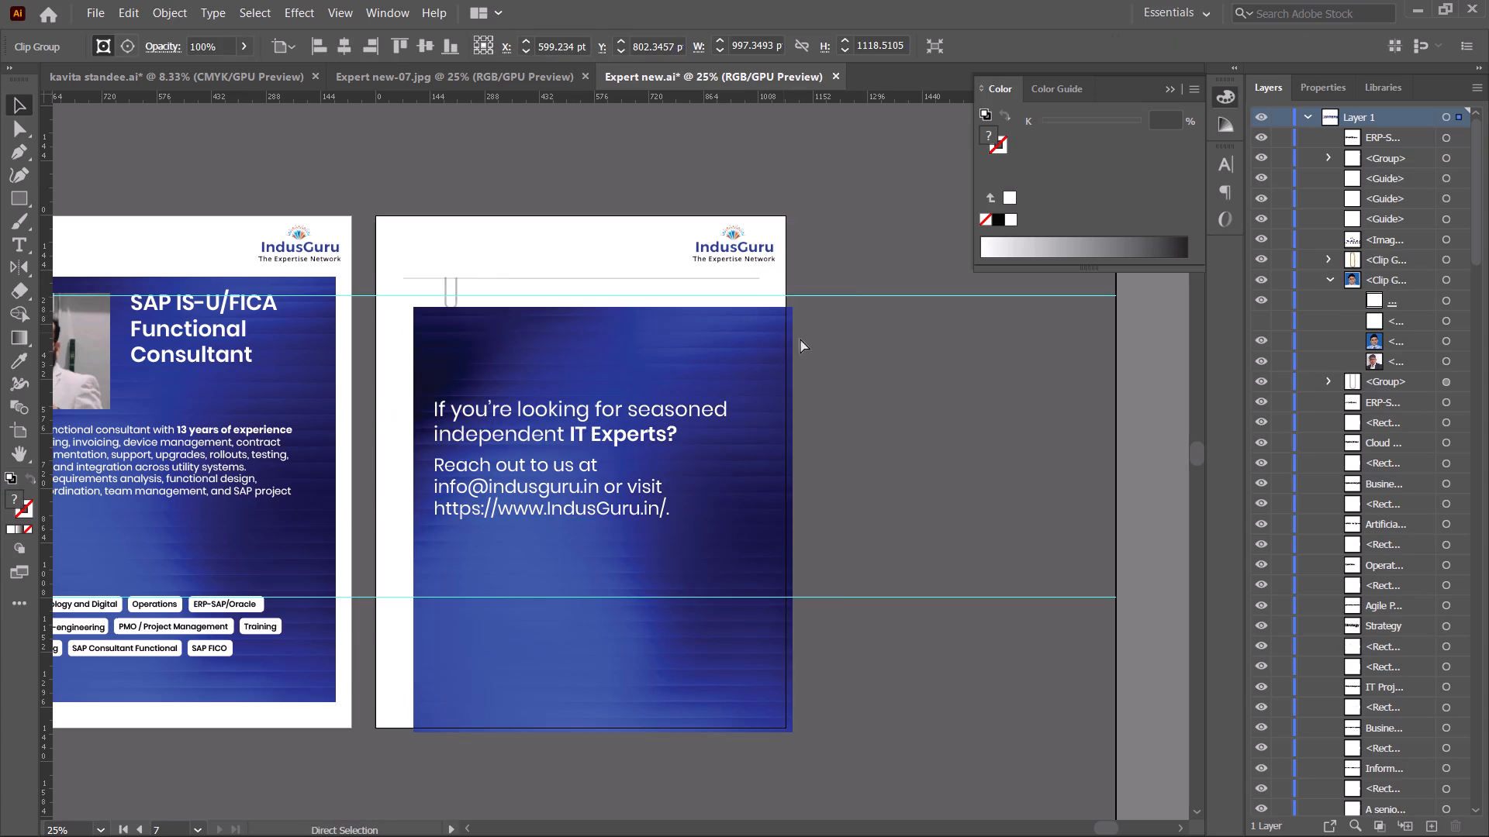
Vertically centre the grouped contact text and the blue background on each other on the last card.
{"action": "left_click", "coordinate": [696, 330]}
{"action": "left_click", "coordinate": [647, 418], "text": "shift"}
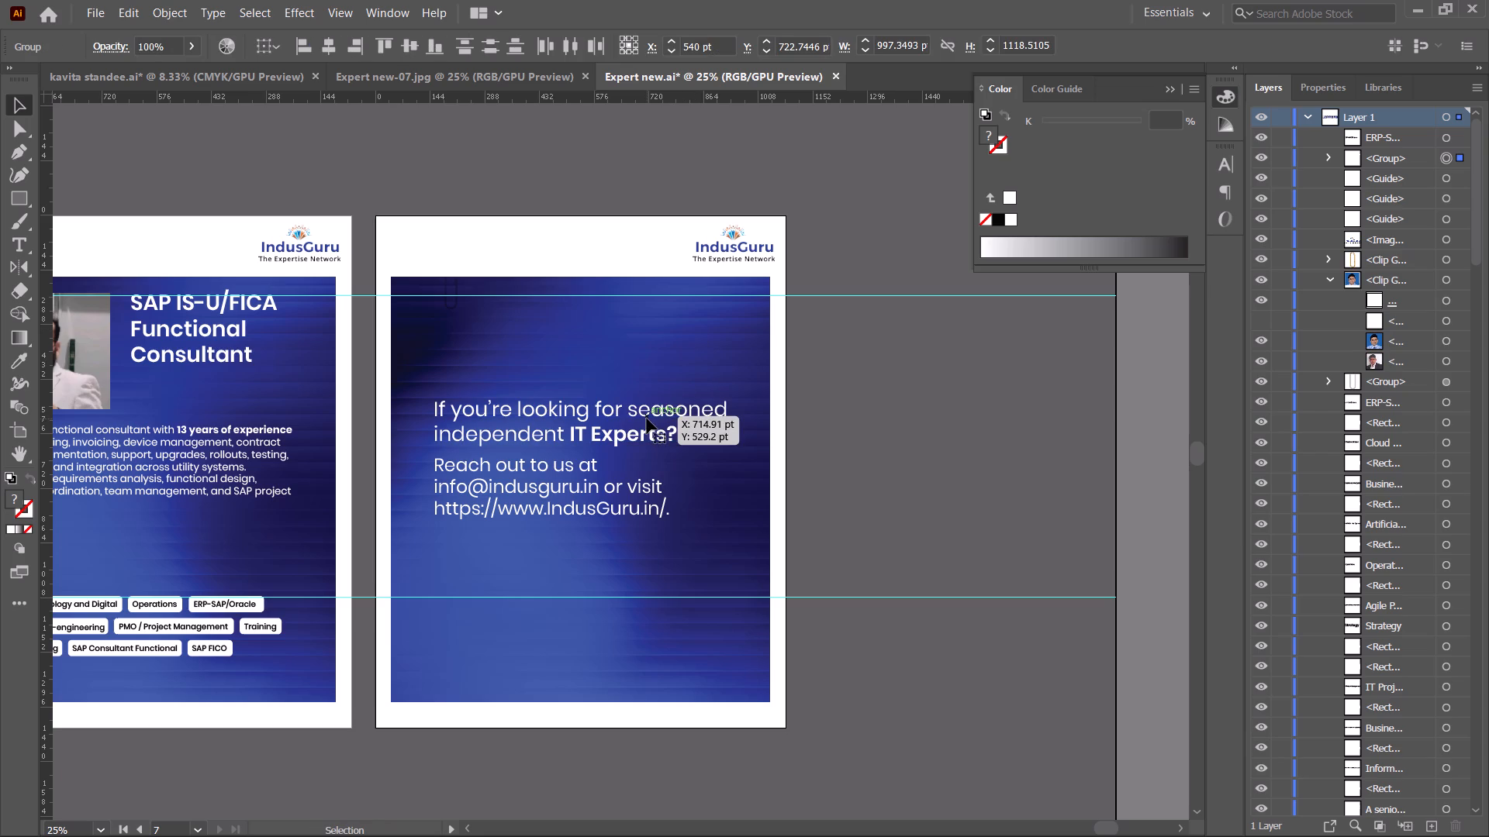
{"action": "left_click", "coordinate": [413, 57]}
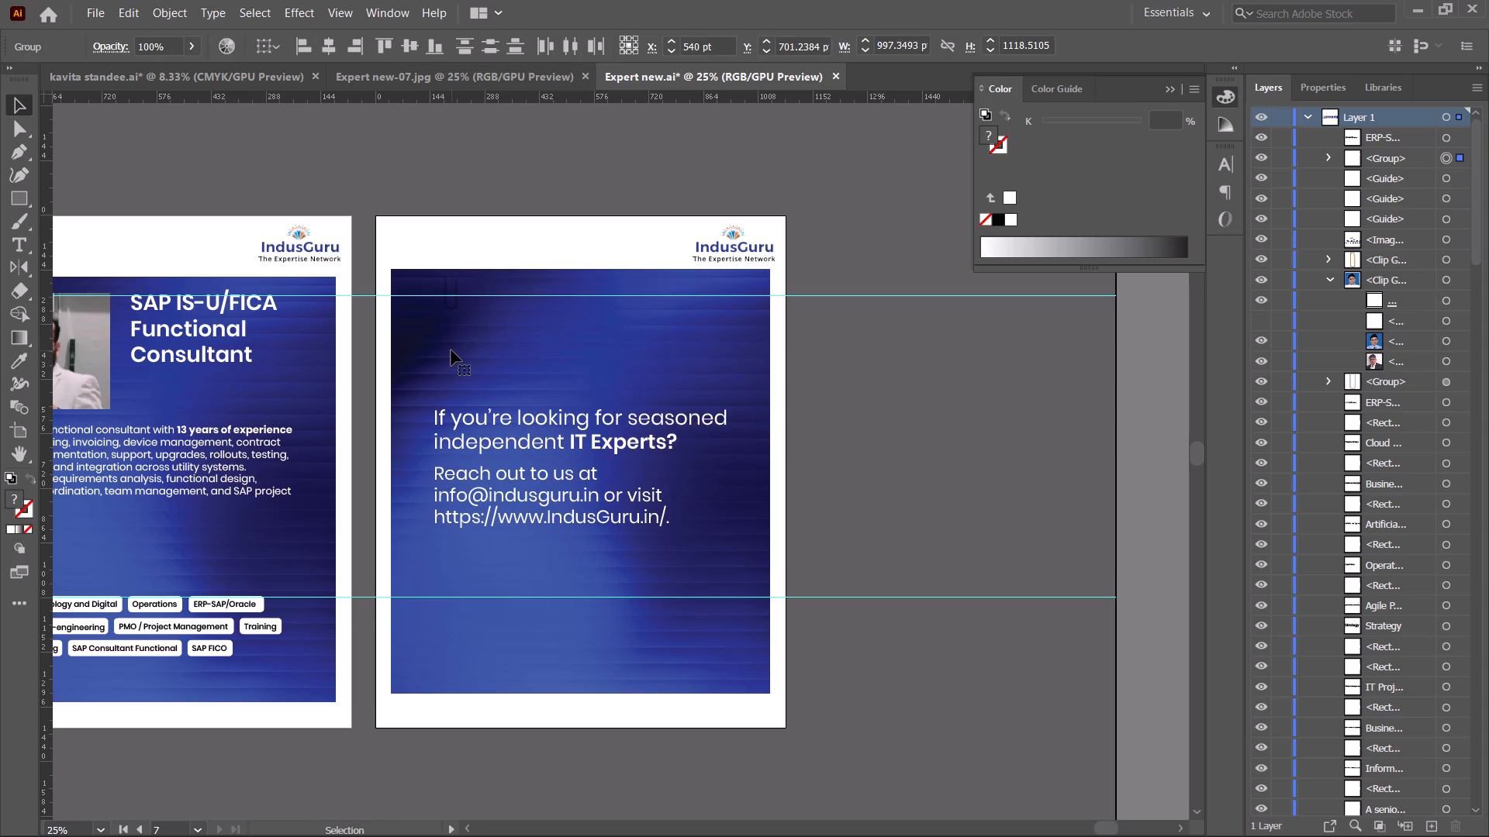
Move the centred text and blue background down to about Y 727 pt, in line with the neighbouring card's background.
{"action": "scroll", "coordinate": [451, 350], "scroll_direction": "up", "scroll_amount": 1, "text": "alt"}
{"action": "left_click_drag", "start_coordinate": [430, 343], "coordinate": [428, 358]}
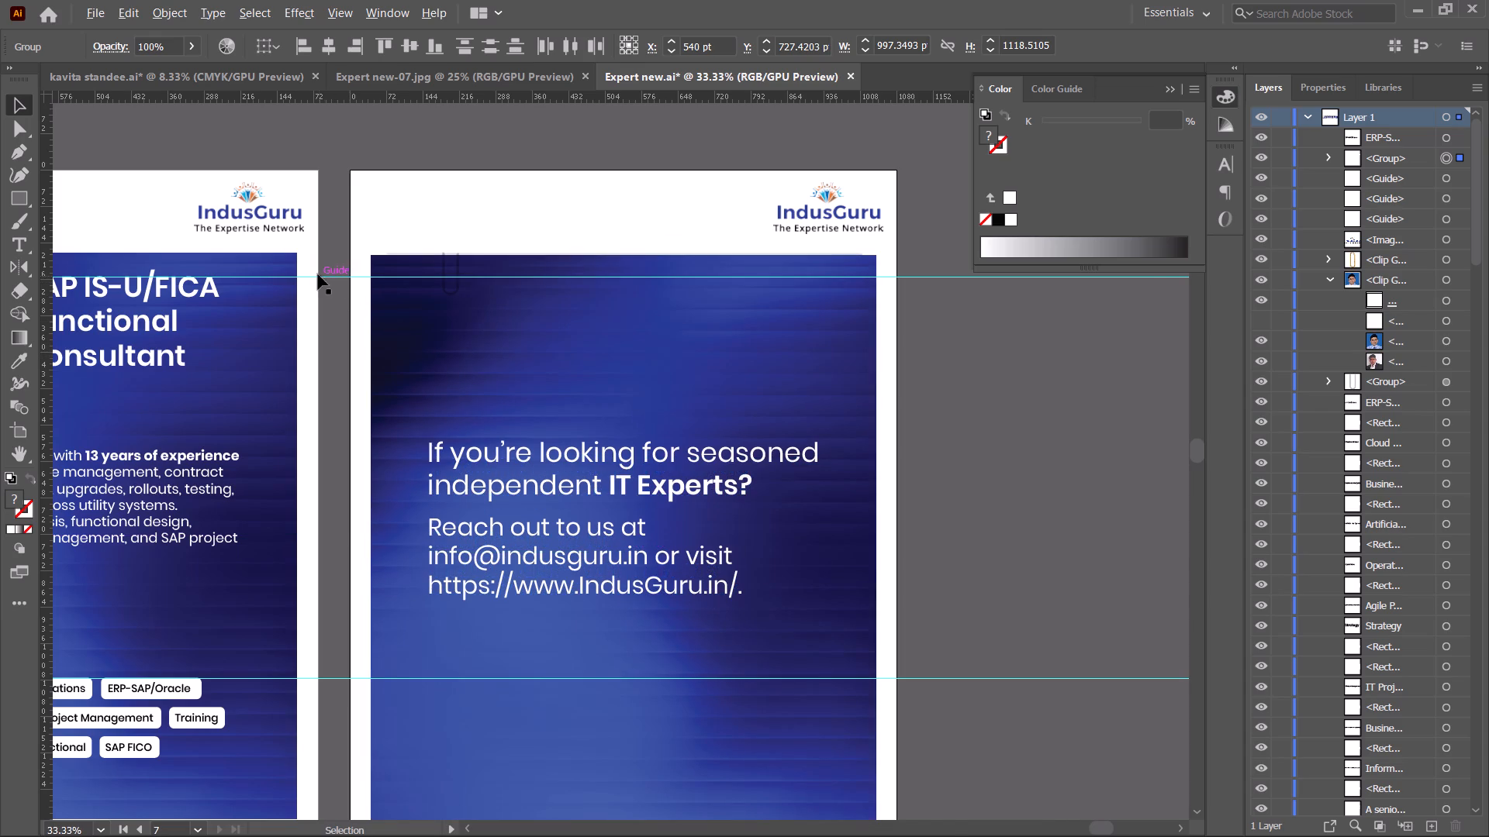
Move the upper horizontal guide up to the top edge of the neighbouring SAP IS-U/FICA card's blue background.
{"action": "scroll", "coordinate": [318, 274], "scroll_direction": "up", "scroll_amount": 2, "text": "alt"}
{"action": "left_click_drag", "start_coordinate": [385, 281], "coordinate": [385, 248]}
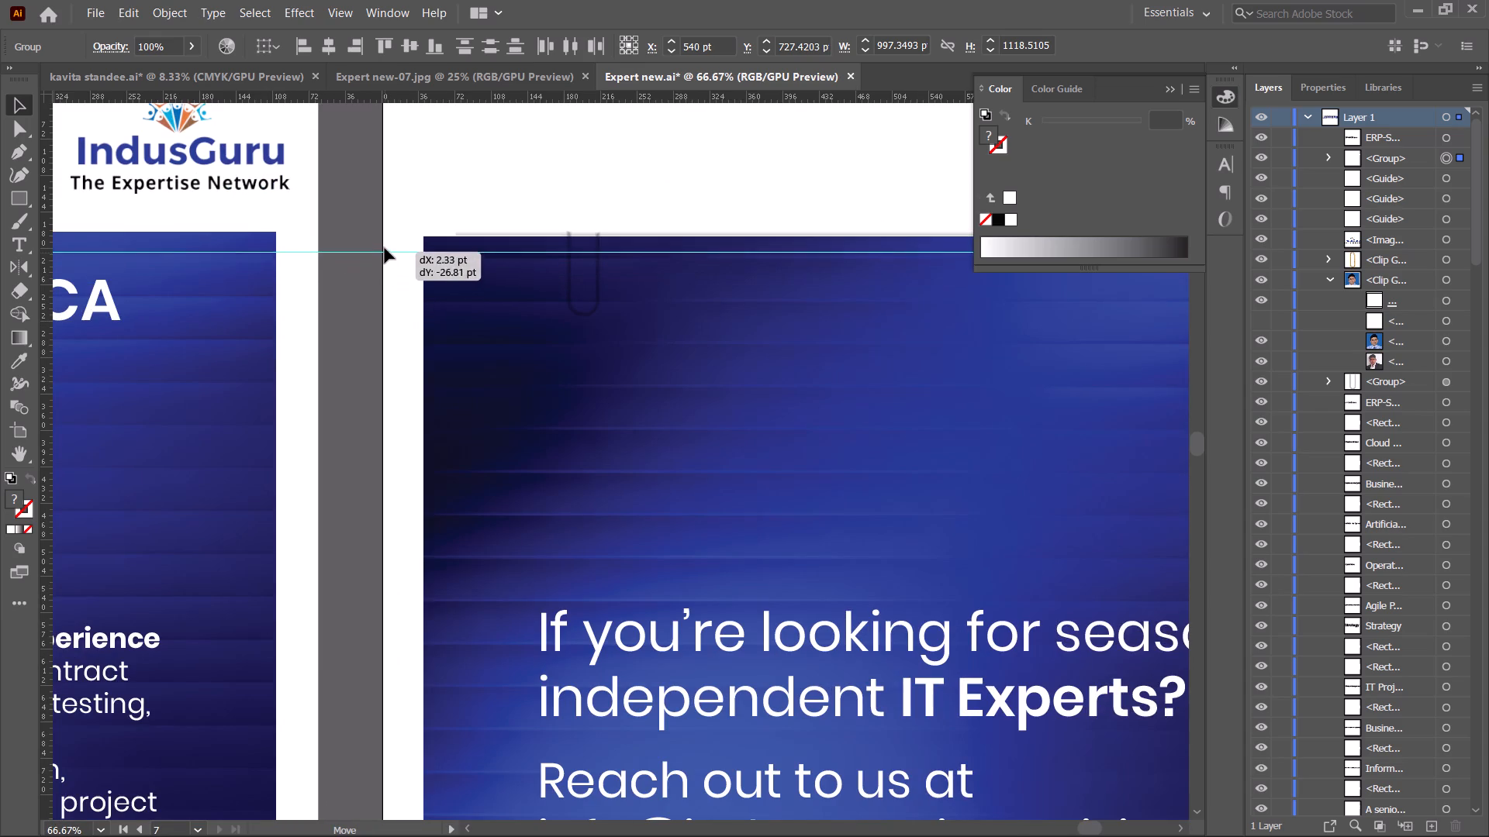
{"action": "left_click_drag", "start_coordinate": [385, 248], "coordinate": [385, 232]}
Move the blue background of the closing IT Experts card up towards the guide.
{"action": "left_click_drag", "start_coordinate": [681, 355], "coordinate": [680, 346]}
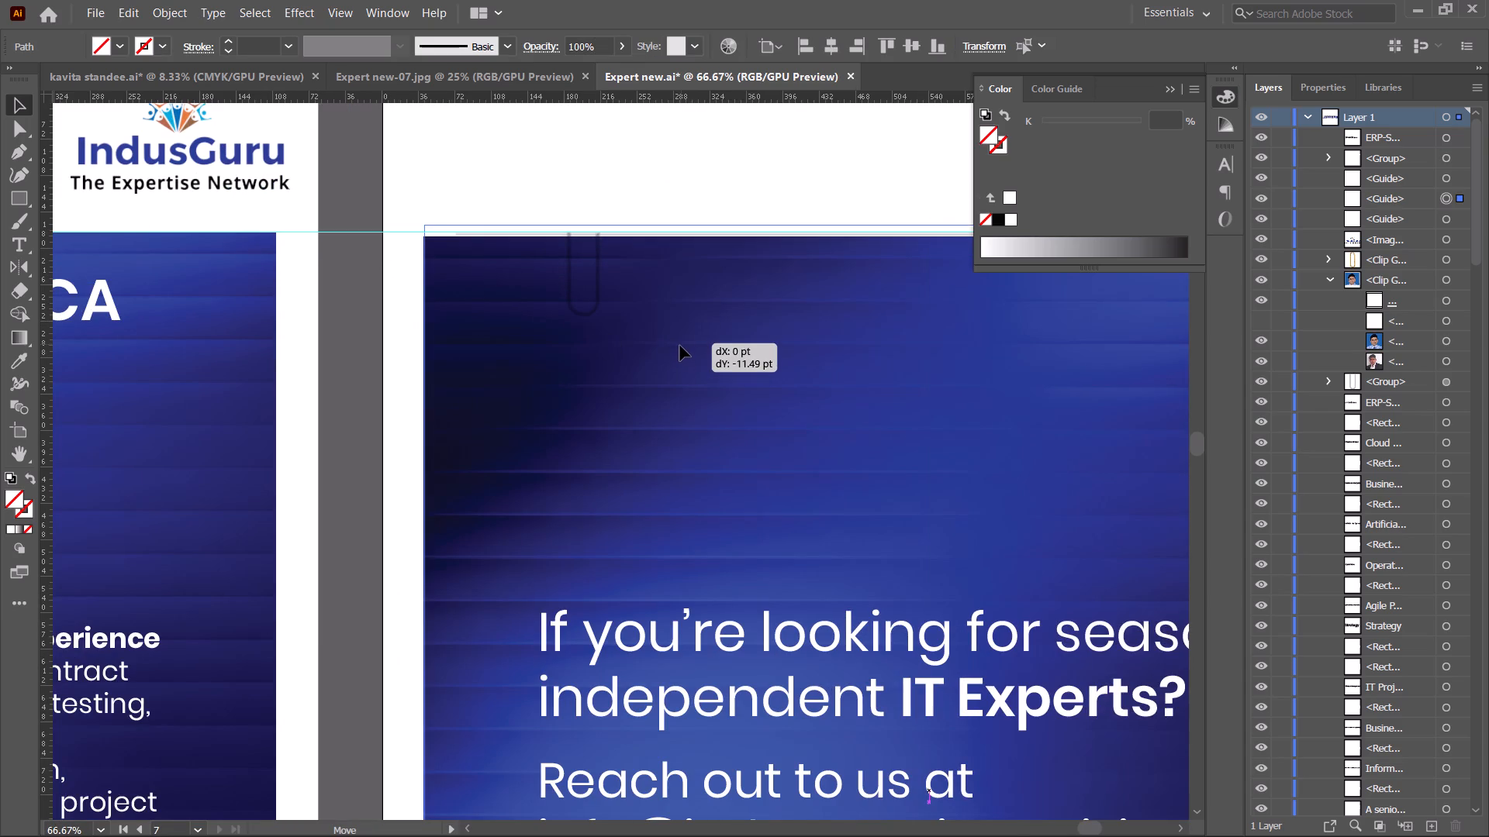
{"action": "left_click_drag", "start_coordinate": [680, 346], "coordinate": [680, 346]}
Delete the faint paperclip shape at the top of the closing card's blue background.
{"action": "scroll", "coordinate": [680, 346], "scroll_direction": "down", "scroll_amount": 1, "text": "alt"}
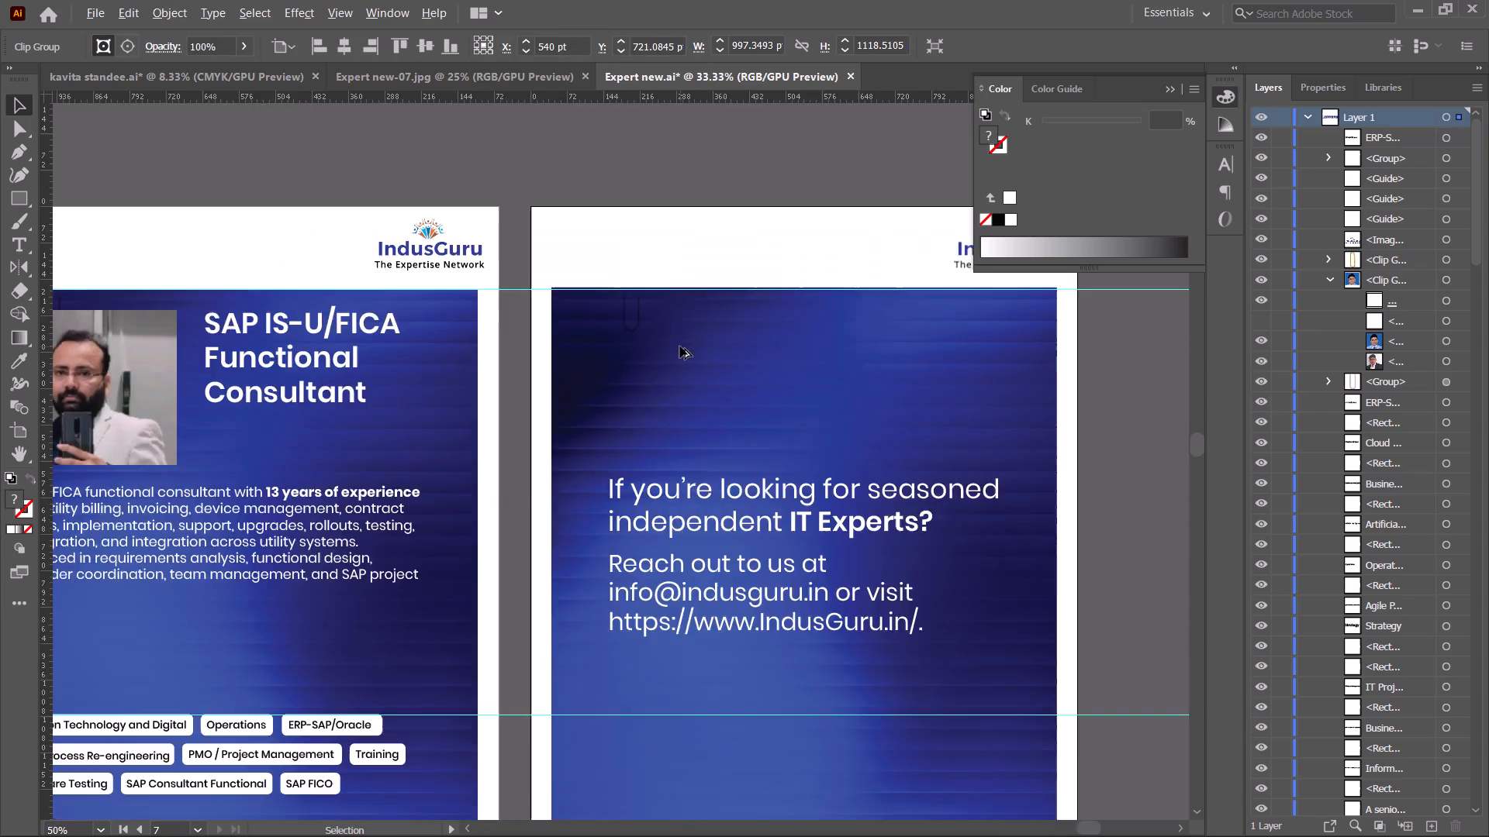
{"action": "scroll", "coordinate": [680, 346], "scroll_direction": "down", "scroll_amount": 2, "text": "alt"}
{"action": "left_click", "coordinate": [648, 319]}
{"action": "key", "text": "BackSpace"}
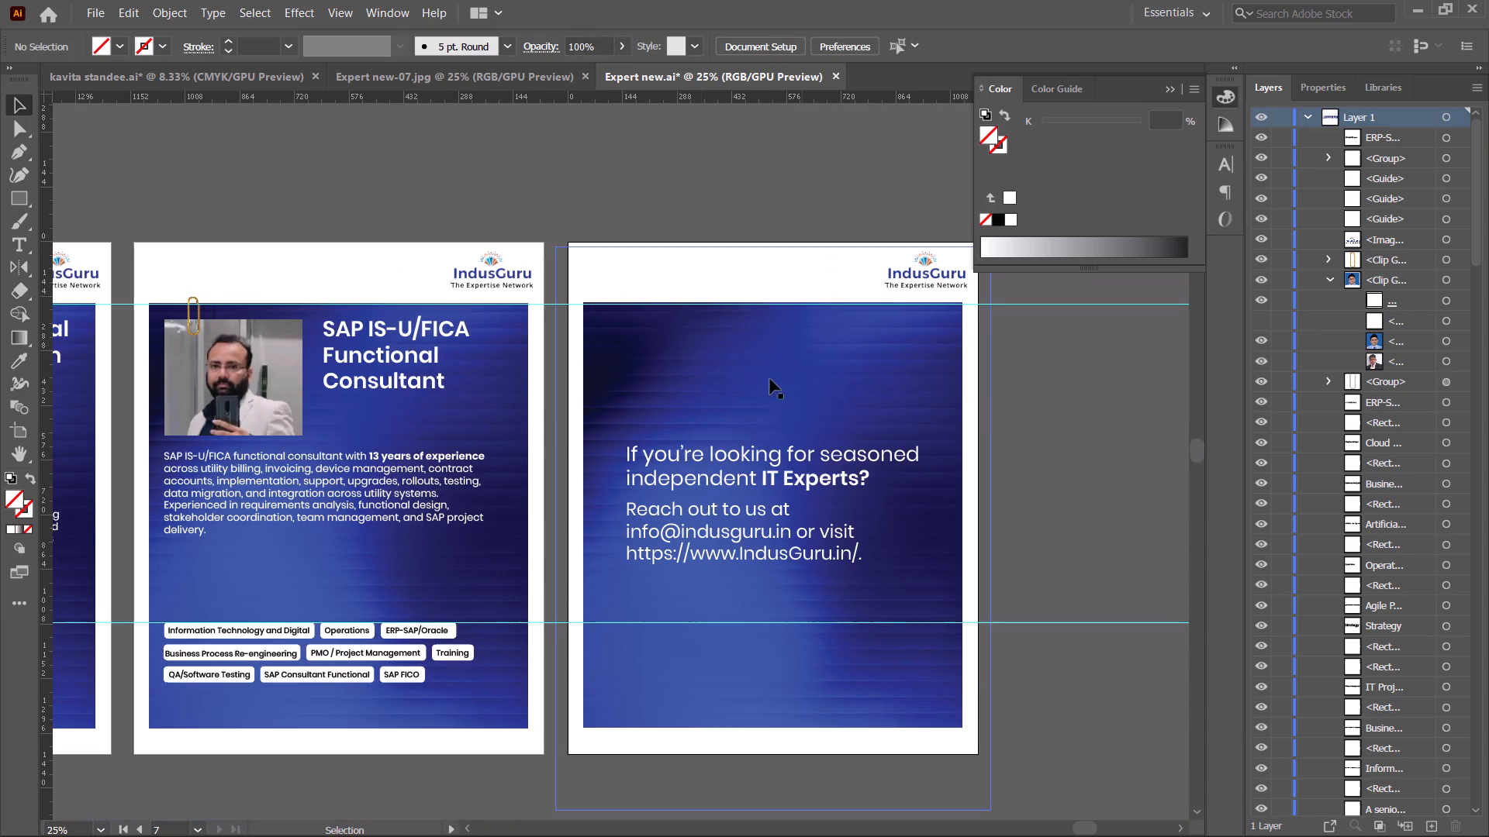
Examine the closing card and how the top edge of its blue background lines up with the guide.
{"action": "left_click", "coordinate": [1202, 424]}
{"action": "scroll", "coordinate": [1015, 437], "scroll_direction": "down", "scroll_amount": 20}
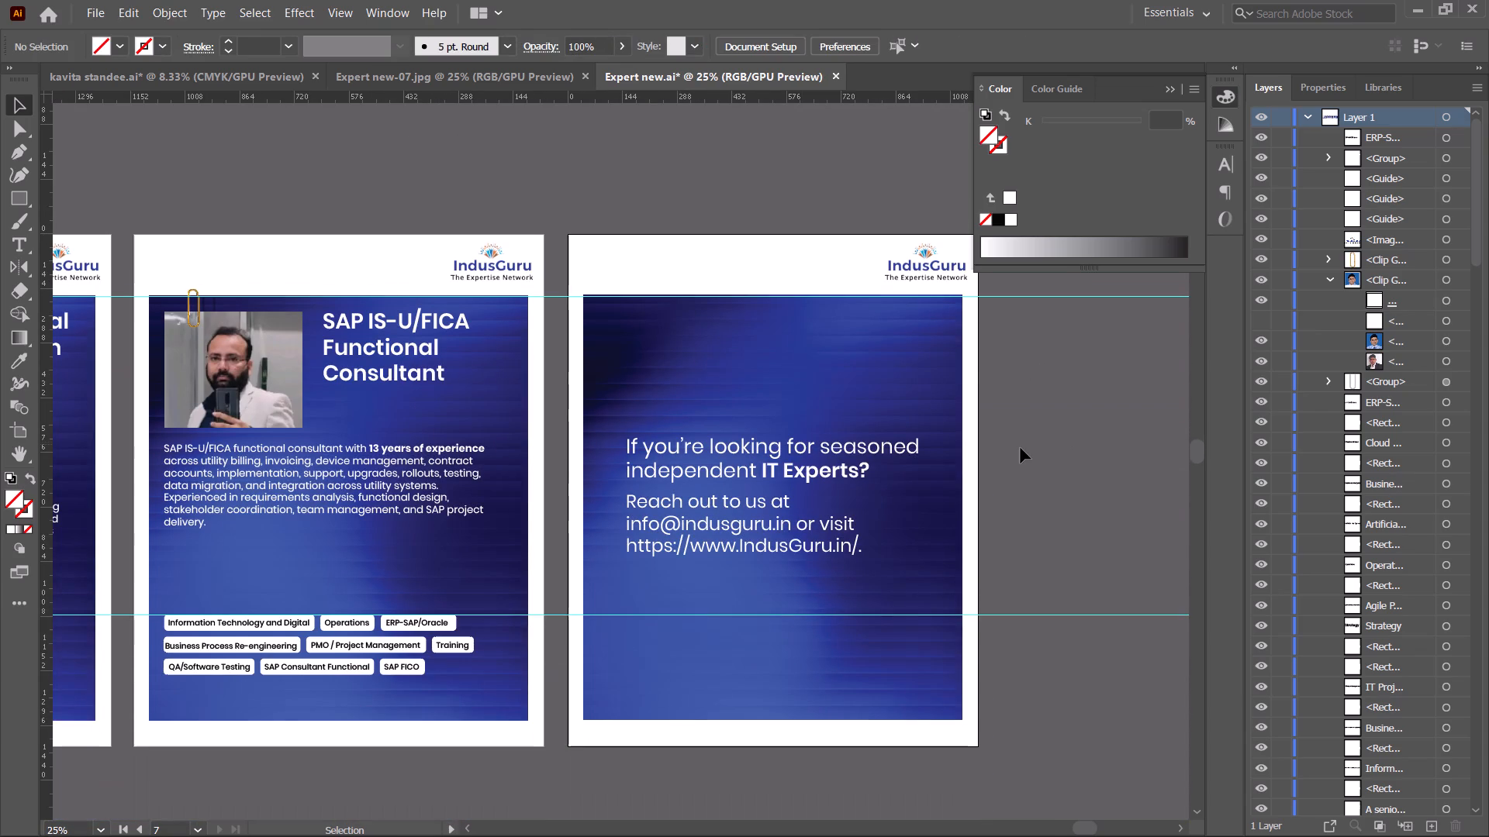
{"action": "left_click", "coordinate": [1046, 483]}
{"action": "key", "text": "space"}
{"action": "left_click_drag", "start_coordinate": [1059, 487], "coordinate": [964, 424]}
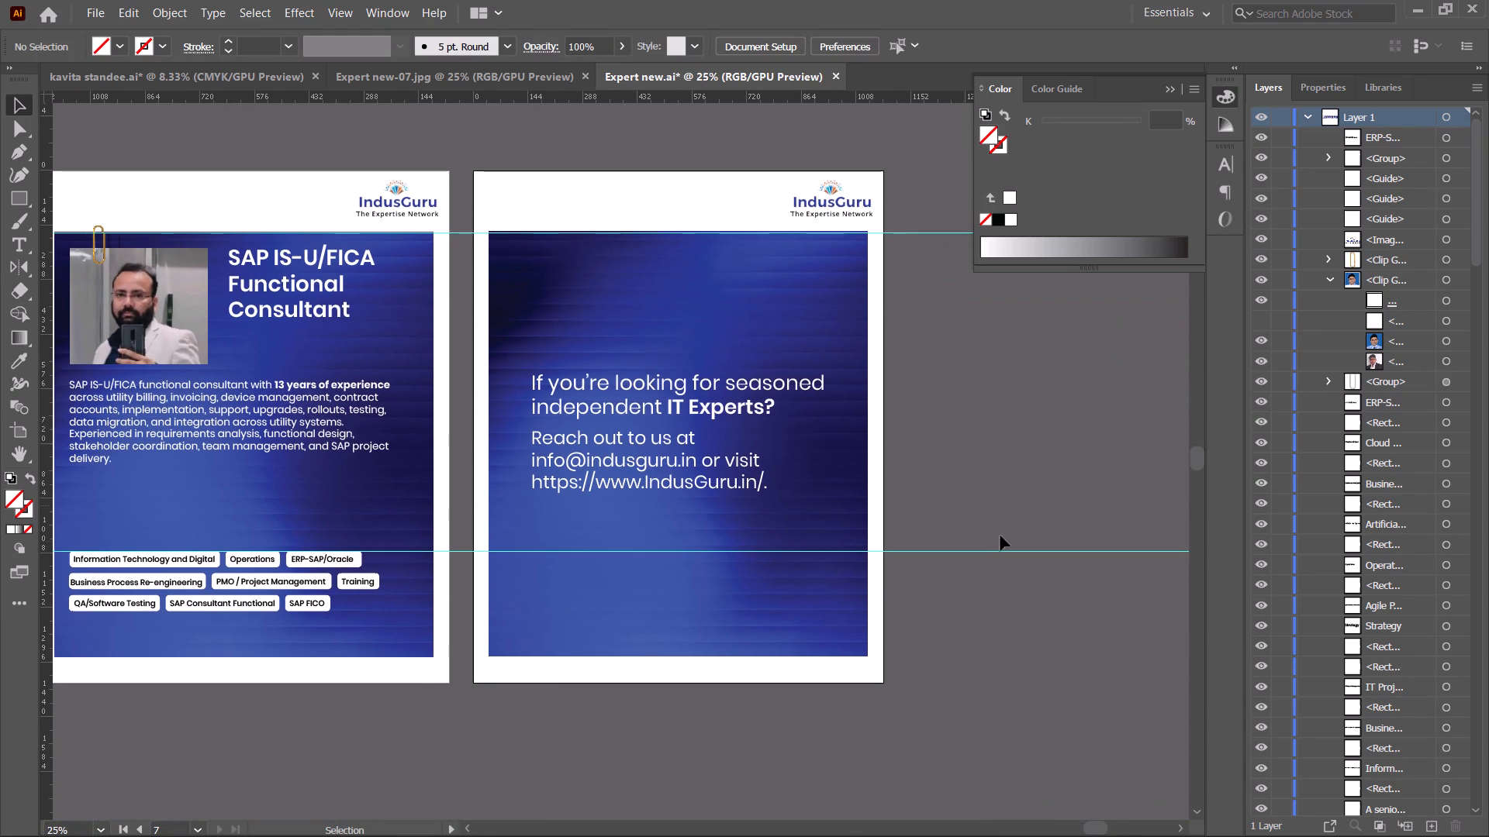
{"action": "scroll", "coordinate": [982, 443], "scroll_direction": "down", "scroll_amount": 2}
{"action": "key", "text": "space"}
{"action": "left_click_drag", "start_coordinate": [1007, 430], "coordinate": [936, 432]}
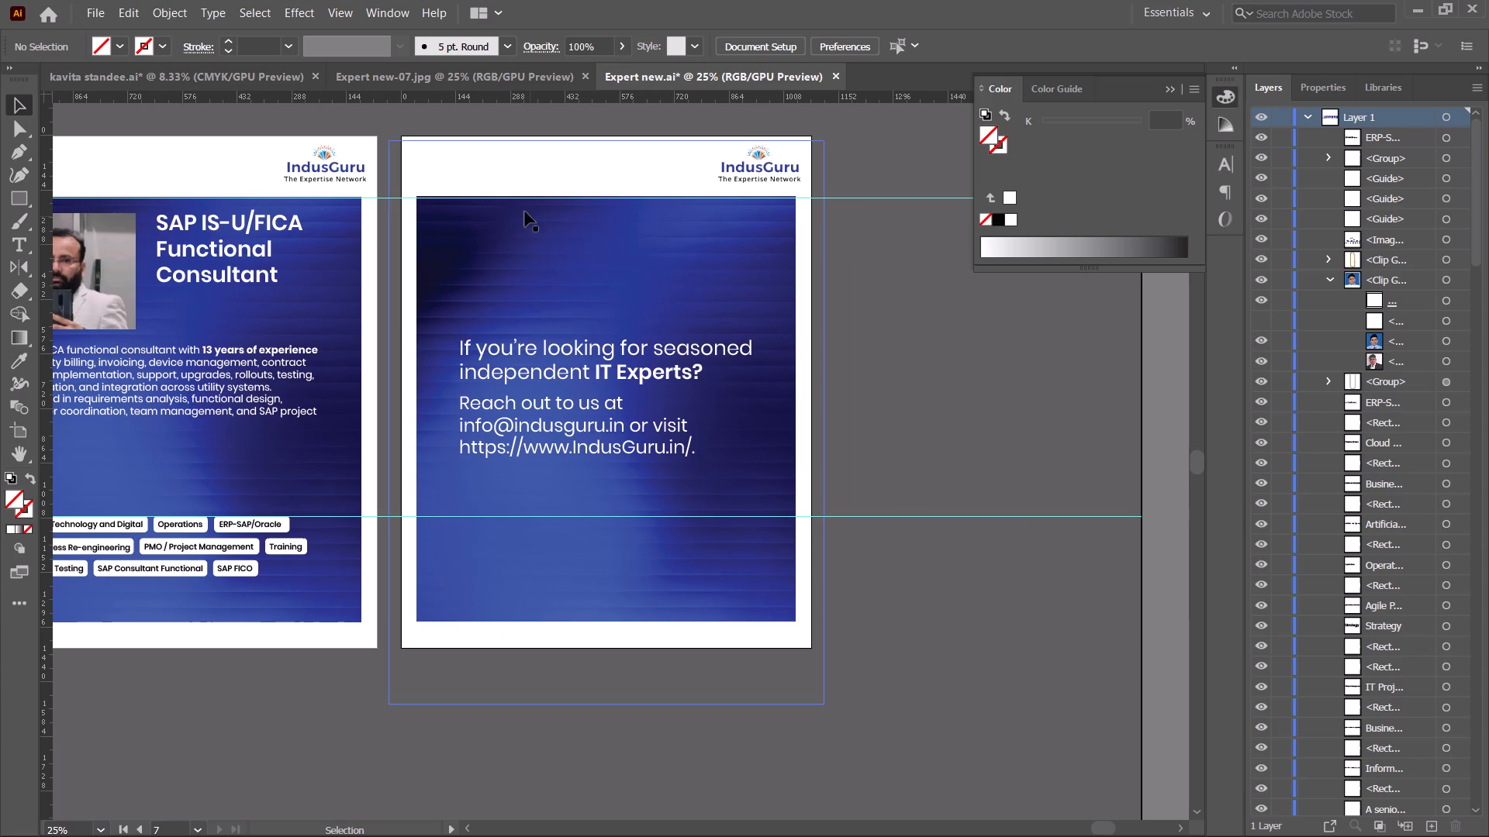
{"action": "scroll", "coordinate": [430, 204], "scroll_direction": "up", "scroll_amount": 7, "text": "alt"}
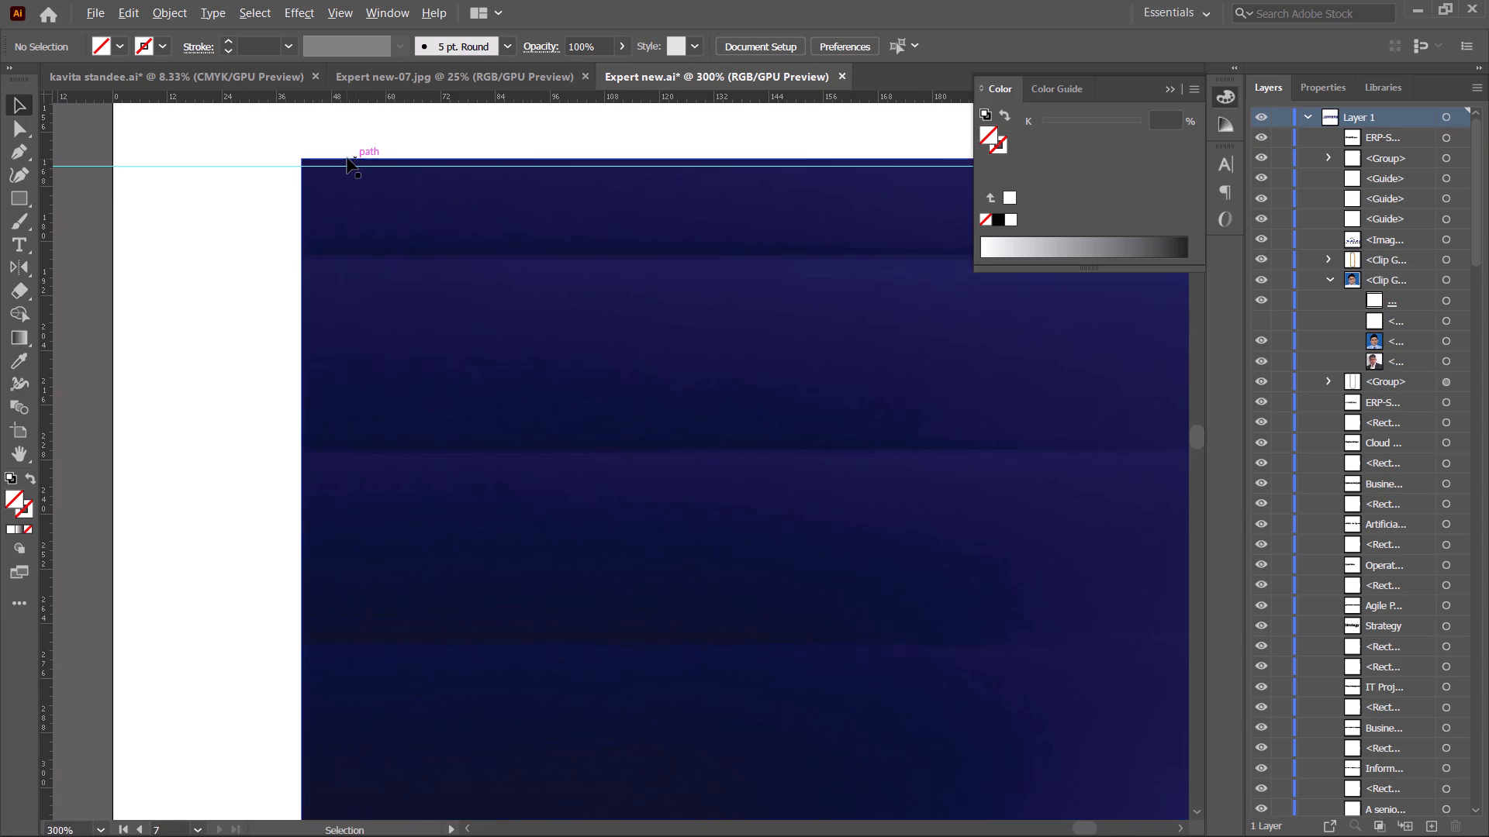
{"action": "scroll", "coordinate": [344, 158], "scroll_direction": "up", "scroll_amount": 3, "text": "alt"}
{"action": "key", "text": "space"}
{"action": "left_click_drag", "start_coordinate": [407, 206], "coordinate": [490, 239]}
{"action": "scroll", "coordinate": [496, 245], "scroll_direction": "down", "scroll_amount": 4, "text": "alt"}
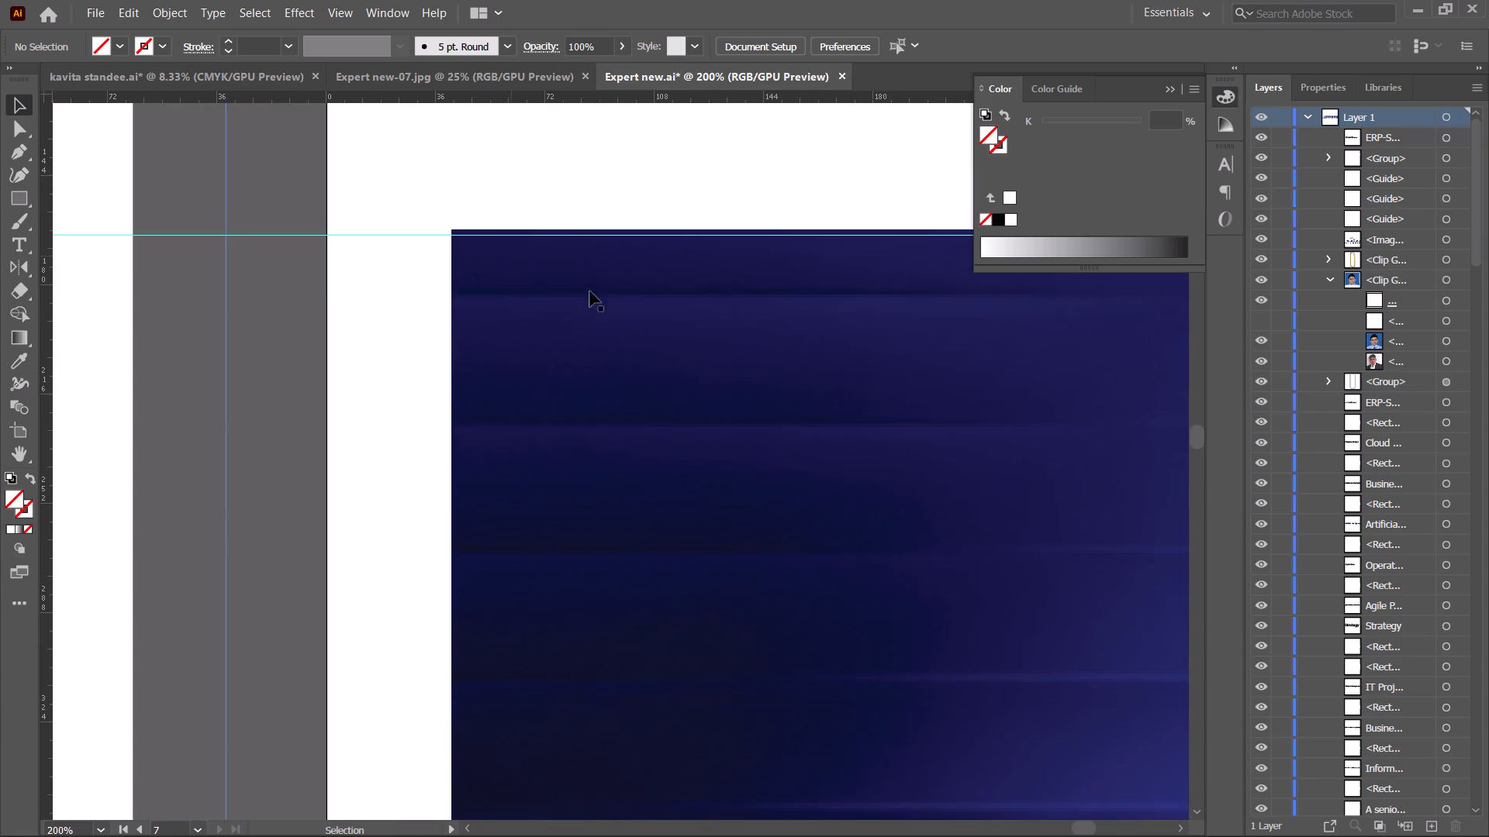
{"action": "scroll", "coordinate": [793, 370], "scroll_direction": "down", "scroll_amount": 6}
{"action": "scroll", "coordinate": [803, 374], "scroll_direction": "down", "scroll_amount": 3, "text": "alt"}
{"action": "key", "text": "space"}
{"action": "left_click_drag", "start_coordinate": [827, 391], "coordinate": [529, 302]}
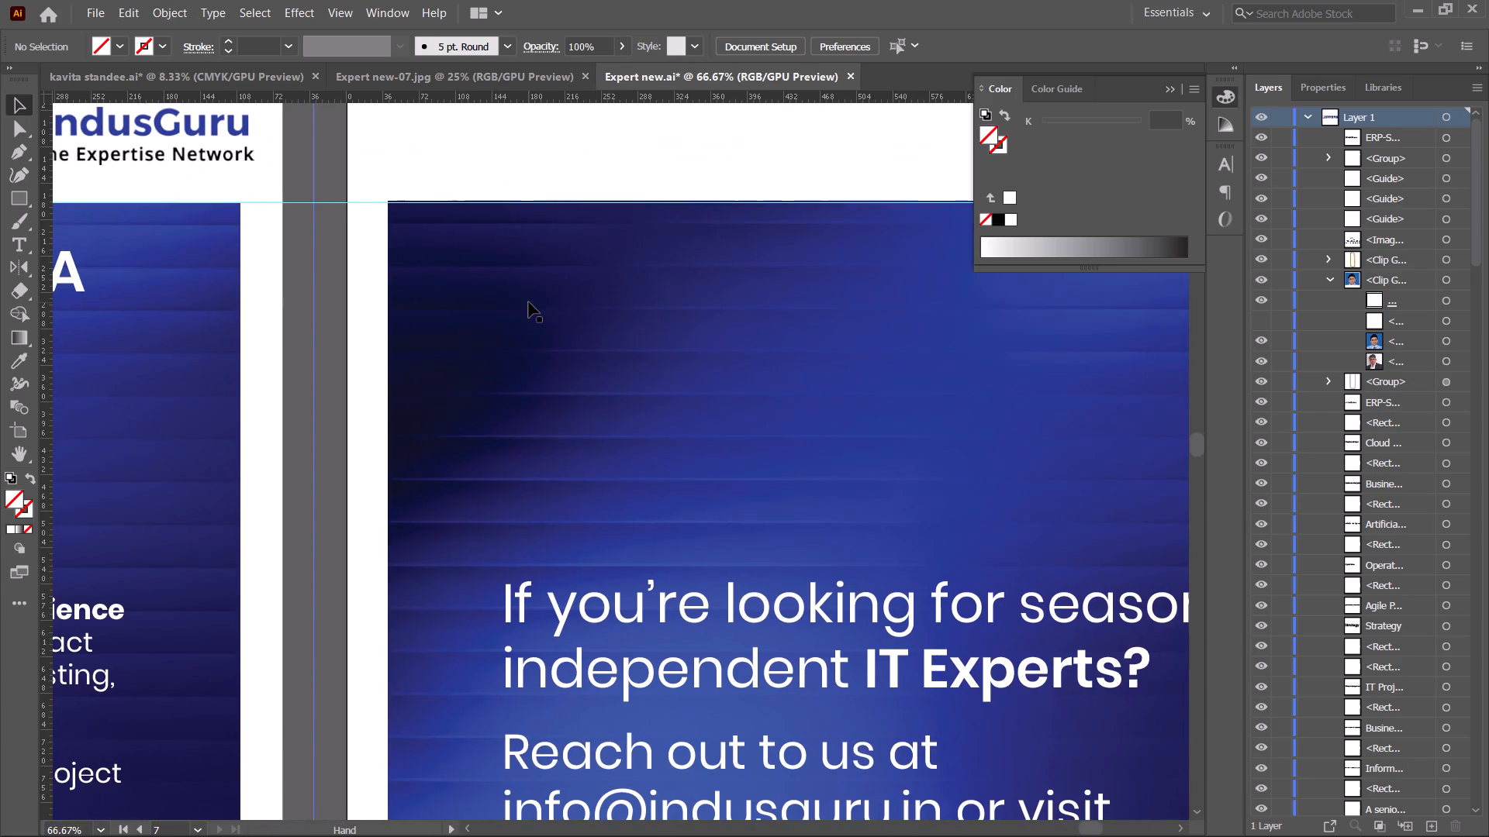
Move the closing card's blue background clip group down about 1.7 pt so its top edge meets the guide.
{"action": "left_click", "coordinate": [529, 302]}
{"action": "scroll", "coordinate": [734, 391], "scroll_direction": "down", "scroll_amount": 4}
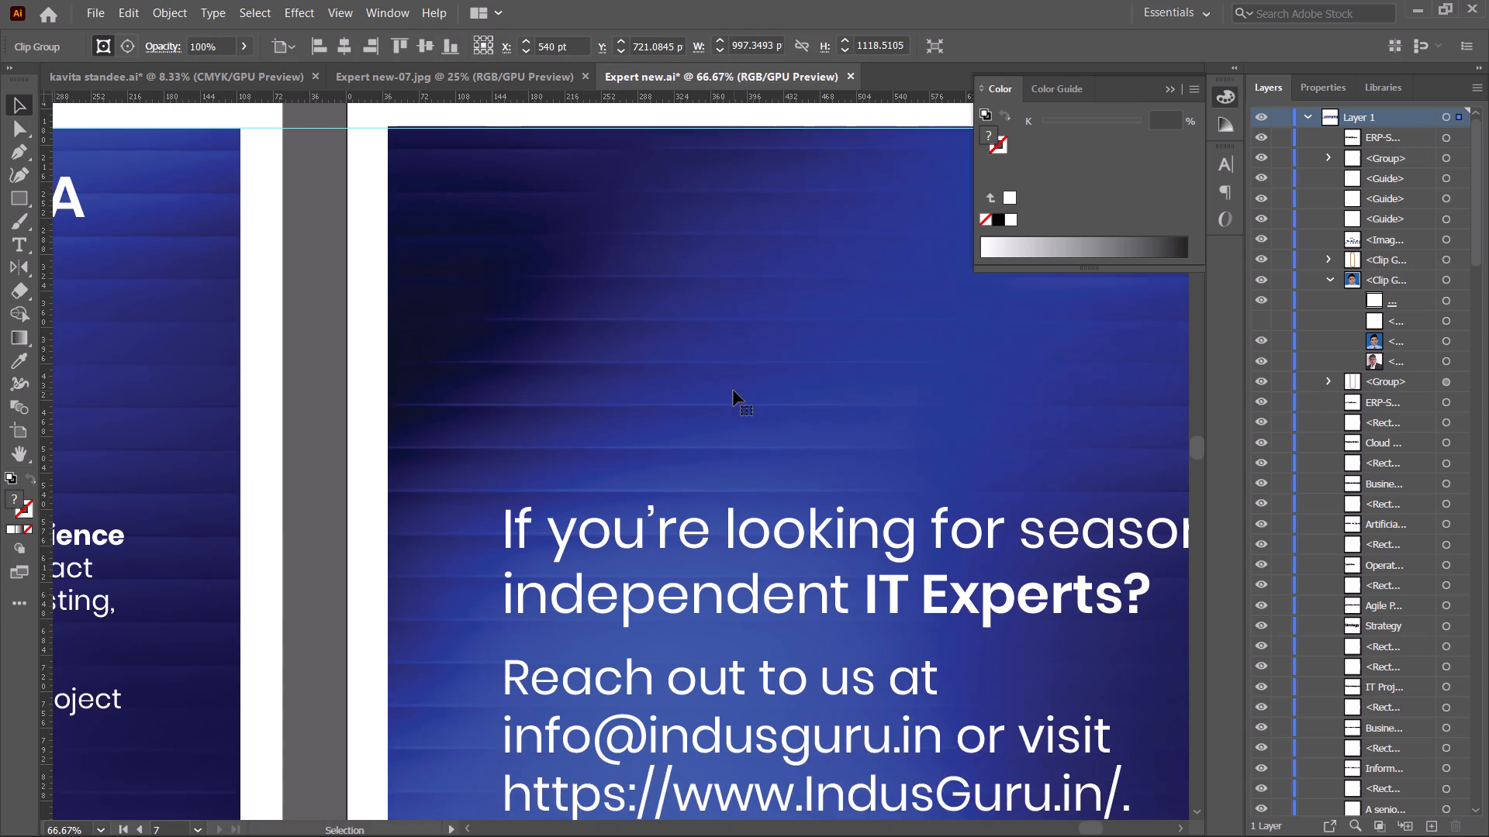
{"action": "scroll", "coordinate": [737, 391], "scroll_direction": "down", "scroll_amount": 1, "text": "alt"}
{"action": "scroll", "coordinate": [1378, 405], "scroll_direction": "down", "scroll_amount": 16}
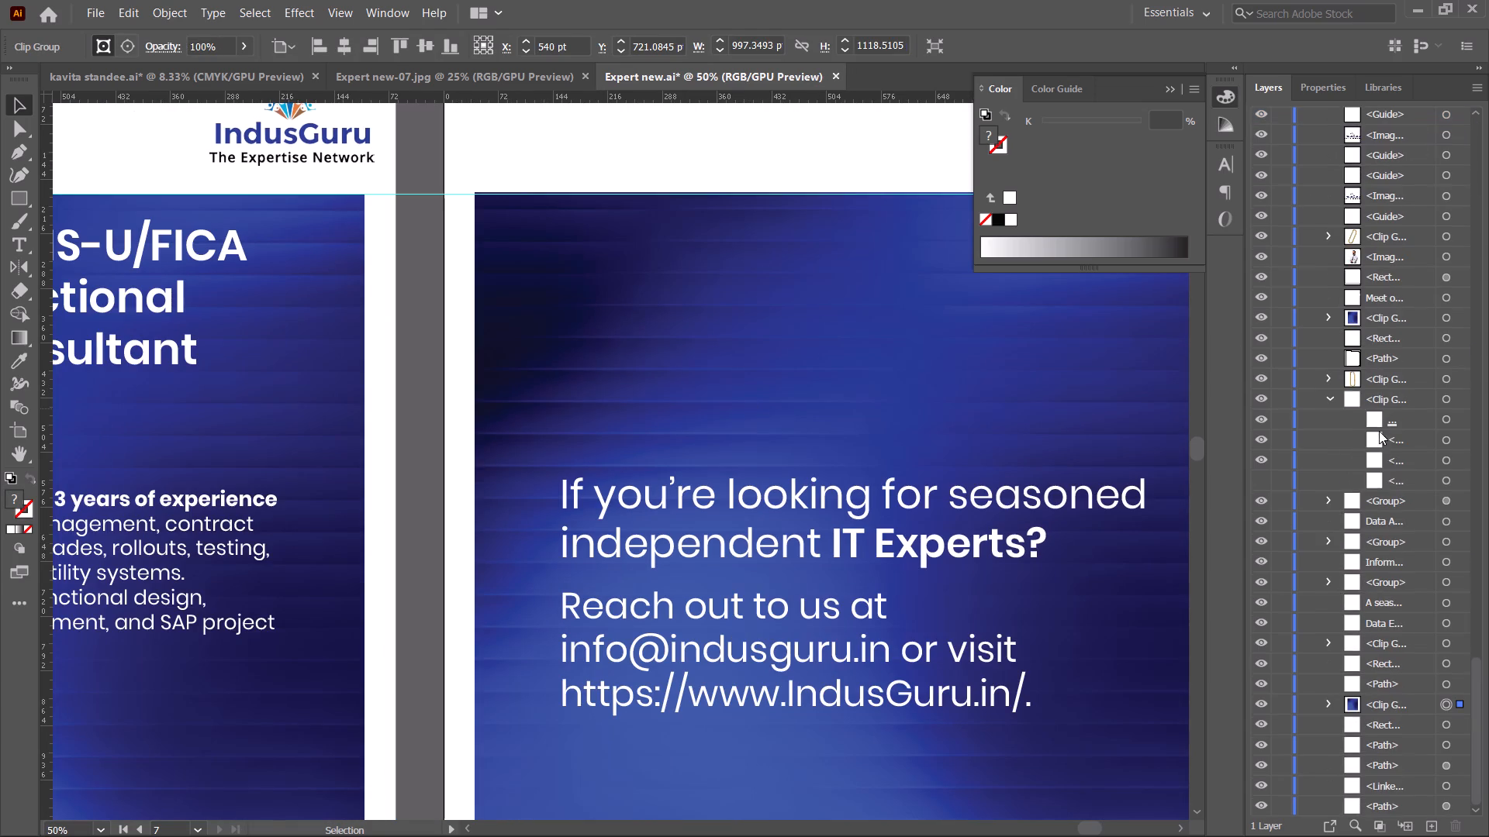
{"action": "left_click", "coordinate": [808, 494], "text": "shift"}
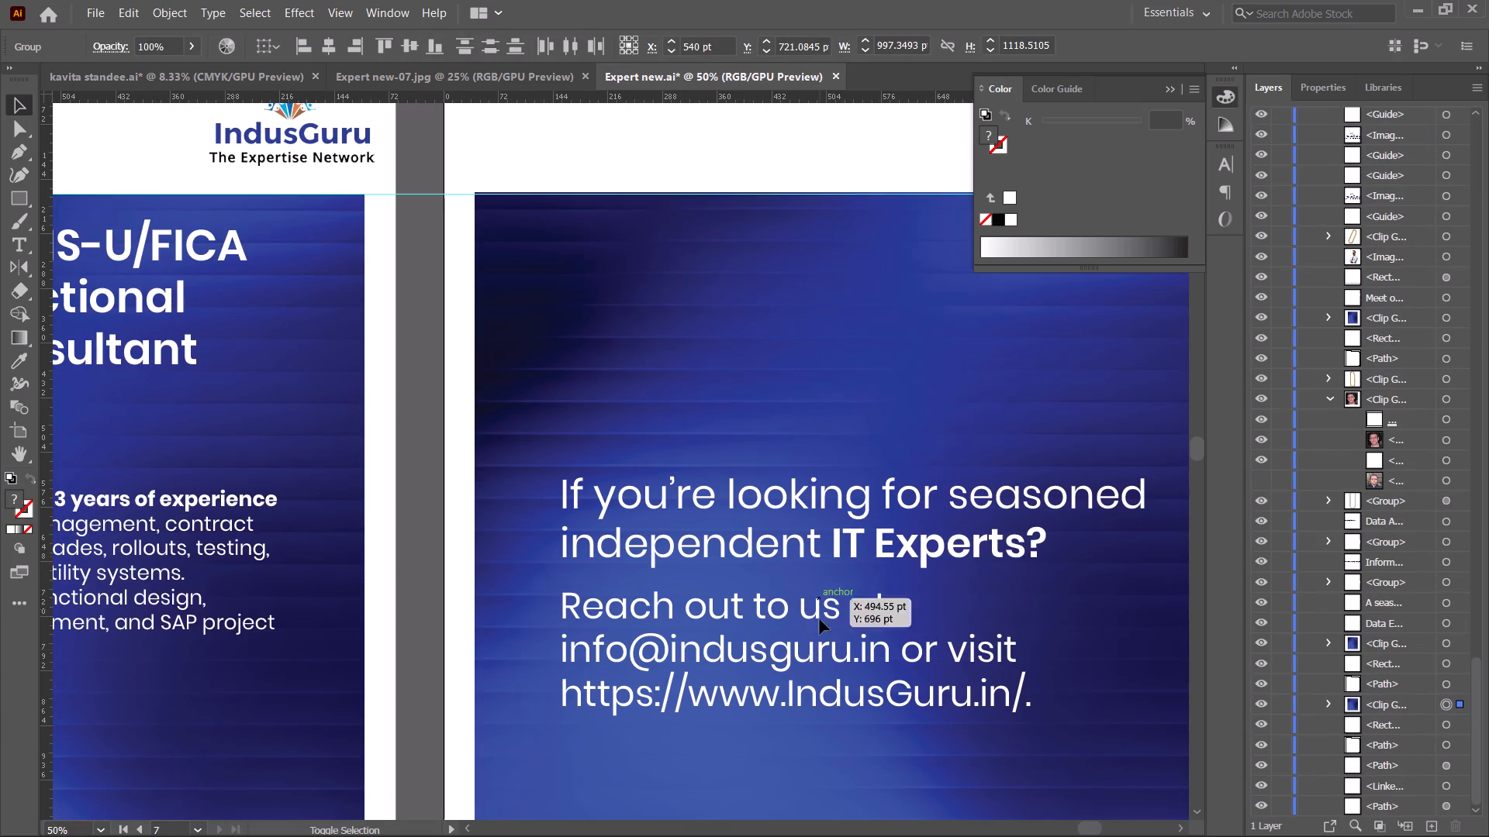
{"action": "left_click", "coordinate": [820, 648], "text": "shift"}
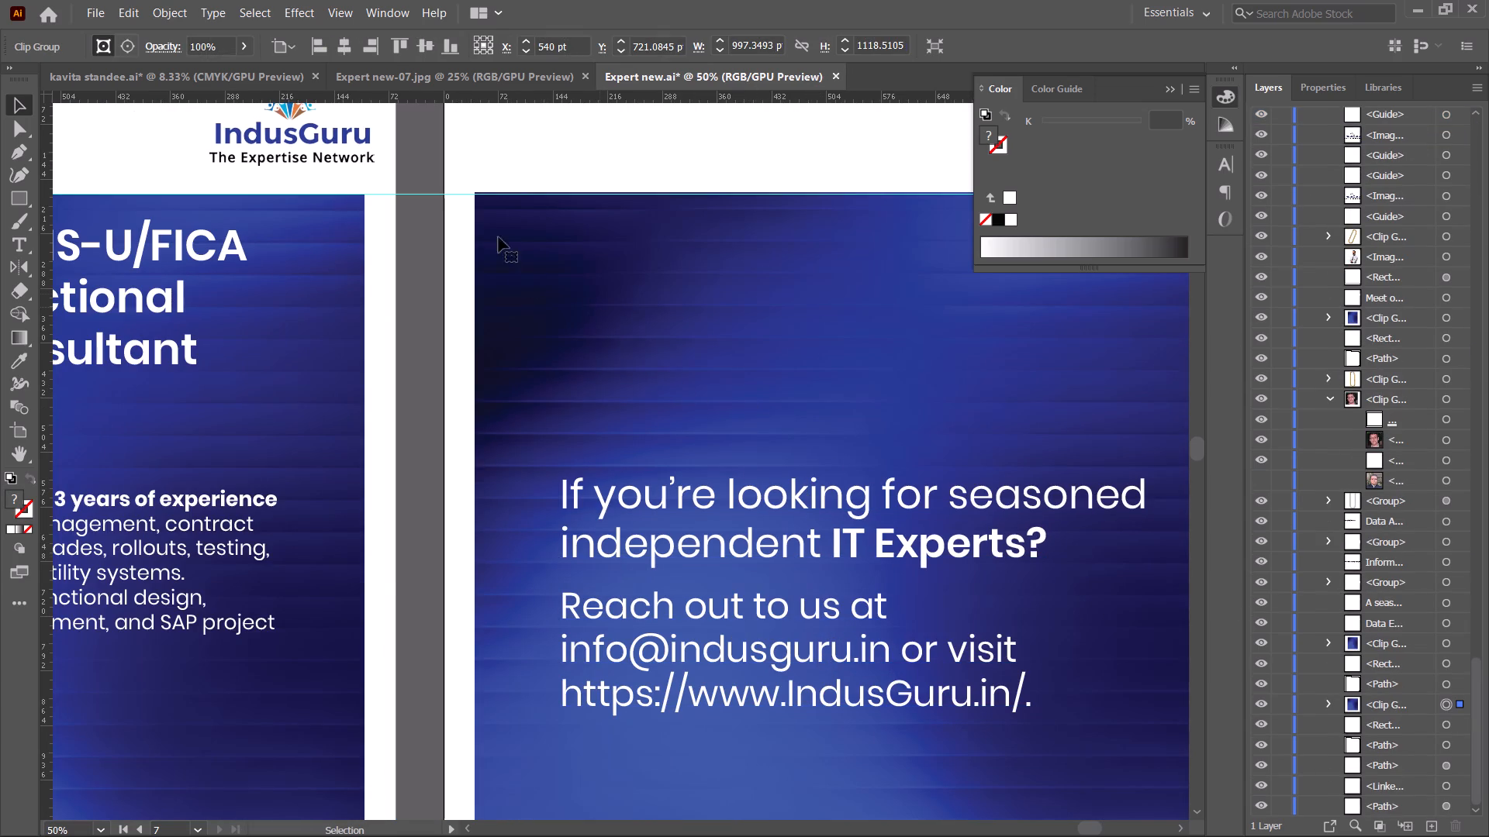
{"action": "scroll", "coordinate": [481, 221], "scroll_direction": "up", "scroll_amount": 12, "text": "alt"}
{"action": "scroll", "coordinate": [458, 205], "scroll_direction": "up", "scroll_amount": 10}
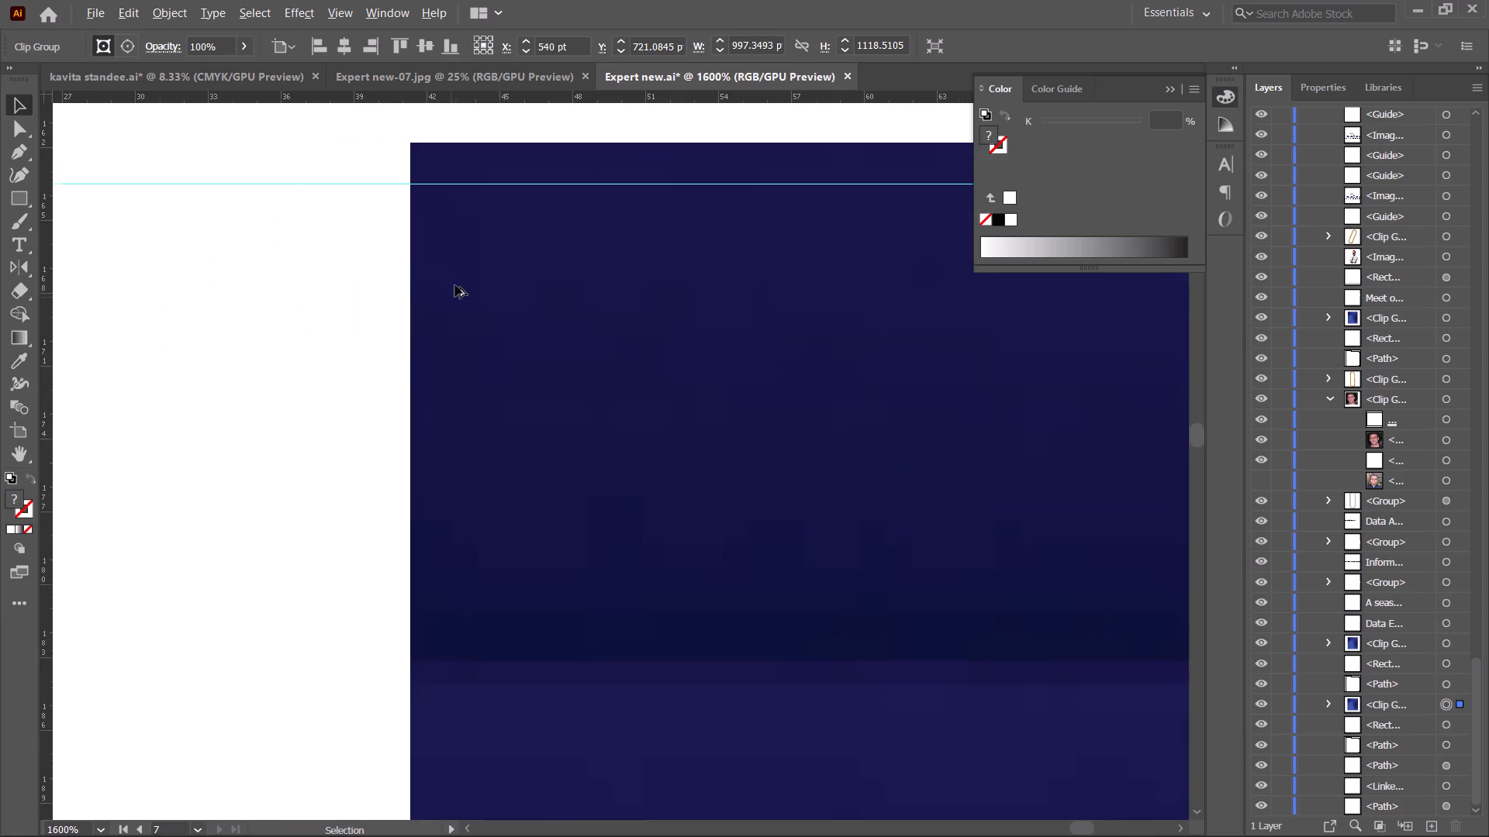
{"action": "scroll", "coordinate": [472, 249], "scroll_direction": "up", "scroll_amount": 5}
{"action": "left_click_drag", "start_coordinate": [469, 331], "coordinate": [469, 346]}
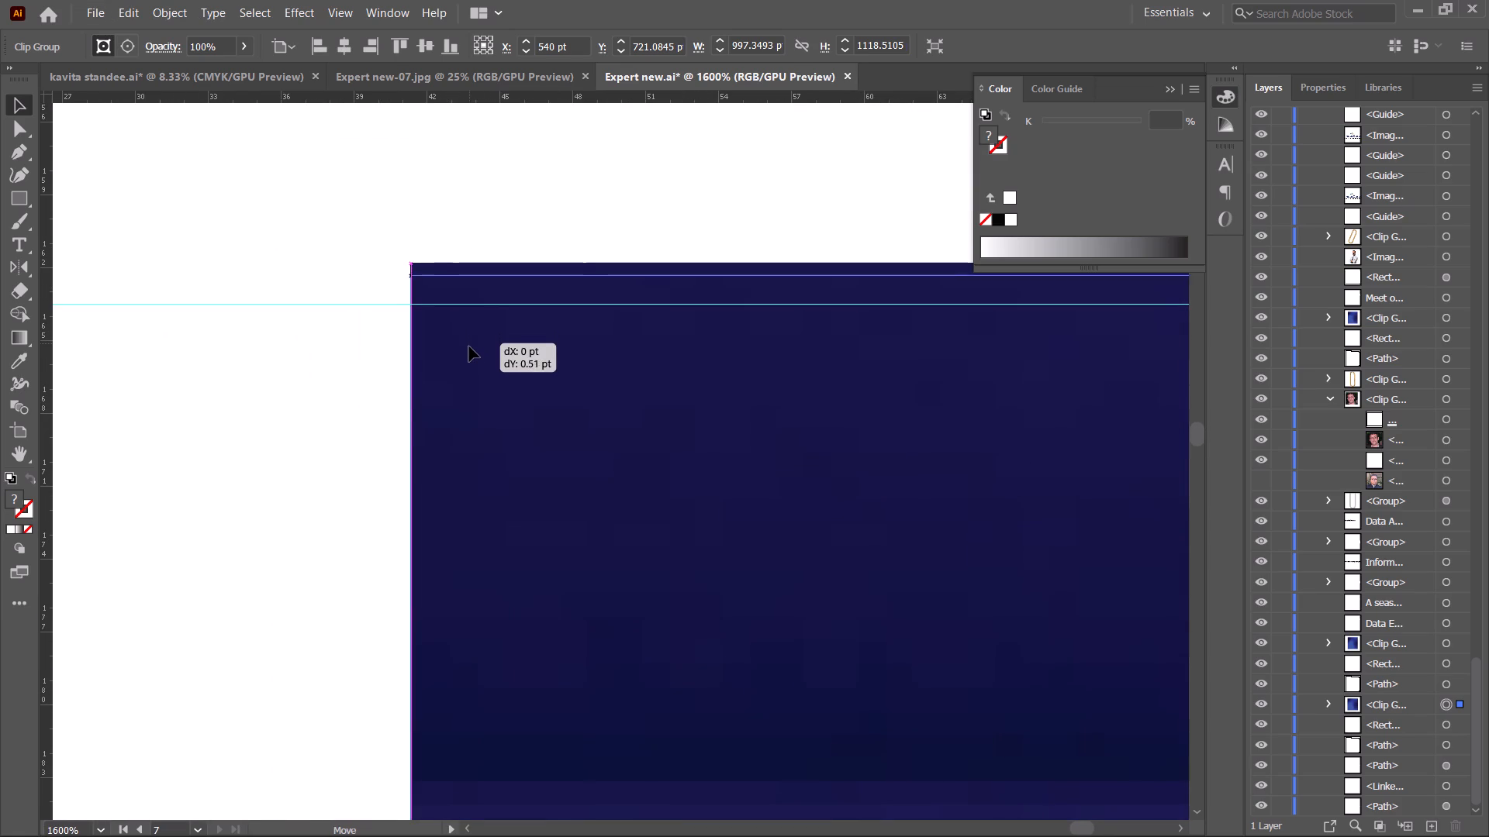
{"action": "left_click_drag", "start_coordinate": [469, 346], "coordinate": [468, 374]}
Review the closing IT Experts card beside the neighbouring expert cards, with nothing selected.
{"action": "scroll", "coordinate": [468, 374], "scroll_direction": "down", "scroll_amount": 9, "text": "alt"}
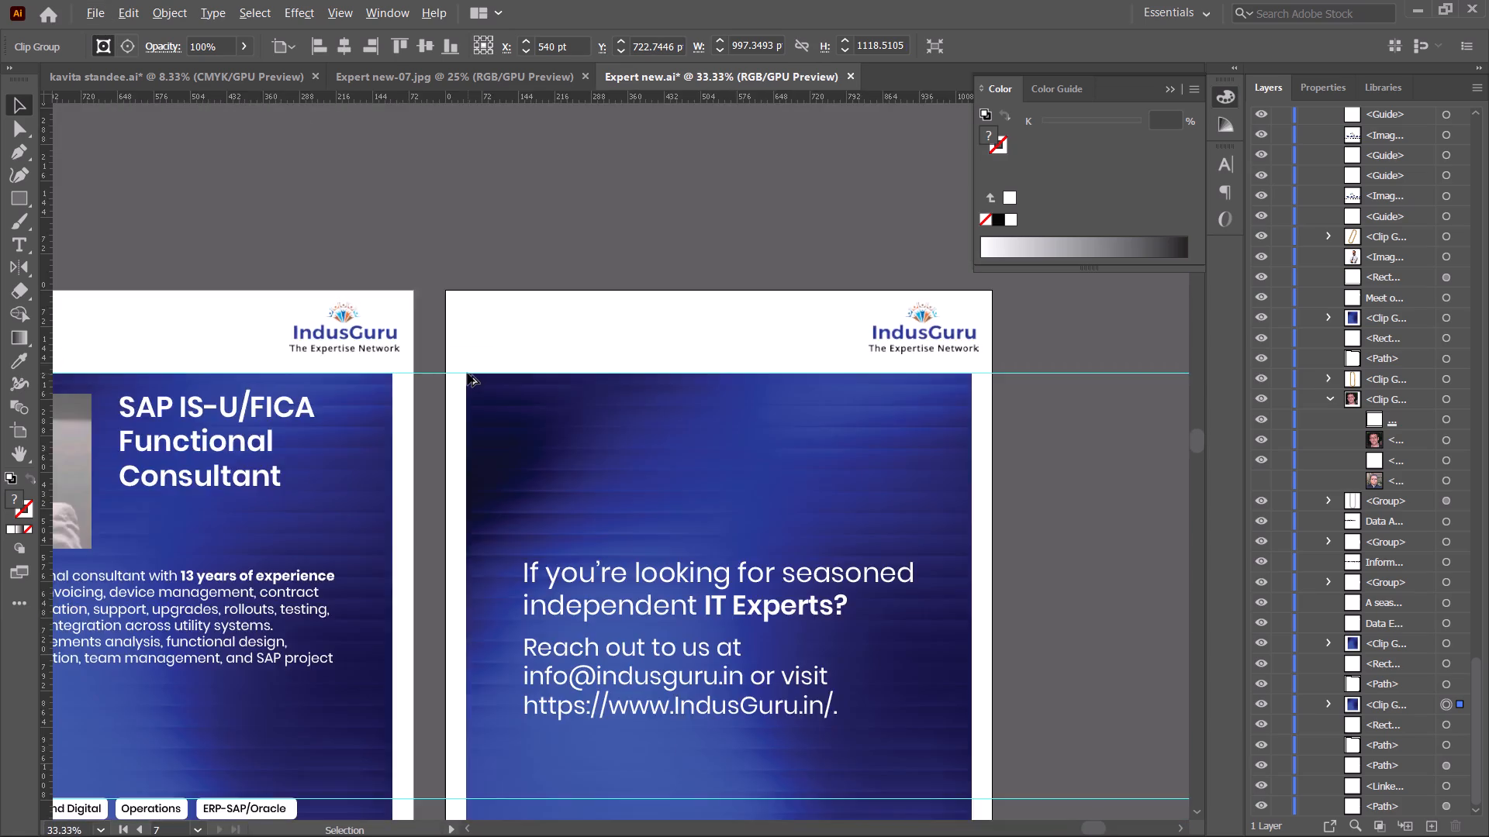
{"action": "scroll", "coordinate": [468, 374], "scroll_direction": "down", "scroll_amount": 7, "text": "alt"}
{"action": "left_click", "coordinate": [1105, 427]}
{"action": "key", "text": "space"}
{"action": "key", "text": "space"}
{"action": "left_click_drag", "start_coordinate": [1107, 426], "coordinate": [865, 431]}
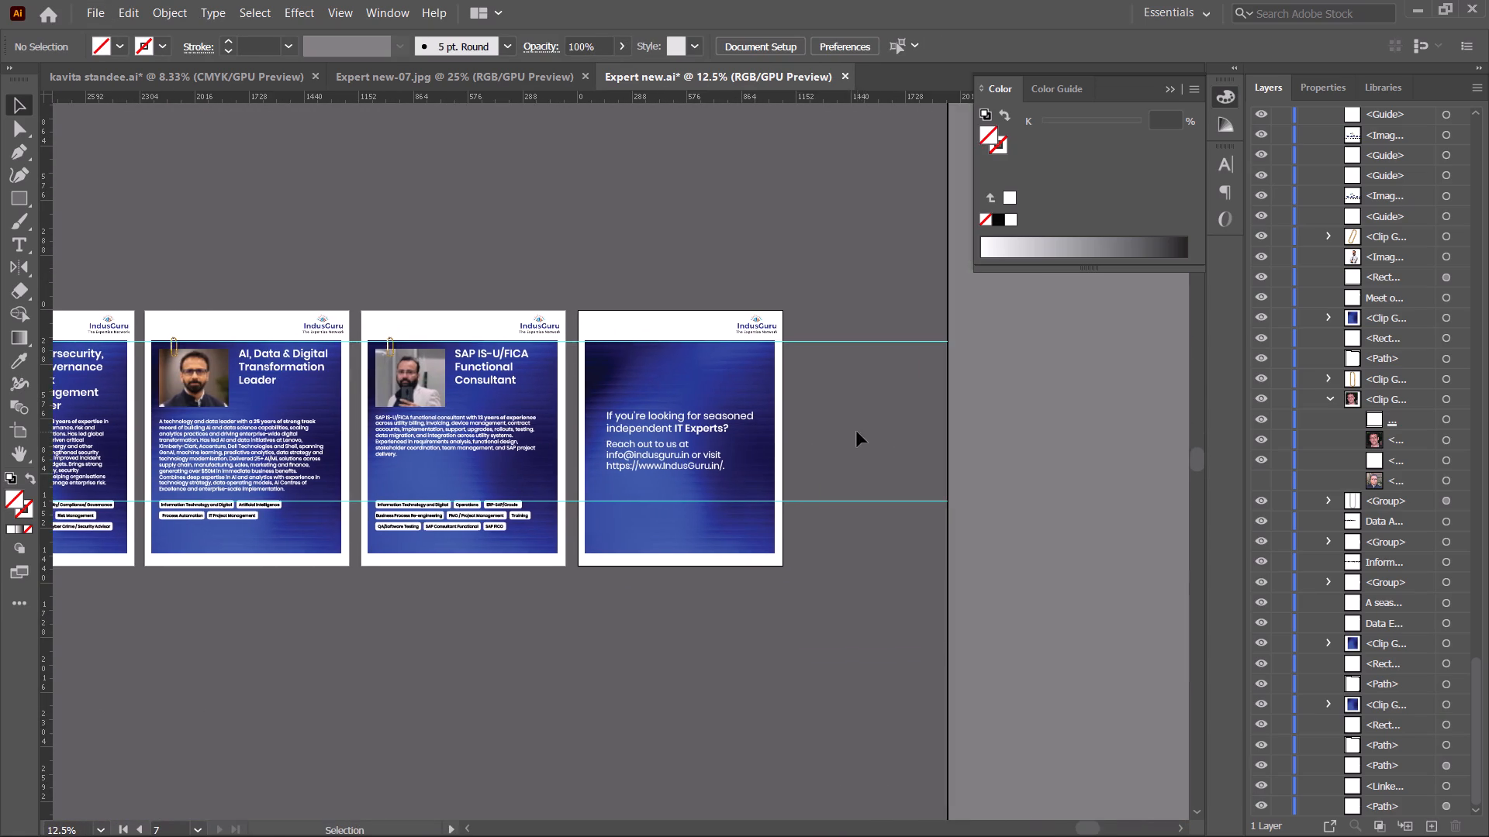
{"action": "scroll", "coordinate": [855, 433], "scroll_direction": "up", "scroll_amount": 2, "text": "alt"}
{"action": "key", "text": "space"}
{"action": "left_click_drag", "start_coordinate": [902, 439], "coordinate": [706, 429]}
{"action": "scroll", "coordinate": [831, 429], "scroll_direction": "up", "scroll_amount": 1, "text": "alt"}
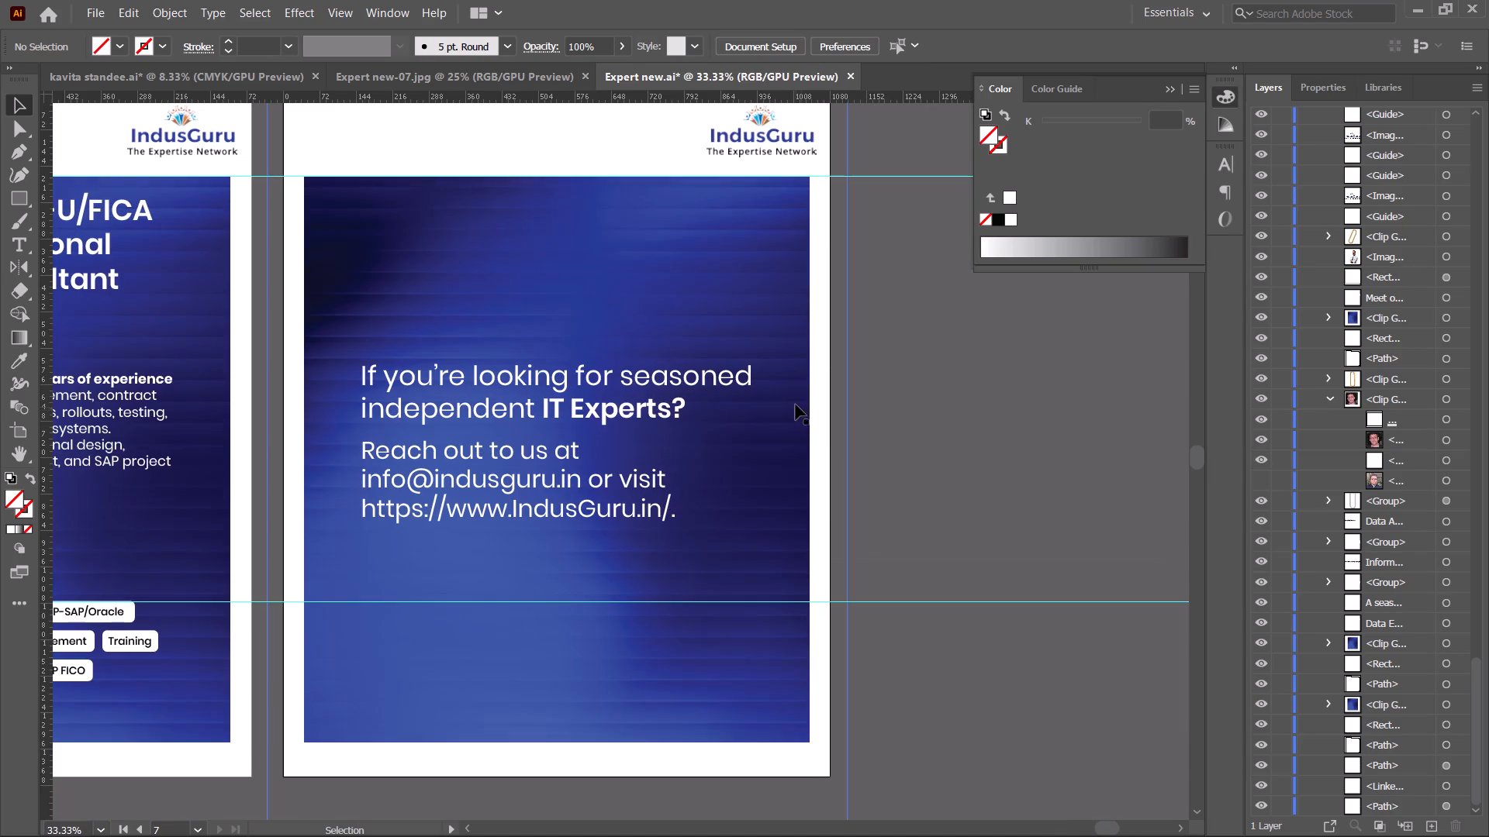
{"action": "left_click", "coordinate": [907, 408]}
Draw an unfilled rectangle about 90 by 350 pt from the upper guide to the closing card's text and bring it to front.
{"action": "key", "text": "m"}
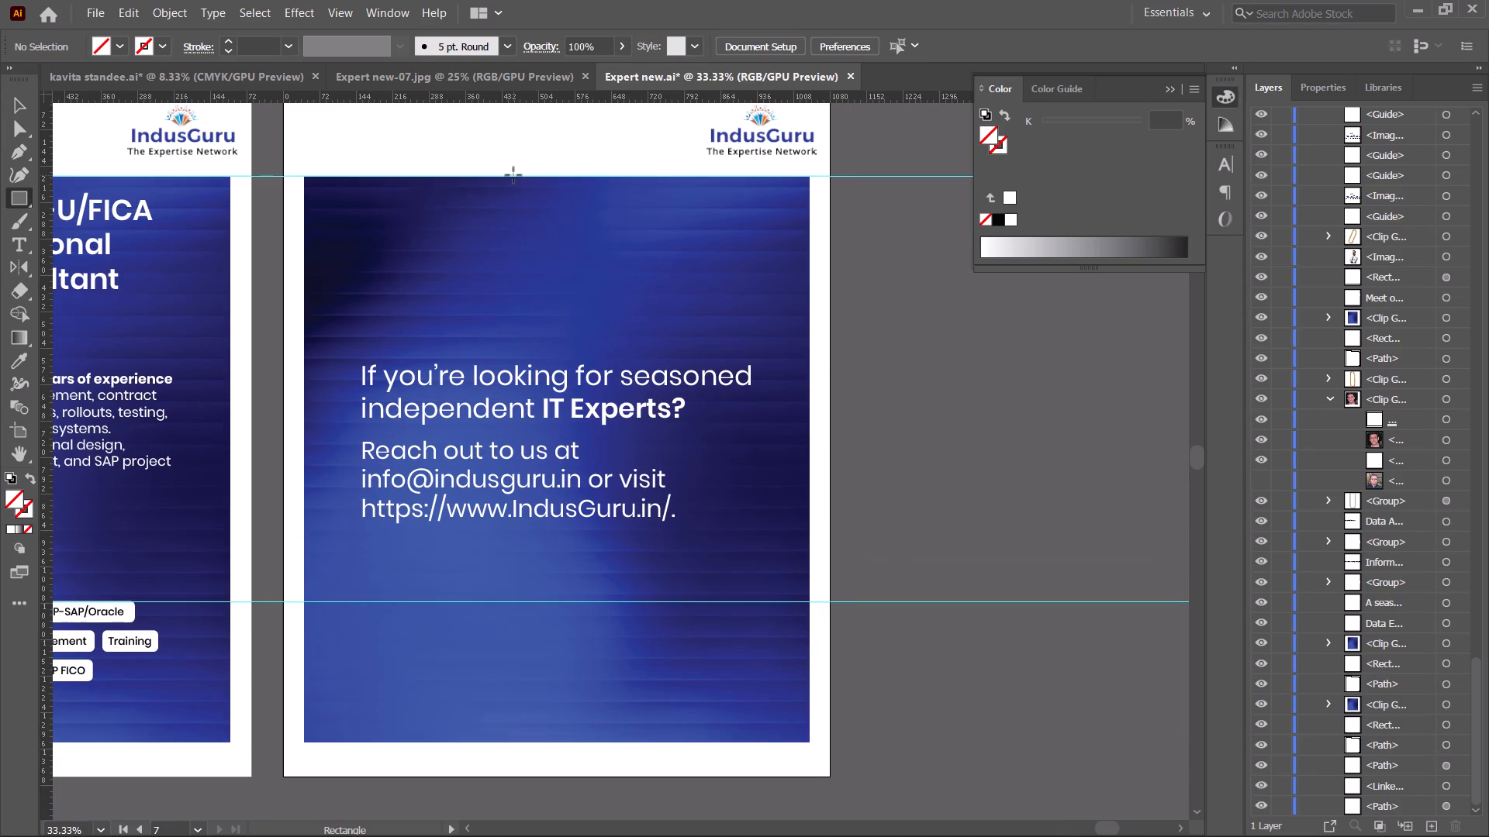
{"action": "left_click_drag", "start_coordinate": [512, 177], "coordinate": [559, 358]}
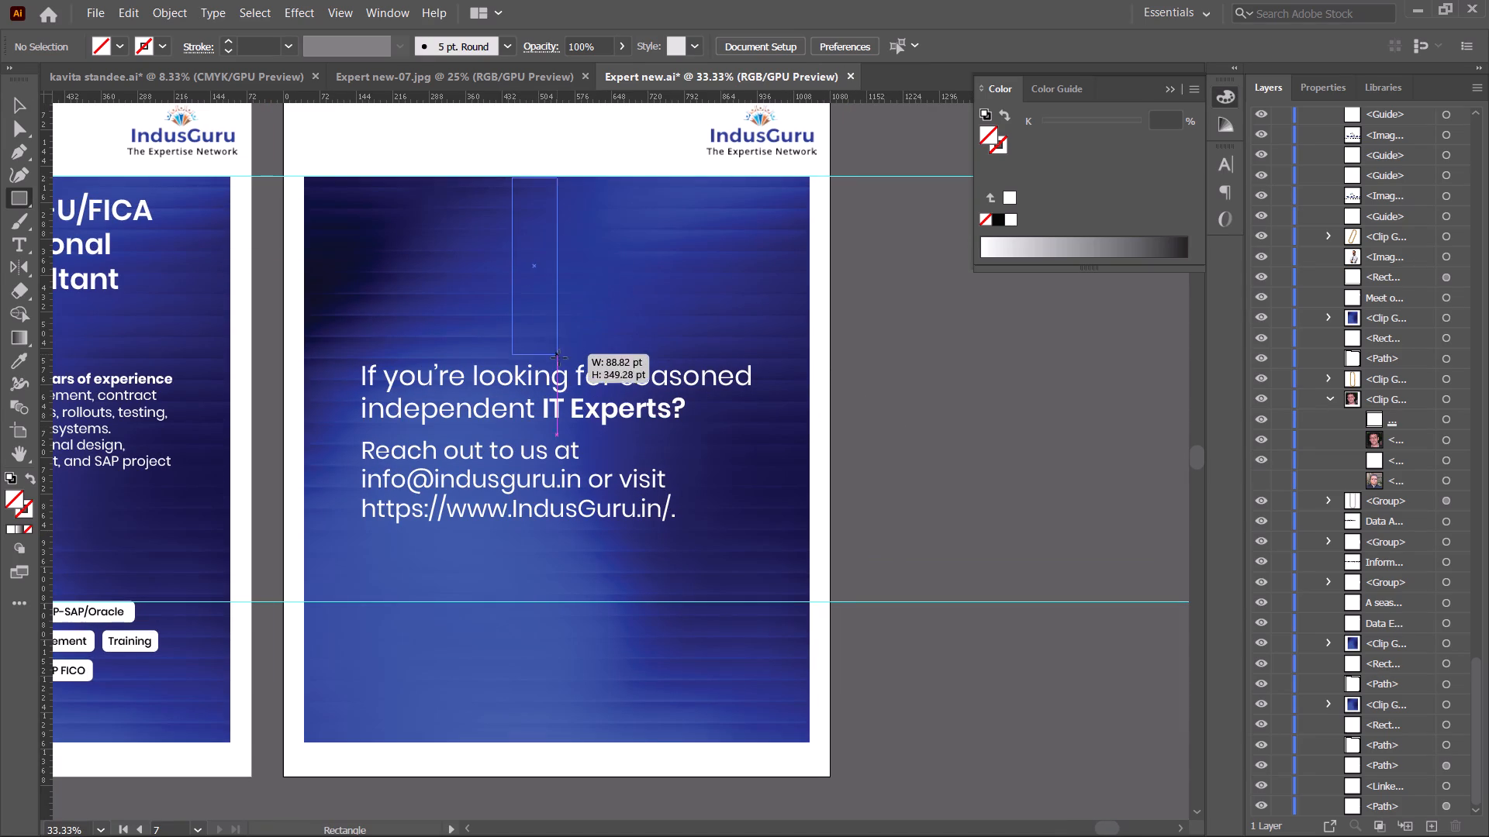
{"action": "left_click_drag", "start_coordinate": [559, 358], "coordinate": [562, 363]}
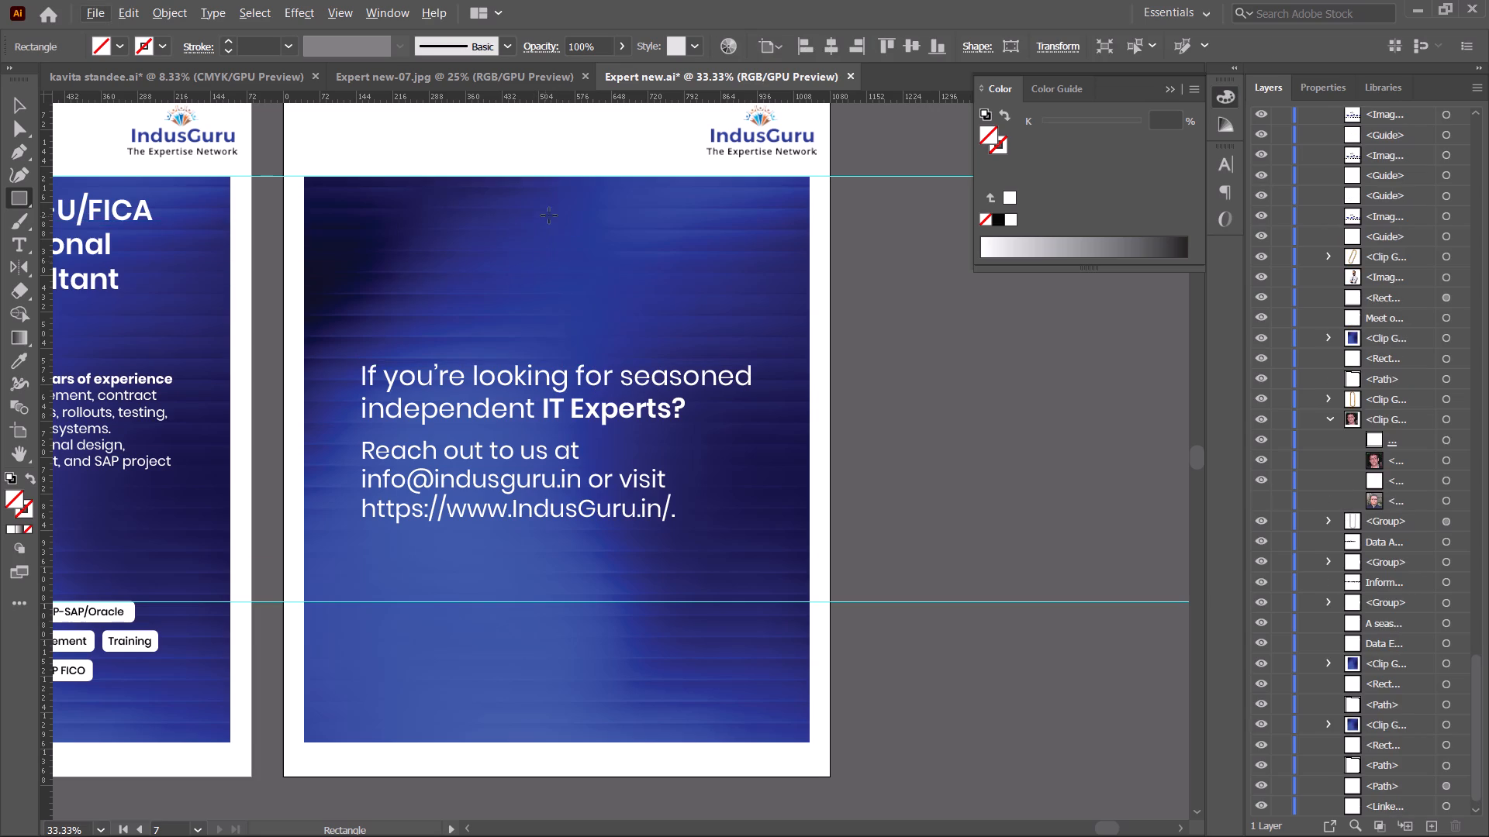
{"action": "key", "text": "ctrl+shift+bracketright"}
{"action": "key", "text": "ctrl+shift+bracketright"}
{"action": "key", "text": "ctrl+shift+bracketright"}
{"action": "key", "text": "ctrl+shift+bracketright"}
{"action": "left_click", "coordinate": [19, 106]}
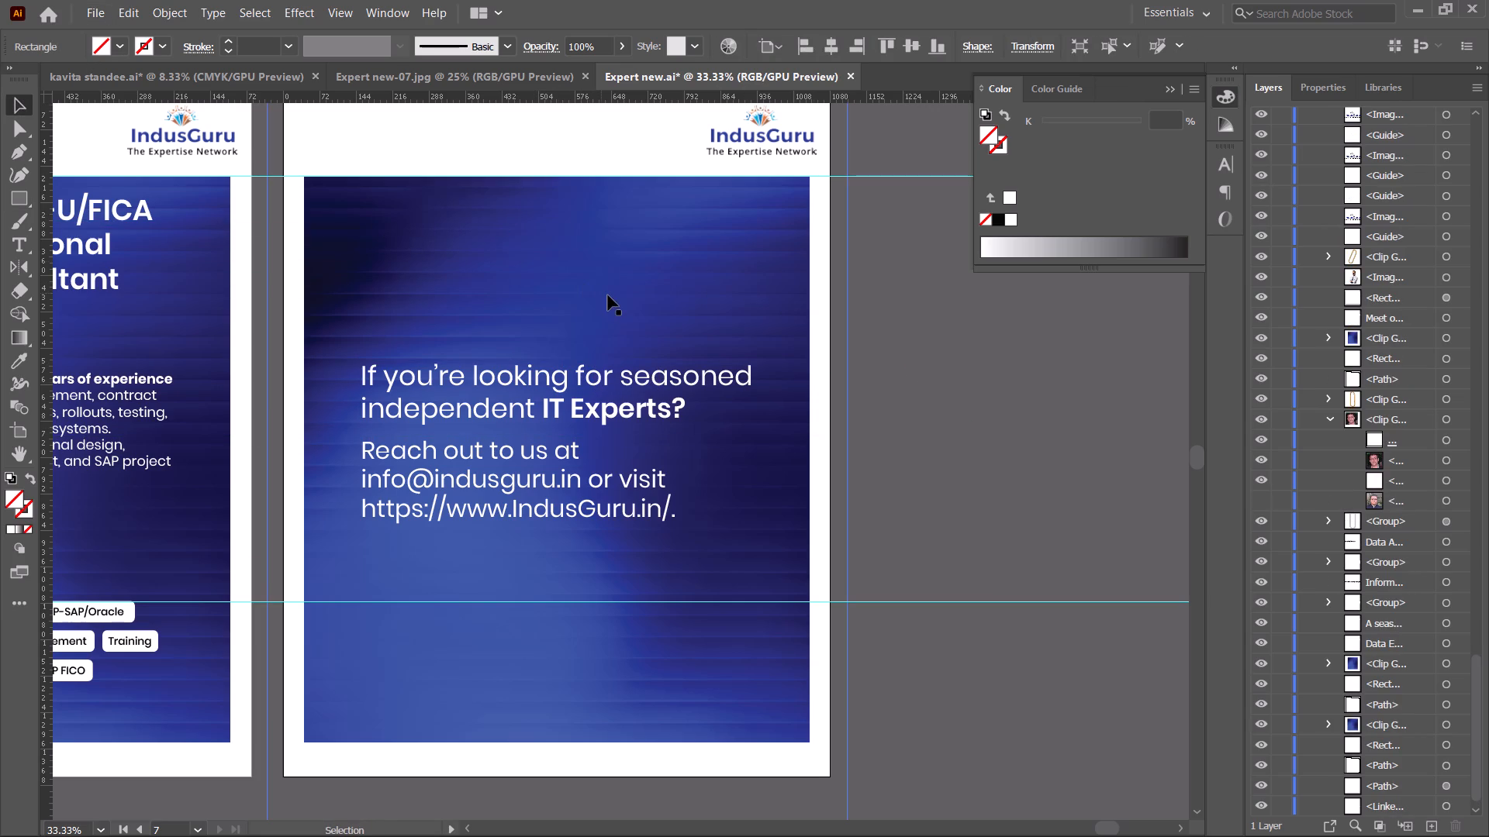
{"action": "key", "text": "ctrl+shift+bracketright"}
{"action": "key", "text": "ctrl+shift+bracketright"}
{"action": "key", "text": "ctrl+shift+bracketright"}
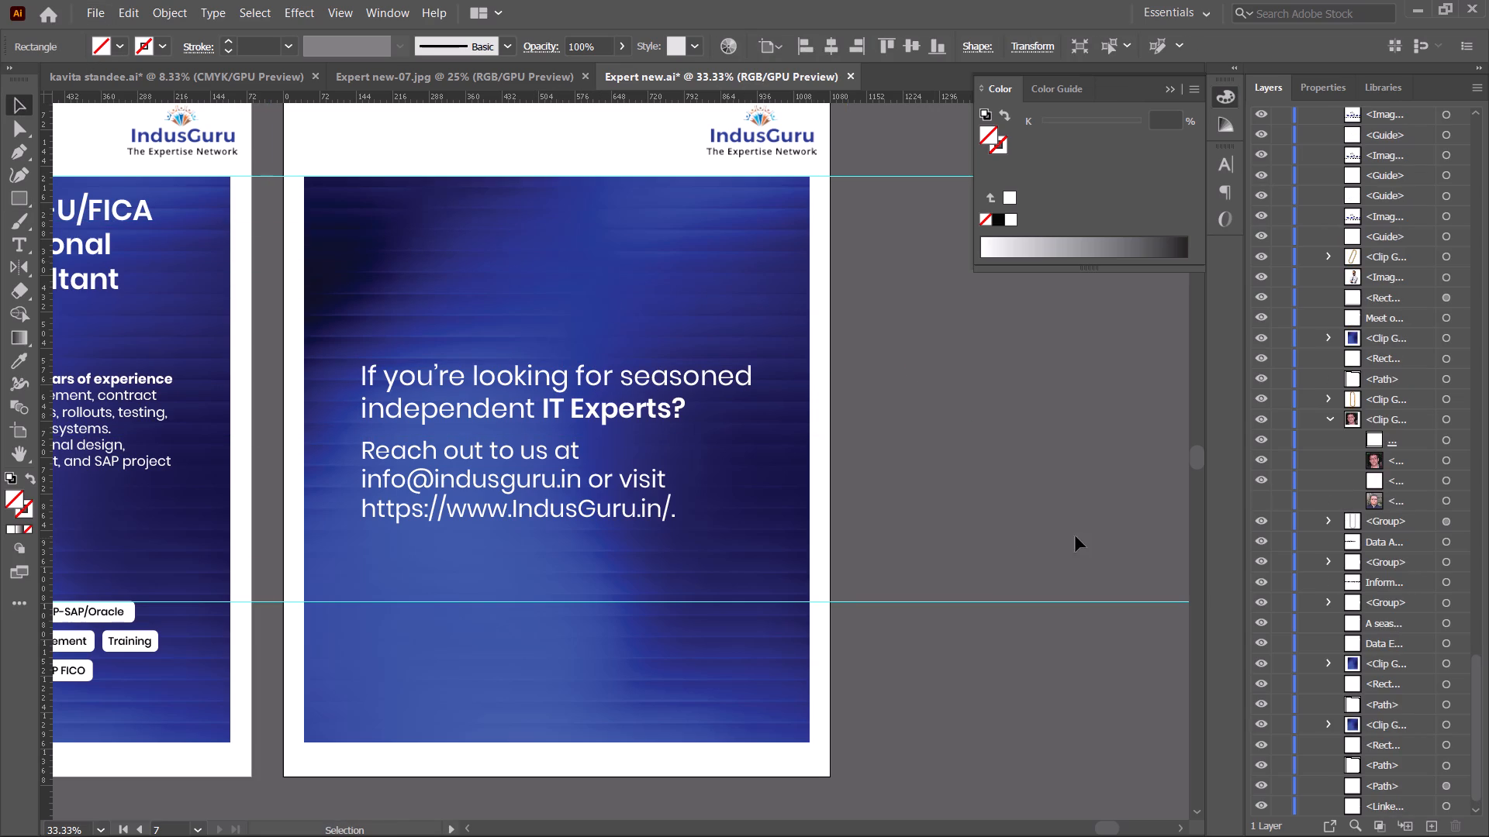
Toggle the visibility of the group below the portrait clip group in the layer list and select its artwork to identify it.
{"action": "left_click", "coordinate": [1385, 522]}
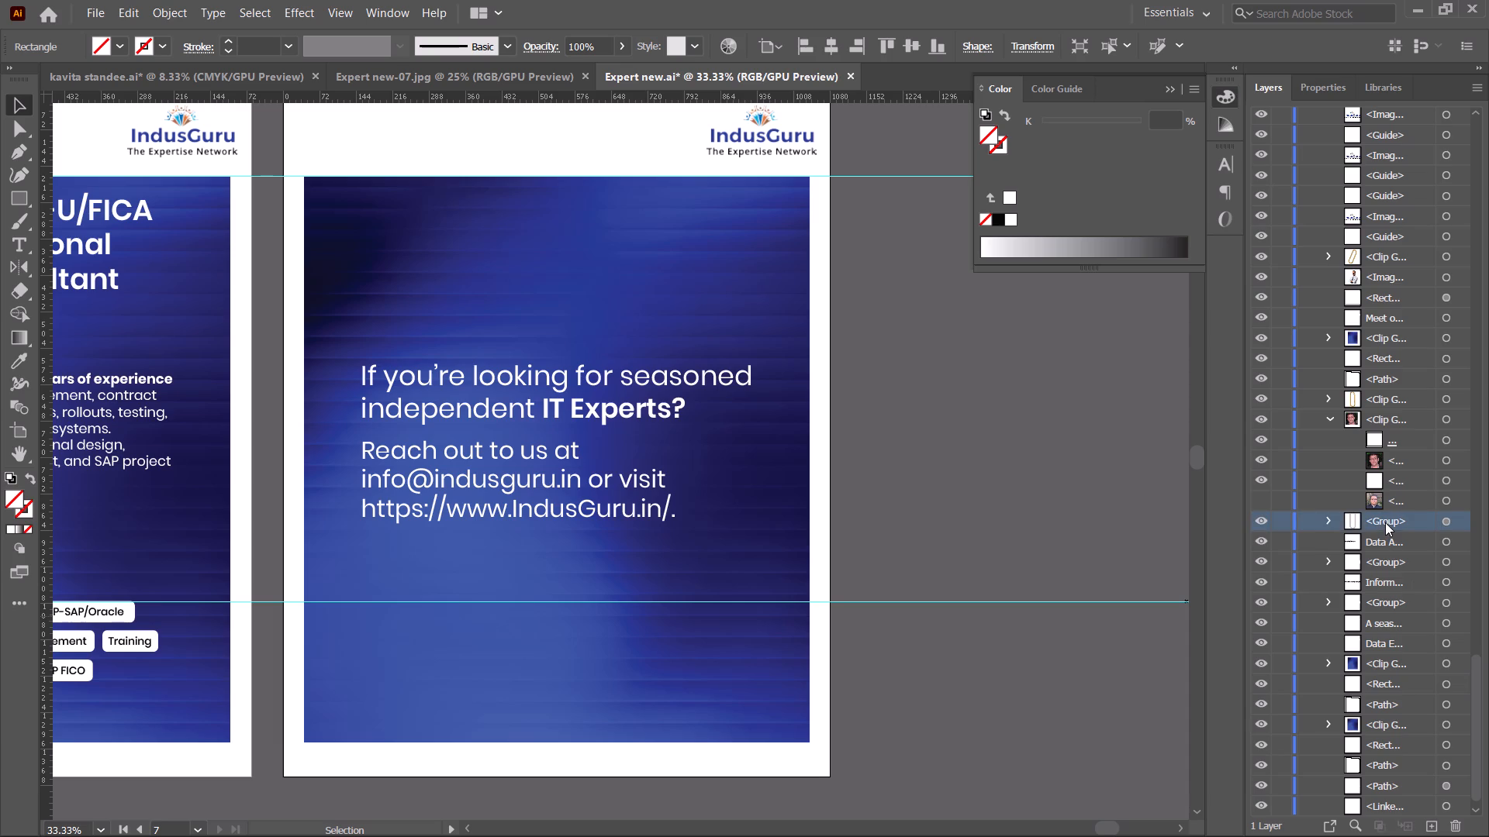
{"action": "double_click", "coordinate": [1260, 517]}
{"action": "left_click", "coordinate": [1458, 526]}
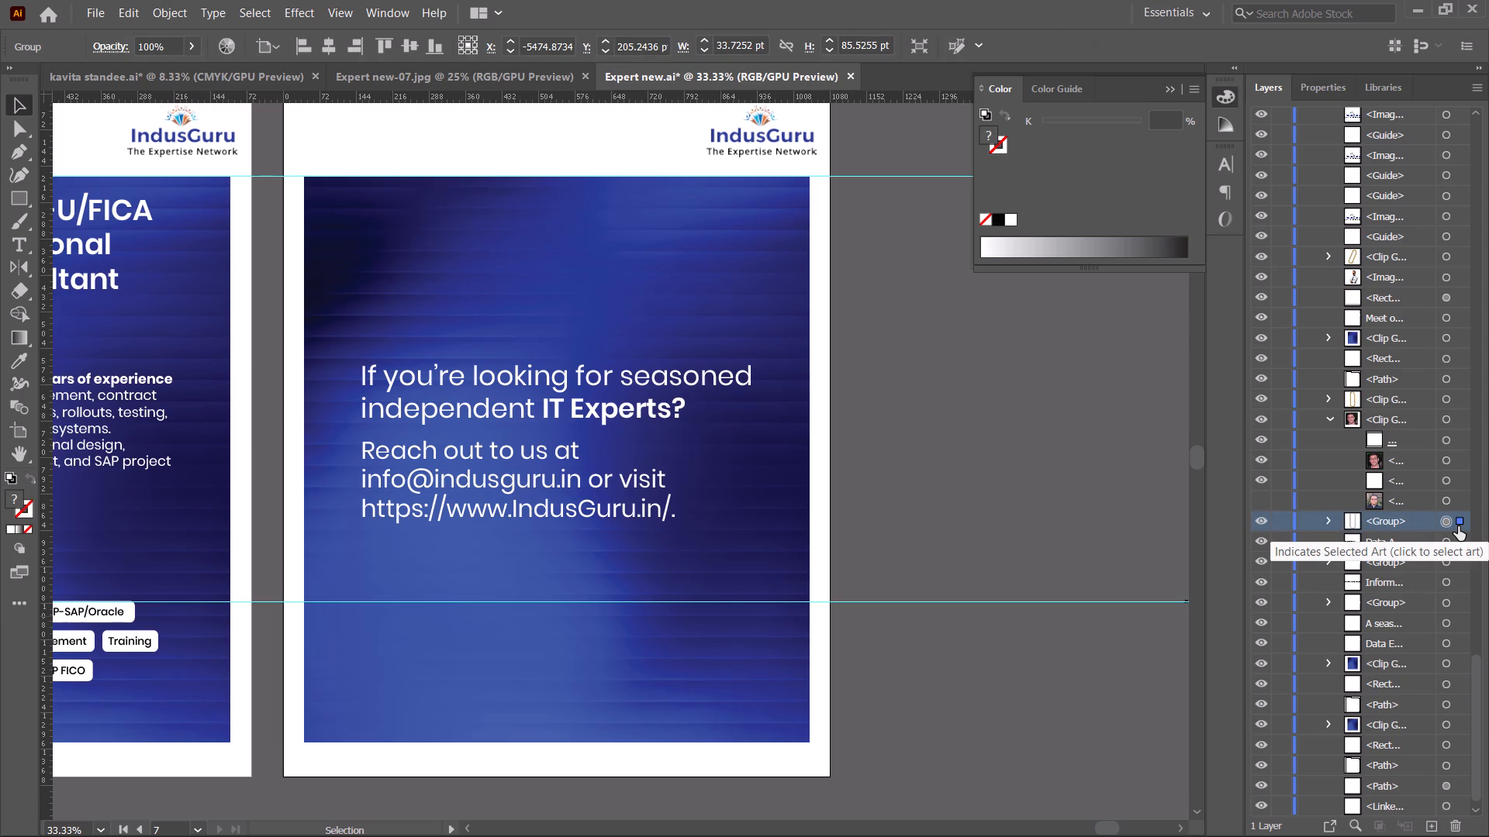
Draw a rectangle about 235 by 372 pt on the closing card, from the upper guide down to the heading text.
{"action": "scroll", "coordinate": [651, 325], "scroll_direction": "up", "scroll_amount": 2, "text": "alt"}
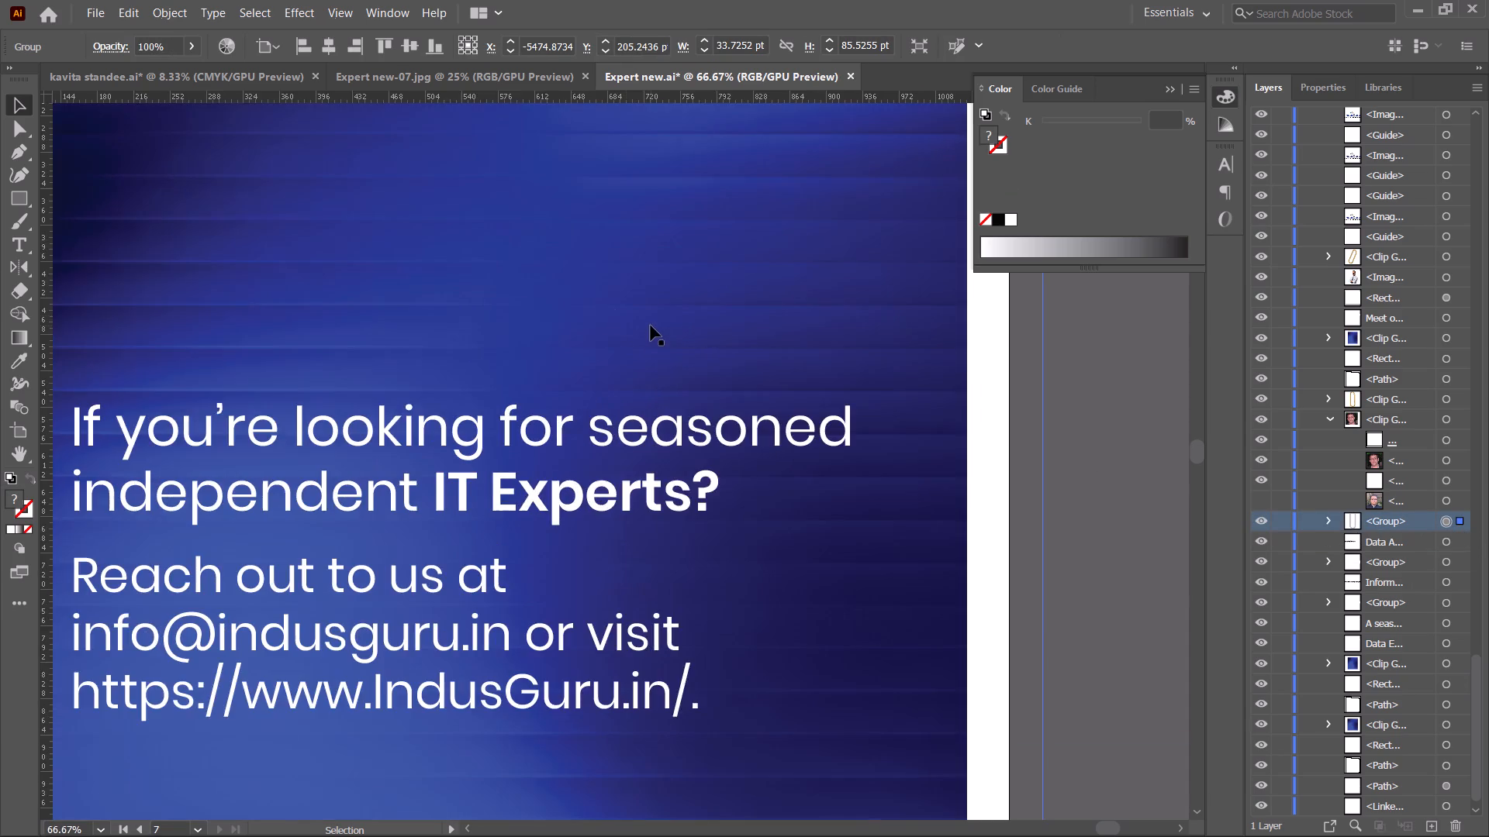
{"action": "key", "text": "space"}
{"action": "left_click_drag", "start_coordinate": [610, 306], "coordinate": [734, 400]}
{"action": "scroll", "coordinate": [734, 400], "scroll_direction": "down", "scroll_amount": 1, "text": "alt"}
{"action": "key", "text": "space"}
{"action": "left_click_drag", "start_coordinate": [693, 390], "coordinate": [633, 348]}
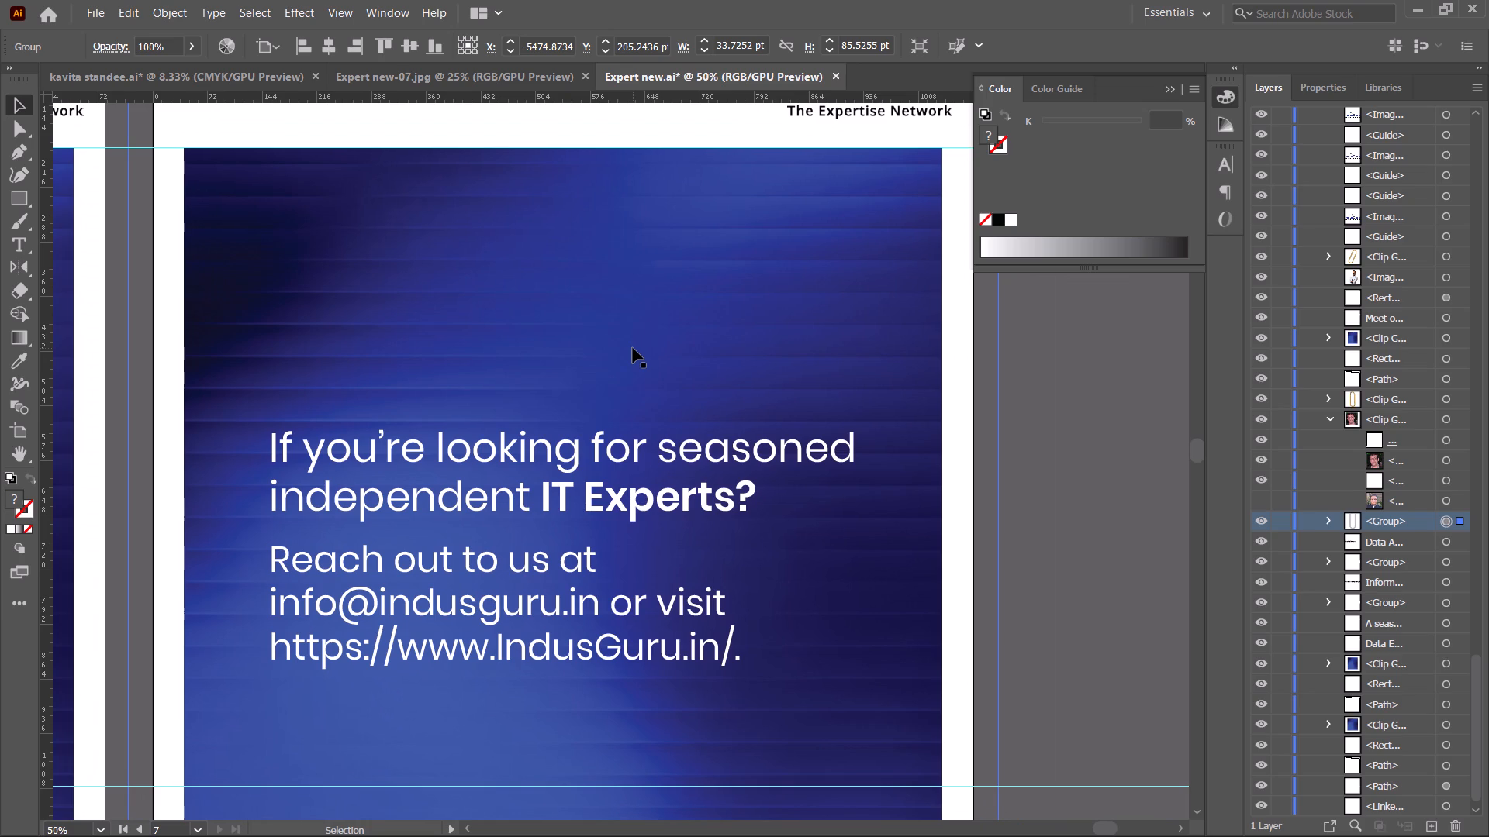
{"action": "key", "text": "m"}
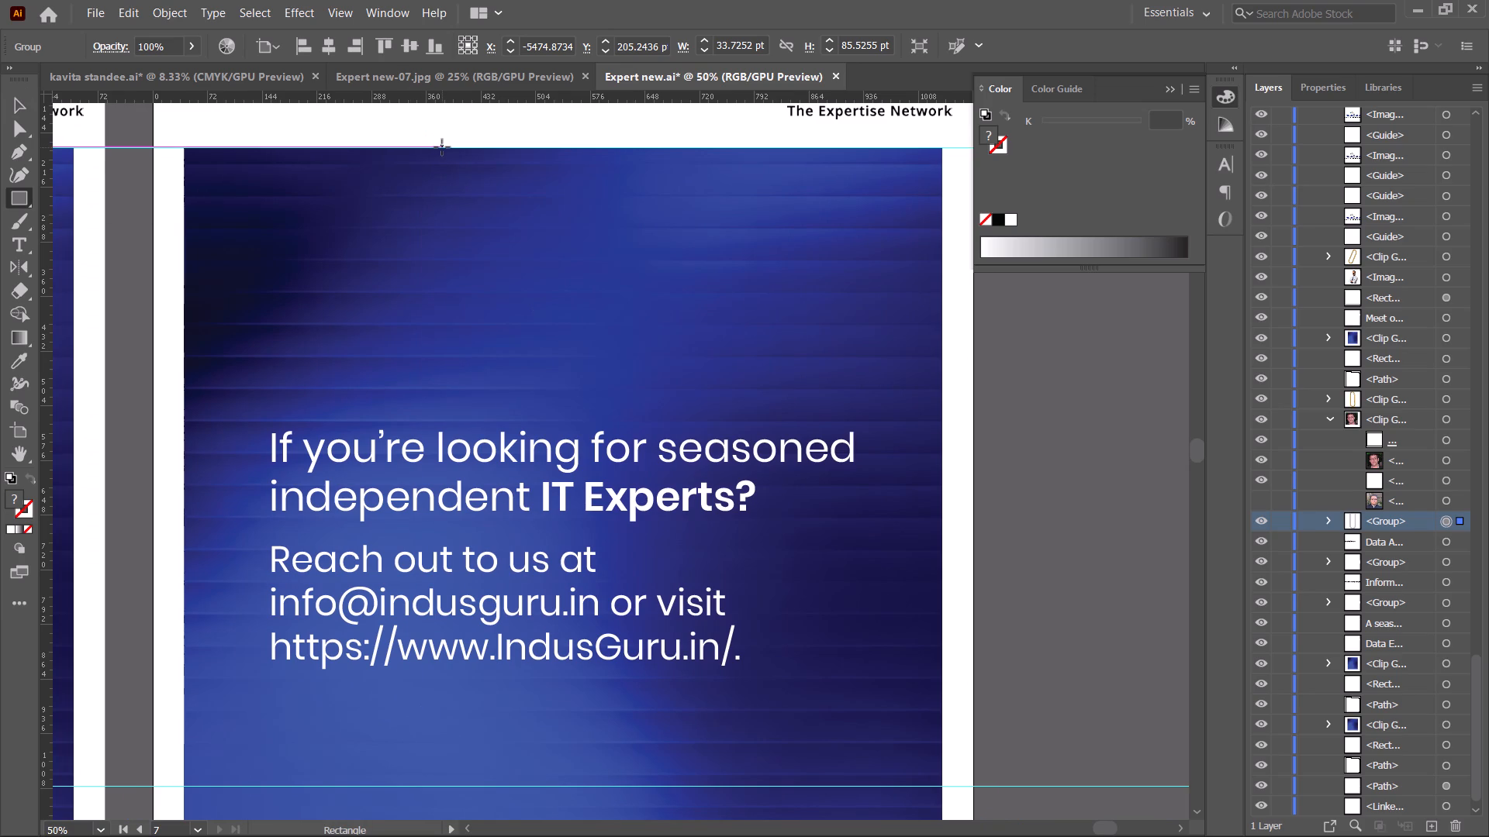
{"action": "left_click_drag", "start_coordinate": [442, 147], "coordinate": [621, 428]}
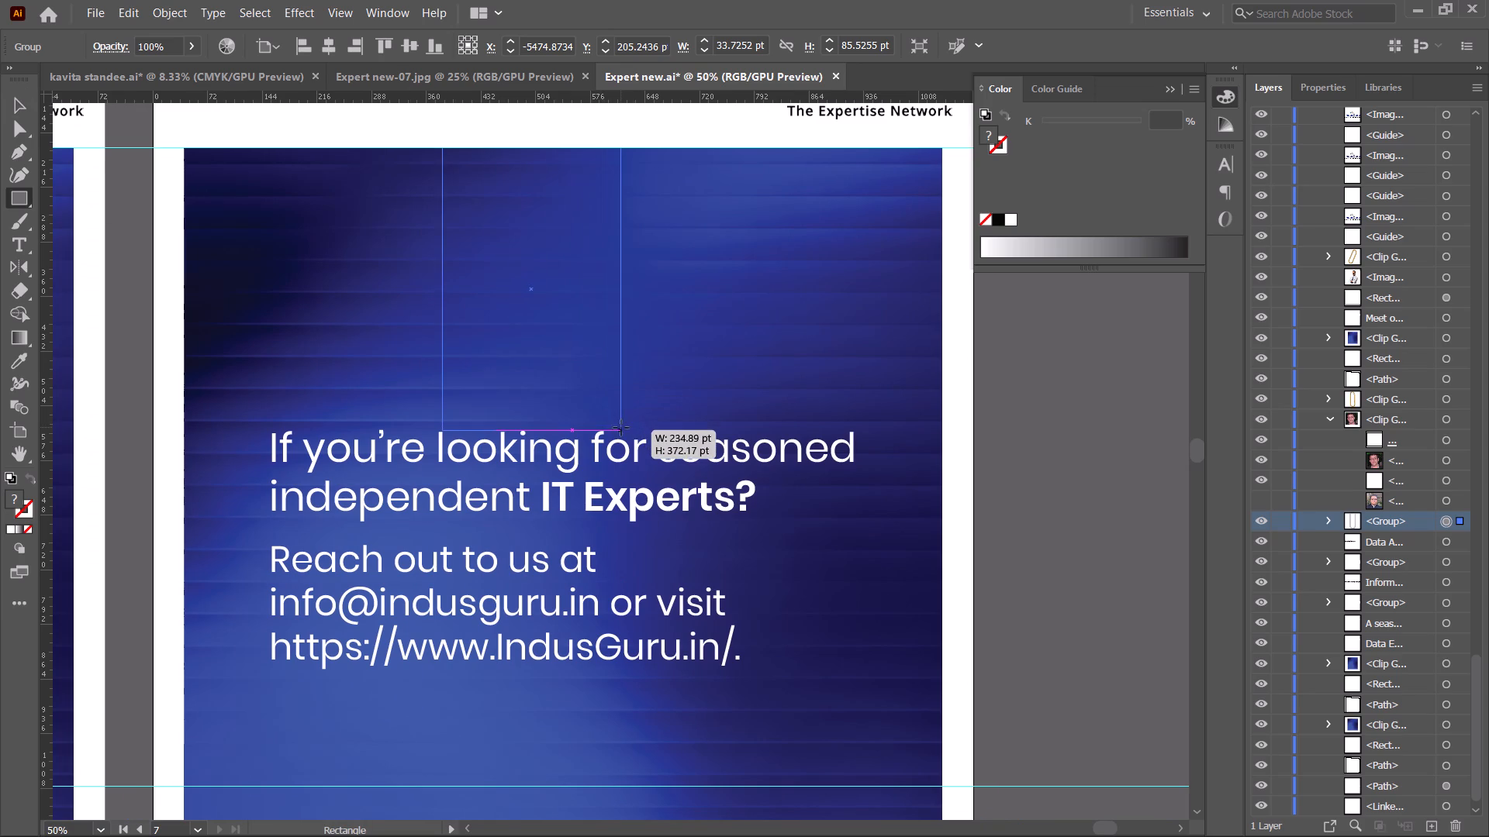
{"action": "left_click_drag", "start_coordinate": [621, 428], "coordinate": [624, 432]}
Fill the new rectangle with the off-white colour #fafdff.
{"action": "double_click", "coordinate": [18, 497]}
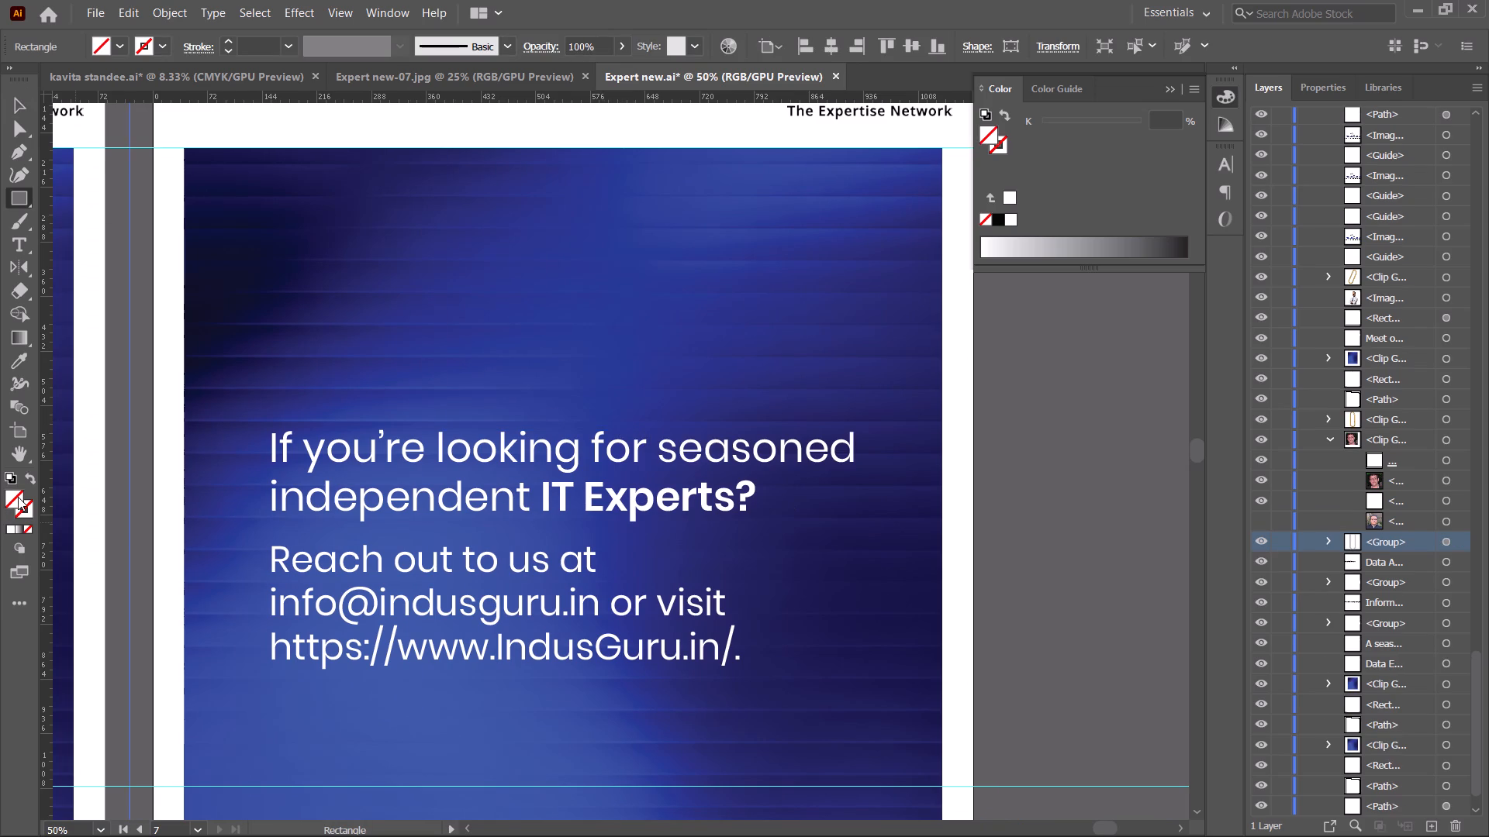
{"action": "left_click_drag", "start_coordinate": [583, 418], "coordinate": [480, 230]}
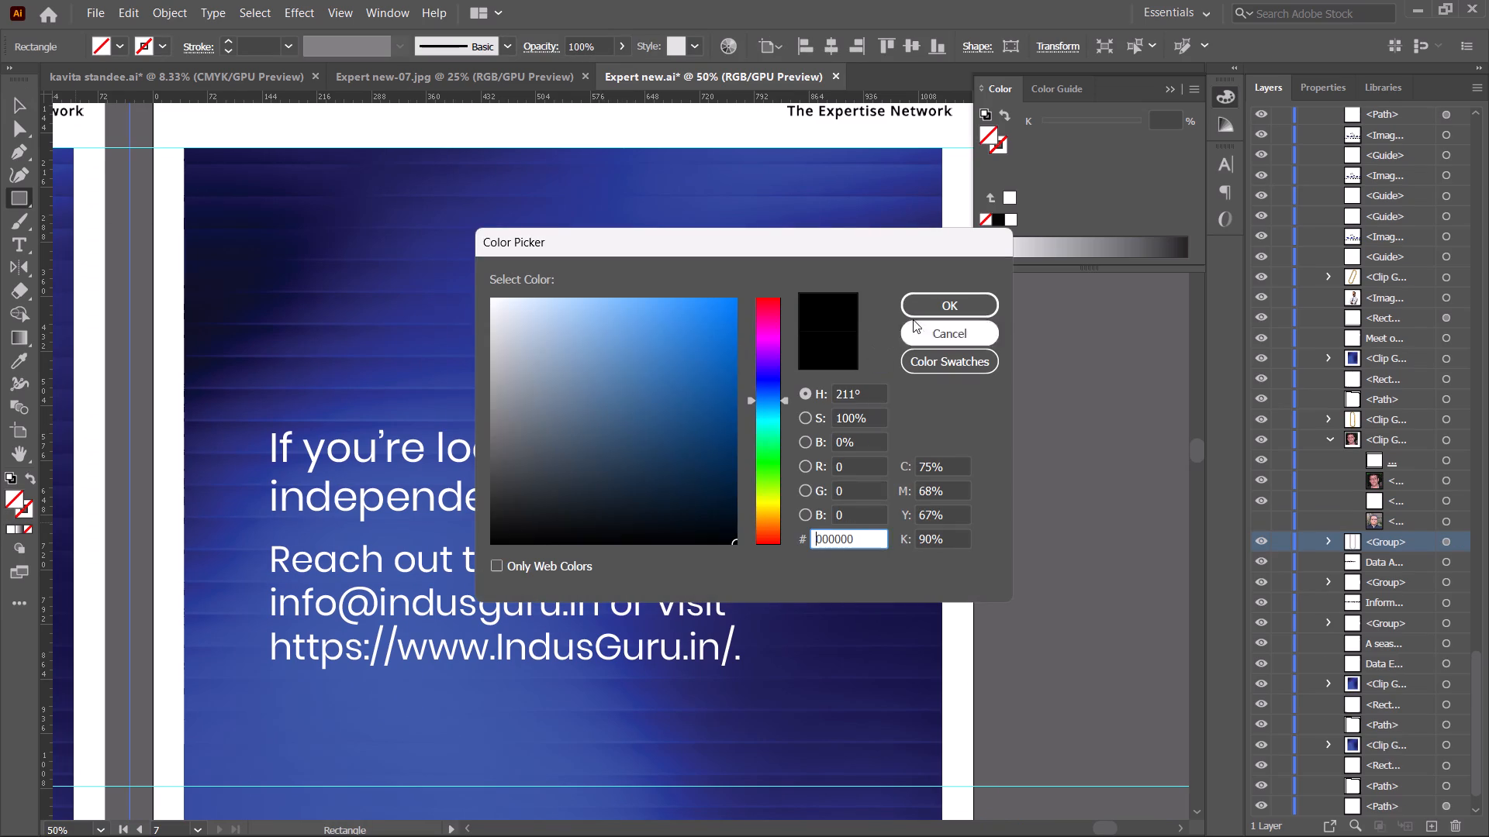
{"action": "left_click_drag", "start_coordinate": [561, 336], "coordinate": [496, 292]}
{"action": "left_click", "coordinate": [981, 309]}
Move the off-white rectangle straight down, below the closing card's text, to near the bottom edge of the blue background.
{"action": "scroll", "coordinate": [650, 341], "scroll_direction": "down", "scroll_amount": 2, "text": "alt"}
{"action": "left_click", "coordinate": [17, 105]}
{"action": "scroll", "coordinate": [664, 323], "scroll_direction": "down", "scroll_amount": 5, "text": "alt"}
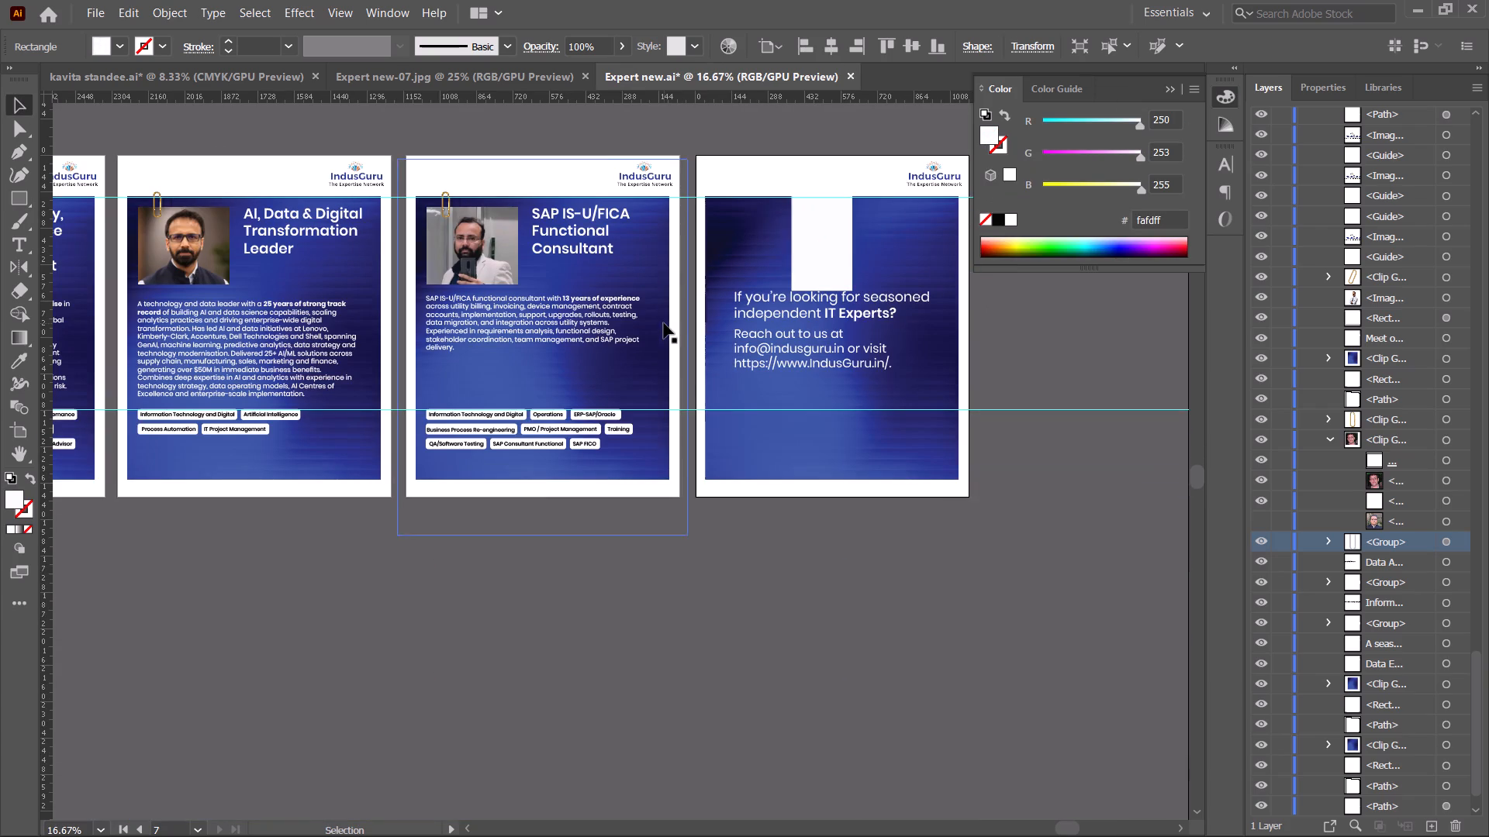
{"action": "left_click_drag", "start_coordinate": [819, 245], "coordinate": [822, 422]}
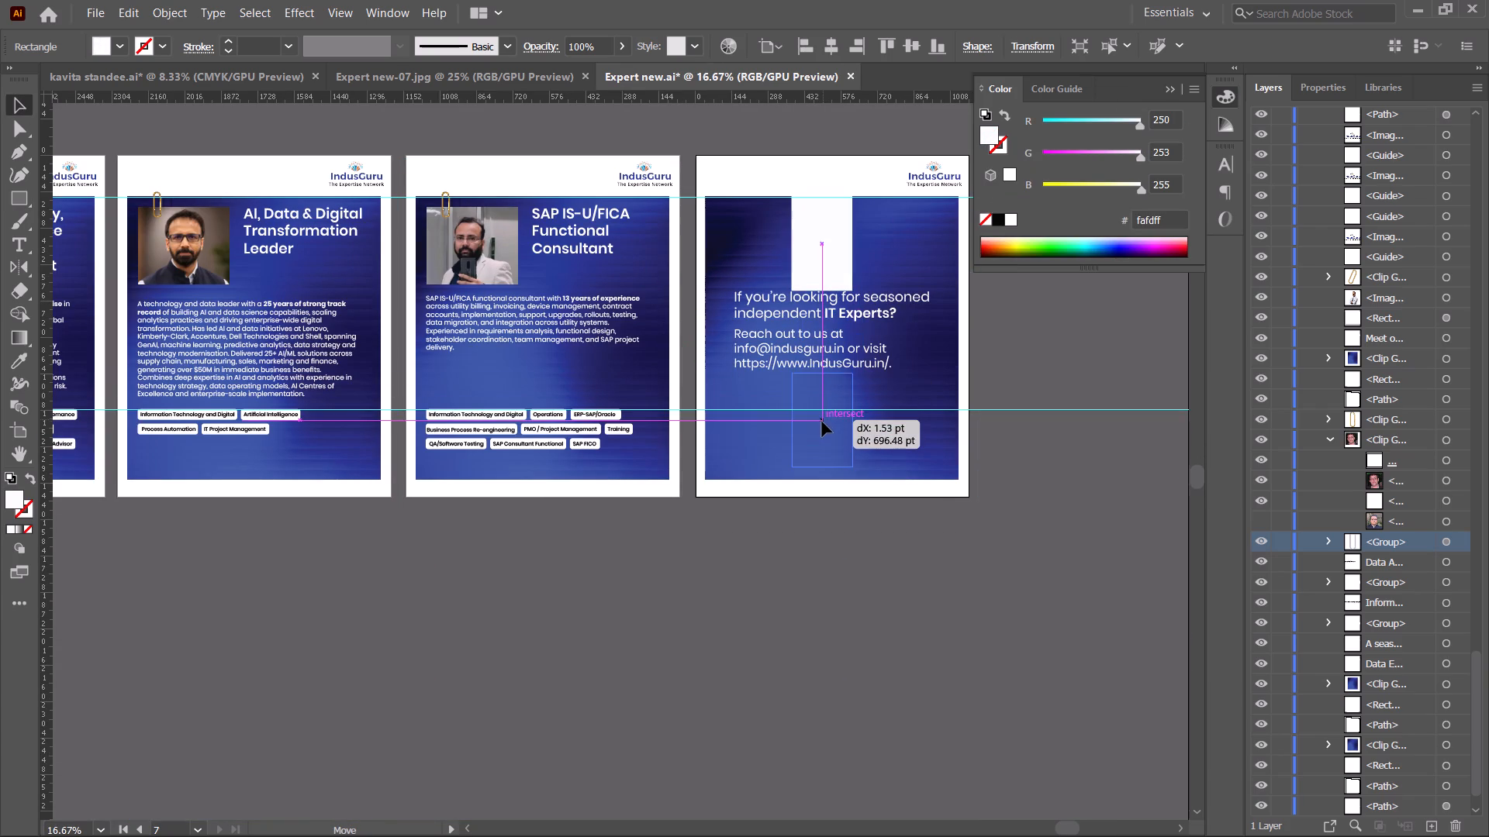
{"action": "left_click_drag", "start_coordinate": [822, 422], "coordinate": [822, 431]}
{"action": "key", "text": "space"}
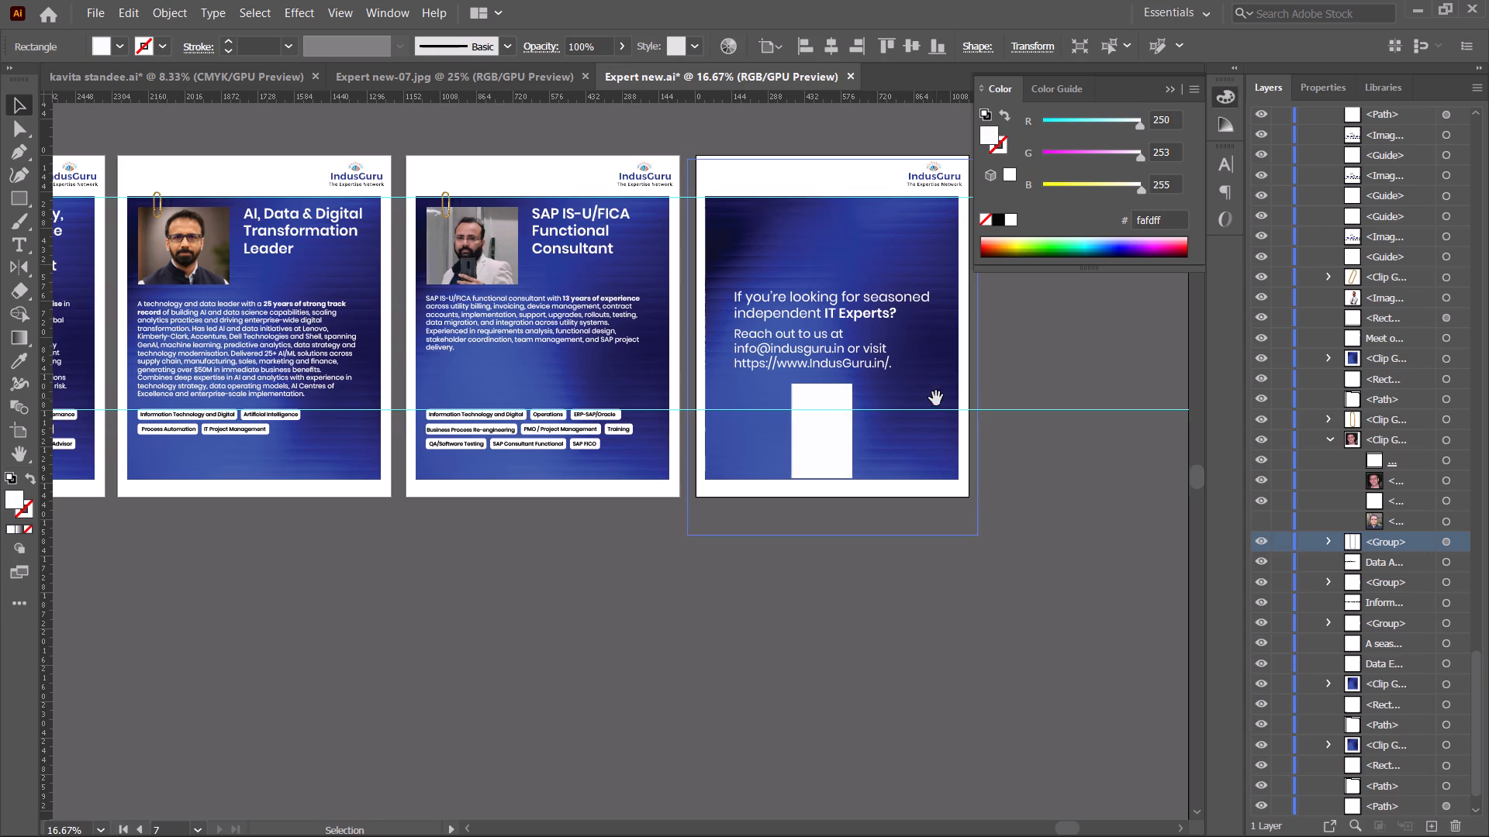
{"action": "left_click_drag", "start_coordinate": [931, 400], "coordinate": [863, 405]}
{"action": "left_click", "coordinate": [1019, 366]}
Check the placement of the off-white rectangle below the text on the closing card.
{"action": "scroll", "coordinate": [989, 367], "scroll_direction": "up", "scroll_amount": 1, "text": "alt"}
{"action": "key", "text": "space"}
{"action": "left_click_drag", "start_coordinate": [931, 343], "coordinate": [941, 380]}
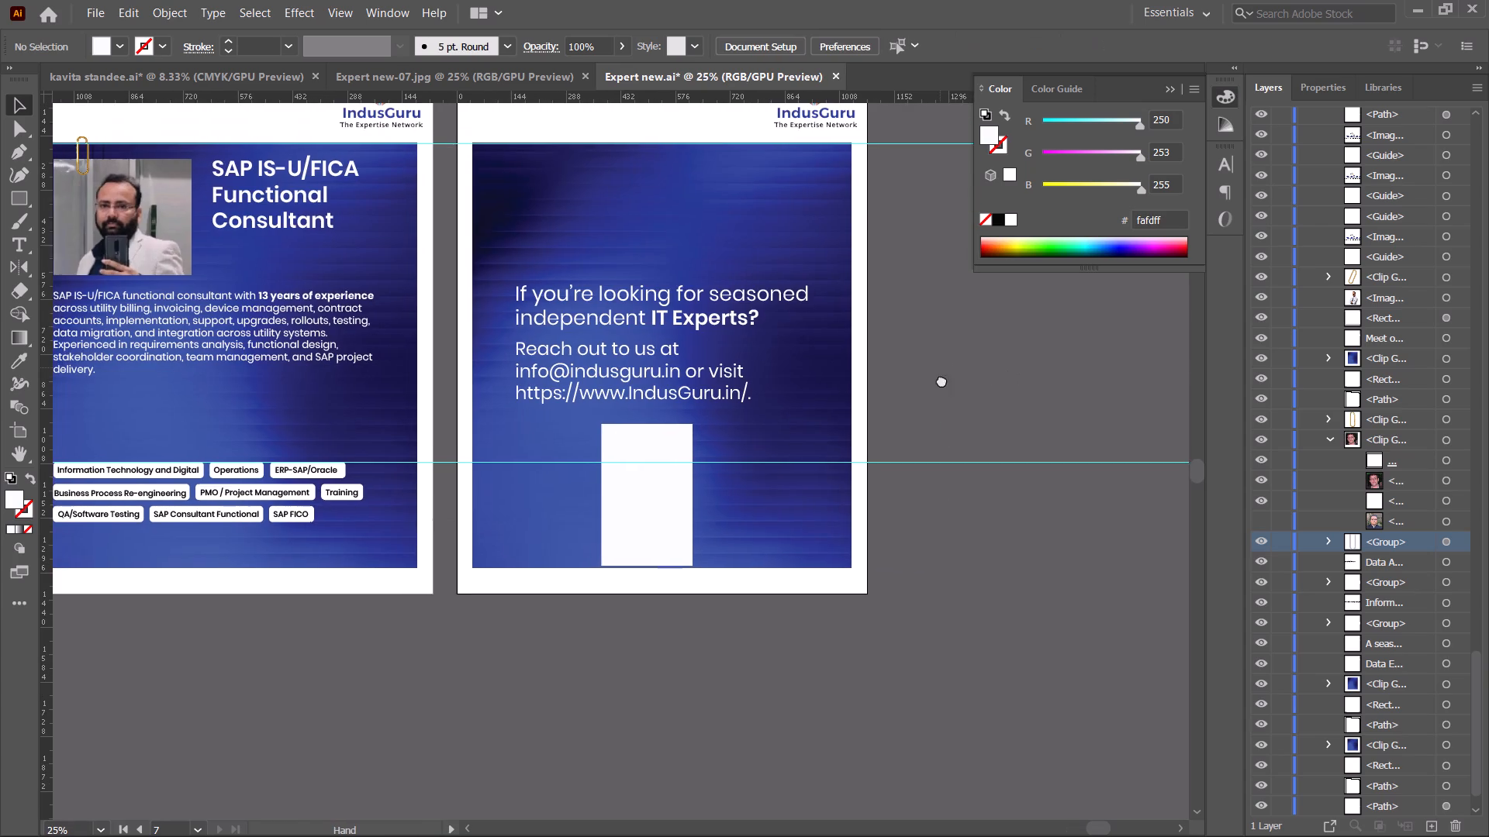
{"action": "left_click_drag", "start_coordinate": [941, 380], "coordinate": [950, 397]}
{"action": "scroll", "coordinate": [696, 532], "scroll_direction": "up", "scroll_amount": 2, "text": "alt"}
{"action": "scroll", "coordinate": [695, 522], "scroll_direction": "down", "scroll_amount": 3, "text": "alt"}
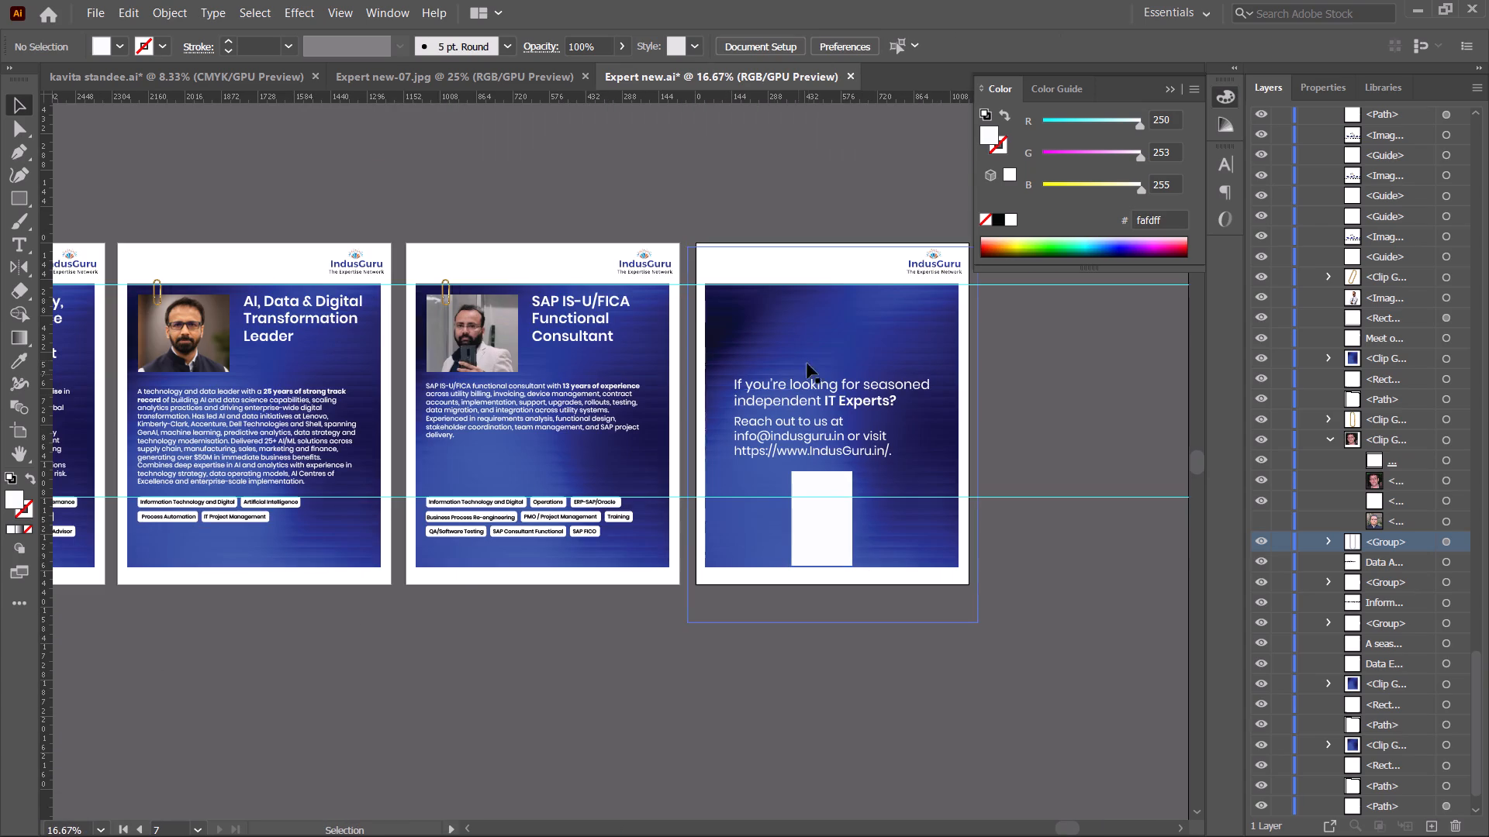
Locate the closing card's text group in the layer list and toggle its visibility off and on.
{"action": "left_click", "coordinate": [859, 366]}
{"action": "key", "text": "space"}
{"action": "left_click_drag", "start_coordinate": [874, 370], "coordinate": [707, 349]}
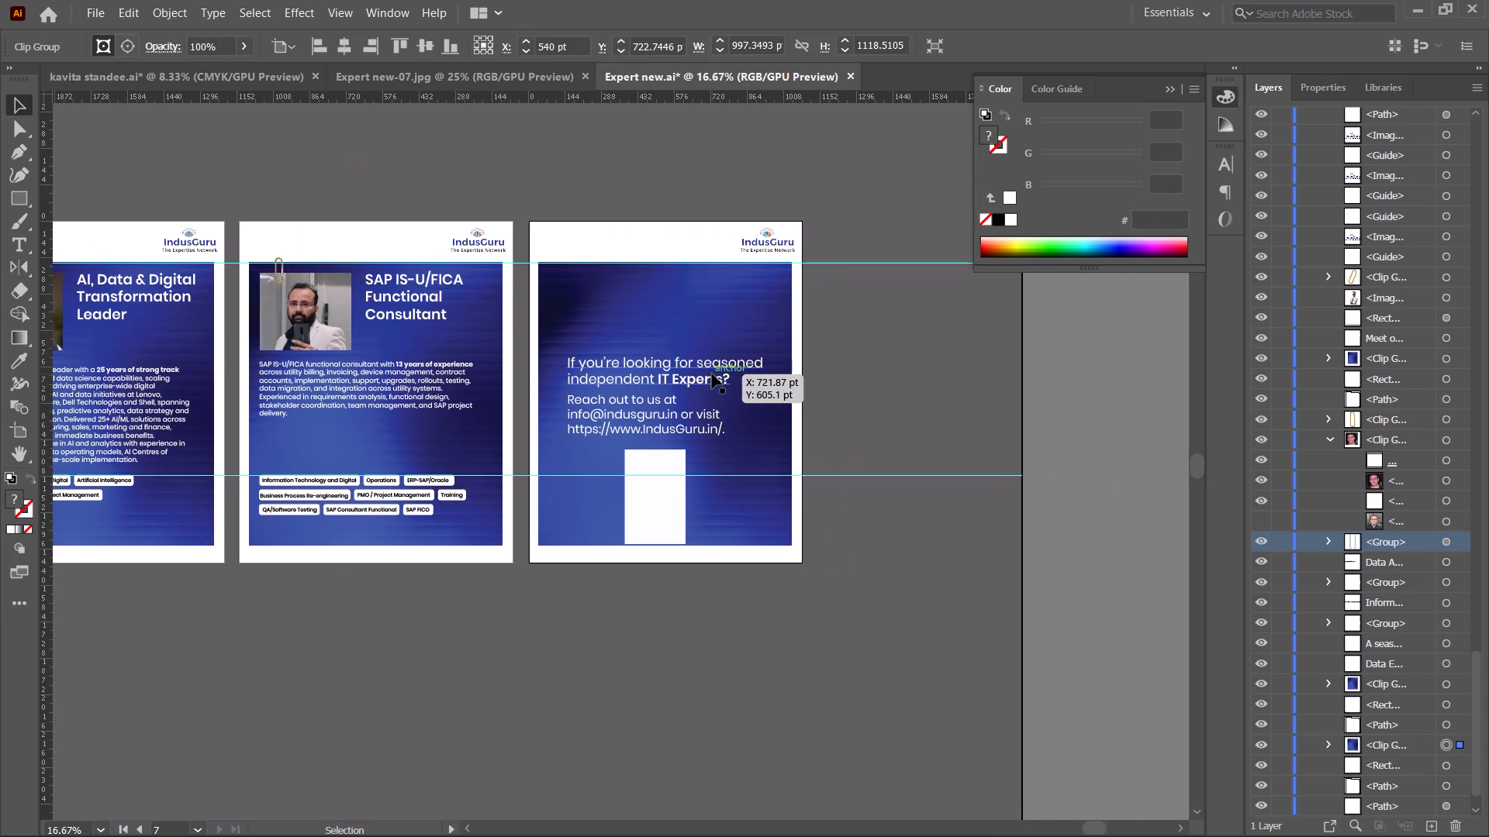
{"action": "left_click", "coordinate": [710, 374]}
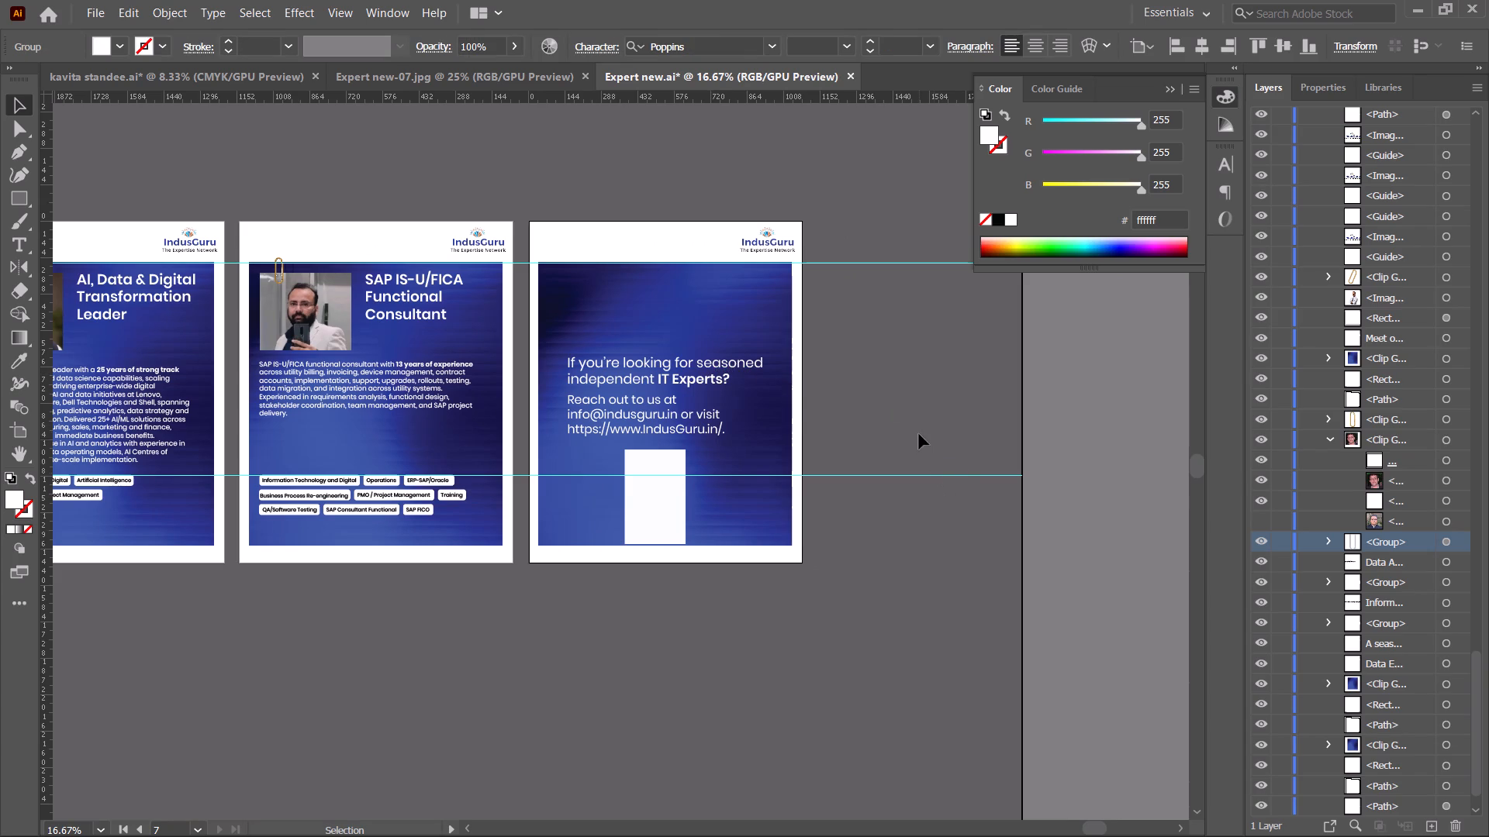
{"action": "left_click", "coordinate": [921, 424]}
{"action": "left_click", "coordinate": [748, 360]}
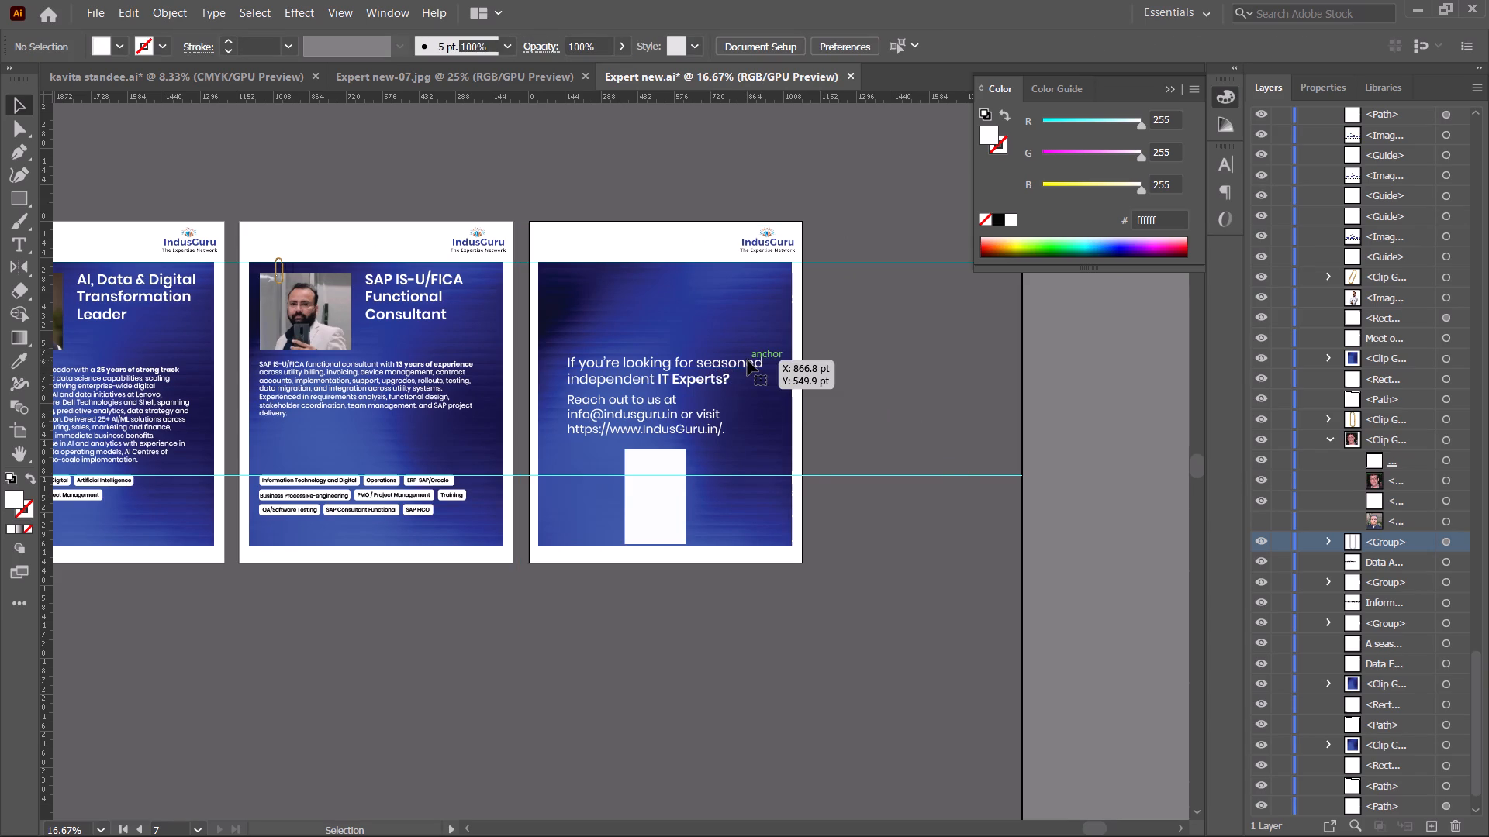
{"action": "scroll", "coordinate": [1387, 532], "scroll_direction": "up", "scroll_amount": 12}
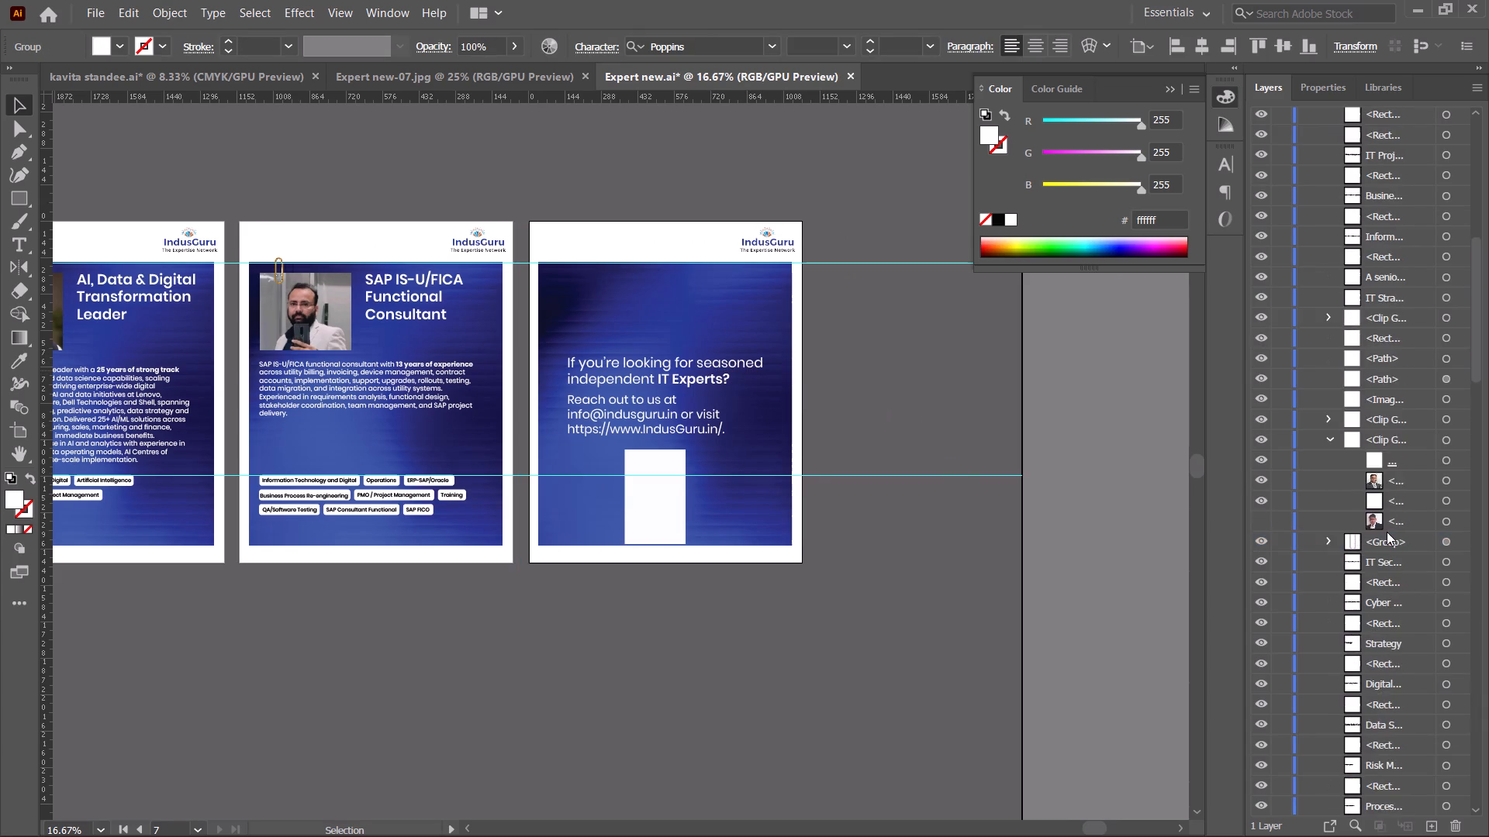
{"action": "scroll", "coordinate": [1387, 532], "scroll_direction": "up", "scroll_amount": 5}
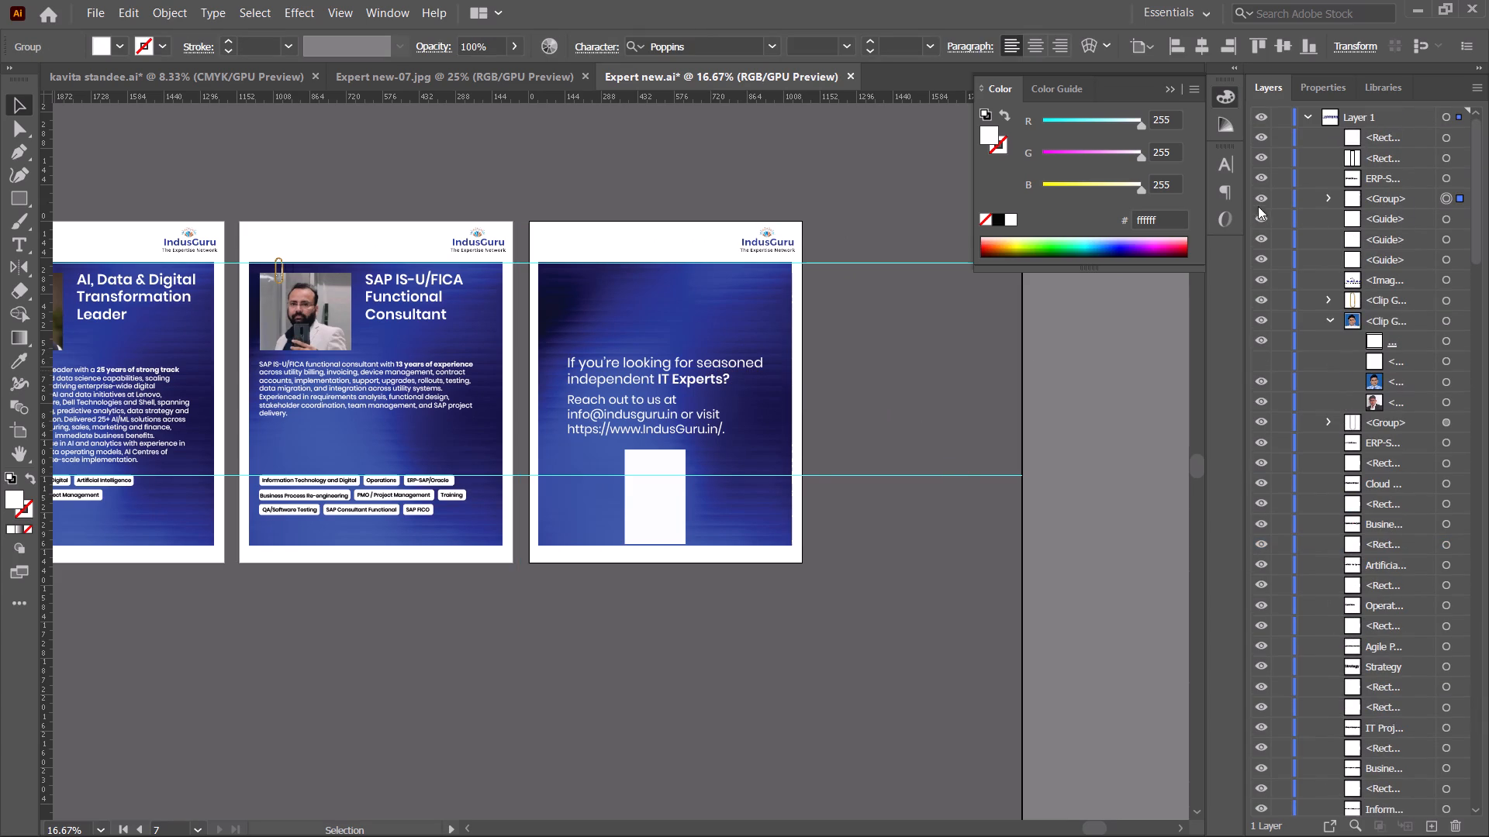
{"action": "left_click", "coordinate": [1258, 194]}
{"action": "left_click", "coordinate": [1258, 194]}
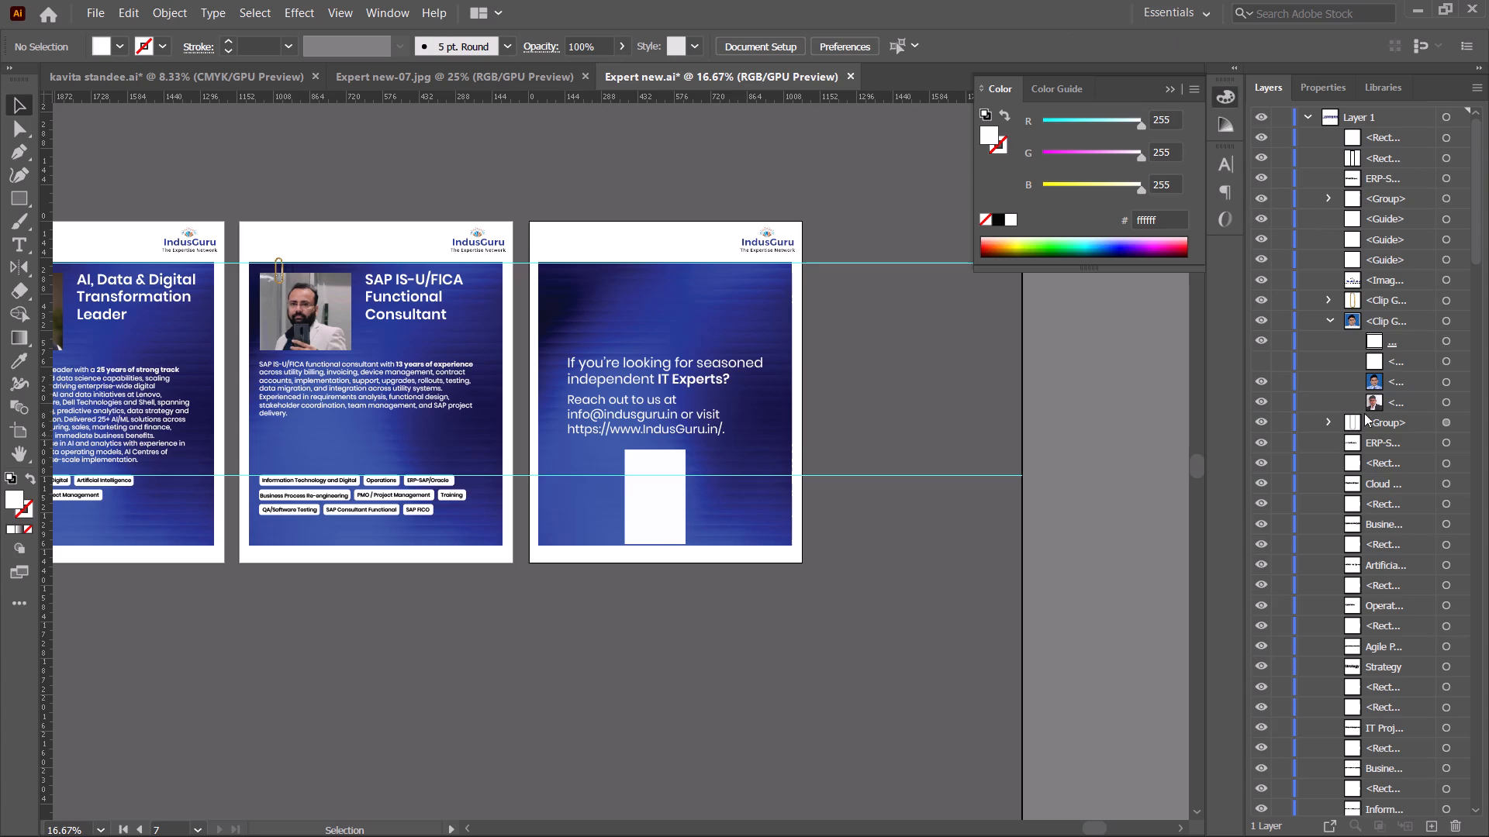
Select the closing card's text group together with its blue background clip group.
{"action": "left_click", "coordinate": [748, 314]}
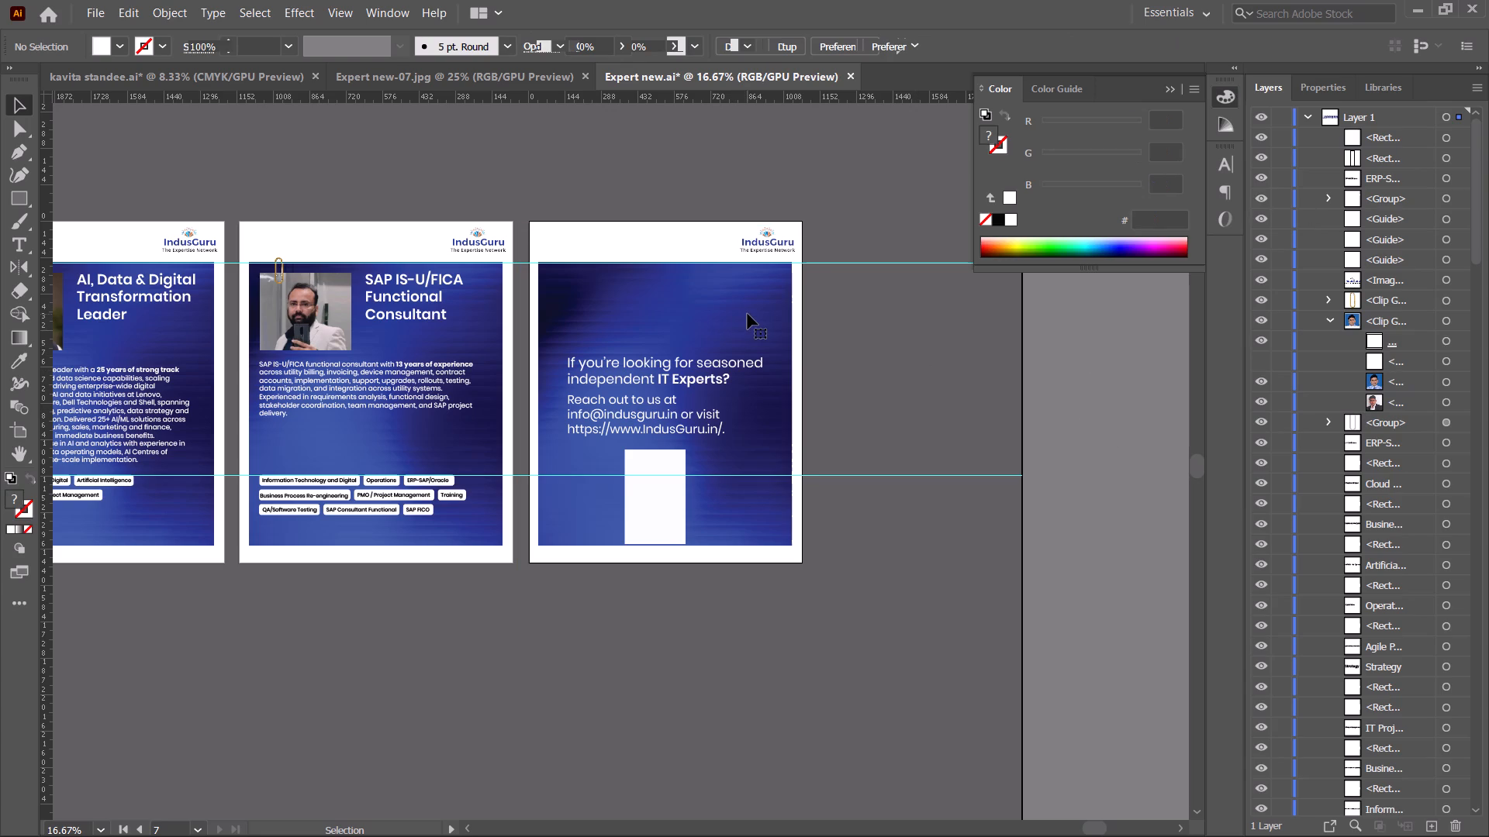
{"action": "left_click", "coordinate": [693, 377]}
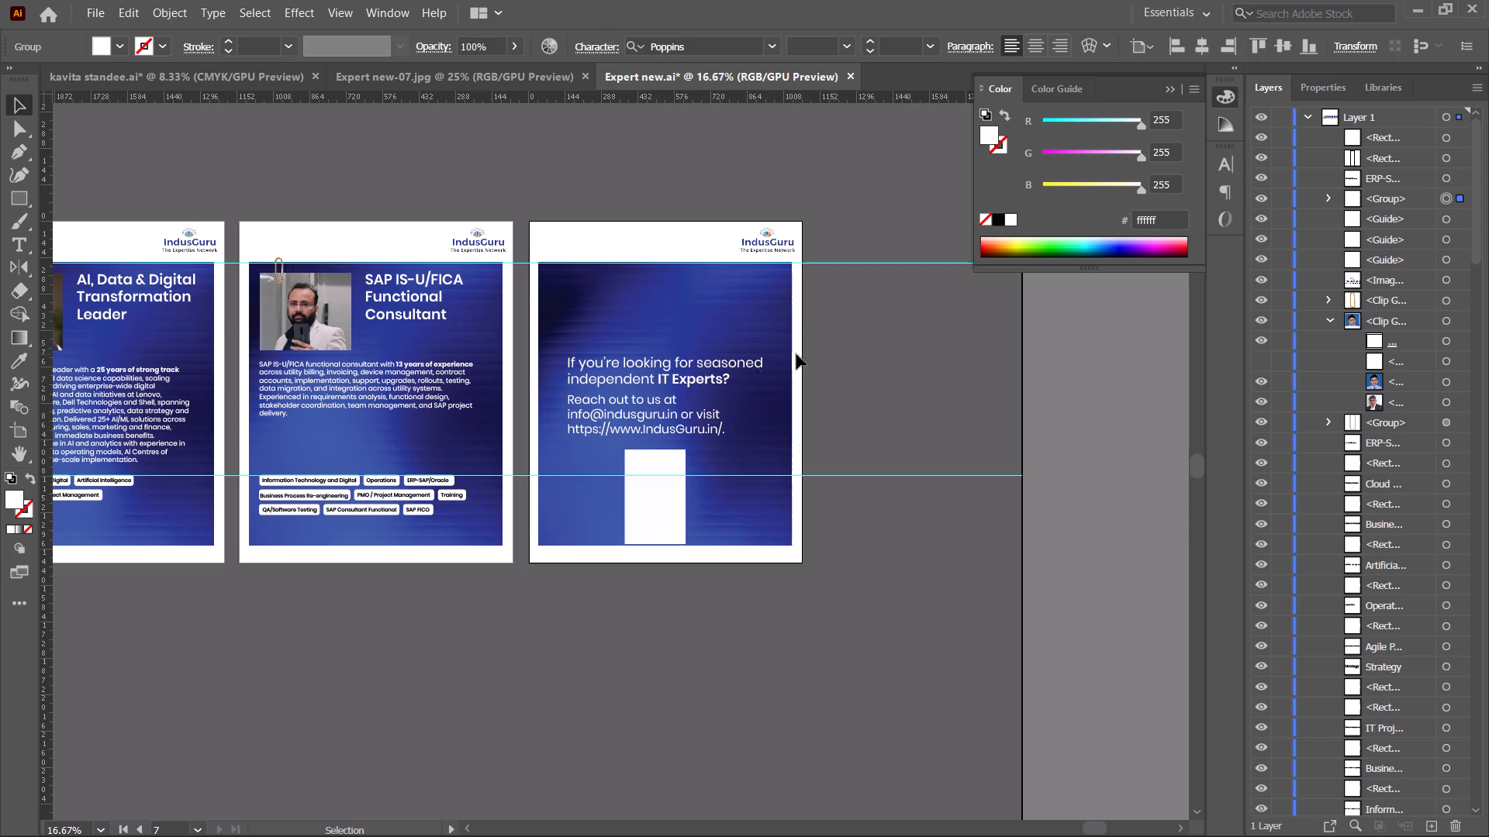
{"action": "left_click", "coordinate": [675, 310], "text": "shift"}
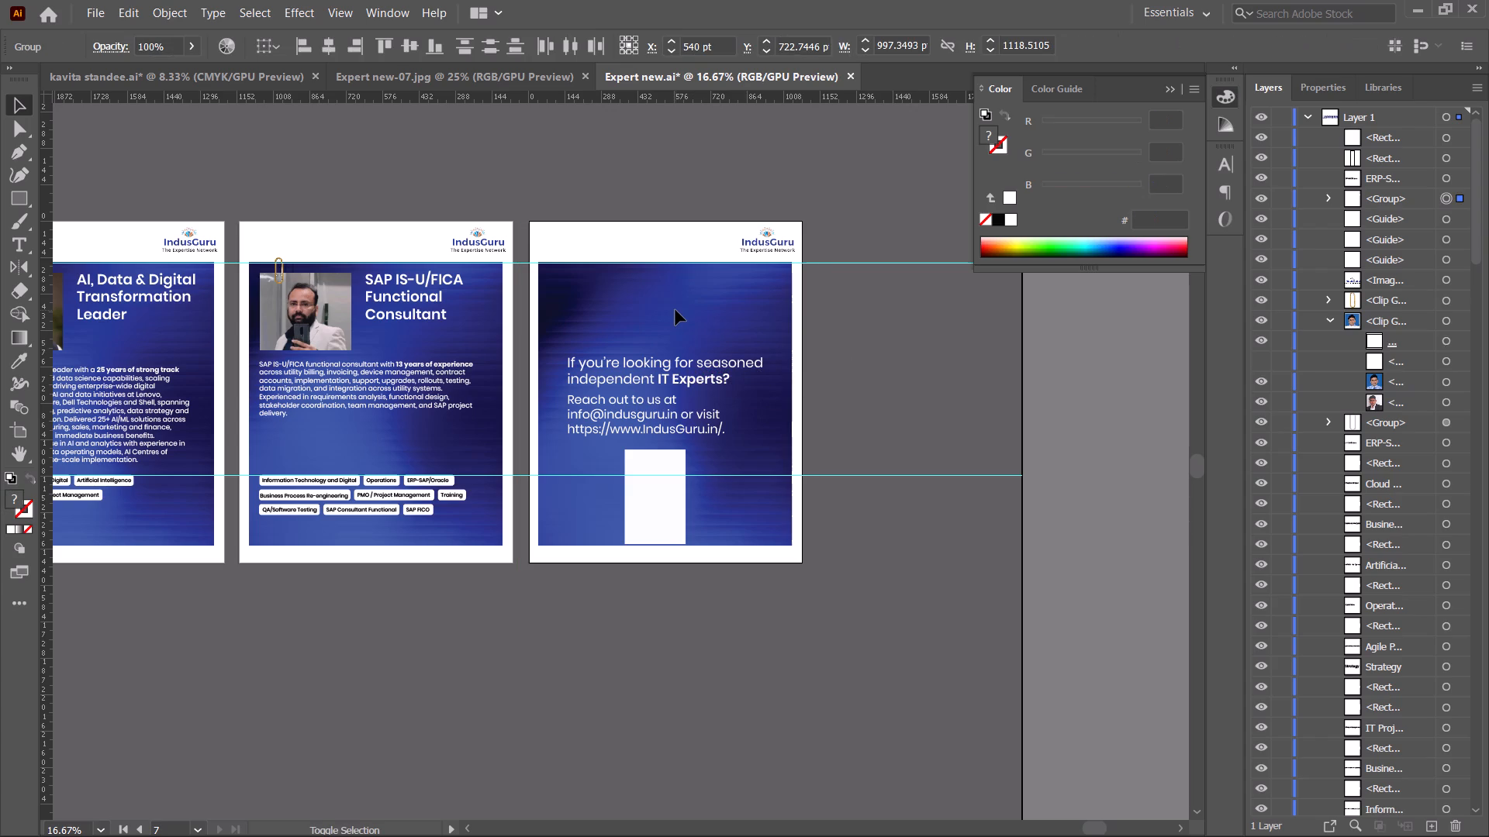